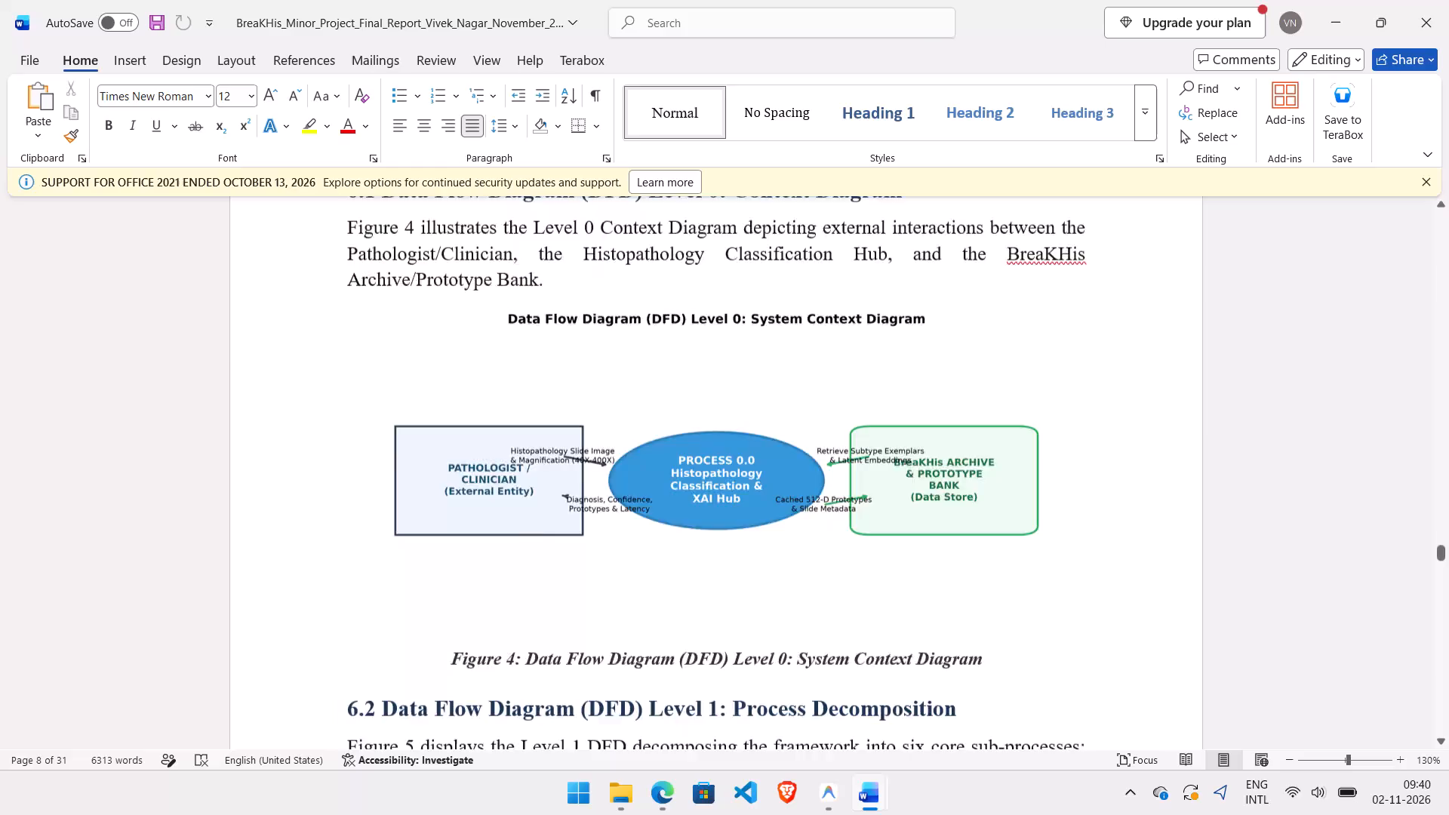
# Look through the BreaKHis project report's algorithms, figures, results tables, references and closing pages.
pyautogui.scroll(2, 768, 515)
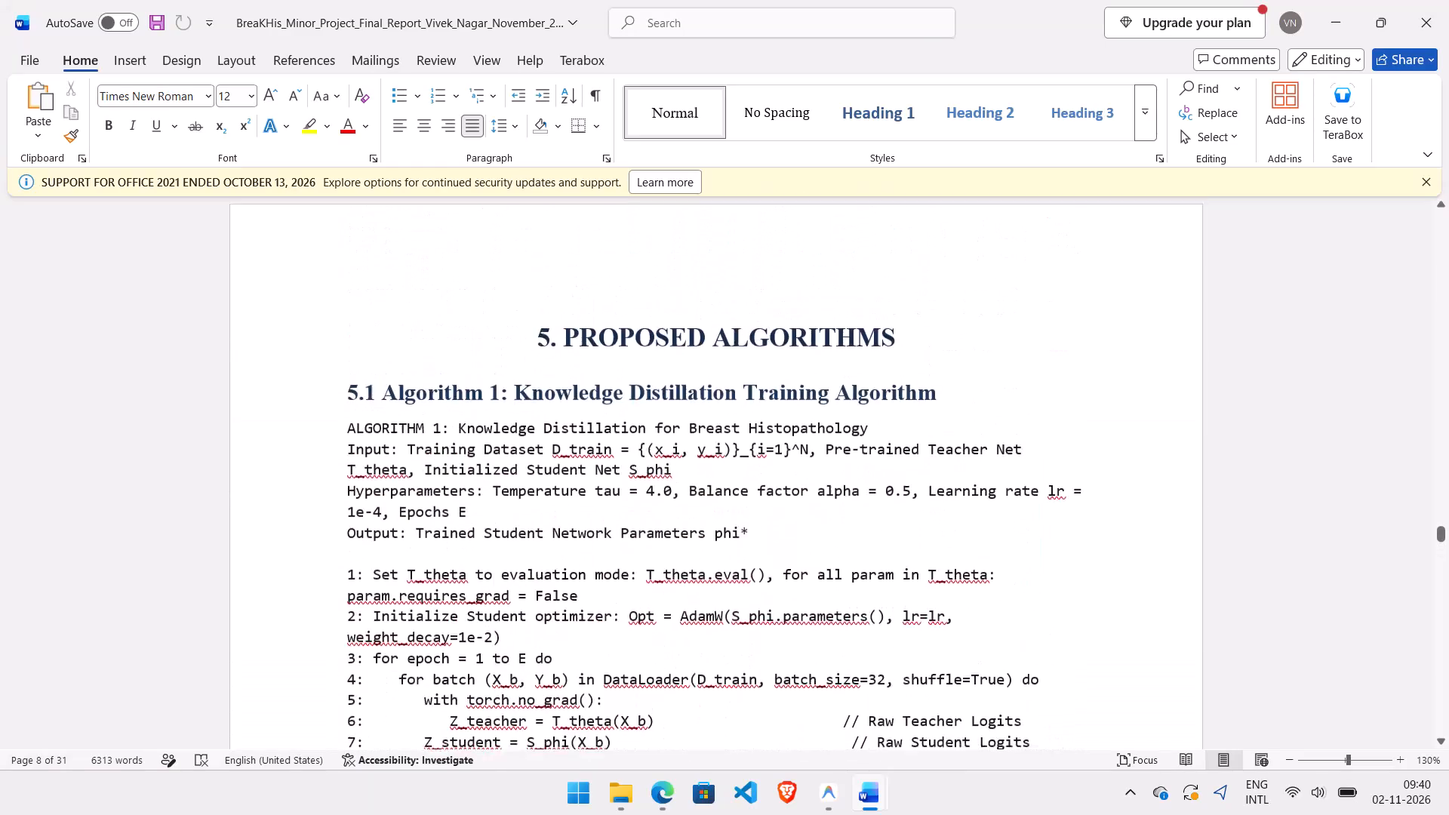
pyautogui.scroll(1, 769, 572)
pyautogui.scroll(-6, 769, 572)
pyautogui.scroll(-20, 769, 572)
pyautogui.scroll(-2, 769, 572)
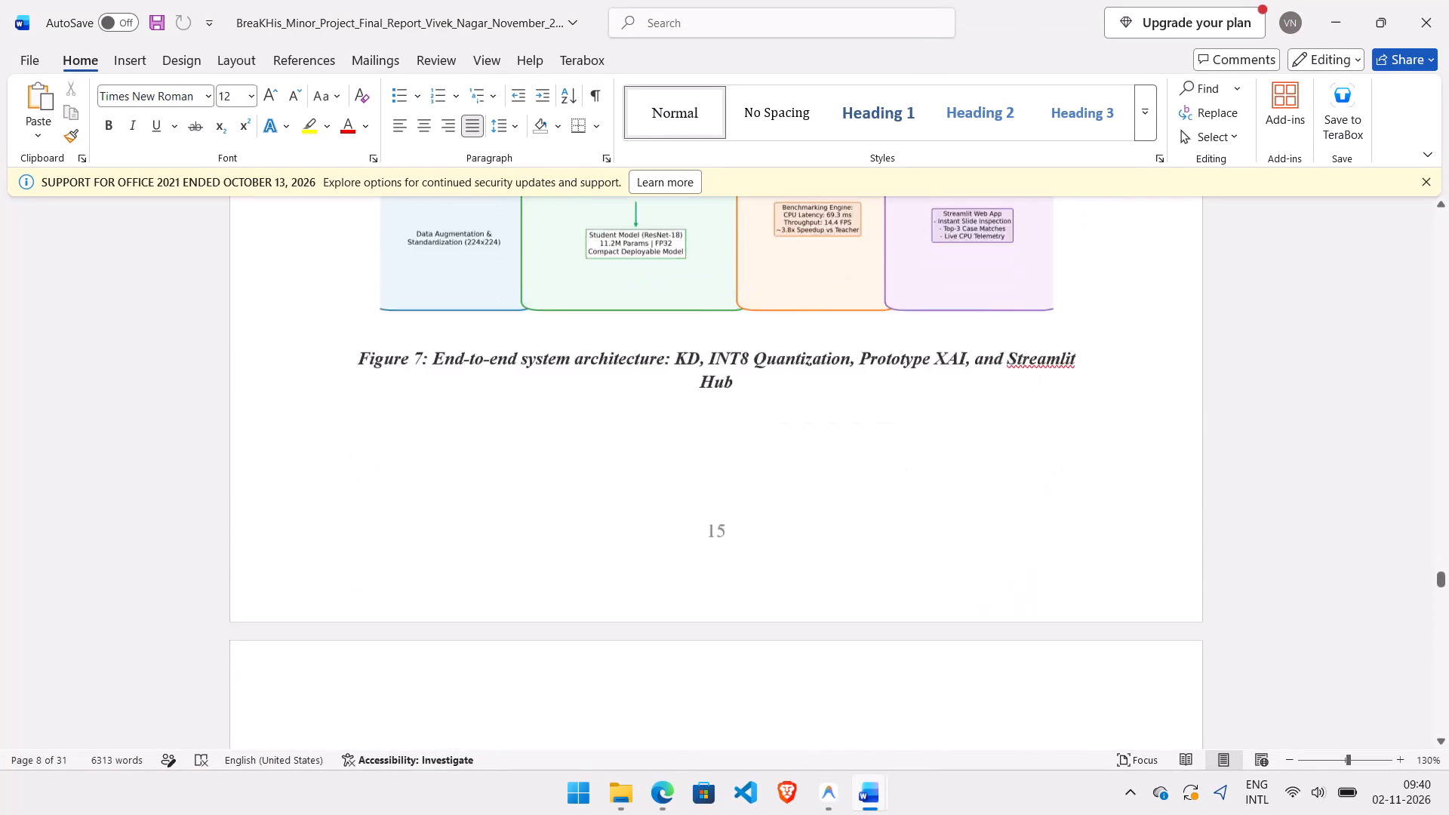
pyautogui.scroll(-20, 769, 572)
pyautogui.scroll(-18, 769, 572)
pyautogui.scroll(-15, 769, 572)
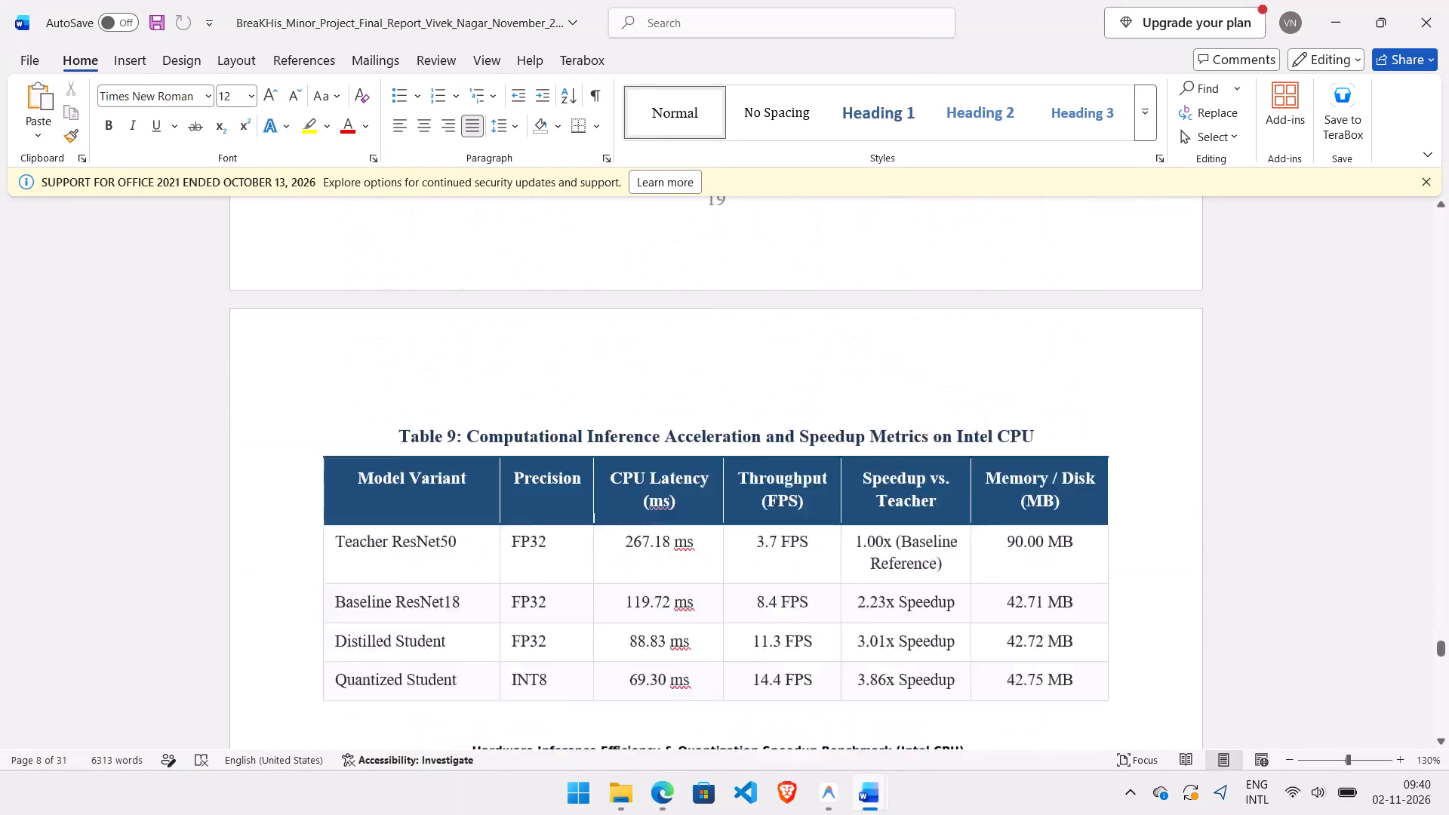
pyautogui.scroll(-4, 769, 572)
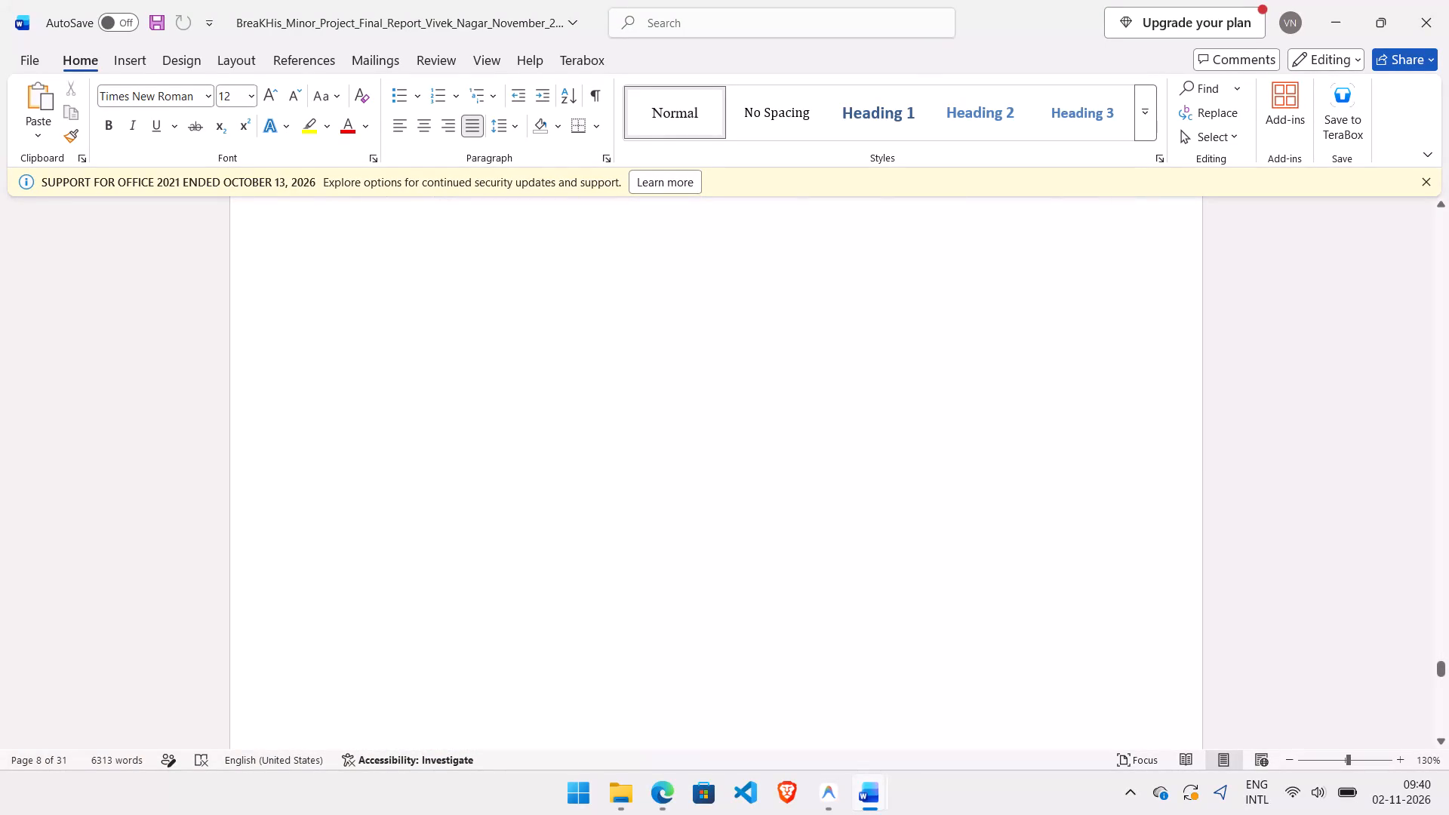
pyautogui.scroll(-2, 769, 572)
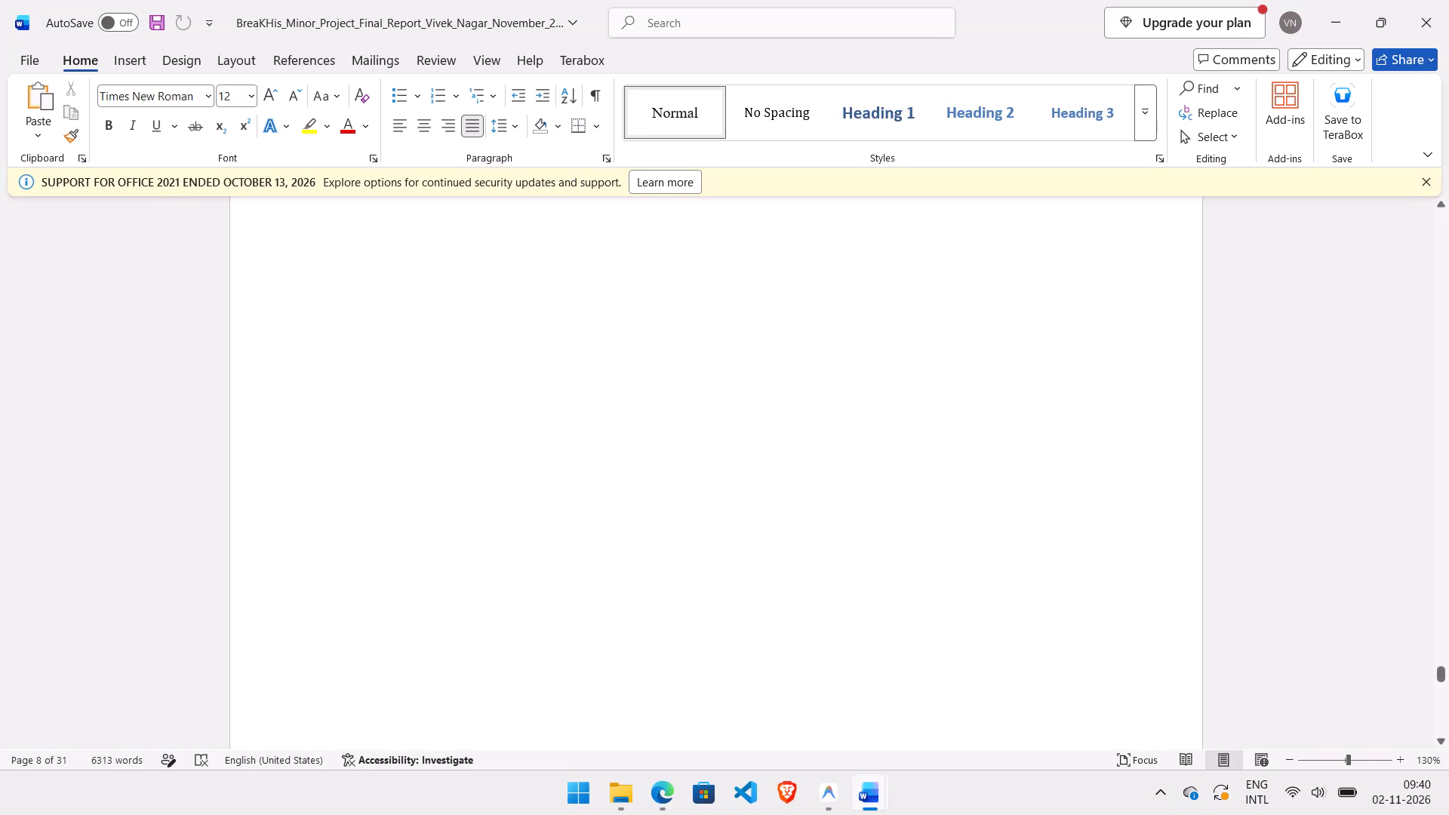
pyautogui.scroll(-10, 769, 572)
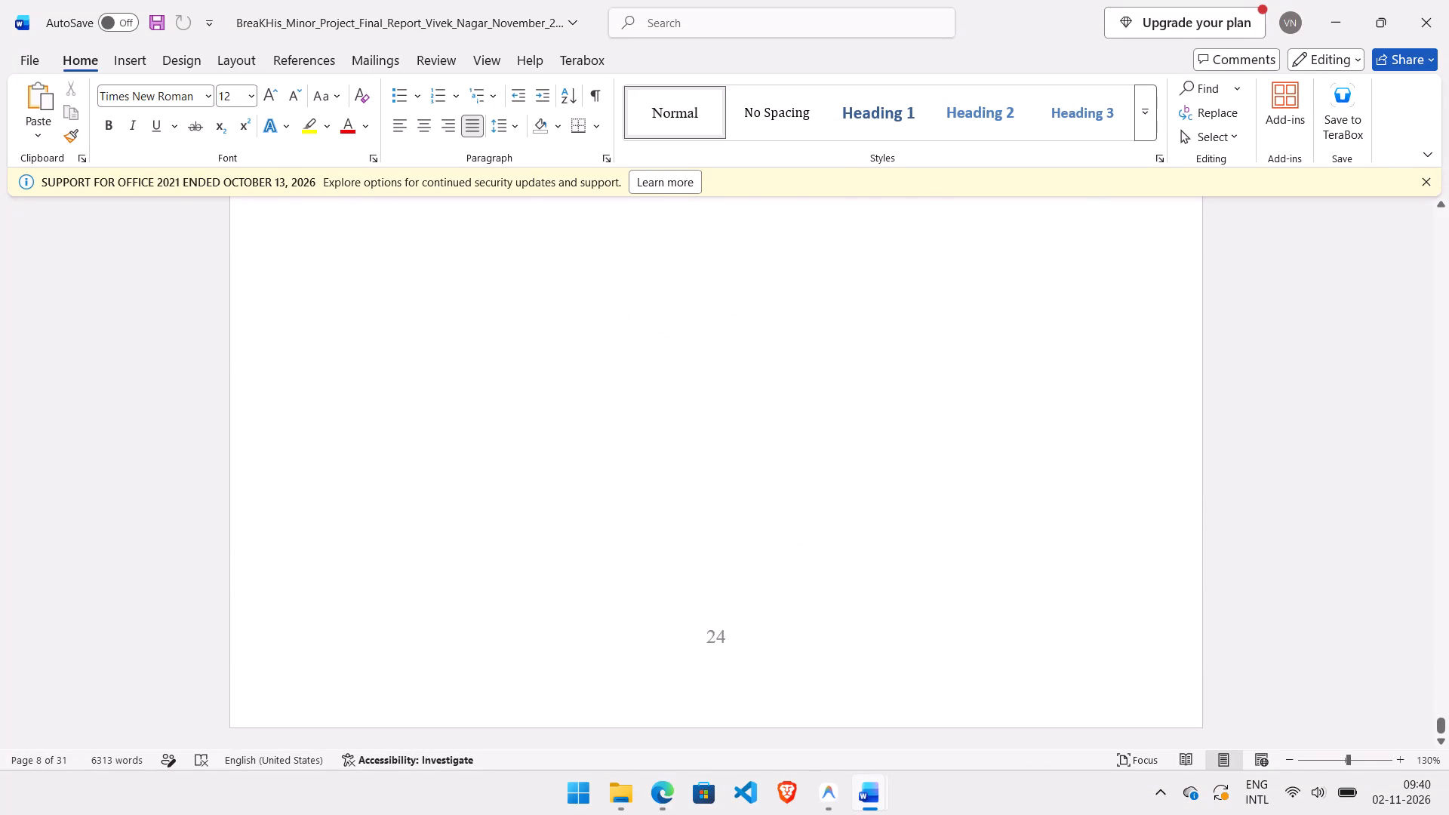
pyautogui.scroll(-1, 769, 572)
pyautogui.scroll(2, 769, 572)
pyautogui.scroll(20, 769, 572)
pyautogui.scroll(20, 769, 572)
pyautogui.scroll(4, 769, 572)
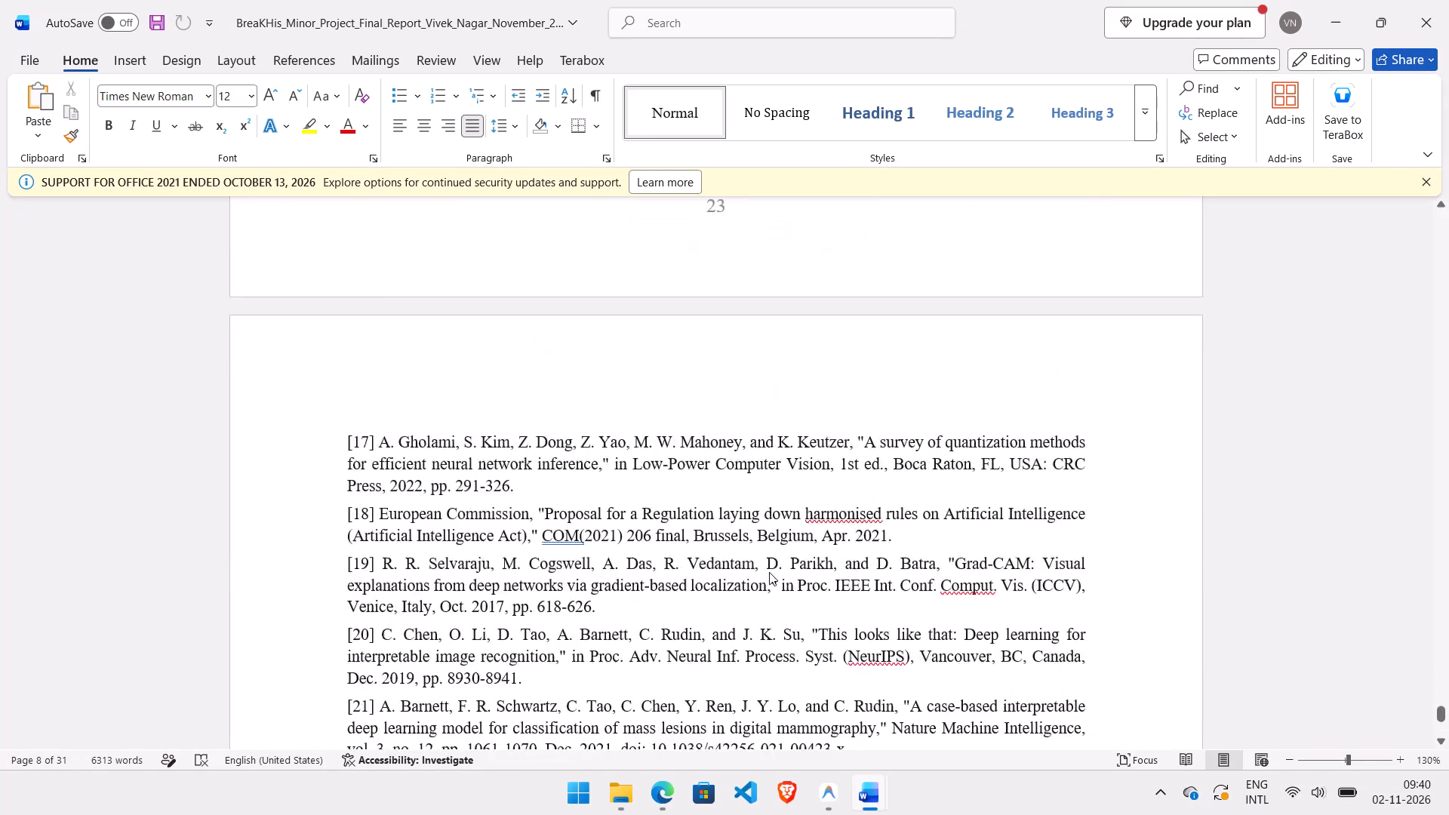
pyautogui.scroll(20, 769, 572)
pyautogui.scroll(20, 769, 572)
pyautogui.scroll(20, 769, 572)
pyautogui.scroll(-8, 769, 572)
pyautogui.scroll(20, 769, 572)
pyautogui.scroll(20, 769, 572)
pyautogui.scroll(20, 769, 572)
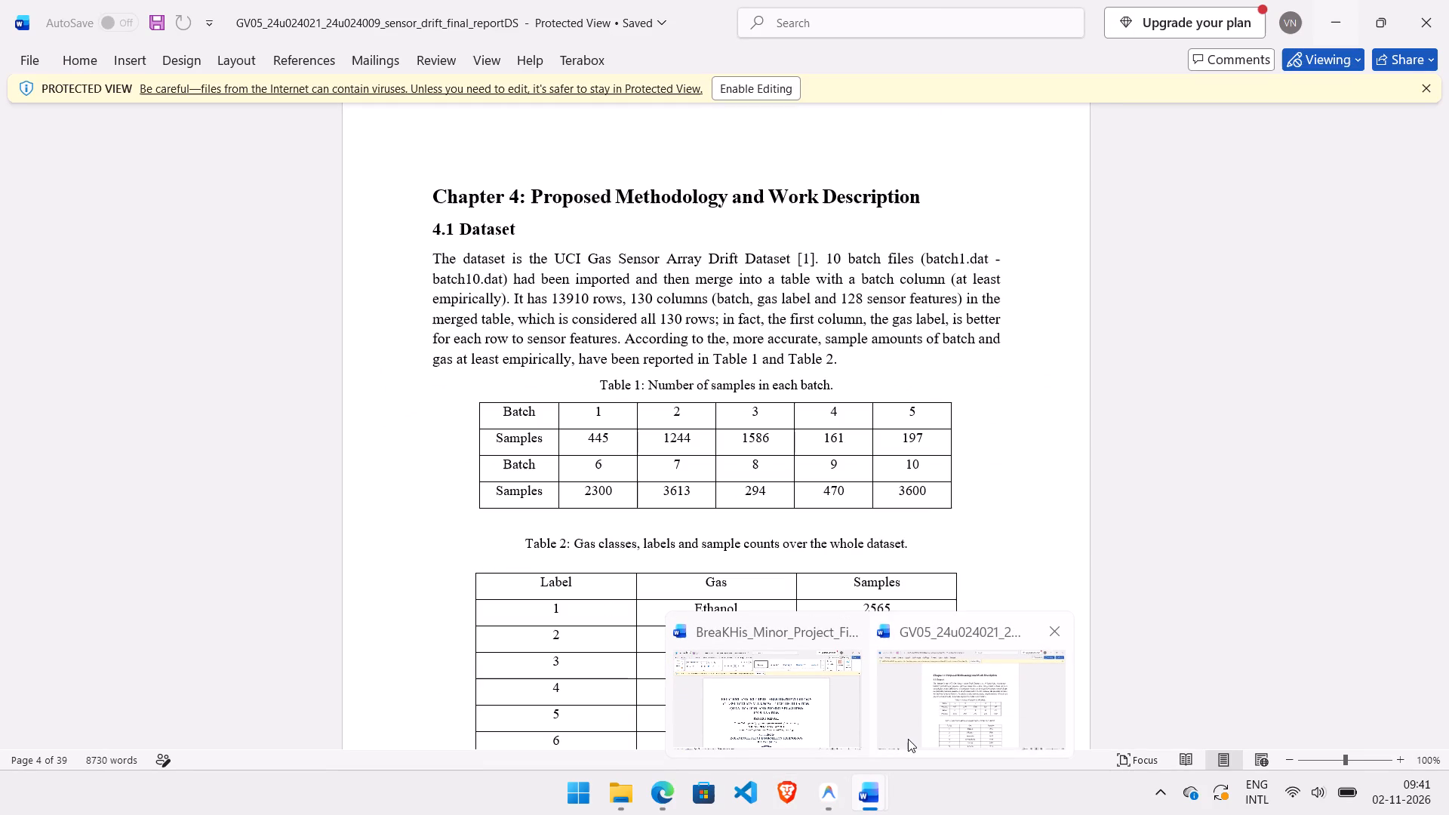
# Place the sensor drift reference report, at its cover page, side by side with the BreaKHis project report.
pyautogui.click(908, 739)
pyautogui.scroll(2, 780, 570)
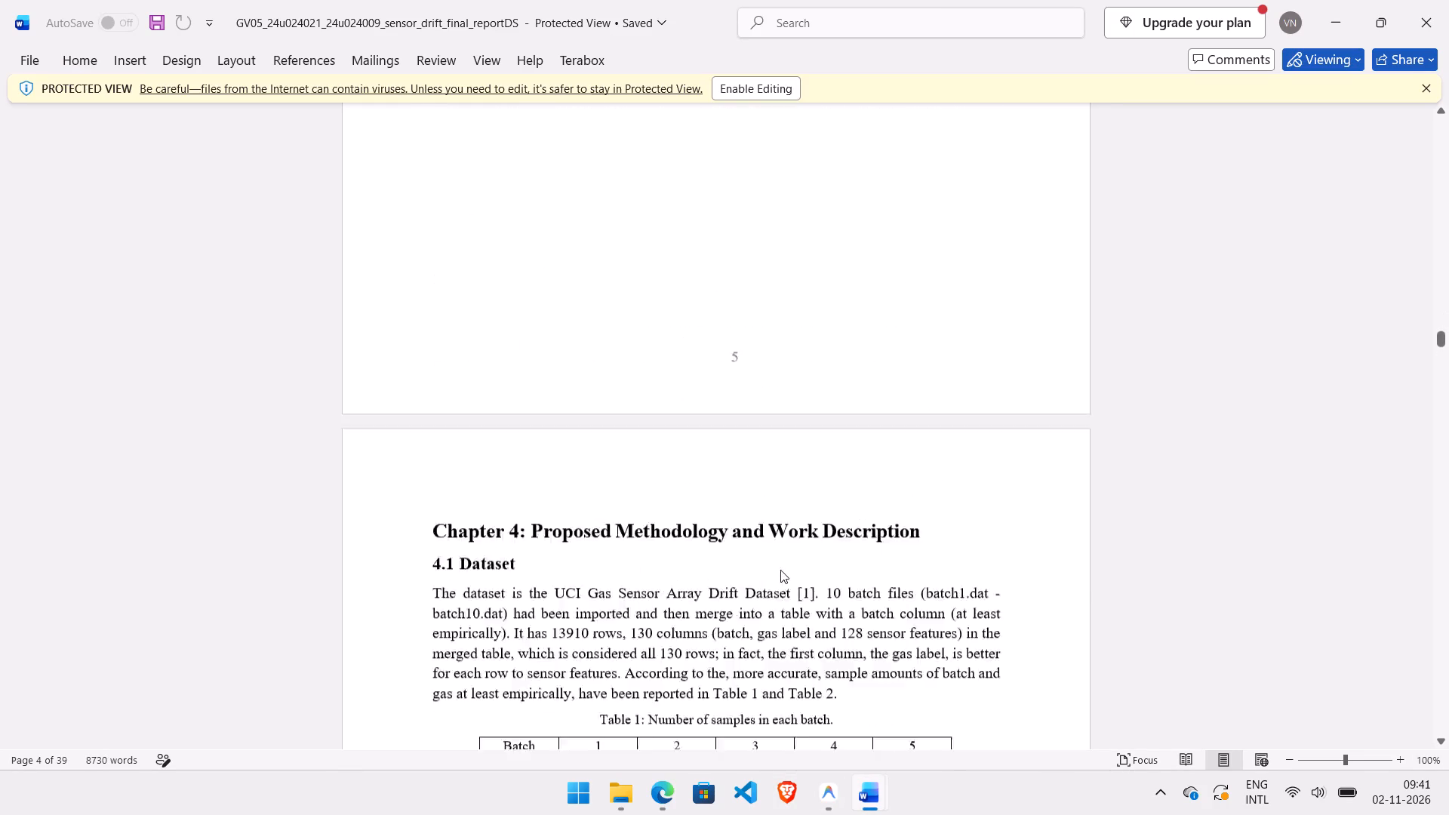
pyautogui.scroll(2, 780, 570)
pyautogui.scroll(20, 780, 570)
pyautogui.scroll(20, 780, 570)
pyautogui.scroll(20, 780, 570)
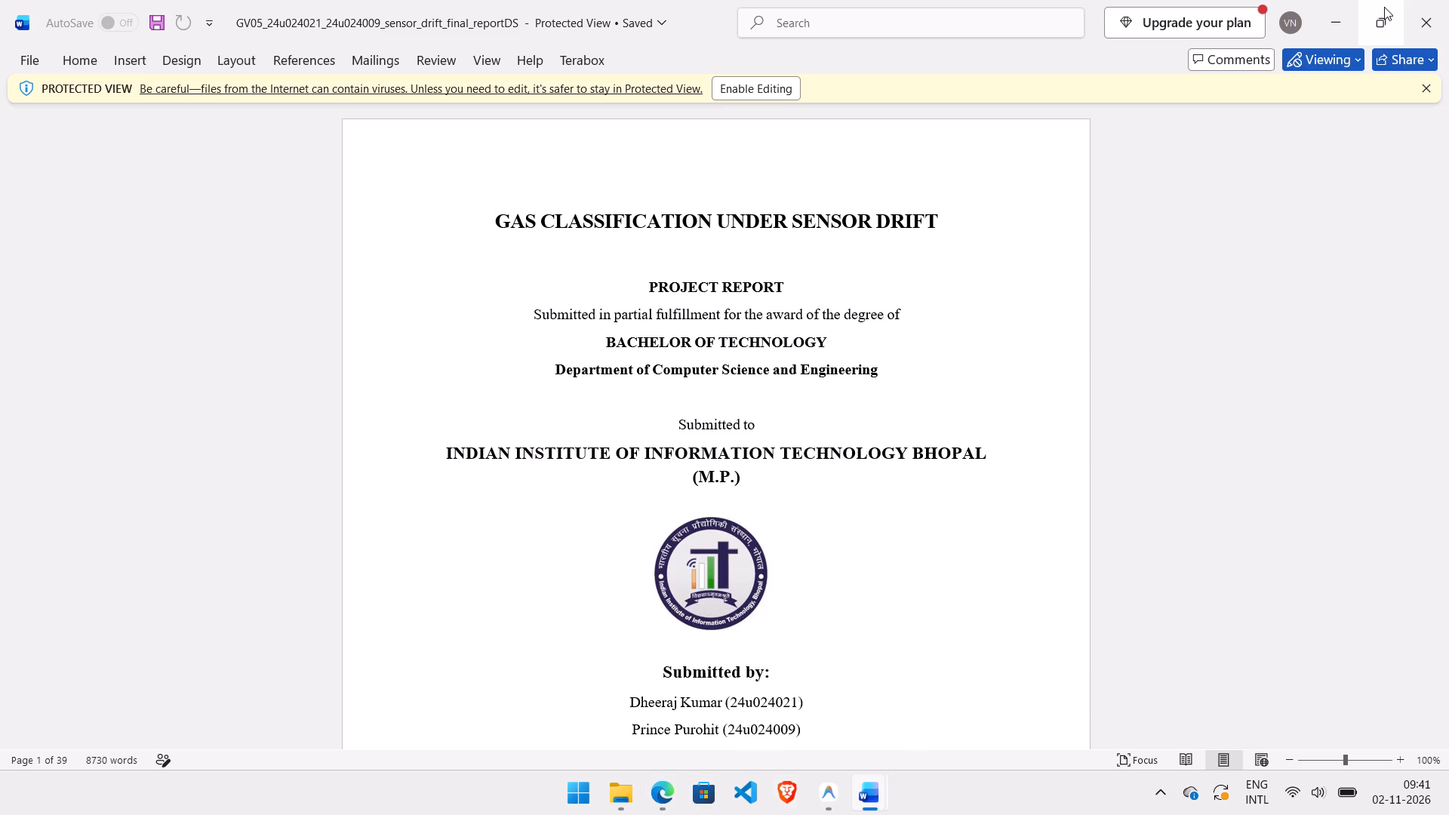
pyautogui.click(1295, 133)
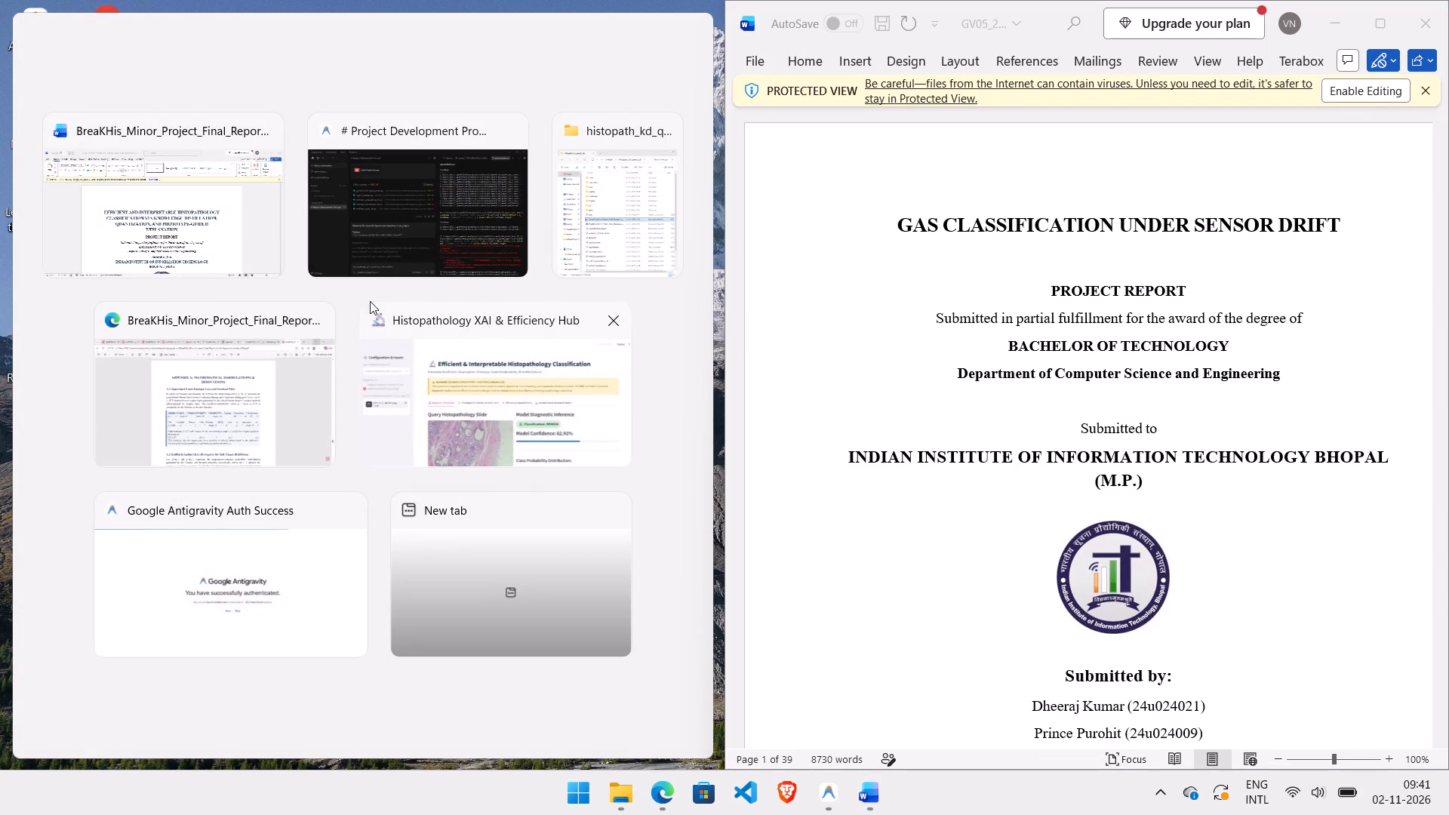
pyautogui.click(159, 205)
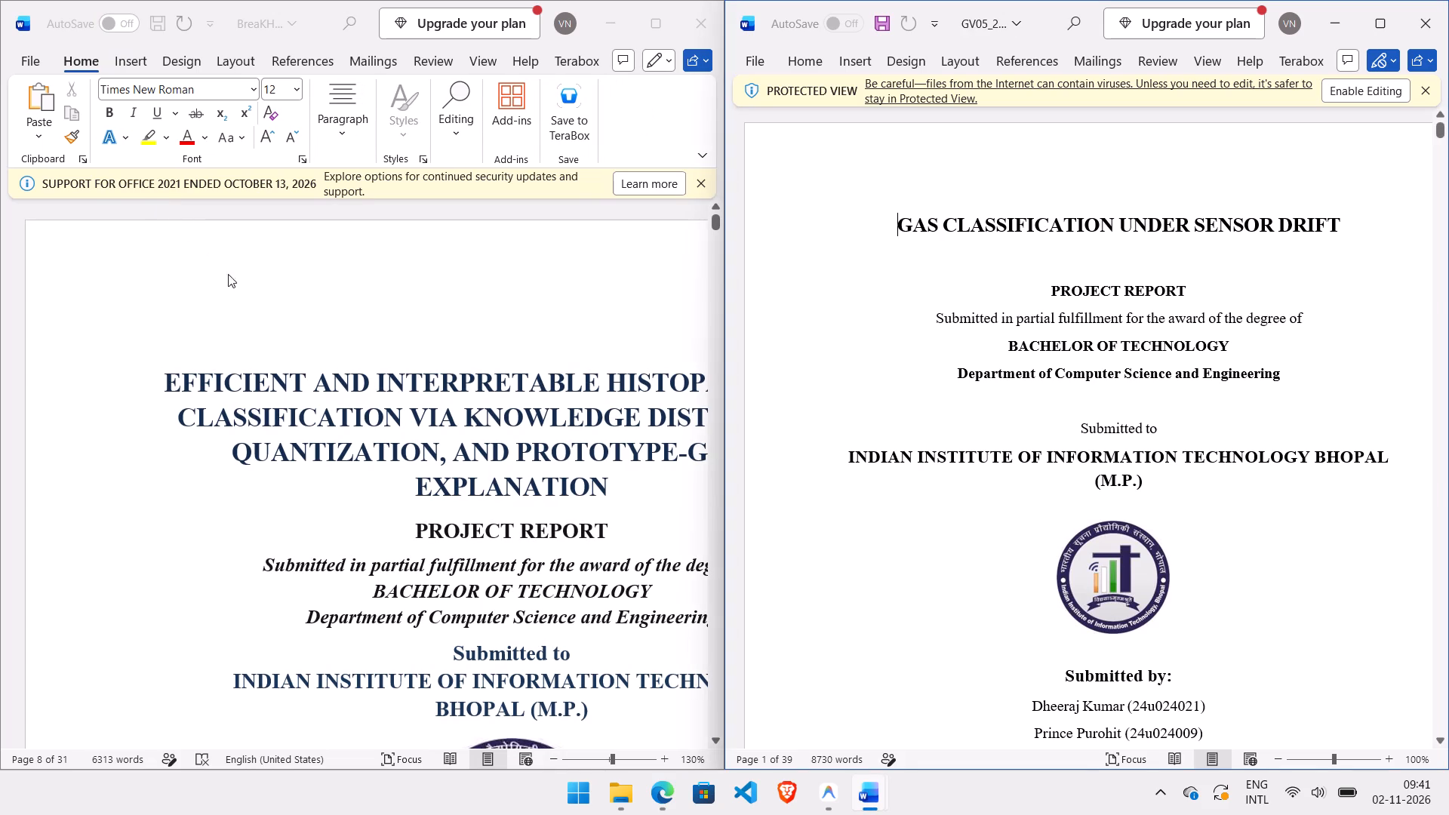
# Compare the cover page layout and text formatting of the BreaKHis report with the sensor drift report's cover.
pyautogui.hscroll(-1, 269, 343)
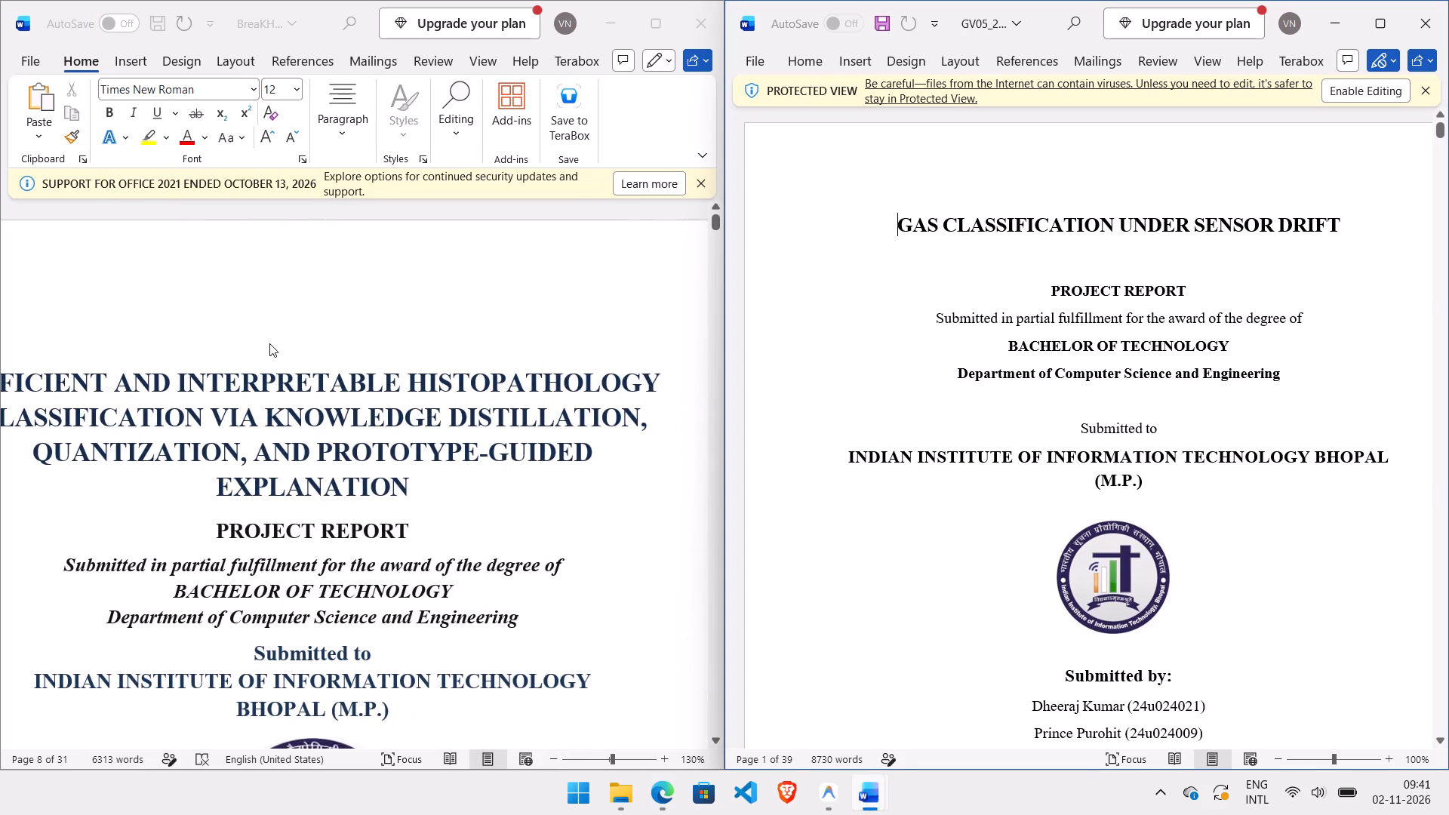
pyautogui.hscroll(-1, 269, 343)
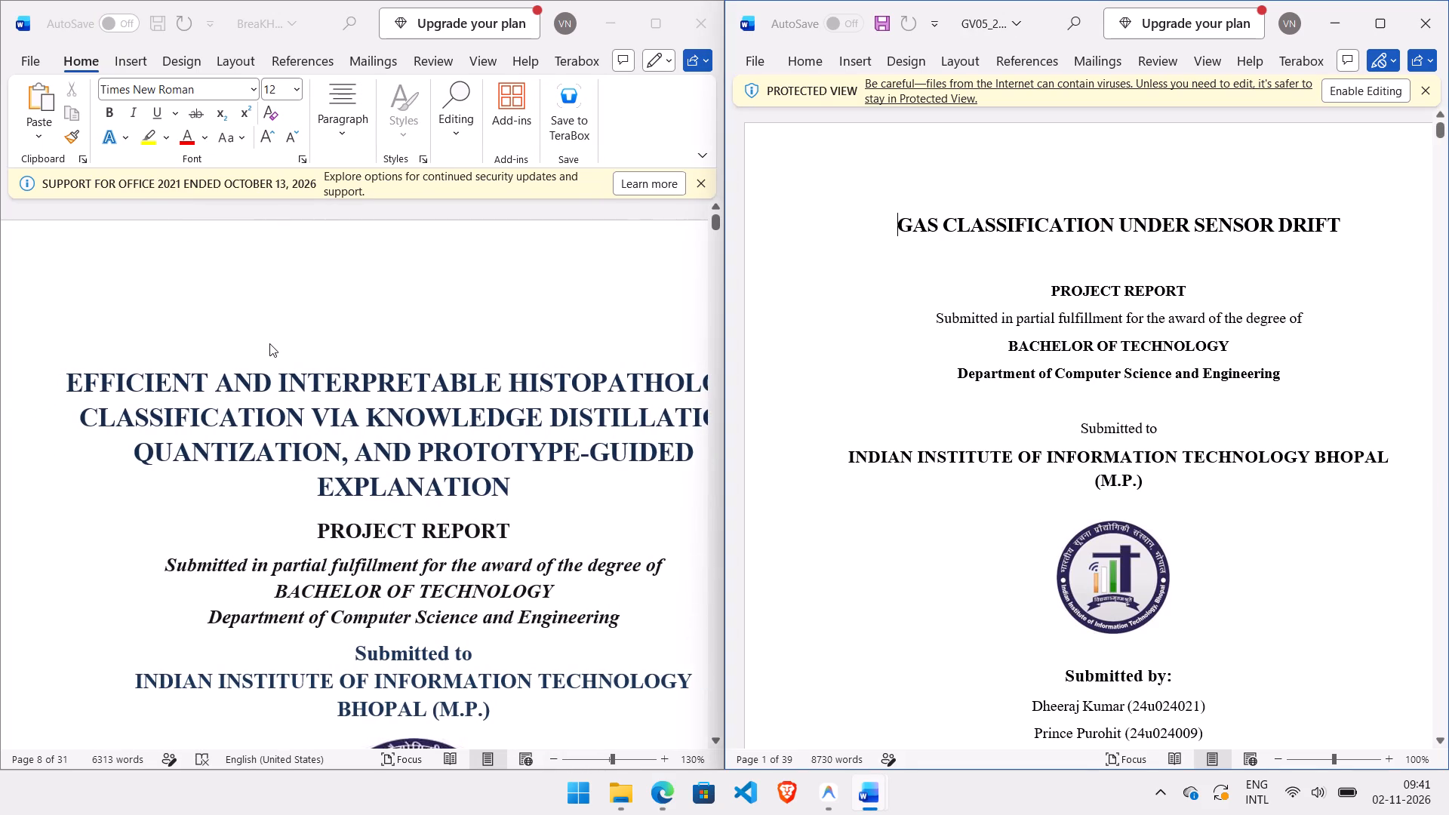
pyautogui.keyDown('ctrl'); pyautogui.scroll(-1, 269, 343); pyautogui.keyUp('ctrl')
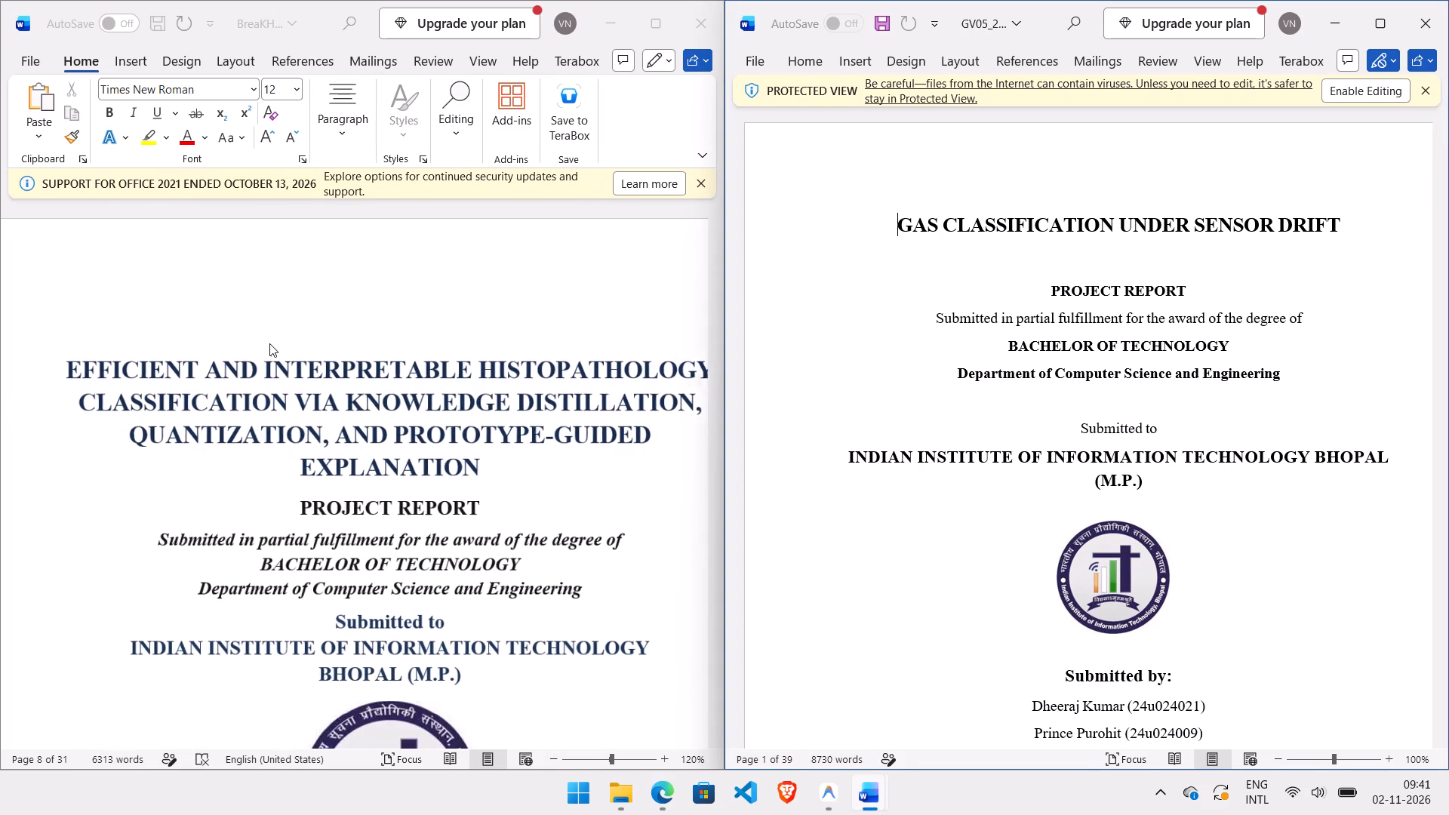
pyautogui.keyDown('ctrl'); pyautogui.scroll(-2, 269, 343); pyautogui.keyUp('ctrl')
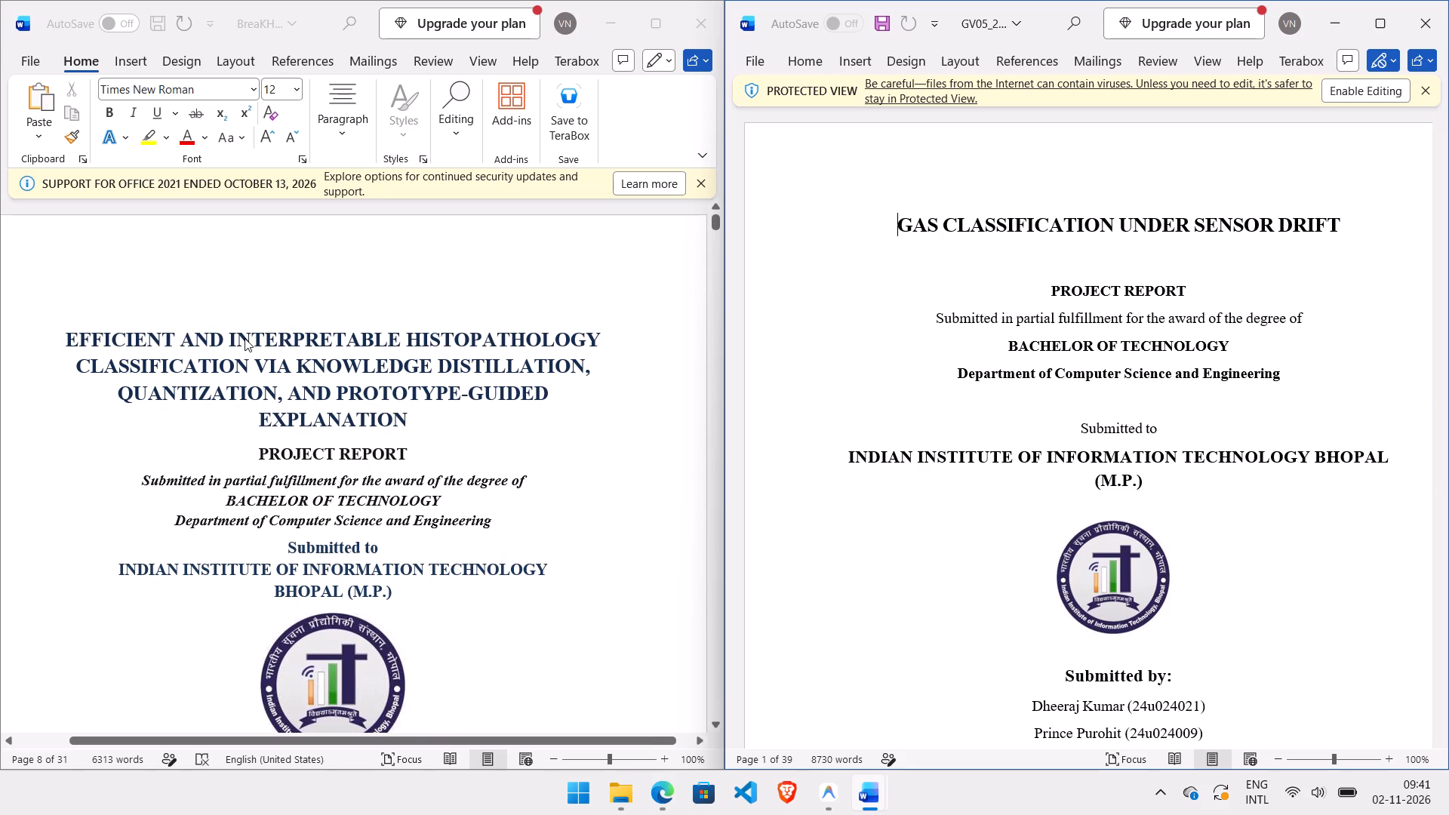
pyautogui.scroll(-1, 245, 338)
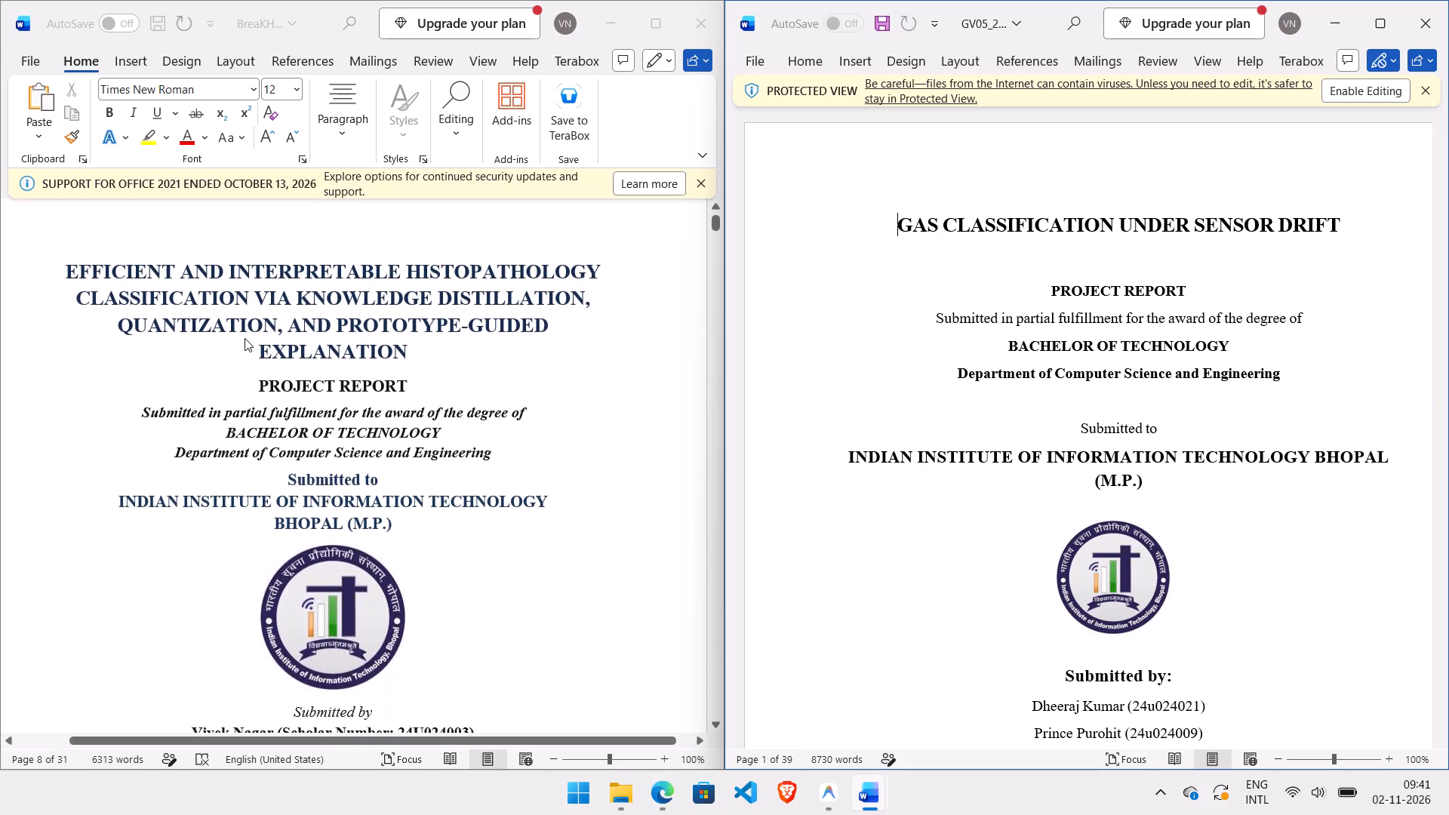
pyautogui.scroll(-1, 245, 338)
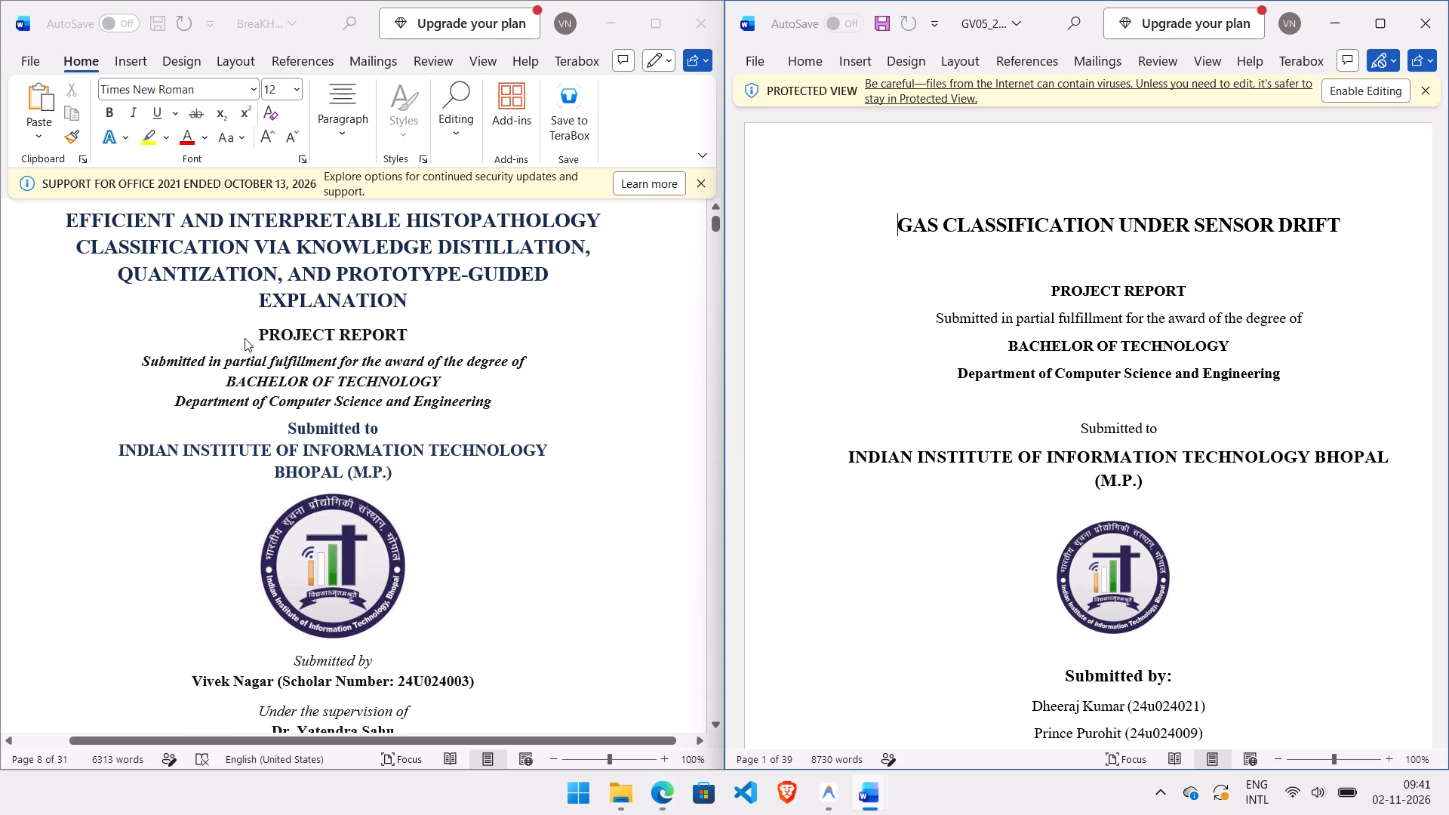
pyautogui.scroll(-1, 245, 338)
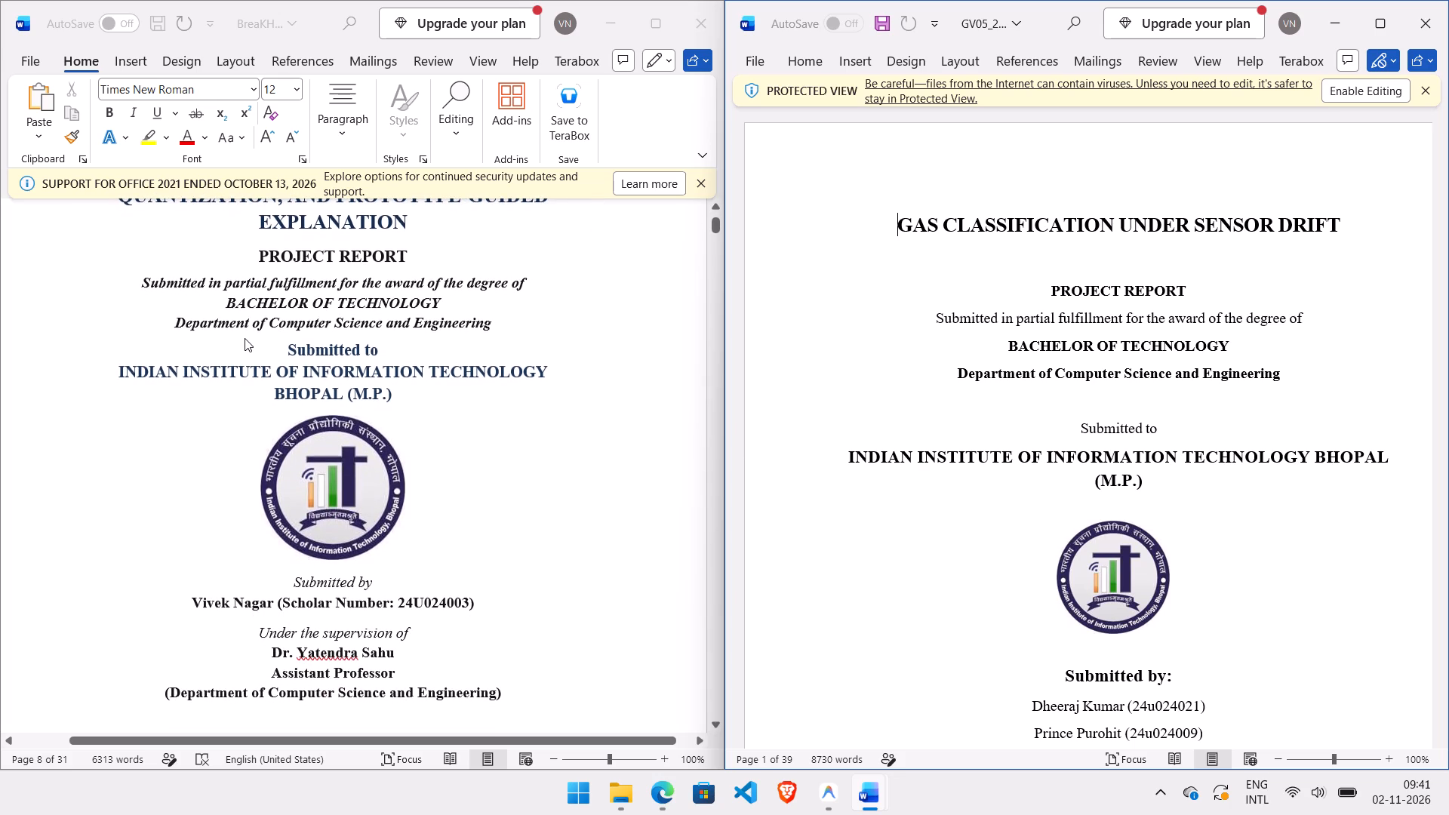
pyautogui.scroll(-2, 898, 476)
pyautogui.scroll(-1, 477, 427)
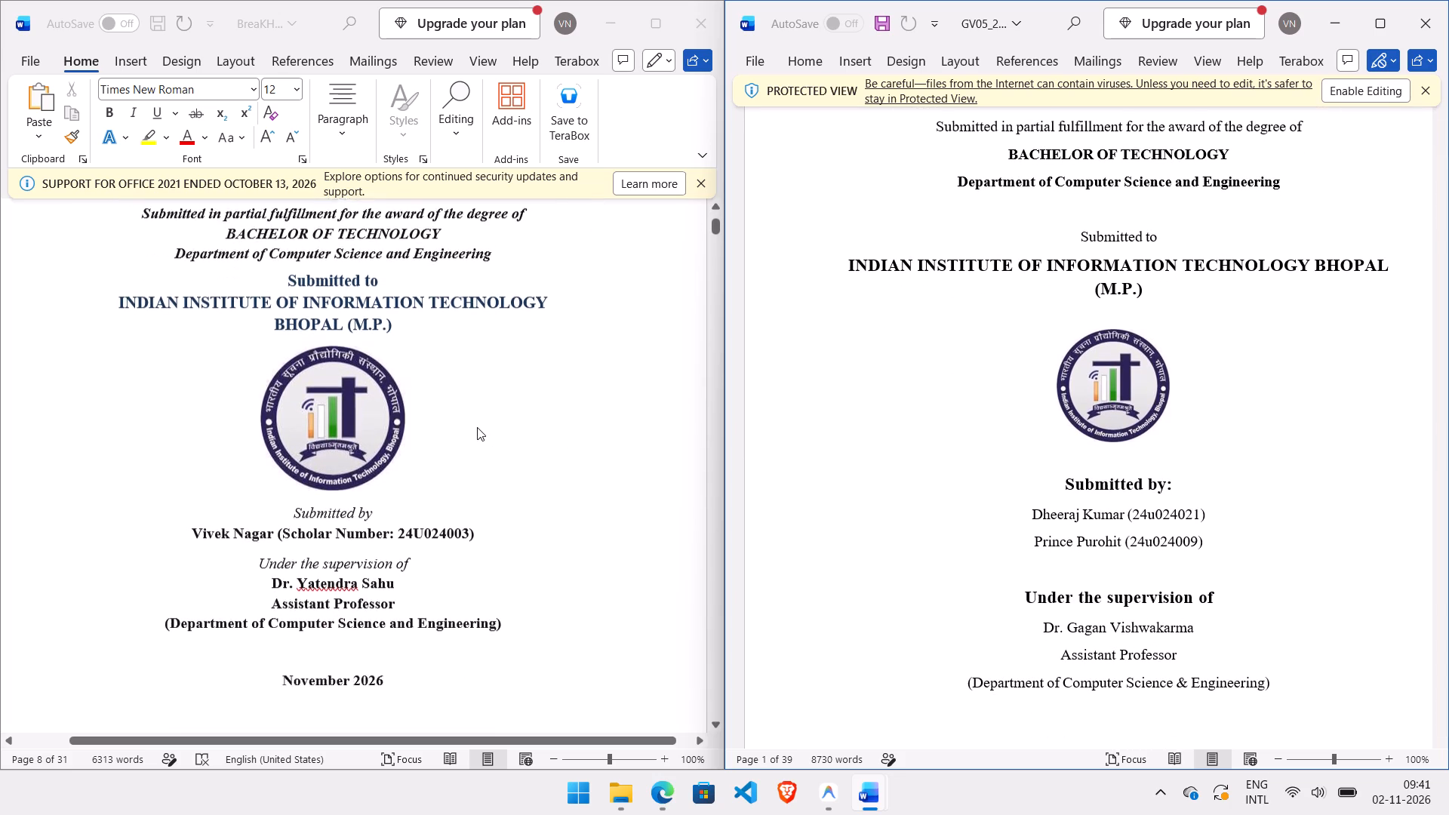
pyautogui.scroll(-2, 477, 427)
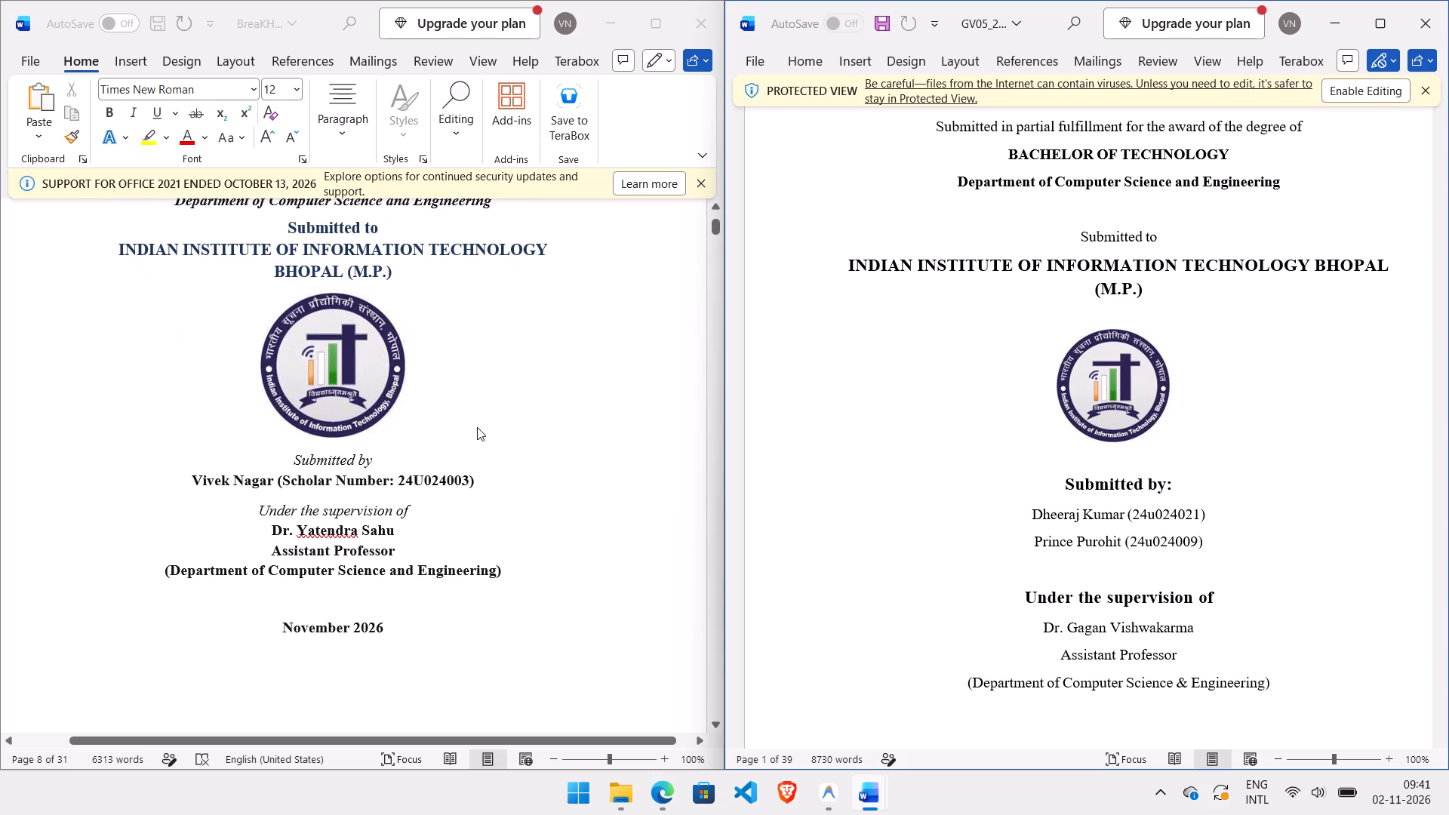
pyautogui.scroll(-1, 477, 427)
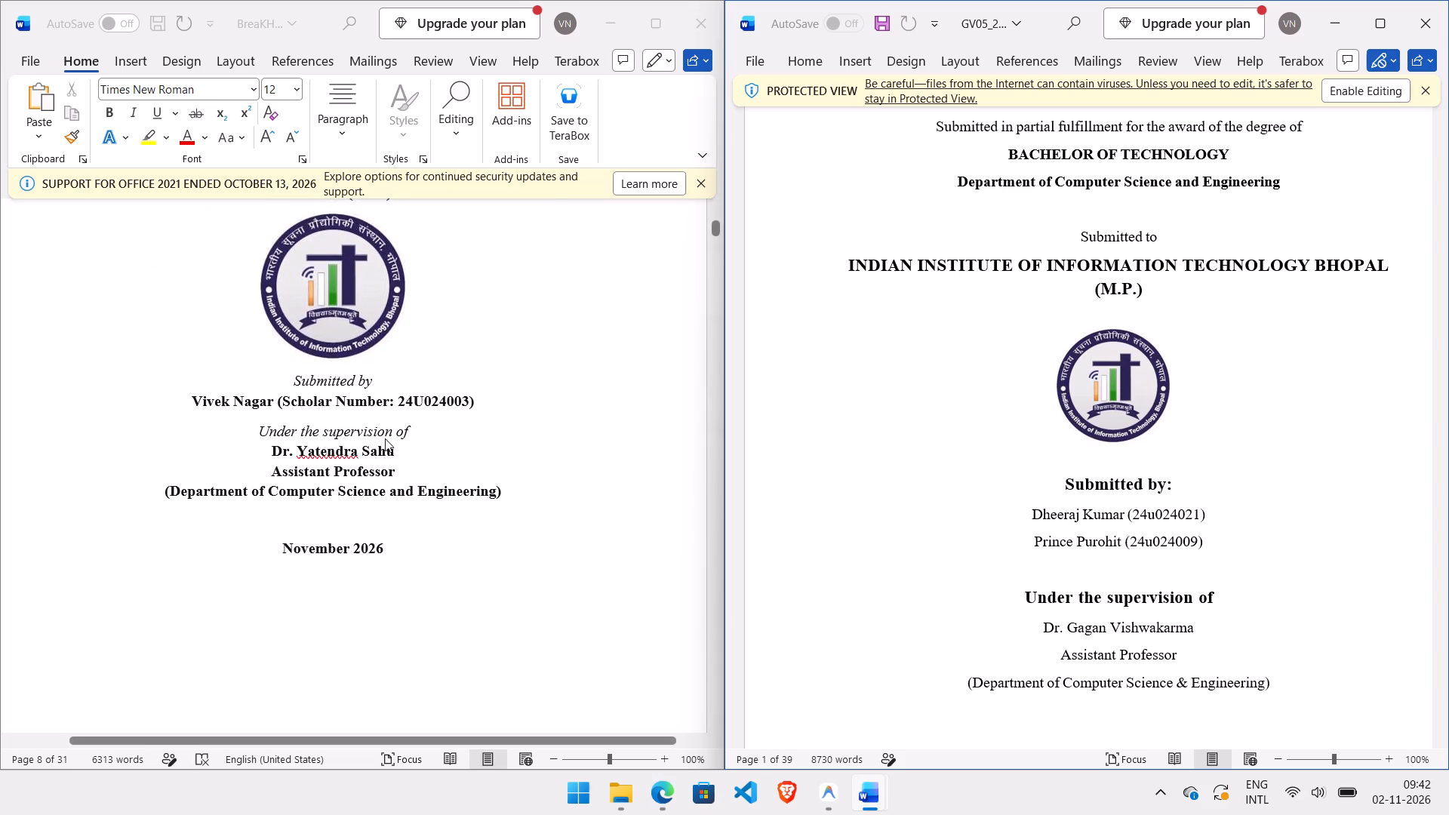
# Select the "Under the supervision of" line on the BreaKHis report's cover page.
pyautogui.click(266, 429)
pyautogui.moveTo(258, 431); pyautogui.dragTo(398, 444)
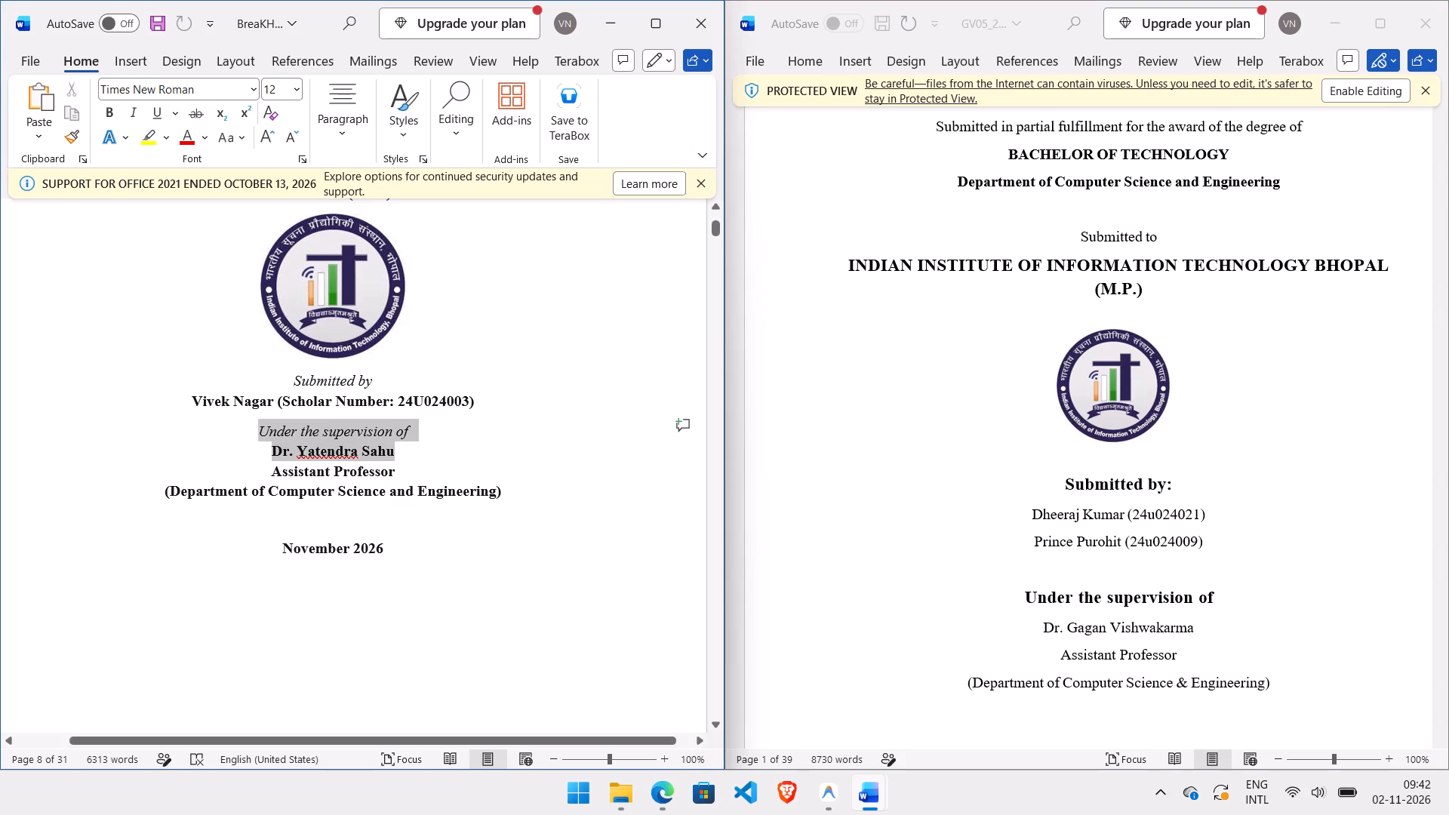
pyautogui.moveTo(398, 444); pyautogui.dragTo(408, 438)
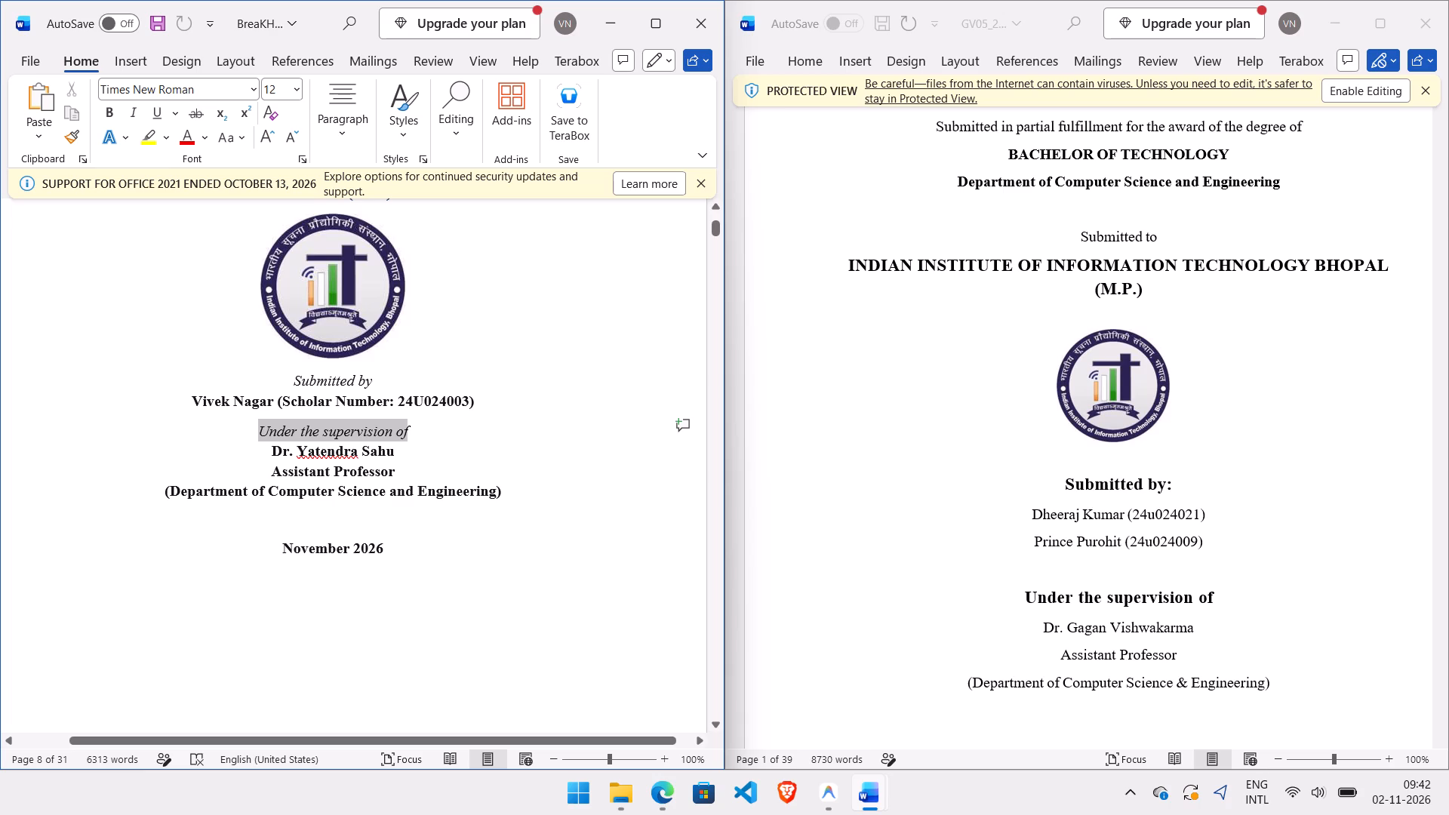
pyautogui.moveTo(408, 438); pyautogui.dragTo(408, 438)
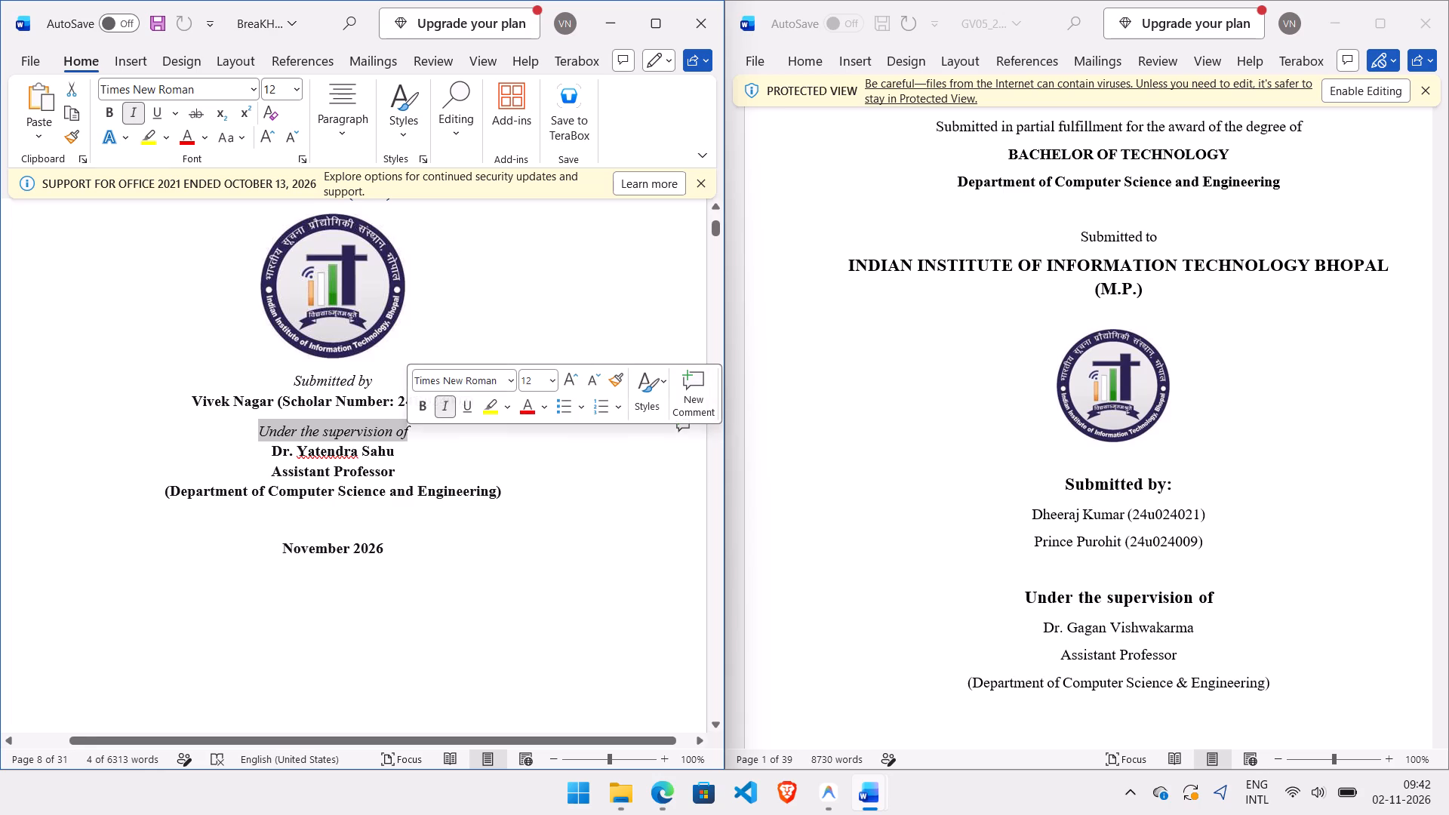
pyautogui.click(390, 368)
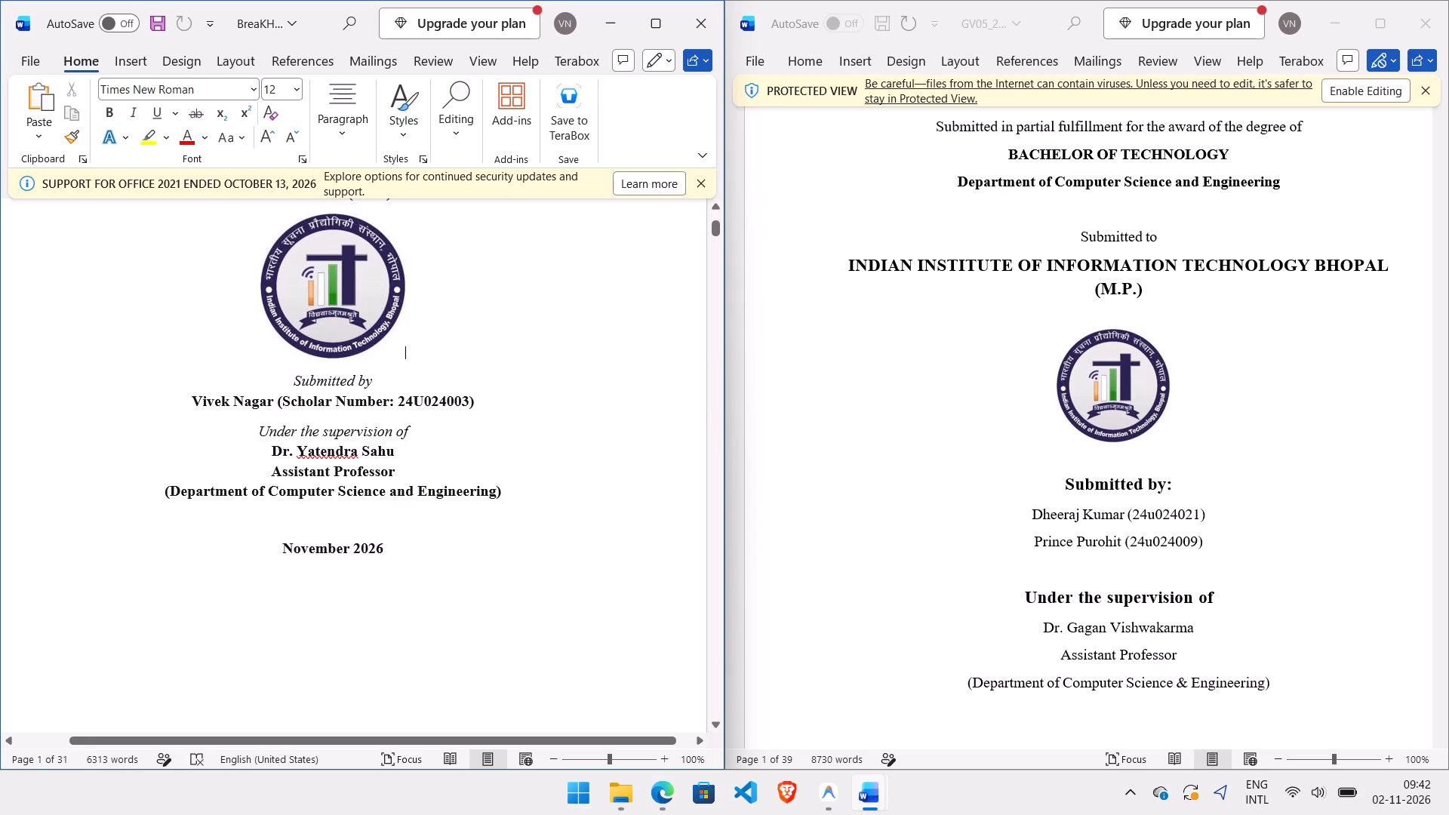
# Make the "Submitted by" line on the BreaKHis report's cover page bold.
pyautogui.moveTo(298, 379); pyautogui.dragTo(386, 379)
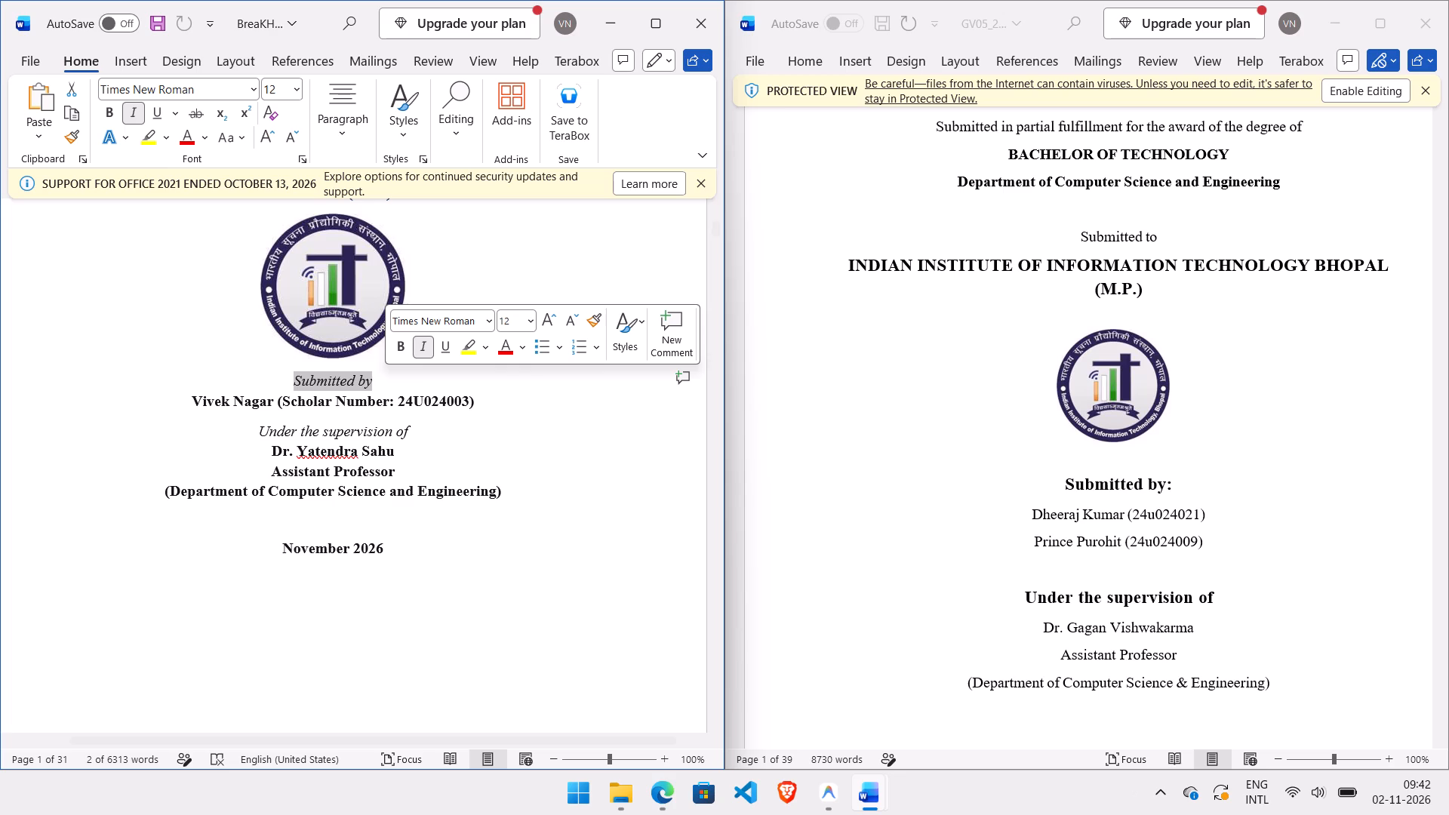
pyautogui.click(404, 340)
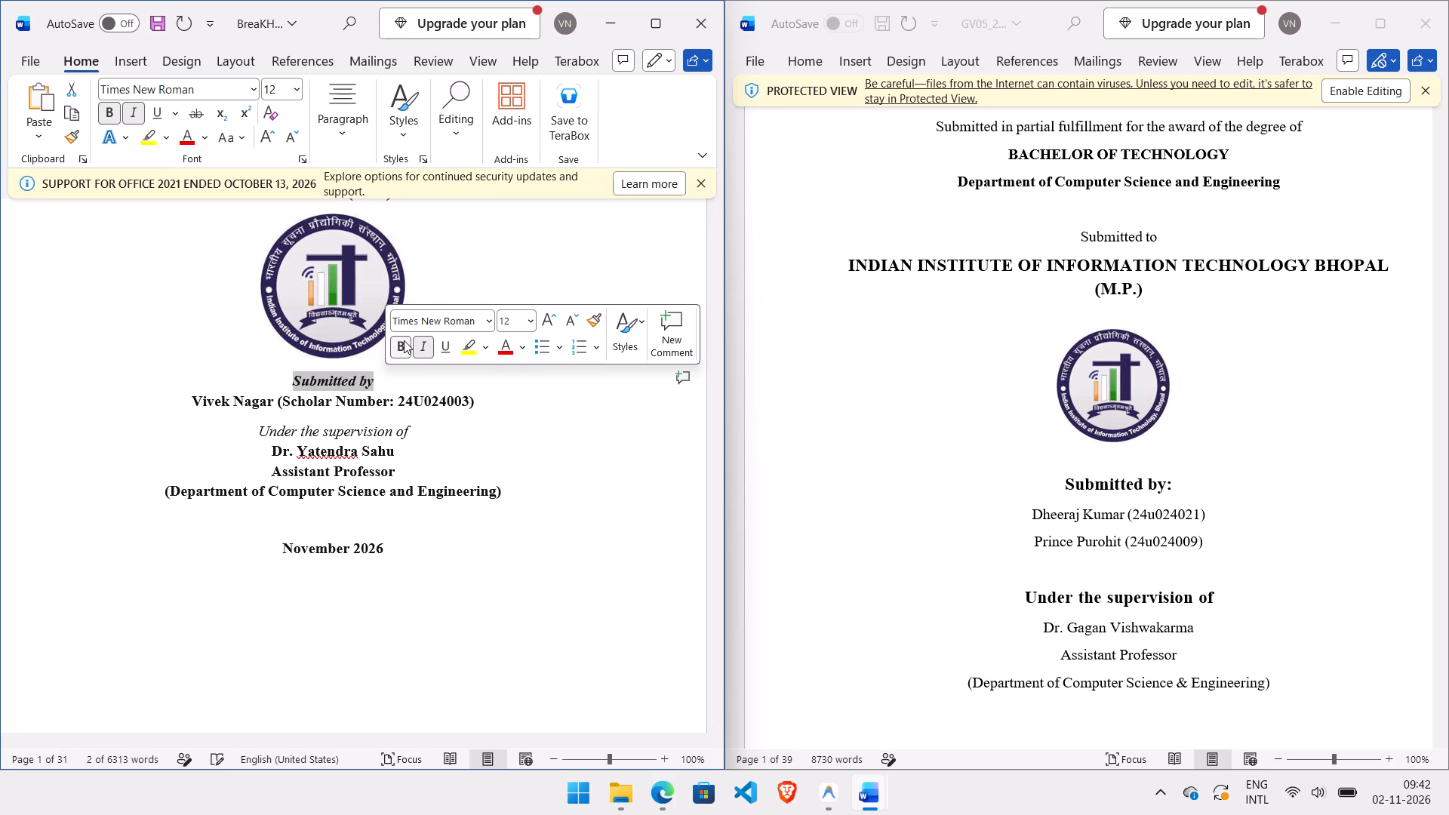
pyautogui.click(528, 320)
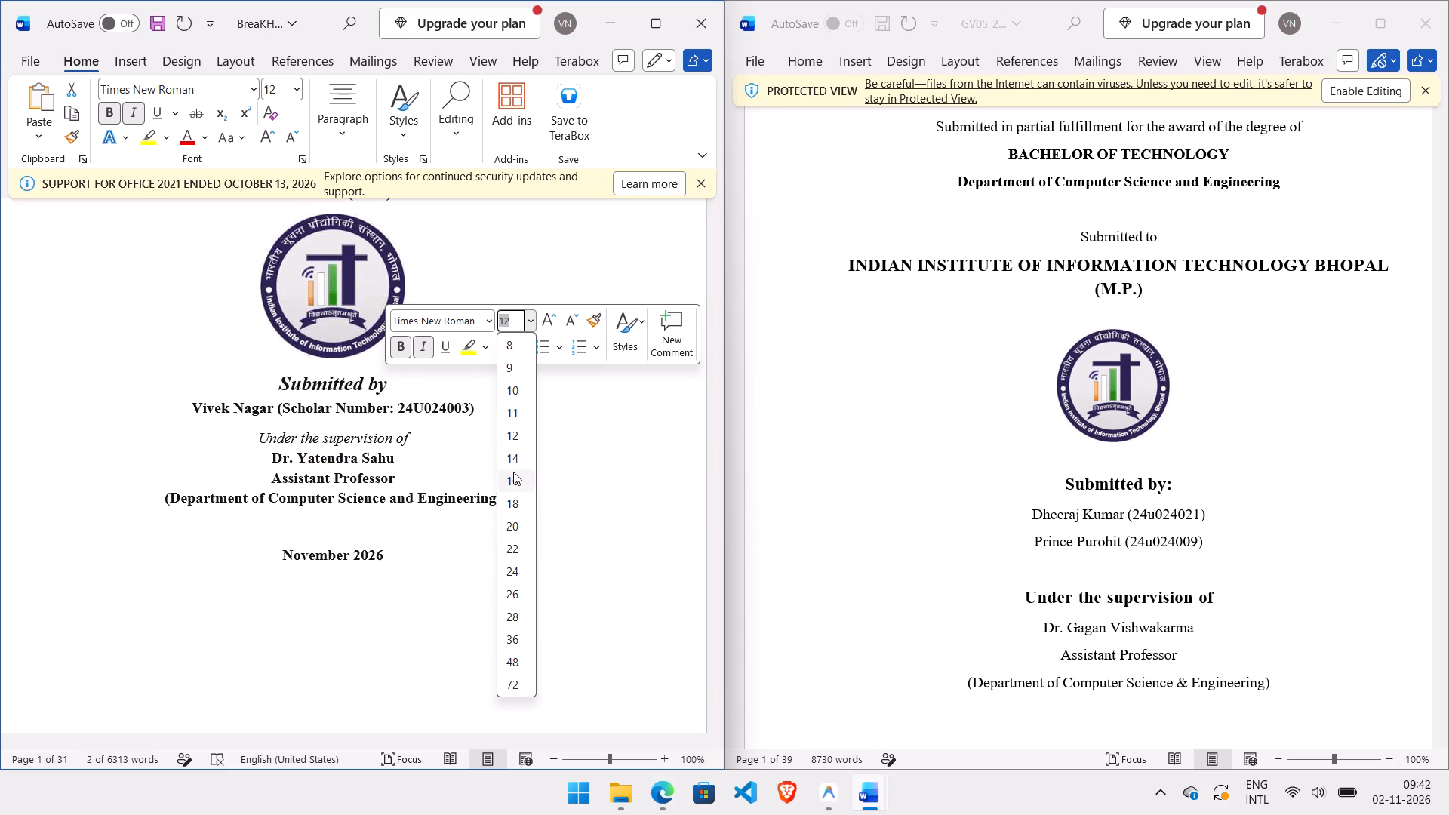
pyautogui.click(600, 445)
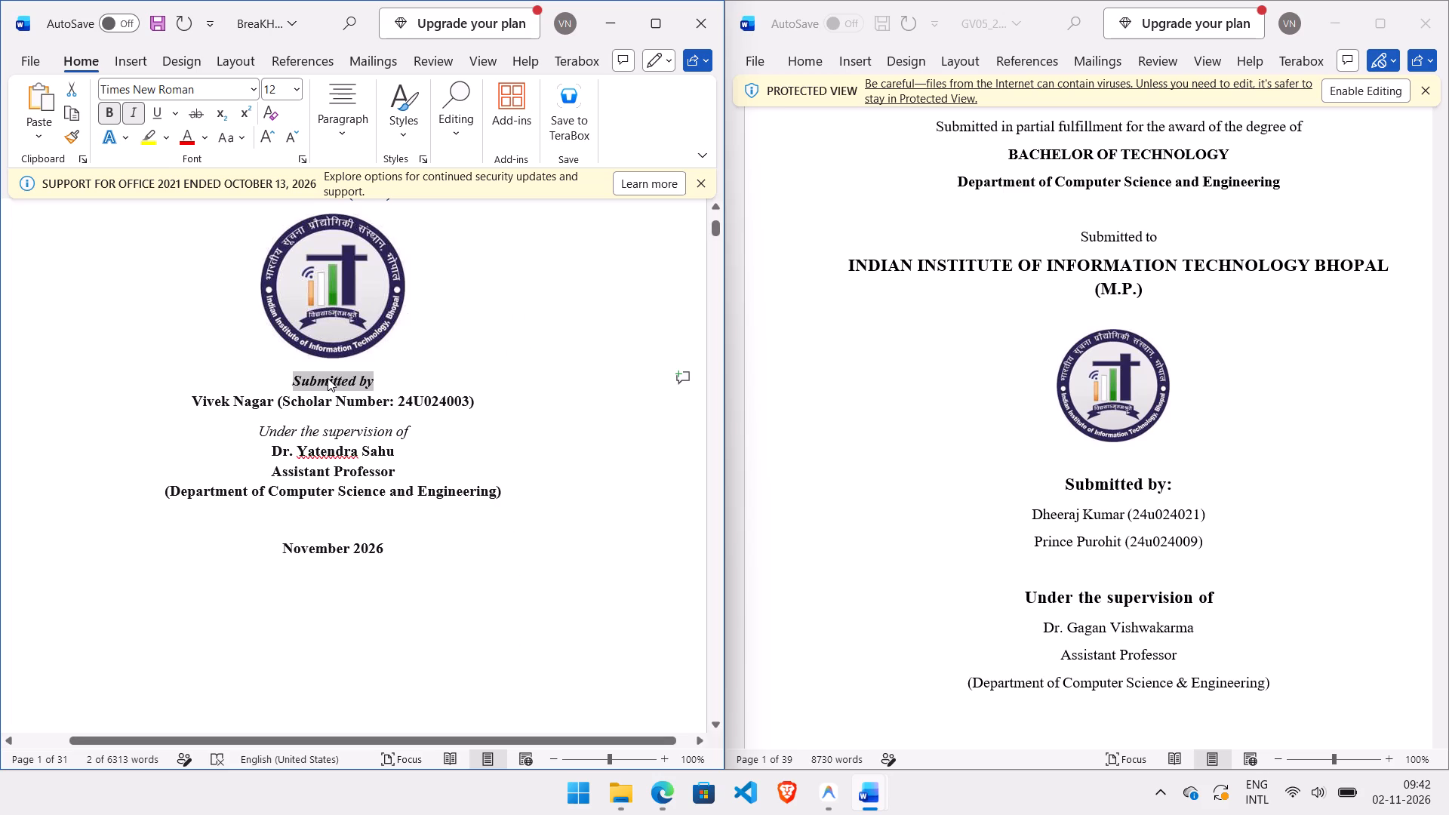
pyautogui.click(328, 378)
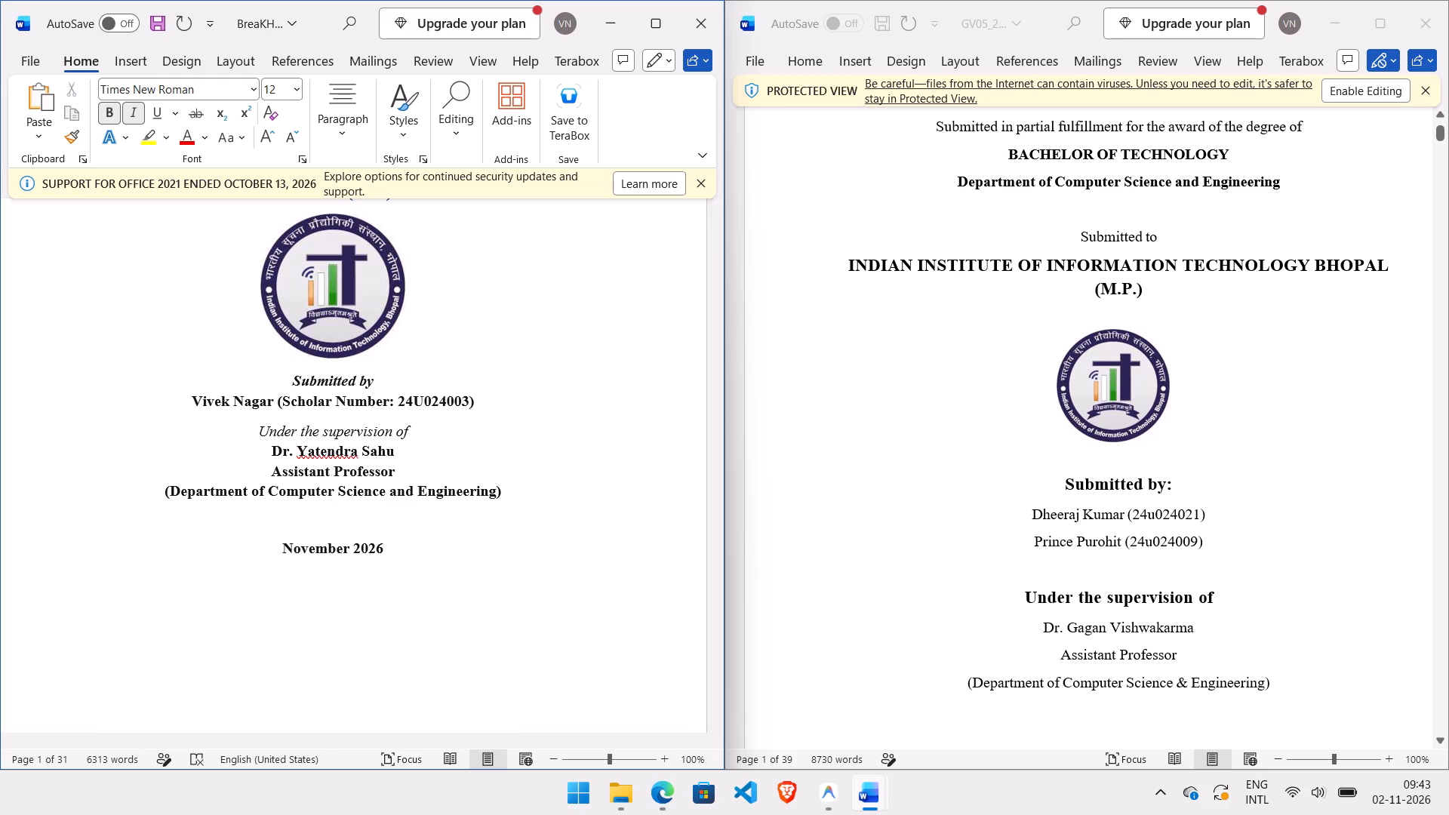
# Take the sensor drift reference report out of Protected View so its cover page text can be edited.
pyautogui.click(1067, 484)
pyautogui.moveTo(1067, 484); pyautogui.dragTo(1116, 480)
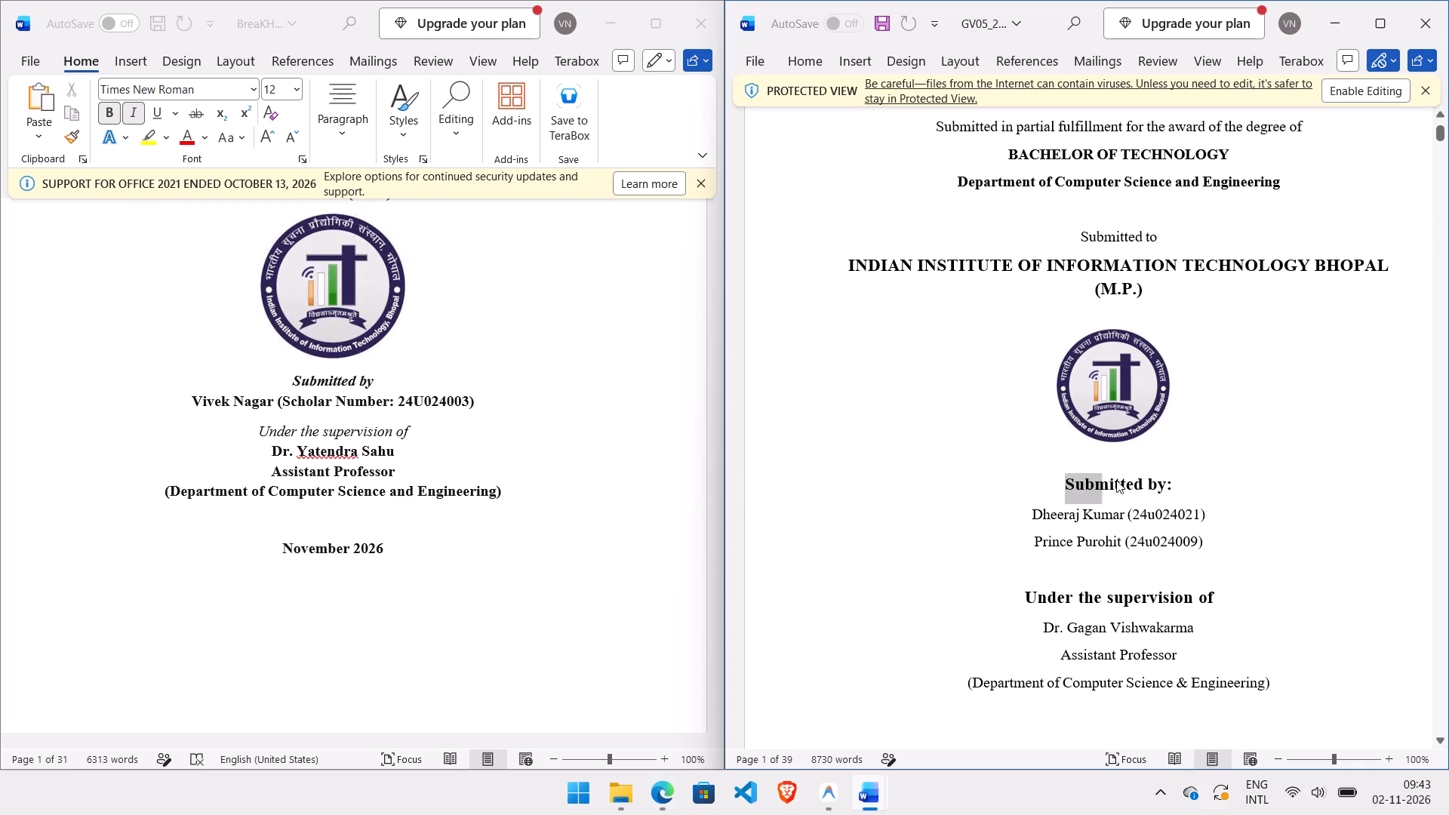
pyautogui.moveTo(1116, 480); pyautogui.dragTo(1343, 105)
pyautogui.click(1342, 89)
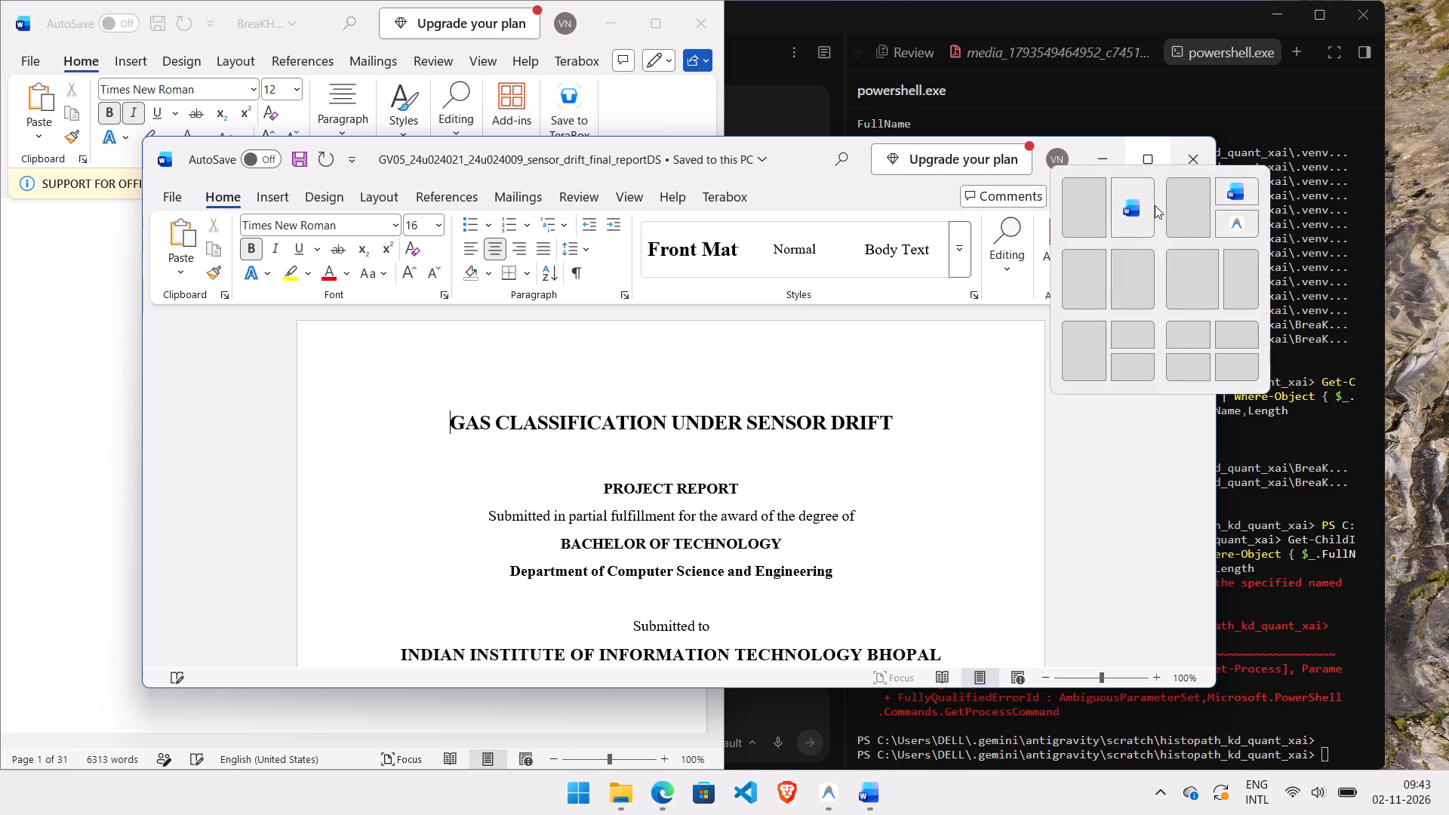
# Snap the sensor drift report window beside the BreaKHis report.
pyautogui.click(1140, 273)
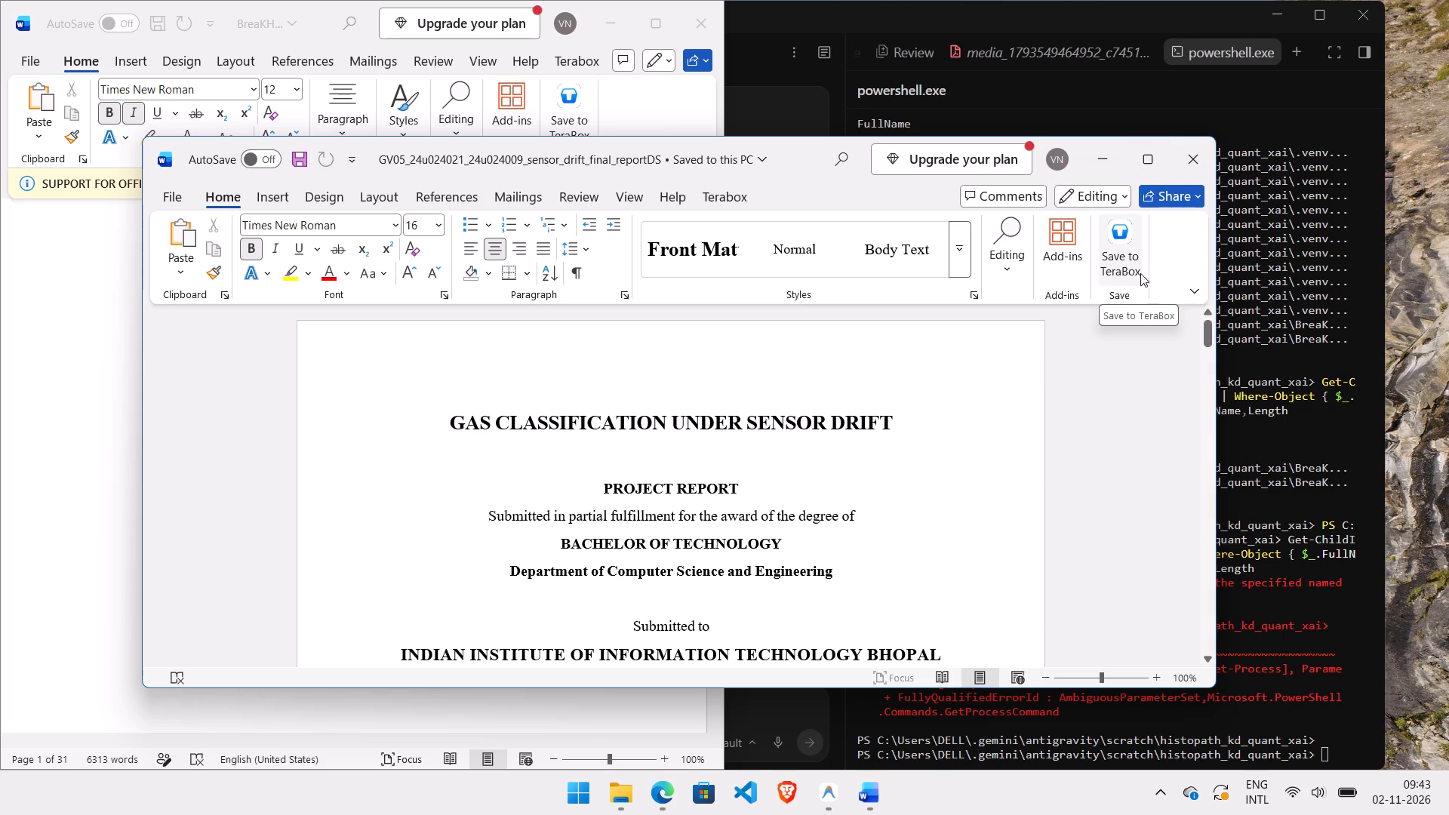
# Place the sensor drift report window side by side with the BreaKHis report.
pyautogui.click(1151, 161)
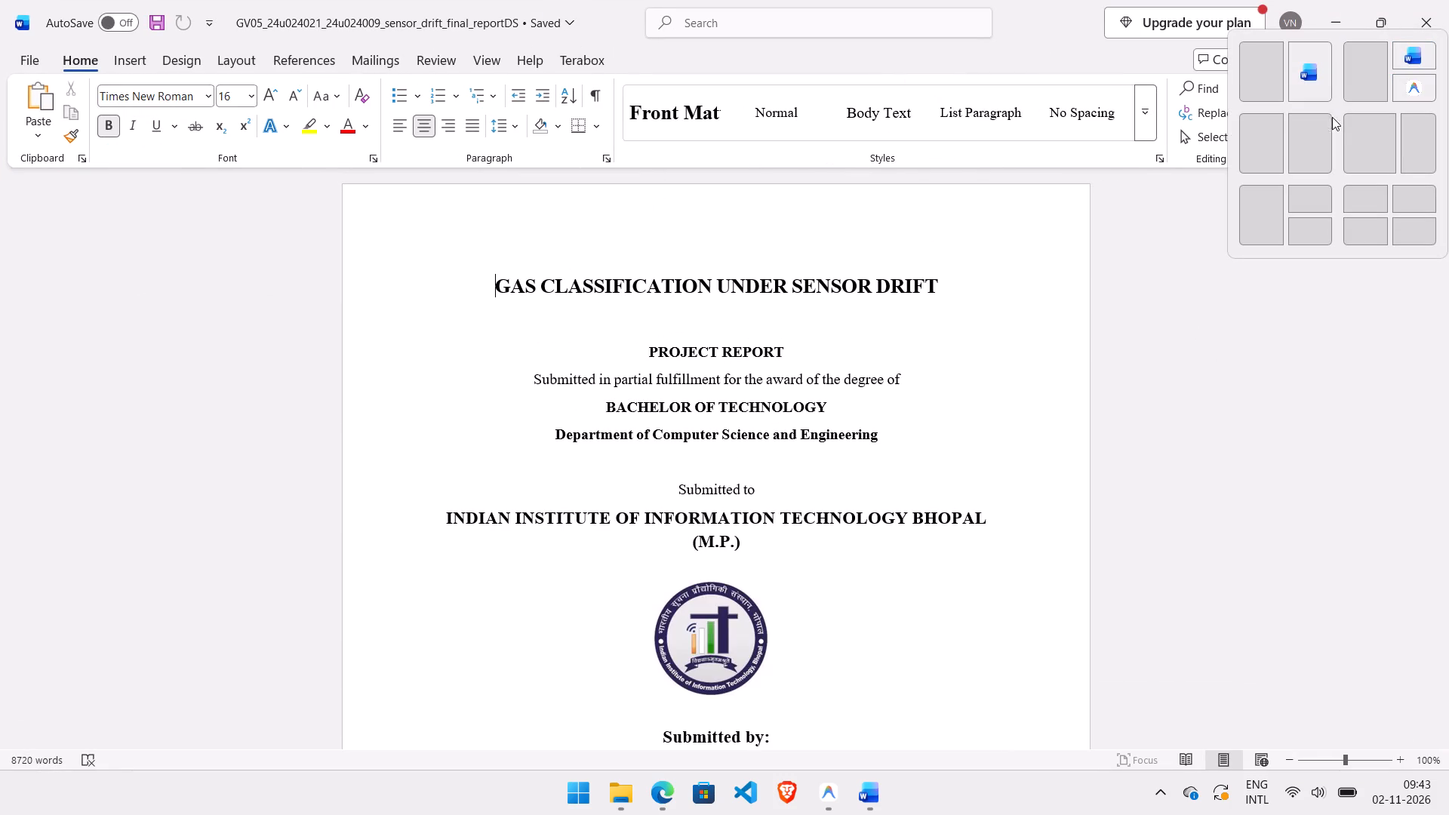
pyautogui.click(1316, 146)
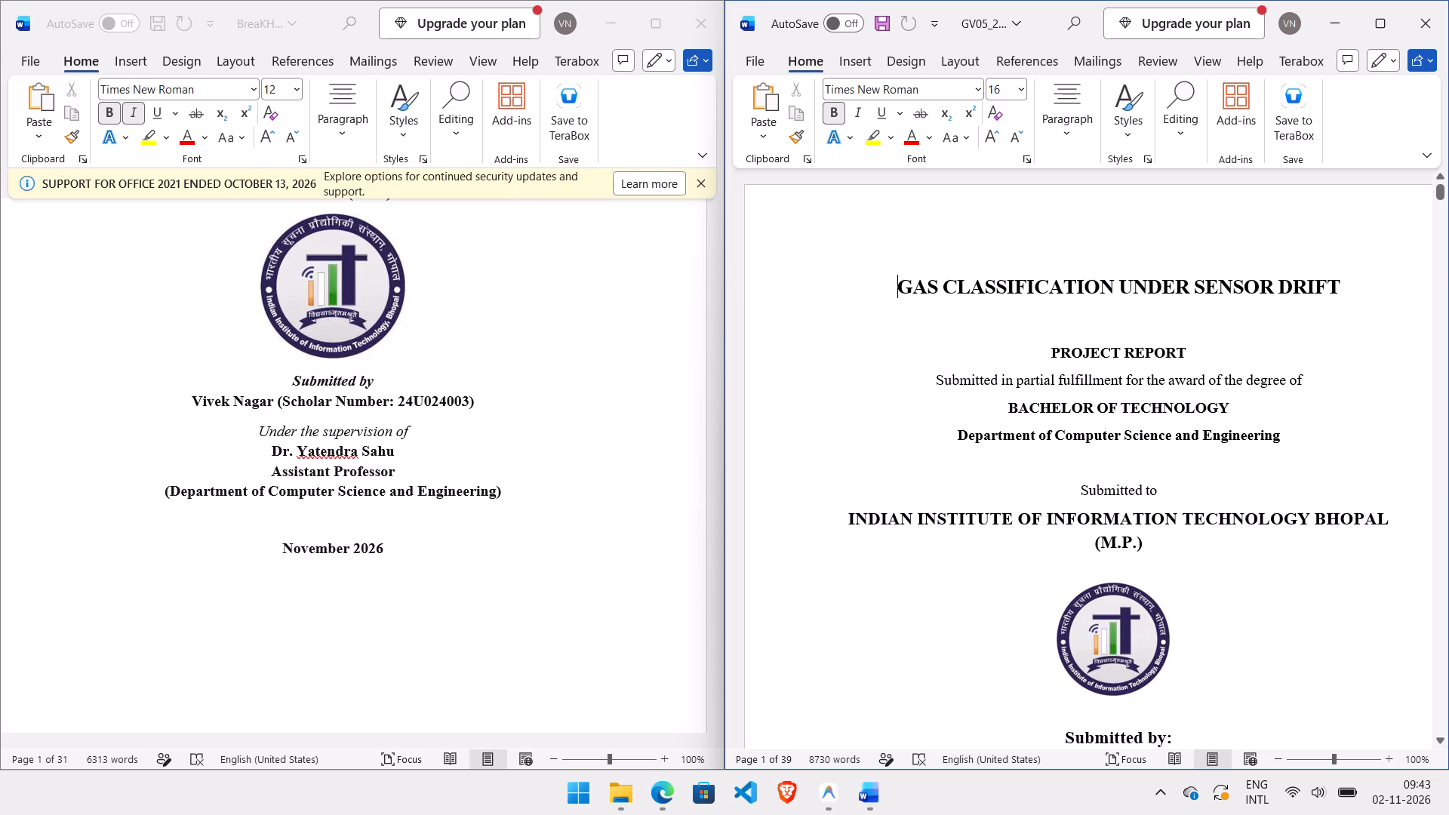
# Set the "Submitted by" line on the BreaKHis cover page to 14 pt, using the reference cover's matching heading as the guide.
pyautogui.scroll(-3, 1075, 438)
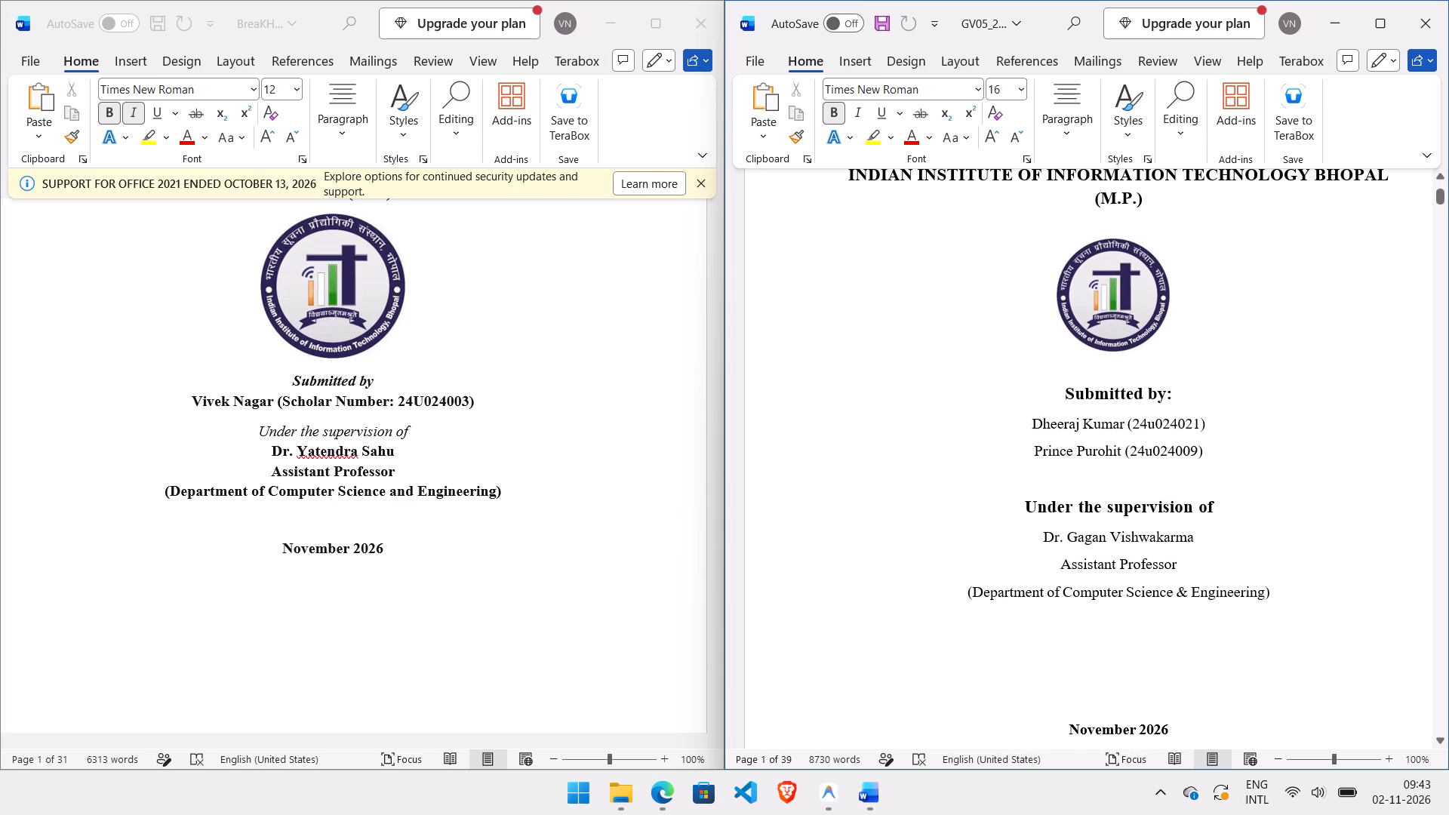
pyautogui.moveTo(1068, 390); pyautogui.dragTo(1169, 395)
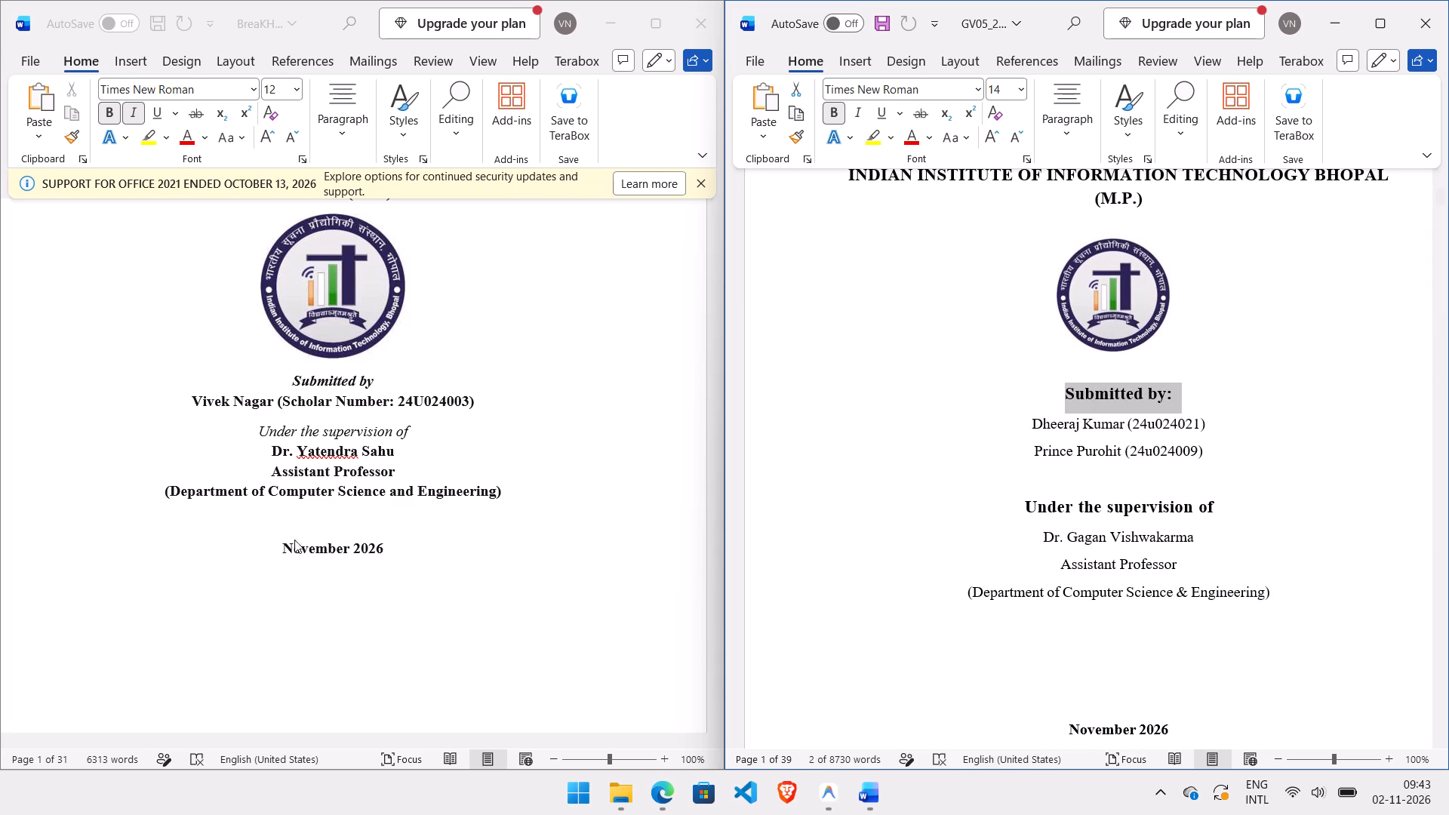
pyautogui.click(291, 383)
pyautogui.moveTo(291, 383); pyautogui.dragTo(380, 380)
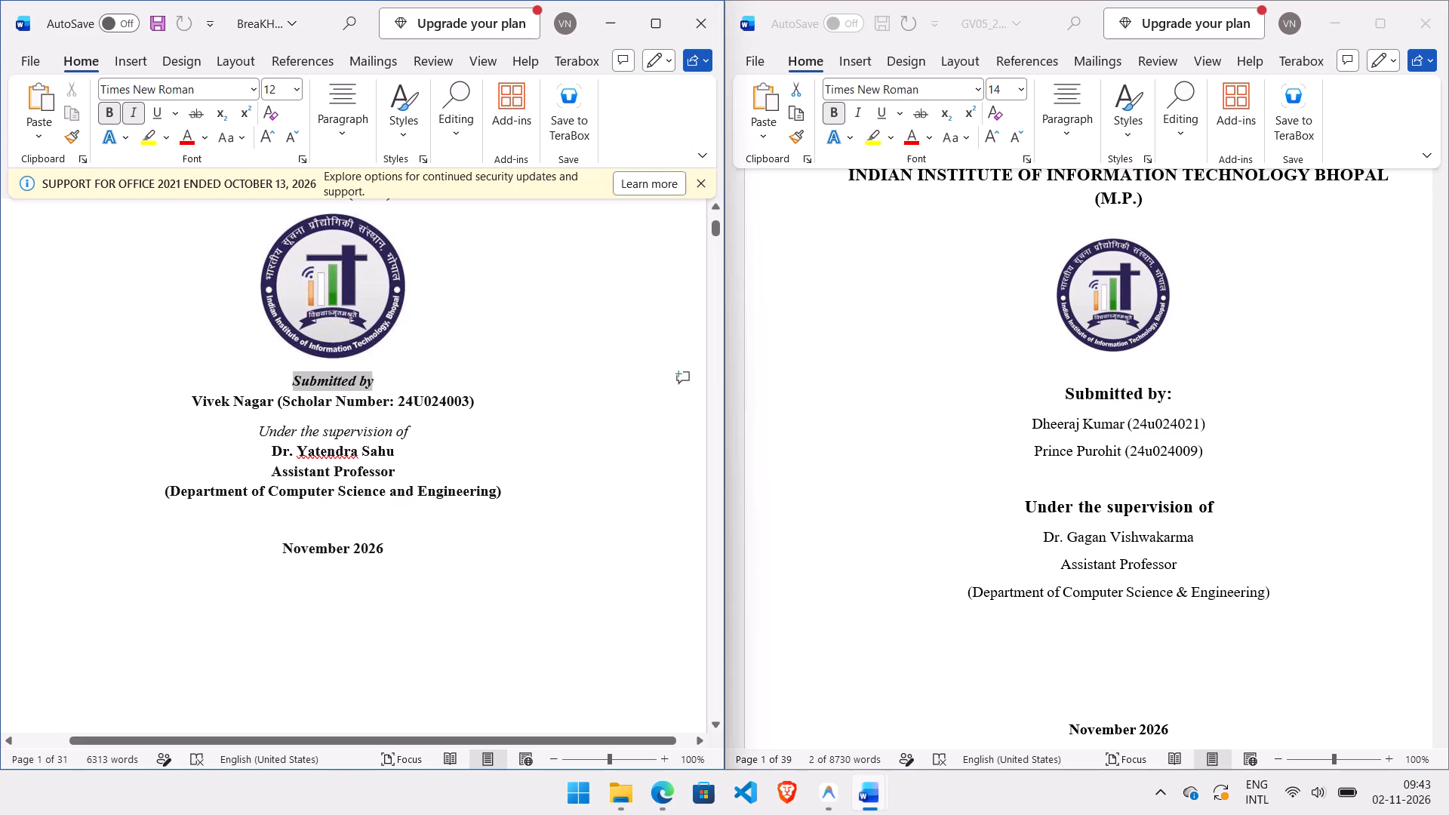
pyautogui.moveTo(380, 380); pyautogui.dragTo(381, 381)
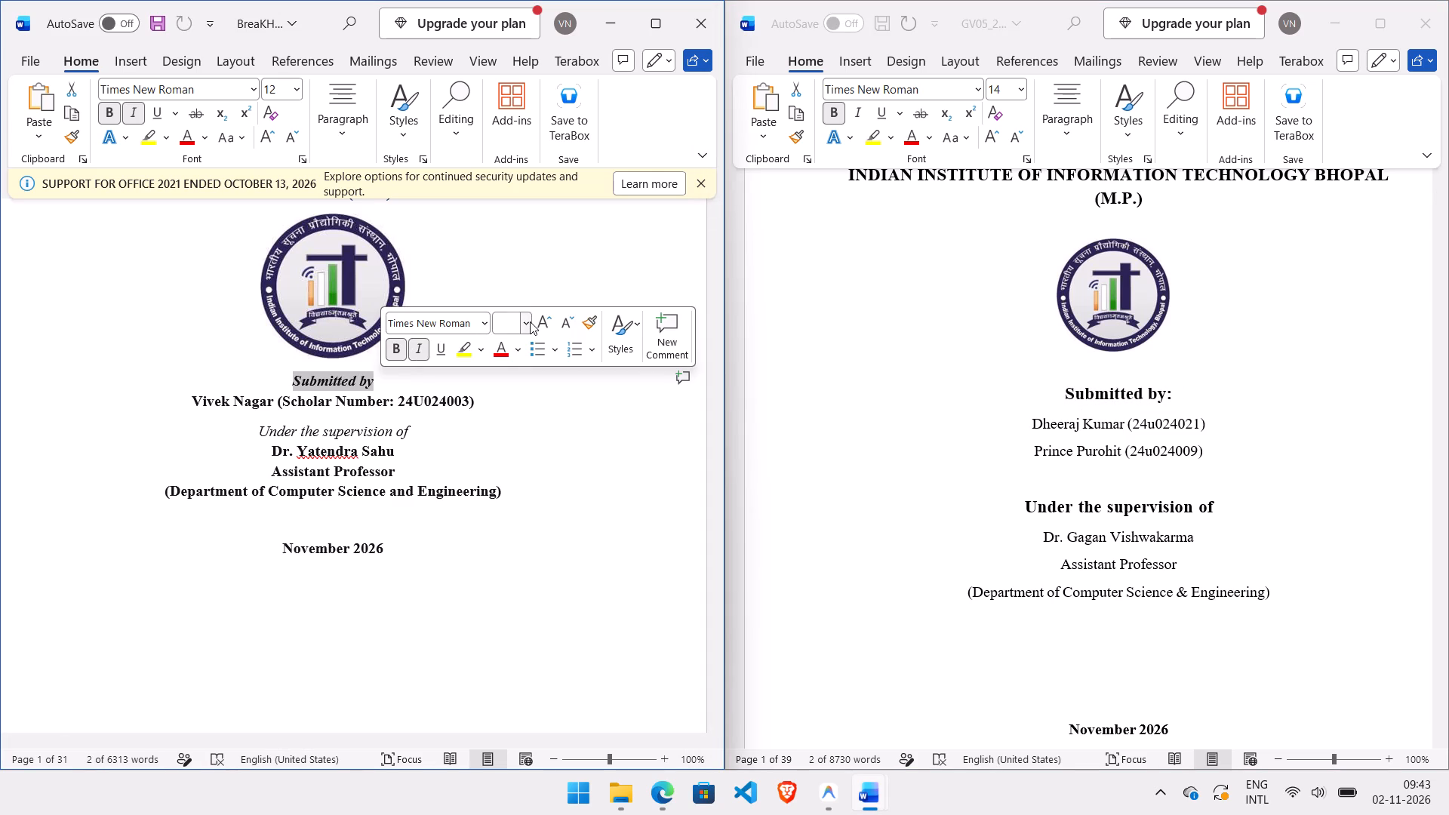
pyautogui.click(530, 321)
pyautogui.click(509, 451)
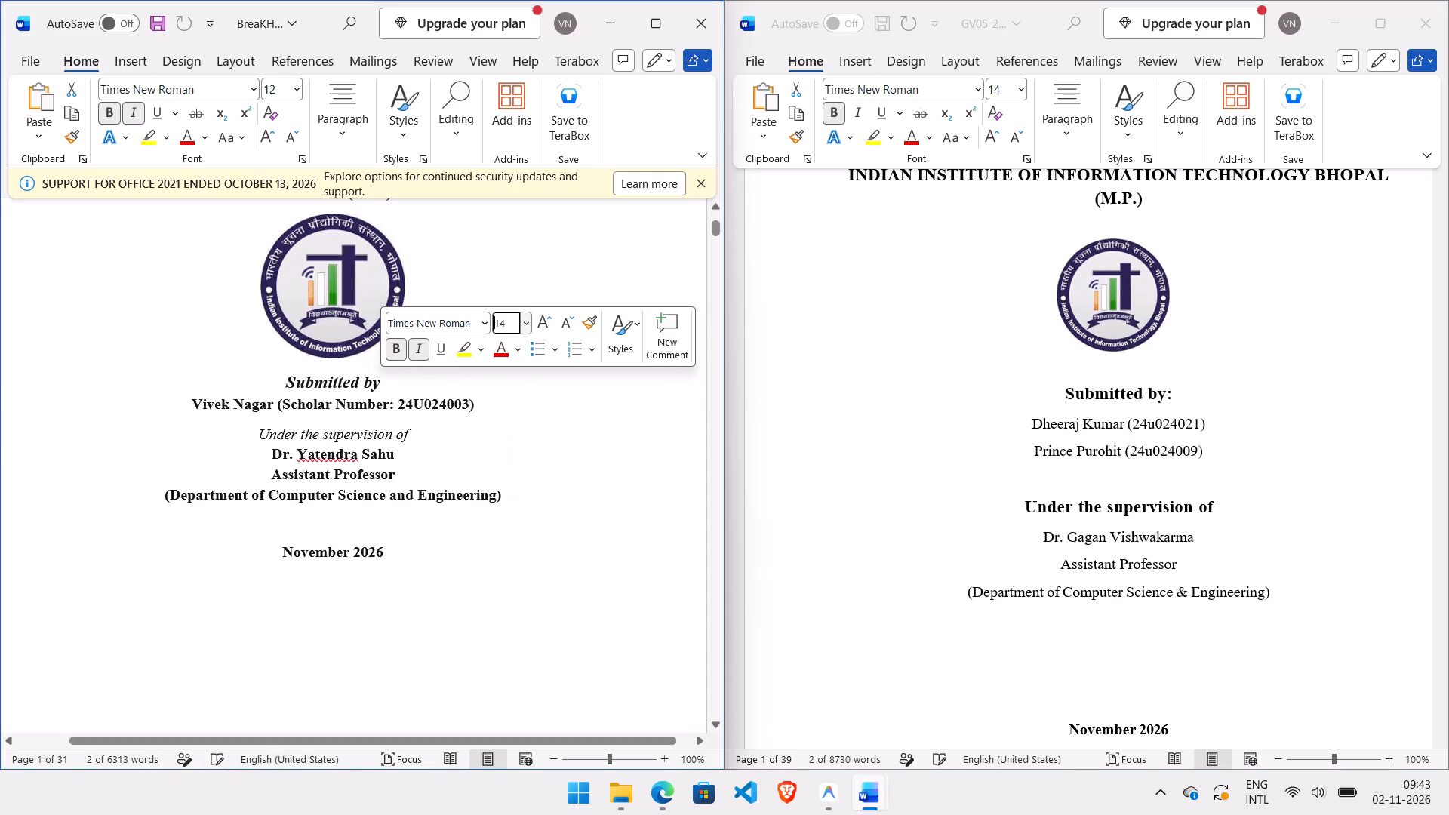
pyautogui.click(515, 447)
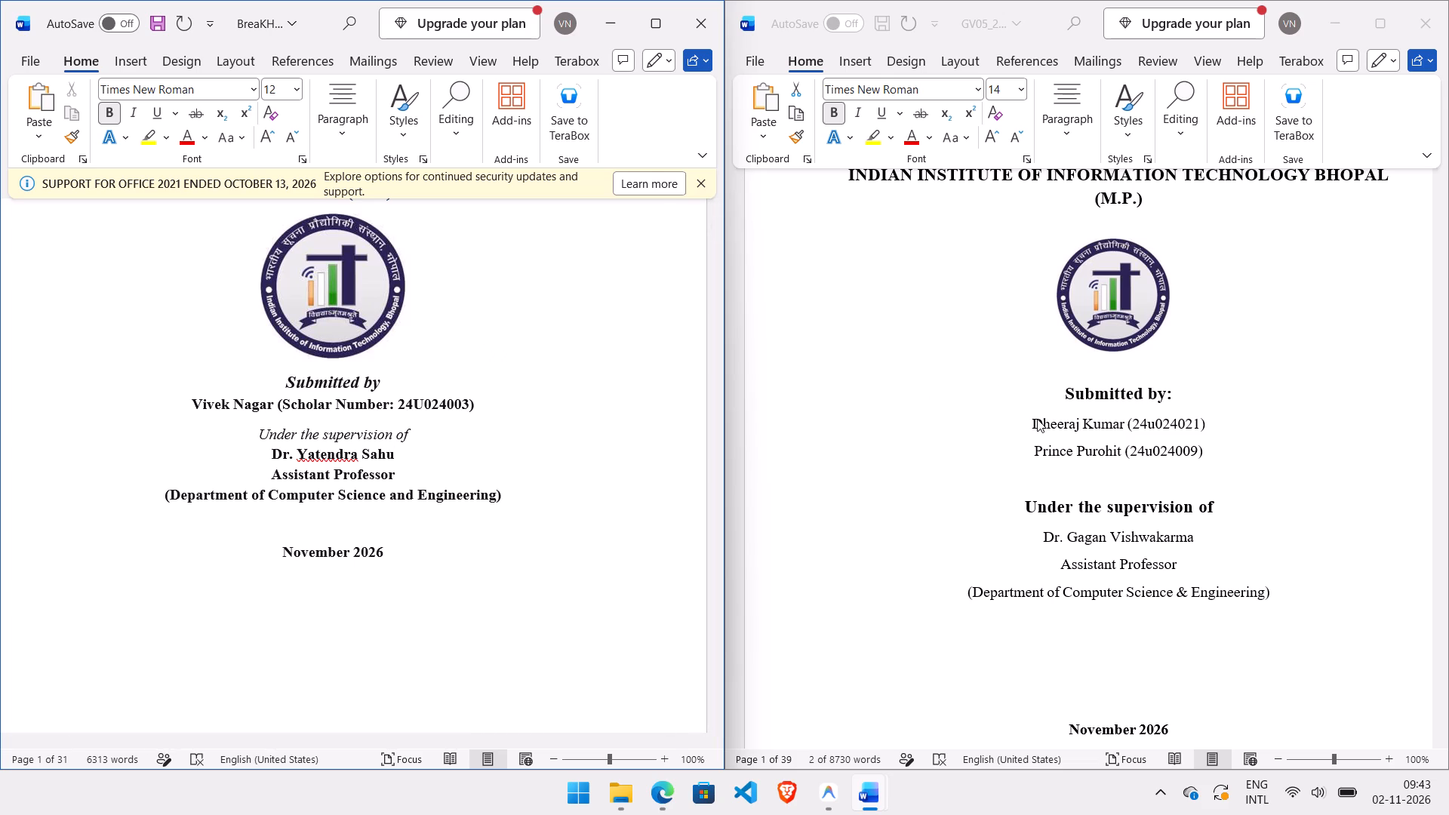
# Check the formatting of the reference cover's student name line and remove bold from the BreaKHis cover's student name and scholar number line.
pyautogui.moveTo(1037, 419); pyautogui.dragTo(1051, 421)
pyautogui.moveTo(1051, 421); pyautogui.dragTo(1035, 425)
pyautogui.moveTo(1035, 425); pyautogui.dragTo(1084, 429)
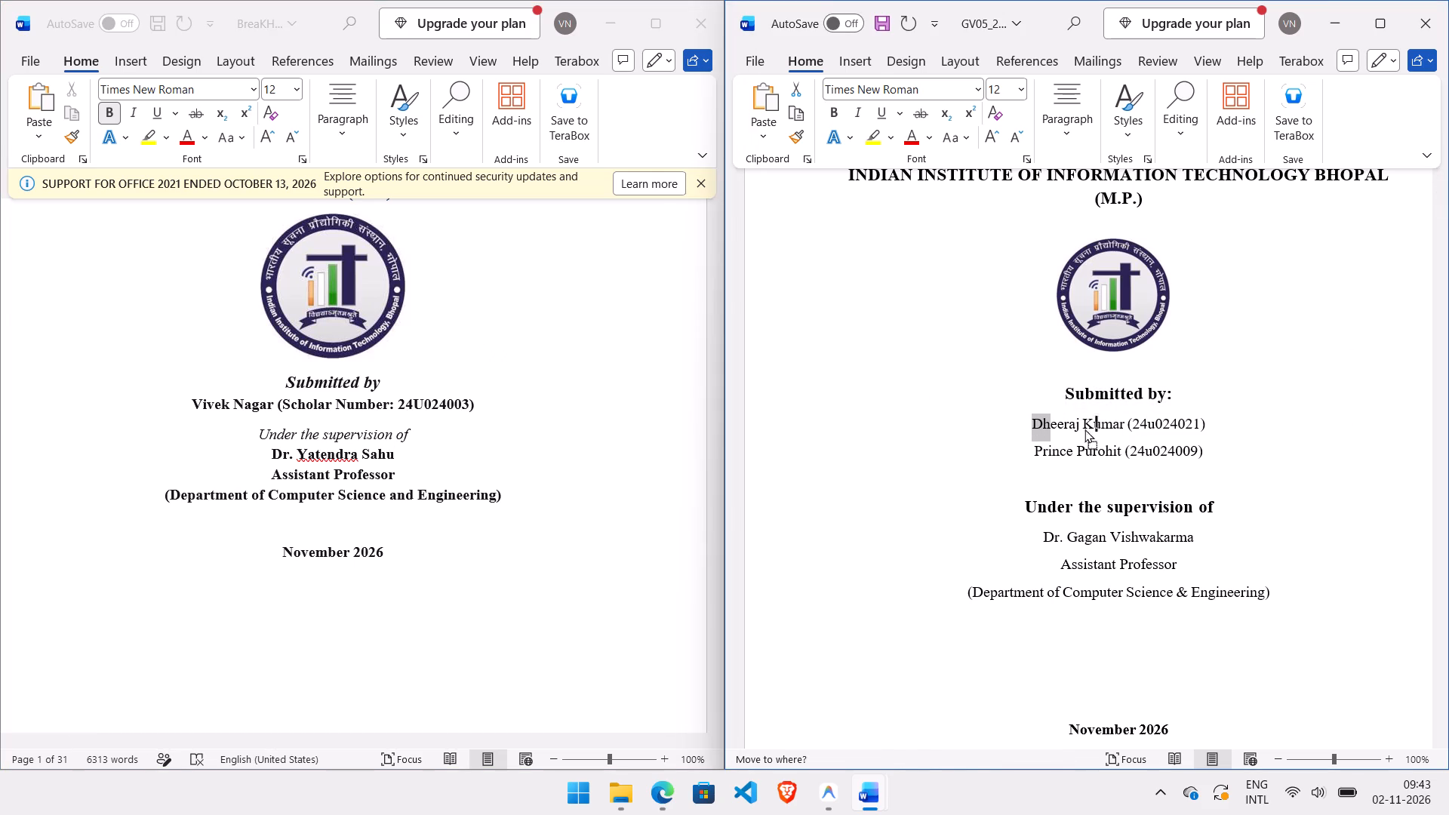
pyautogui.moveTo(1084, 429); pyautogui.dragTo(1044, 425)
pyautogui.click(1044, 425)
pyautogui.moveTo(1044, 425); pyautogui.dragTo(1066, 425)
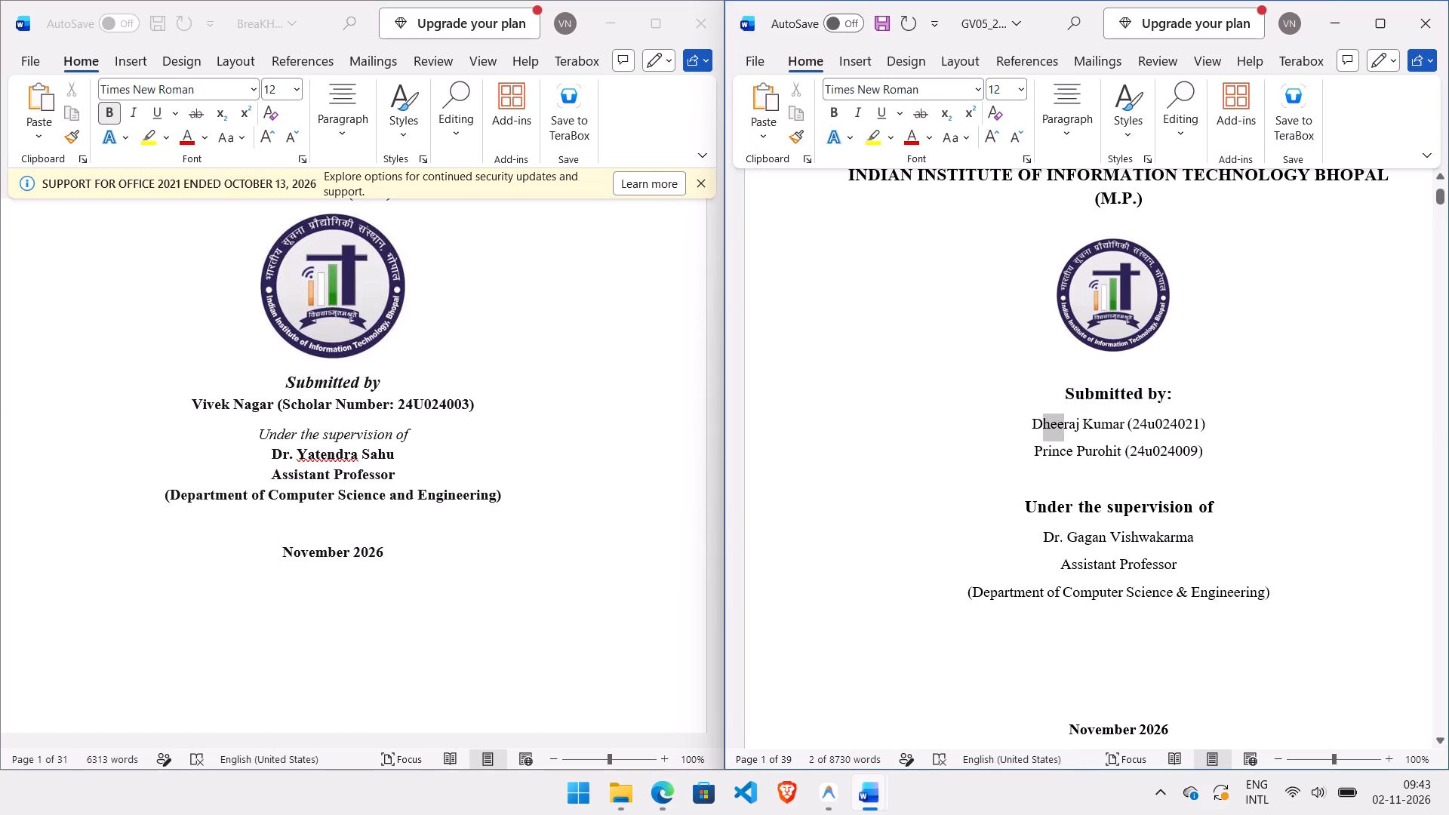
pyautogui.moveTo(1066, 425); pyautogui.dragTo(1168, 431)
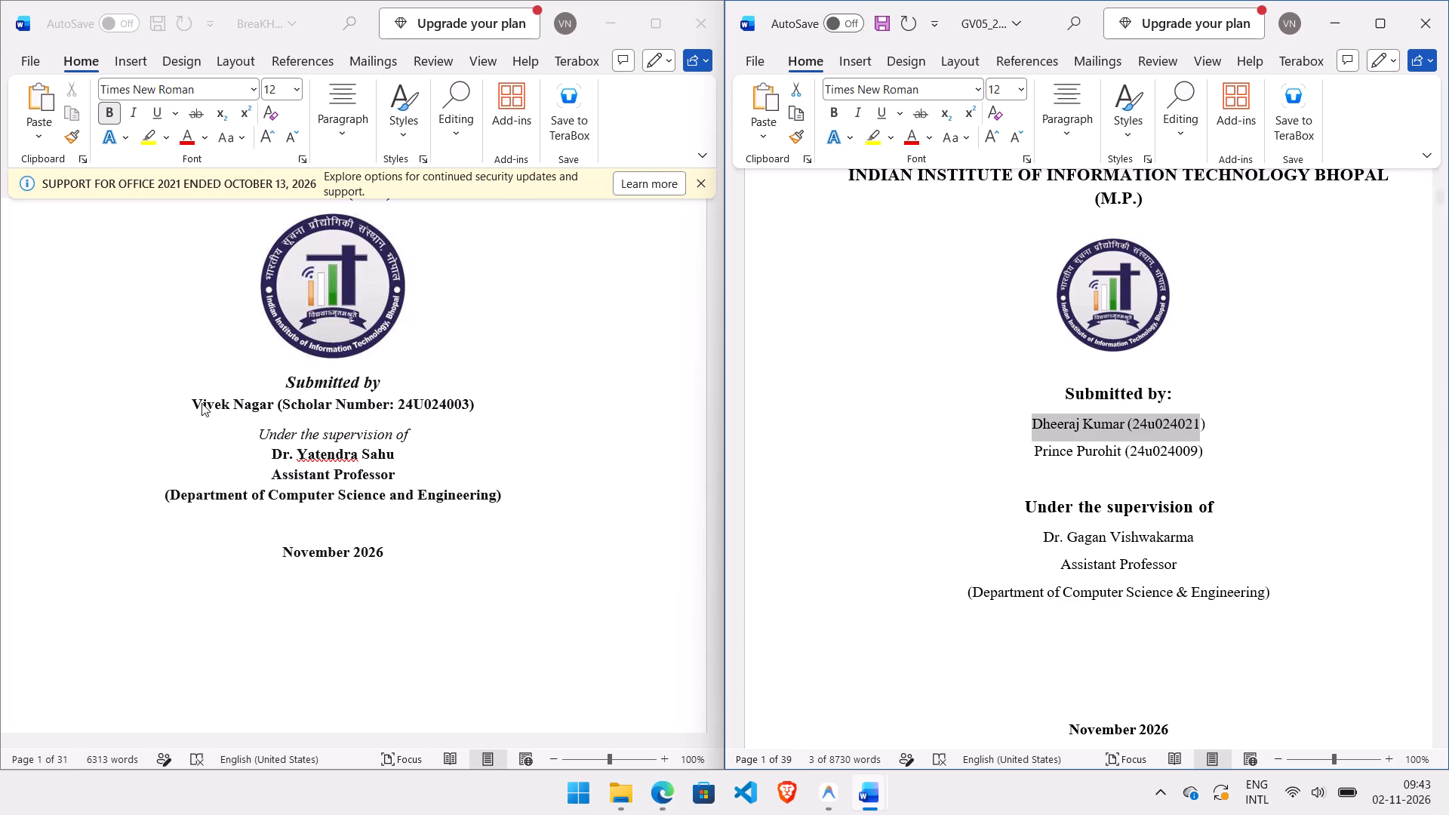
pyautogui.moveTo(195, 398); pyautogui.dragTo(195, 405)
pyautogui.moveTo(195, 405); pyautogui.dragTo(469, 417)
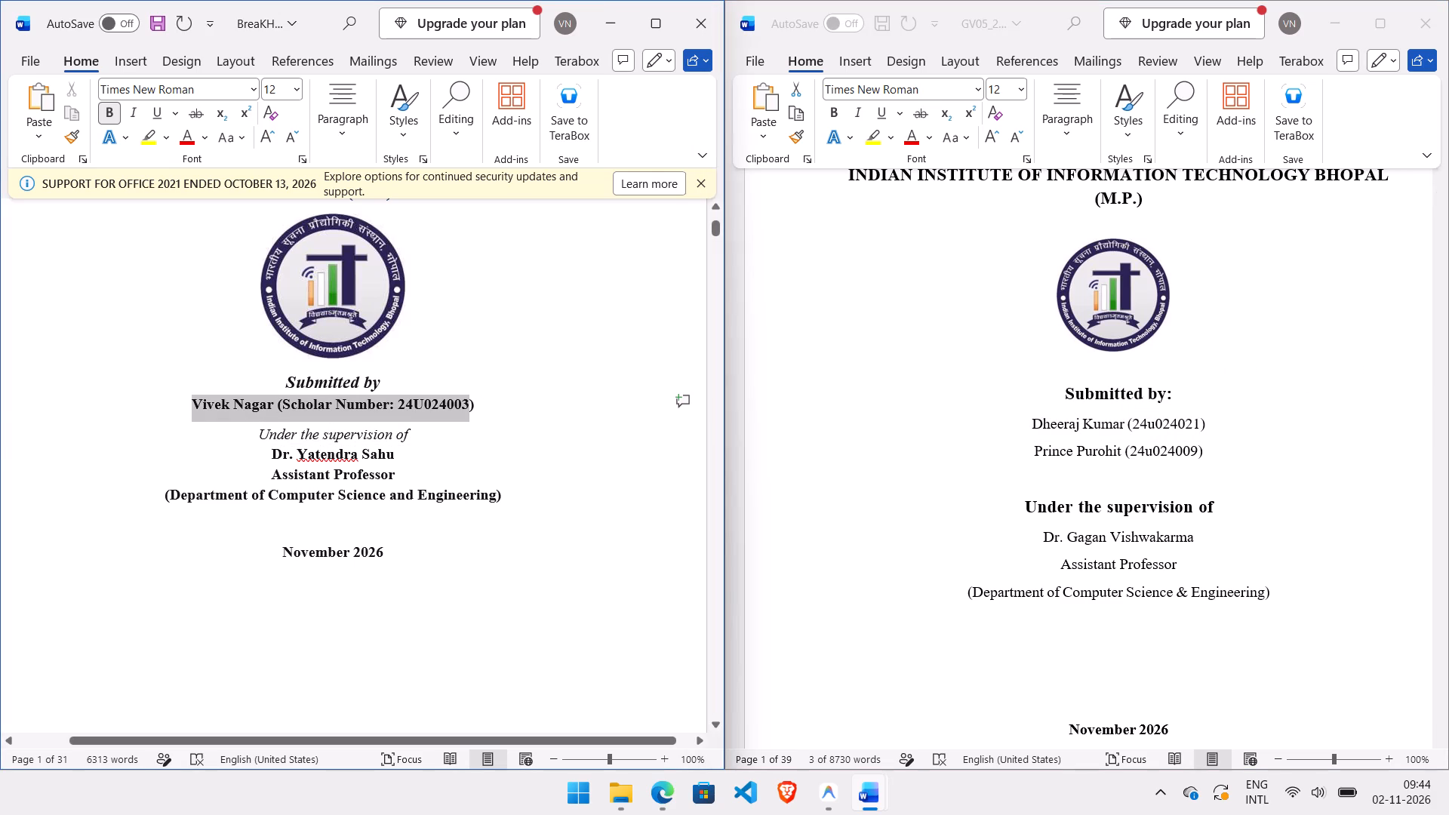
pyautogui.moveTo(469, 417); pyautogui.dragTo(484, 416)
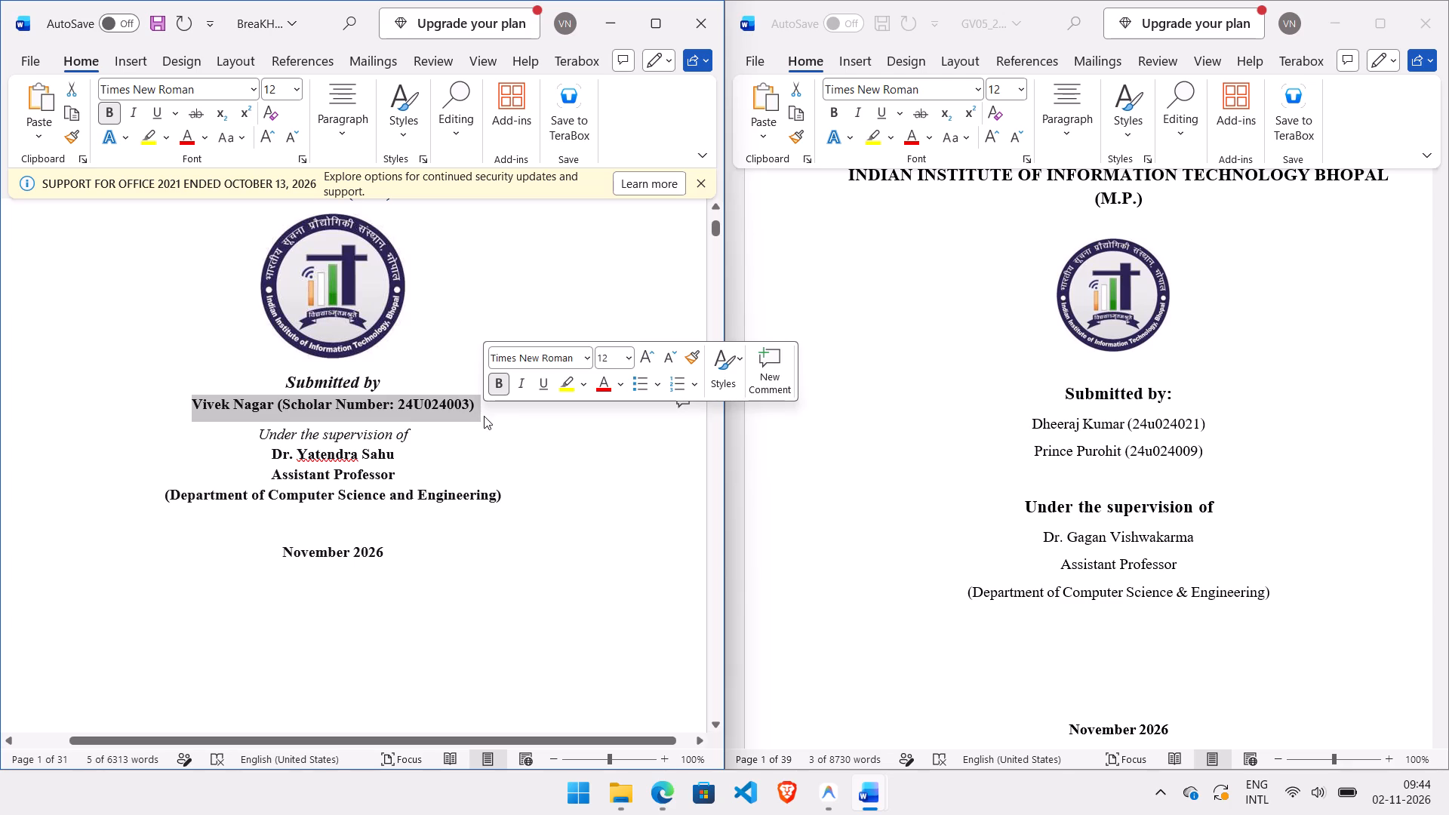
pyautogui.click(493, 391)
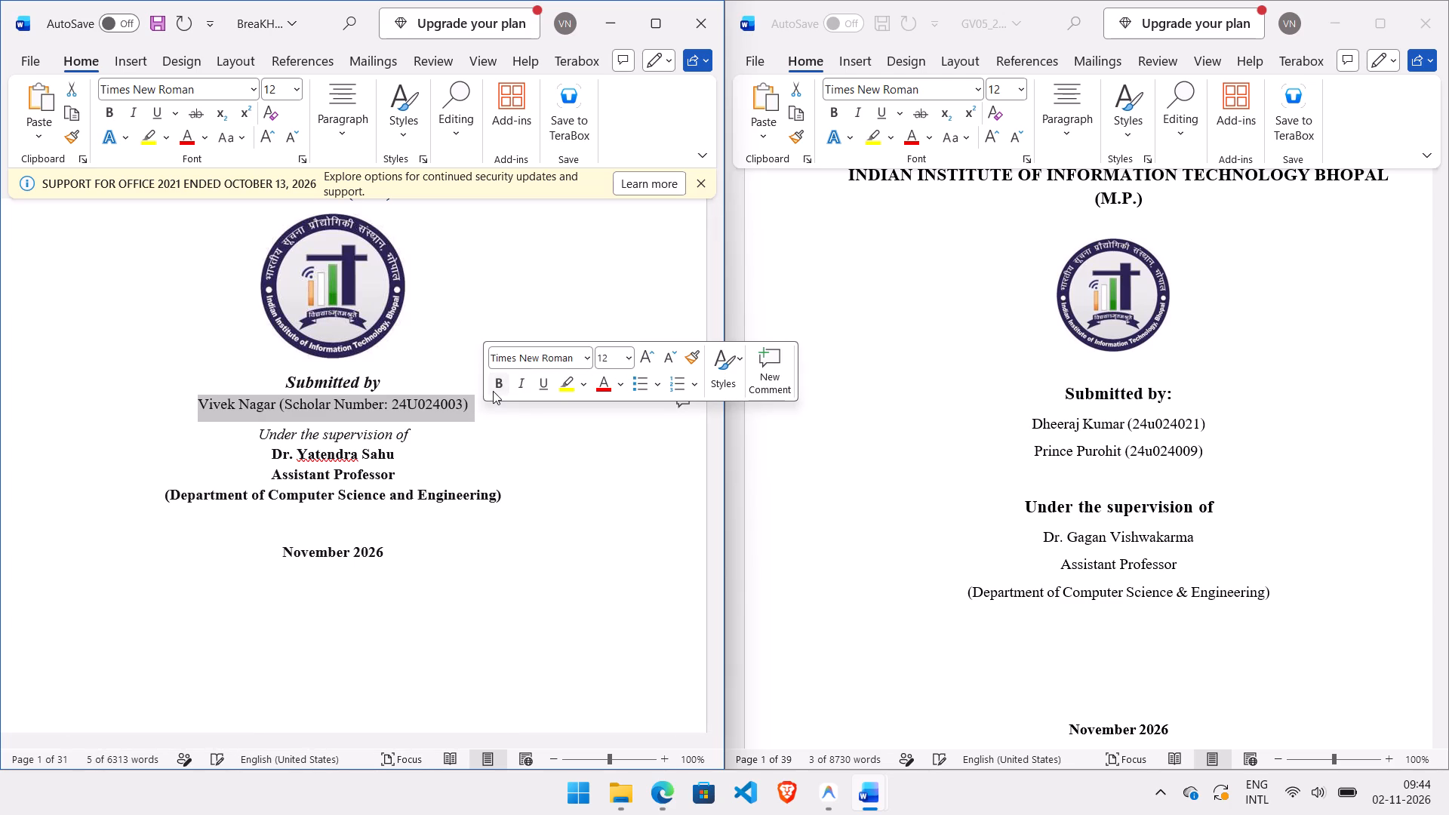
pyautogui.click(493, 443)
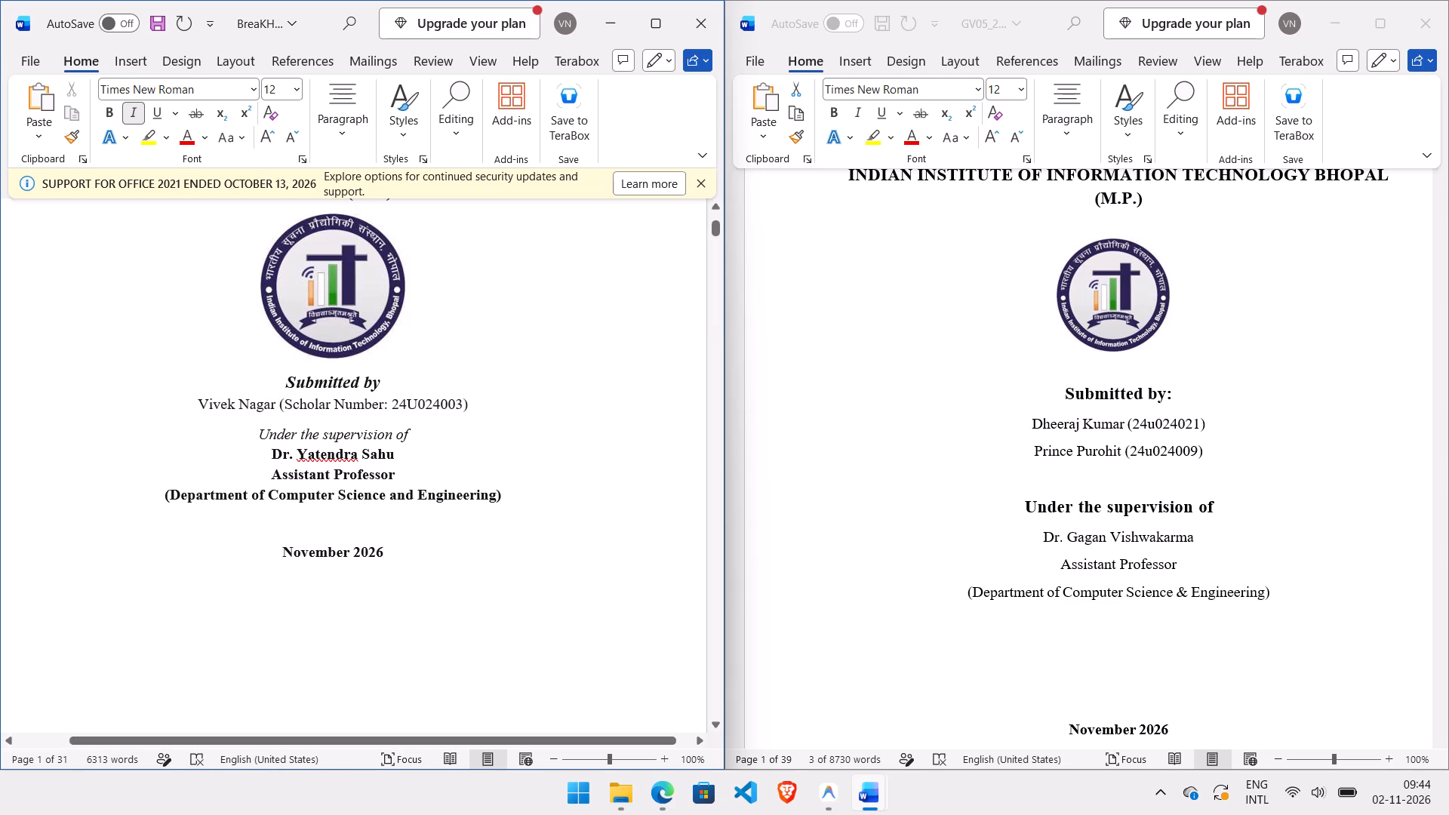
# Make the "Under the supervision of" line on the BreaKHis cover page bold and set its font size to 14 pt.
pyautogui.moveTo(260, 433); pyautogui.dragTo(409, 438)
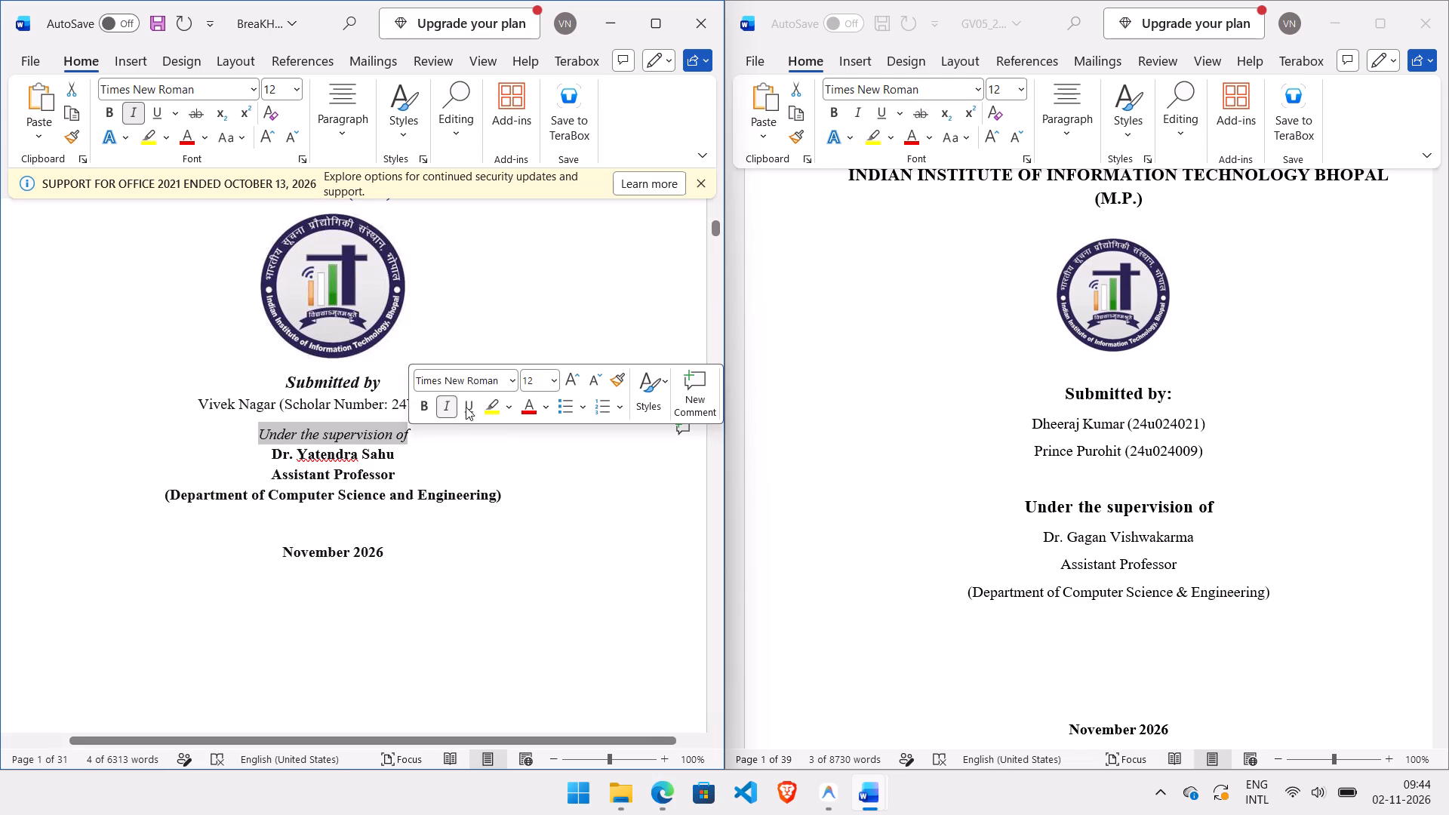
pyautogui.click(423, 406)
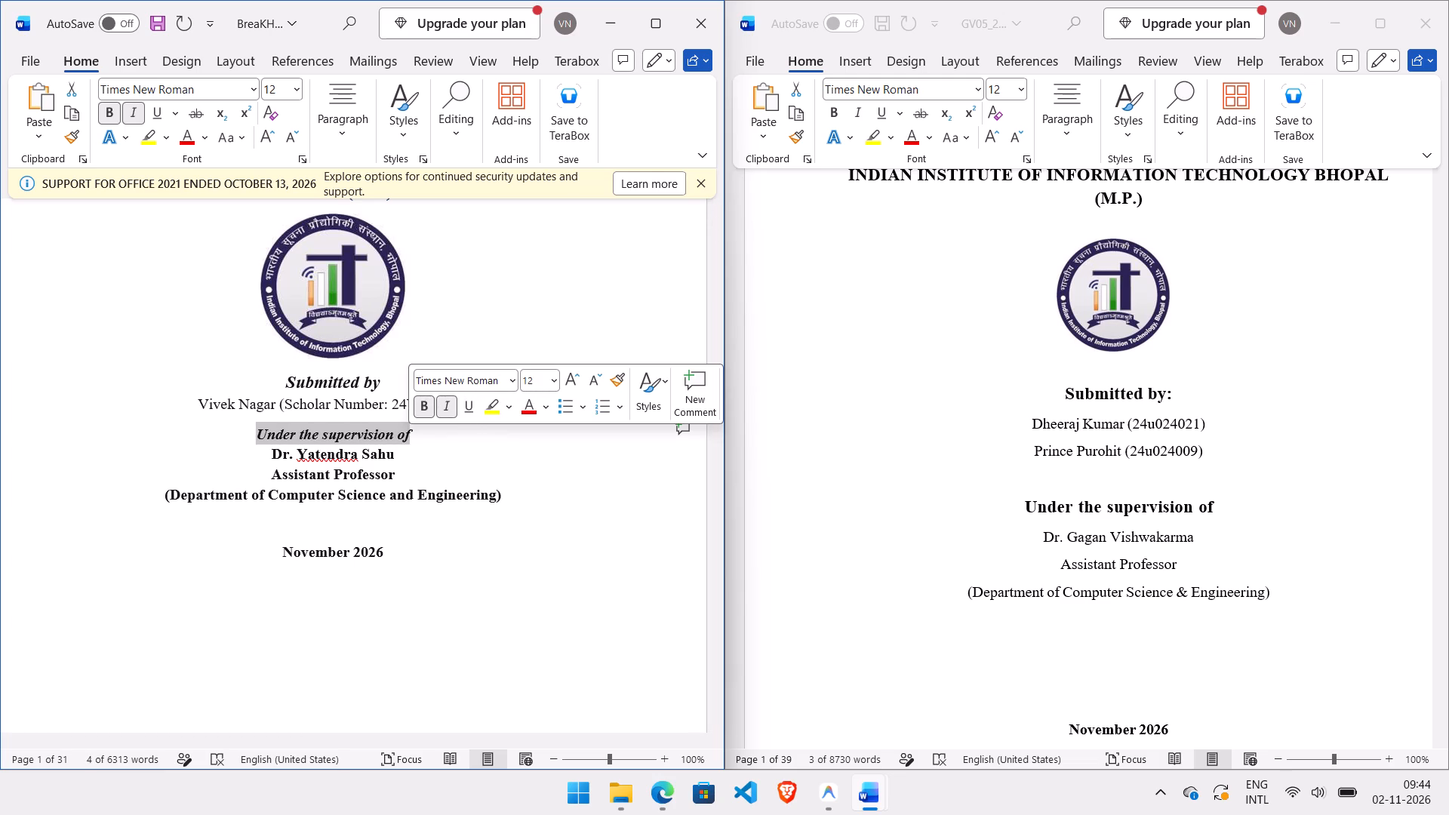
pyautogui.click(555, 383)
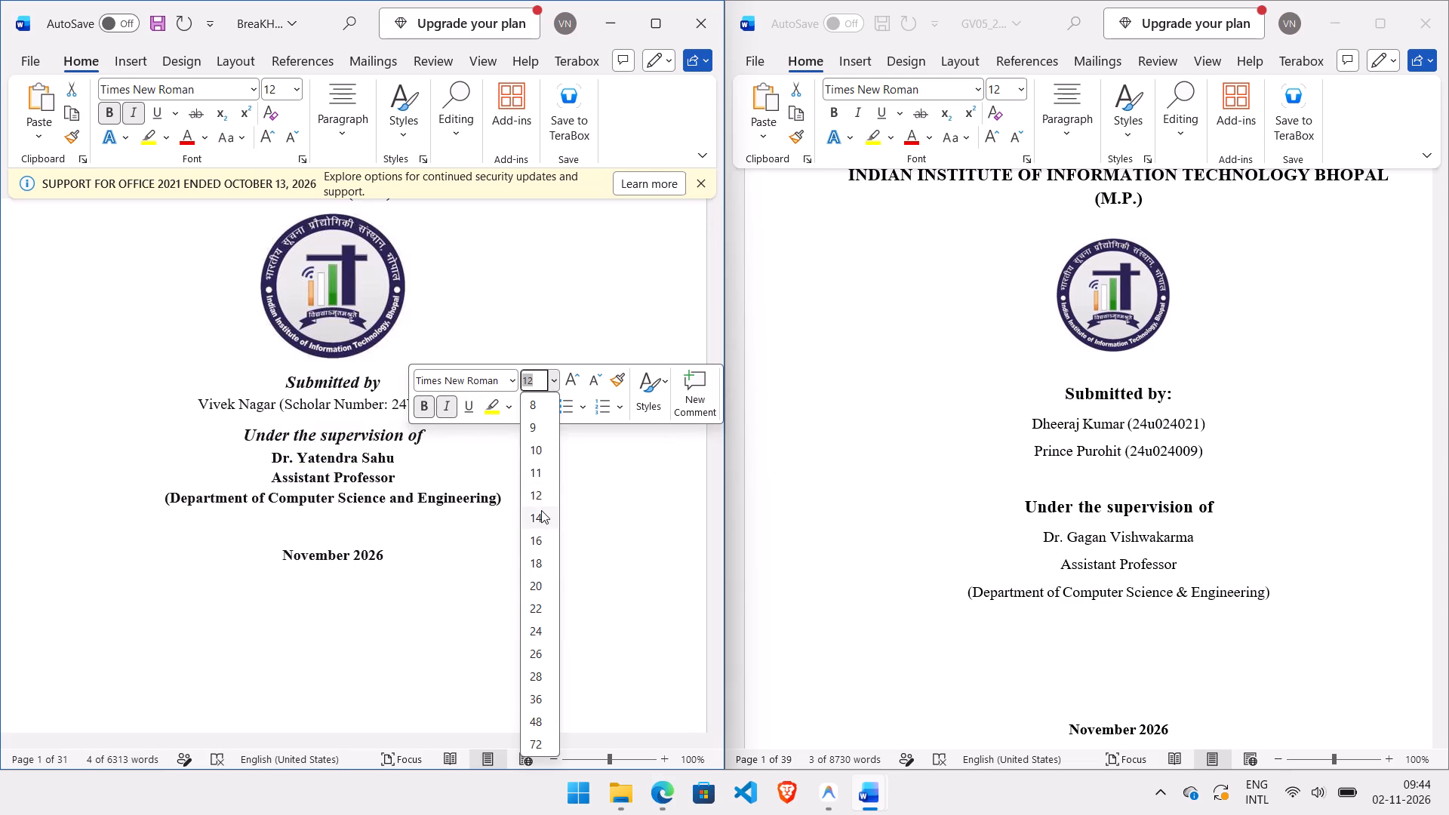
# Set the font size of "Under the supervision of" on the BreaKHis cover page to 14.
pyautogui.click(541, 510)
pyautogui.click(541, 510)
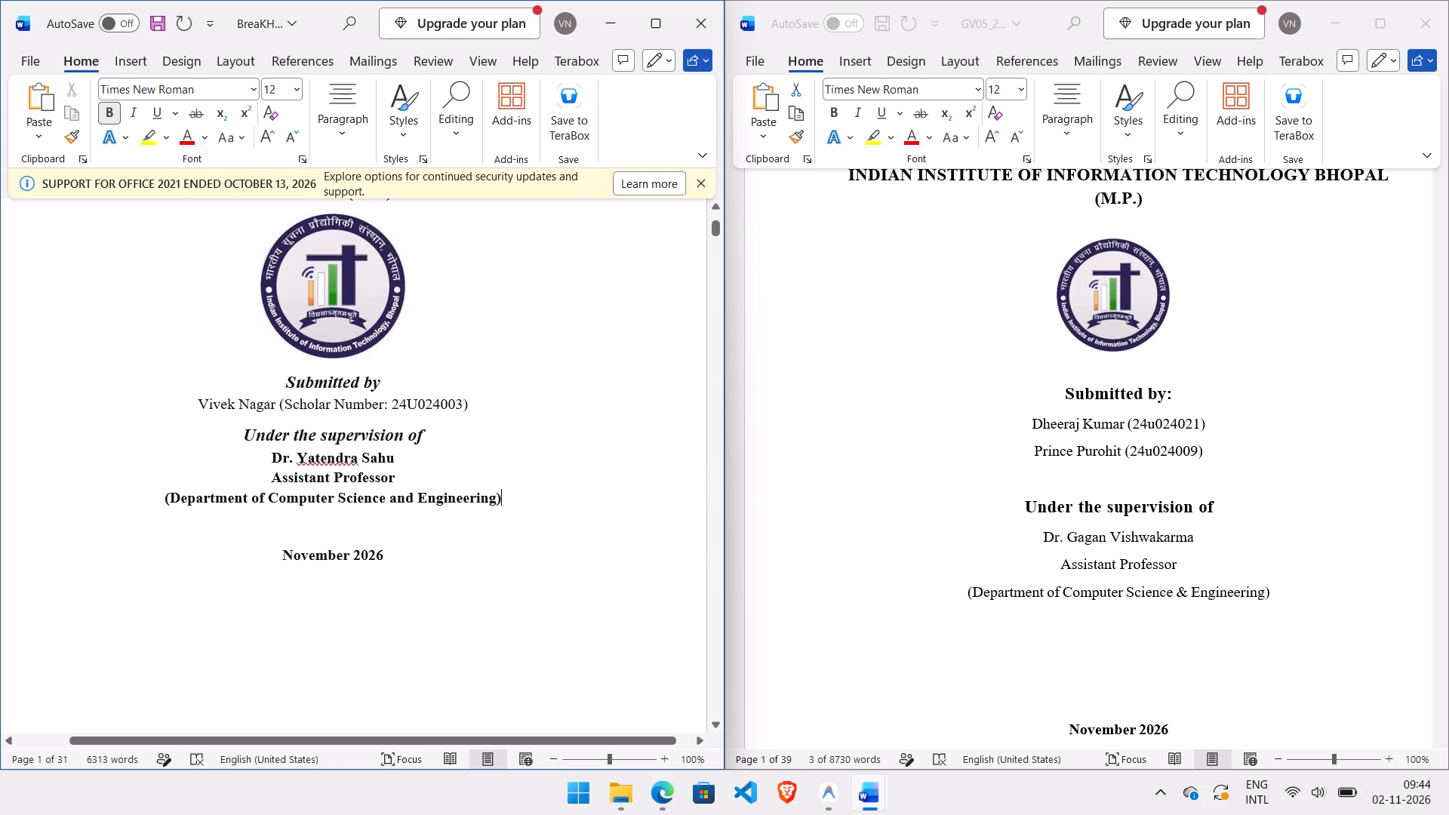
# Remove bold from the supervisor's name, Assistant Professor and department lines on the BreaKHis cover page.
pyautogui.moveTo(269, 456); pyautogui.dragTo(470, 495)
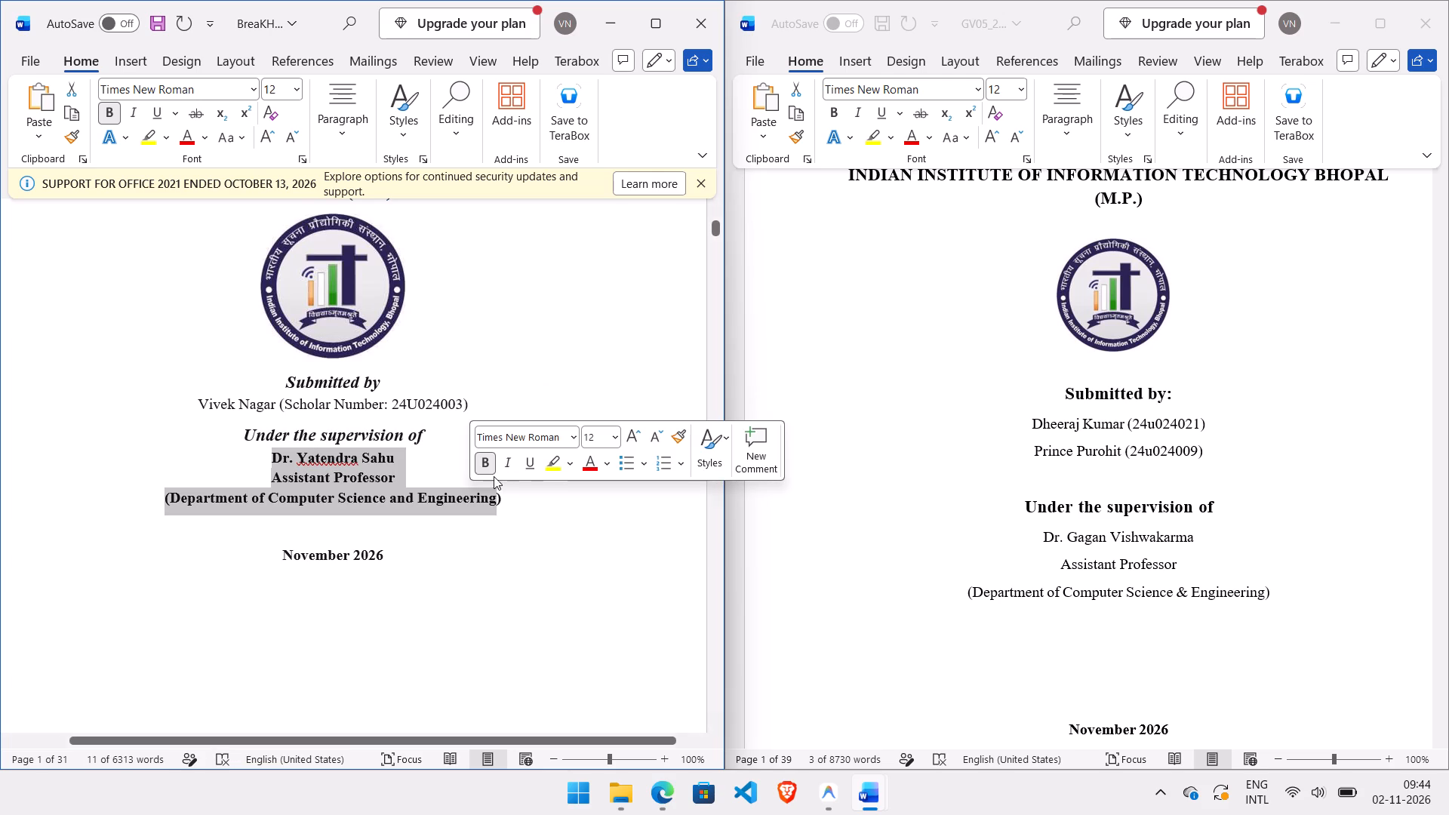
pyautogui.click(491, 461)
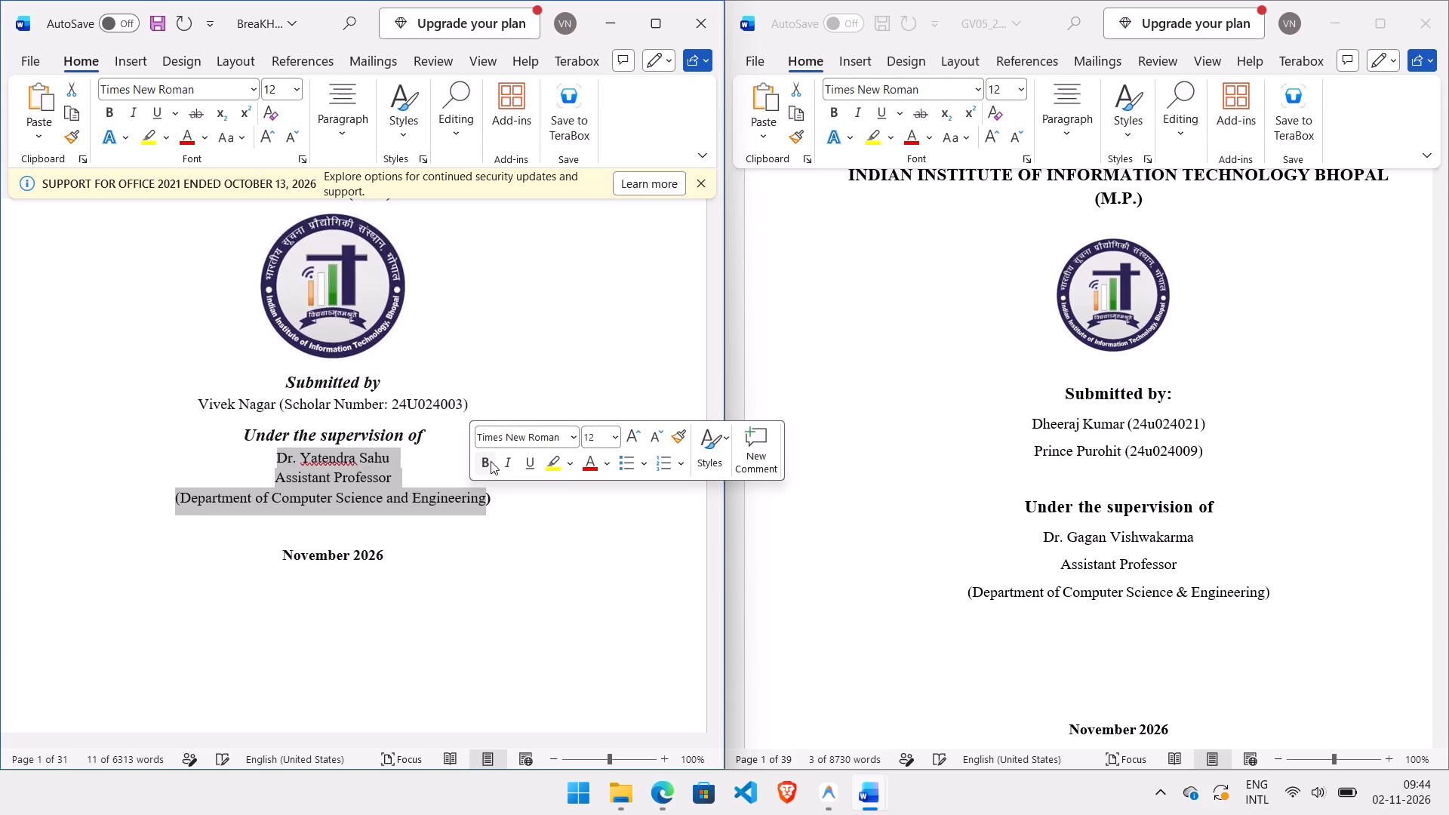
pyautogui.click(550, 536)
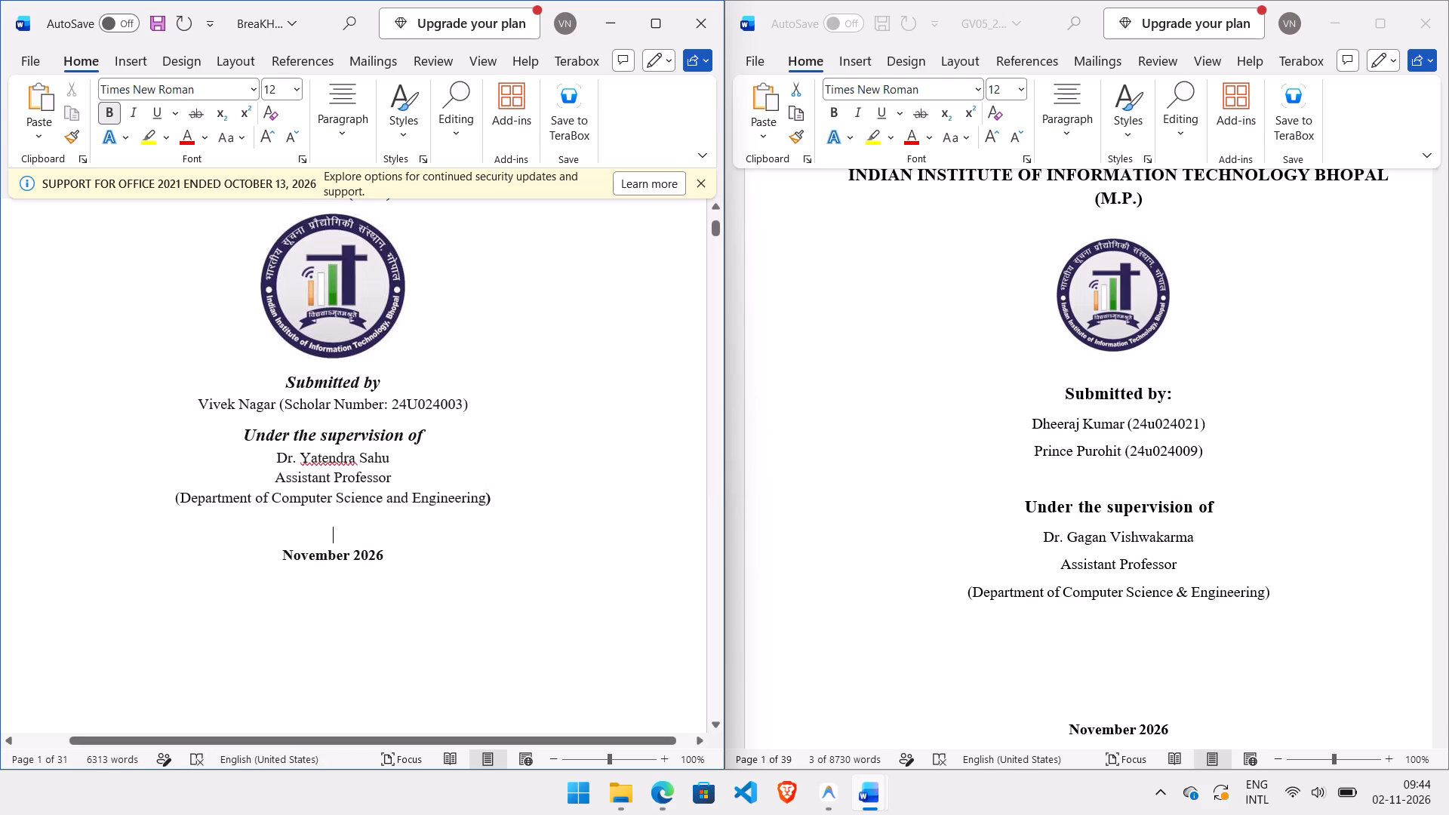
# Compare the font and size of the certificate page's body paragraph in the sensor drift report and the BreaKHis report.
pyautogui.scroll(-1, 459, 555)
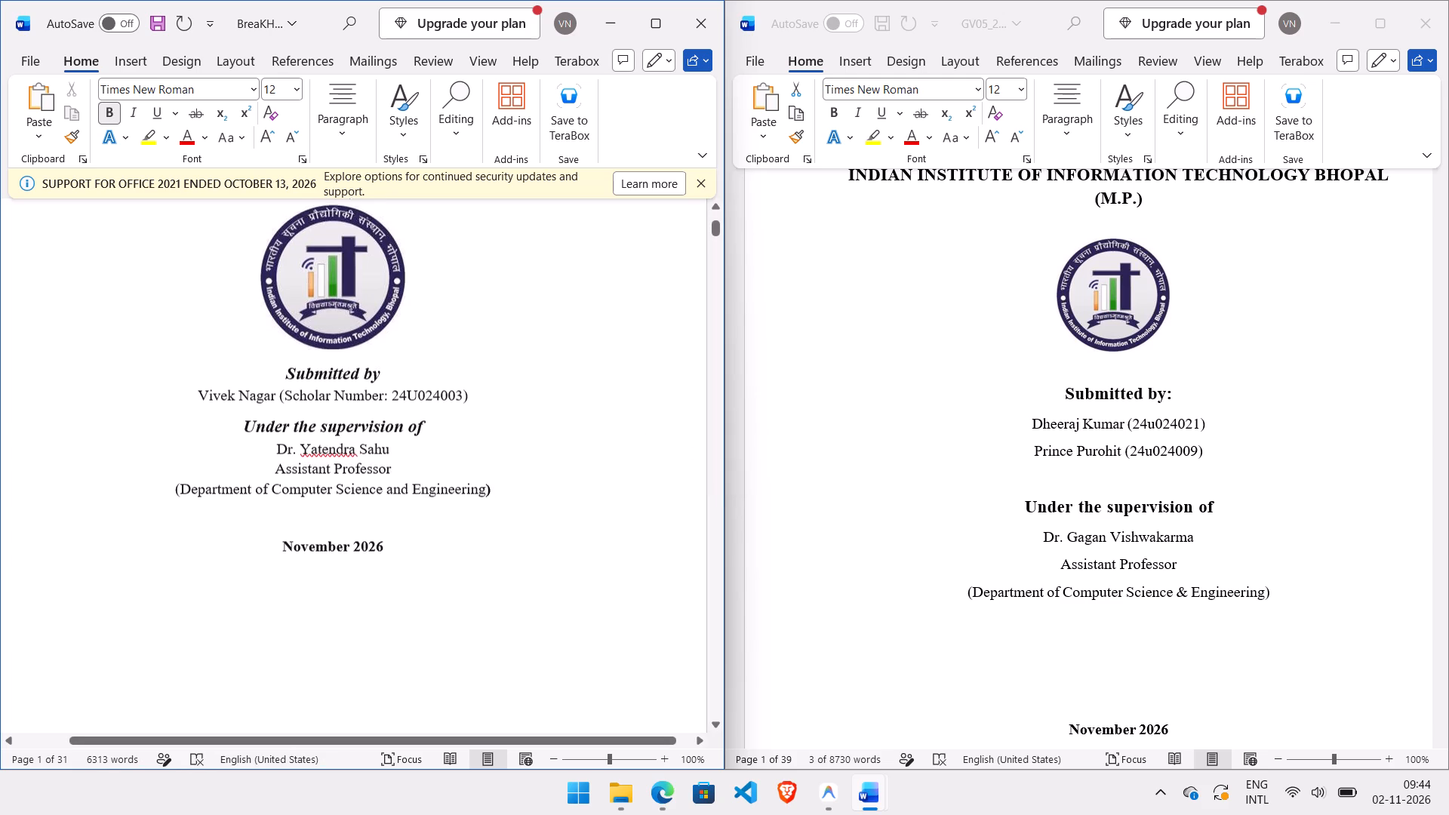
pyautogui.scroll(-3, 459, 555)
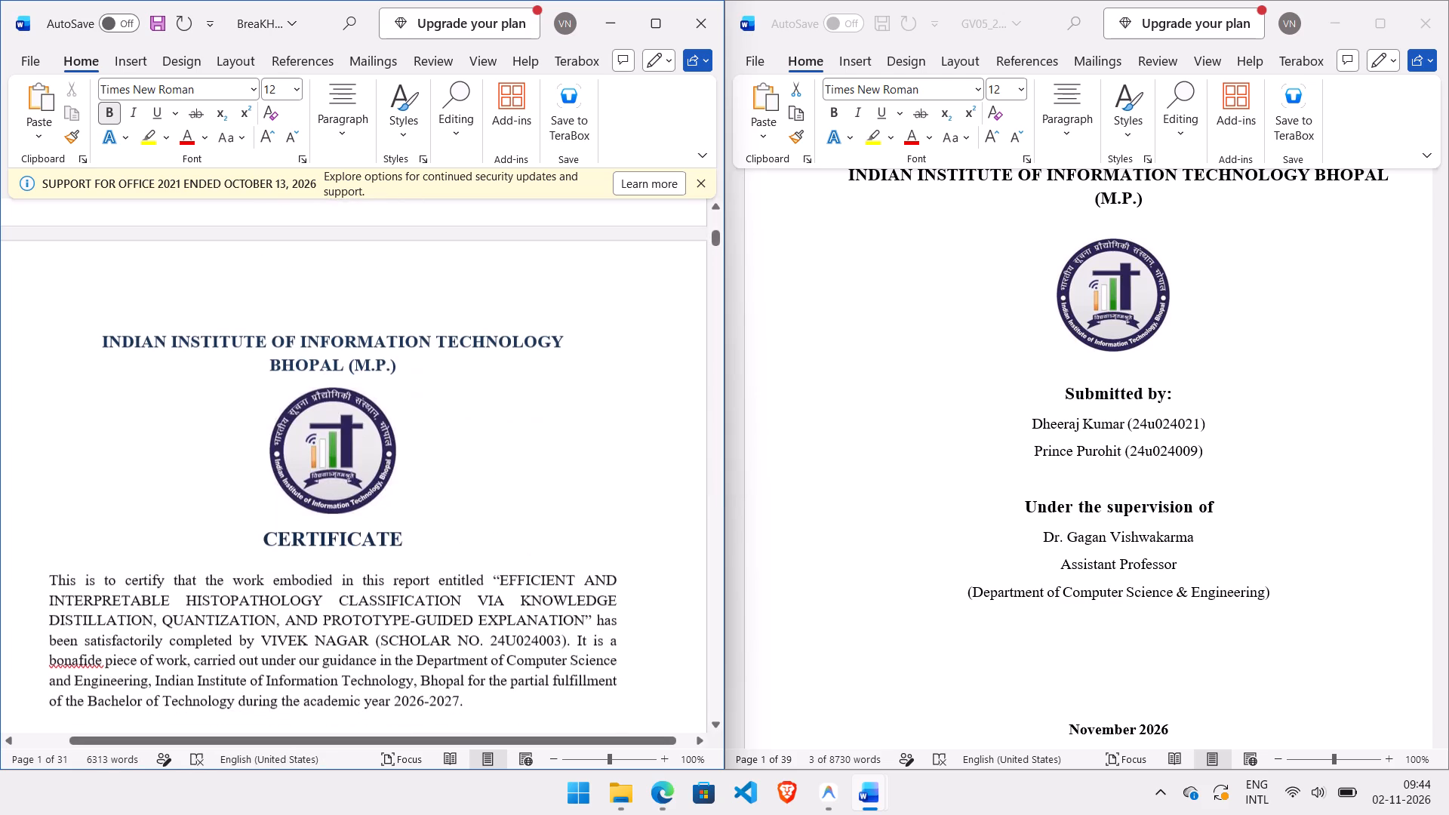
pyautogui.scroll(-2, 983, 468)
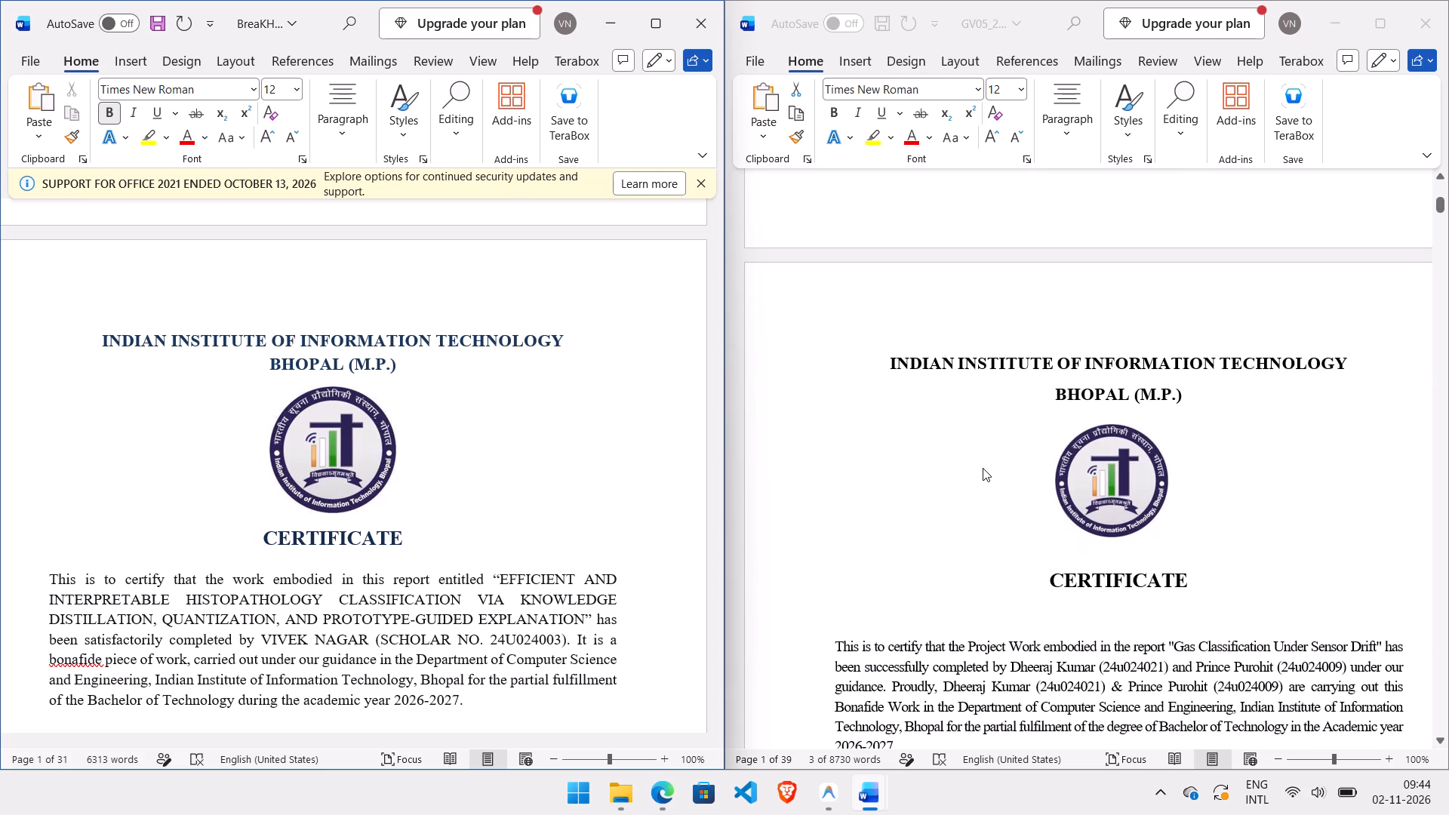
pyautogui.scroll(-1, 983, 468)
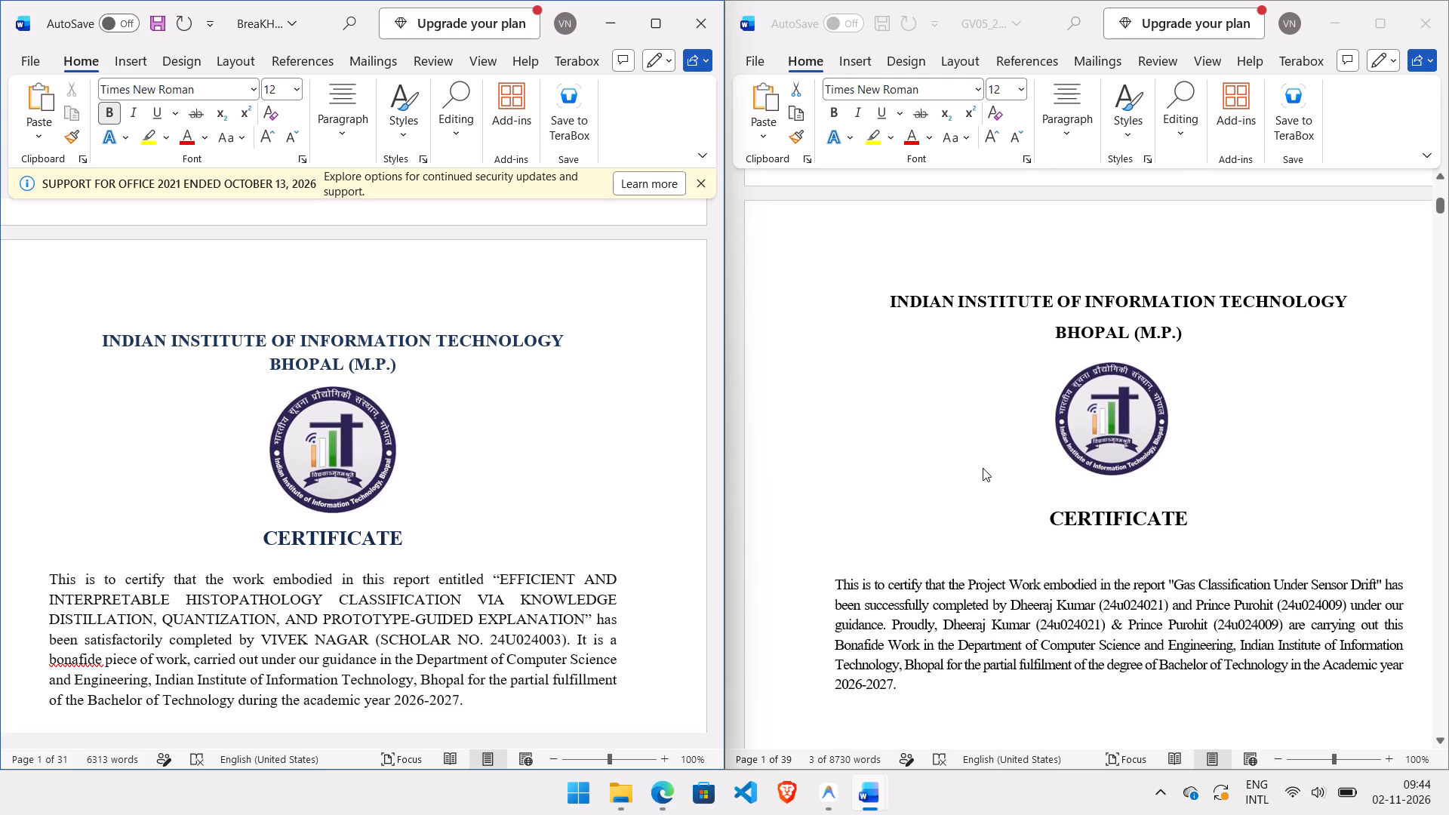
pyautogui.scroll(-2, 983, 468)
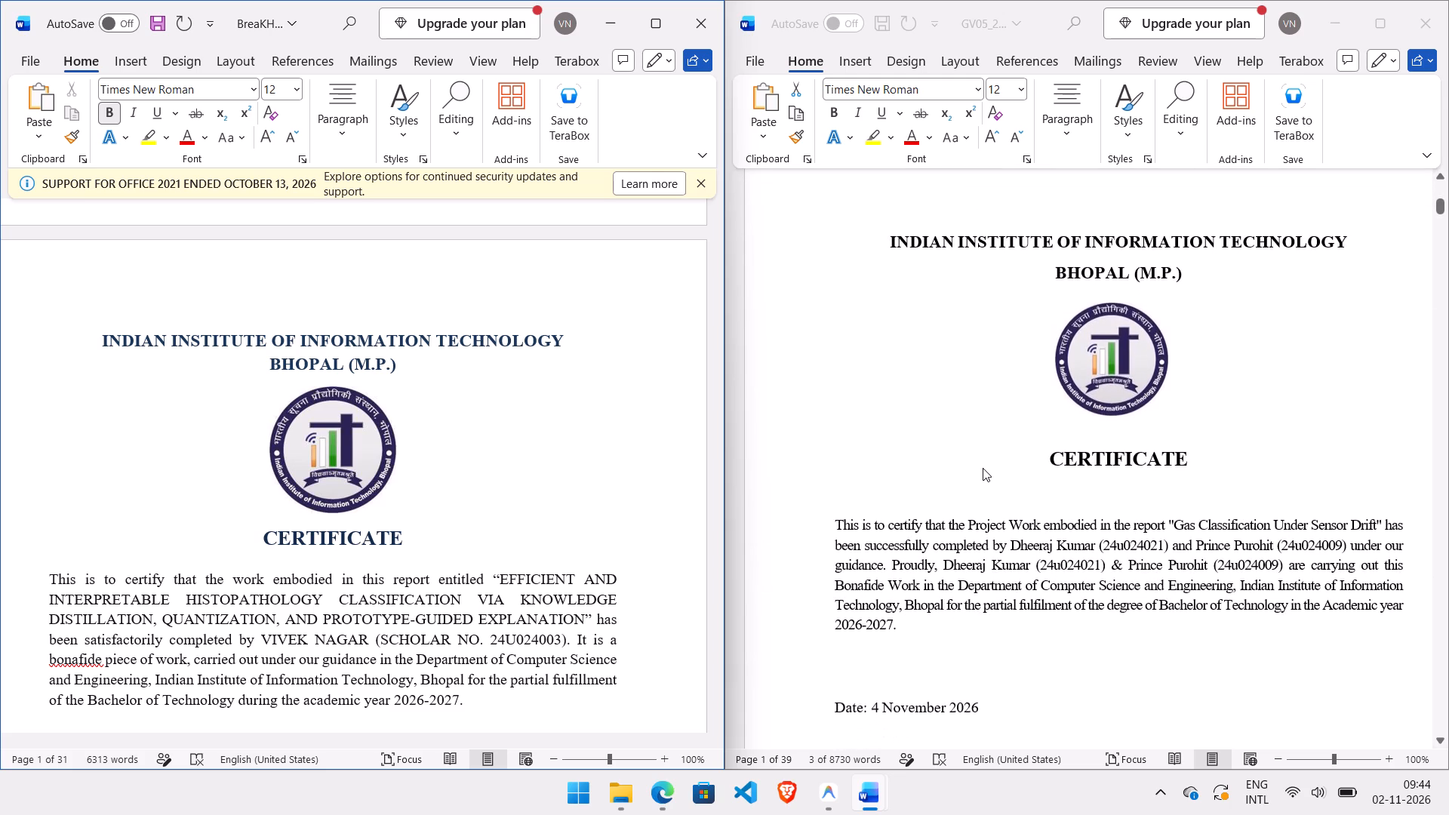
pyautogui.click(838, 515)
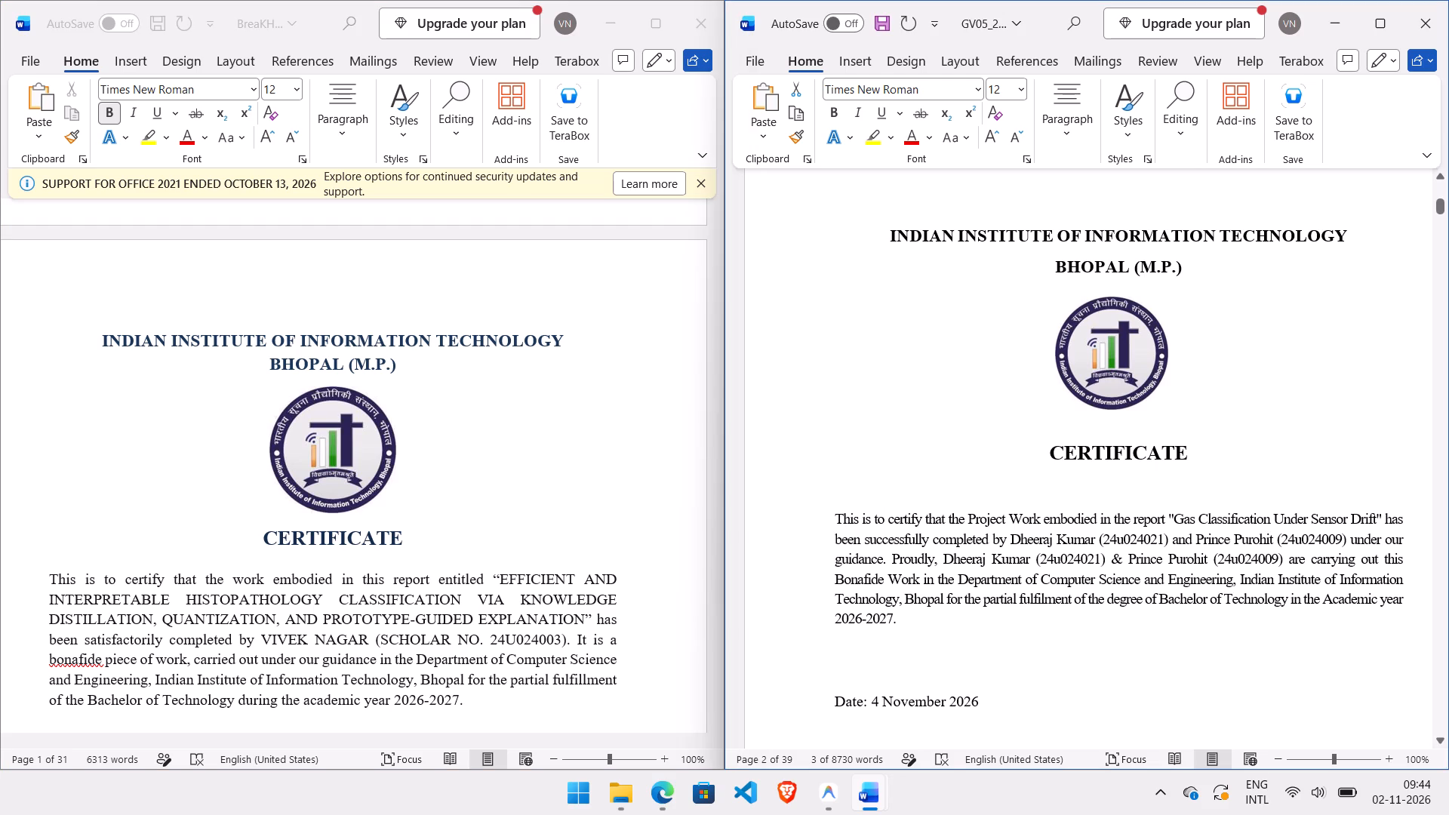
pyautogui.moveTo(838, 513); pyautogui.dragTo(971, 558)
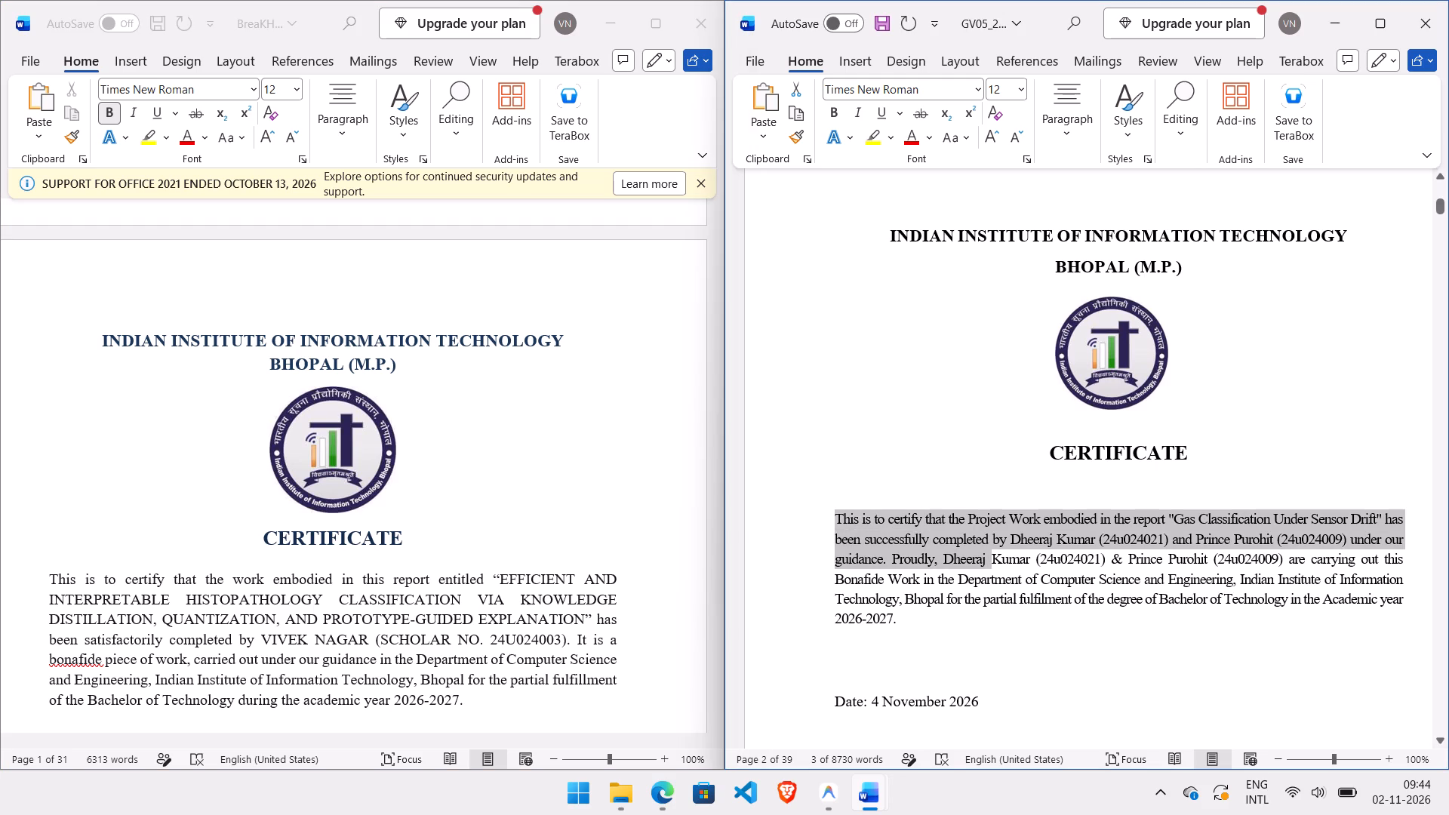
pyautogui.moveTo(971, 558); pyautogui.dragTo(1015, 593)
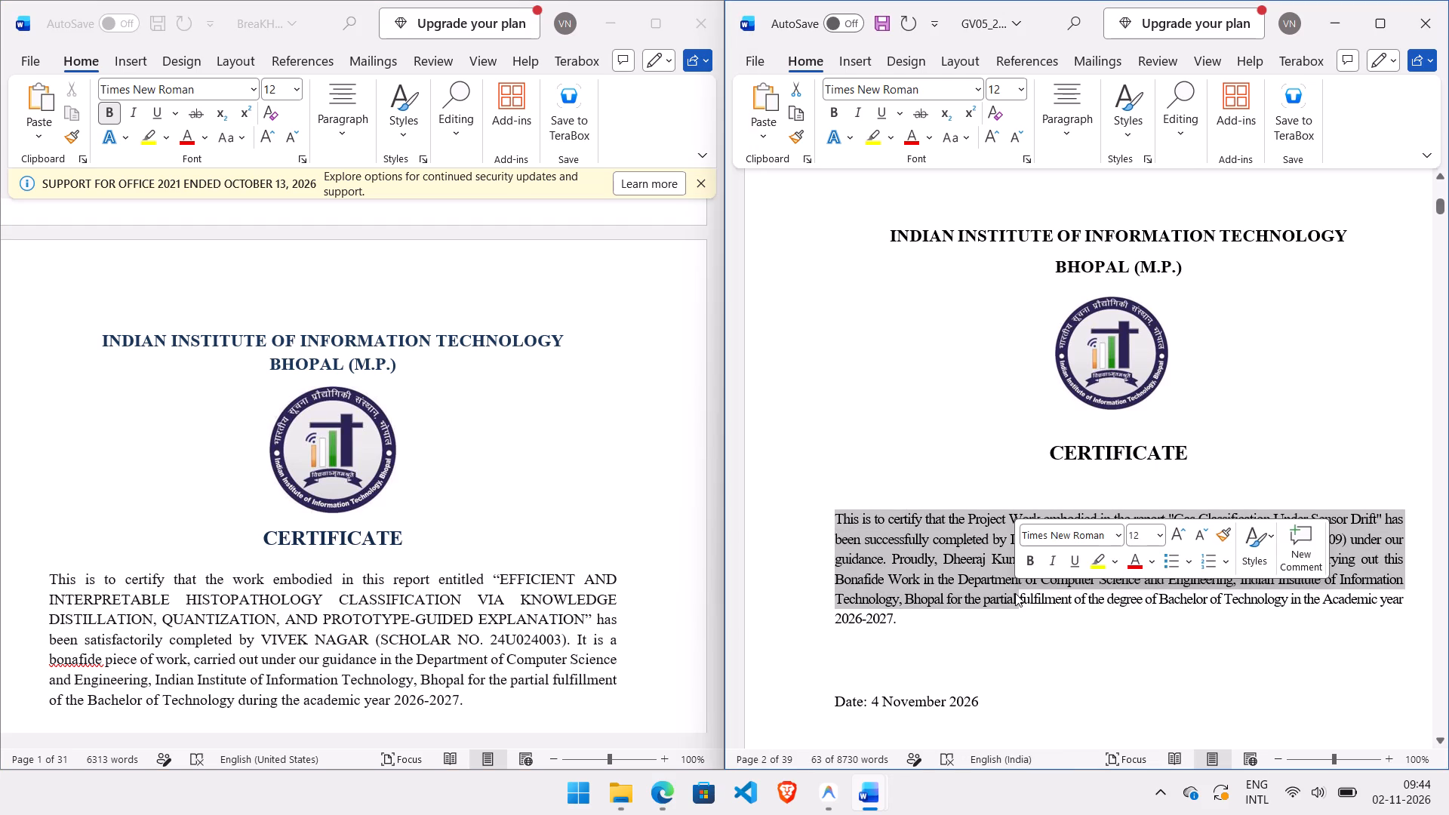
pyautogui.click(657, 502)
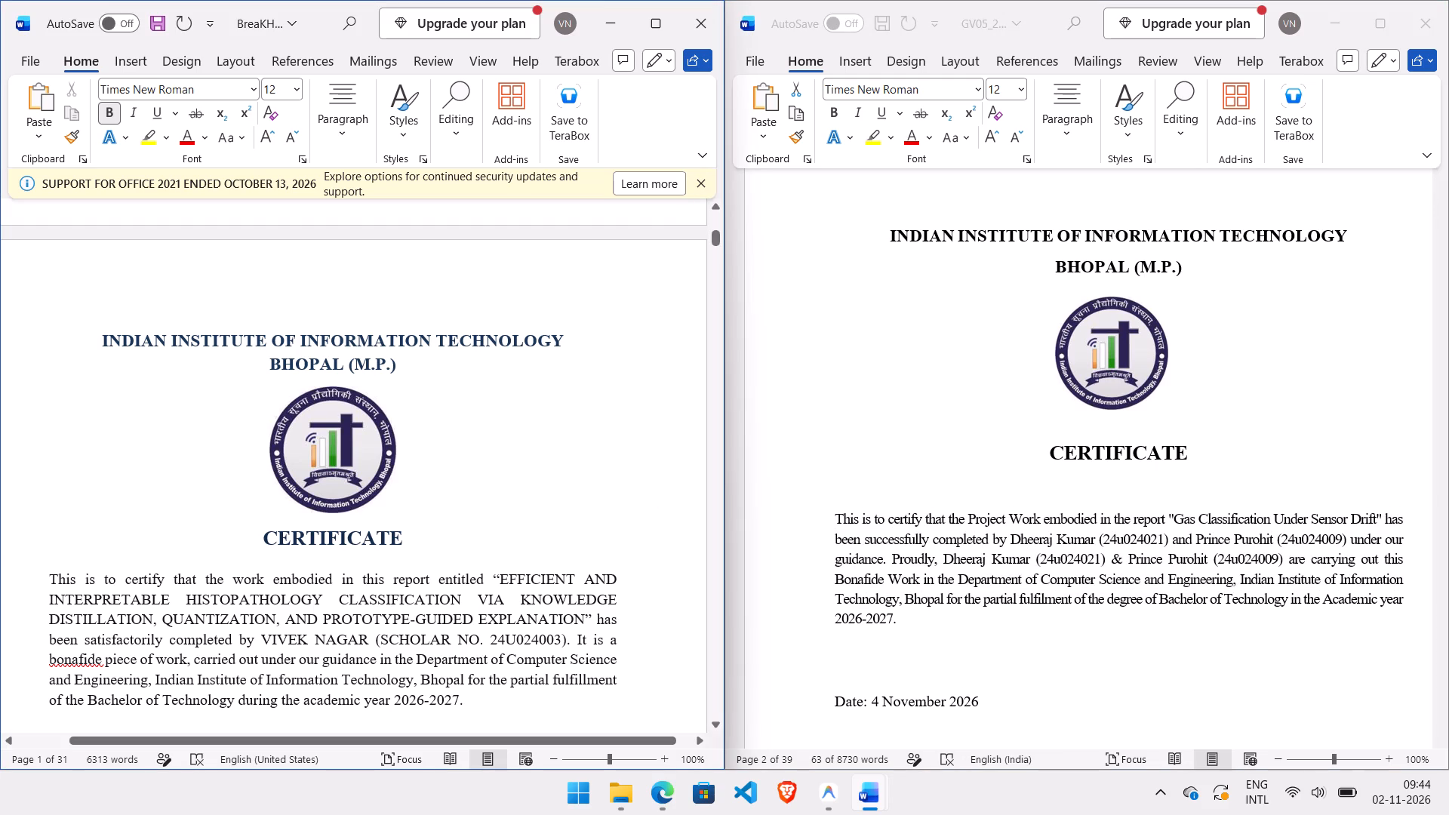
pyautogui.scroll(-1, 125, 570)
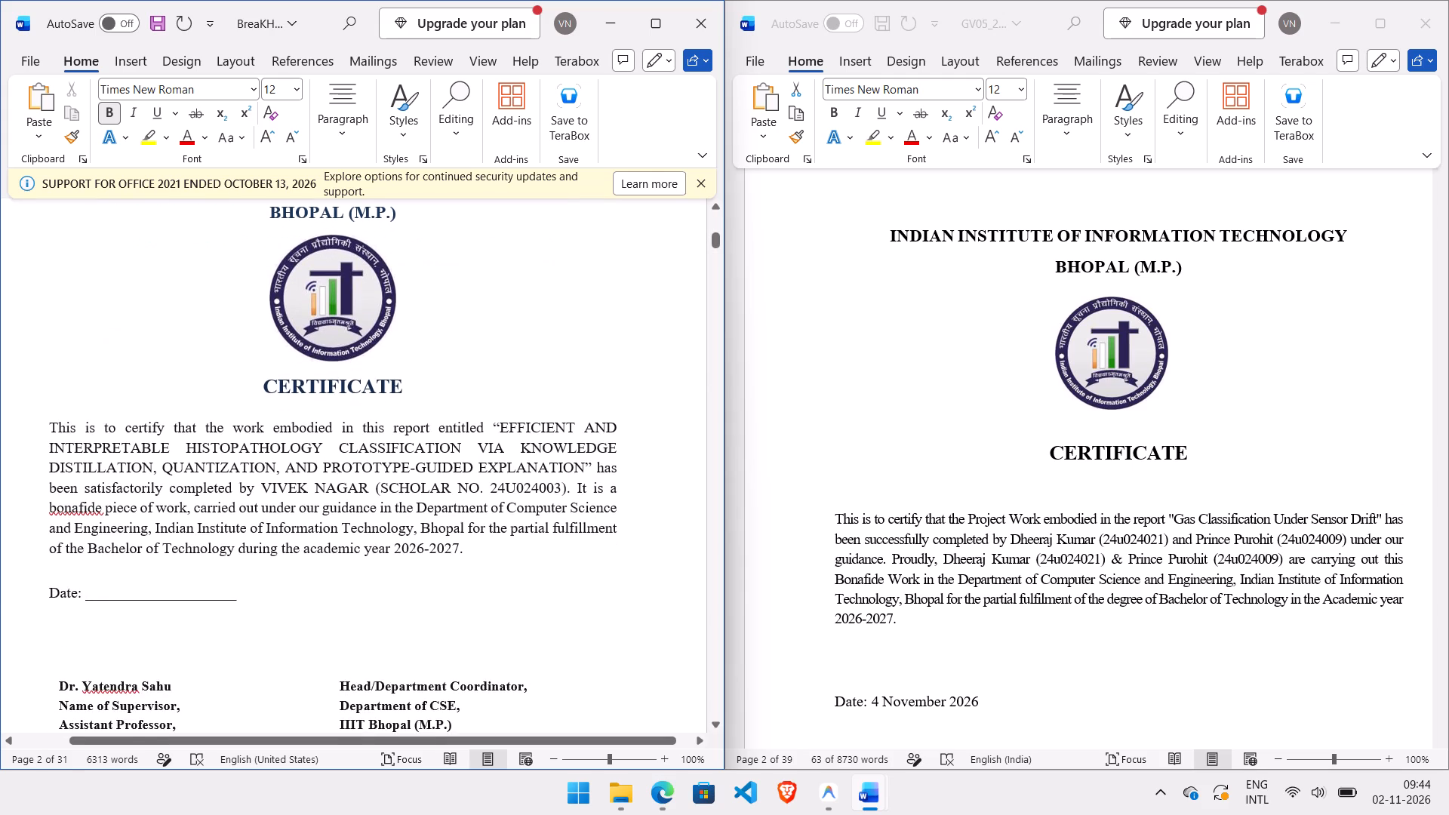
pyautogui.moveTo(51, 429); pyautogui.dragTo(451, 561)
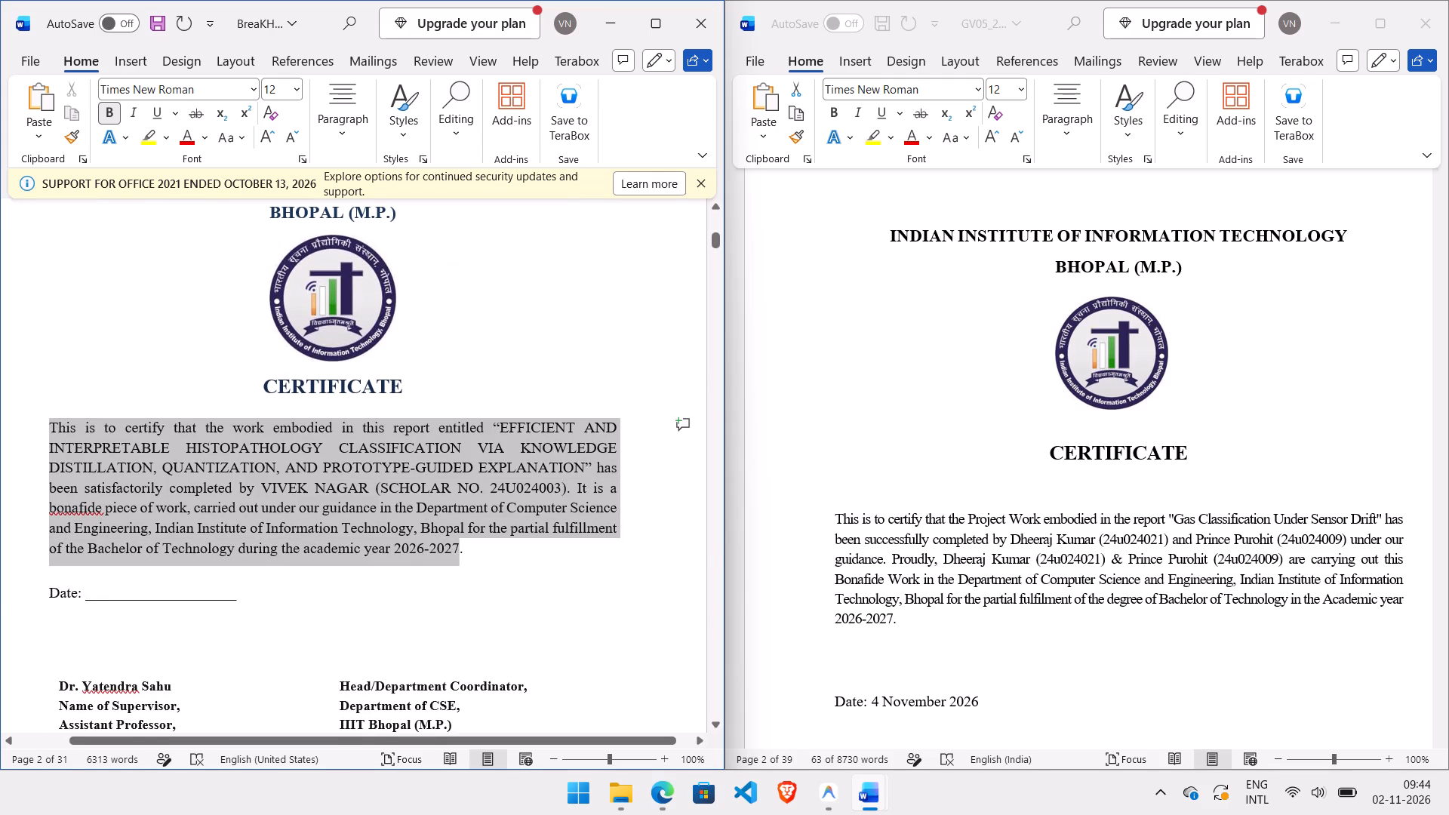
pyautogui.moveTo(451, 561); pyautogui.dragTo(454, 561)
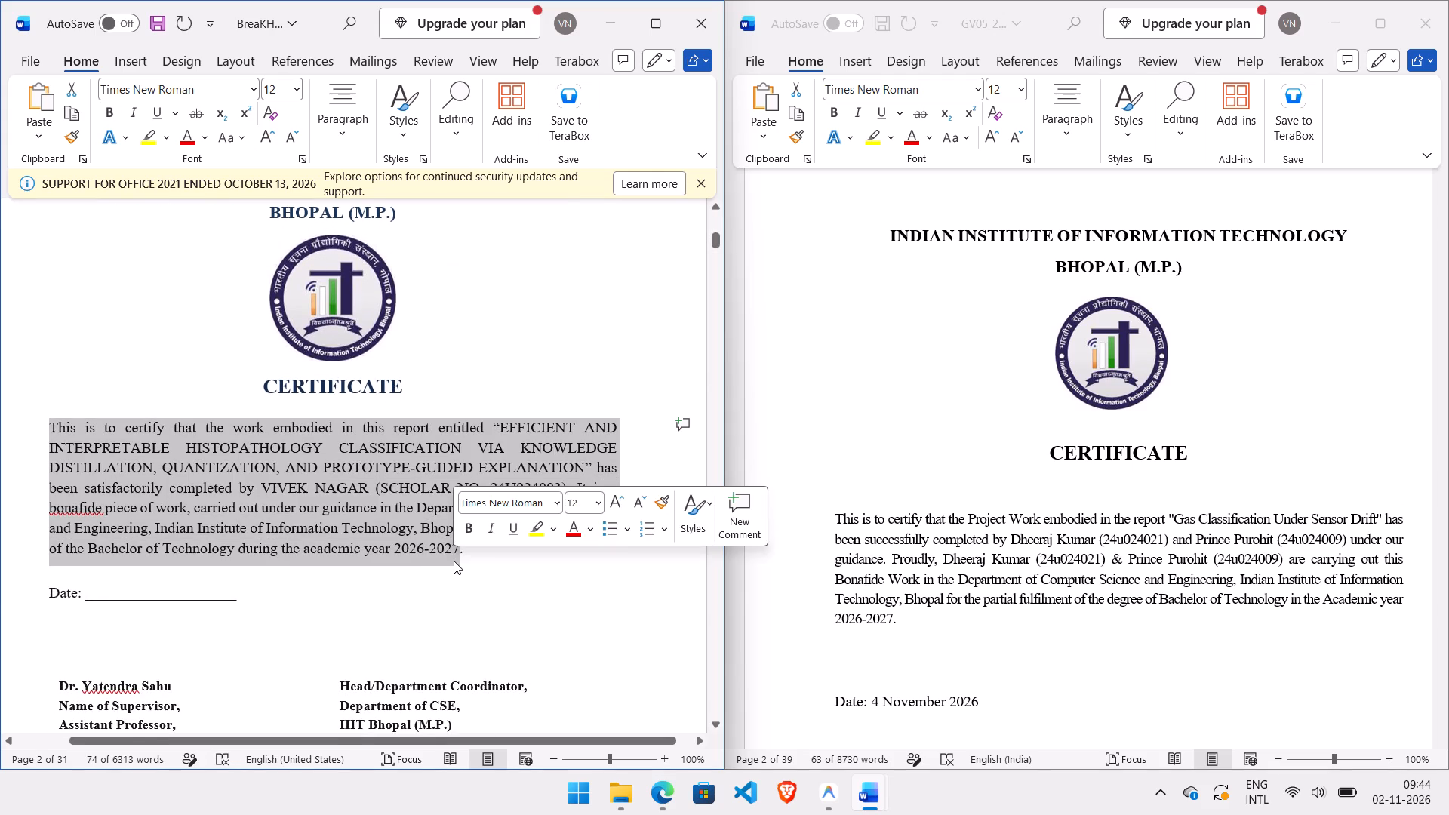
pyautogui.click(552, 590)
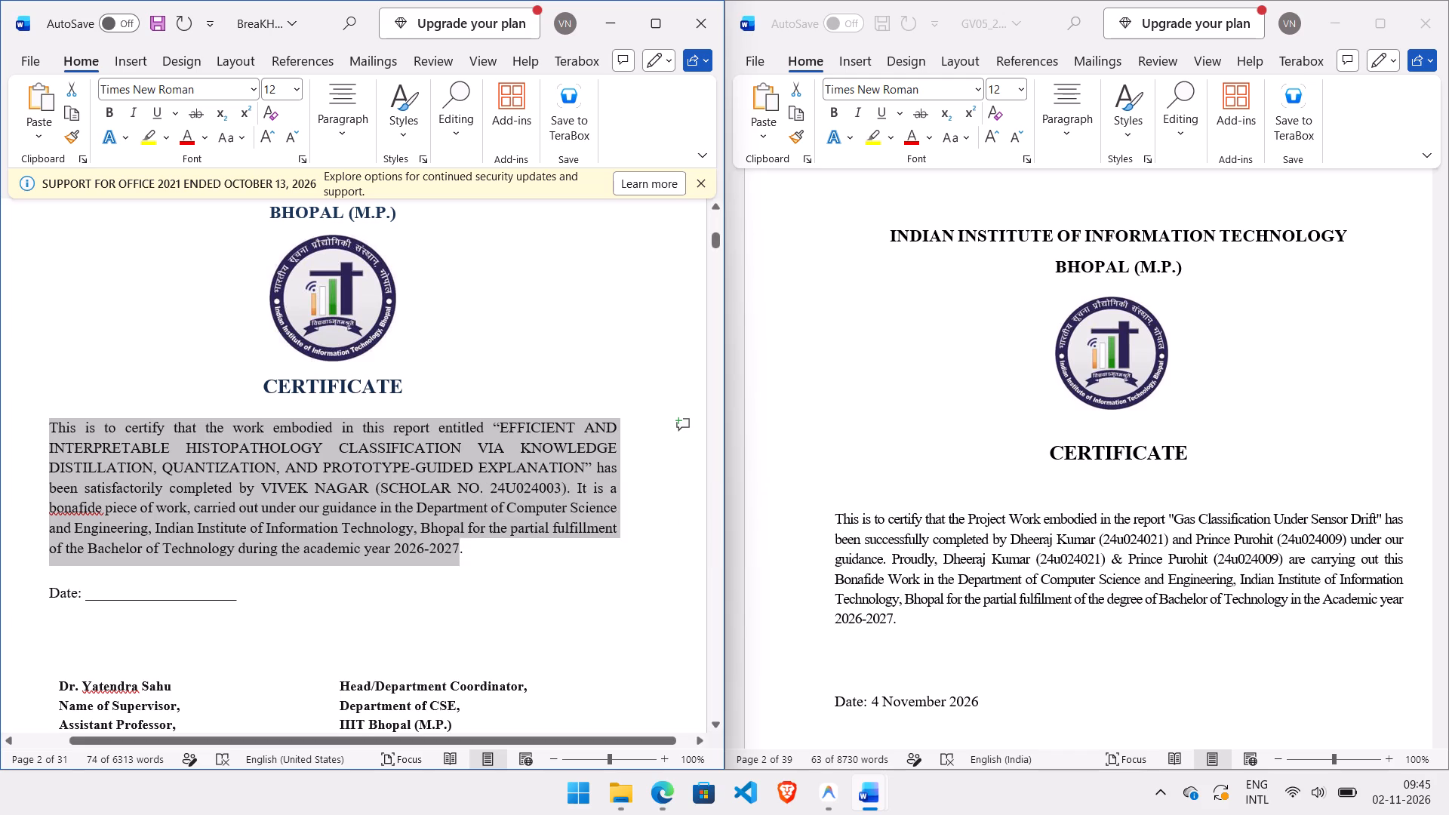
# Compare the heading, body text and signature blocks of the certificate pages in the sensor drift report and the BreaKHis report.
pyautogui.click(844, 515)
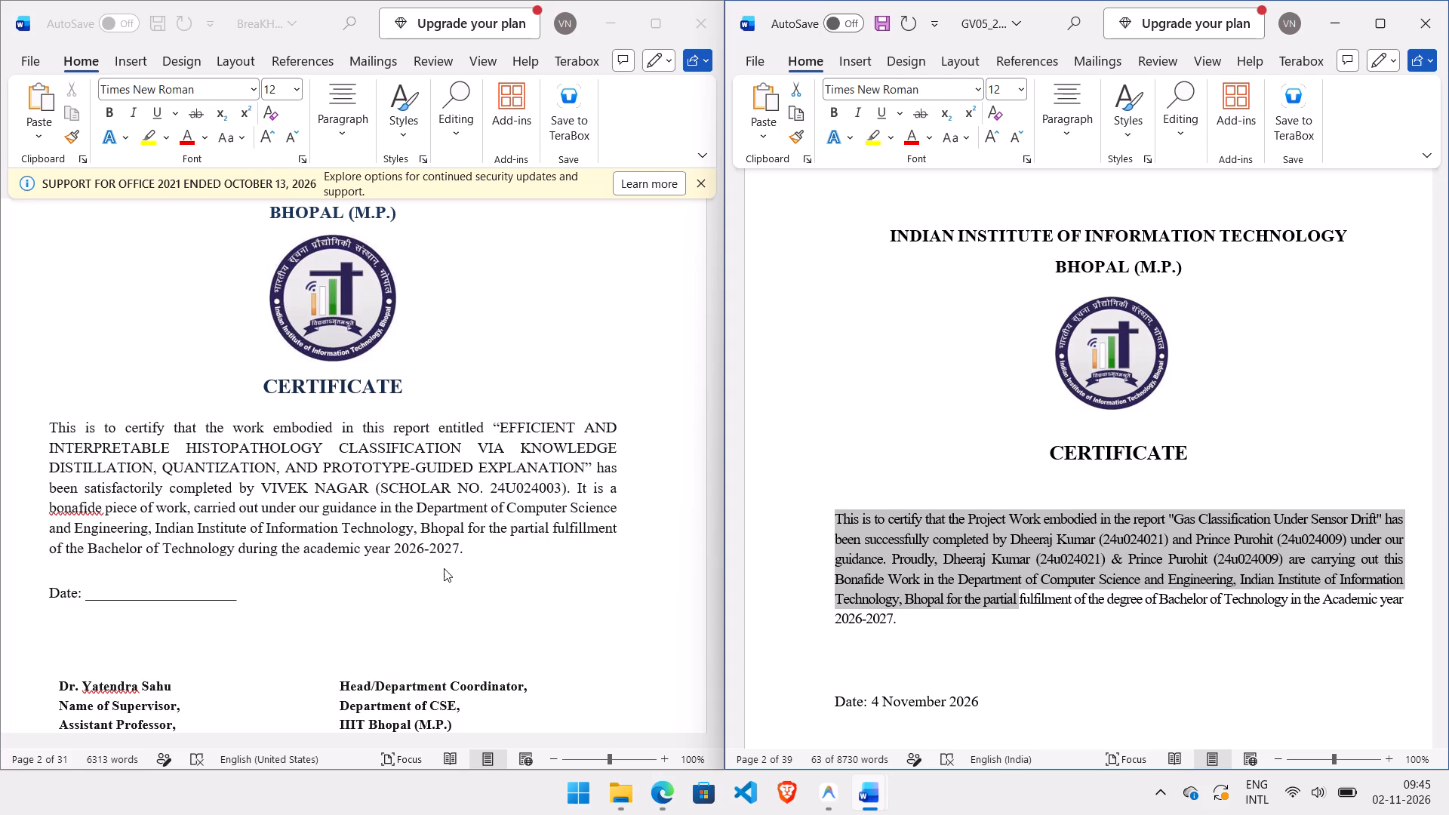
pyautogui.scroll(-2, 444, 568)
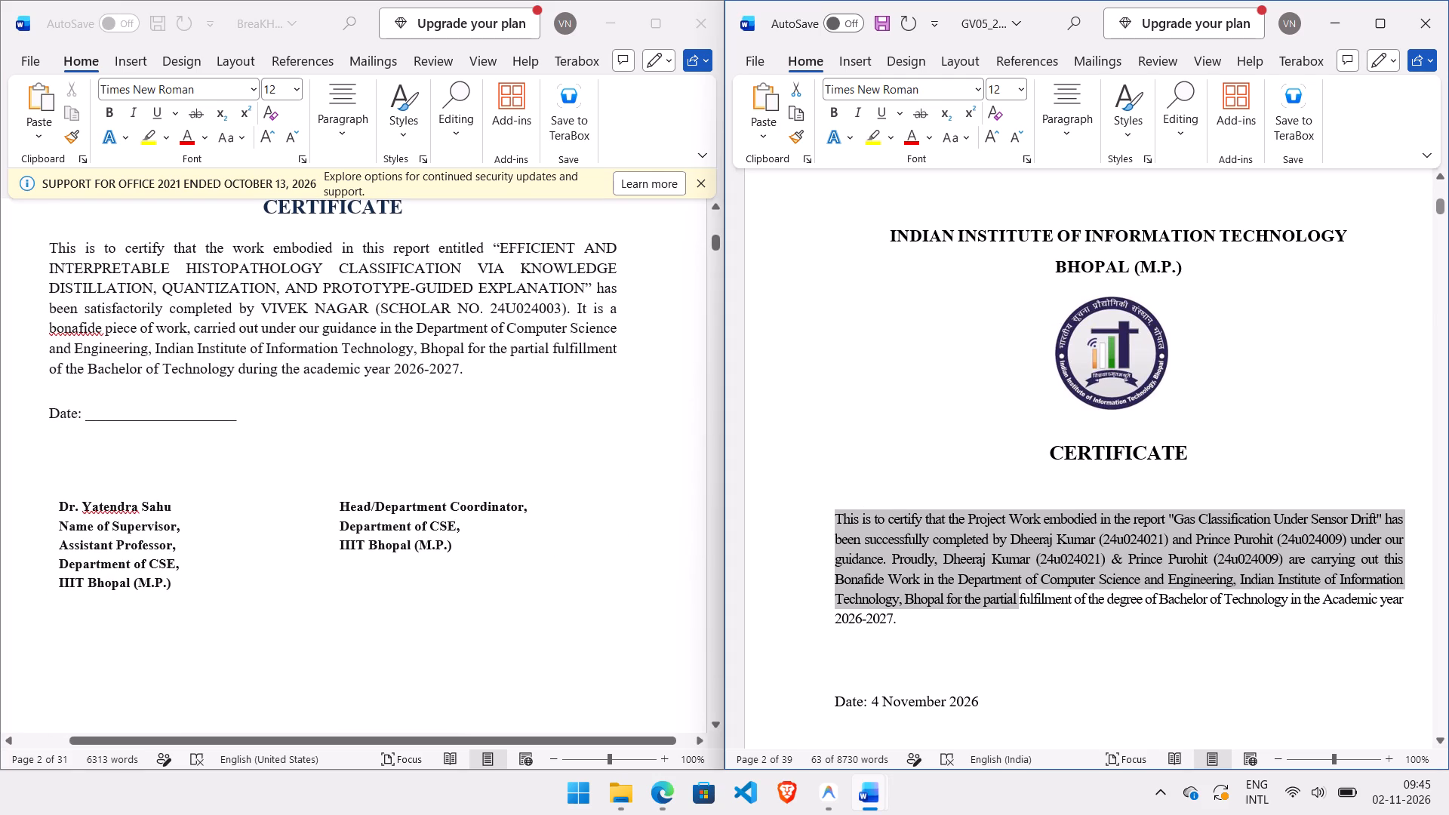
pyautogui.click(842, 452)
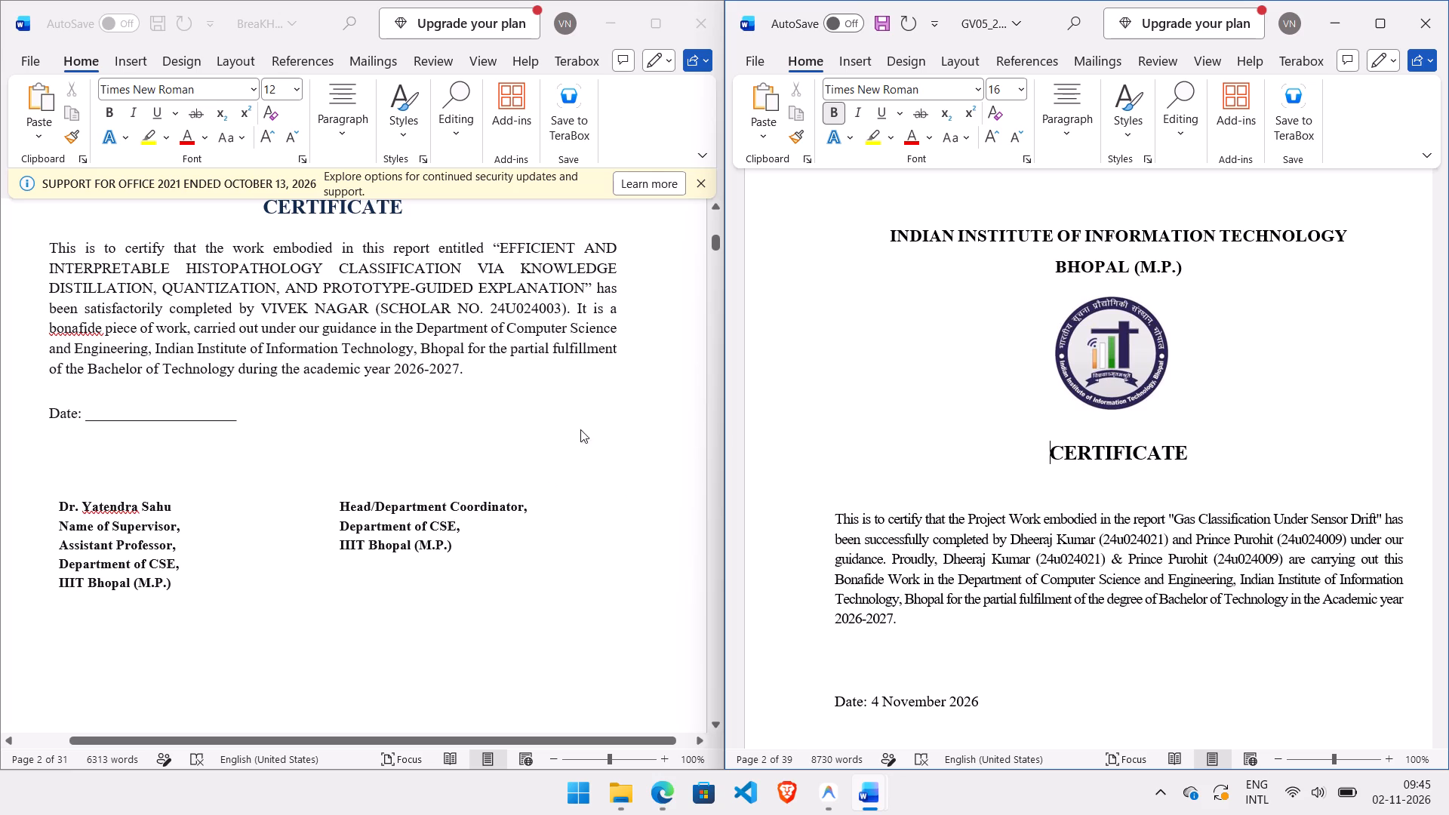
pyautogui.scroll(-2, 931, 491)
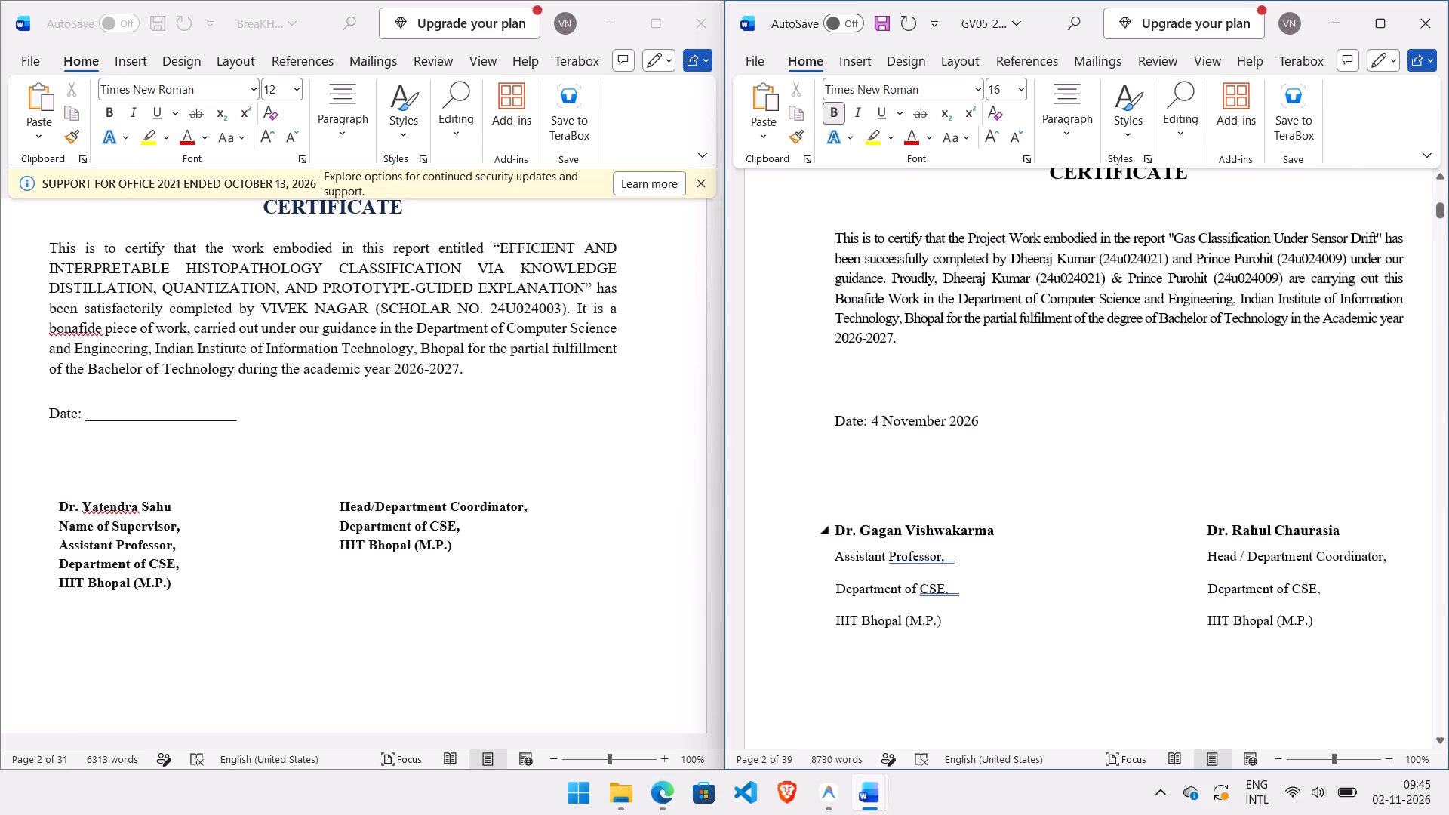
pyautogui.scroll(-1, 931, 491)
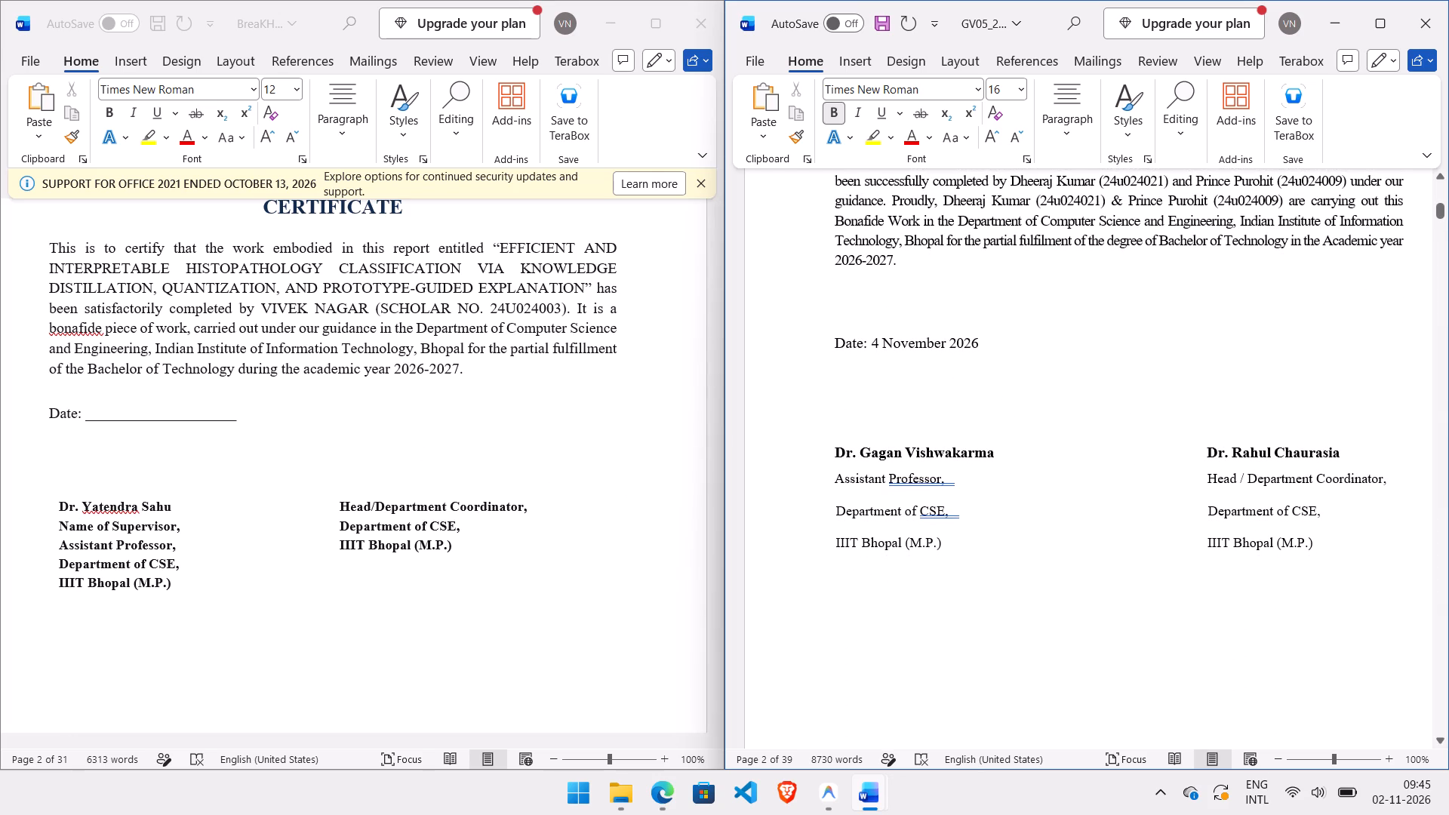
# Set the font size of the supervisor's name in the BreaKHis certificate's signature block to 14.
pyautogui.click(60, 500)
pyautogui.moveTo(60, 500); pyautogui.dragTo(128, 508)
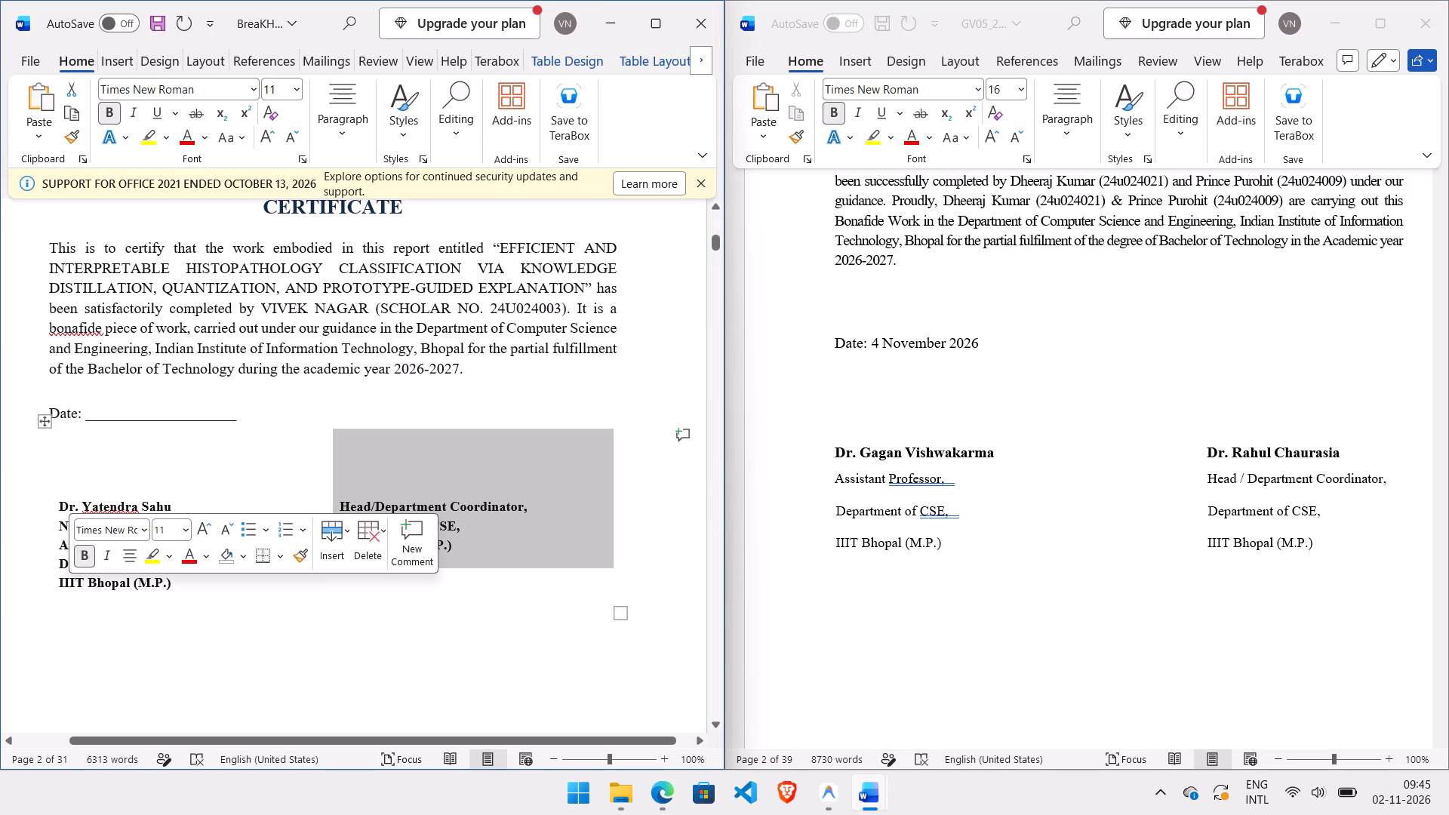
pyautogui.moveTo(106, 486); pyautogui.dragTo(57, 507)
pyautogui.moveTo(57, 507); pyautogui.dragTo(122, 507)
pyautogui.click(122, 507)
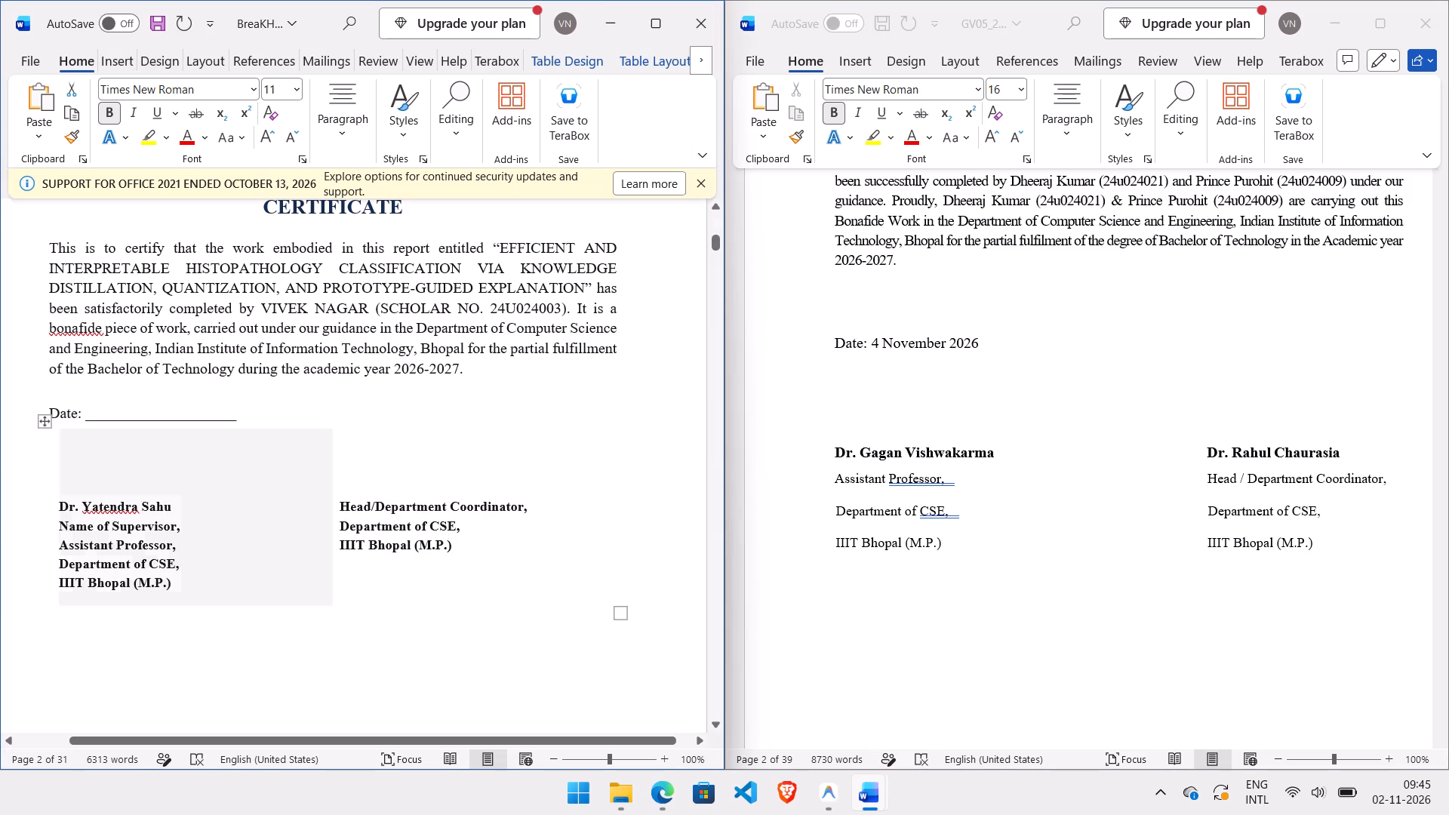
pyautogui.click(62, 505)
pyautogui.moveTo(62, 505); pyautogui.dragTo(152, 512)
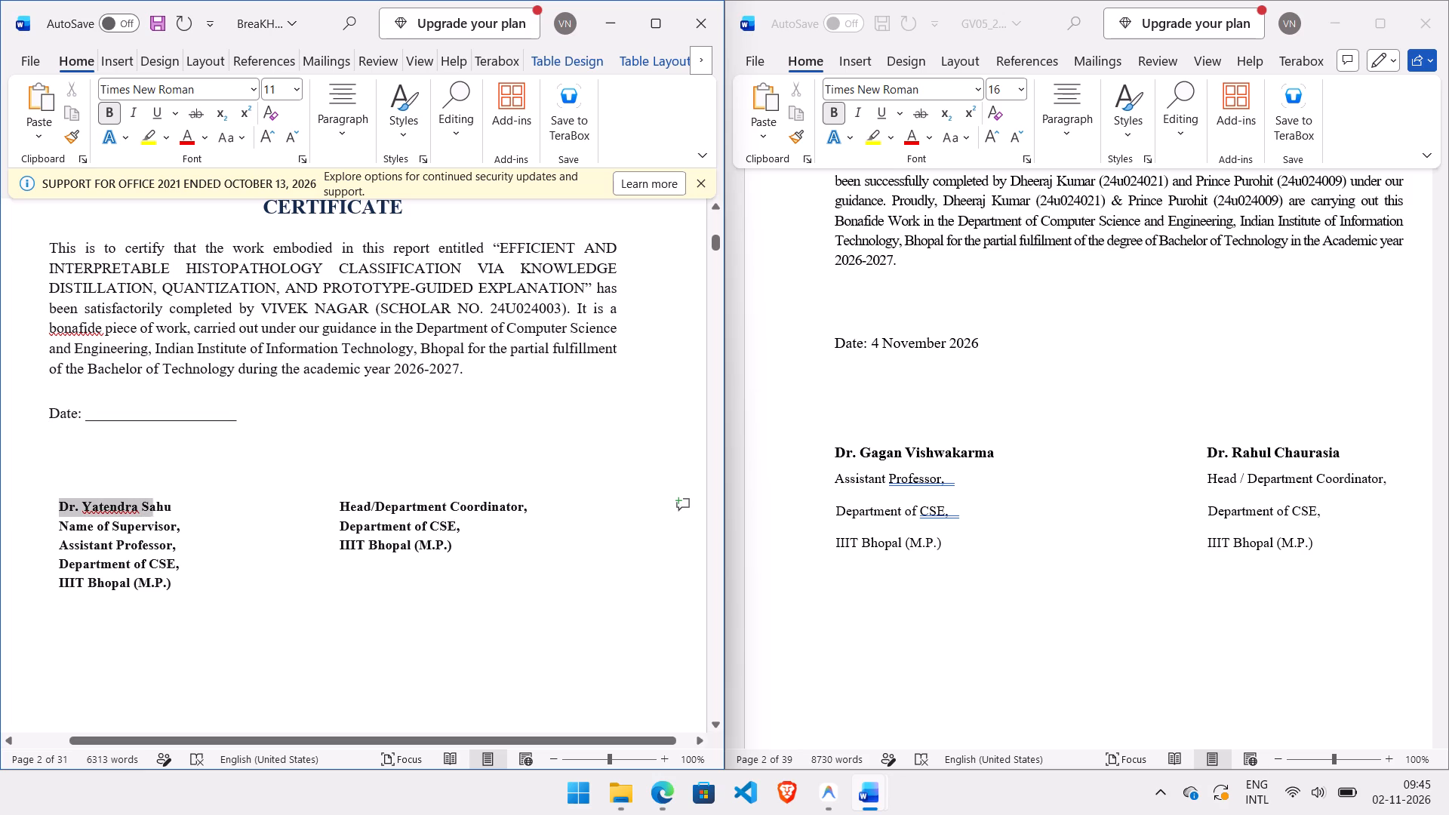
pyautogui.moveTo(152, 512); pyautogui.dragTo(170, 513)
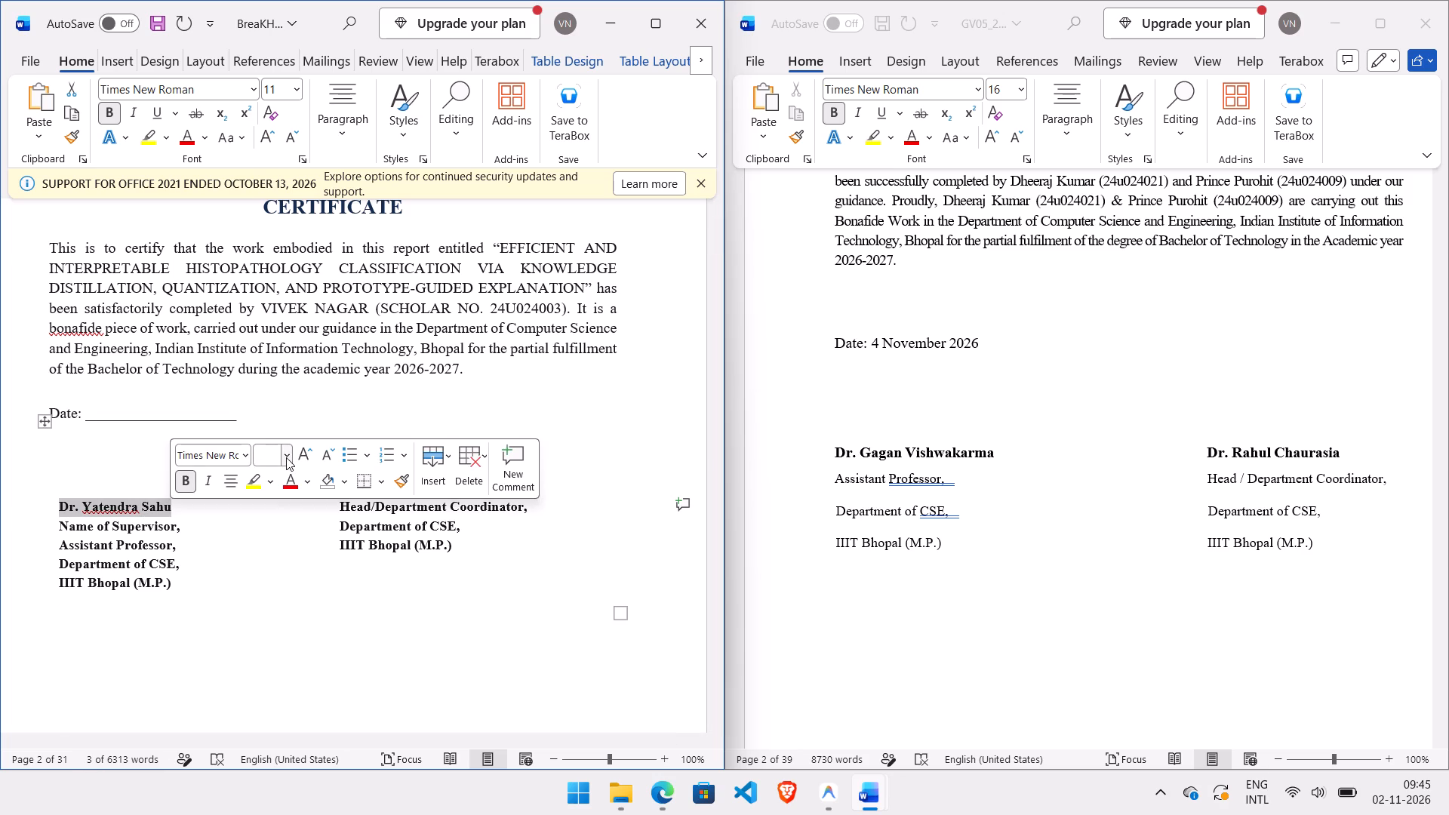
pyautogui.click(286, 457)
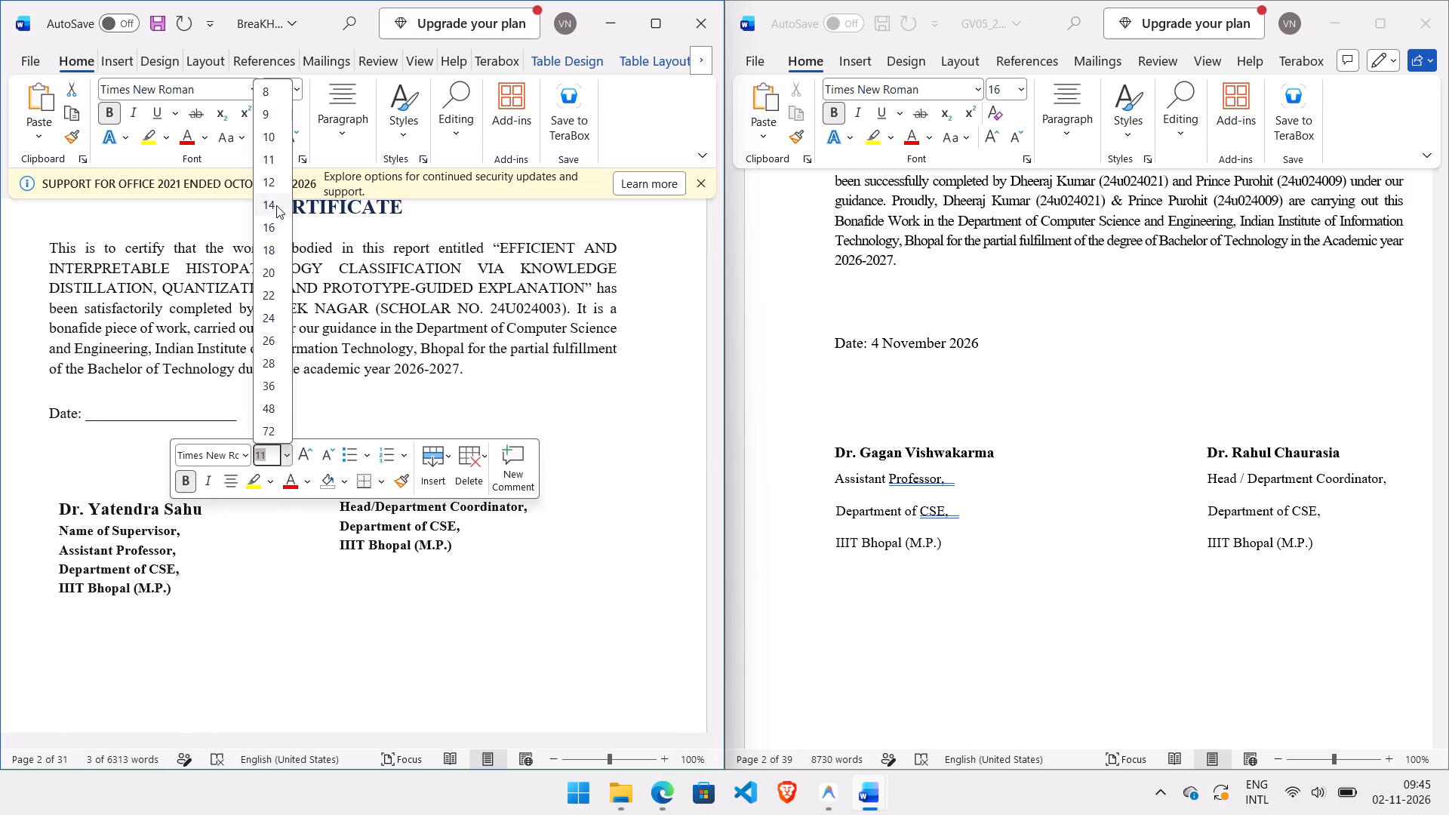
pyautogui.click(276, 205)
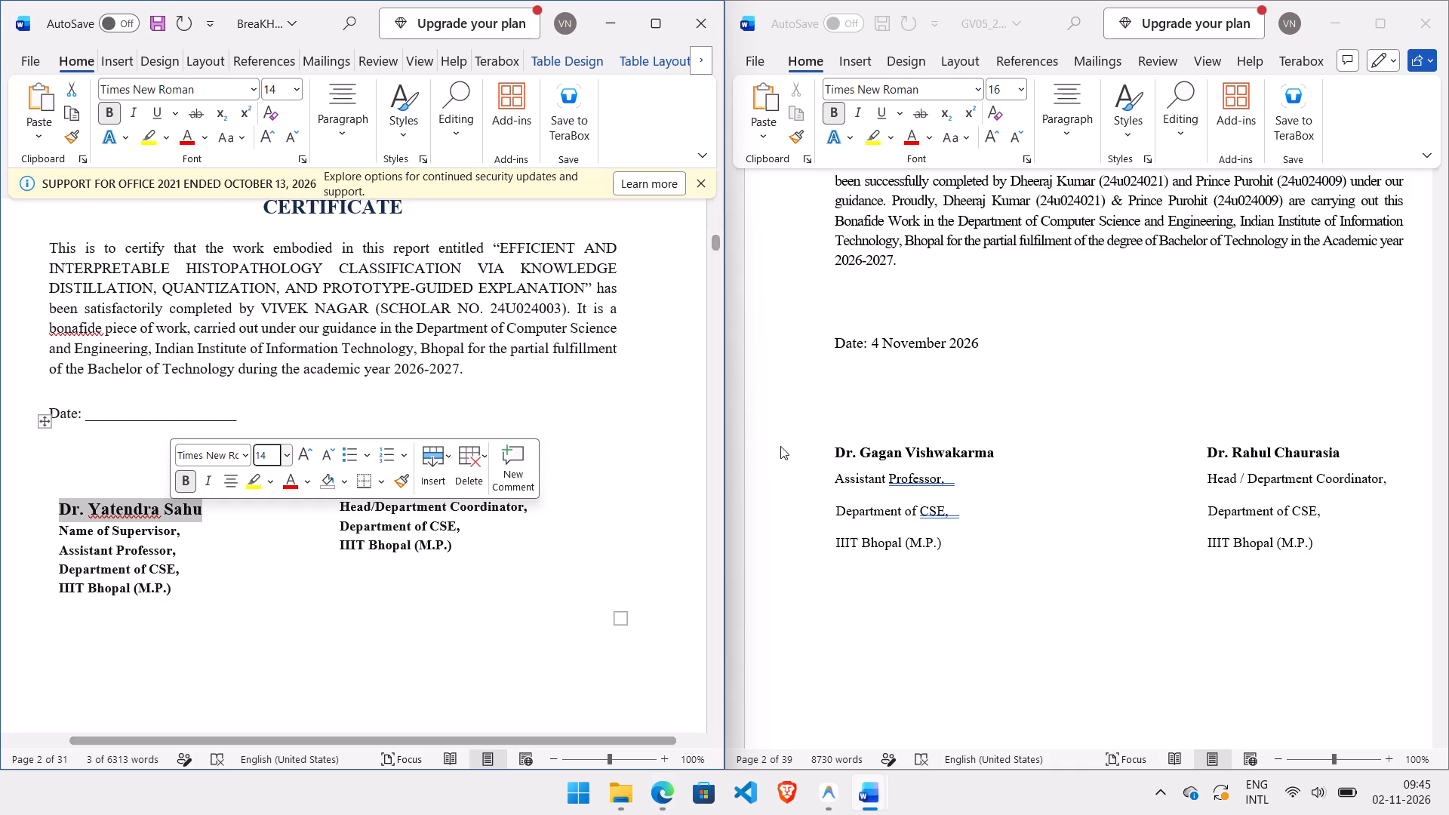
# Check the supervisor name's size on the sensor drift certificate and set the supervisor's name on the BreaKHis certificate to size 12.
pyautogui.doubleClick(839, 454)
pyautogui.doubleClick(839, 454)
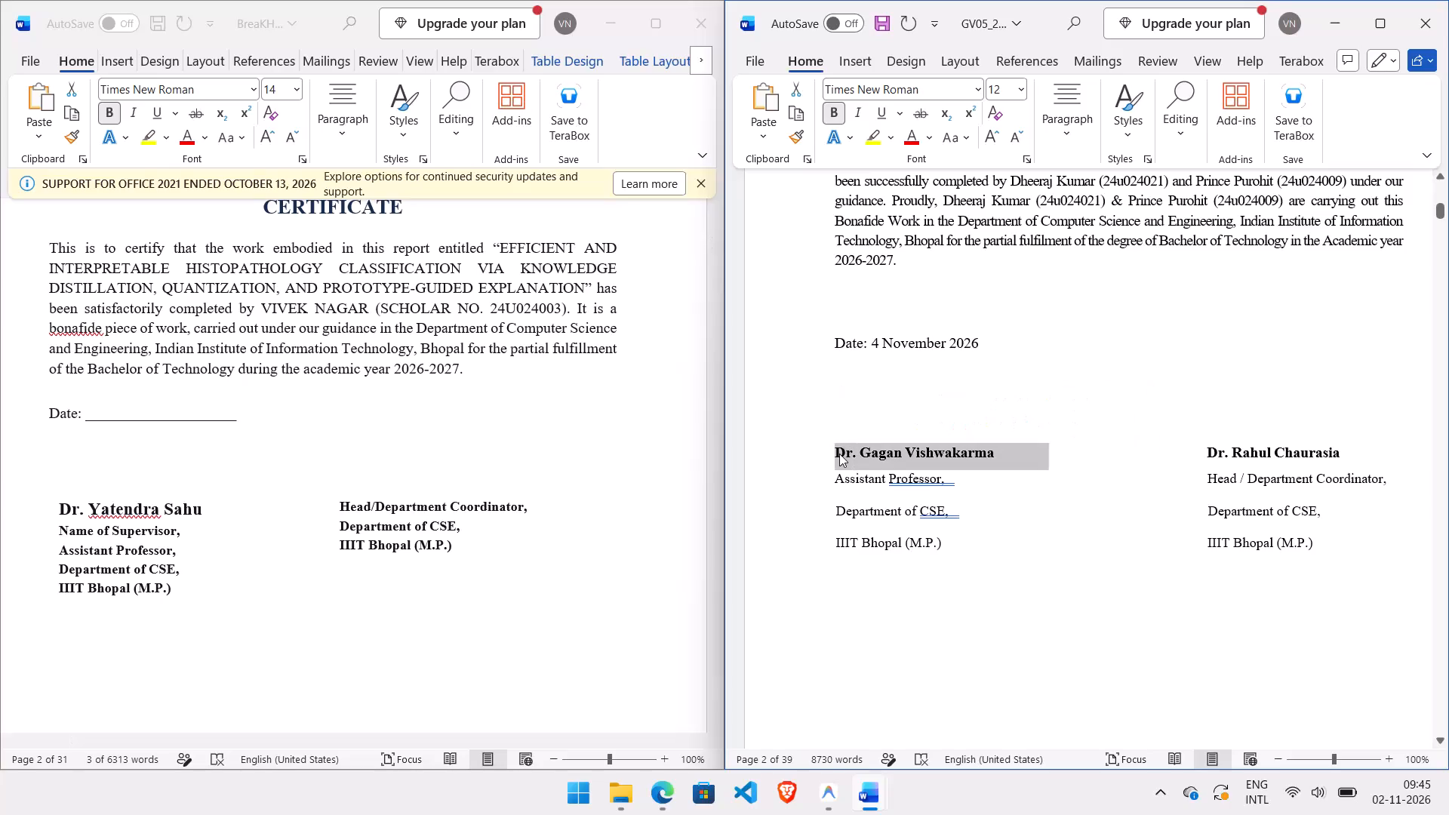
pyautogui.click(202, 509)
pyautogui.click(202, 509)
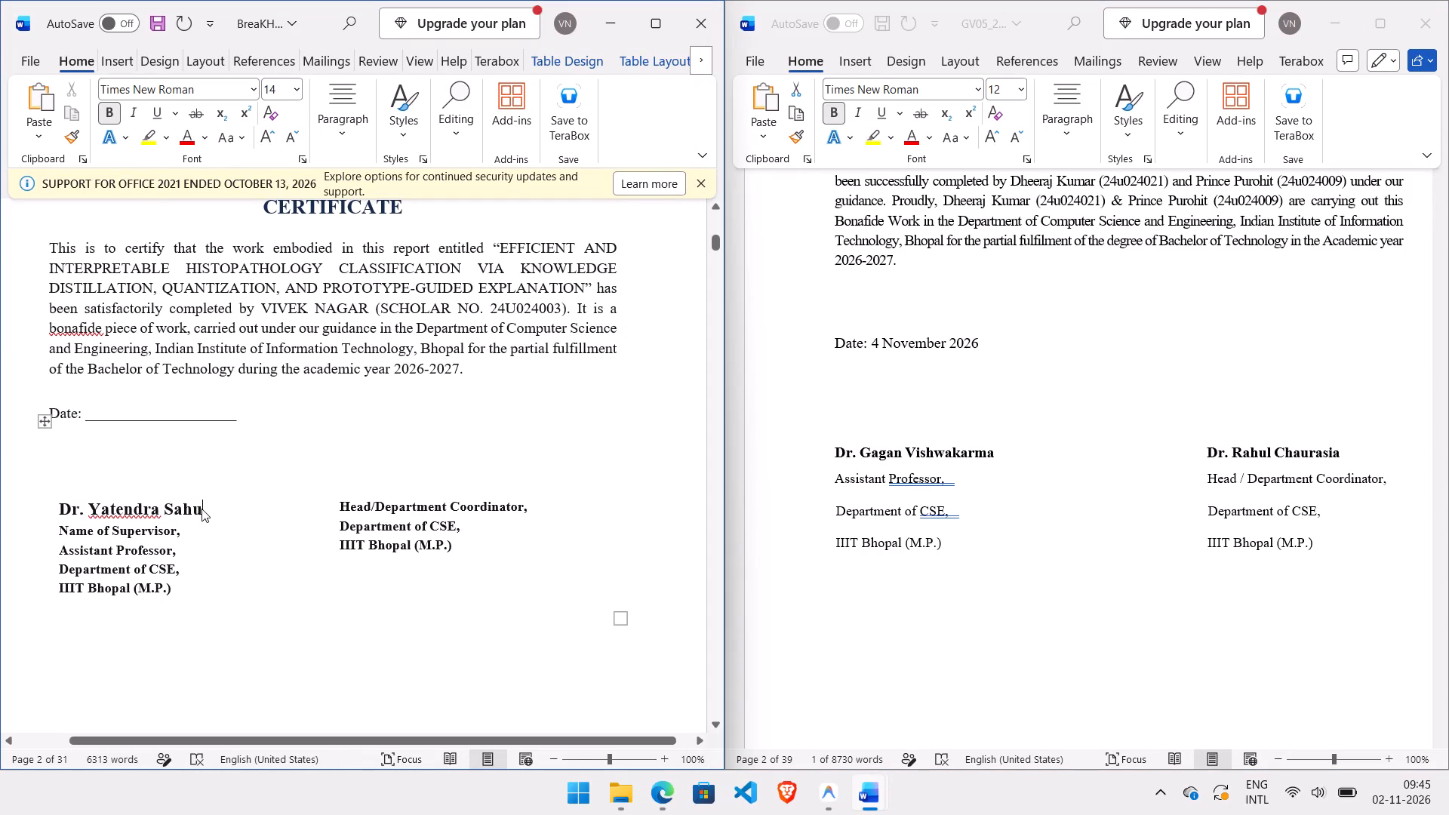
pyautogui.click(202, 509)
pyautogui.moveTo(202, 509); pyautogui.dragTo(63, 512)
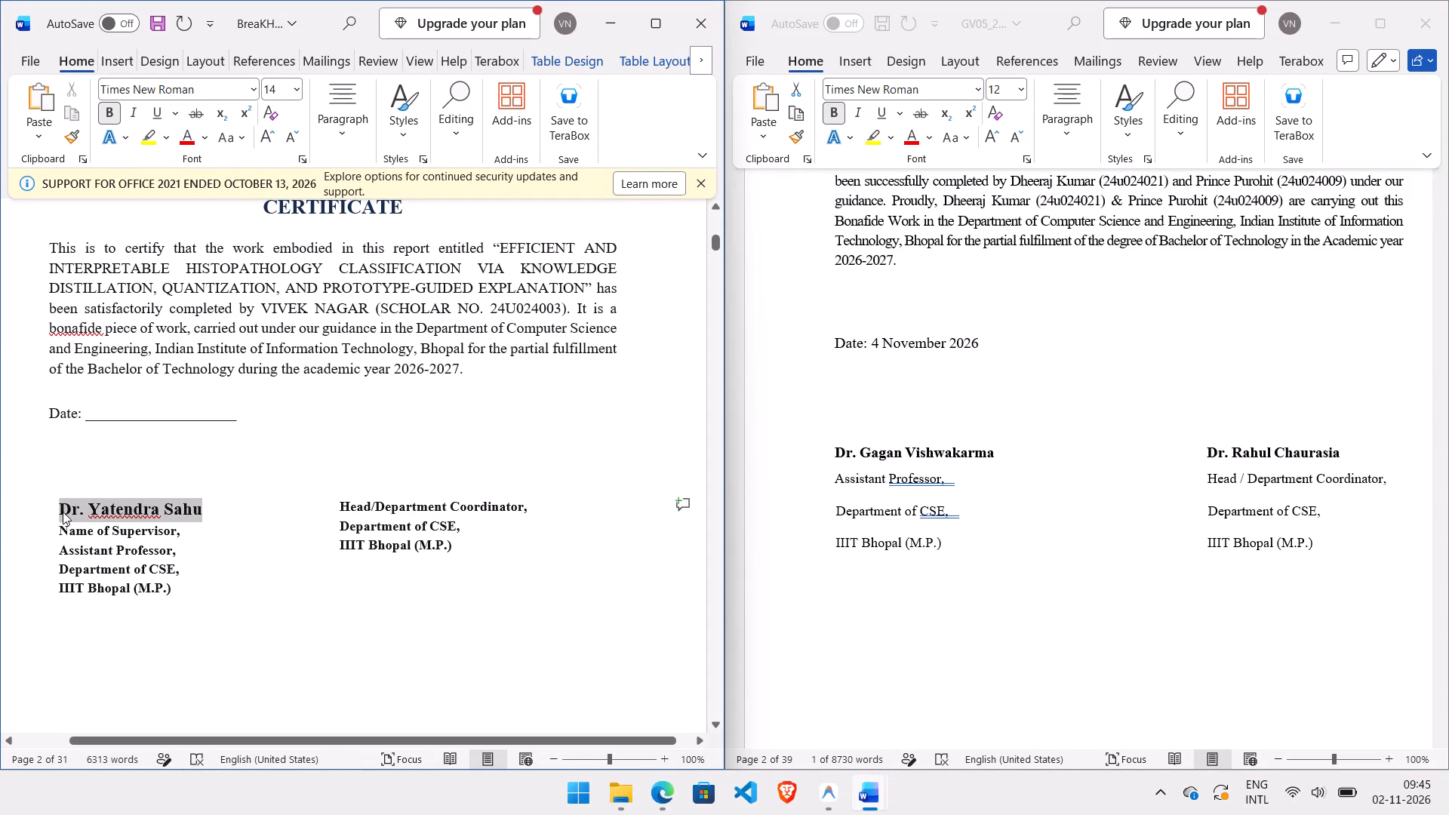
pyautogui.moveTo(63, 512); pyautogui.dragTo(62, 511)
pyautogui.click(177, 449)
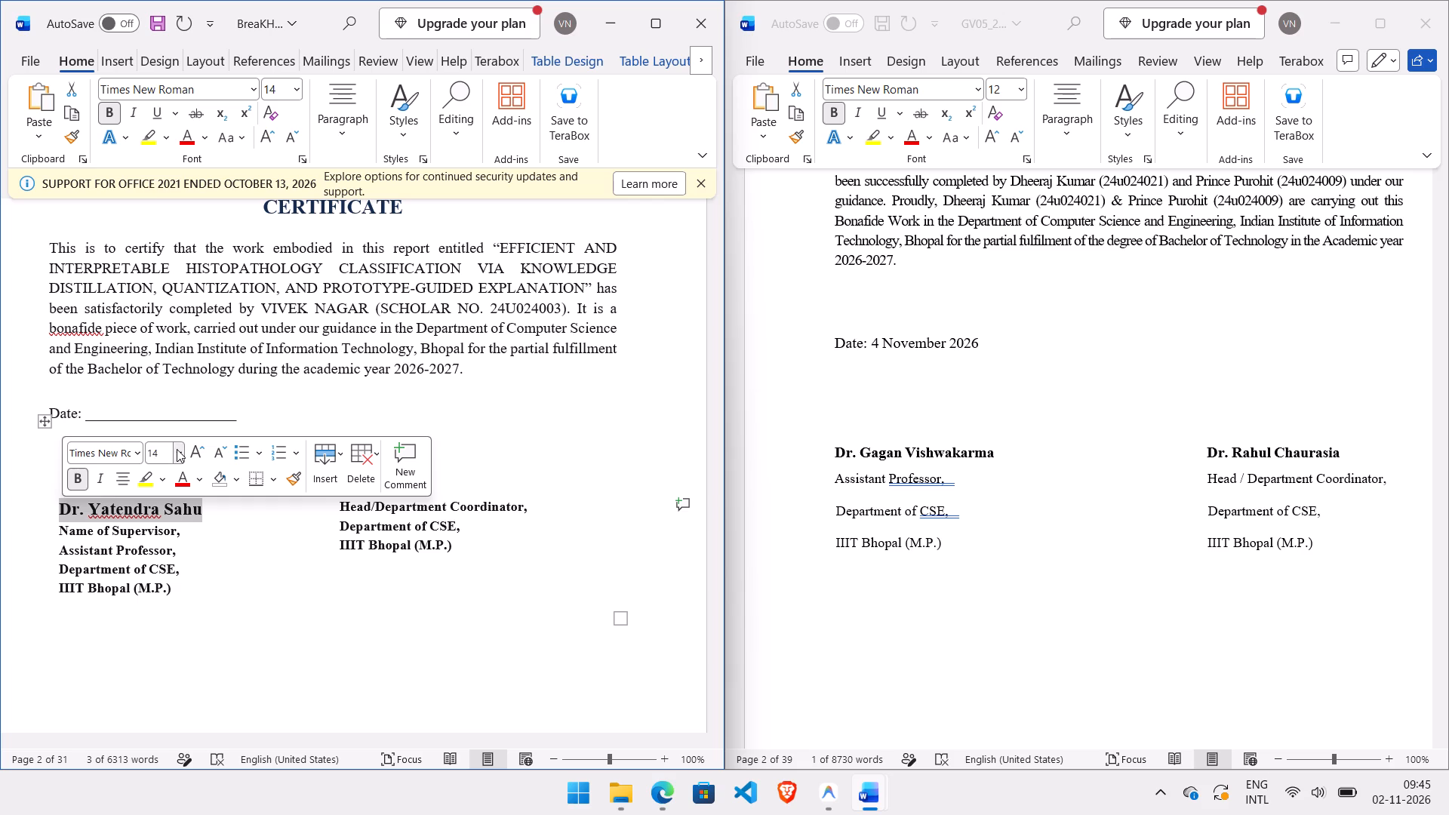
pyautogui.click(167, 176)
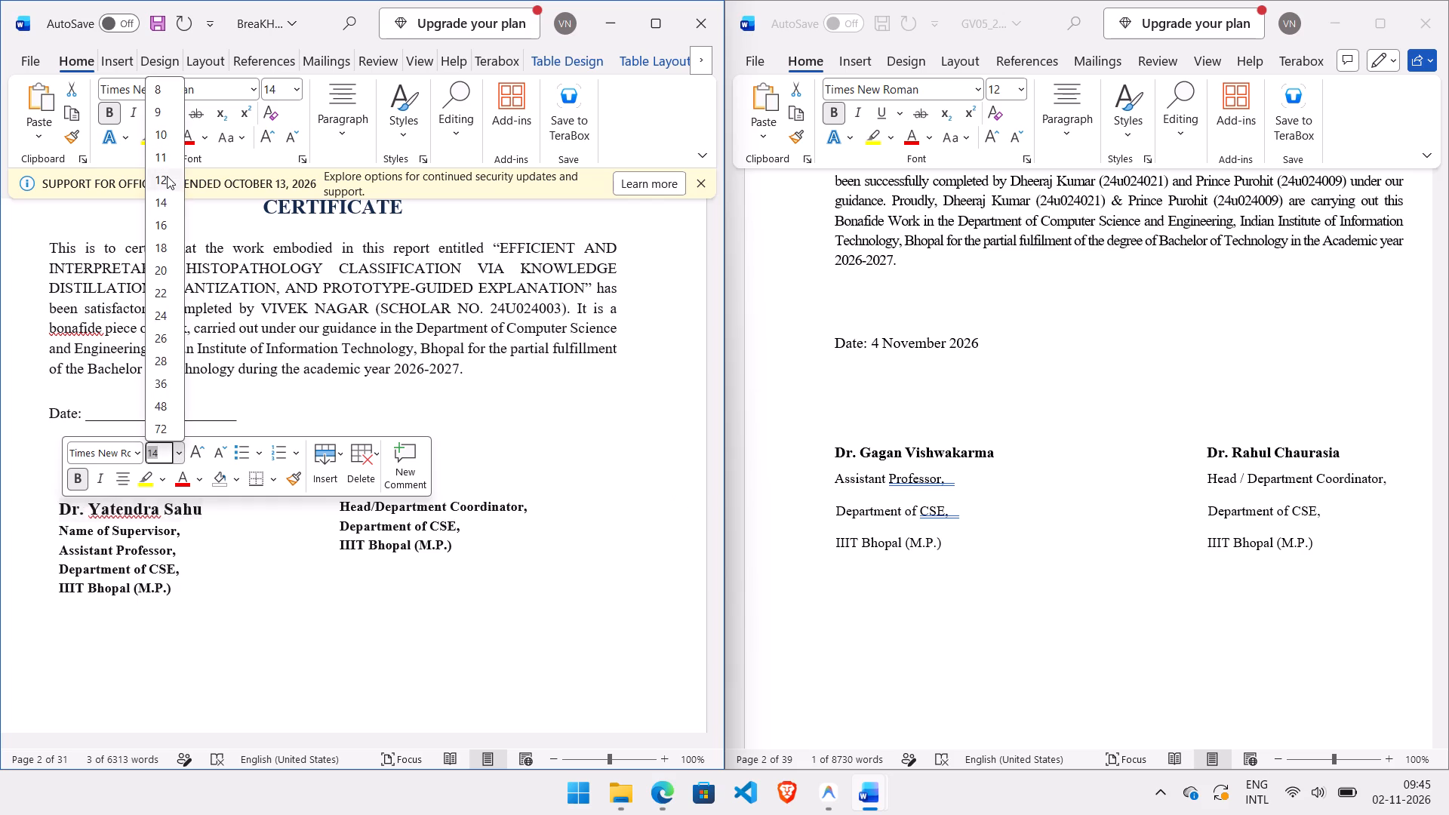
pyautogui.click(176, 331)
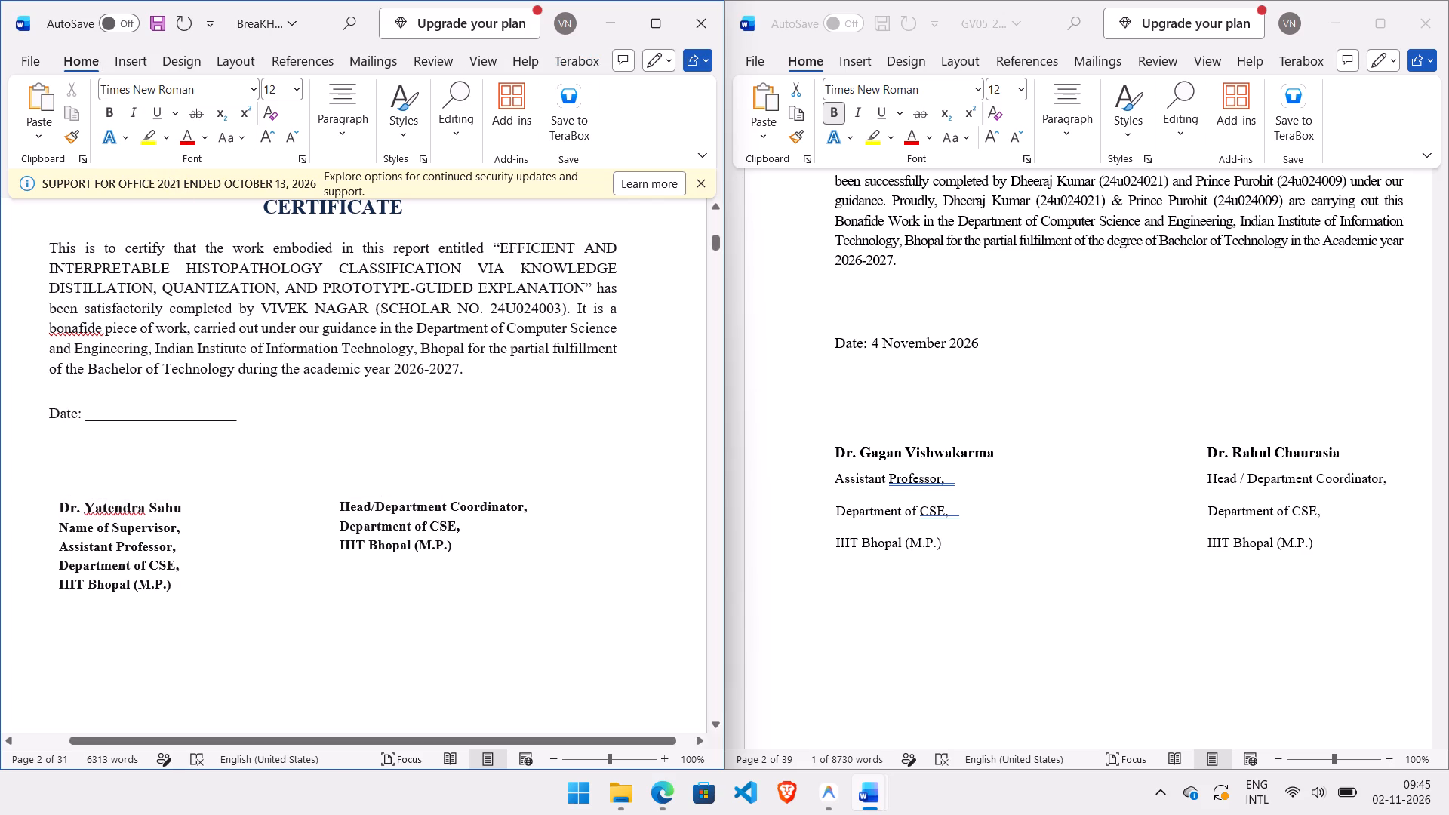
# Check the text formatting of the BreaKHis certificate paragraph and the sensor drift certificate's date and signature lines.
pyautogui.click(57, 244)
pyautogui.moveTo(54, 248); pyautogui.dragTo(136, 248)
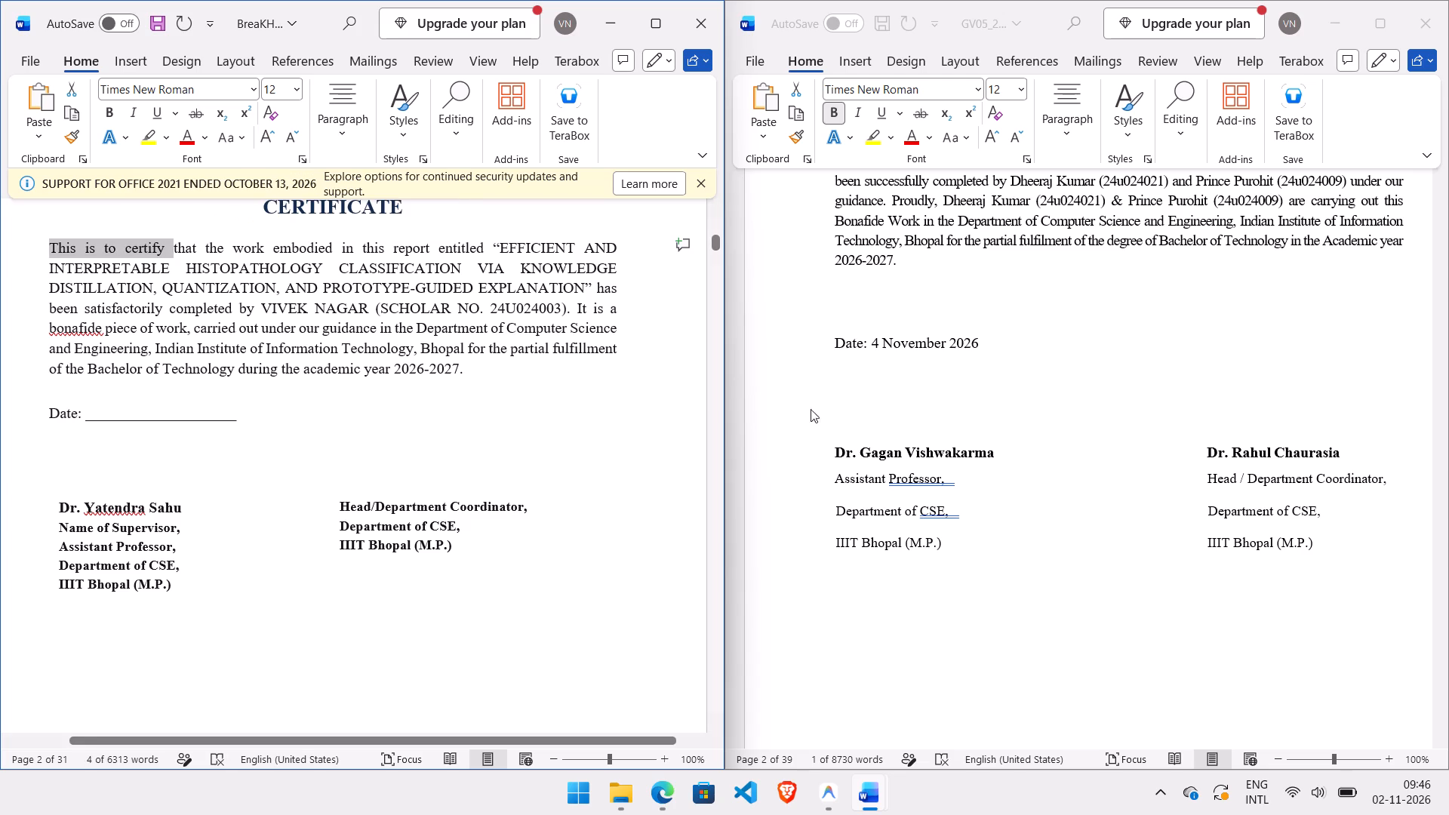
pyautogui.click(852, 410)
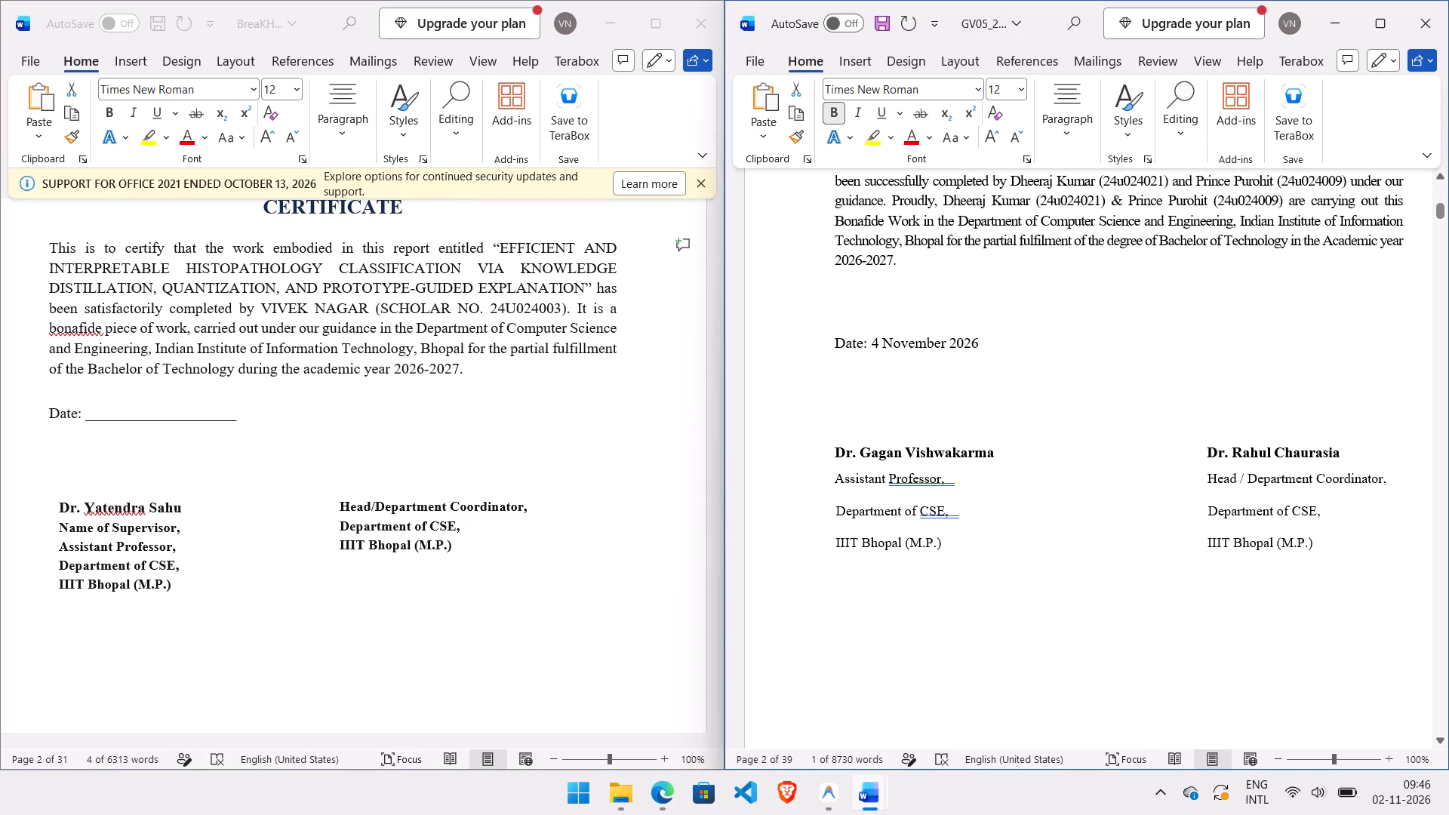
pyautogui.click(838, 347)
pyautogui.moveTo(838, 347); pyautogui.dragTo(974, 358)
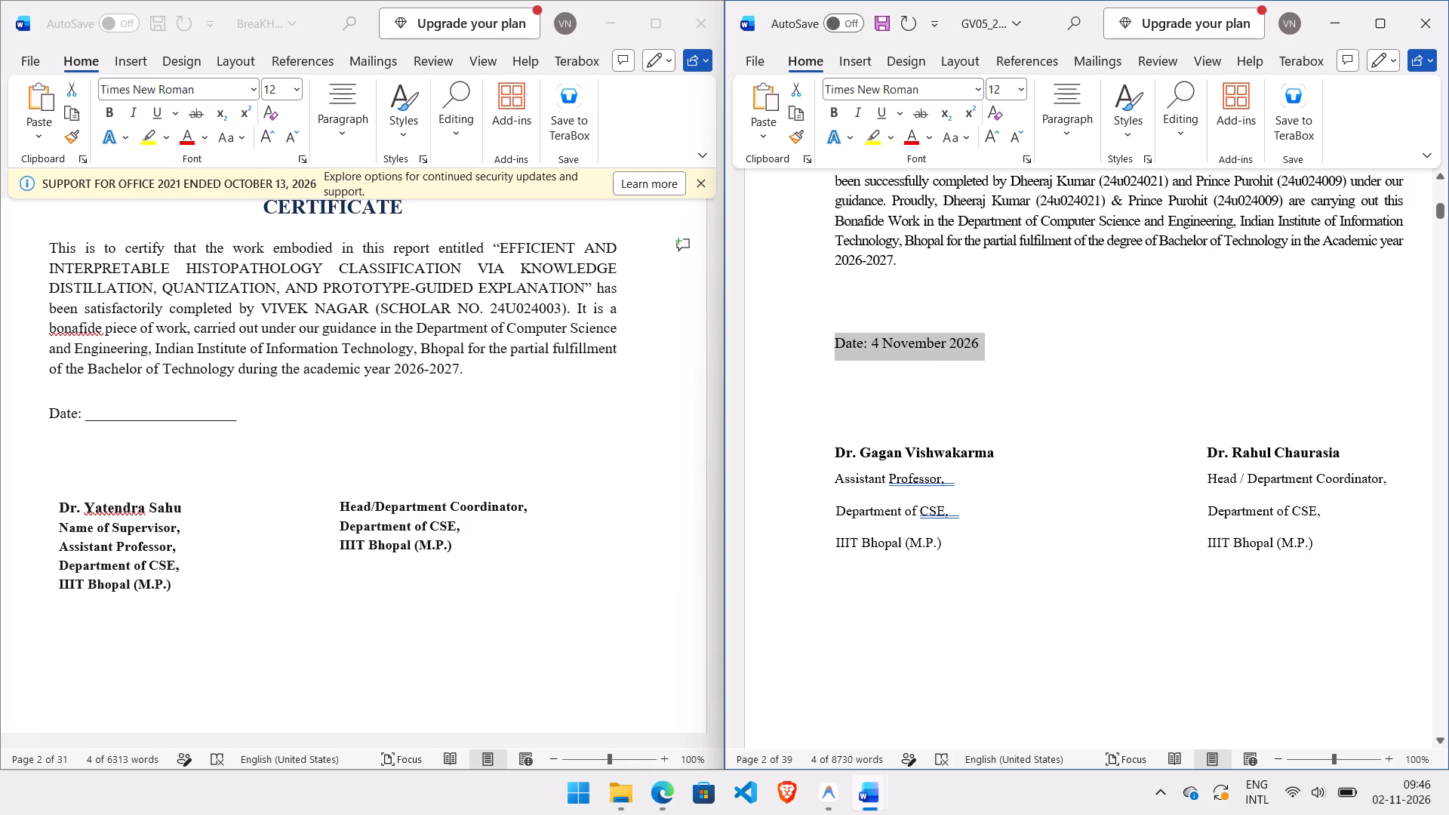
pyautogui.moveTo(833, 476); pyautogui.dragTo(903, 506)
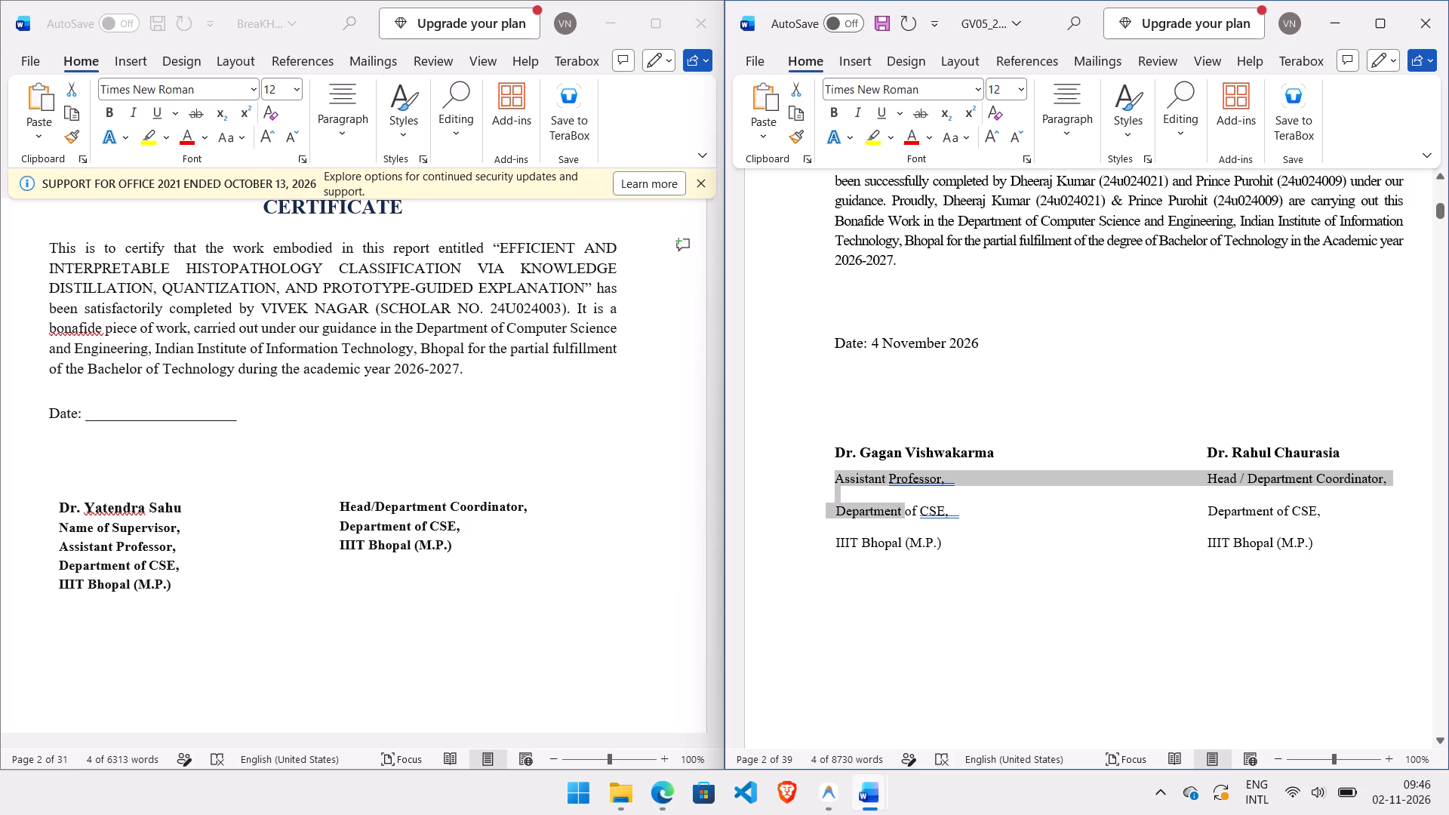
pyautogui.moveTo(903, 506); pyautogui.dragTo(917, 521)
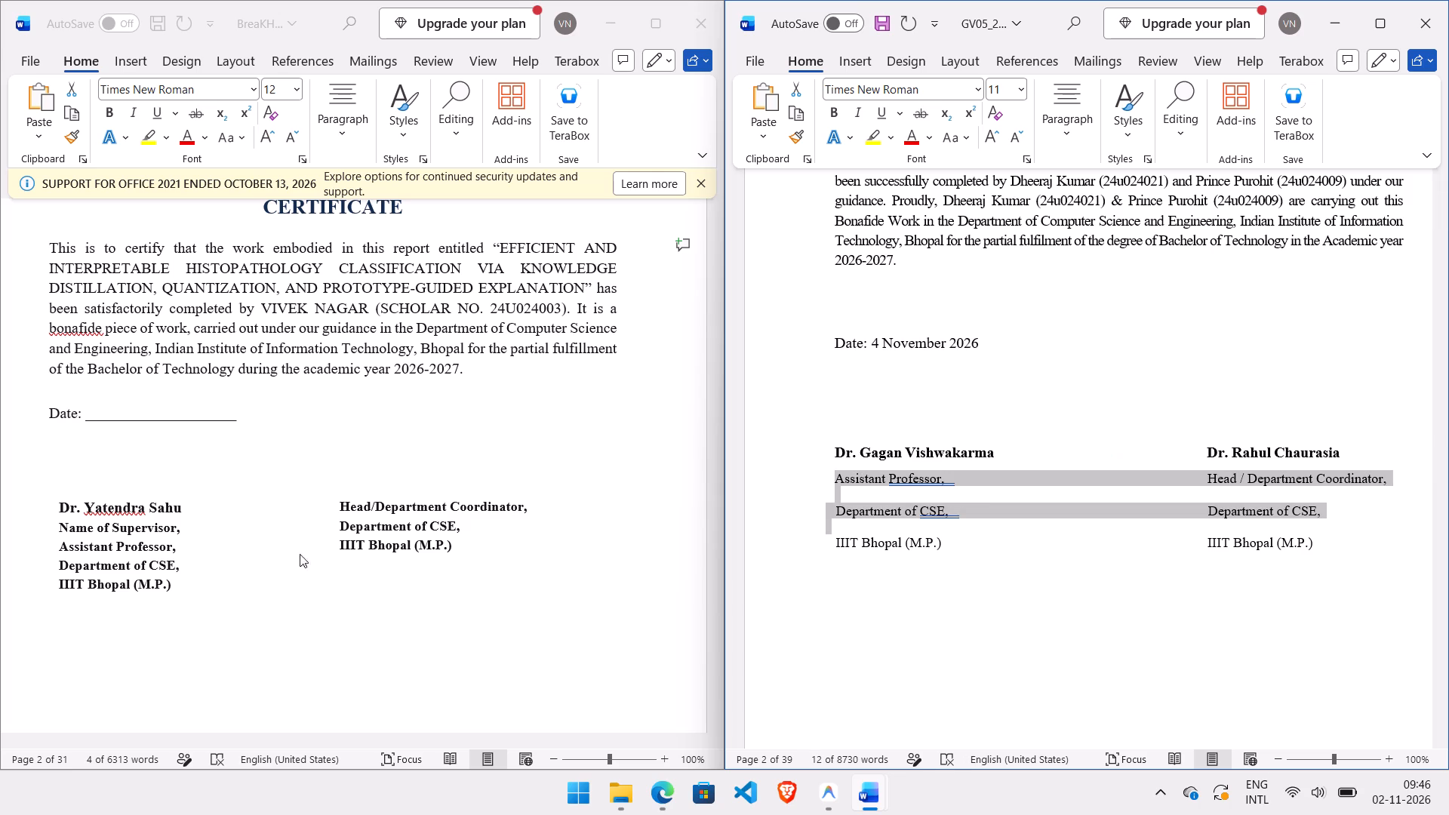
# Remove bold from the four lines below the supervisor's name in the BreaKHis certificate, from "Name of Supervisor" to "IIIT Bhopal (M.P.)".
pyautogui.click(60, 522)
pyautogui.moveTo(60, 522); pyautogui.dragTo(68, 524)
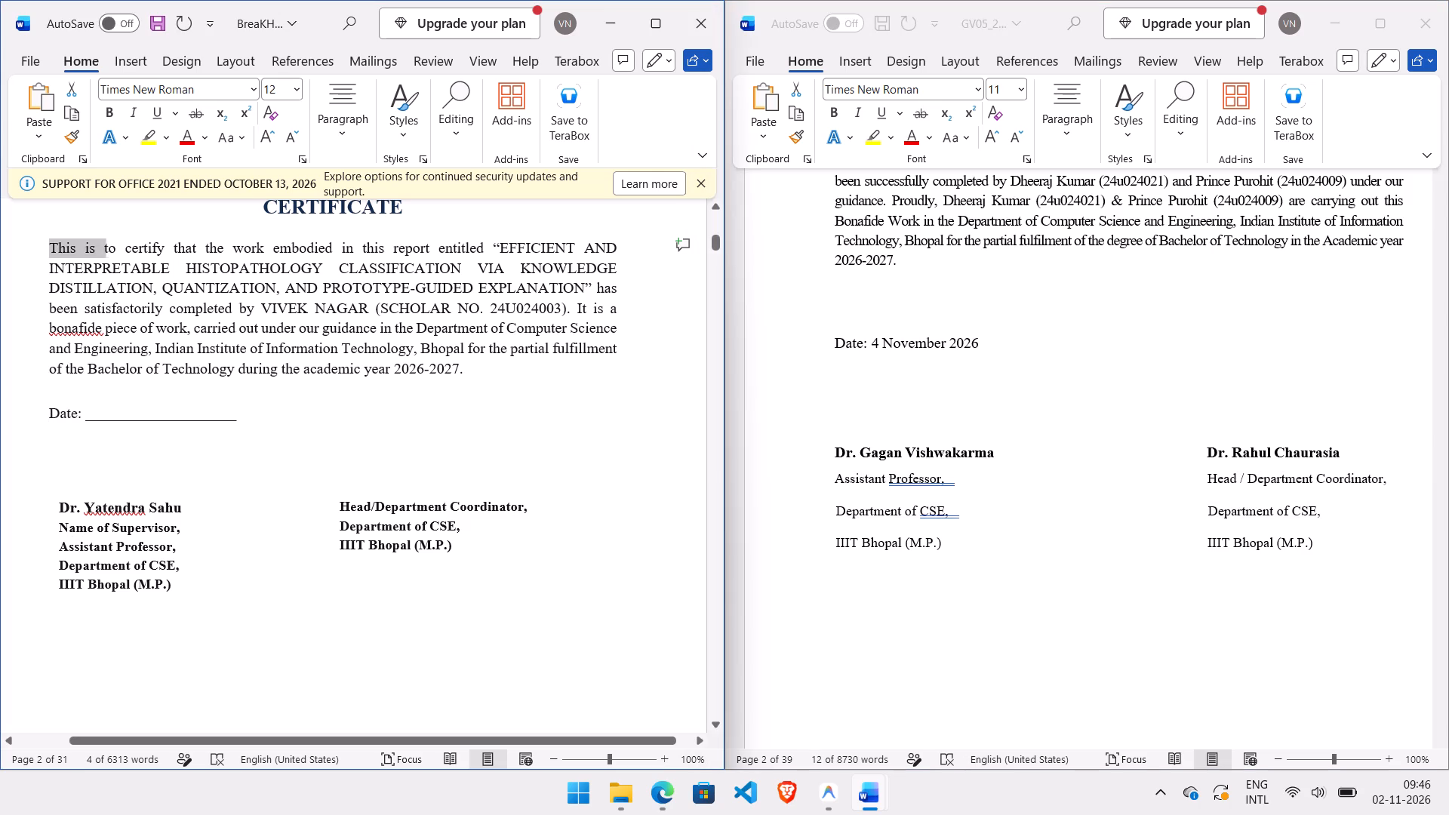
pyautogui.moveTo(68, 524); pyautogui.dragTo(149, 552)
pyautogui.click(149, 552)
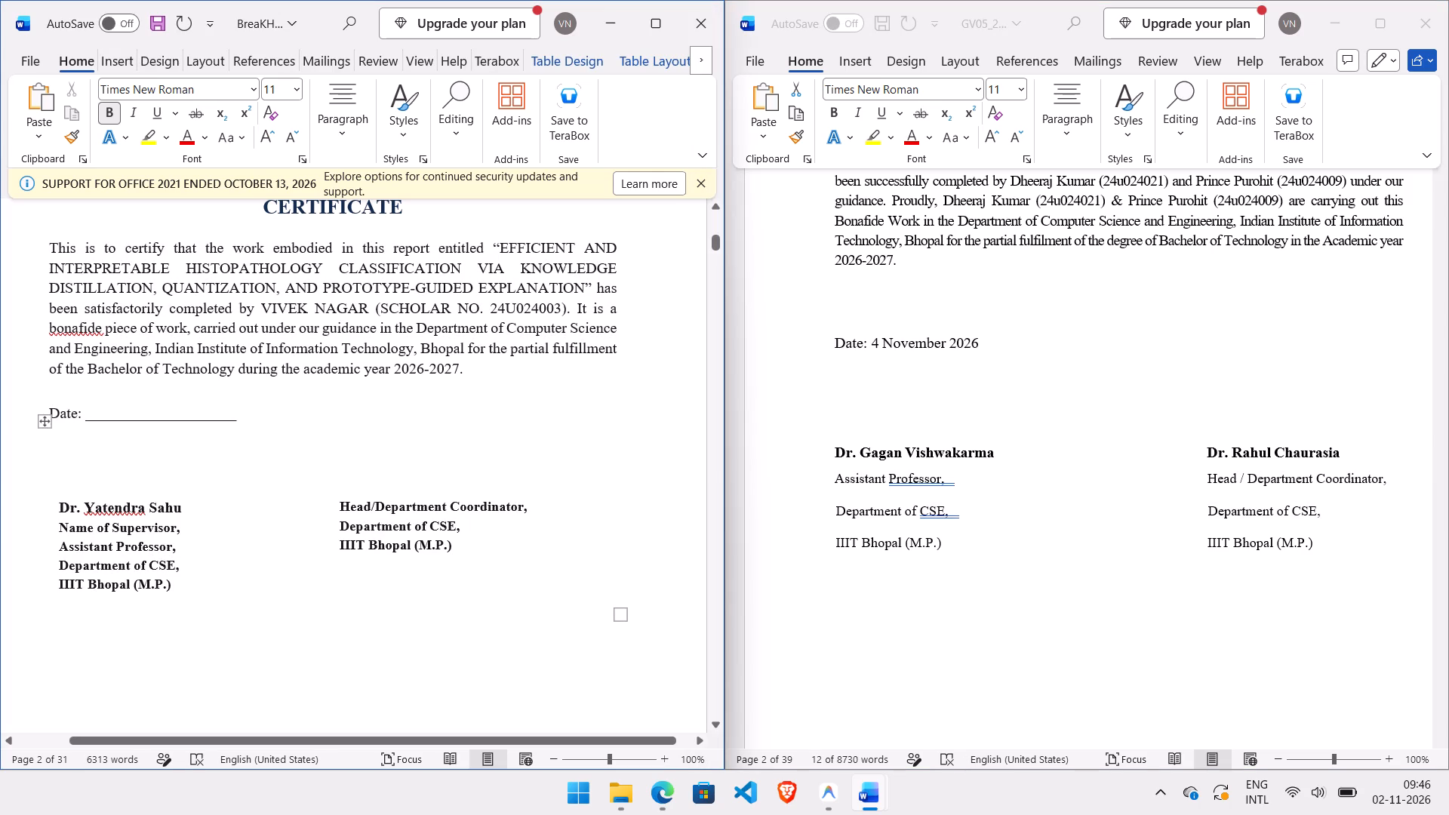
pyautogui.moveTo(60, 528); pyautogui.dragTo(192, 586)
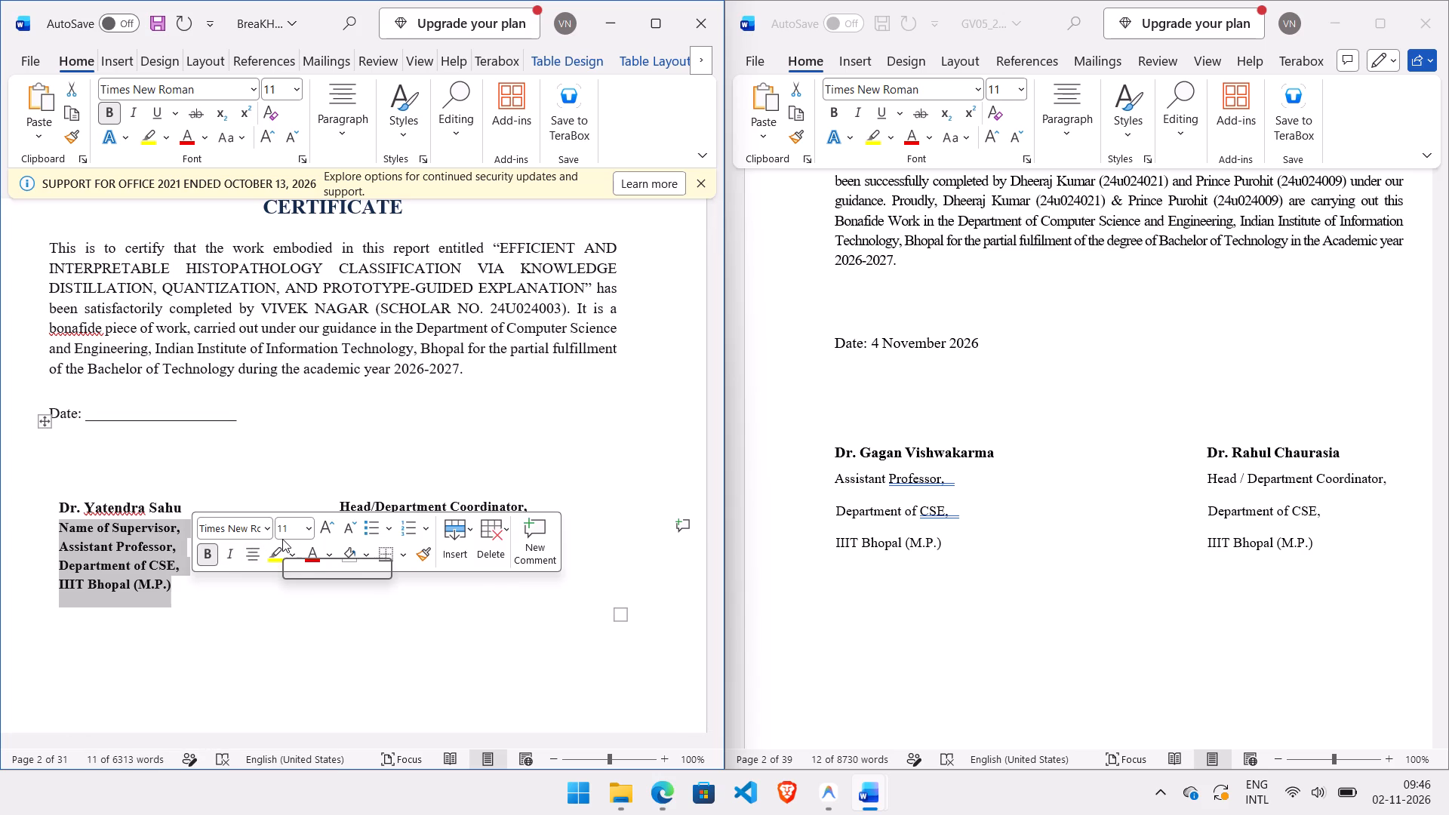
pyautogui.click(205, 549)
pyautogui.click(208, 595)
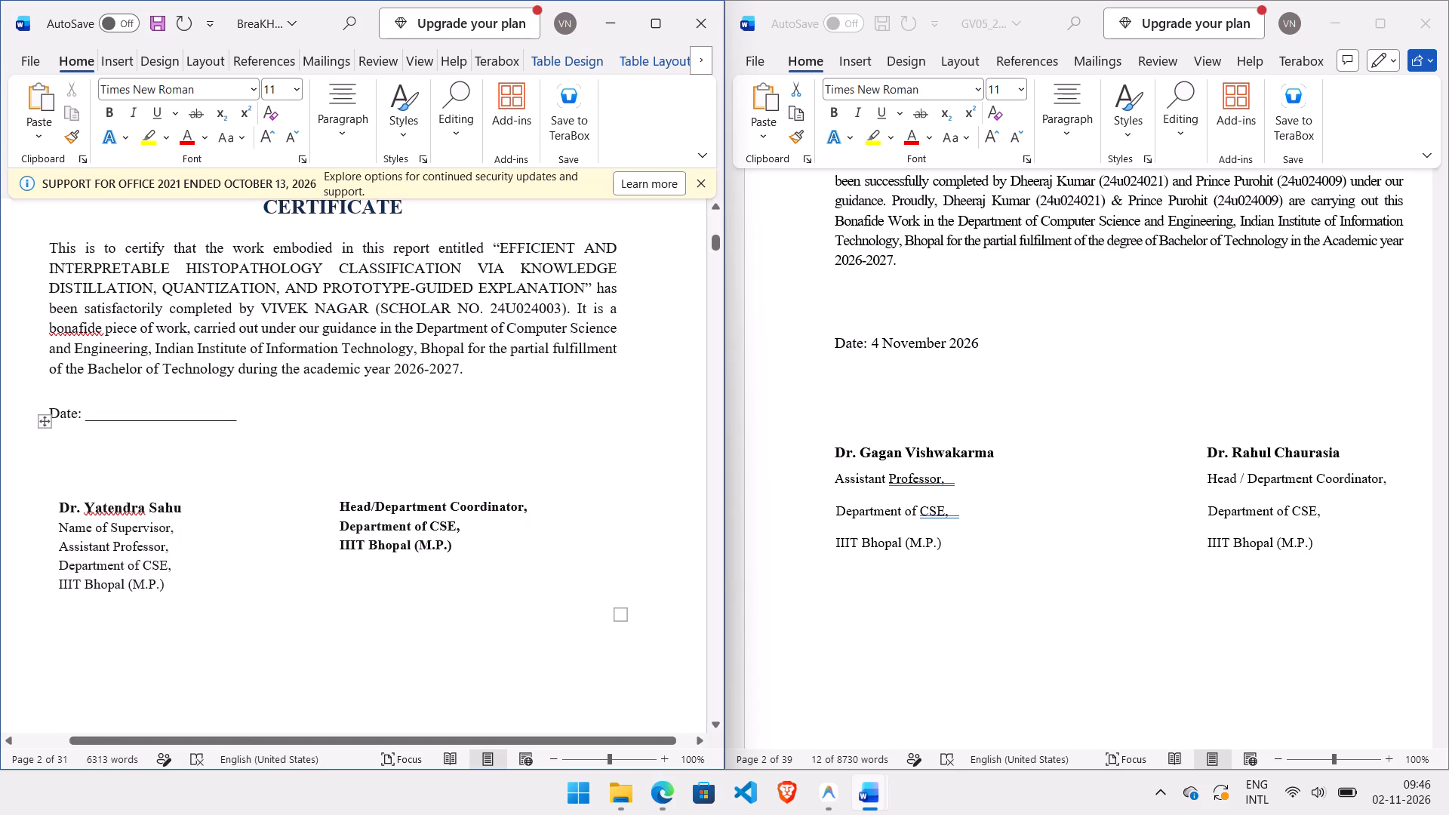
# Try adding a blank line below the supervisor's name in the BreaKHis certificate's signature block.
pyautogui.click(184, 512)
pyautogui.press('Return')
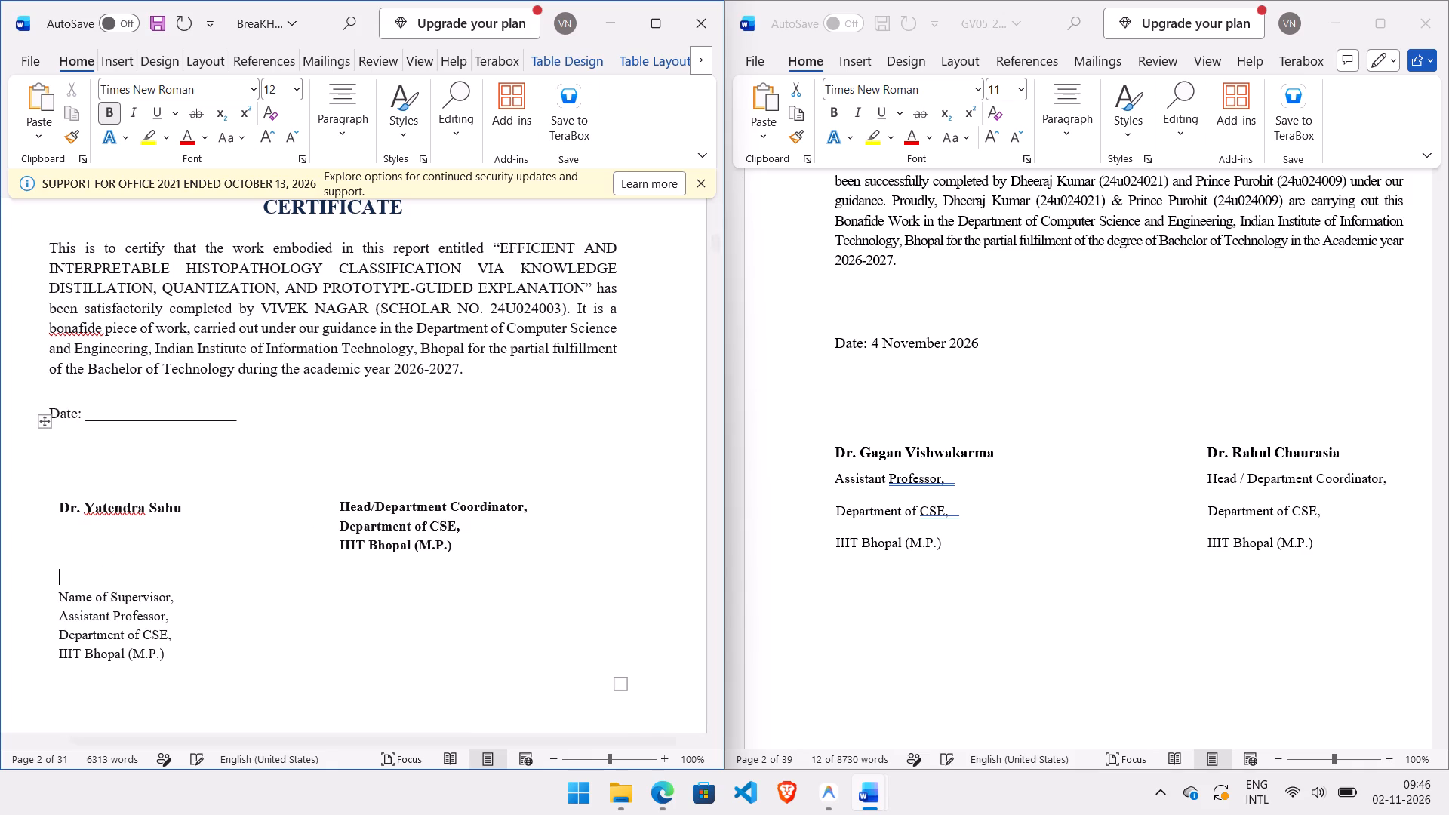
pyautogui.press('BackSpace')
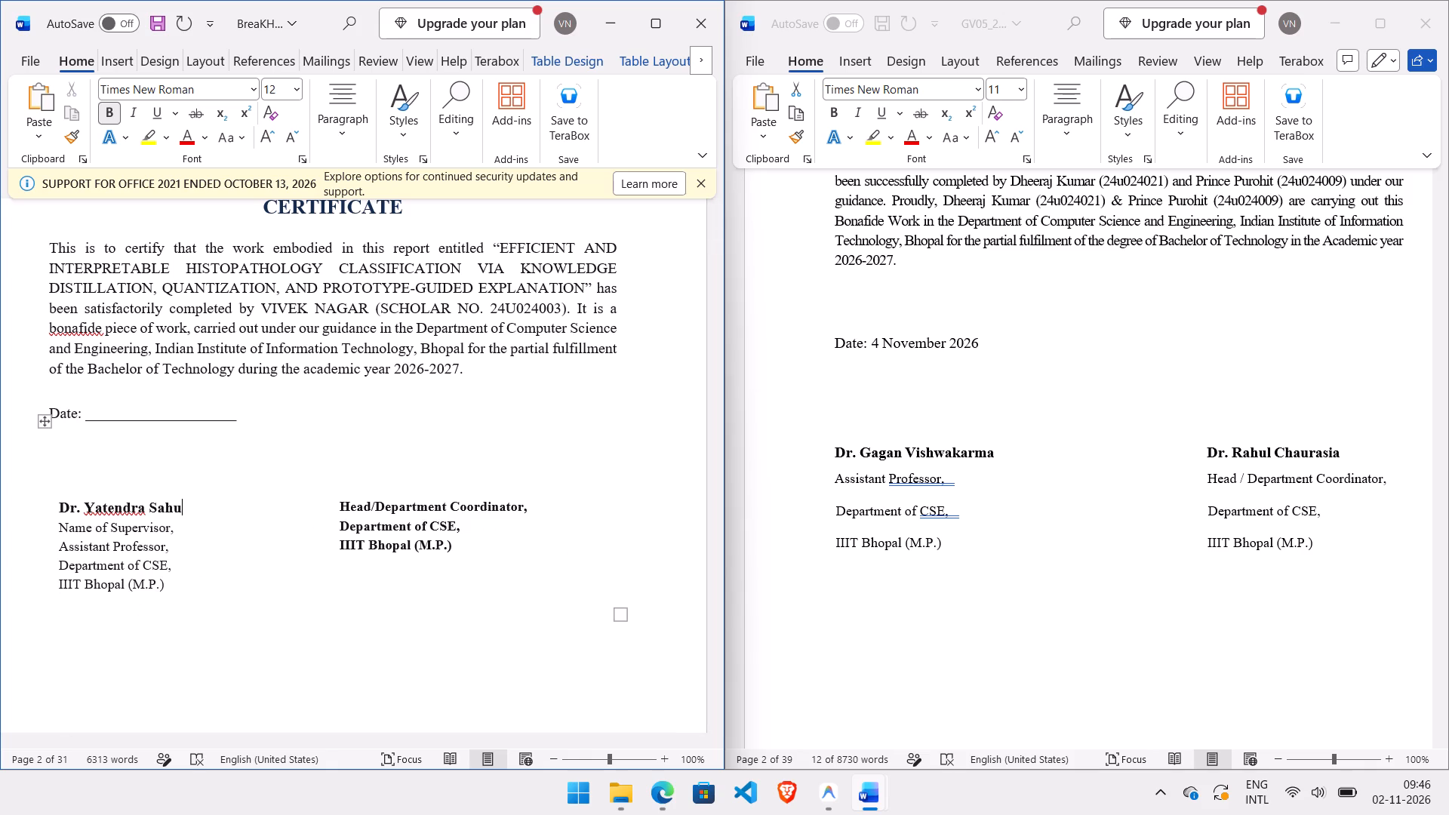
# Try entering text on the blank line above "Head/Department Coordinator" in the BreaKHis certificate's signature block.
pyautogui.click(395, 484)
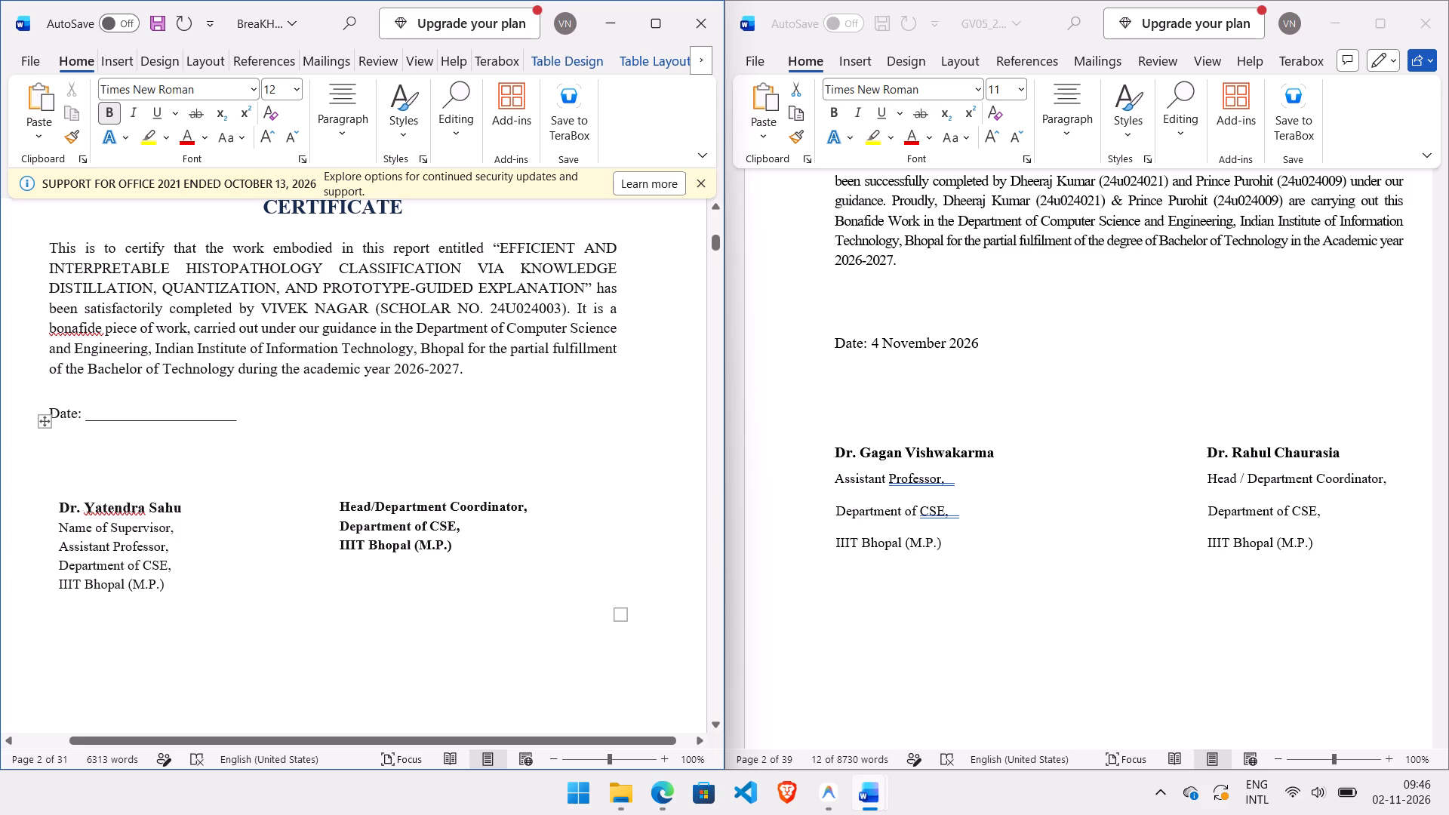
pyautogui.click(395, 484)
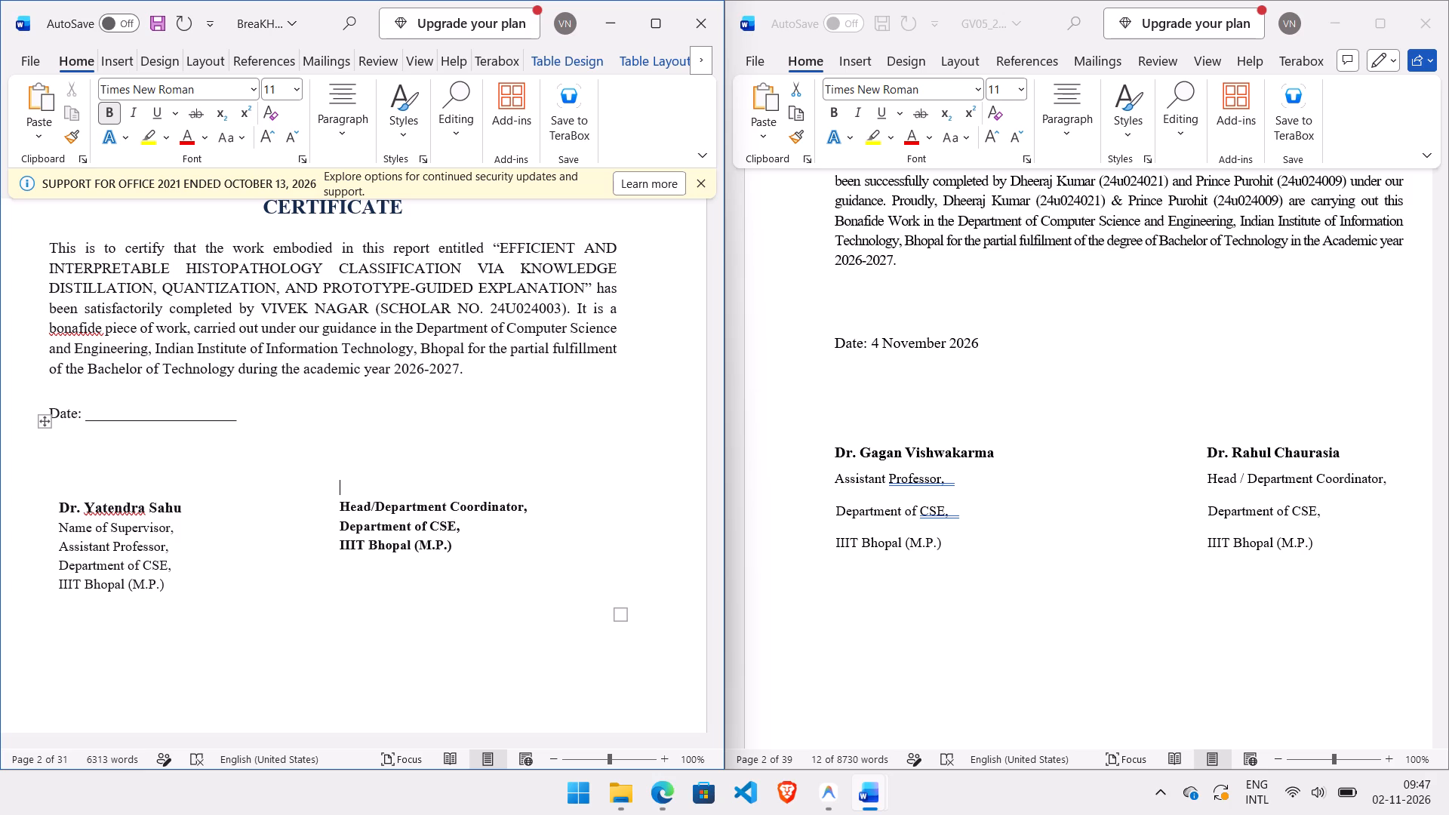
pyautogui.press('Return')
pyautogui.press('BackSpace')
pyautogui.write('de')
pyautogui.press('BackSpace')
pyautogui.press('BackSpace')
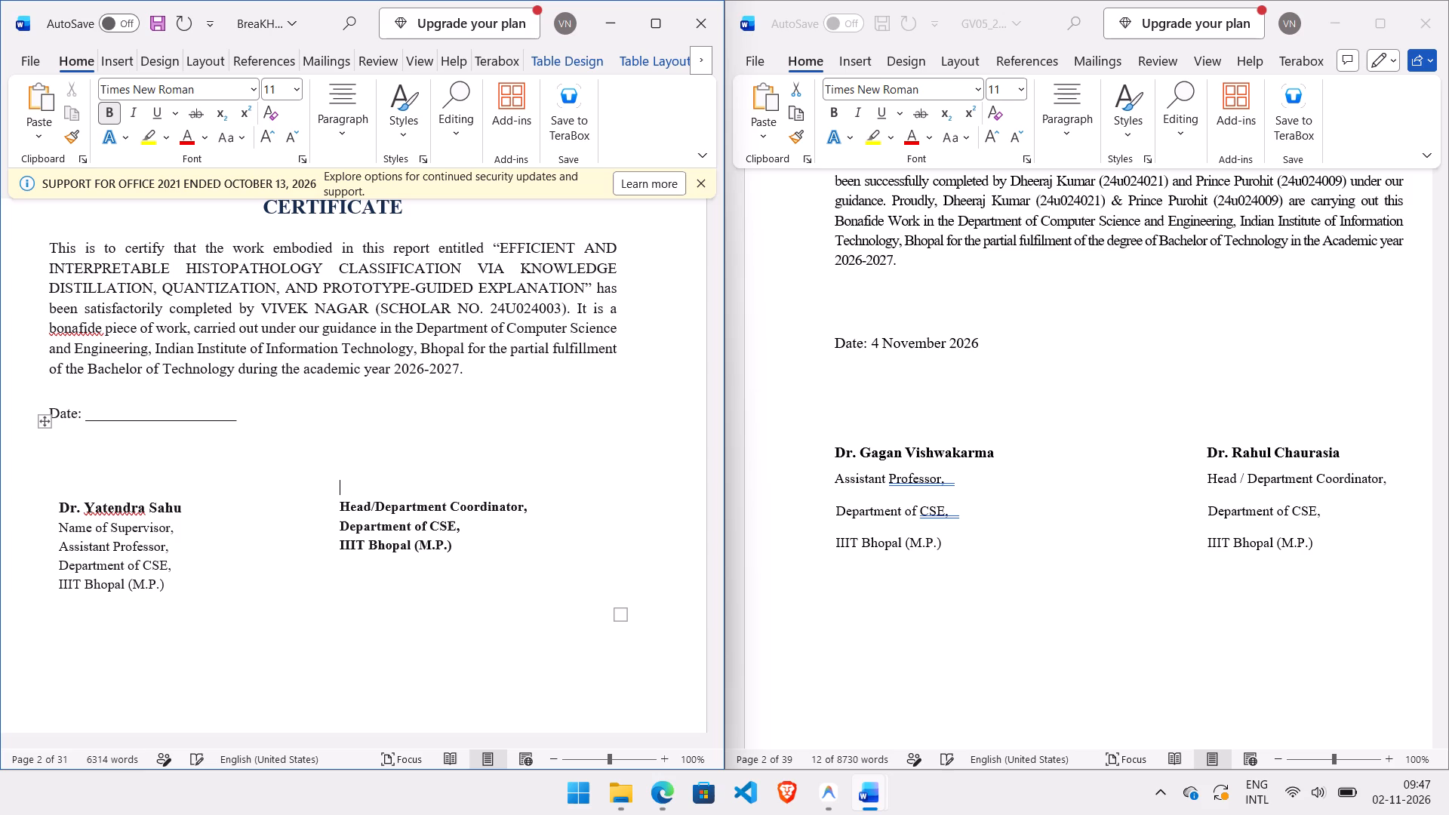
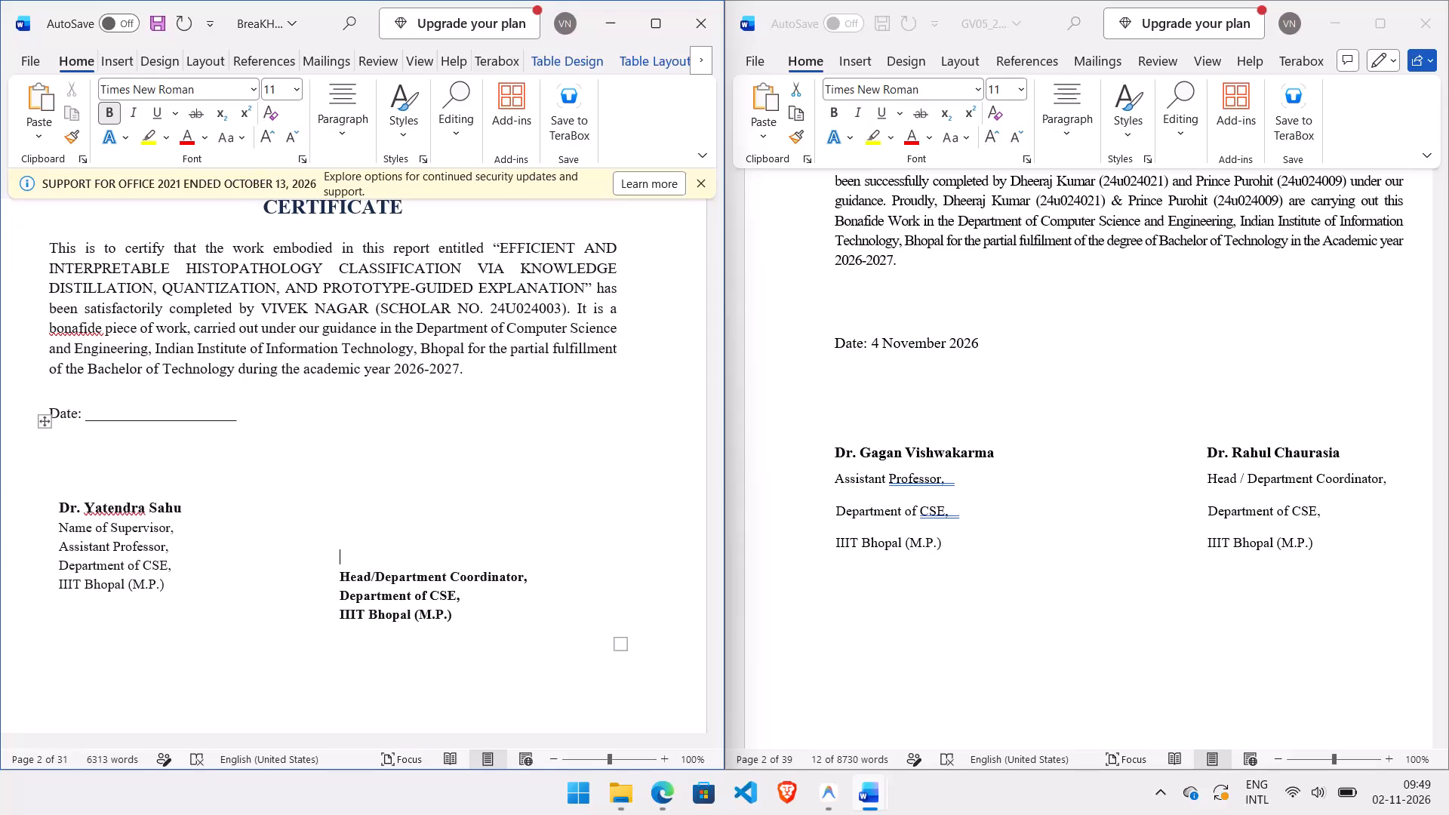
# Remove the extra blank line above "Head/Department Coordinator" in the BreaKHis certificate's signature block.
pyautogui.press('BackSpace')
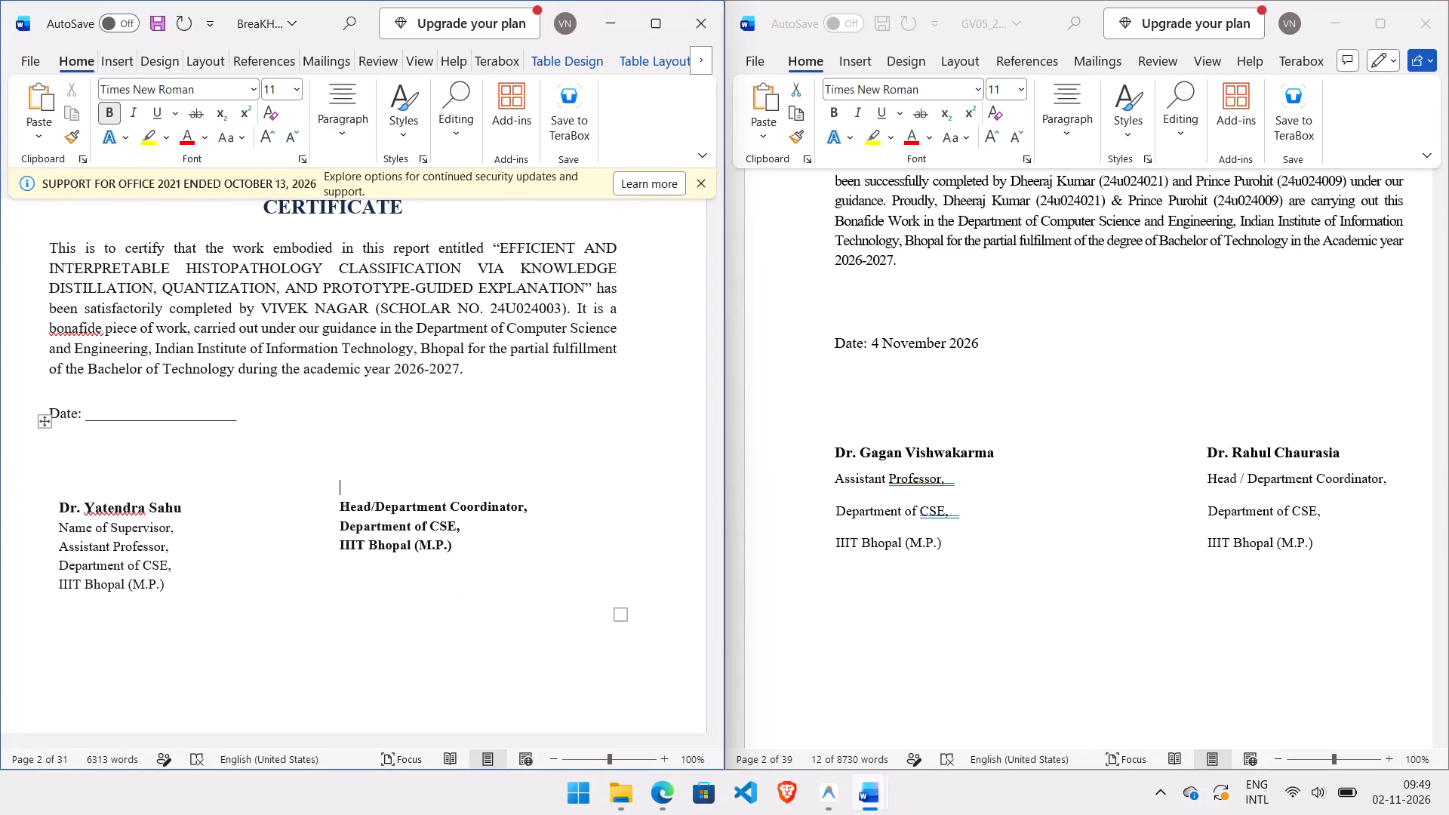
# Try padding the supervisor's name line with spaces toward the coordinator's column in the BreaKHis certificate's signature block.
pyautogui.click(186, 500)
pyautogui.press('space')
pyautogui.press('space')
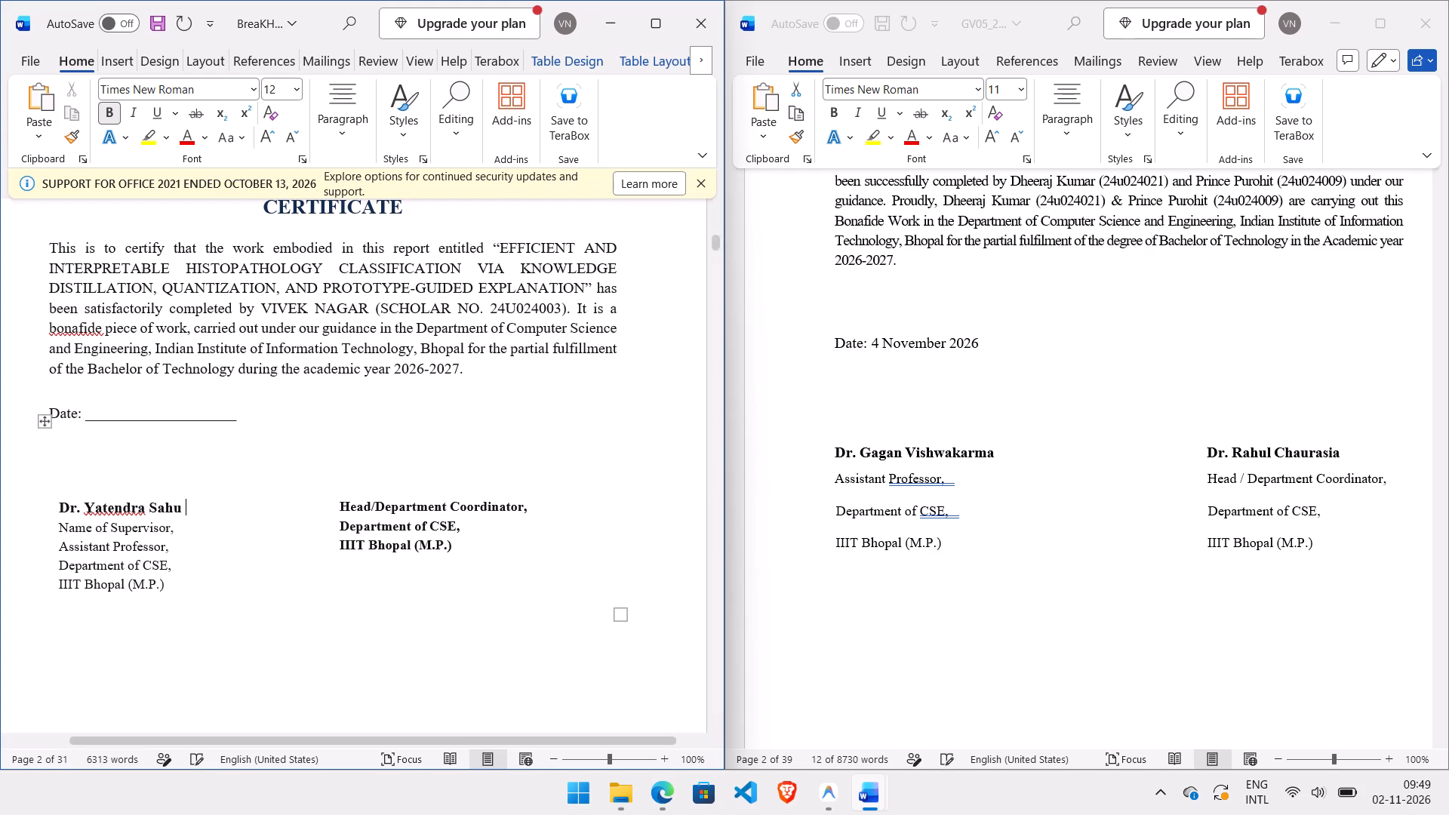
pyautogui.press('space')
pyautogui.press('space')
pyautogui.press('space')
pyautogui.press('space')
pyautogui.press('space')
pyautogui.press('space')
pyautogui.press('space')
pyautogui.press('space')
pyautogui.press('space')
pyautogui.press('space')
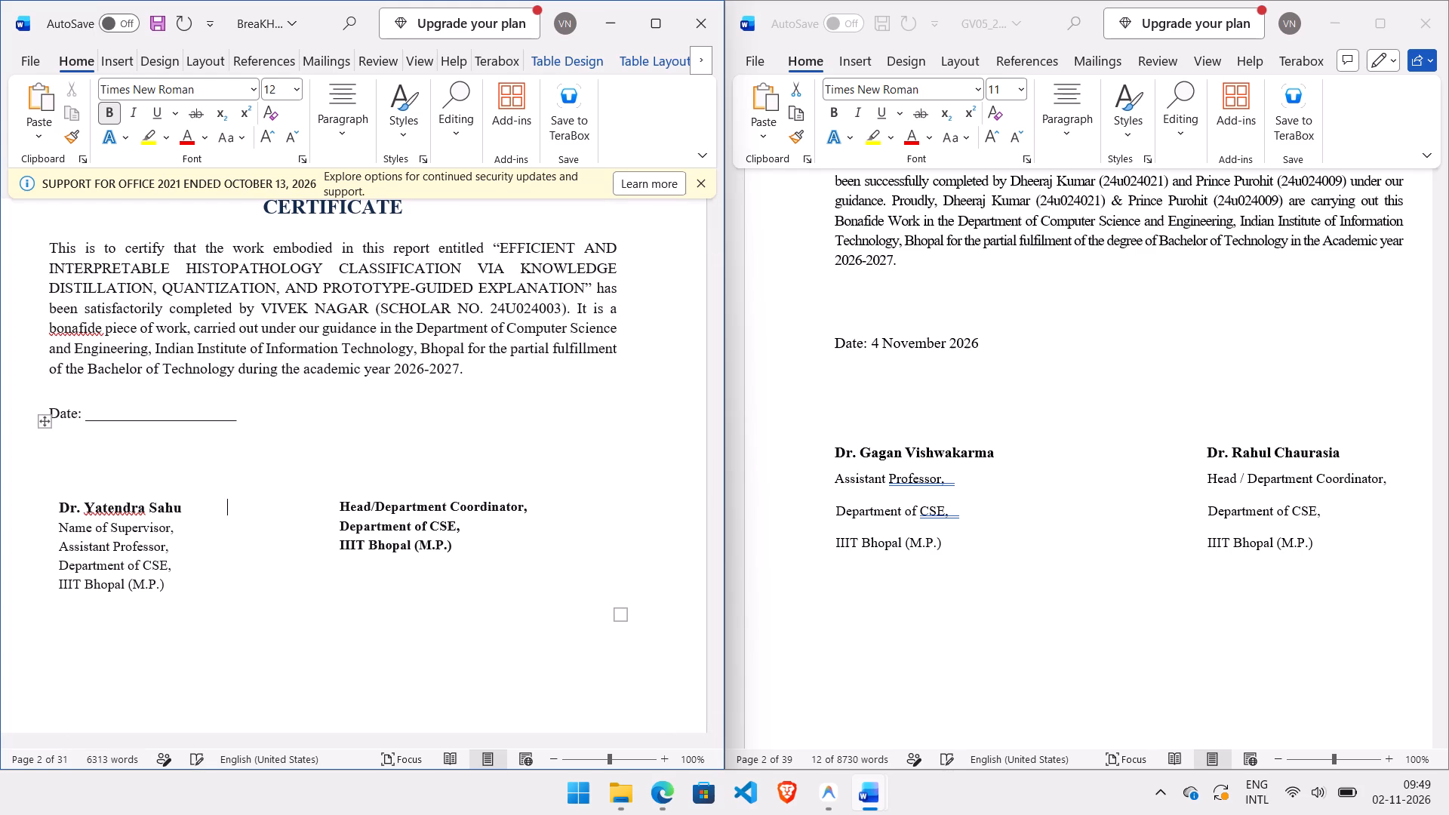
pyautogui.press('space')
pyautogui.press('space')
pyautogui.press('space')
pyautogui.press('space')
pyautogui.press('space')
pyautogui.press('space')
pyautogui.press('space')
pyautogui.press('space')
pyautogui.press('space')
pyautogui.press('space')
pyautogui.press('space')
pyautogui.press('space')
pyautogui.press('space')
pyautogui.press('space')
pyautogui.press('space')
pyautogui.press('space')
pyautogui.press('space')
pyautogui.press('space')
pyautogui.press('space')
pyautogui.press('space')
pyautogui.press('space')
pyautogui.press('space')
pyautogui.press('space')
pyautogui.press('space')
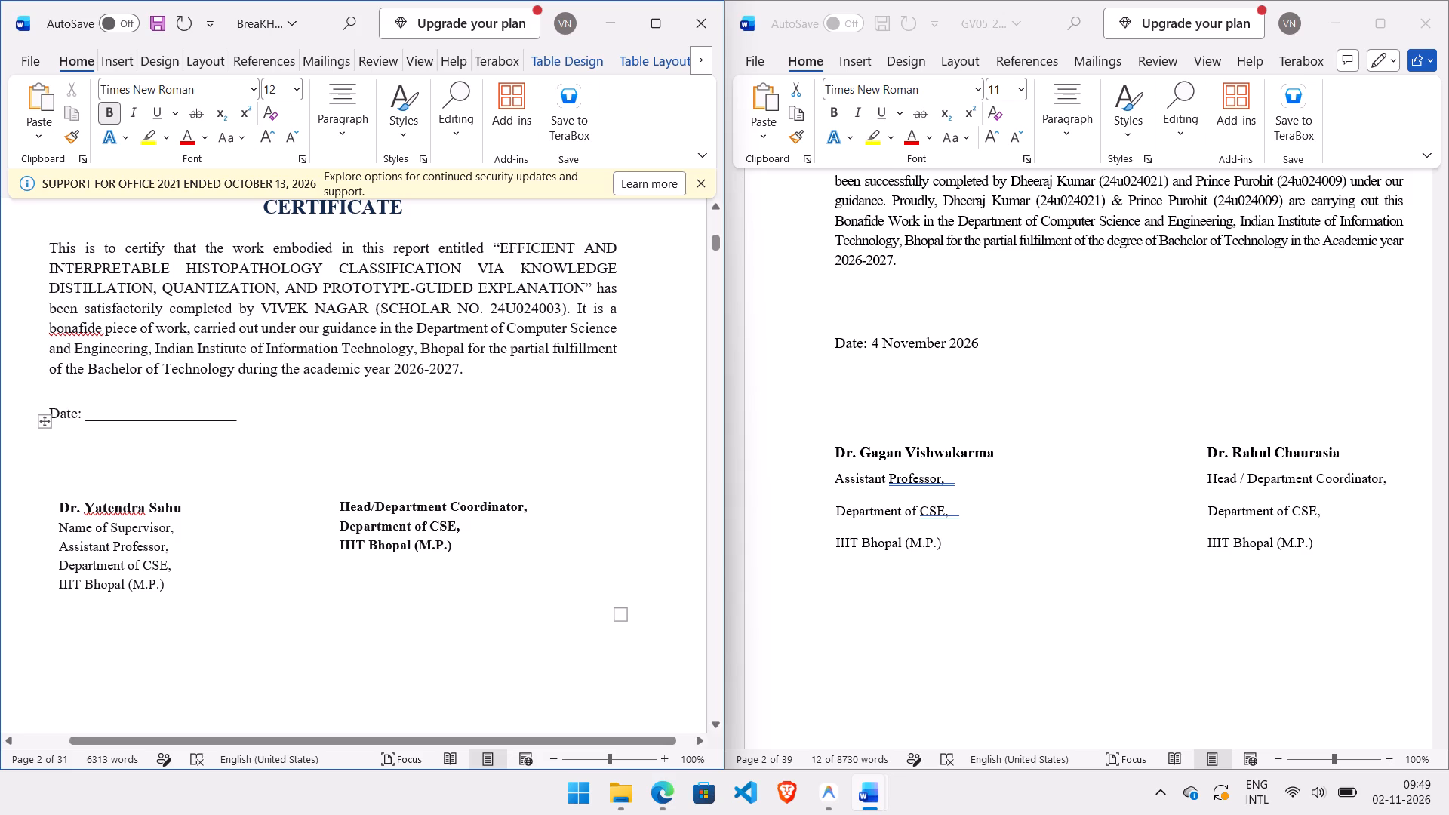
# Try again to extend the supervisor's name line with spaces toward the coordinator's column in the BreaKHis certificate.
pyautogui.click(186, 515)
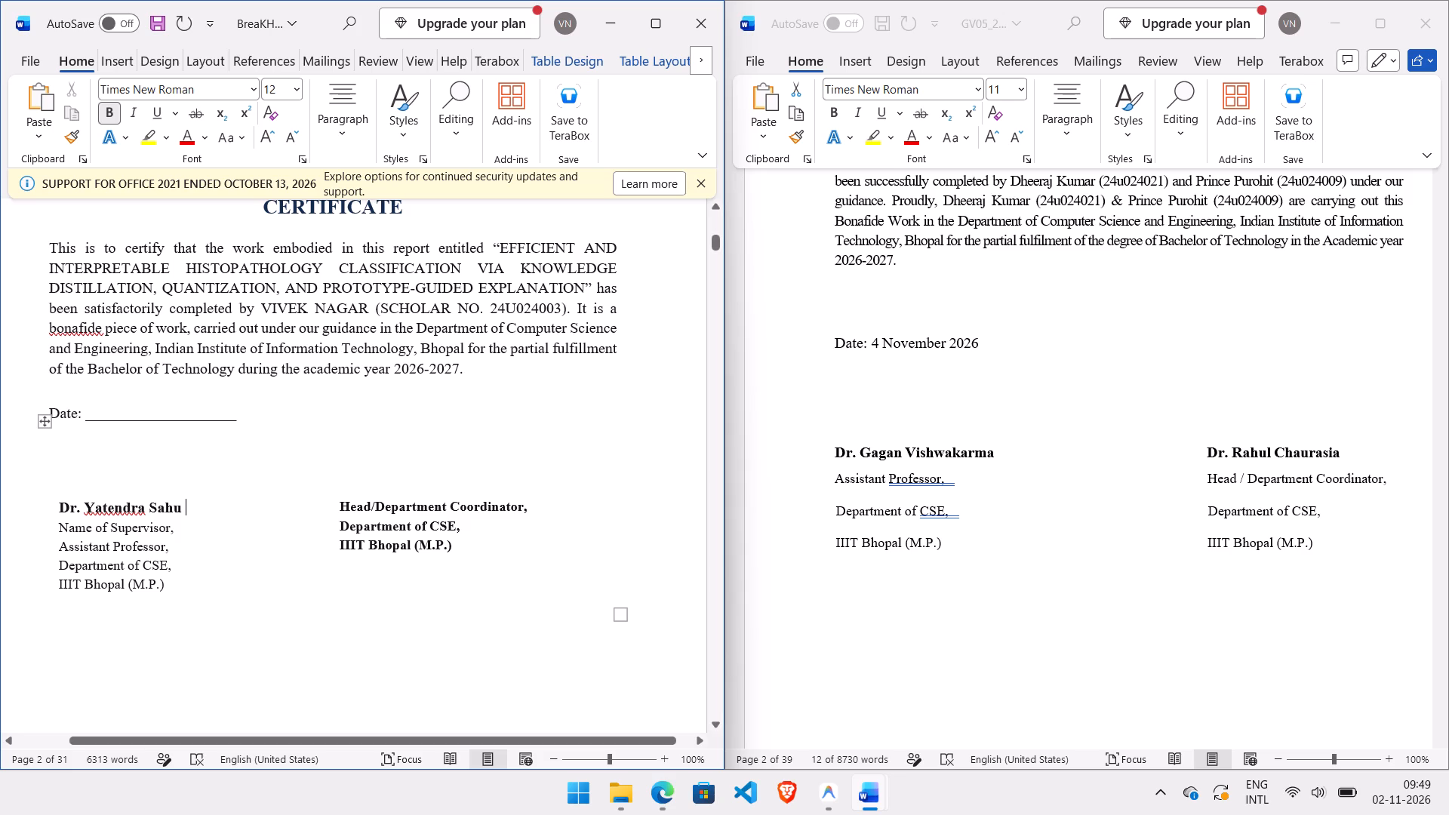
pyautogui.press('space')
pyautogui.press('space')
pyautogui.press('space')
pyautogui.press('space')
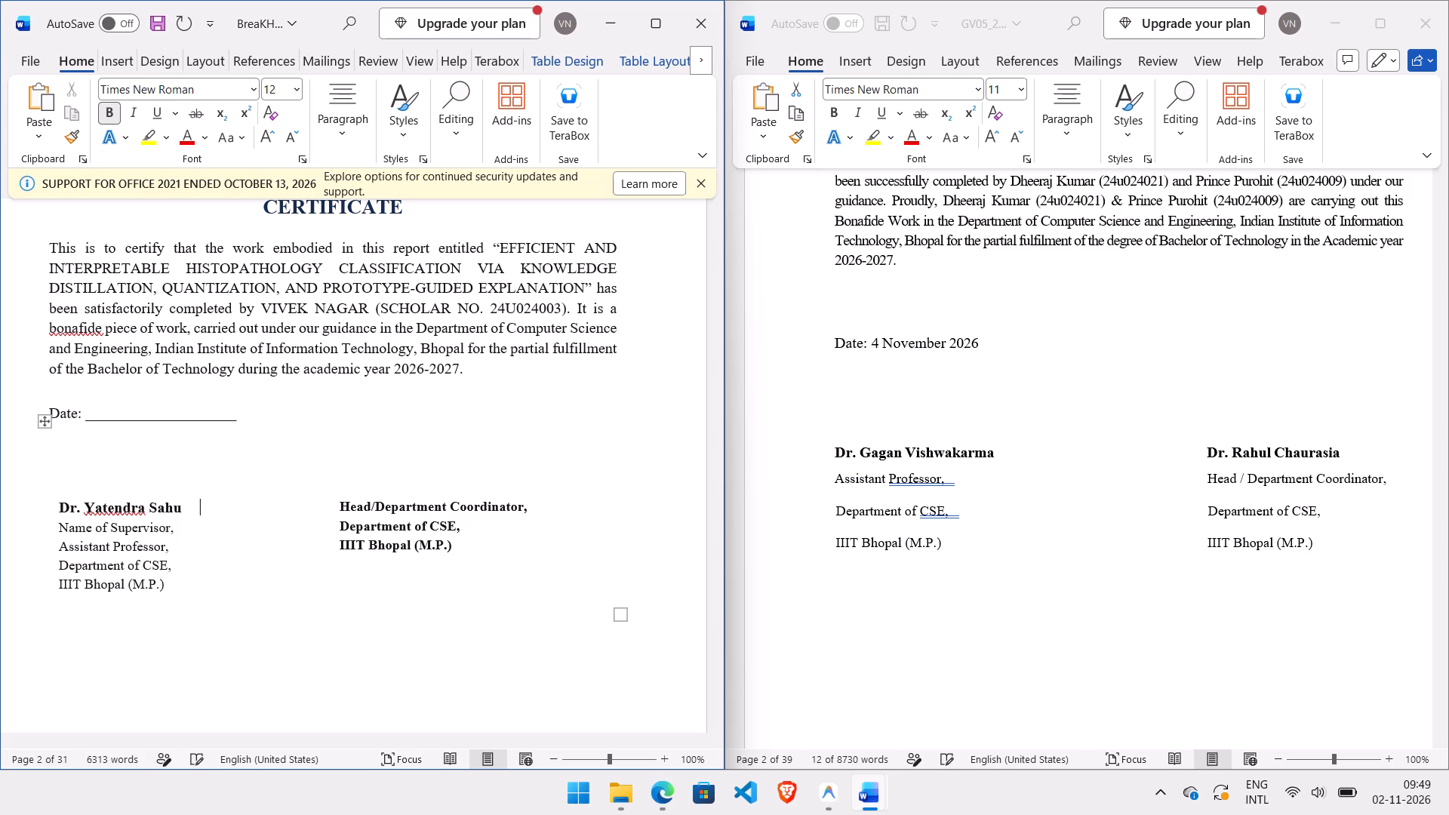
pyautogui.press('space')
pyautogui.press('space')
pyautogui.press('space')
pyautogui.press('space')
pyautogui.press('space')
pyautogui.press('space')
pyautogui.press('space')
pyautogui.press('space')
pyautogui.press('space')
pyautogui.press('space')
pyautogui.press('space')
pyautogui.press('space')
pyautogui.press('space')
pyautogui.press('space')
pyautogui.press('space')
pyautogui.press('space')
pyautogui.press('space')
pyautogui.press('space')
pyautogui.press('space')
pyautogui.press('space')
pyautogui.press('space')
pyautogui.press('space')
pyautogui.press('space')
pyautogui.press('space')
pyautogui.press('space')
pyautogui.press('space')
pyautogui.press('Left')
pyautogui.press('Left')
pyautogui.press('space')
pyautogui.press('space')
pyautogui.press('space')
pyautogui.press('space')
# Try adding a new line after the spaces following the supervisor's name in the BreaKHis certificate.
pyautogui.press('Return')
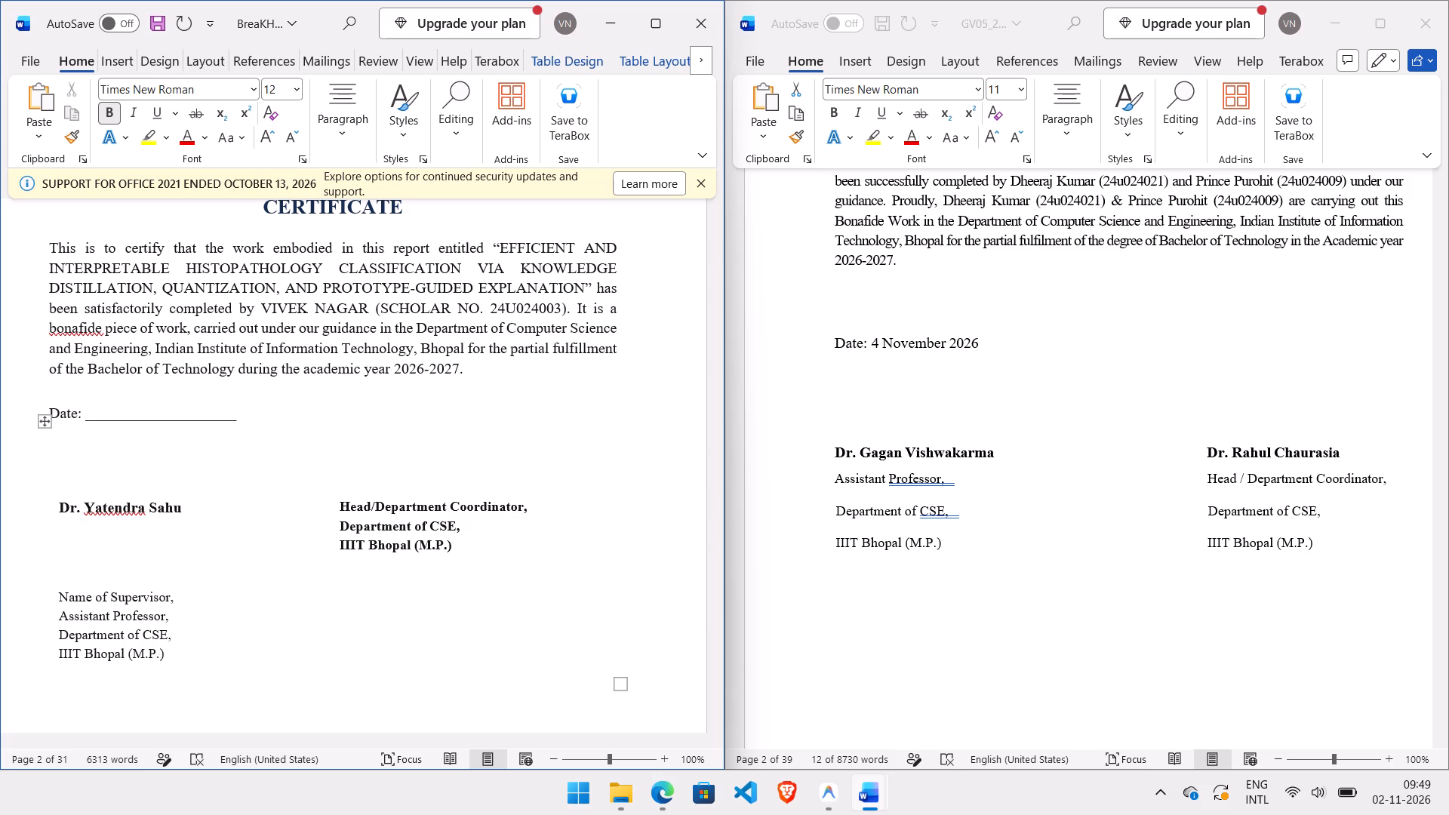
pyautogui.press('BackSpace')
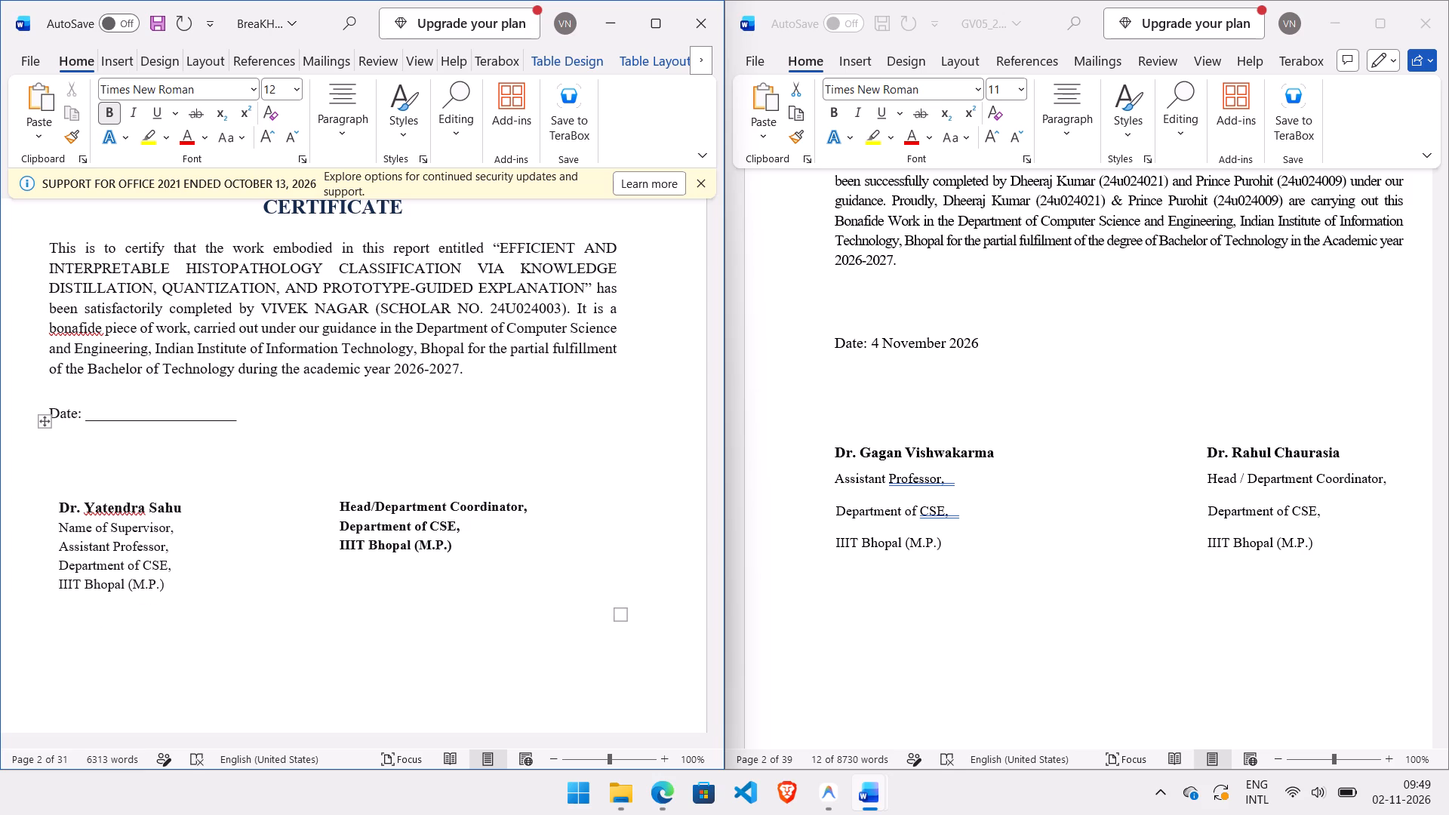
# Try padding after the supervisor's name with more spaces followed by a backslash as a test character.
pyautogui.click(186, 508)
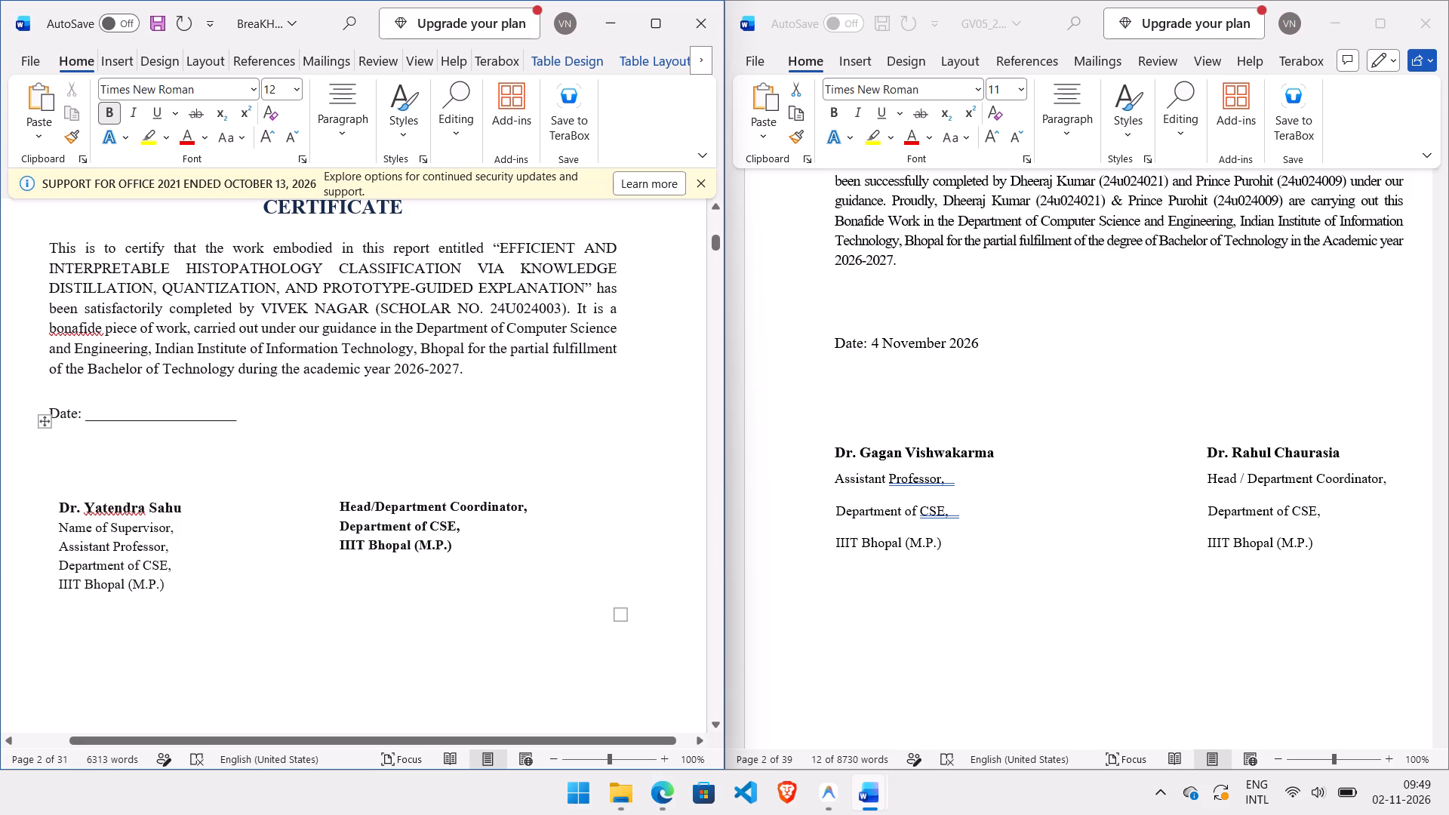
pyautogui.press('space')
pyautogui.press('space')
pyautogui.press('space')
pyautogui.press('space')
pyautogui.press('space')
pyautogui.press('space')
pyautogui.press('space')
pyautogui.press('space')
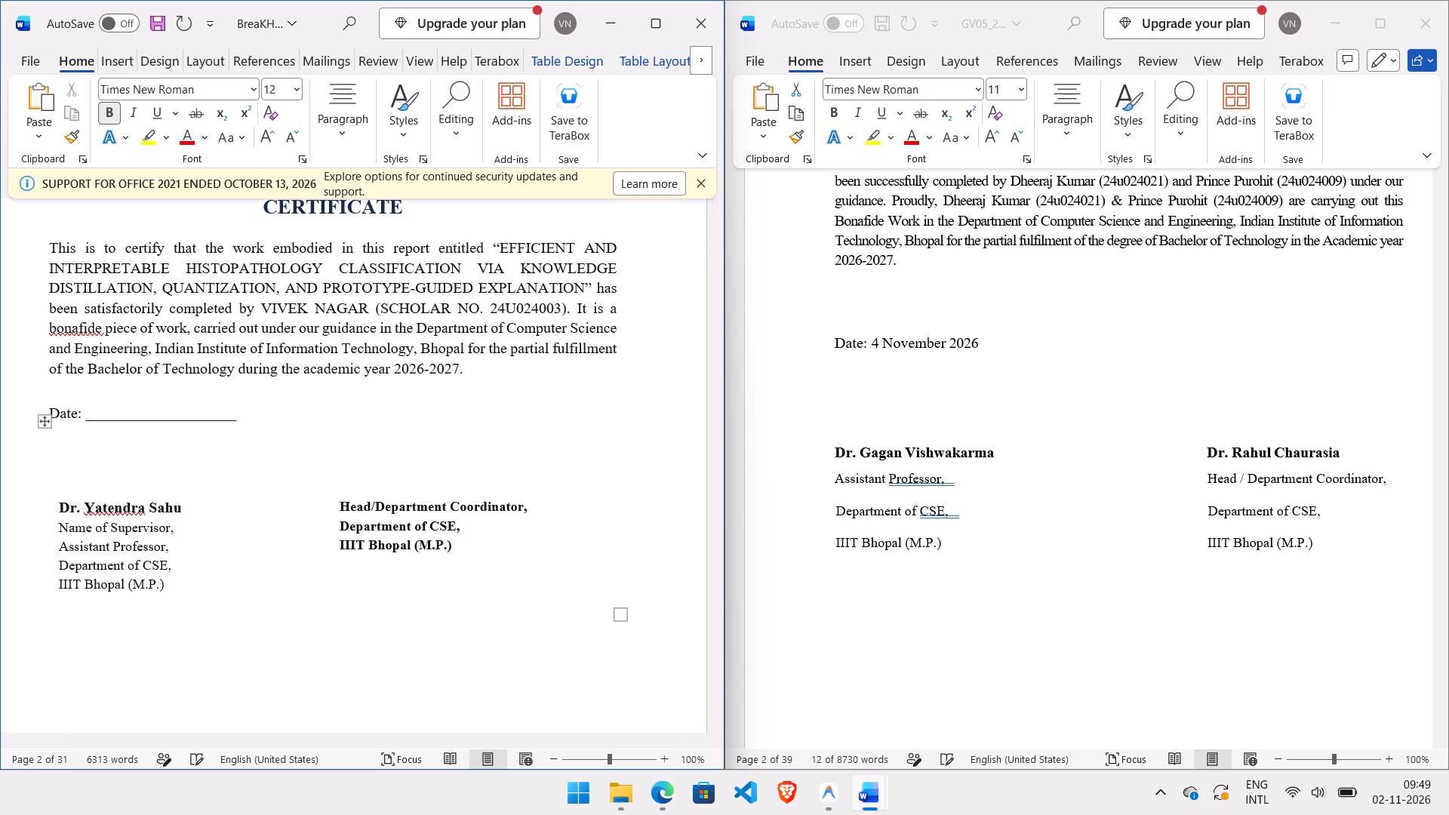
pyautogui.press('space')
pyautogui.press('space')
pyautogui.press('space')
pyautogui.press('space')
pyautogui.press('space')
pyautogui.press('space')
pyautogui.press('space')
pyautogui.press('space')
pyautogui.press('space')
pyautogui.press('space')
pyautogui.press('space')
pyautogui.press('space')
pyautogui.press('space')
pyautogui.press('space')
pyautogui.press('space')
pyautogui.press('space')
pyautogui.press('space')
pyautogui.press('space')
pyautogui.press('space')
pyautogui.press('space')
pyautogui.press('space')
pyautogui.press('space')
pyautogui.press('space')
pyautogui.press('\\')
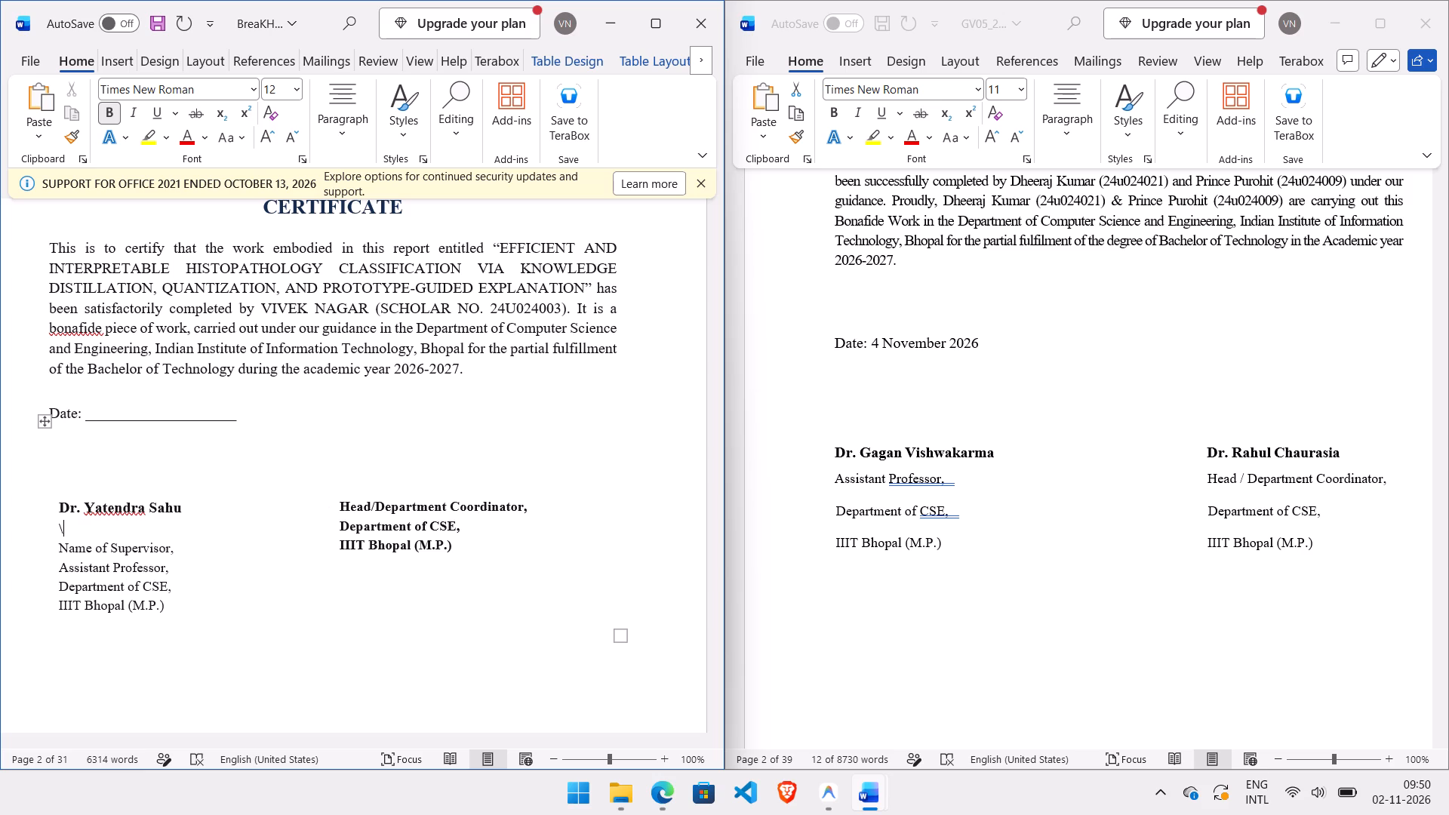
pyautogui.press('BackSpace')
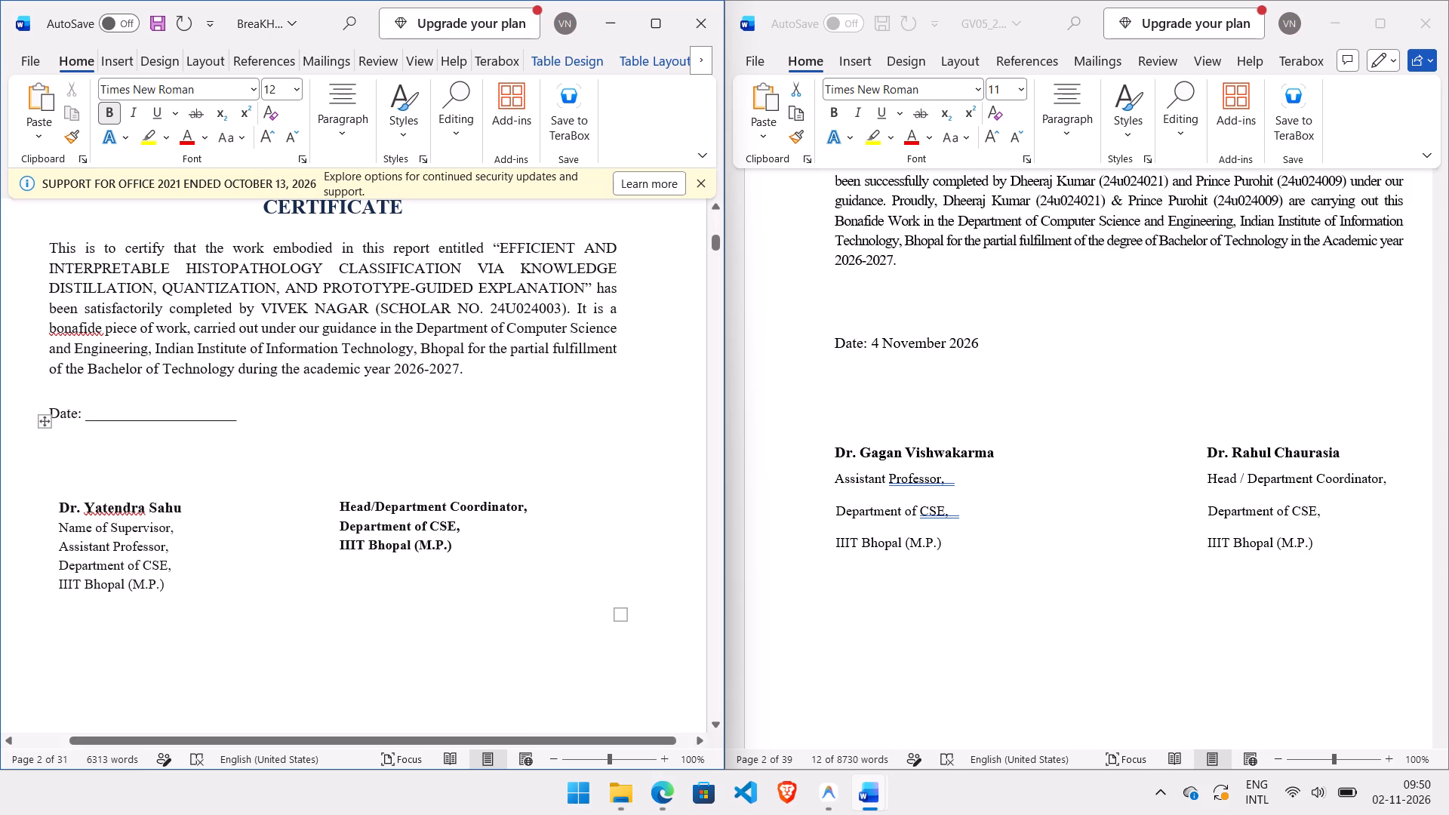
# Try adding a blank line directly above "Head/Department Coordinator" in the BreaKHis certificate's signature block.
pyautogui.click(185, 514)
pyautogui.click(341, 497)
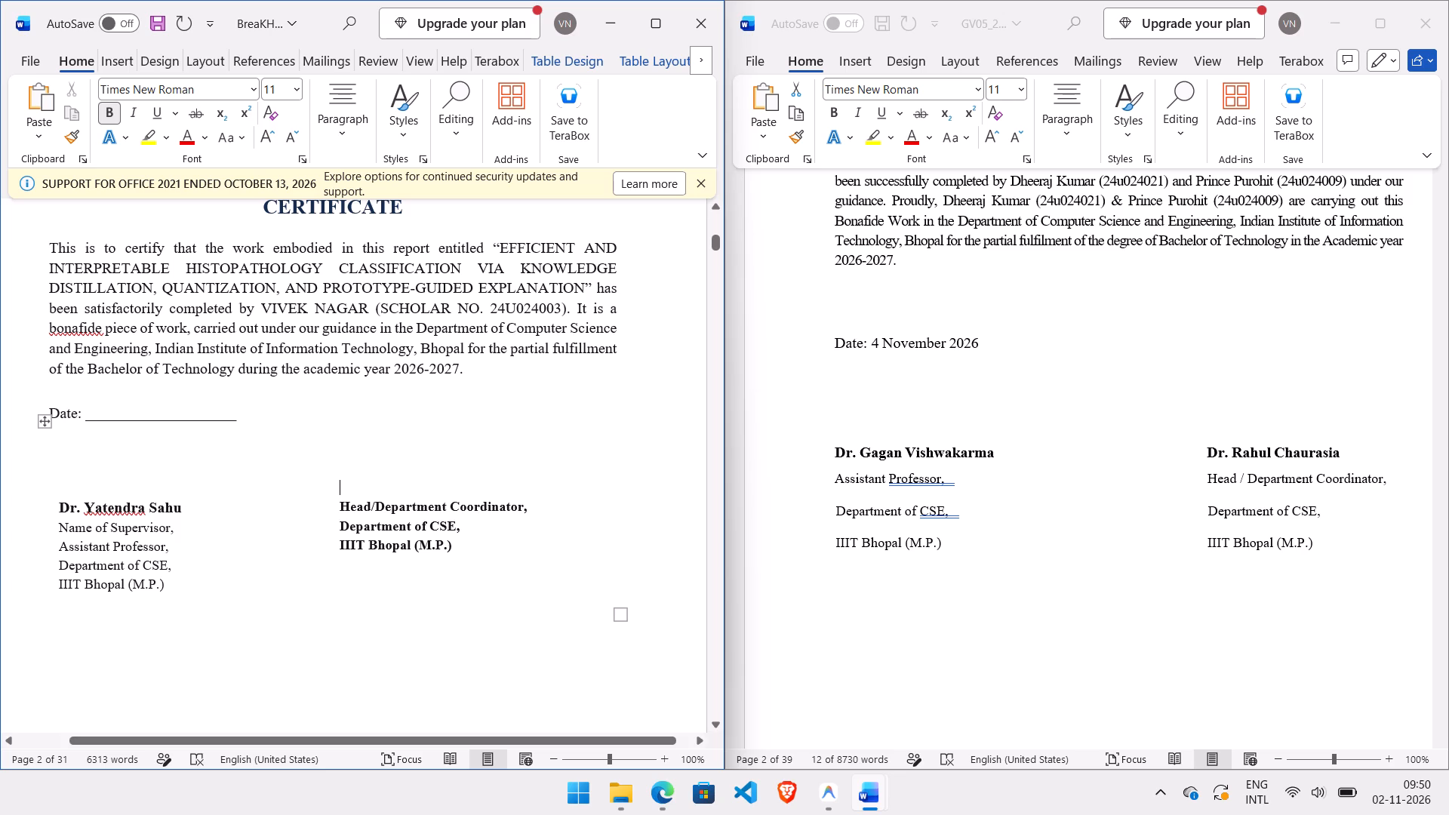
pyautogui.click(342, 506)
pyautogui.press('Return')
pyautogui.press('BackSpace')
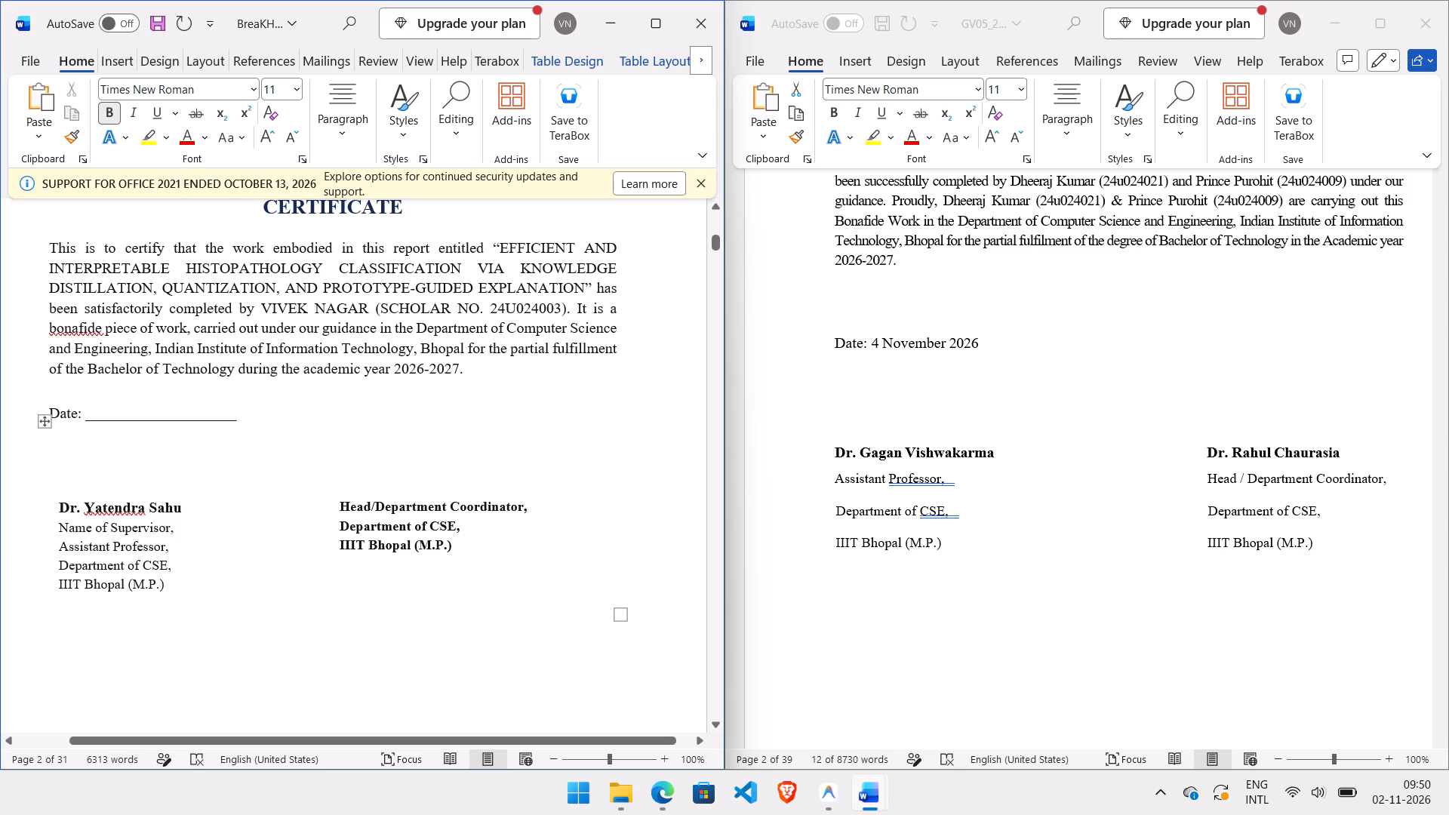
# Enter the coordinator's name with the "Dr." title, as in the reference report, directly above "Head/Department Coordinator" in the BreaKHis certificate.
pyautogui.click(348, 497)
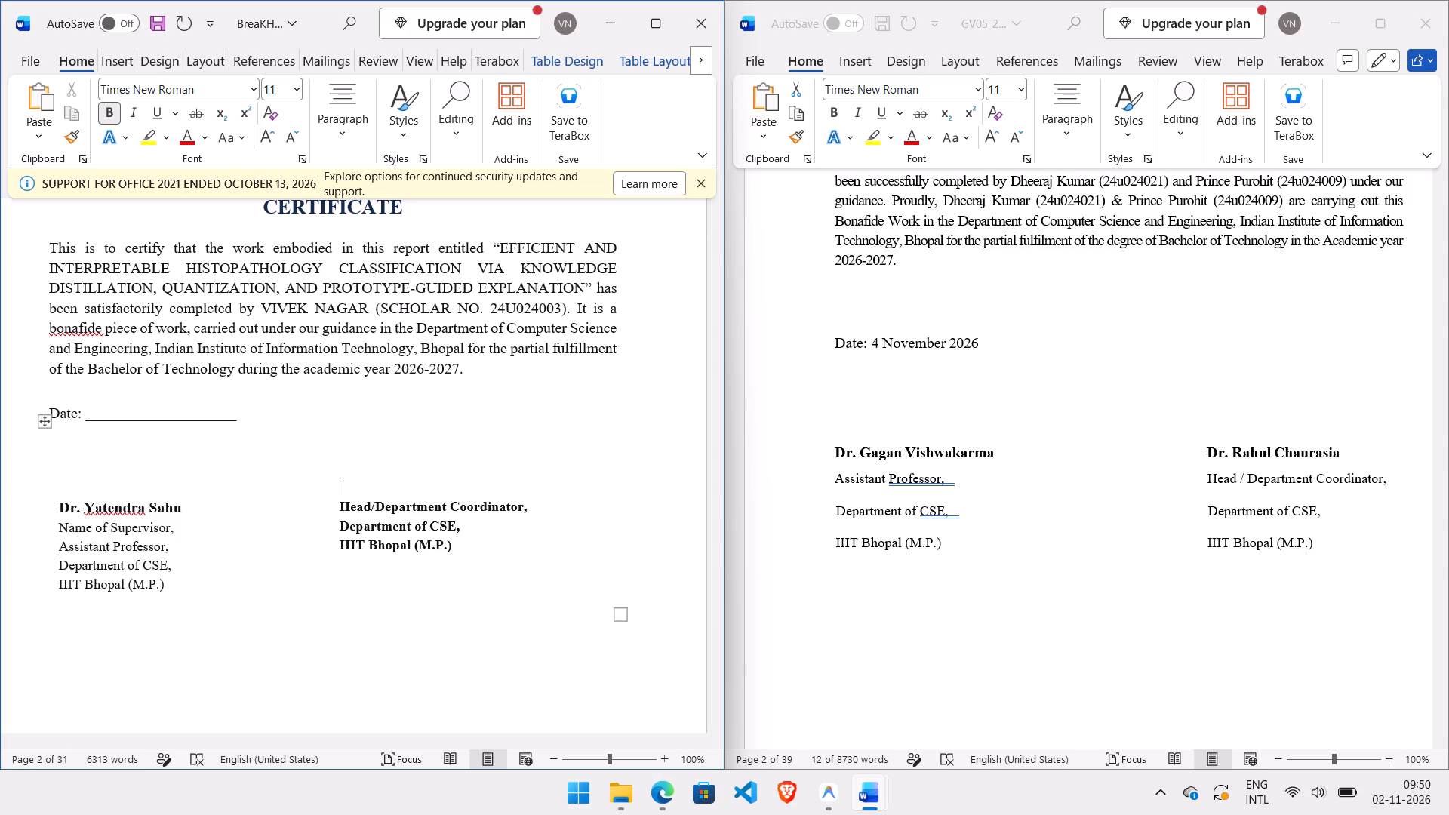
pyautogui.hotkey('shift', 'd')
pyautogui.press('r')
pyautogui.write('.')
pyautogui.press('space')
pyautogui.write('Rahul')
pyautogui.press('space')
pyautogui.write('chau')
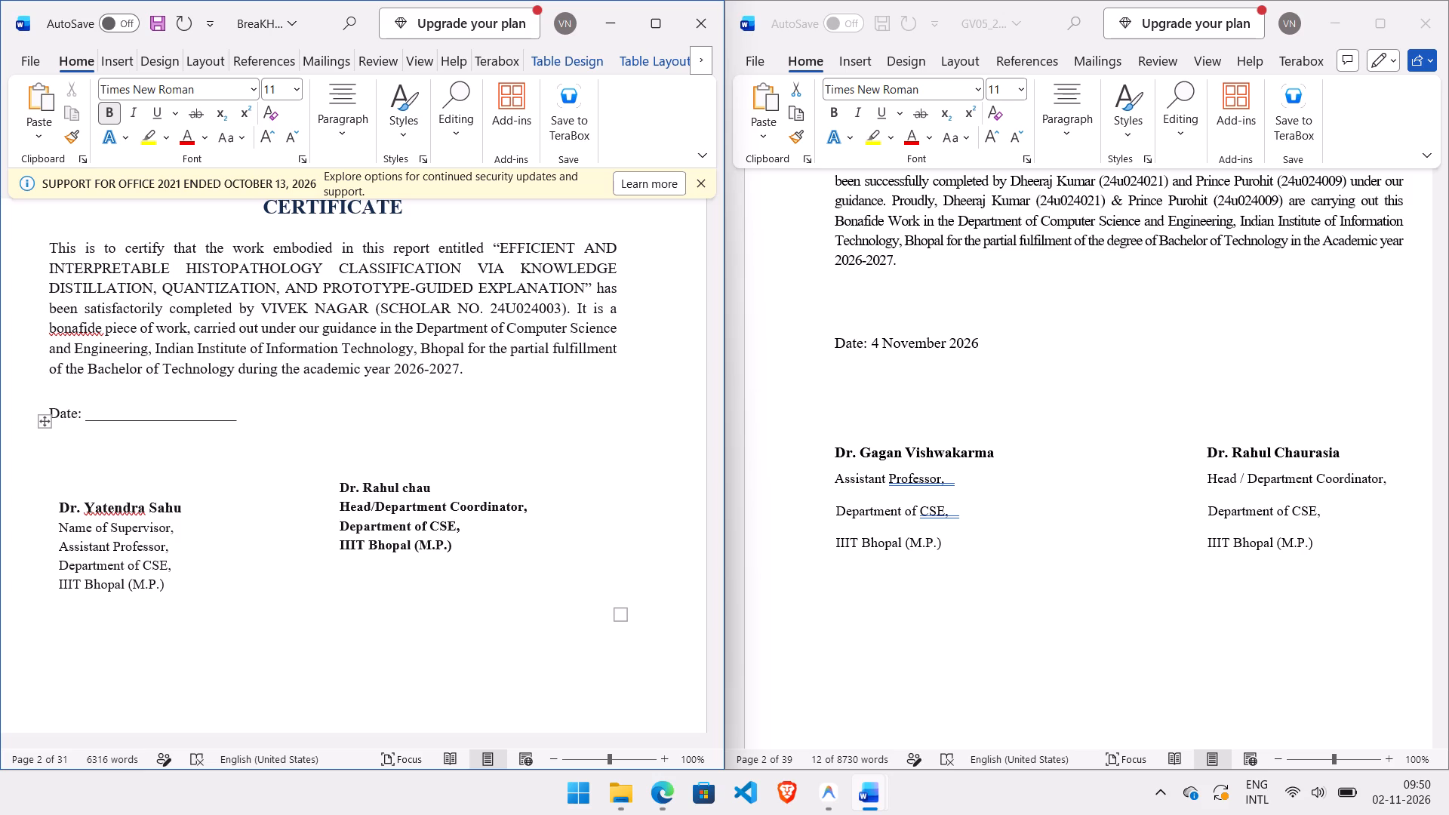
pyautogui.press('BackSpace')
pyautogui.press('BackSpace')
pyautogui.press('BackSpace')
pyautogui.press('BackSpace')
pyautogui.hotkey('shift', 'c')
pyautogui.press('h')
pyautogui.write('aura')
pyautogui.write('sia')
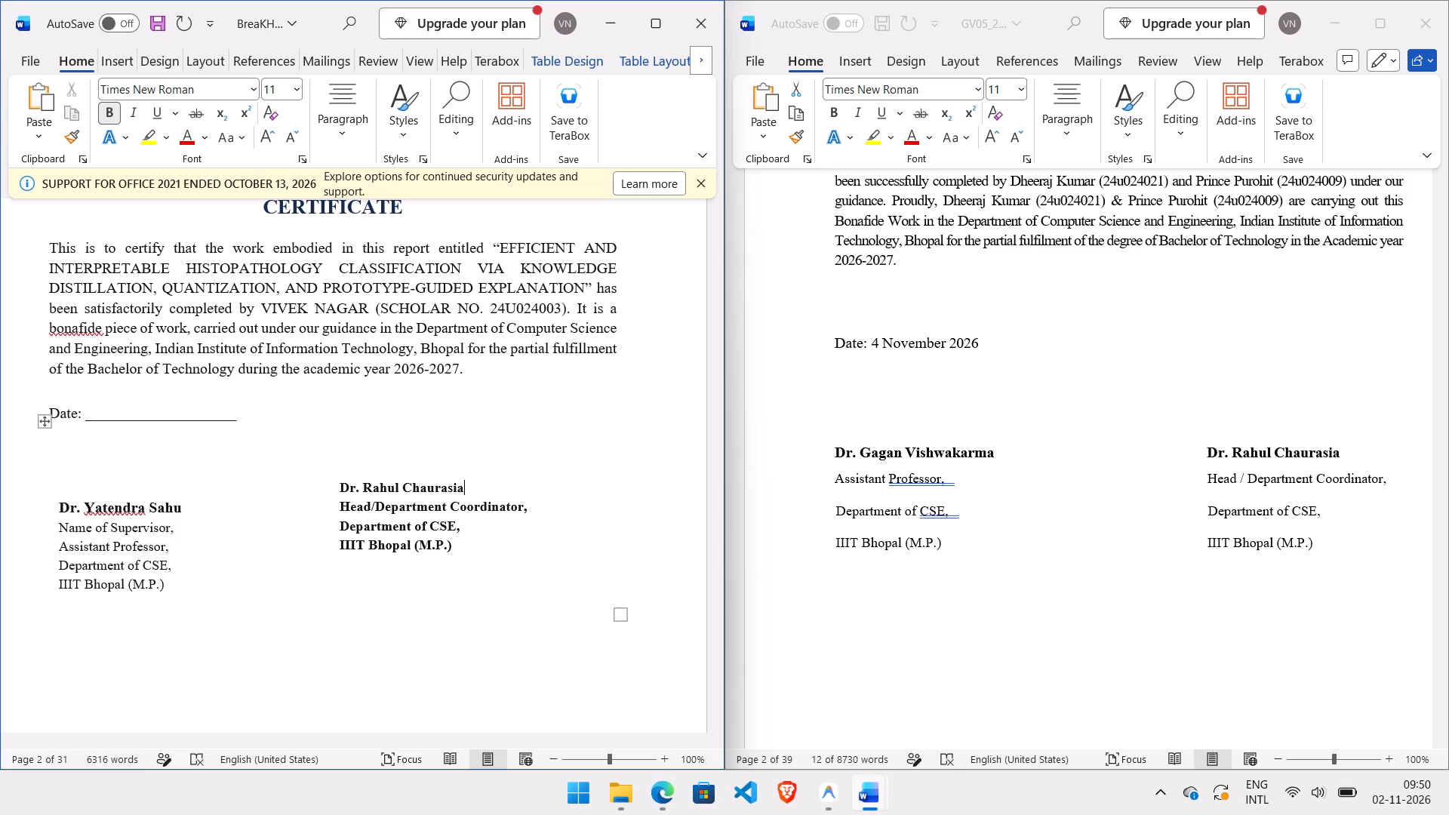
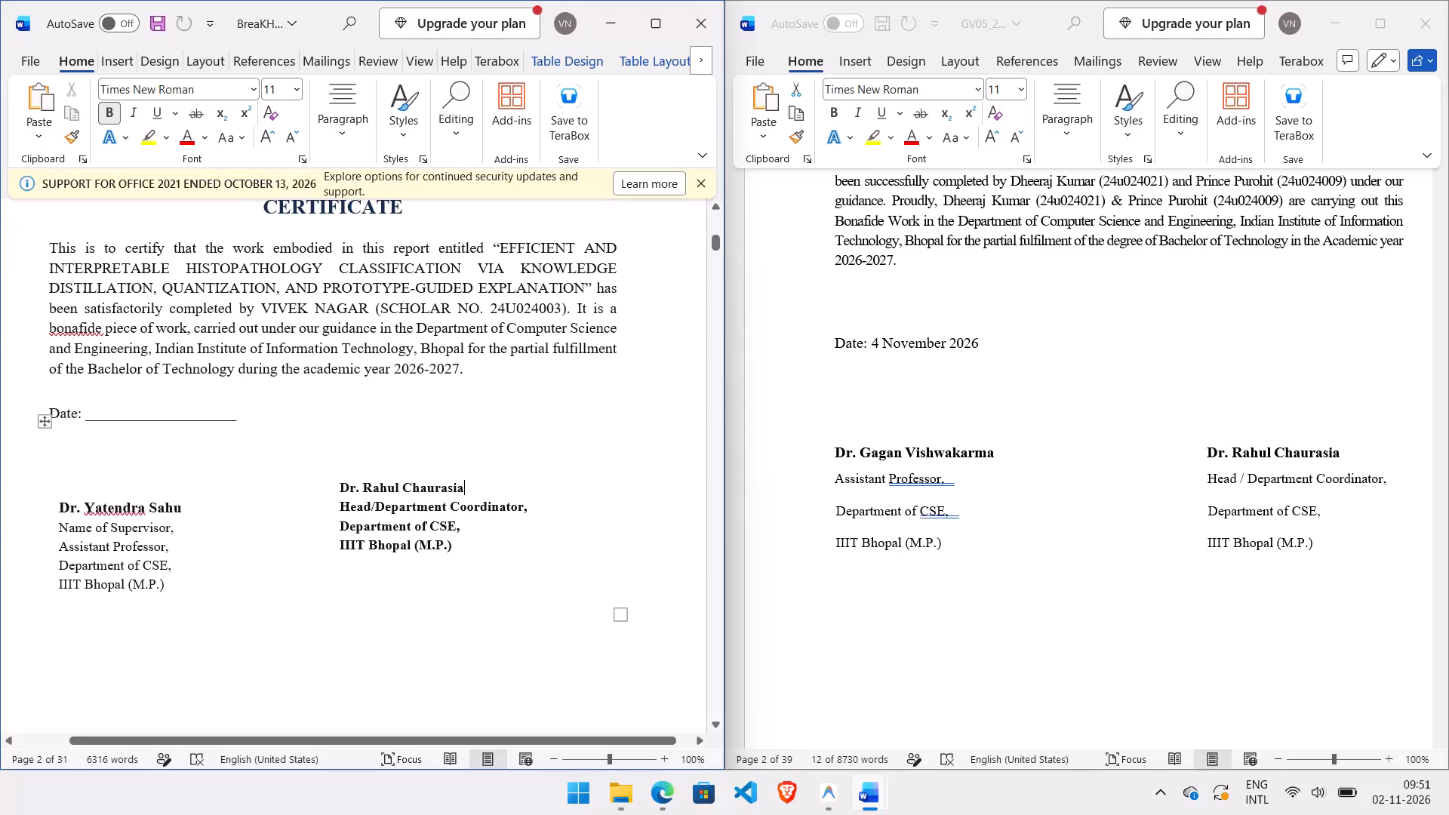
# Remove bold from the three lines below the coordinator's name, from "Head/Department Coordinator," to "IIIT Bhopal (M.P.)", in the BreaKHis certificate.
pyautogui.moveTo(341, 507); pyautogui.dragTo(471, 543)
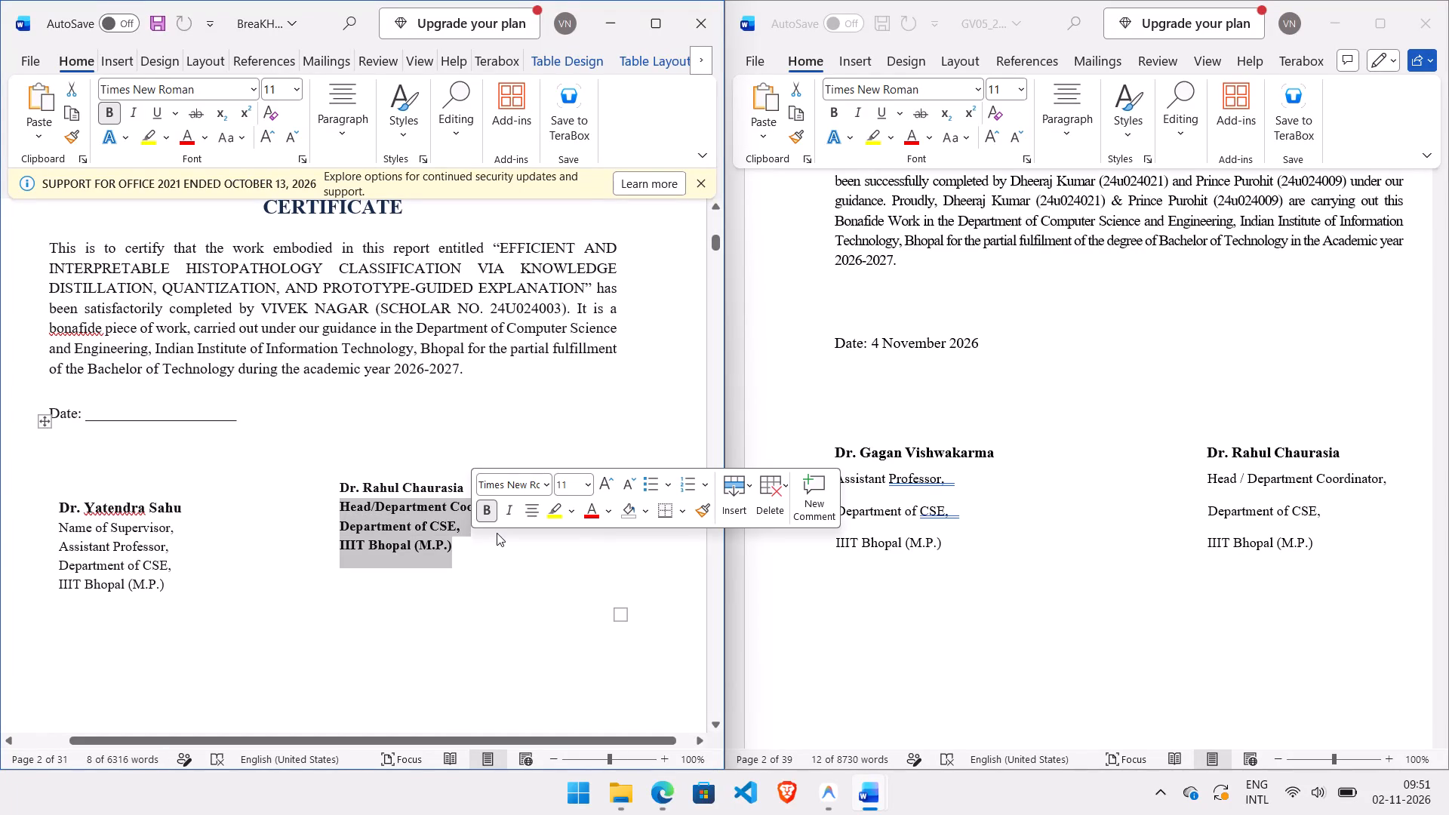
pyautogui.click(478, 507)
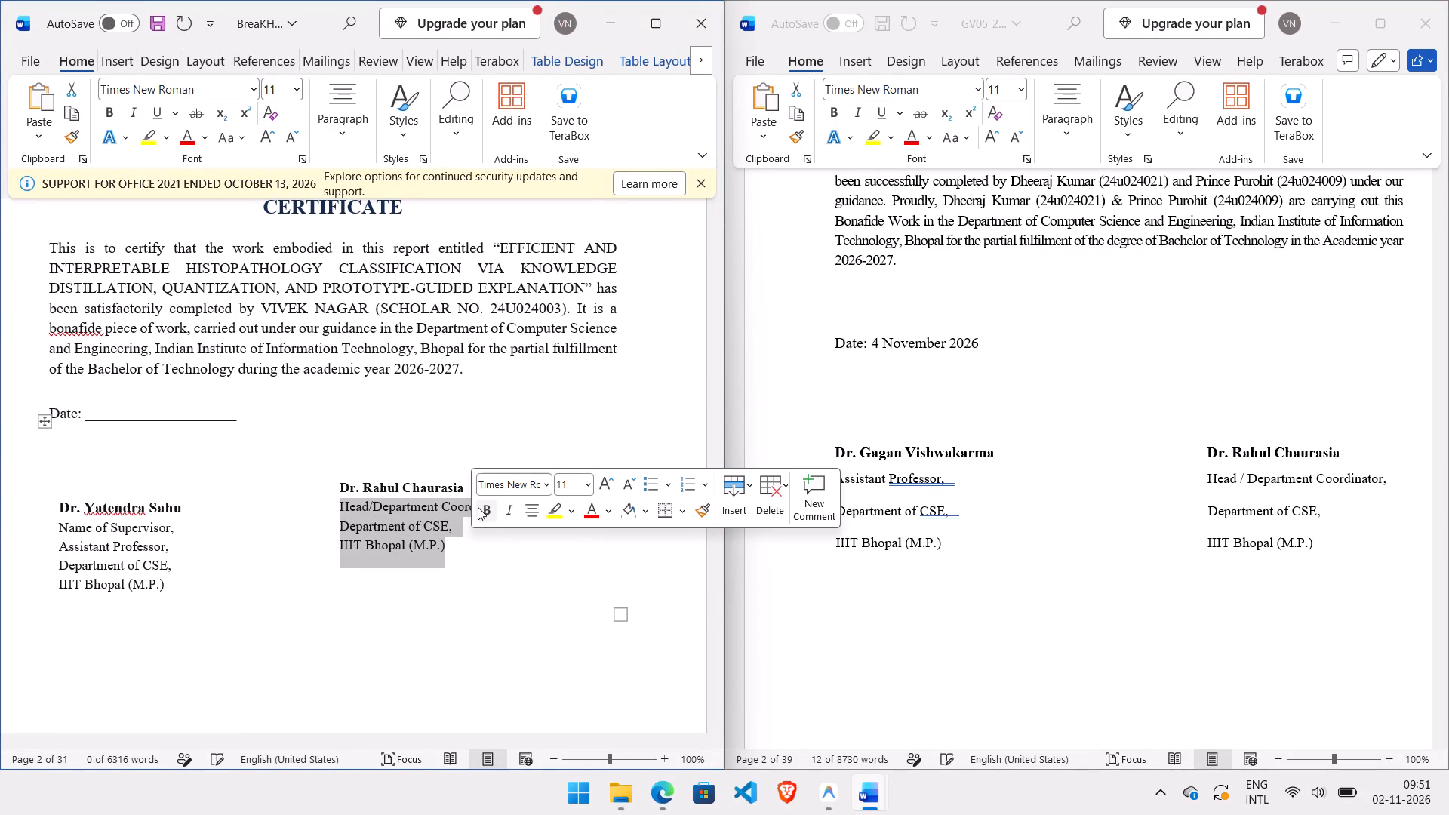
pyautogui.click(404, 475)
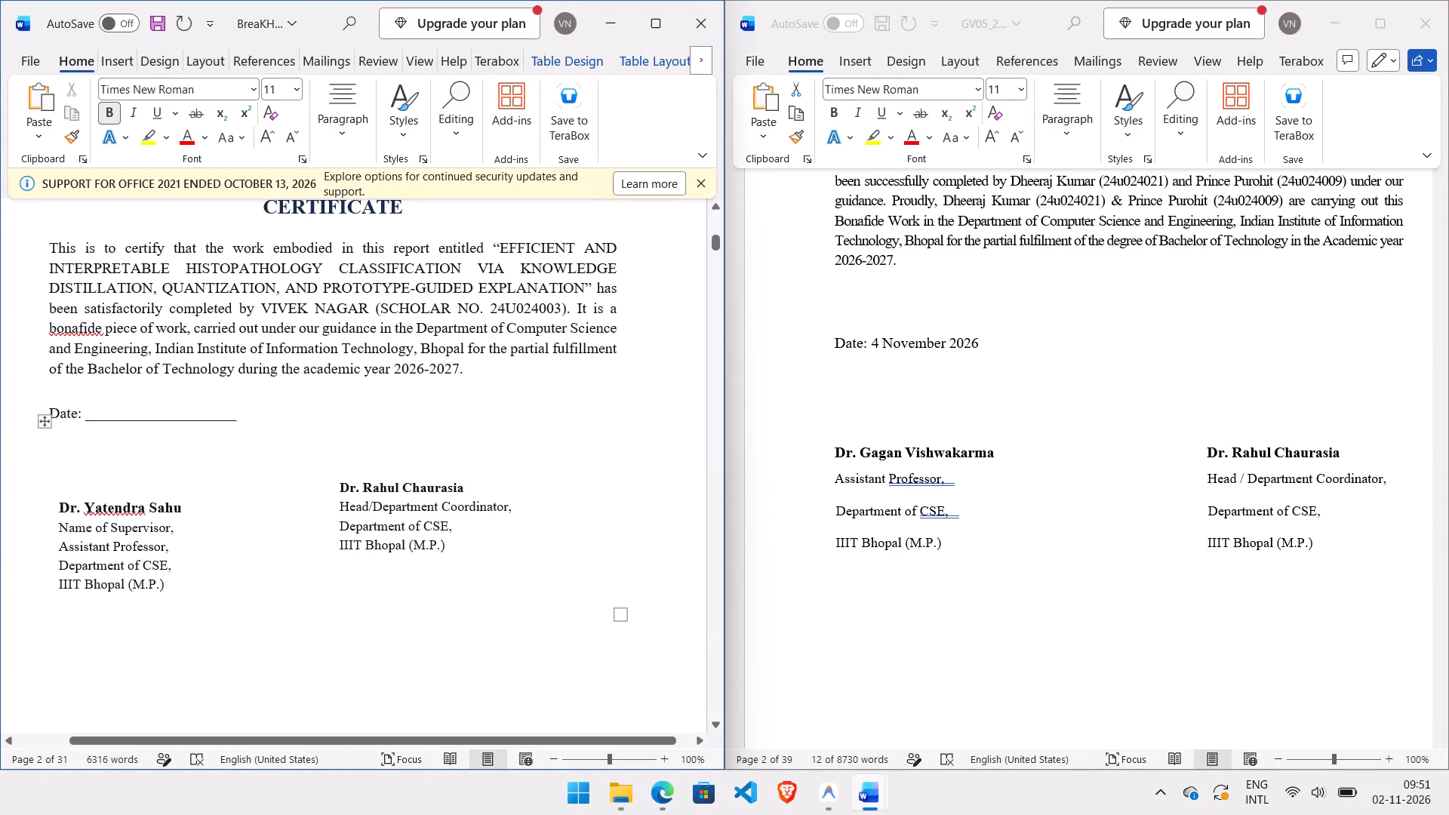
# Select the coordinator's signature cell in the BreaKHis certificate.
pyautogui.click(339, 490)
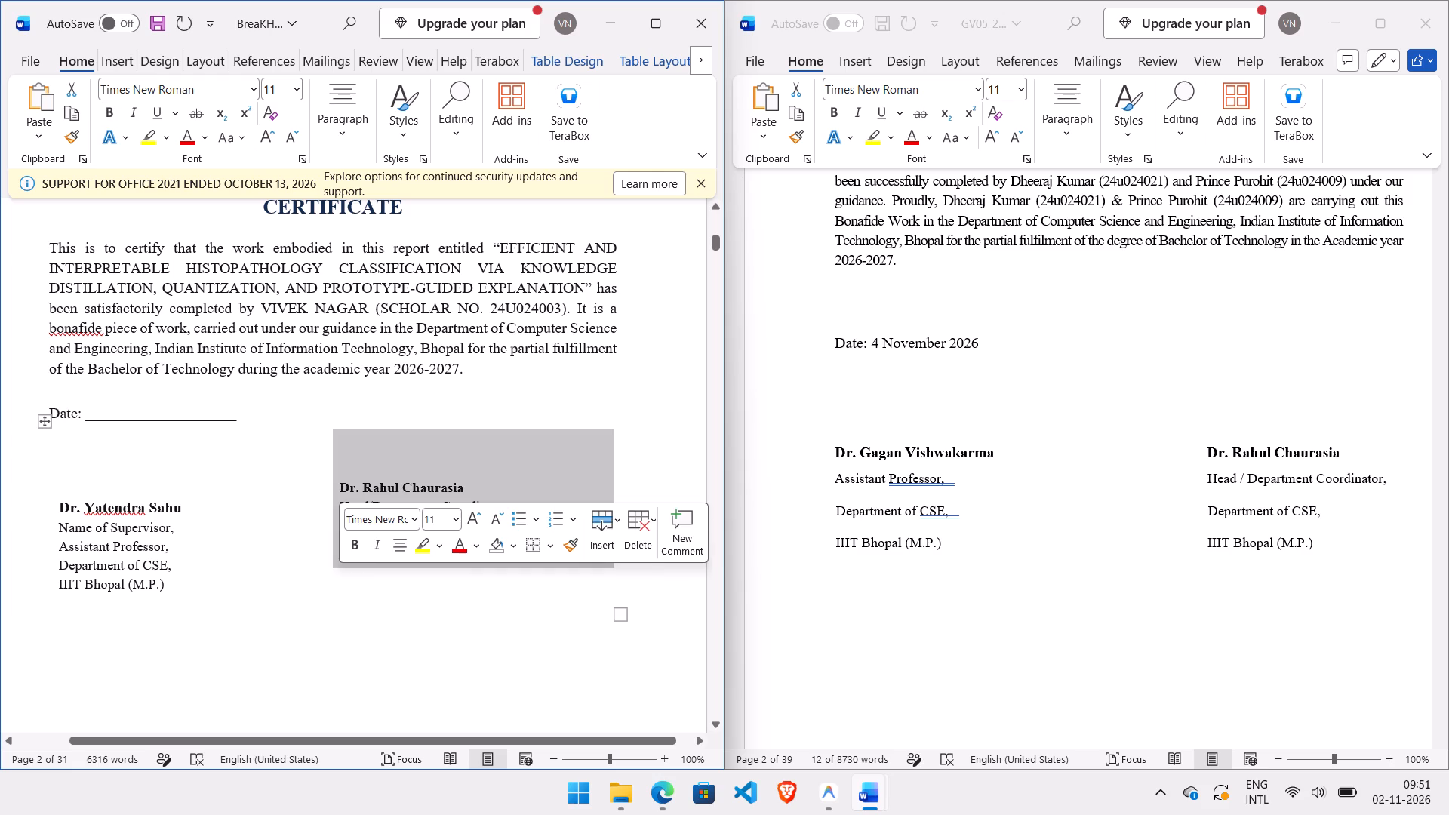
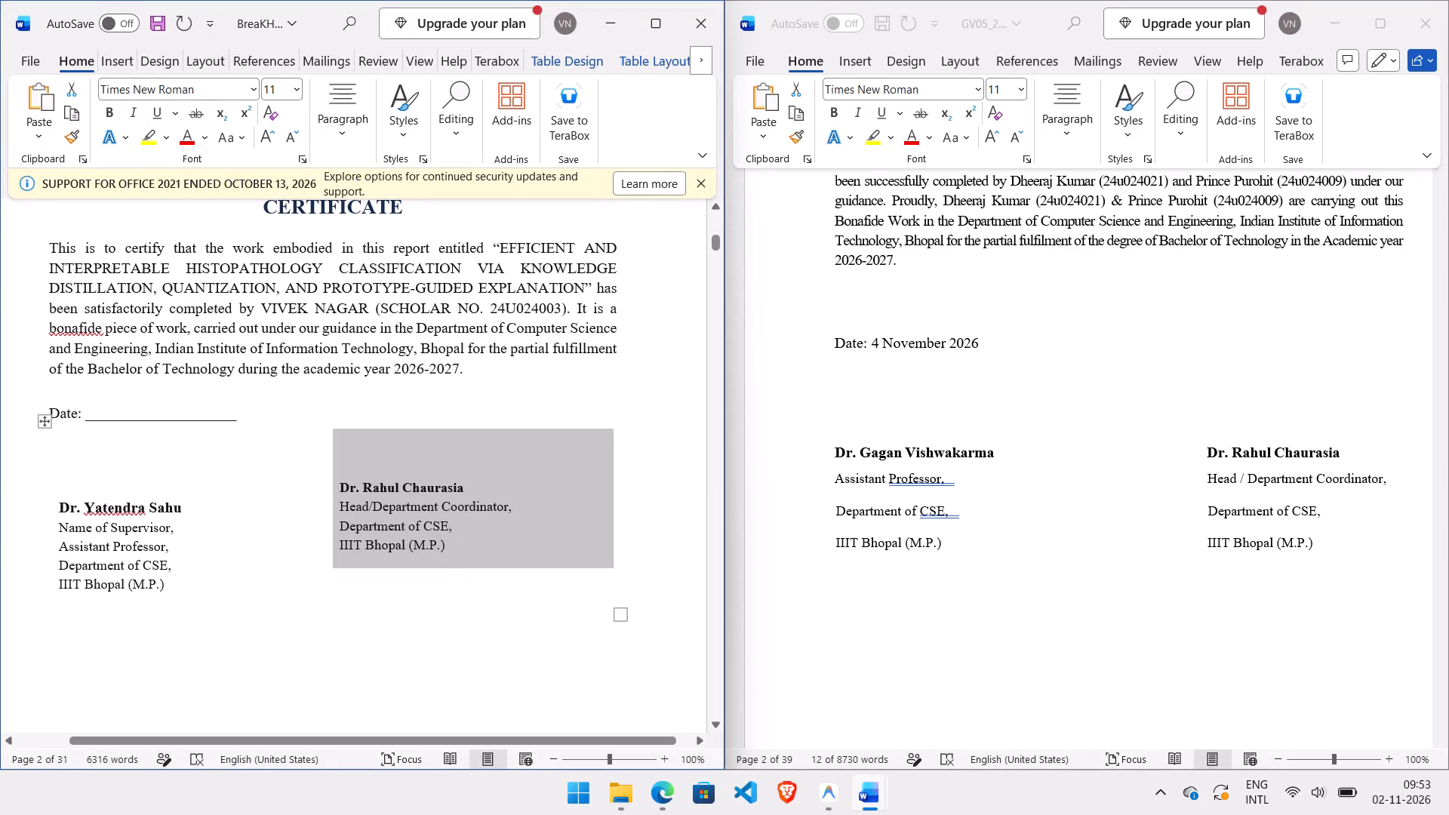
# Select the coordinator's text block, from the name through "IIIT Bhopal (M.P.)", in the BreaKHis certificate's signature table.
pyautogui.click(300, 518)
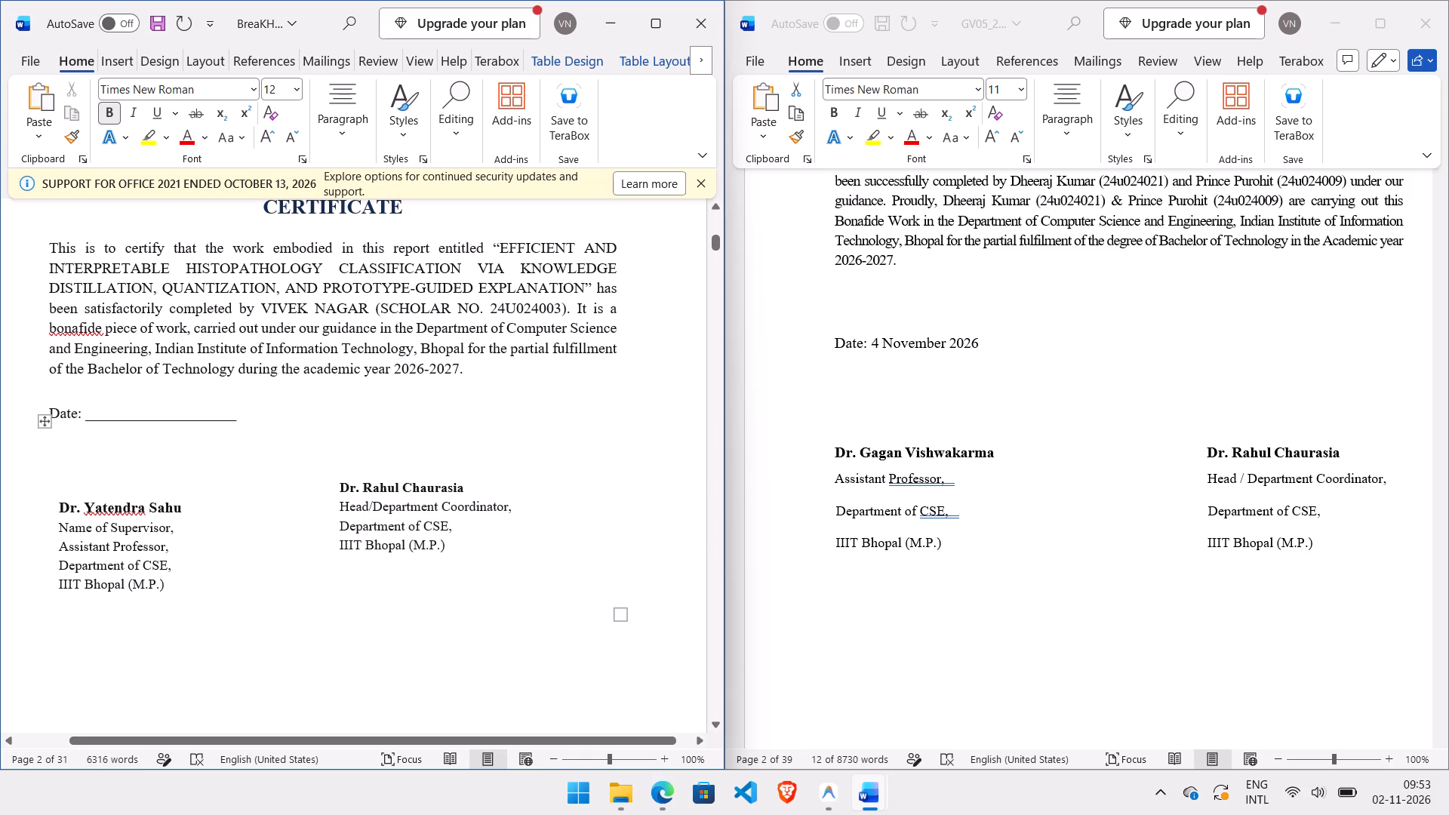
pyautogui.moveTo(341, 486); pyautogui.dragTo(496, 523)
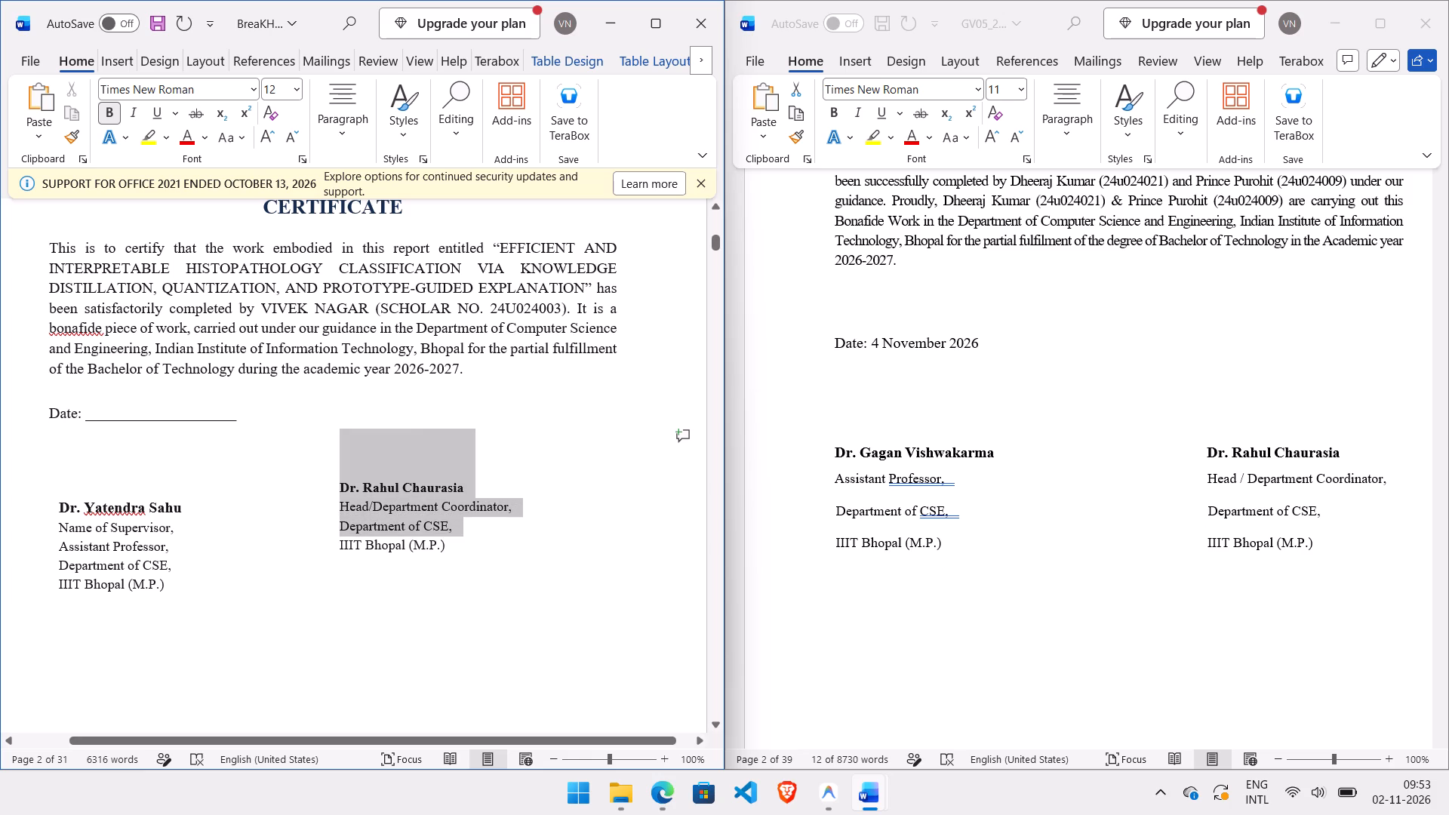
pyautogui.moveTo(496, 523); pyautogui.dragTo(503, 556)
pyautogui.click(456, 580)
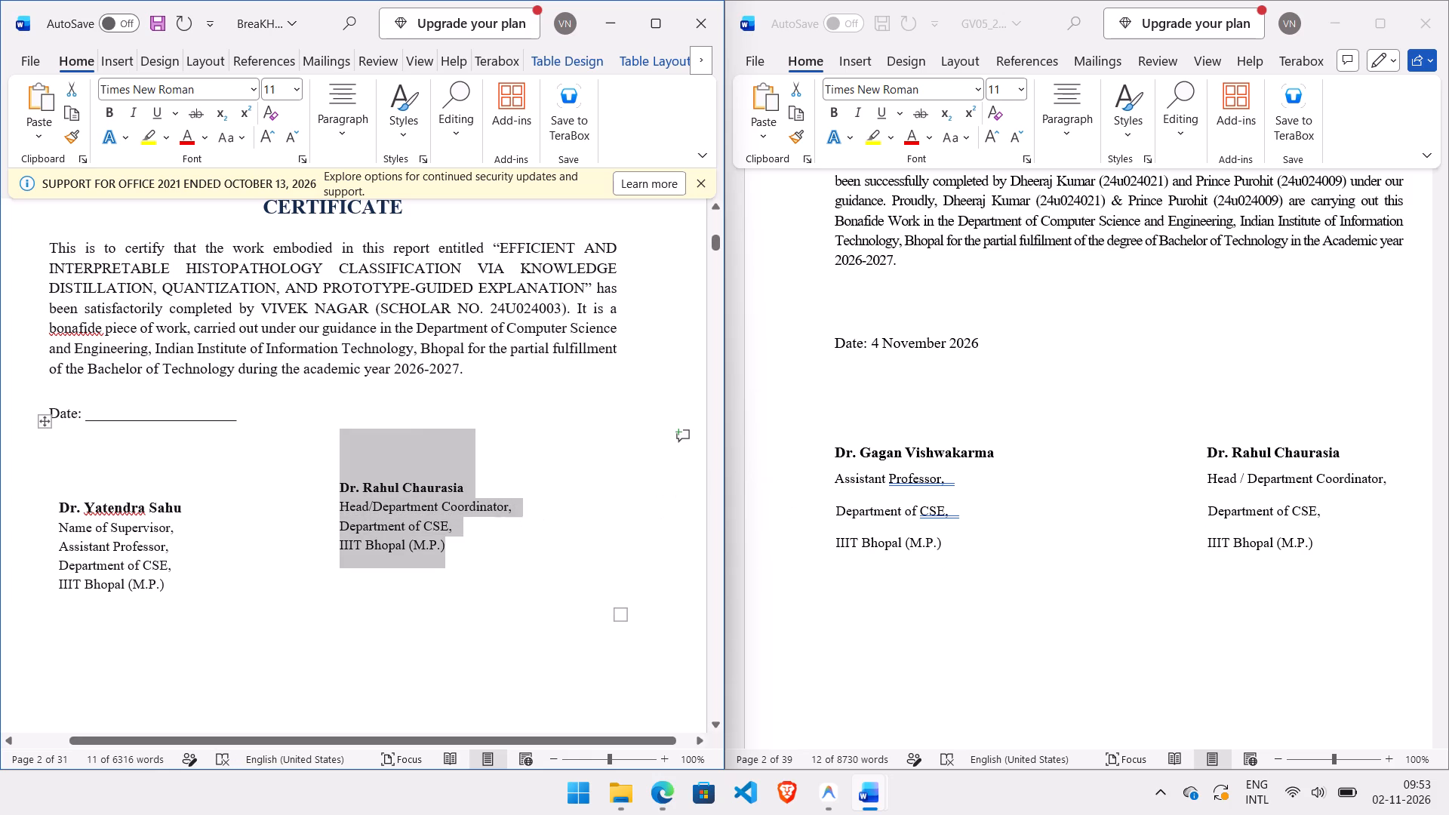
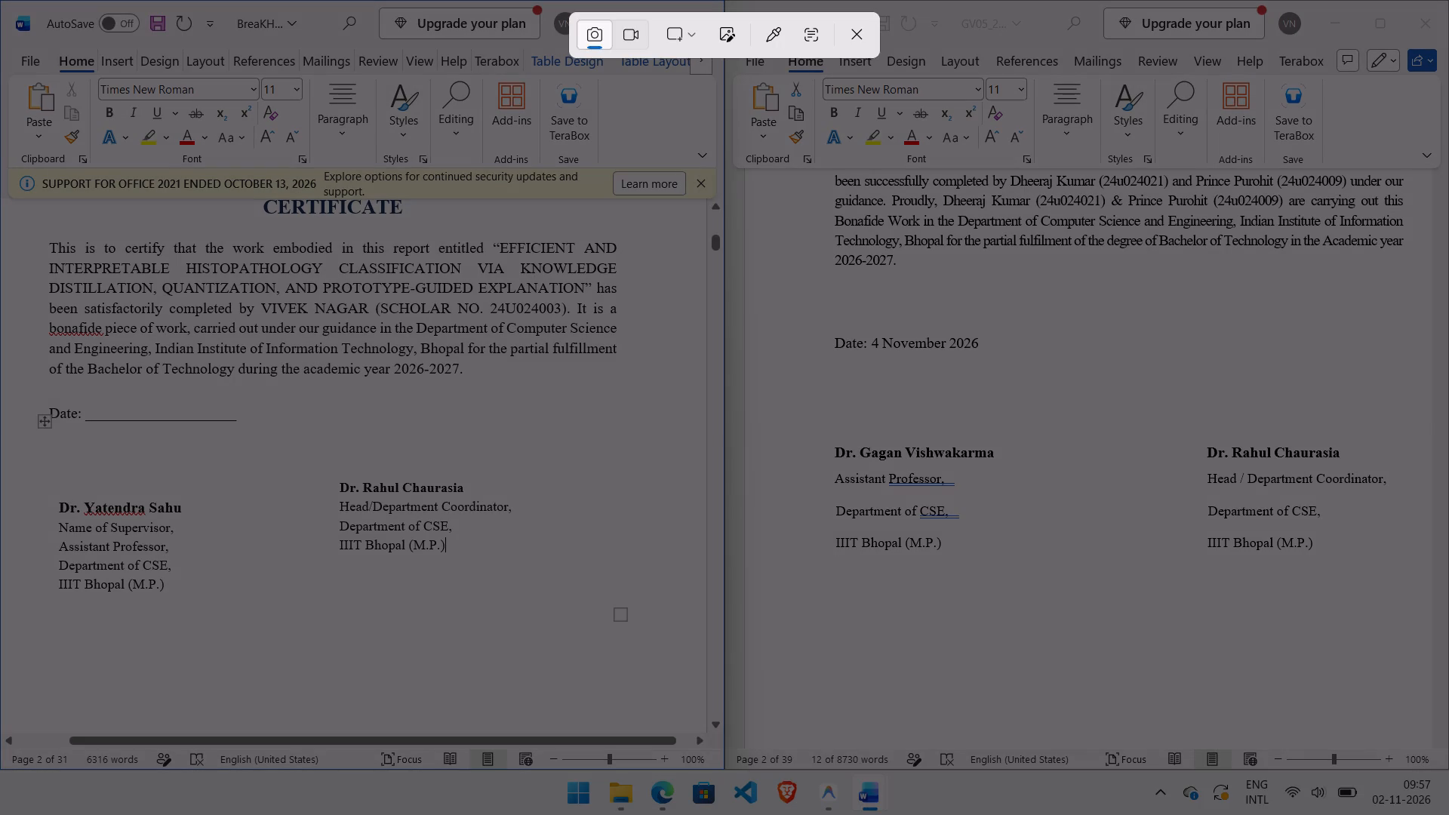
# Capture a screenshot of the BreaKHis certificate from the body paragraph down through both signature blocks.
pyautogui.moveTo(42, 235); pyautogui.dragTo(539, 483)
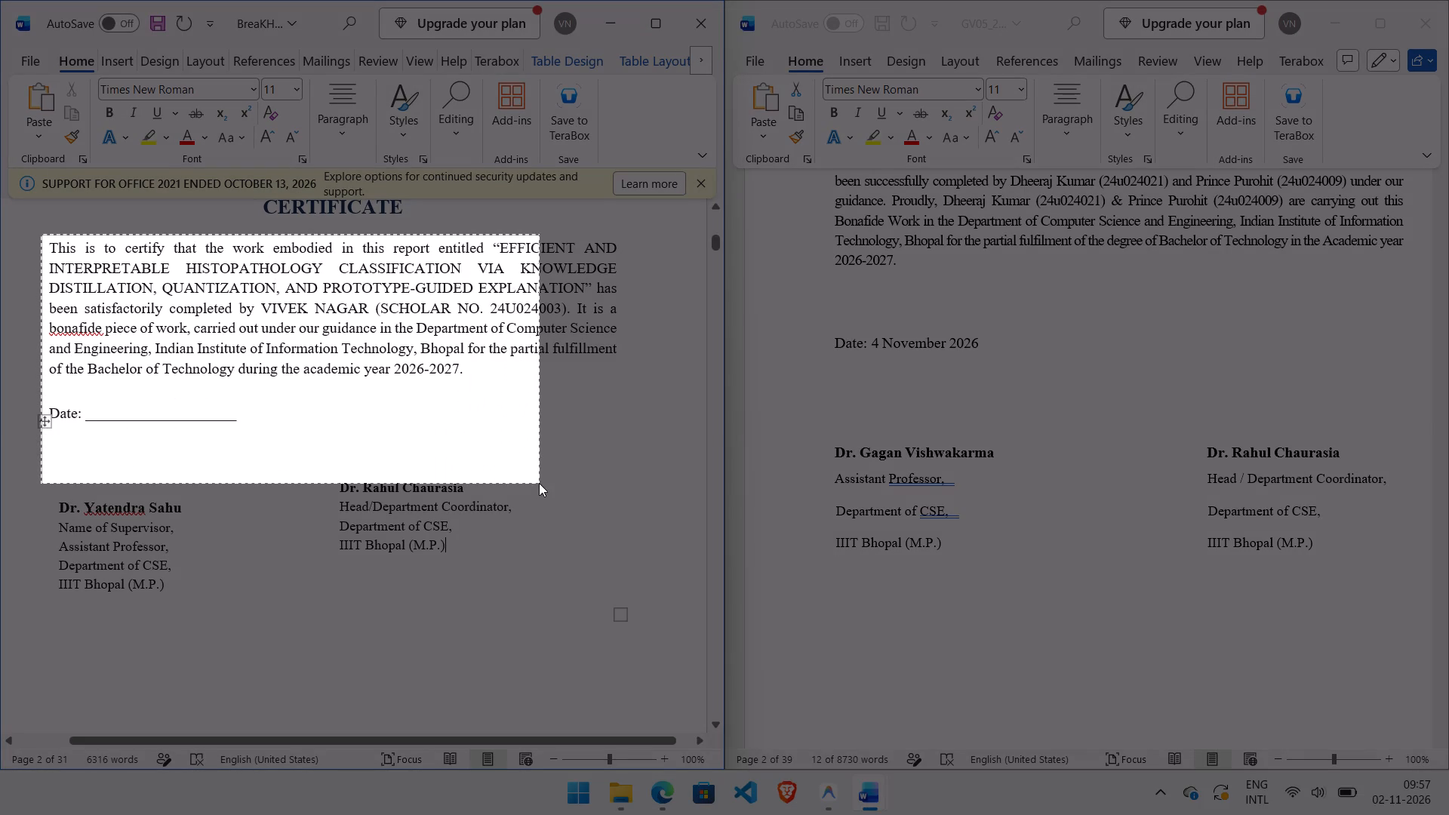
pyautogui.moveTo(539, 483); pyautogui.dragTo(596, 586)
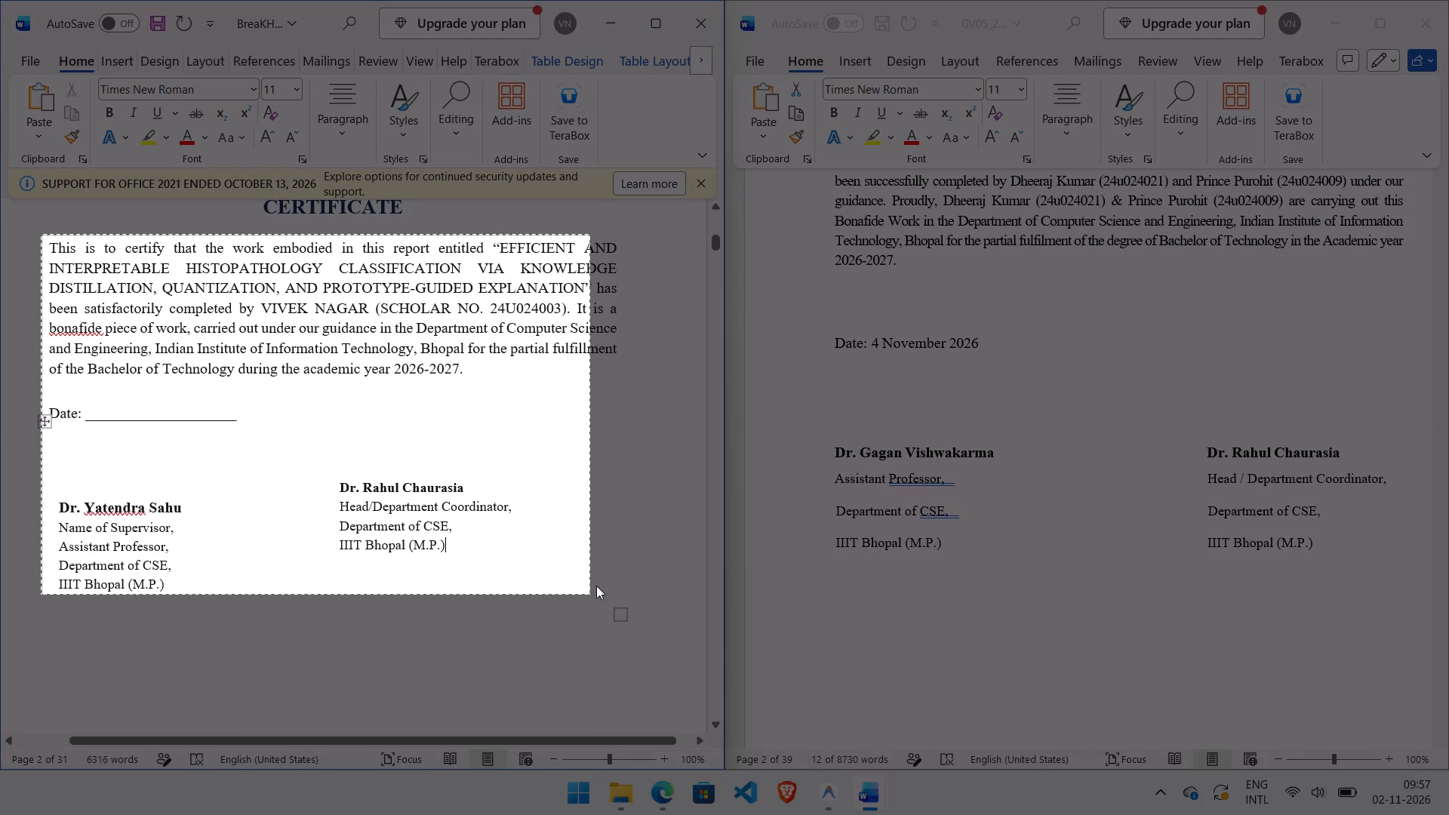
pyautogui.moveTo(596, 586); pyautogui.dragTo(633, 588)
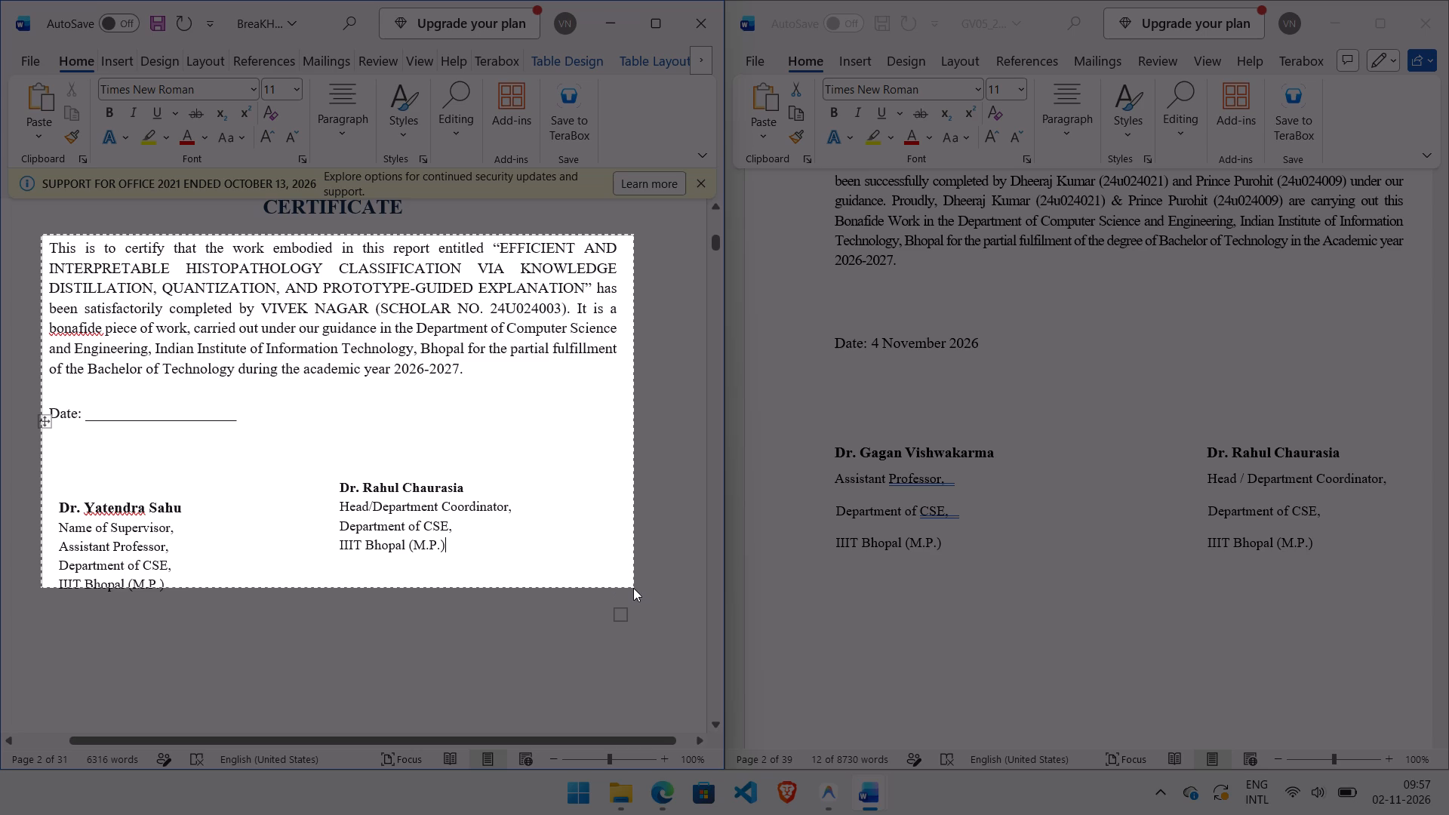
pyautogui.moveTo(633, 588); pyautogui.dragTo(629, 593)
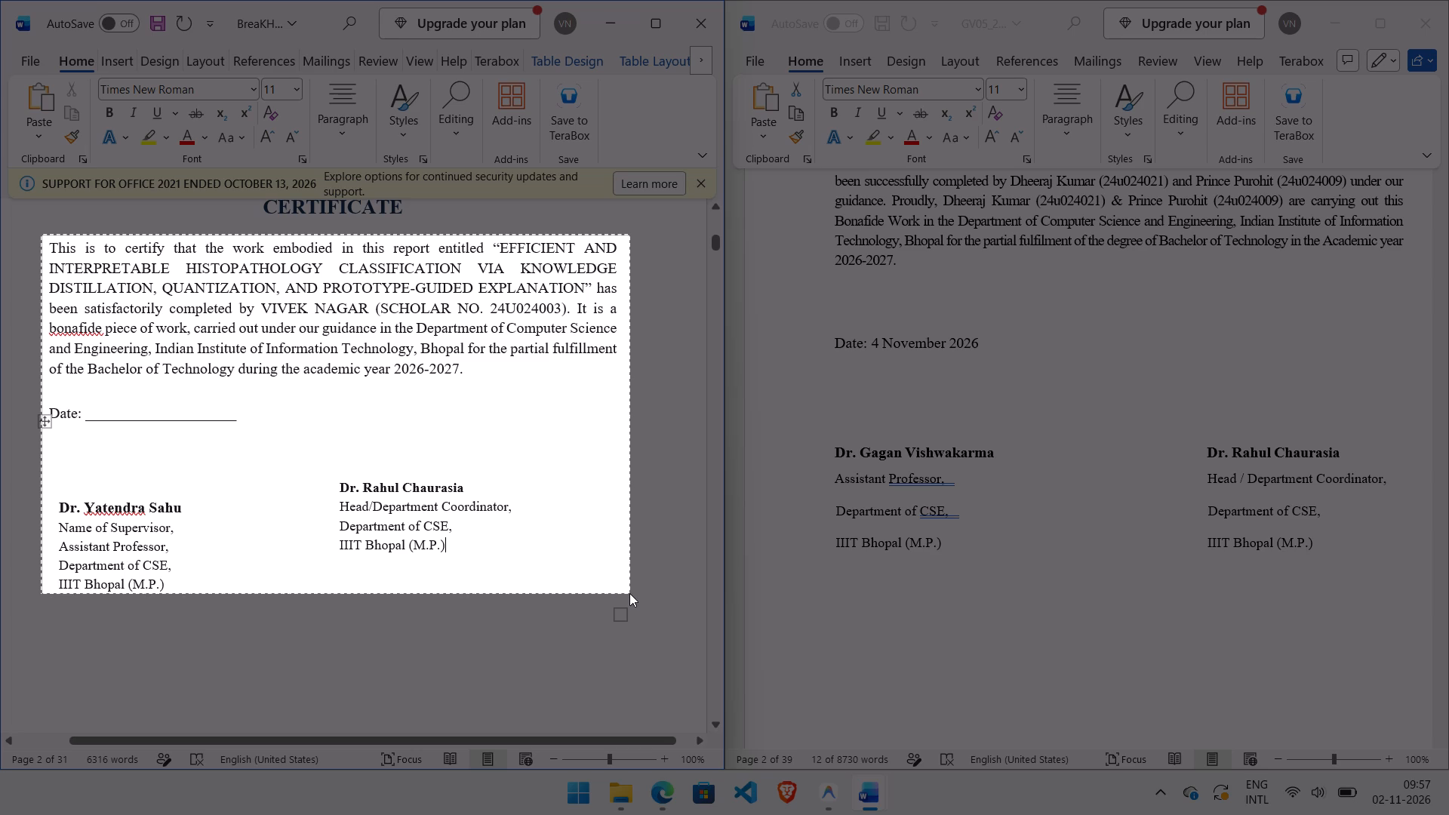
pyautogui.moveTo(629, 593); pyautogui.dragTo(618, 647)
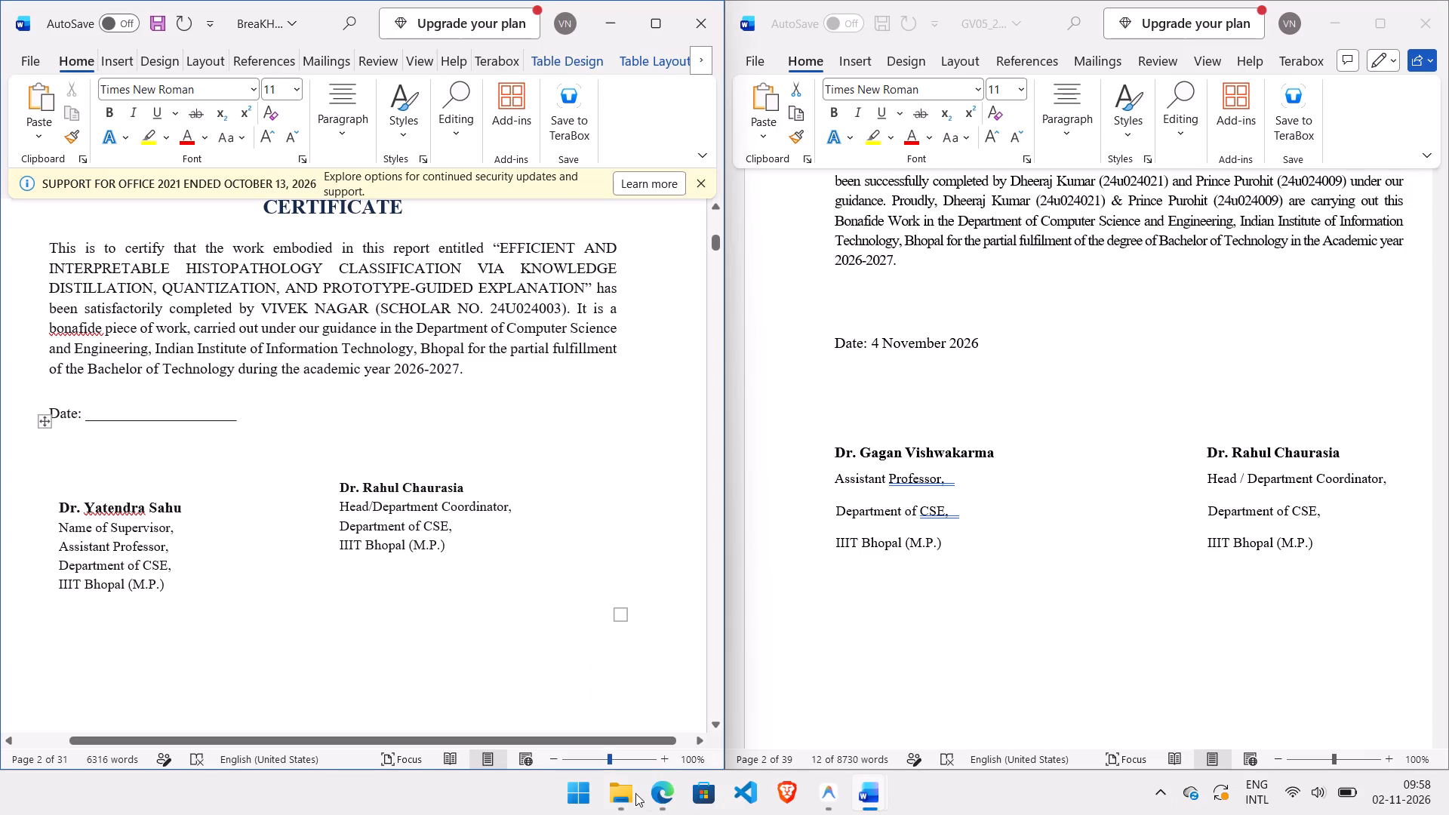
pyautogui.click(772, 801)
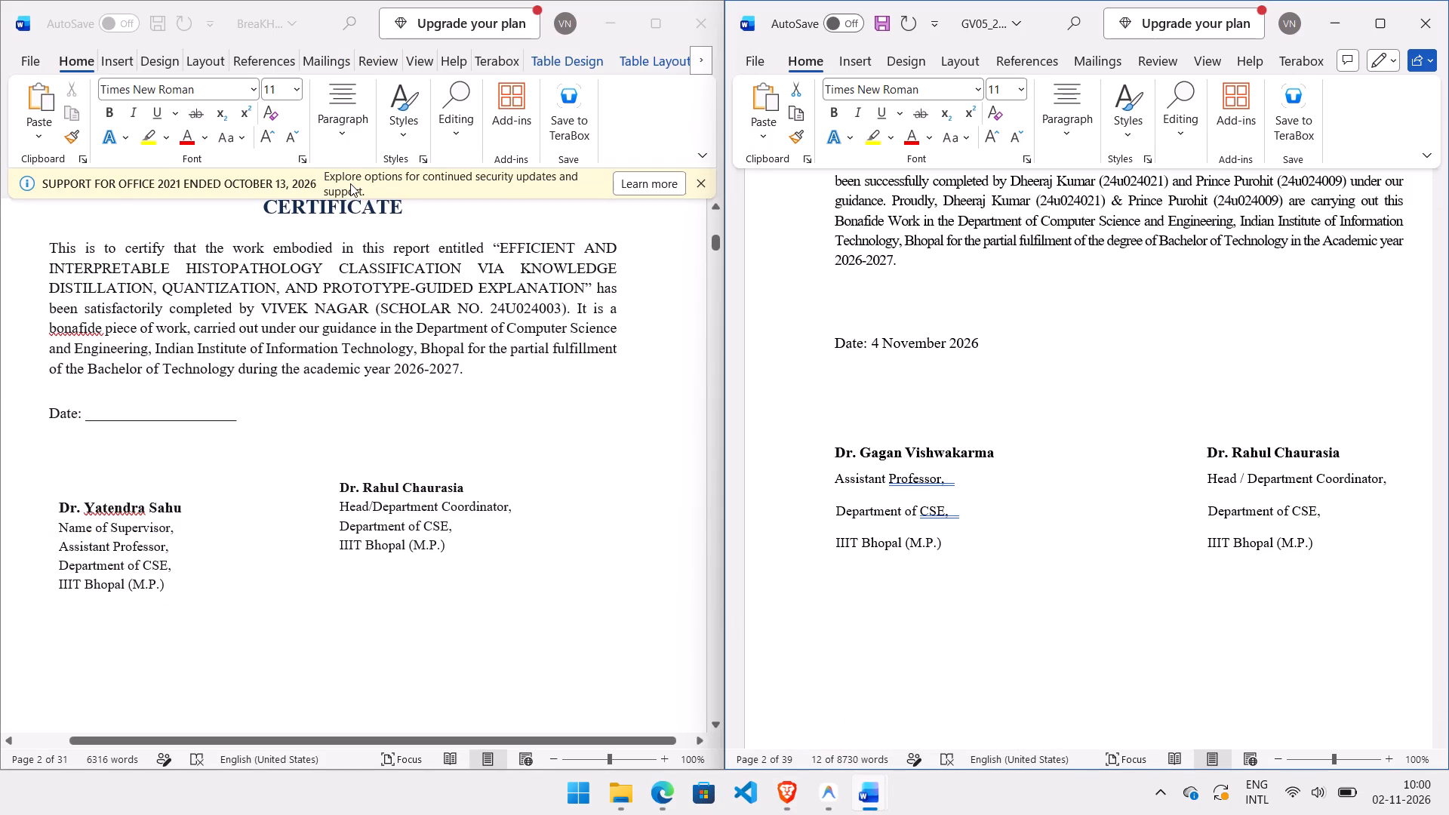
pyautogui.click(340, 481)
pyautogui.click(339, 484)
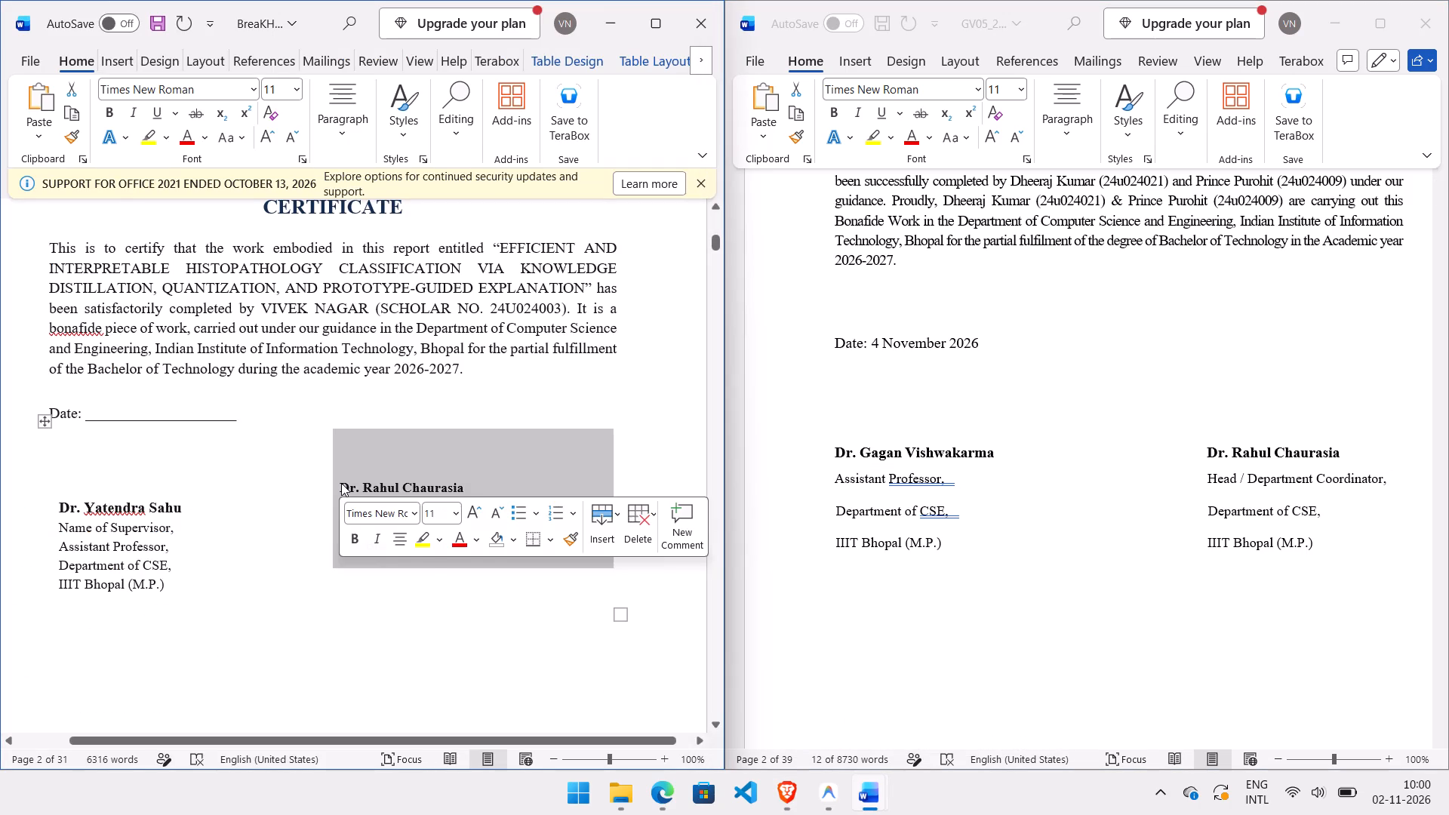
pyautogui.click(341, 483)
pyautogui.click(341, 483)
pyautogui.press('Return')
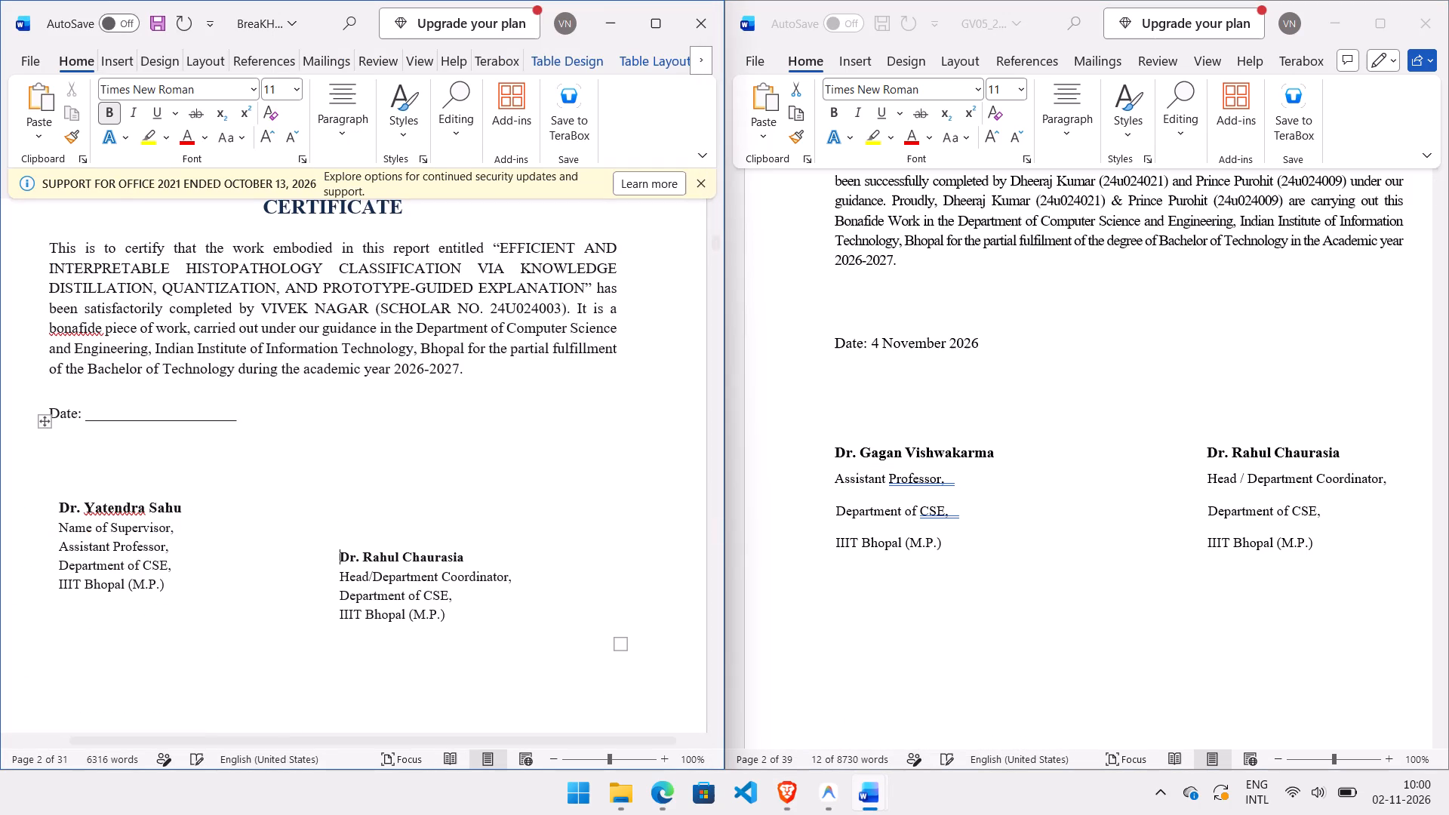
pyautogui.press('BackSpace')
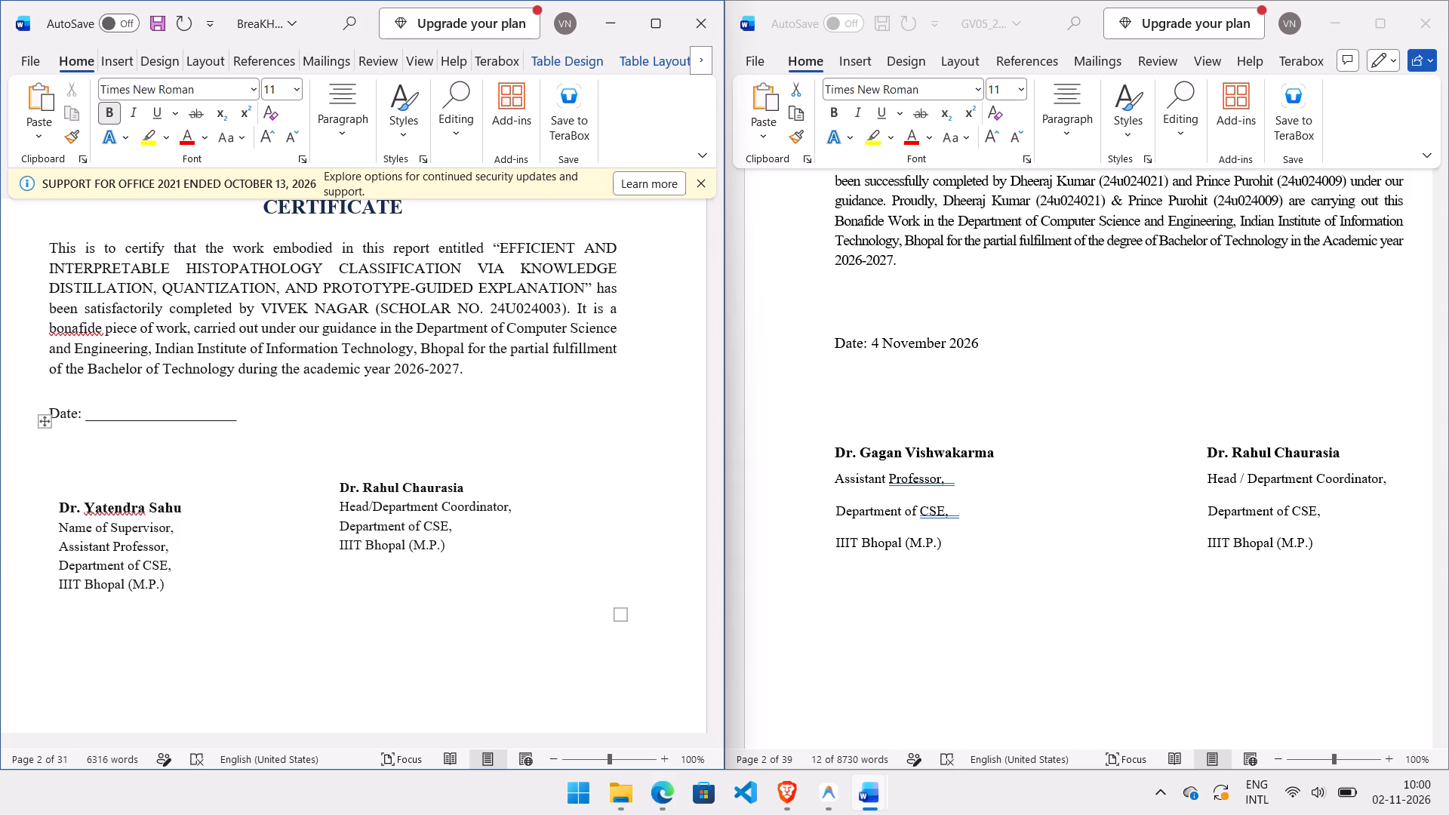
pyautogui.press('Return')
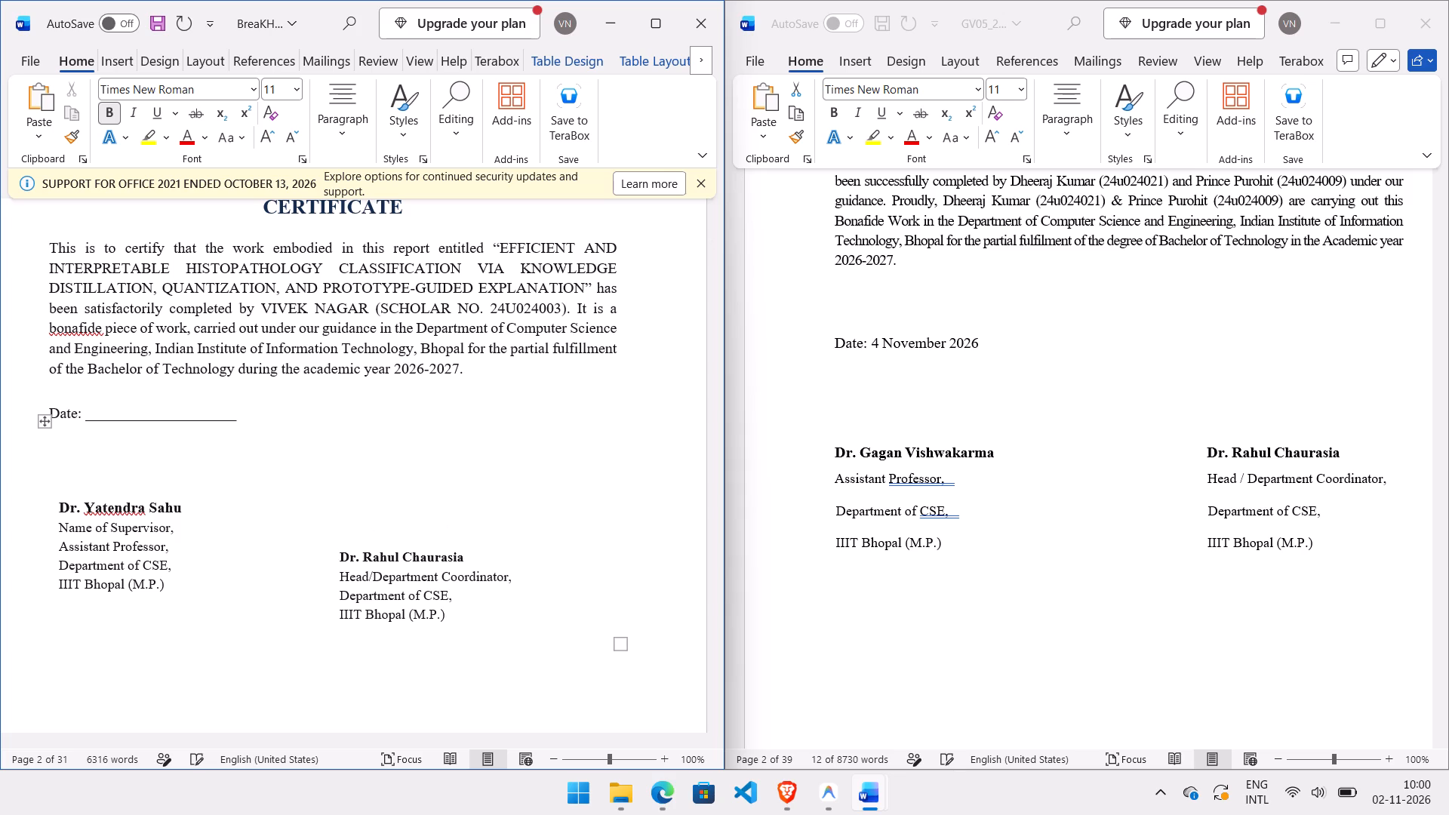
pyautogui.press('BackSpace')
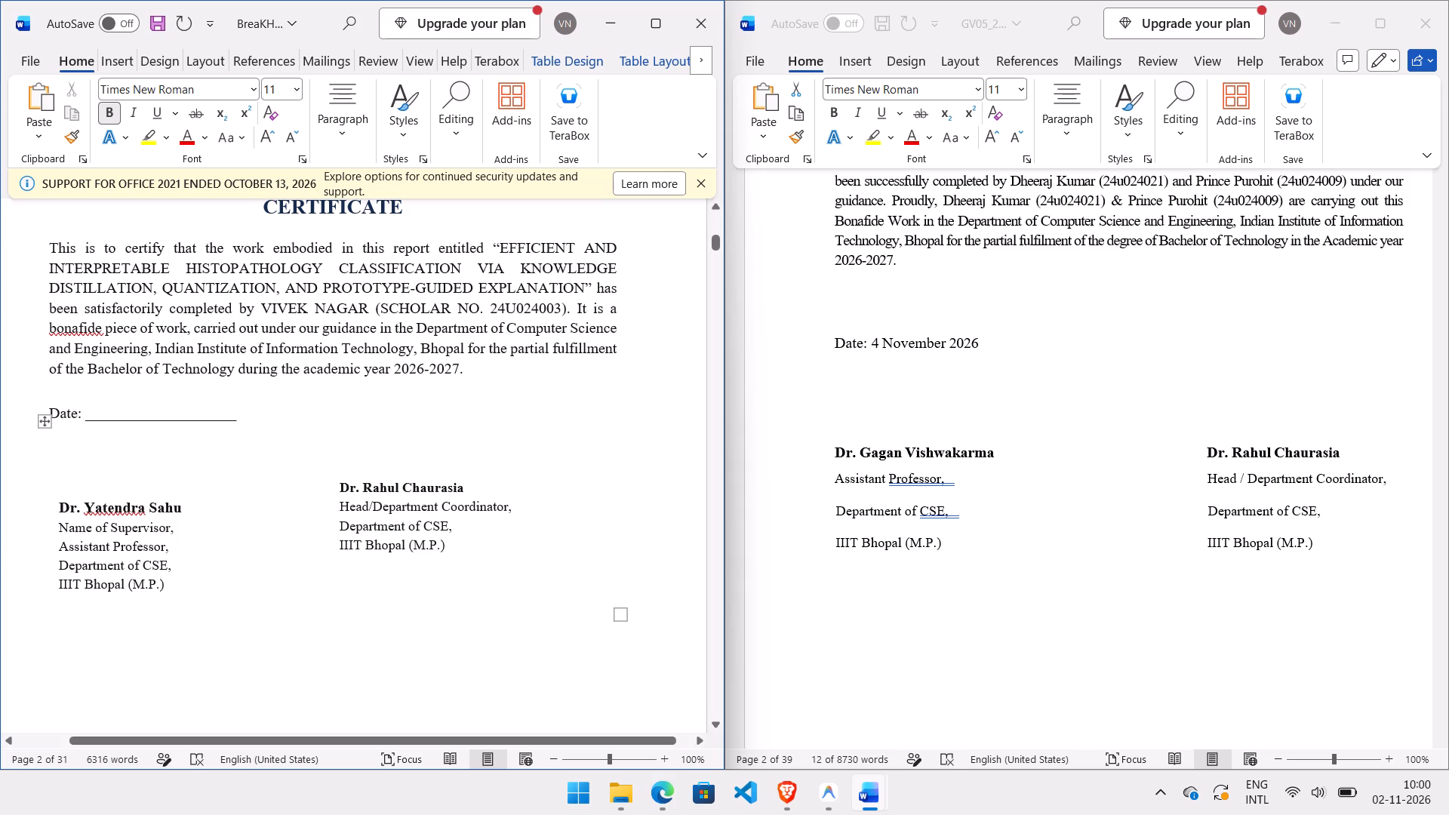
# Copy the department coordinator's whole signature block on the certificate page and delete it from its table cell.
pyautogui.moveTo(463, 543); pyautogui.dragTo(339, 491)
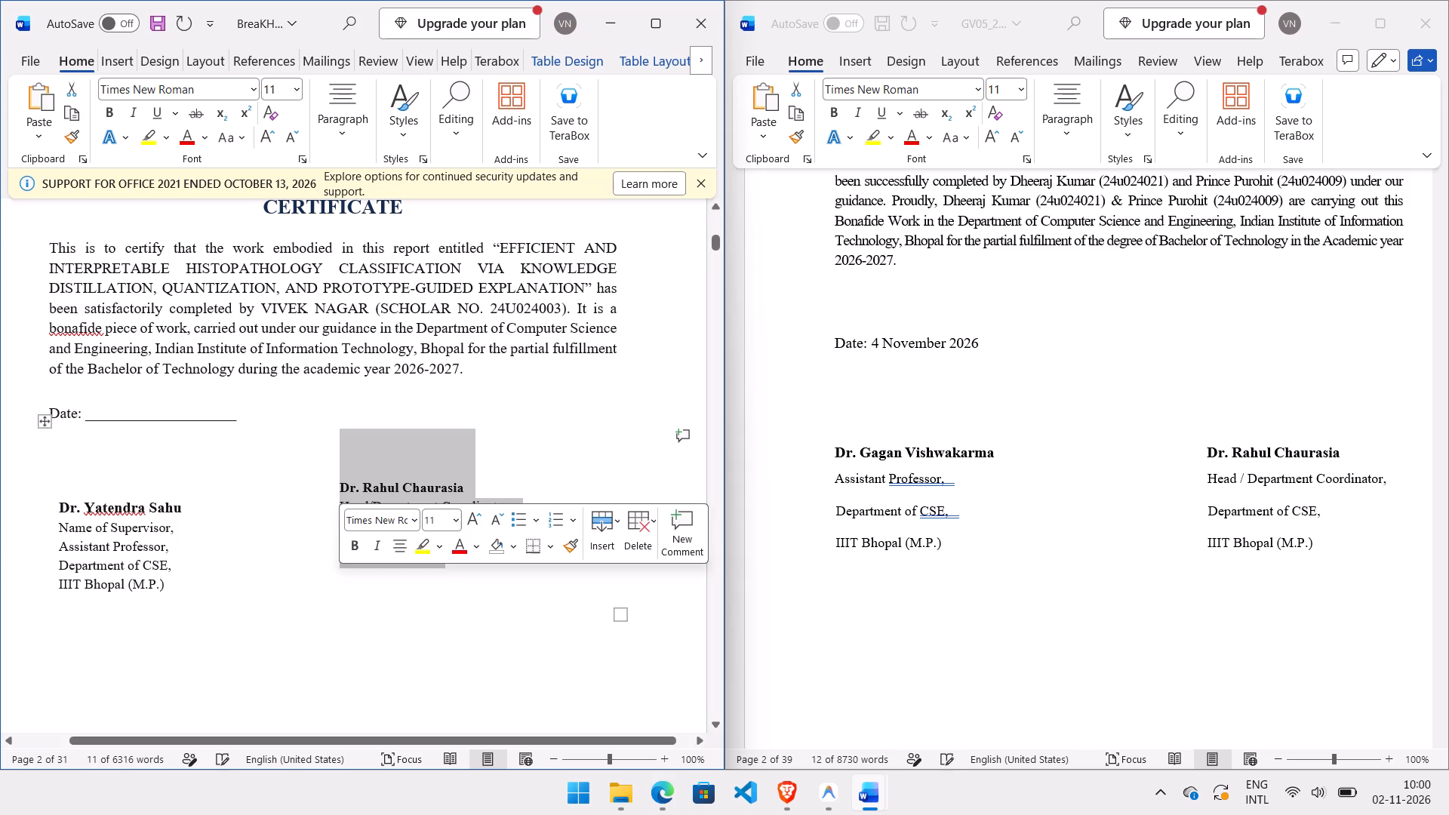
pyautogui.click(383, 466)
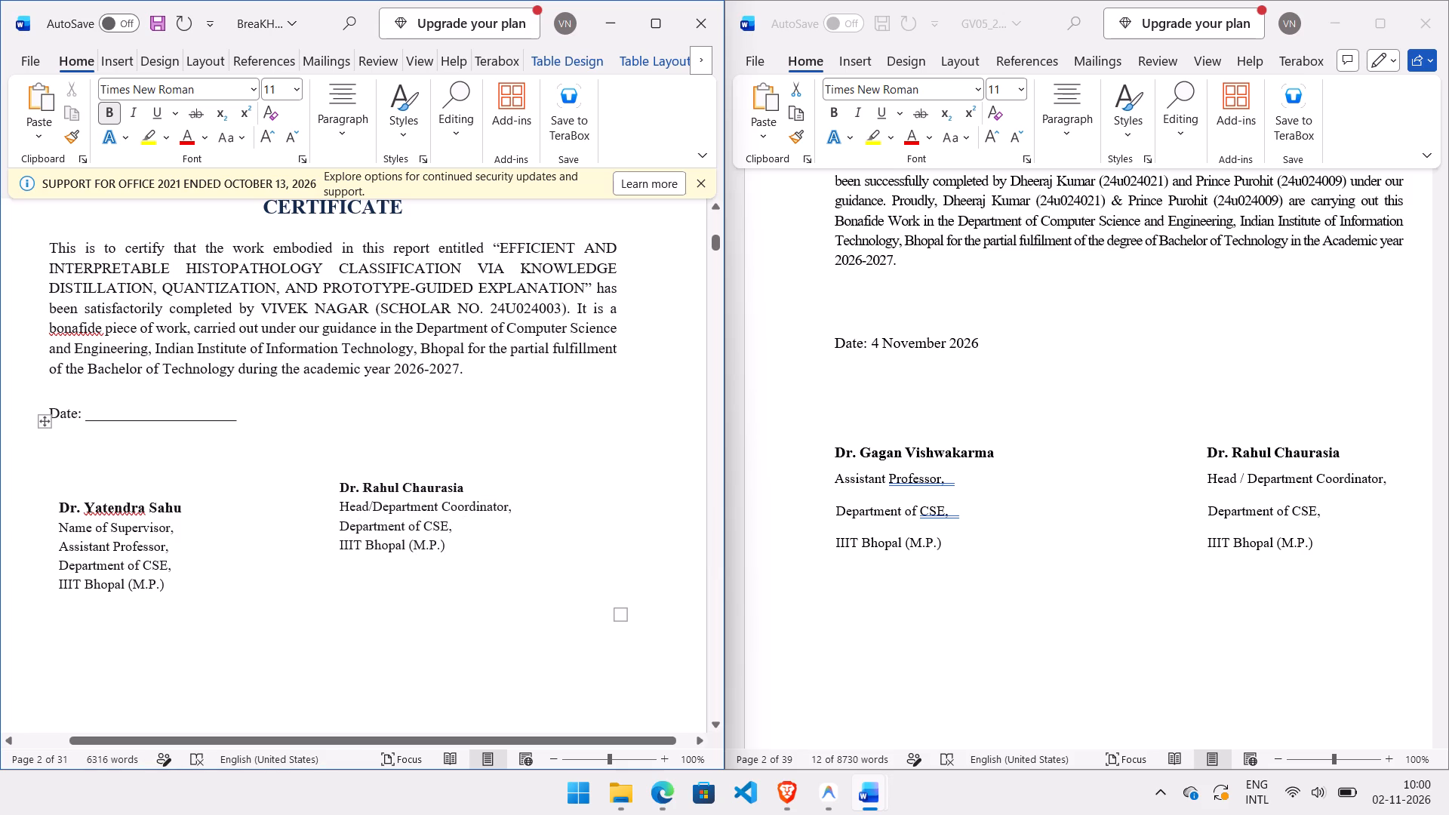
pyautogui.click(361, 465)
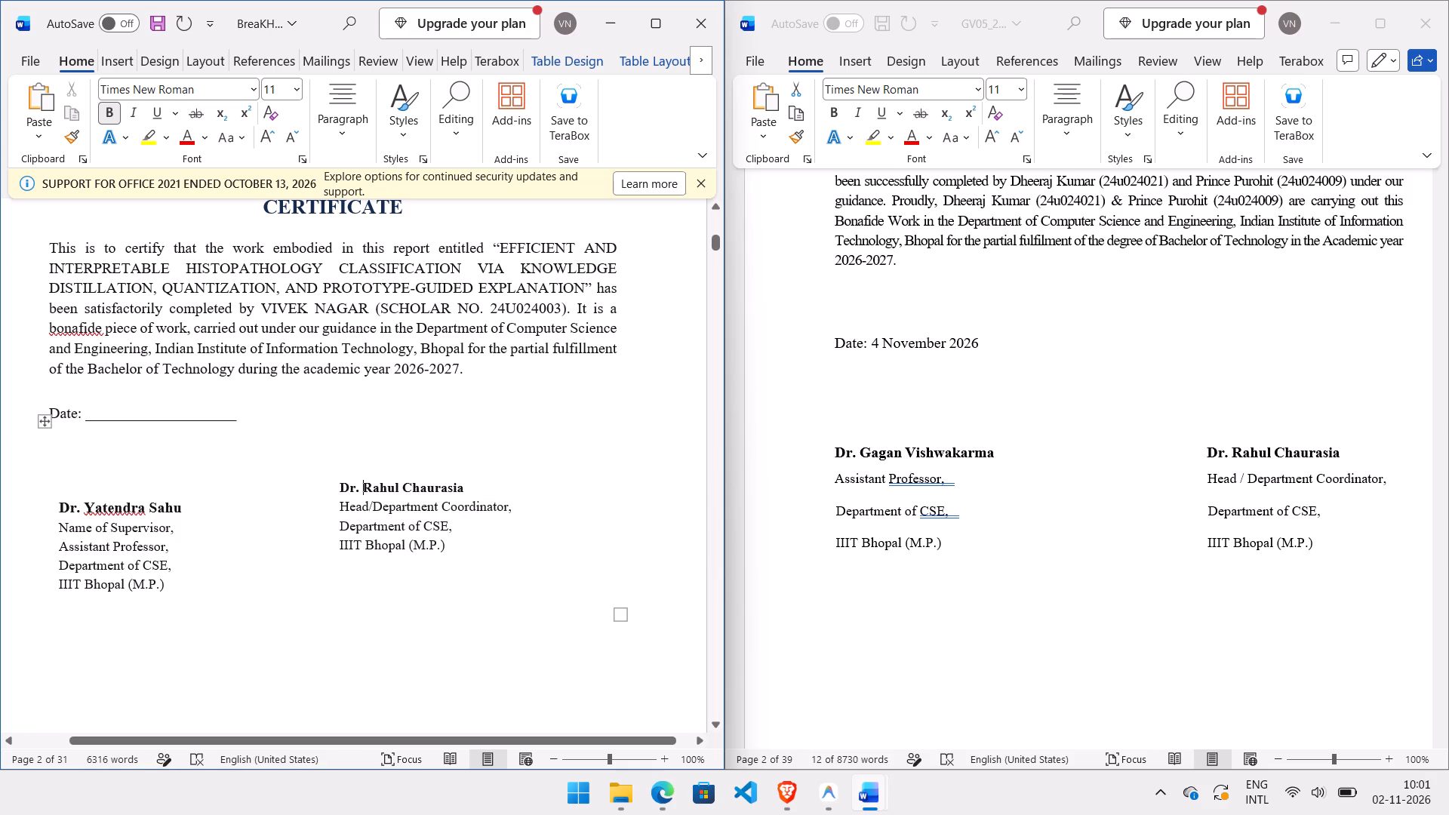
pyautogui.click(343, 484)
pyautogui.press('BackSpace')
pyautogui.press('BackSpace')
pyautogui.moveTo(343, 484); pyautogui.dragTo(416, 537)
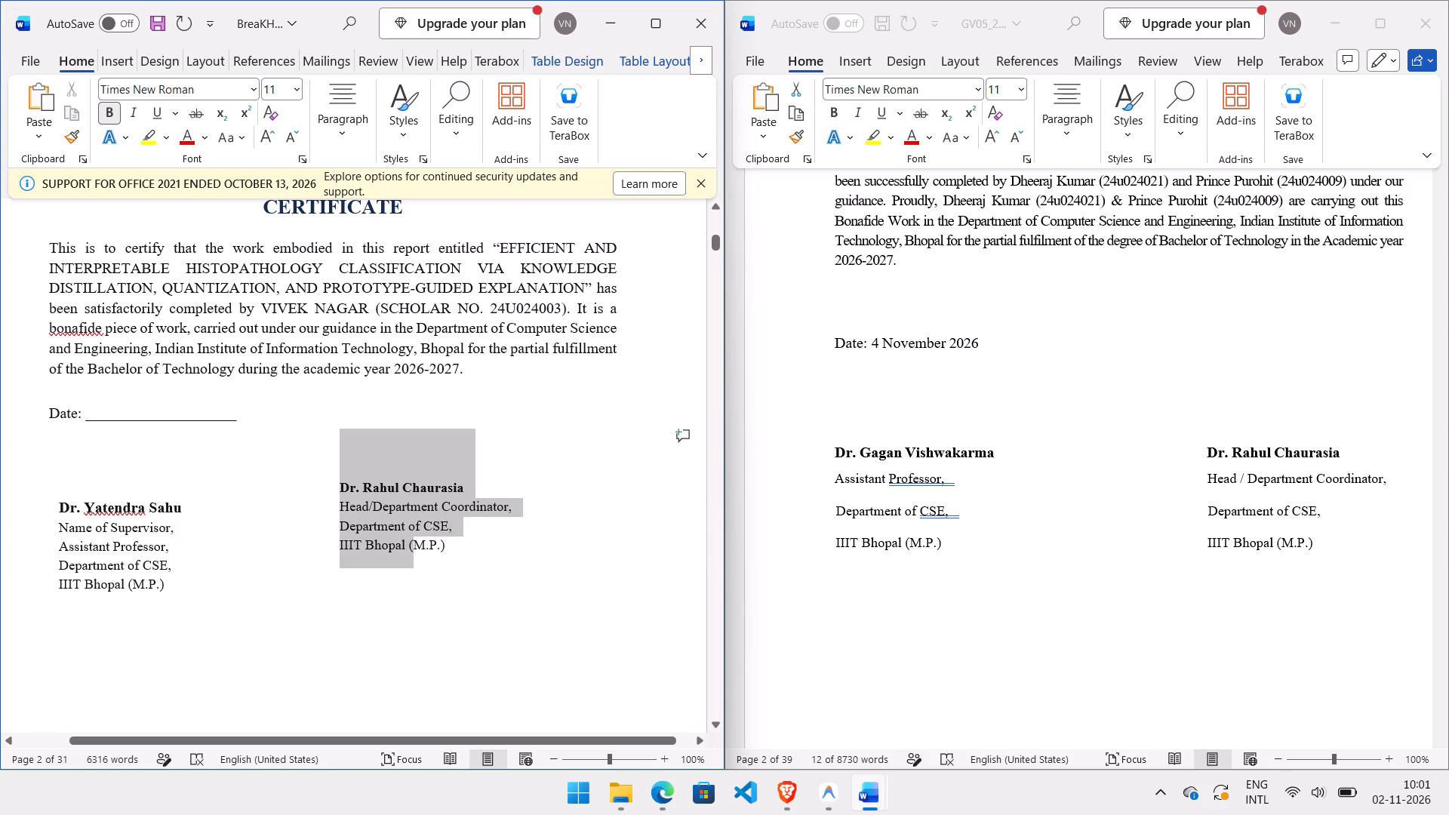
pyautogui.moveTo(416, 537); pyautogui.dragTo(453, 542)
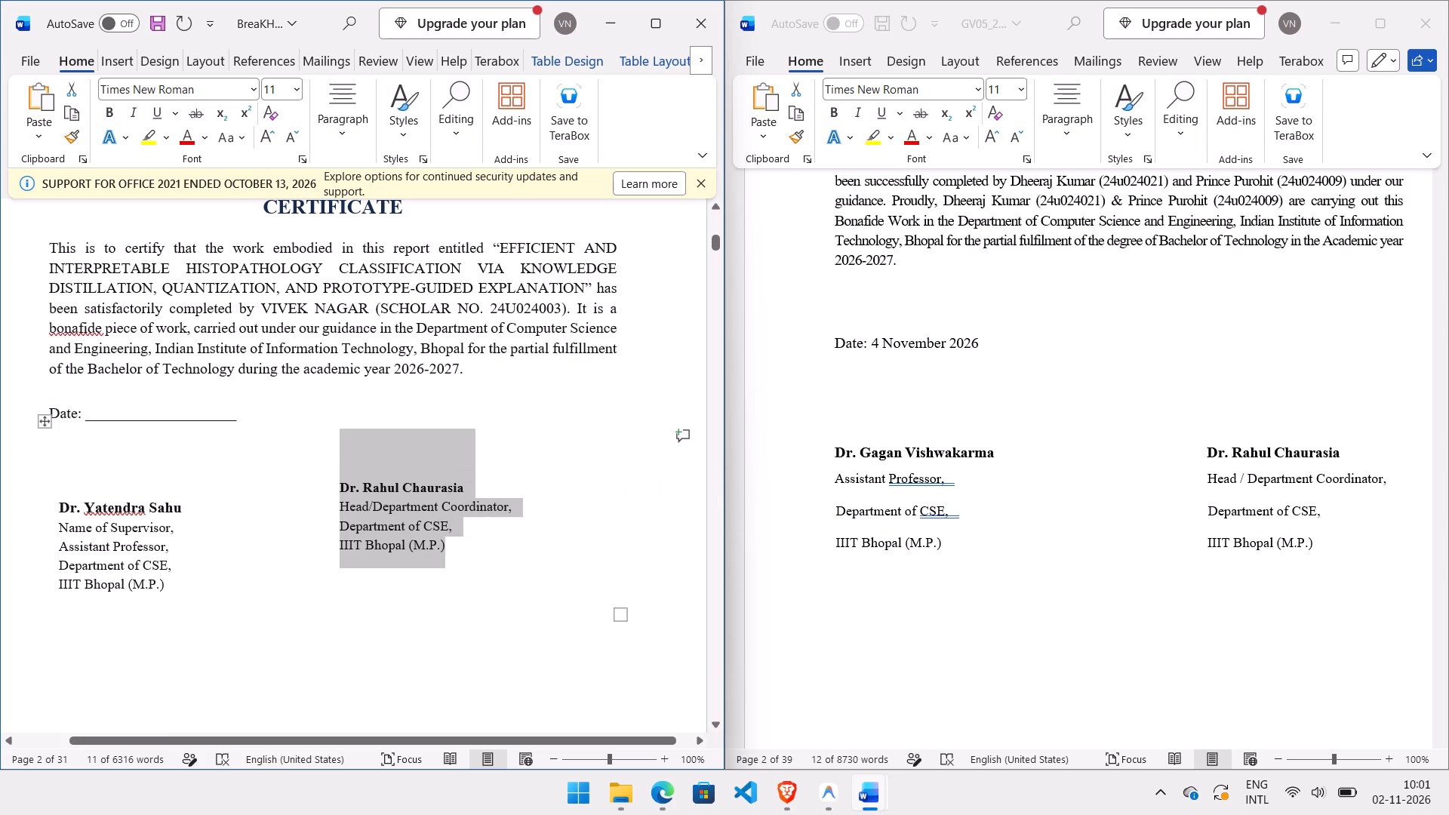
pyautogui.hotkey('ctrl', 'c')
pyautogui.press('BackSpace')
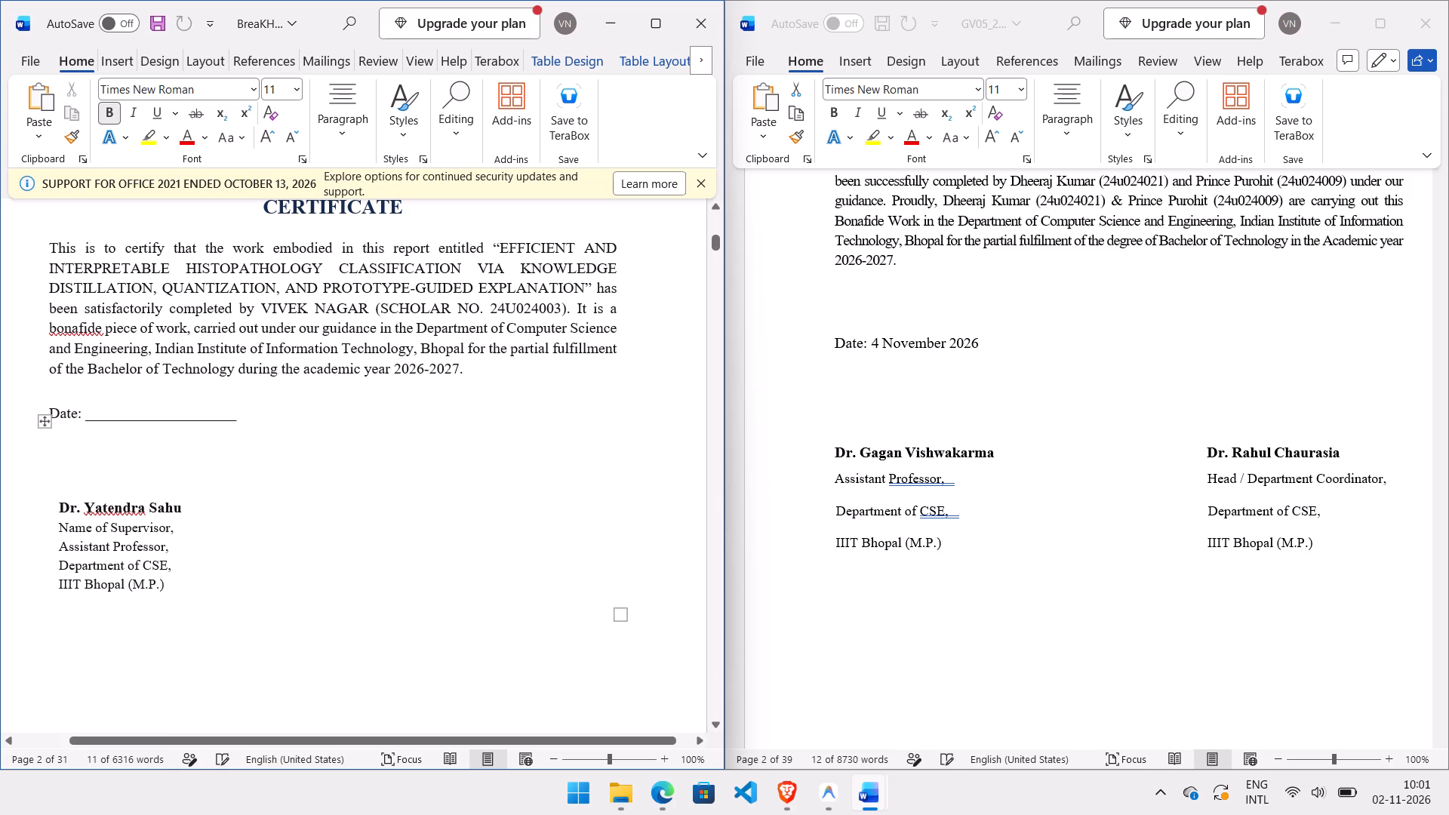
# Pad the supervisor's name line with spaces to reach the area for the coordinator's name on the same line.
pyautogui.click(212, 509)
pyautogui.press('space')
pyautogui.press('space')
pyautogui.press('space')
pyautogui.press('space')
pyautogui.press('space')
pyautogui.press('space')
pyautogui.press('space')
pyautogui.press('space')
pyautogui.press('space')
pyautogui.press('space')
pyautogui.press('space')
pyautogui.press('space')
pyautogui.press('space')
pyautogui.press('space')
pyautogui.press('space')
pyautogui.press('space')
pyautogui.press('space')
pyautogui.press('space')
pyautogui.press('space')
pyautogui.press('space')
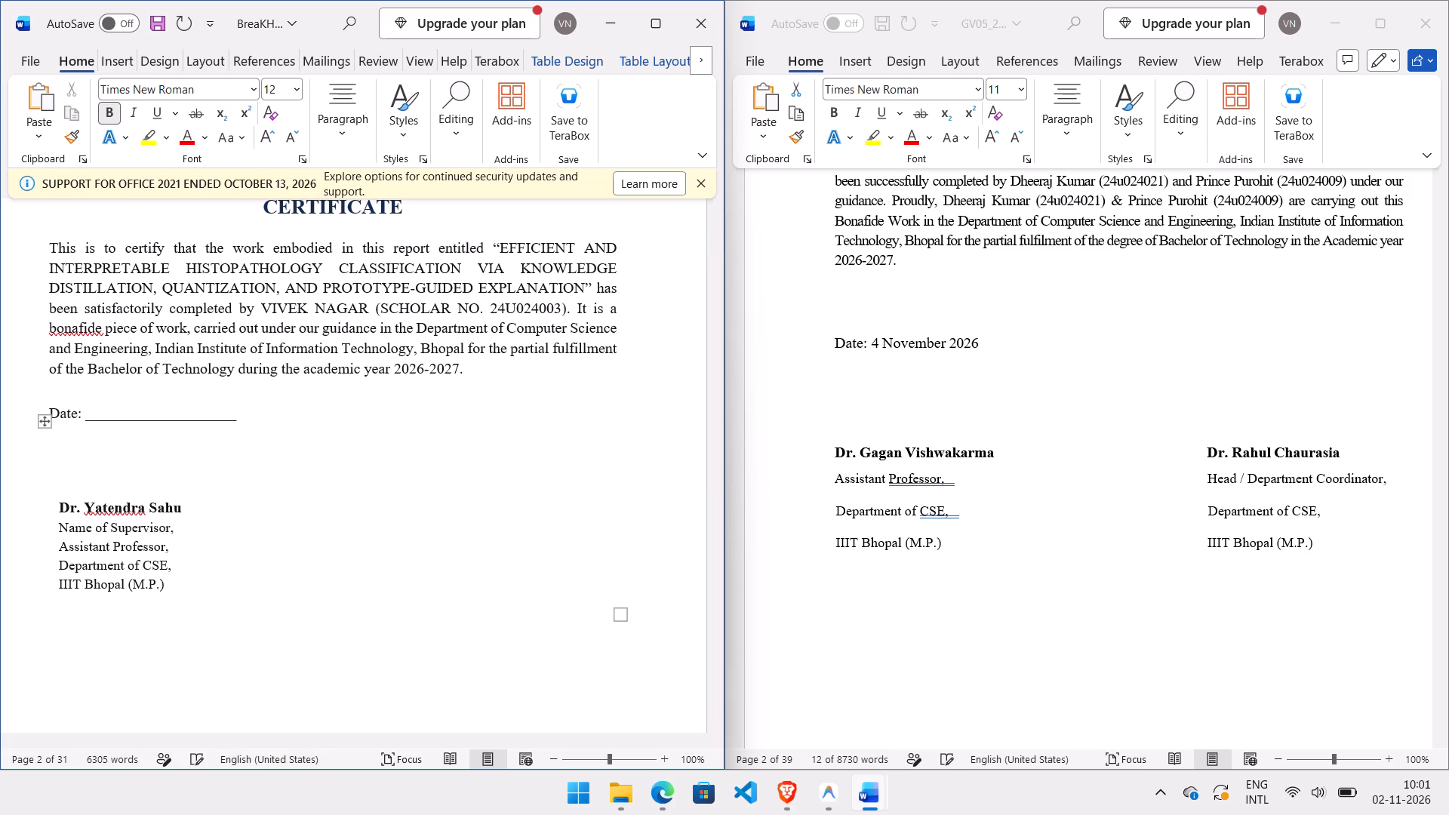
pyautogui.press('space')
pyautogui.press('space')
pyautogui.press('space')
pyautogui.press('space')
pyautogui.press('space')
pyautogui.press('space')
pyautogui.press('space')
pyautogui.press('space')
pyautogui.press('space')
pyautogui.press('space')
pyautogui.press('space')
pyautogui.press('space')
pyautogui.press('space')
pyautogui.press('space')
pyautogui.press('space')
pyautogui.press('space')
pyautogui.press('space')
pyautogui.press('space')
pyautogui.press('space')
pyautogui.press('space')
pyautogui.click(355, 531)
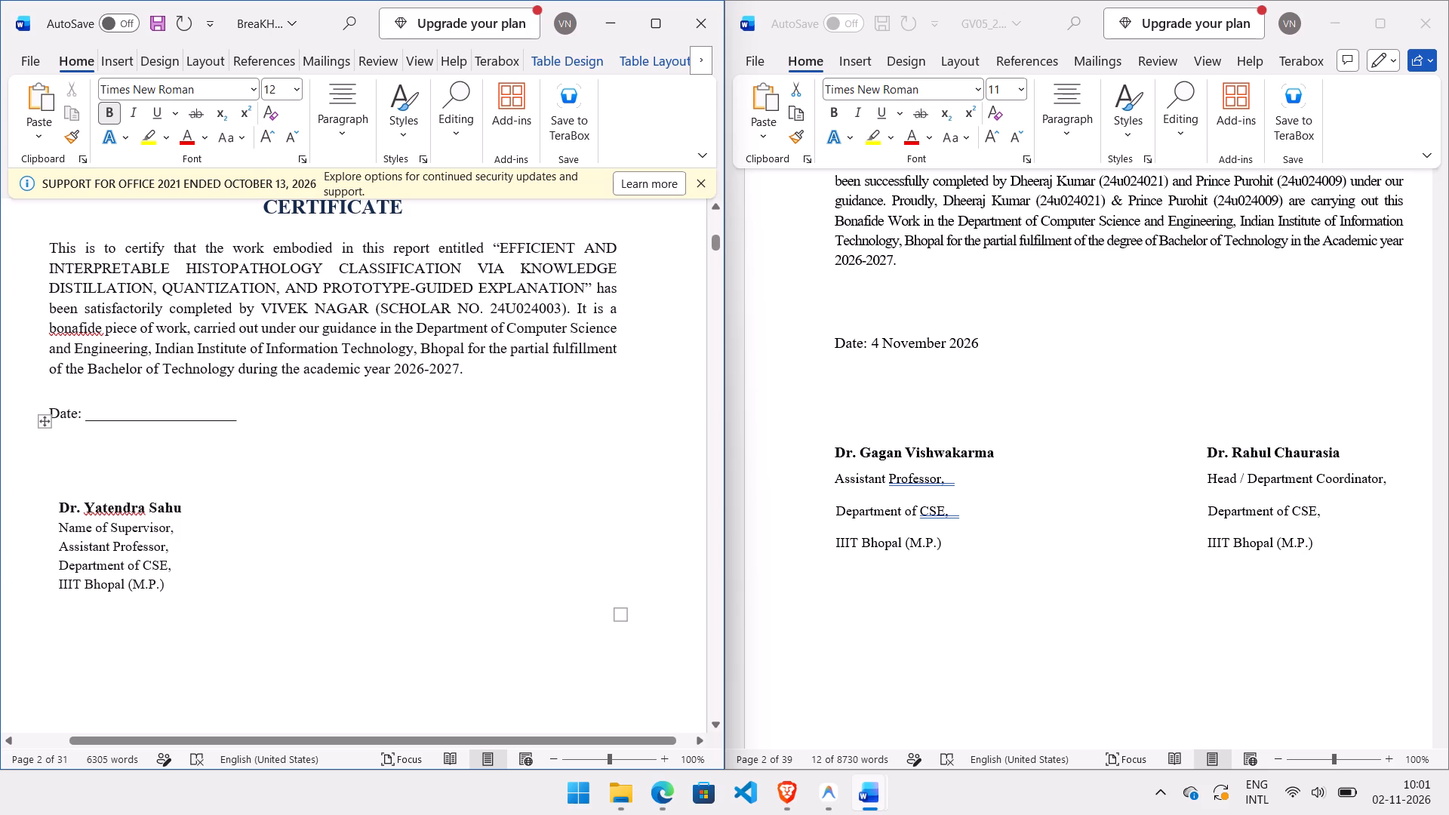
pyautogui.click(355, 509)
pyautogui.moveTo(355, 509); pyautogui.dragTo(411, 535)
pyautogui.moveTo(342, 485); pyautogui.dragTo(435, 553)
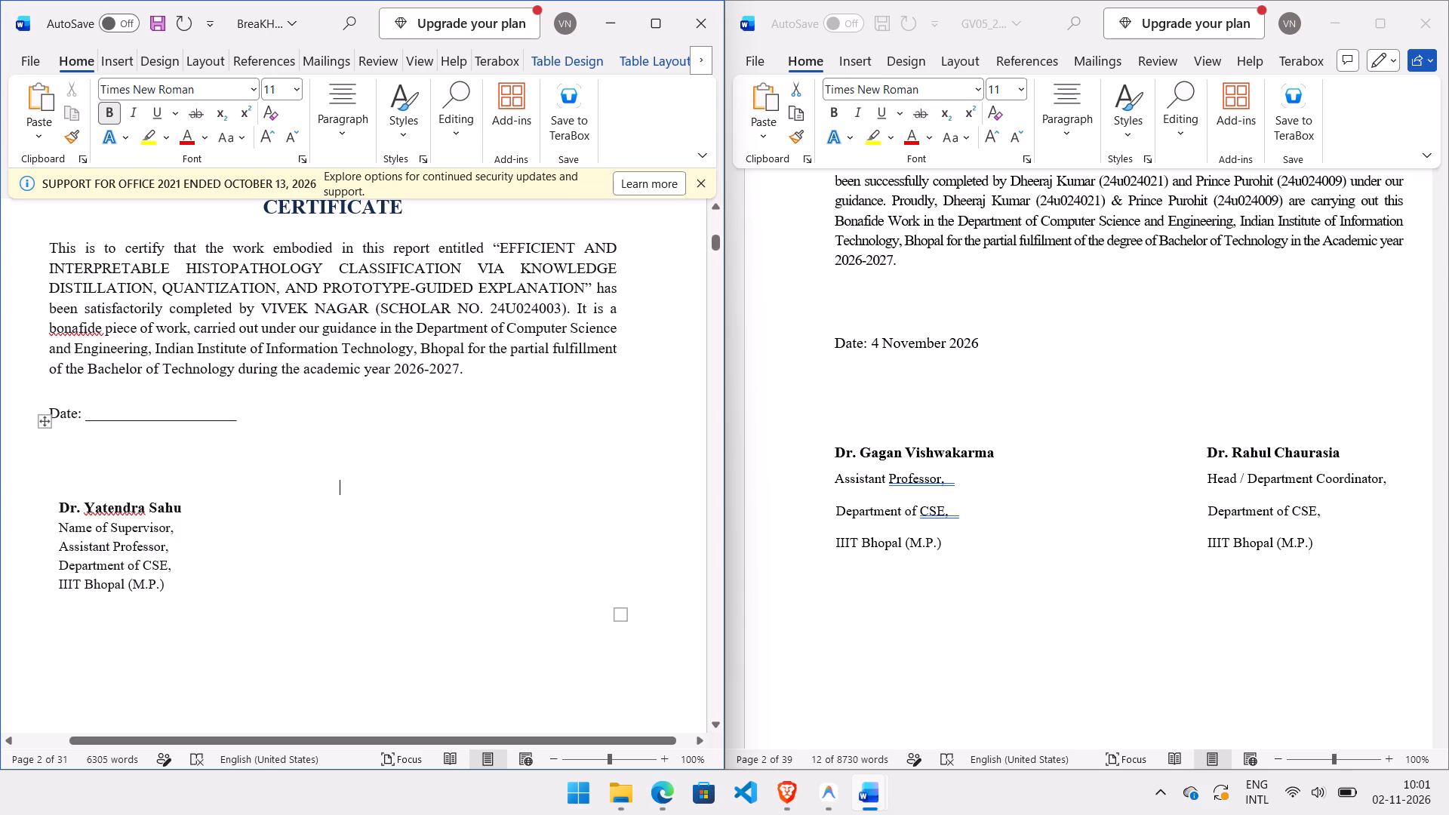
pyautogui.moveTo(353, 505); pyautogui.dragTo(456, 579)
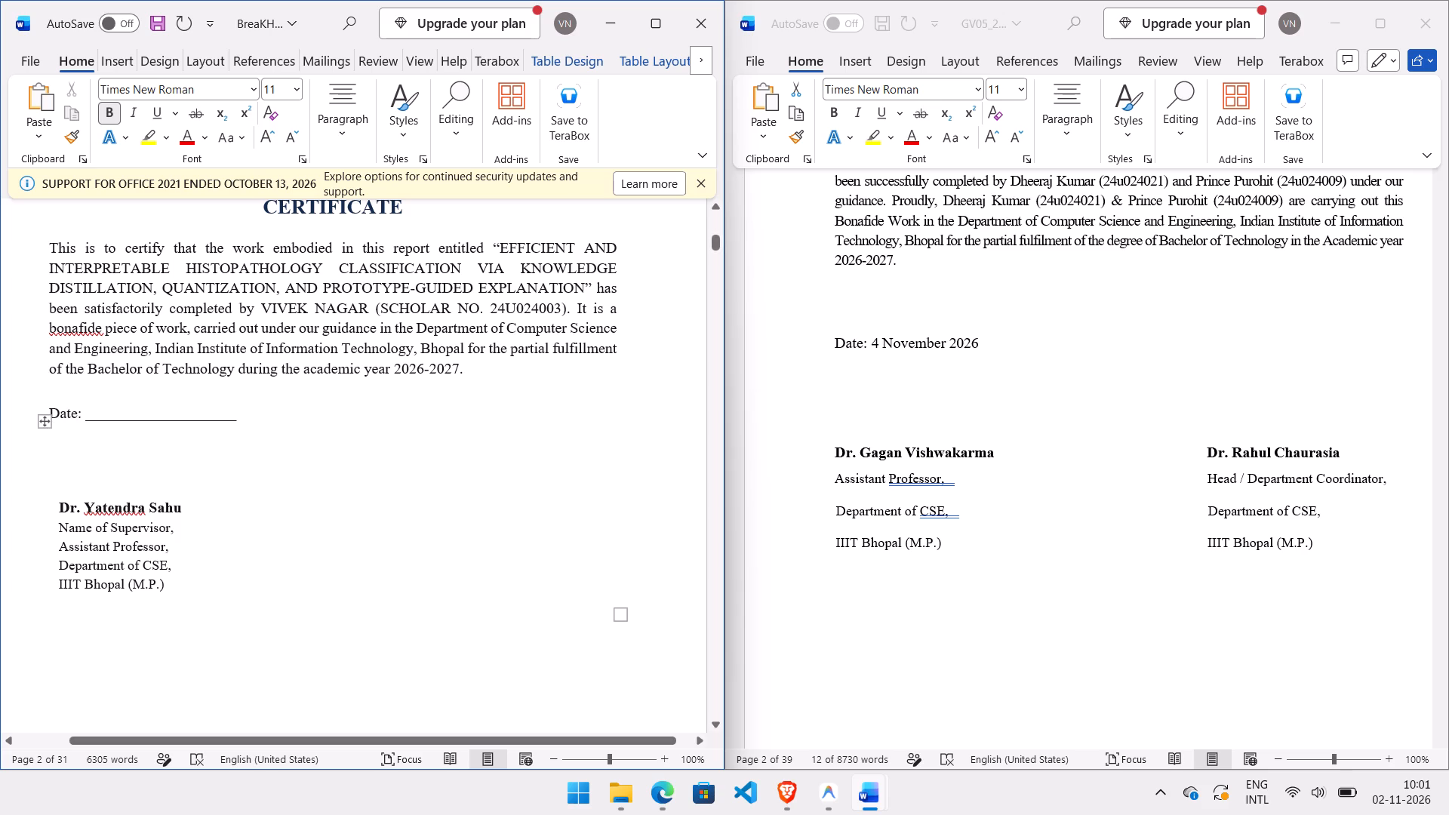
pyautogui.click(250, 506)
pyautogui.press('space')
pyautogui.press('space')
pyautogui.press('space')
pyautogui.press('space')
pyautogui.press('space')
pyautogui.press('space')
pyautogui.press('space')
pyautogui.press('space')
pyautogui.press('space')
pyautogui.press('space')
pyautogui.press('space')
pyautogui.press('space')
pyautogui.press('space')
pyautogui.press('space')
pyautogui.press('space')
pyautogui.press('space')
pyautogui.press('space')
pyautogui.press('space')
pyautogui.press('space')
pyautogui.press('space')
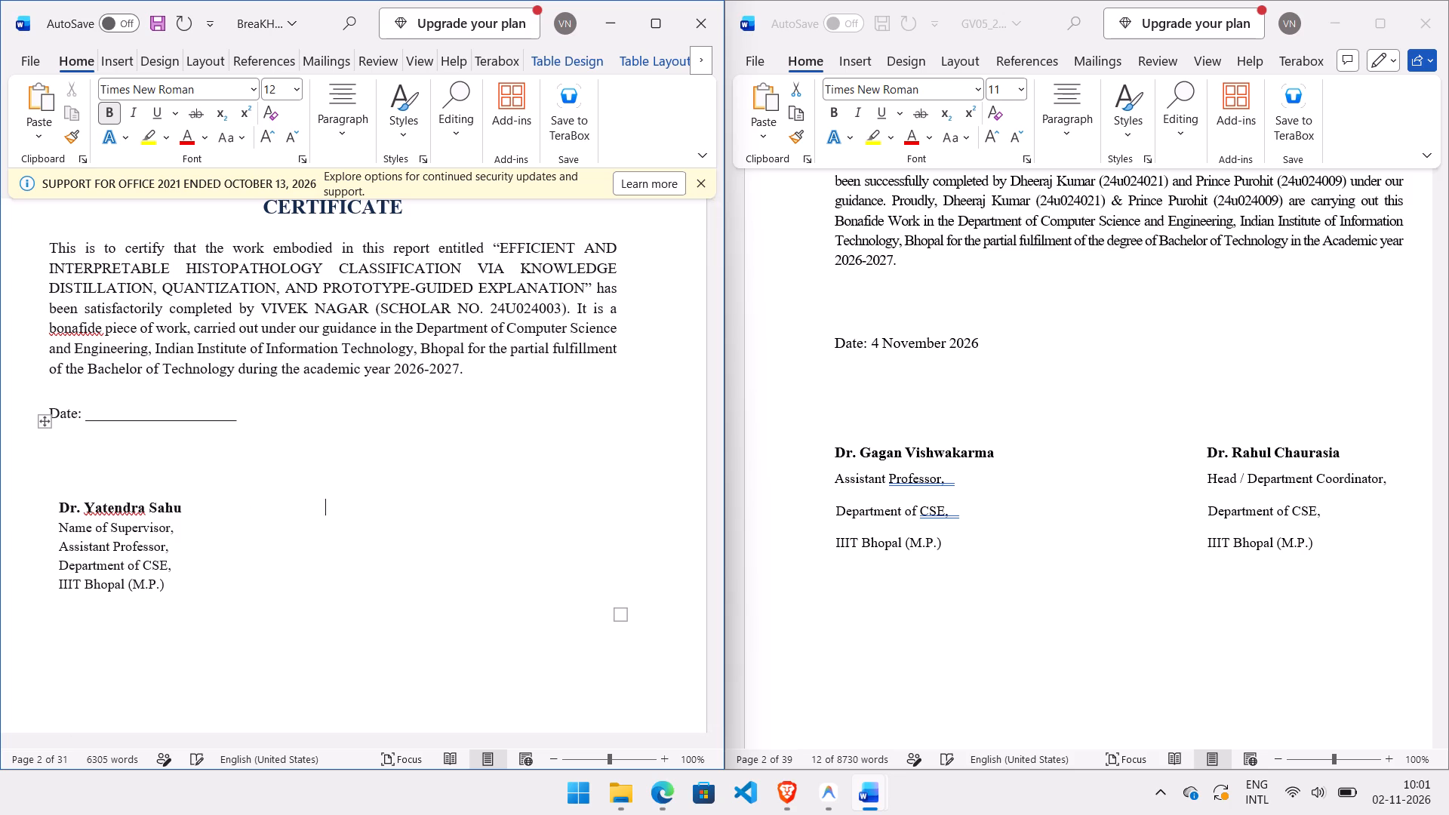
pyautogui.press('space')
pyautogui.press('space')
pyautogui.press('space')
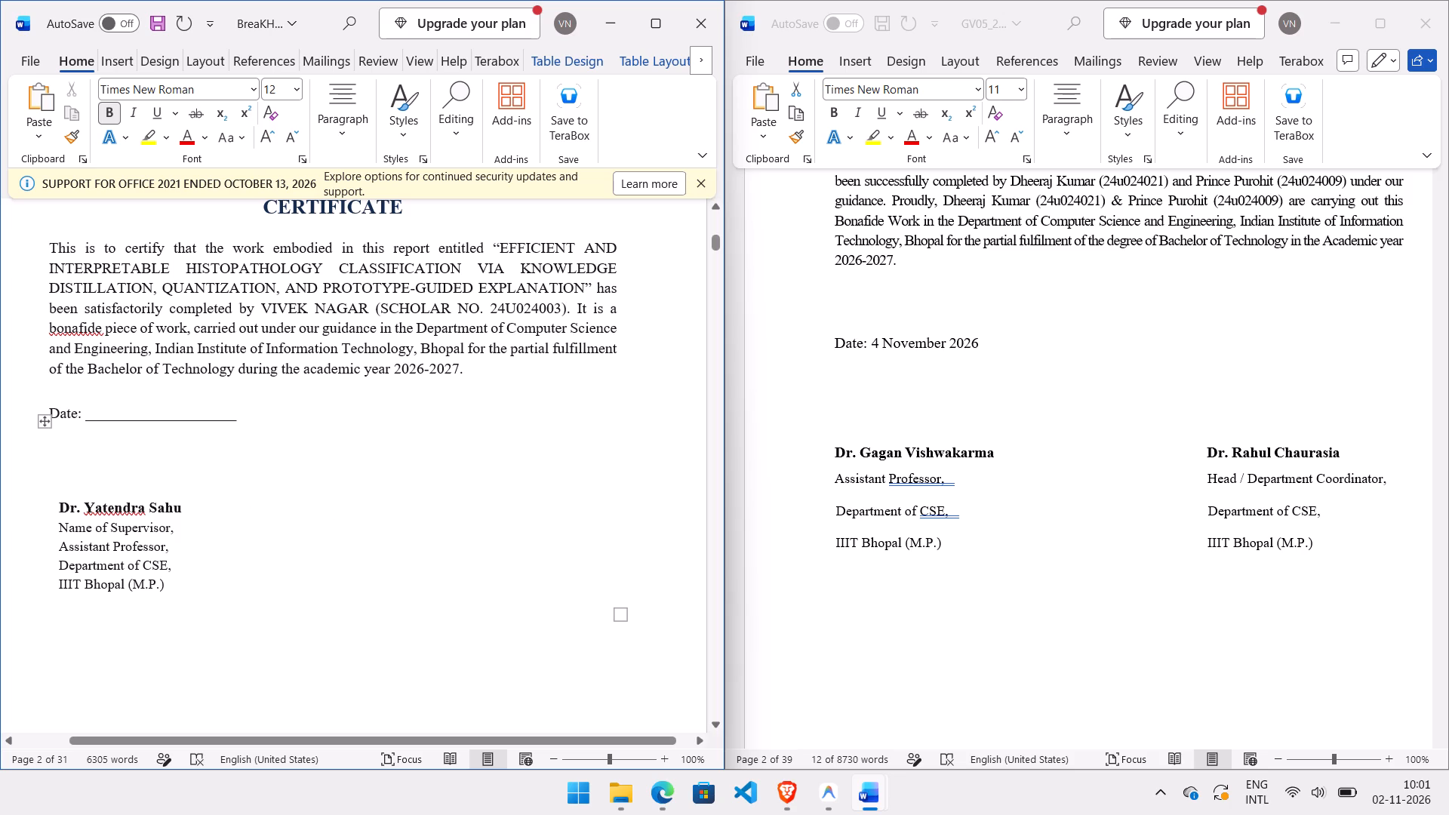
# Widen the supervisor's column in the BreaKHis certificate's signature table by moving its divider towards the page's far margin.
pyautogui.moveTo(331, 506); pyautogui.dragTo(426, 526)
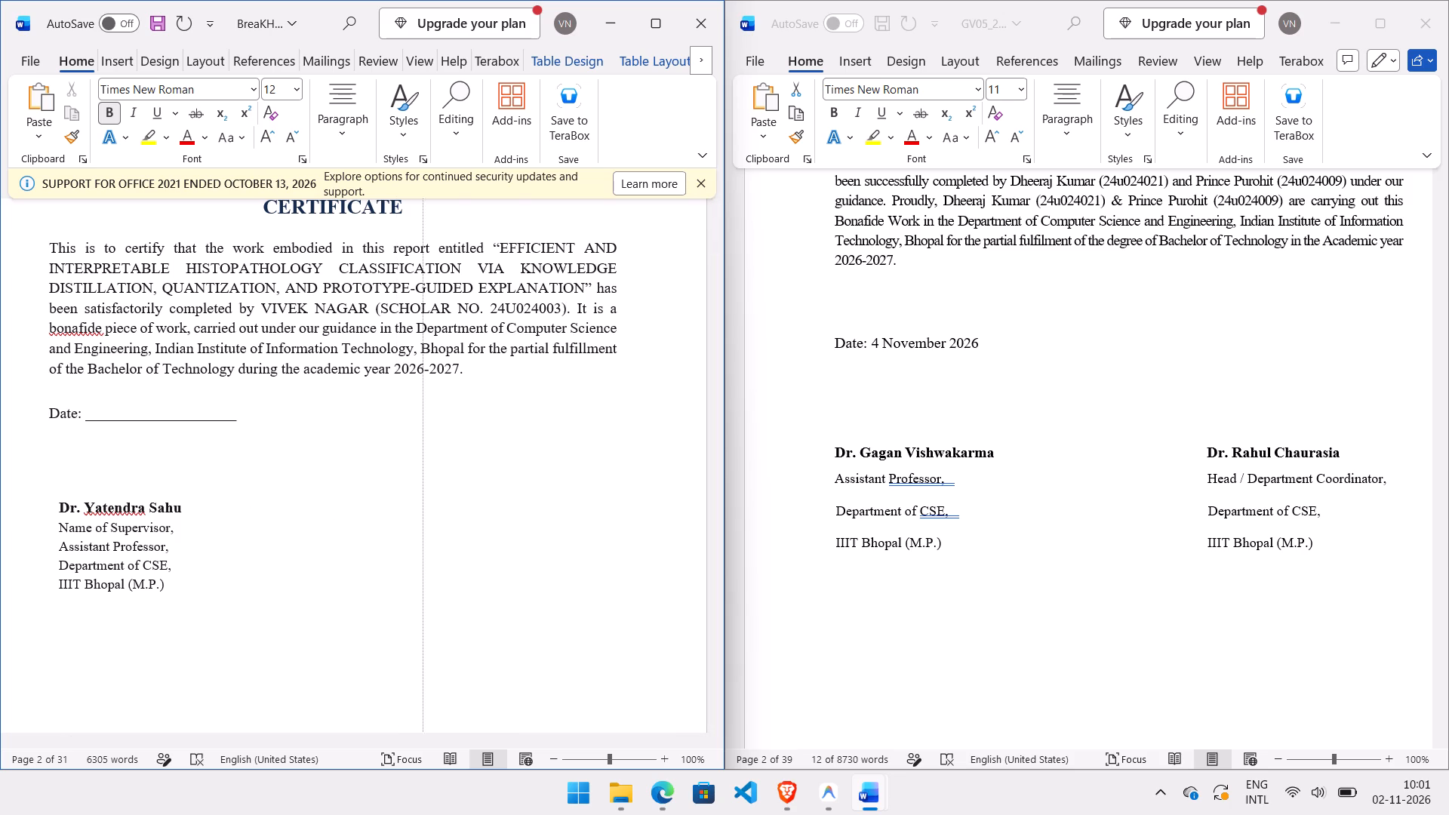
pyautogui.moveTo(426, 526); pyautogui.dragTo(688, 485)
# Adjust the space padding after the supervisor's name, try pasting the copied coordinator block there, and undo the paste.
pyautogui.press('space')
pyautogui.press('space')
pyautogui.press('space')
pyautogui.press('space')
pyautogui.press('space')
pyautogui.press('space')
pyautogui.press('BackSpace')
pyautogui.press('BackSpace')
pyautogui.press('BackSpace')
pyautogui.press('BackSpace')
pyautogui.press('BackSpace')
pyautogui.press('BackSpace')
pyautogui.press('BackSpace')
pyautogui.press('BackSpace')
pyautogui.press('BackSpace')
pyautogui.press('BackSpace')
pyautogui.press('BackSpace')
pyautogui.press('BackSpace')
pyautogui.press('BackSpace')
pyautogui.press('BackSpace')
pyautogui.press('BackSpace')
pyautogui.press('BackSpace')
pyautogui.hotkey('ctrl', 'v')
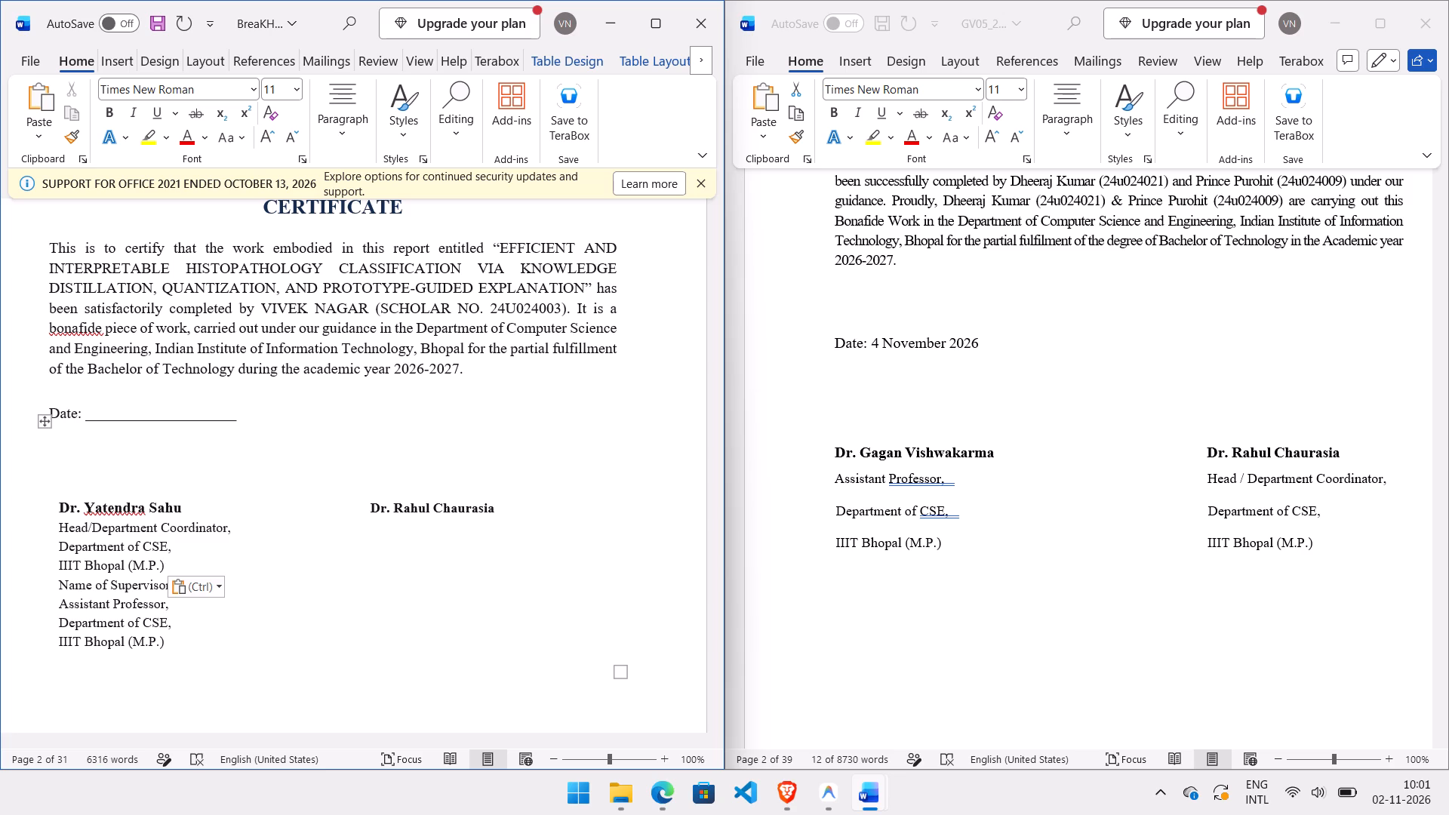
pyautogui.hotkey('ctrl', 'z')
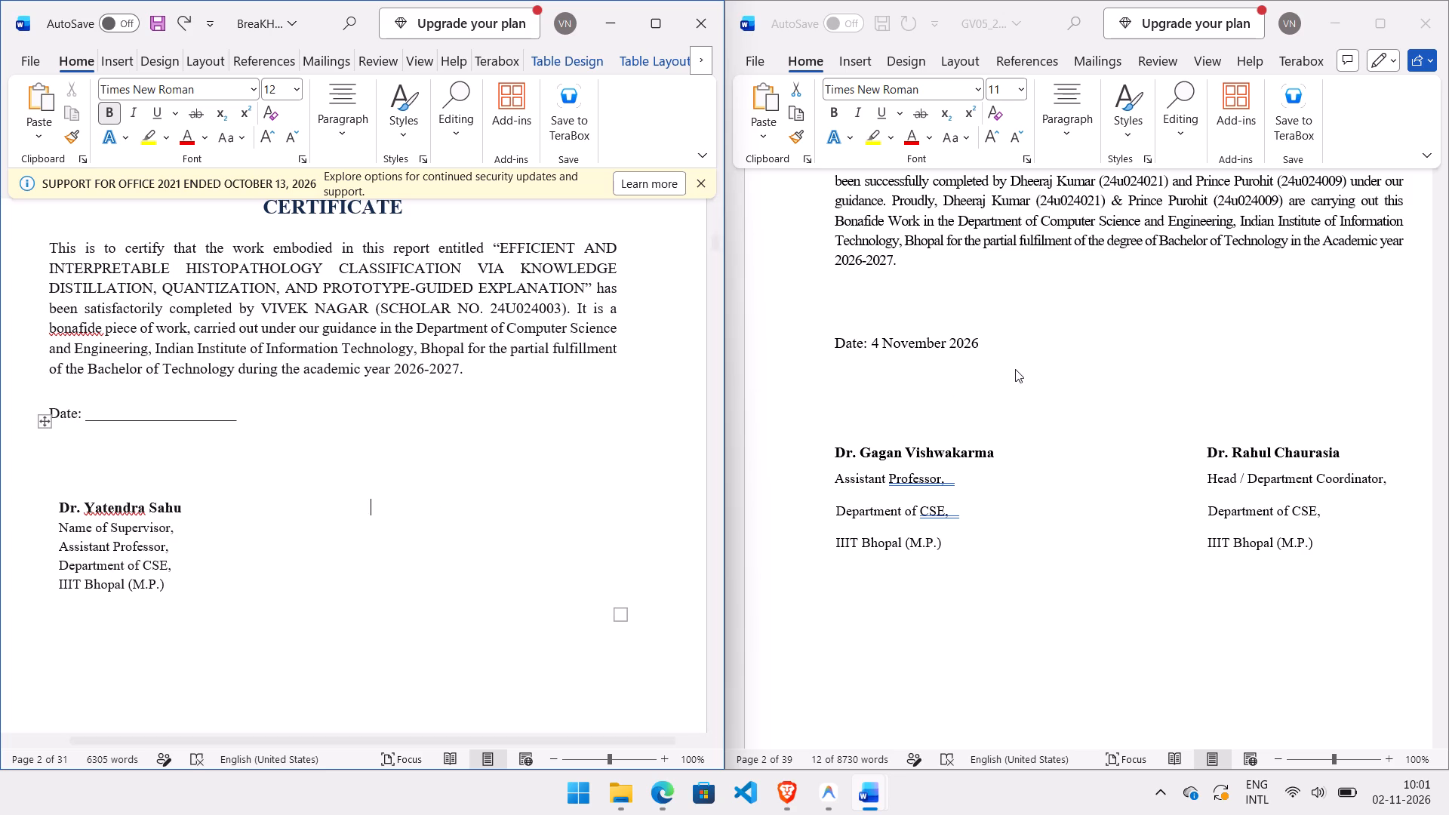
# Copy only the coordinator's name from the reference certificate and paste it on the supervisor's name line after extra space padding.
pyautogui.click(1352, 454)
pyautogui.doubleClick(1352, 454)
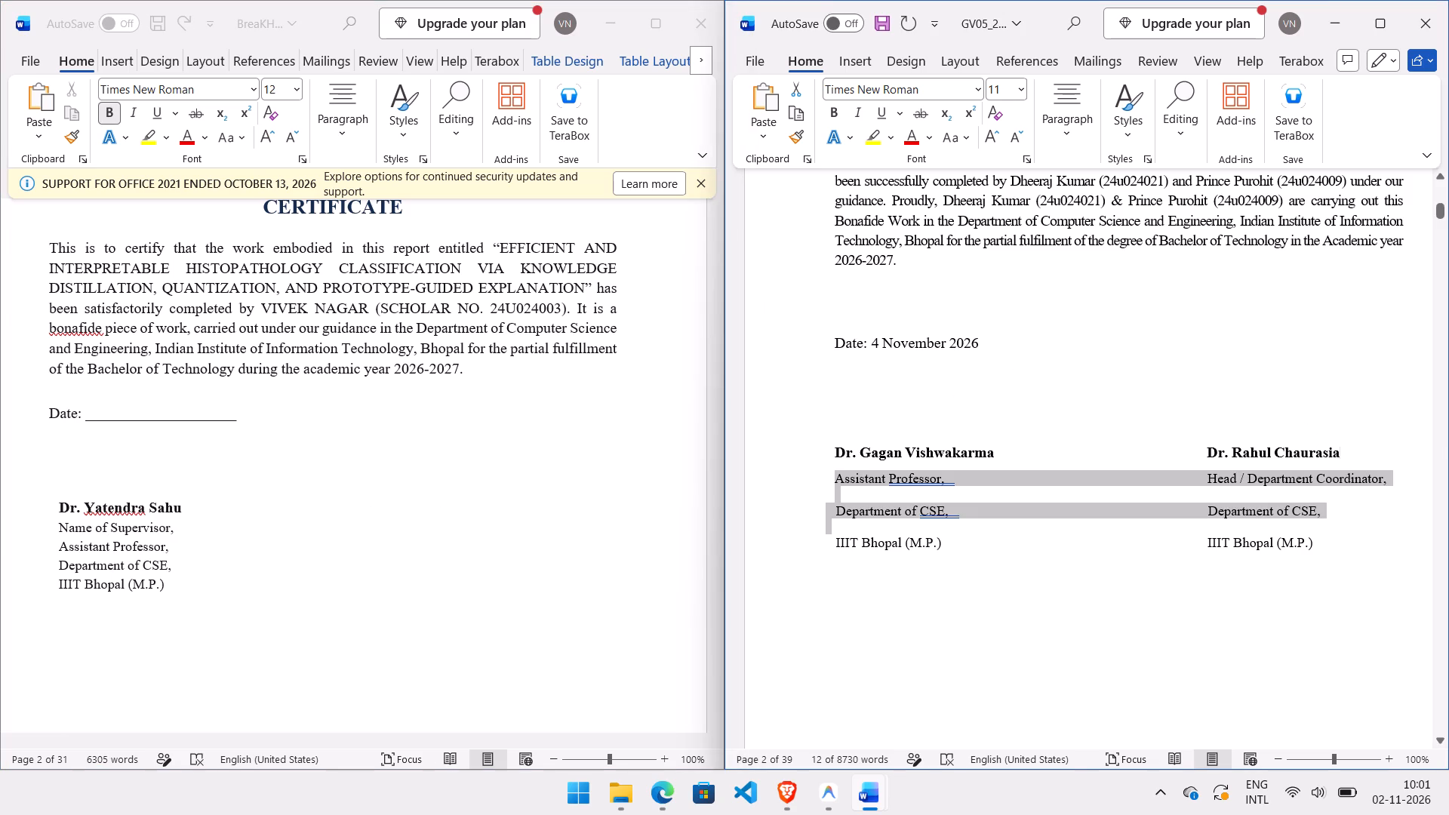
pyautogui.click(1352, 454)
pyautogui.moveTo(1352, 454); pyautogui.dragTo(1252, 446)
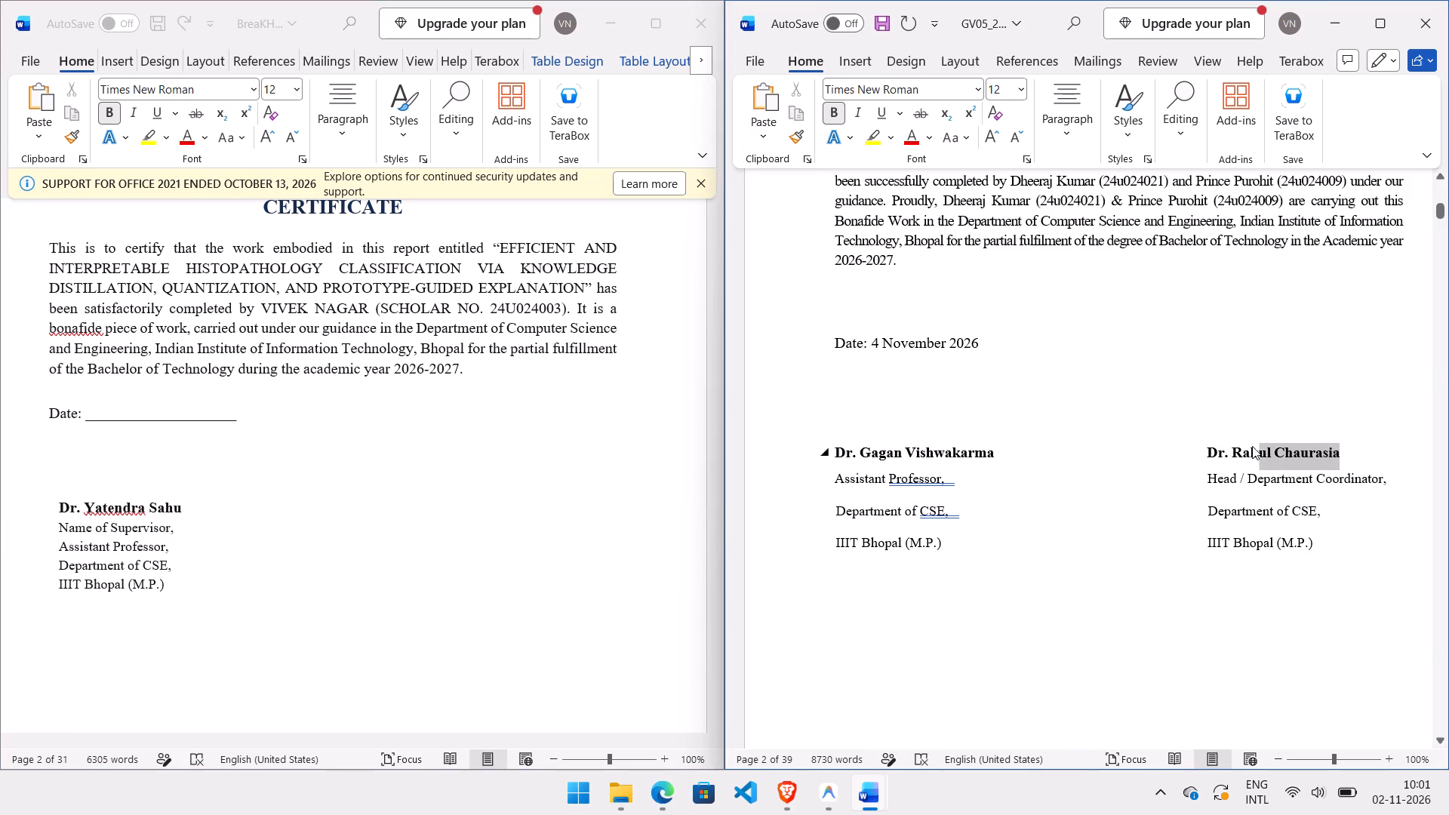
pyautogui.moveTo(1252, 446); pyautogui.dragTo(1208, 445)
pyautogui.hotkey('ctrl', 'c')
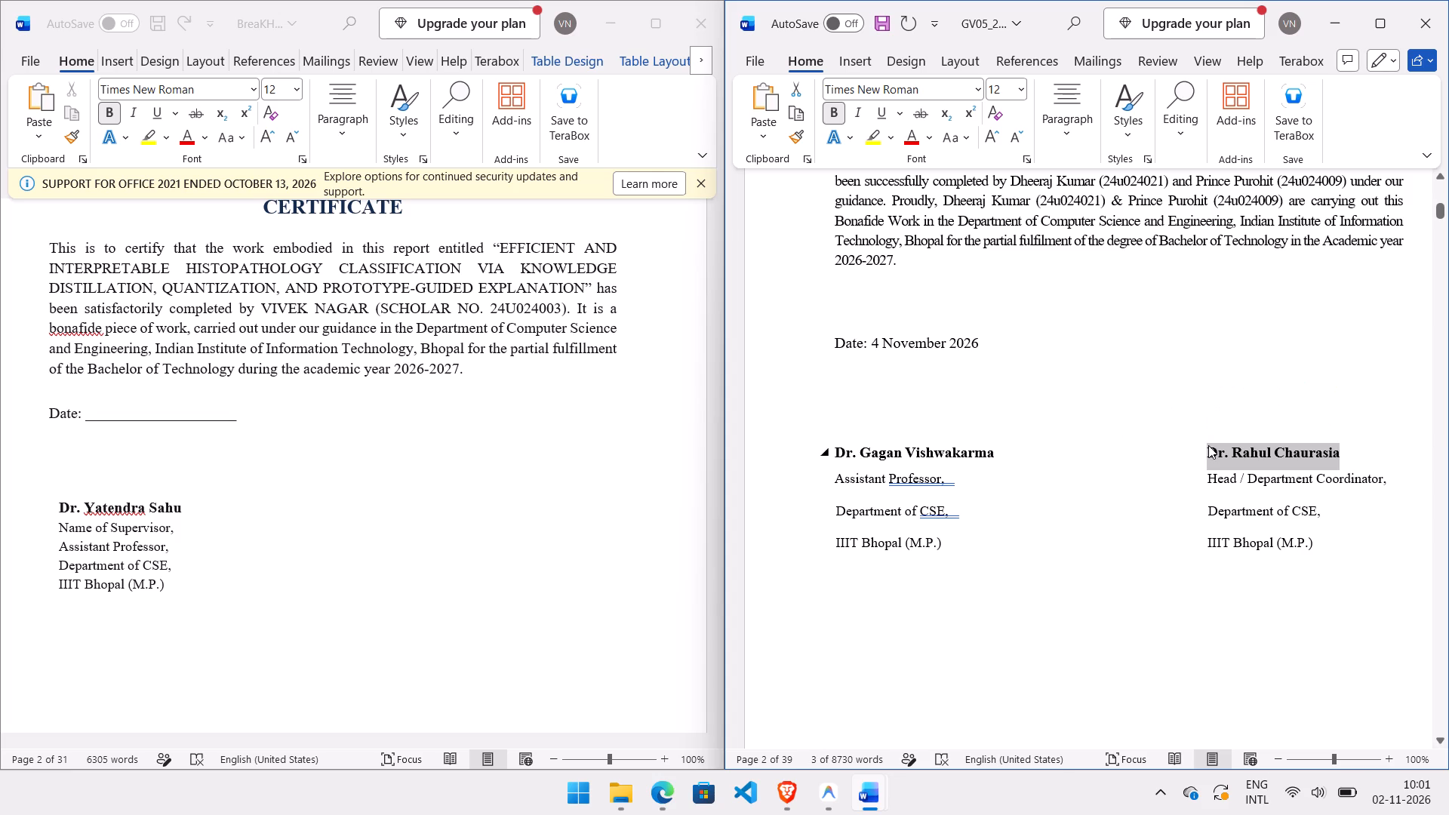
pyautogui.click(437, 497)
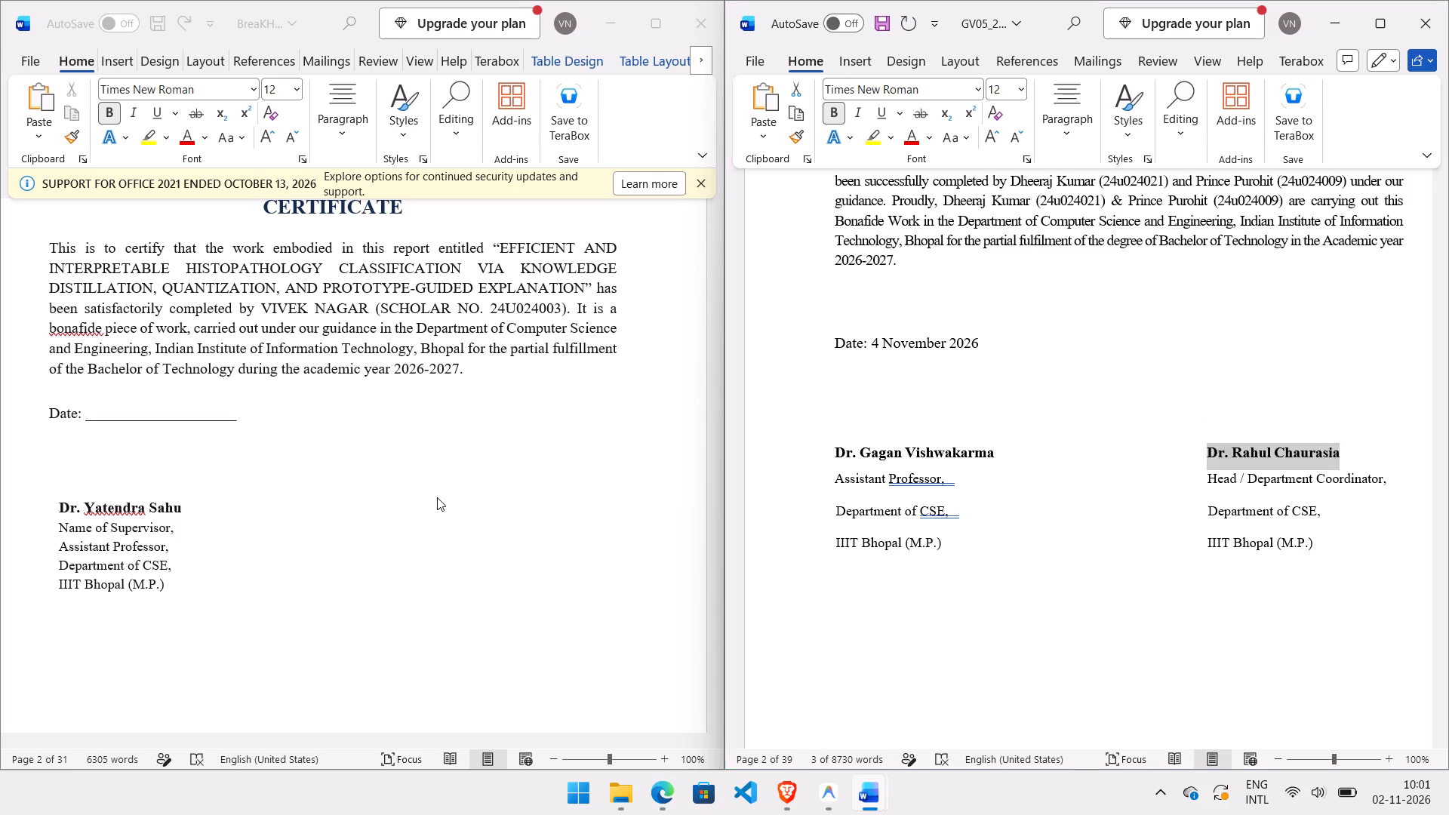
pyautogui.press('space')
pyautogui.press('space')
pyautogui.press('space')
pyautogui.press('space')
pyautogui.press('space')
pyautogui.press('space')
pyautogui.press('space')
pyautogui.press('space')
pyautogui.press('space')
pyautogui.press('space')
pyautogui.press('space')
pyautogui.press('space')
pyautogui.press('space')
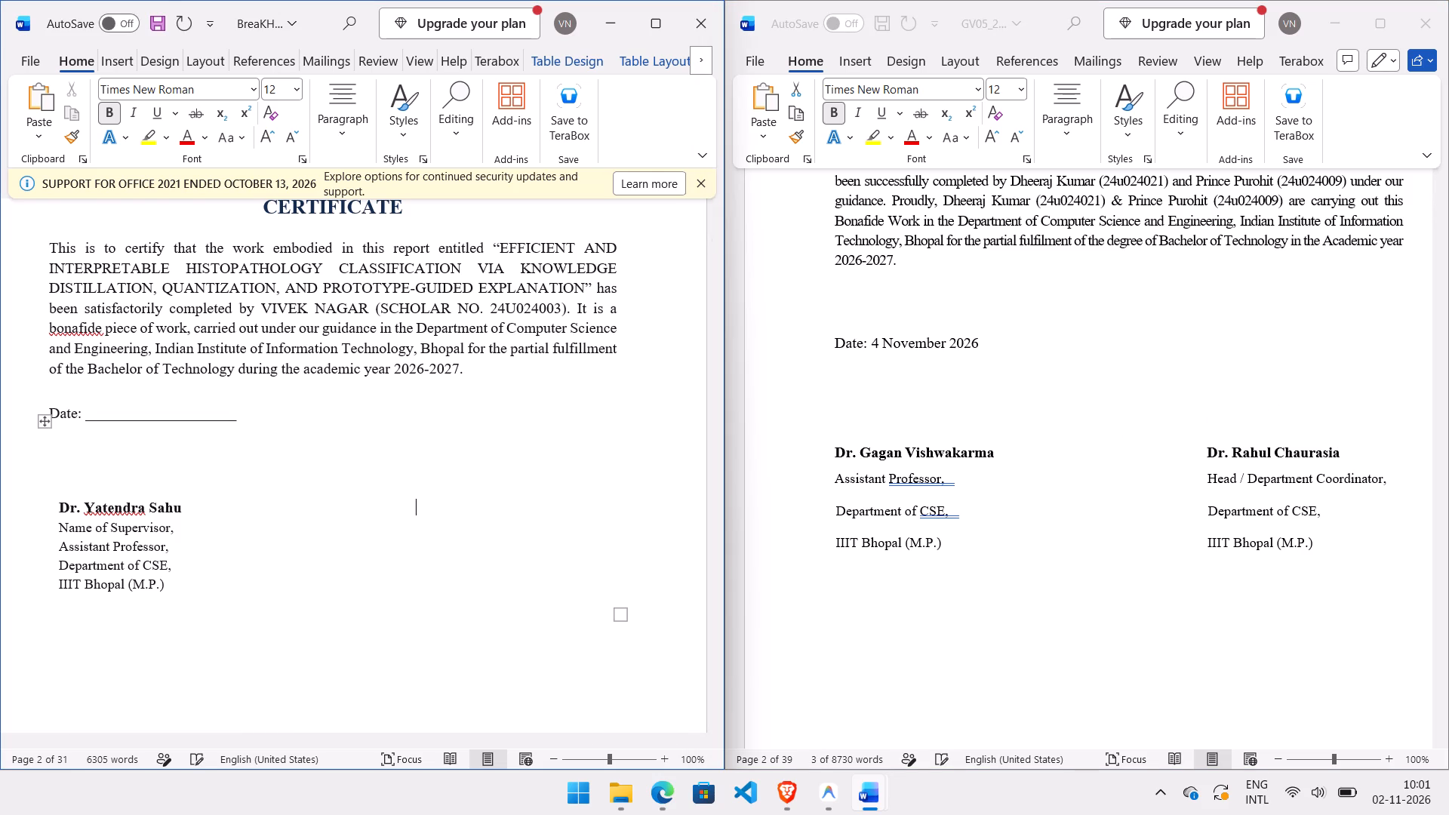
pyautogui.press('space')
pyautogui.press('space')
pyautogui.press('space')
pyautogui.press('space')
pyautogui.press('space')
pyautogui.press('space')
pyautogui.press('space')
pyautogui.hotkey('ctrl', 'v')
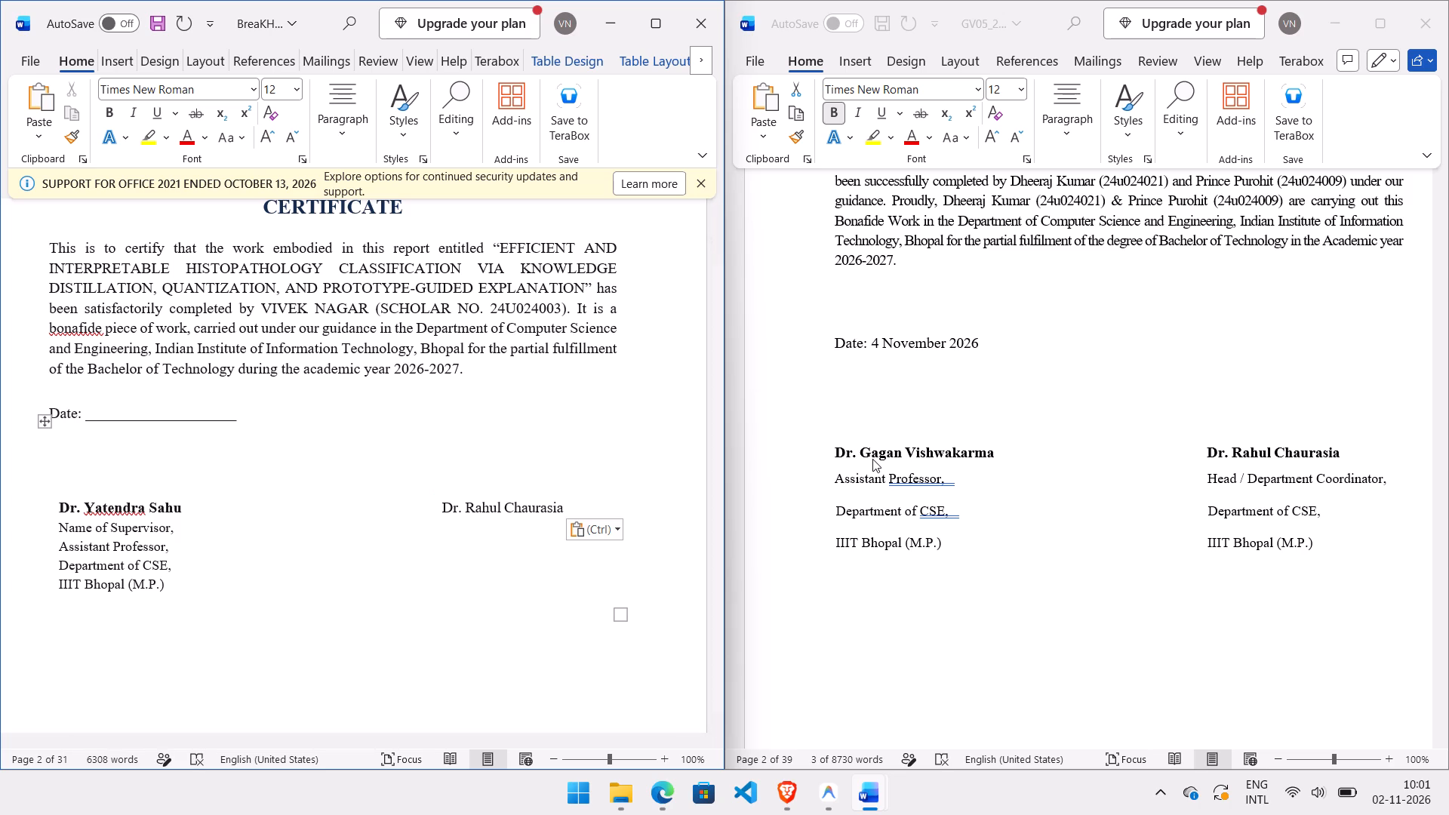
# Copy the "Head / Department Coordinator," line from the reference certificate and pad the "Name of Supervisor," line with spaces to beneath the coordinator's name.
pyautogui.doubleClick(1386, 478)
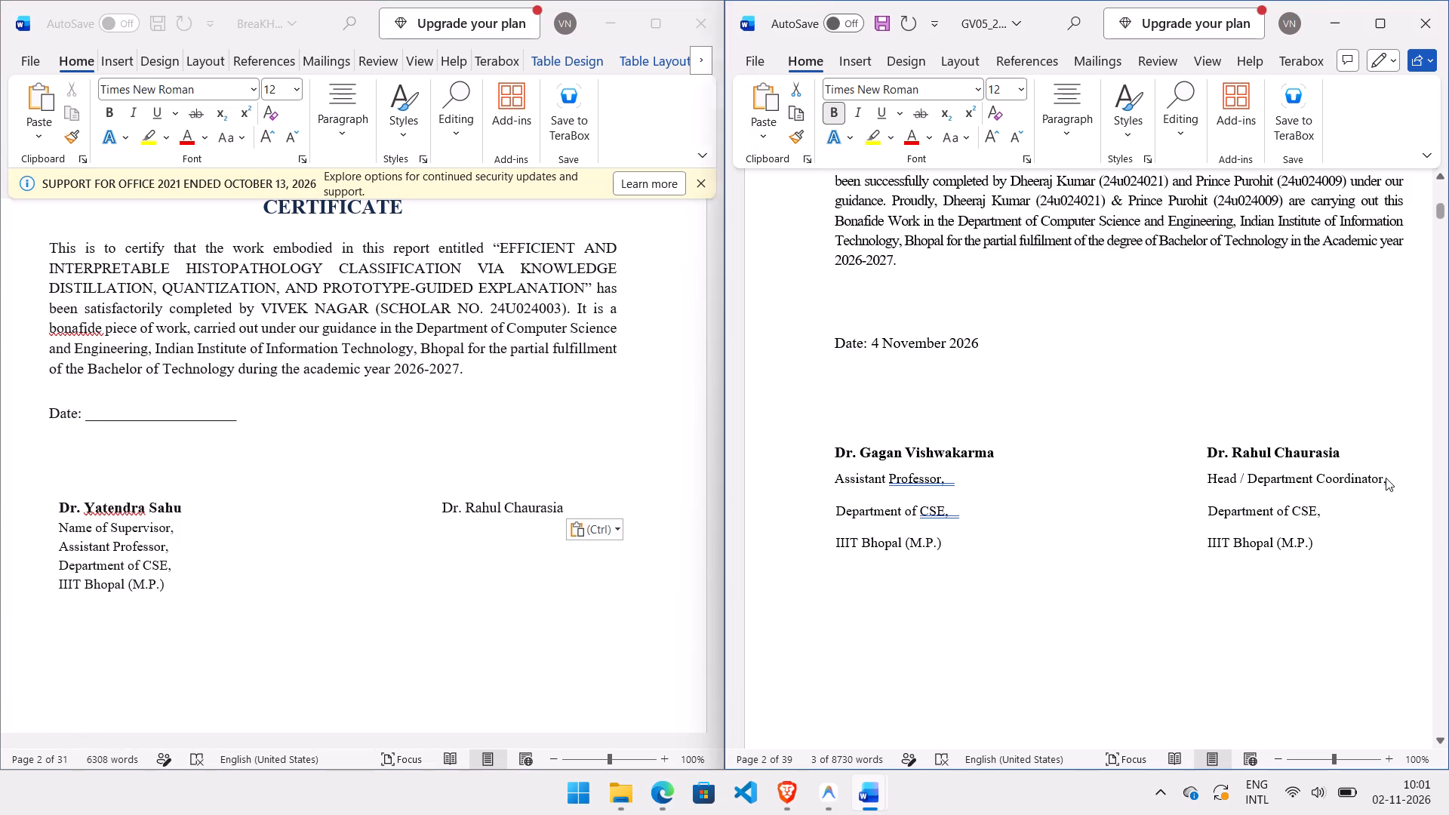
pyautogui.click(1386, 478)
pyautogui.moveTo(1386, 478); pyautogui.dragTo(1223, 482)
pyautogui.hotkey('ctrl', 'c')
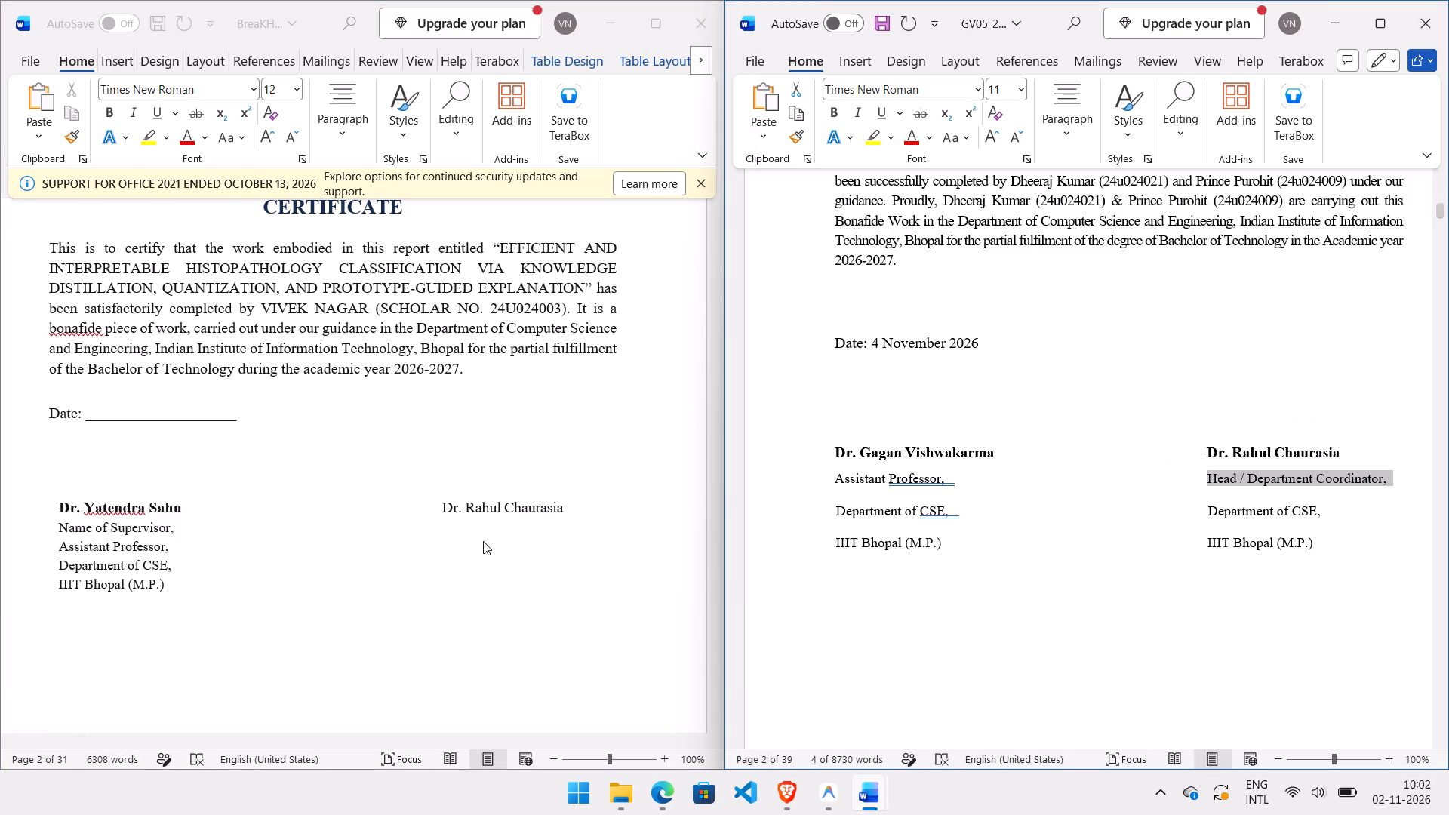
pyautogui.click(433, 533)
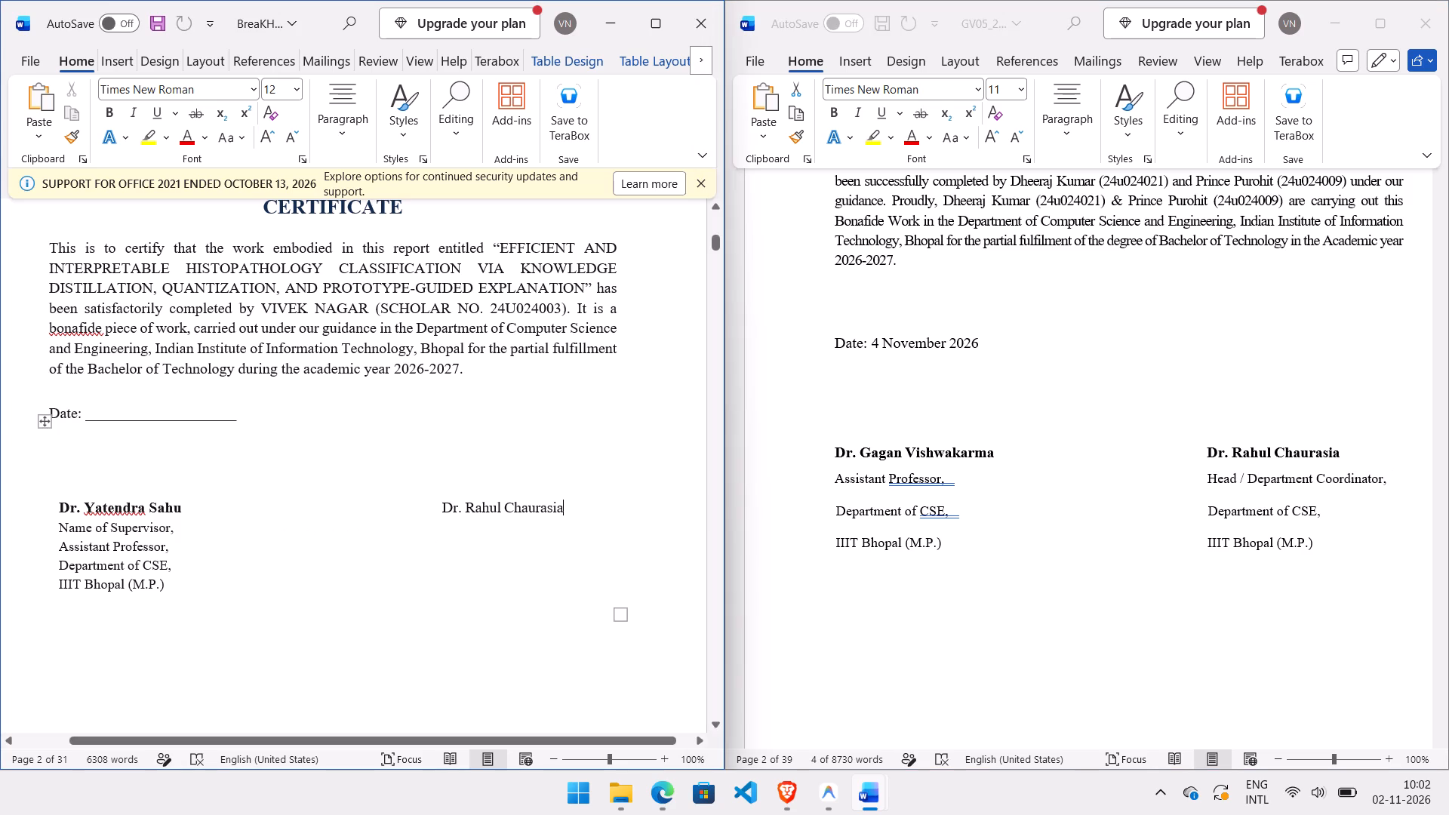
pyautogui.click(445, 531)
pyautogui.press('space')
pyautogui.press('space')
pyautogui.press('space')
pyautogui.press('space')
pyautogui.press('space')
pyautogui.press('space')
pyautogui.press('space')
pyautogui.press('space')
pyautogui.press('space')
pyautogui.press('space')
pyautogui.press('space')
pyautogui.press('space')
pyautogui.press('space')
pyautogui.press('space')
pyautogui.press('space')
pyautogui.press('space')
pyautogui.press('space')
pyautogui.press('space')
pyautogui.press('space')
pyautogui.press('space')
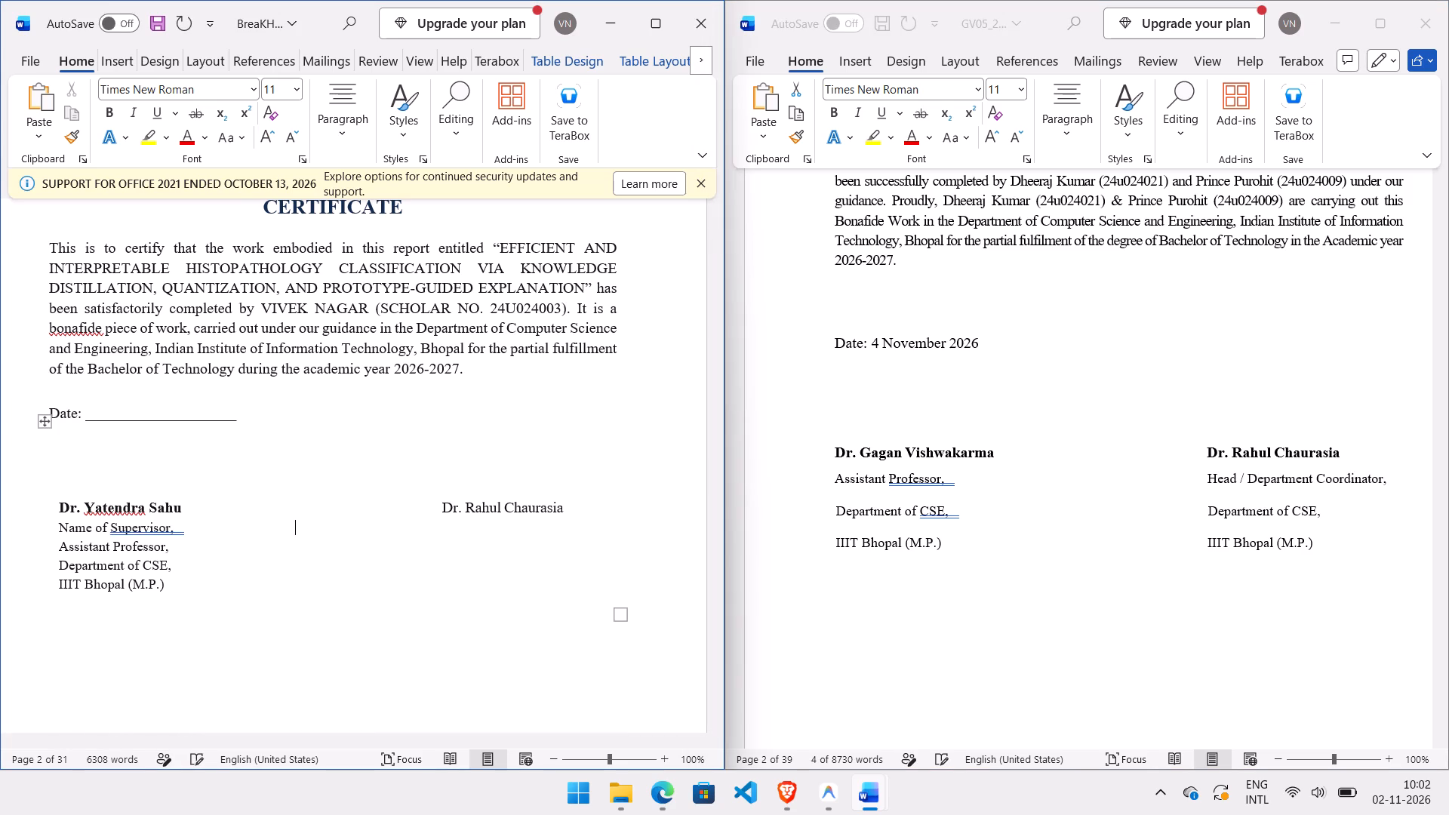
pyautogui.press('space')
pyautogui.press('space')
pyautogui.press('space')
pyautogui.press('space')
pyautogui.press('BackSpace')
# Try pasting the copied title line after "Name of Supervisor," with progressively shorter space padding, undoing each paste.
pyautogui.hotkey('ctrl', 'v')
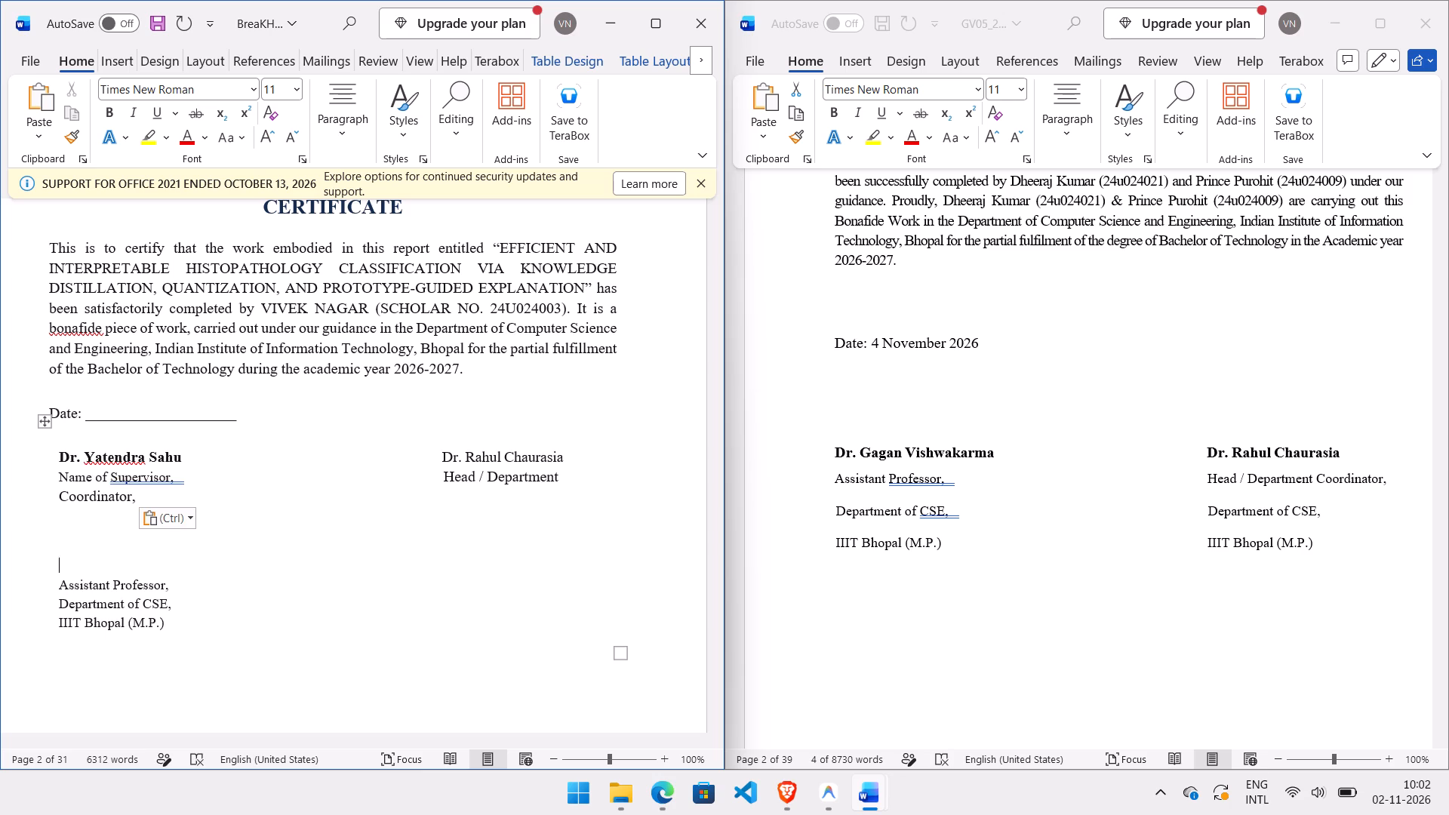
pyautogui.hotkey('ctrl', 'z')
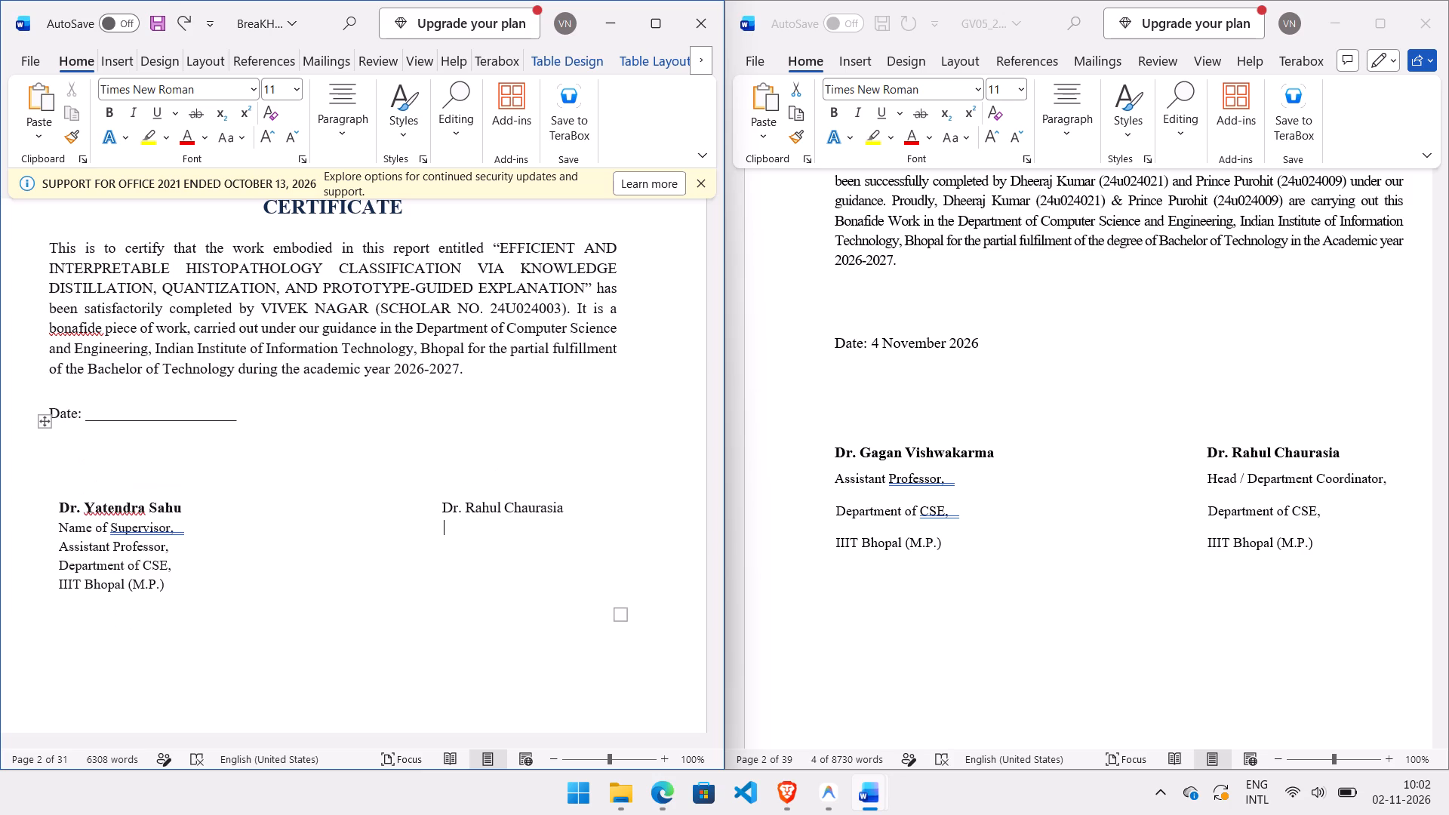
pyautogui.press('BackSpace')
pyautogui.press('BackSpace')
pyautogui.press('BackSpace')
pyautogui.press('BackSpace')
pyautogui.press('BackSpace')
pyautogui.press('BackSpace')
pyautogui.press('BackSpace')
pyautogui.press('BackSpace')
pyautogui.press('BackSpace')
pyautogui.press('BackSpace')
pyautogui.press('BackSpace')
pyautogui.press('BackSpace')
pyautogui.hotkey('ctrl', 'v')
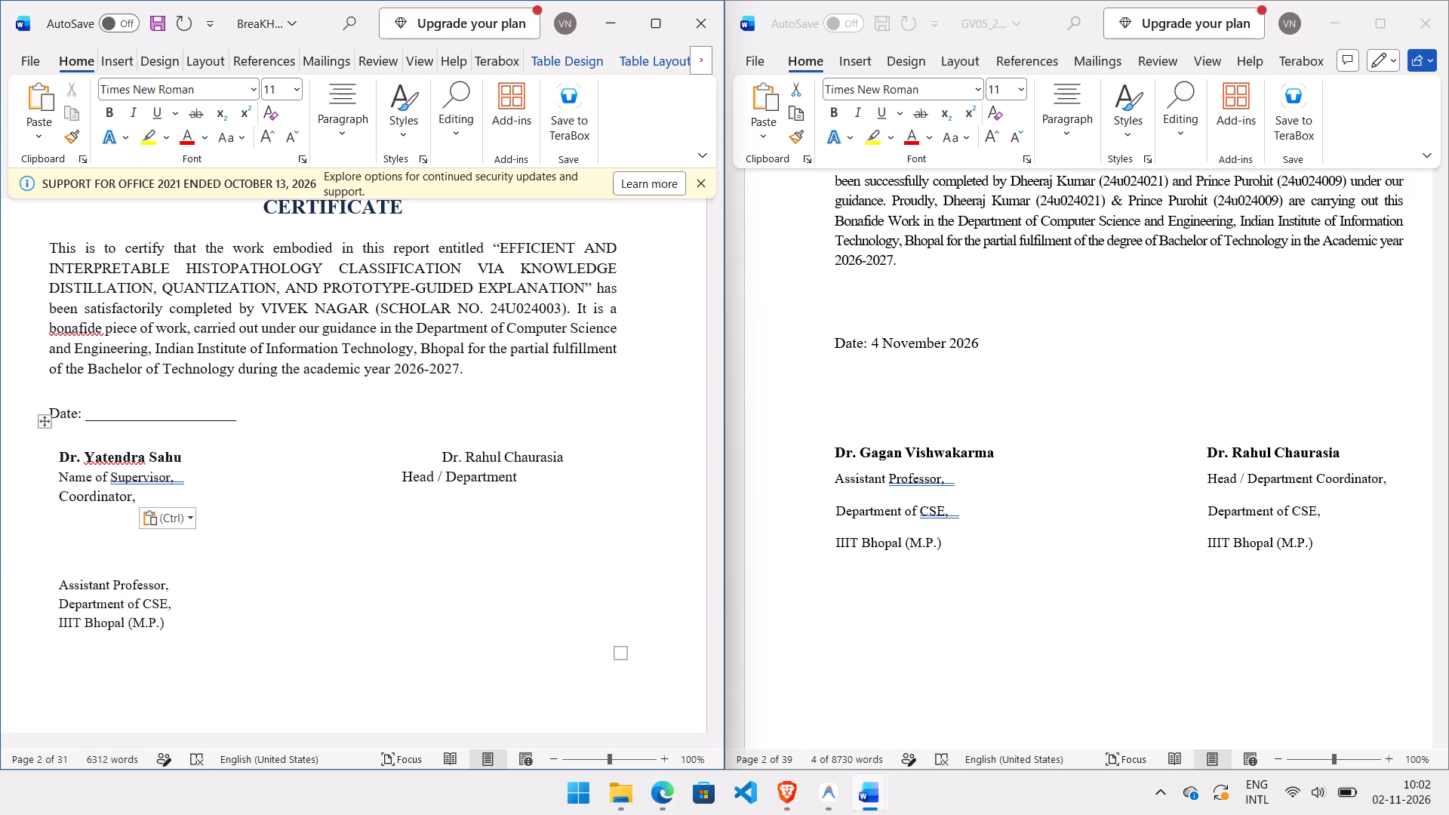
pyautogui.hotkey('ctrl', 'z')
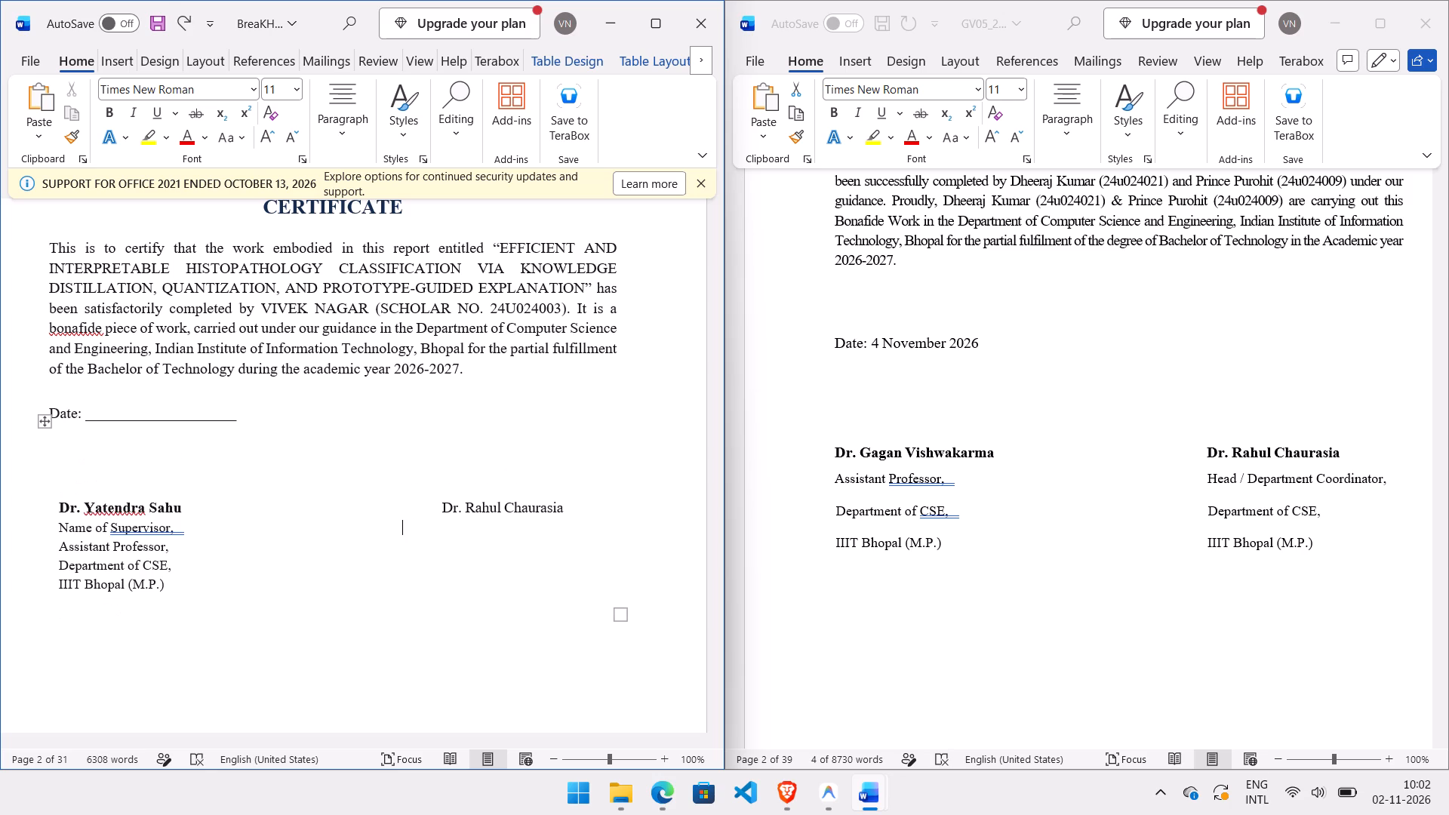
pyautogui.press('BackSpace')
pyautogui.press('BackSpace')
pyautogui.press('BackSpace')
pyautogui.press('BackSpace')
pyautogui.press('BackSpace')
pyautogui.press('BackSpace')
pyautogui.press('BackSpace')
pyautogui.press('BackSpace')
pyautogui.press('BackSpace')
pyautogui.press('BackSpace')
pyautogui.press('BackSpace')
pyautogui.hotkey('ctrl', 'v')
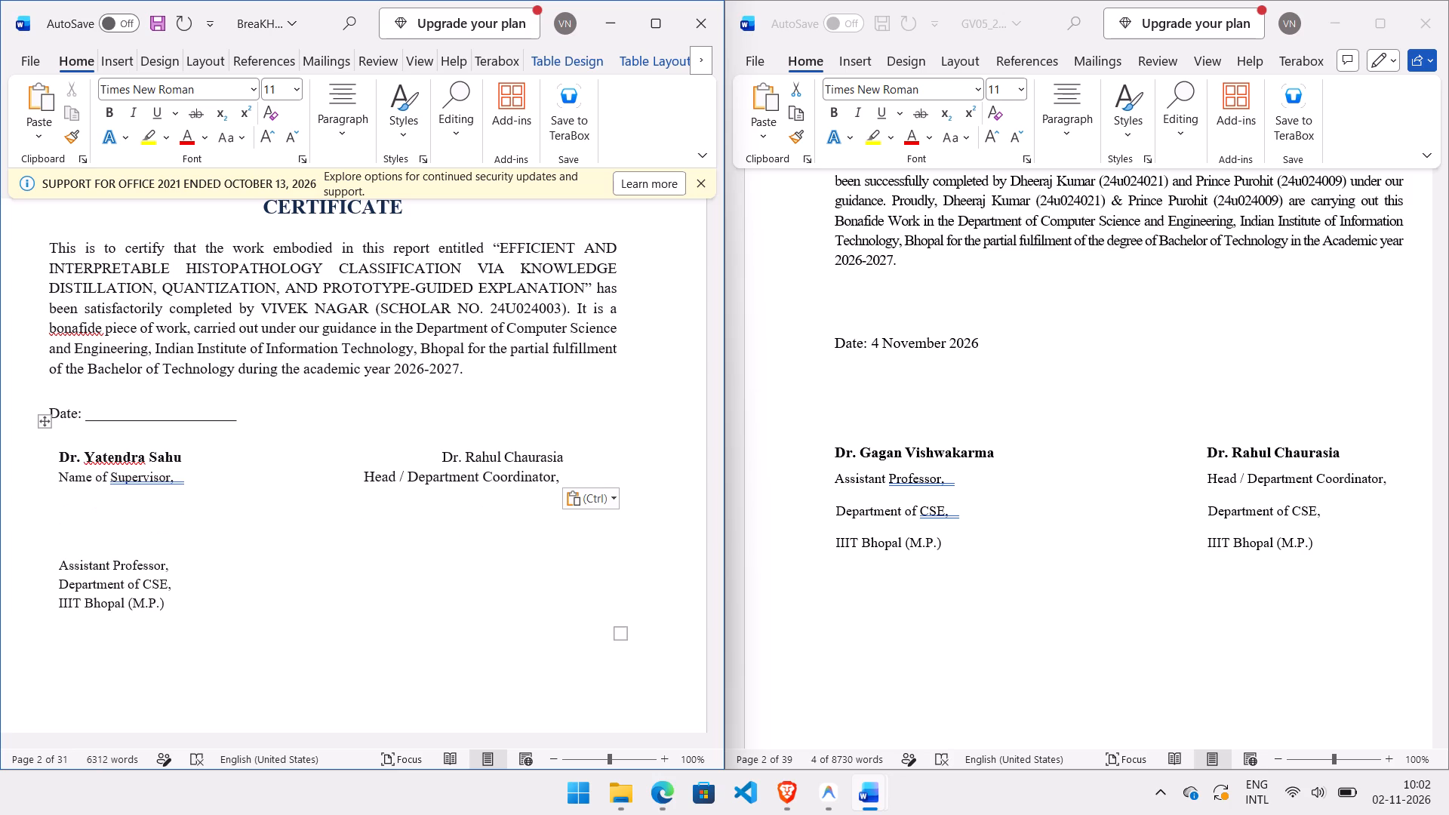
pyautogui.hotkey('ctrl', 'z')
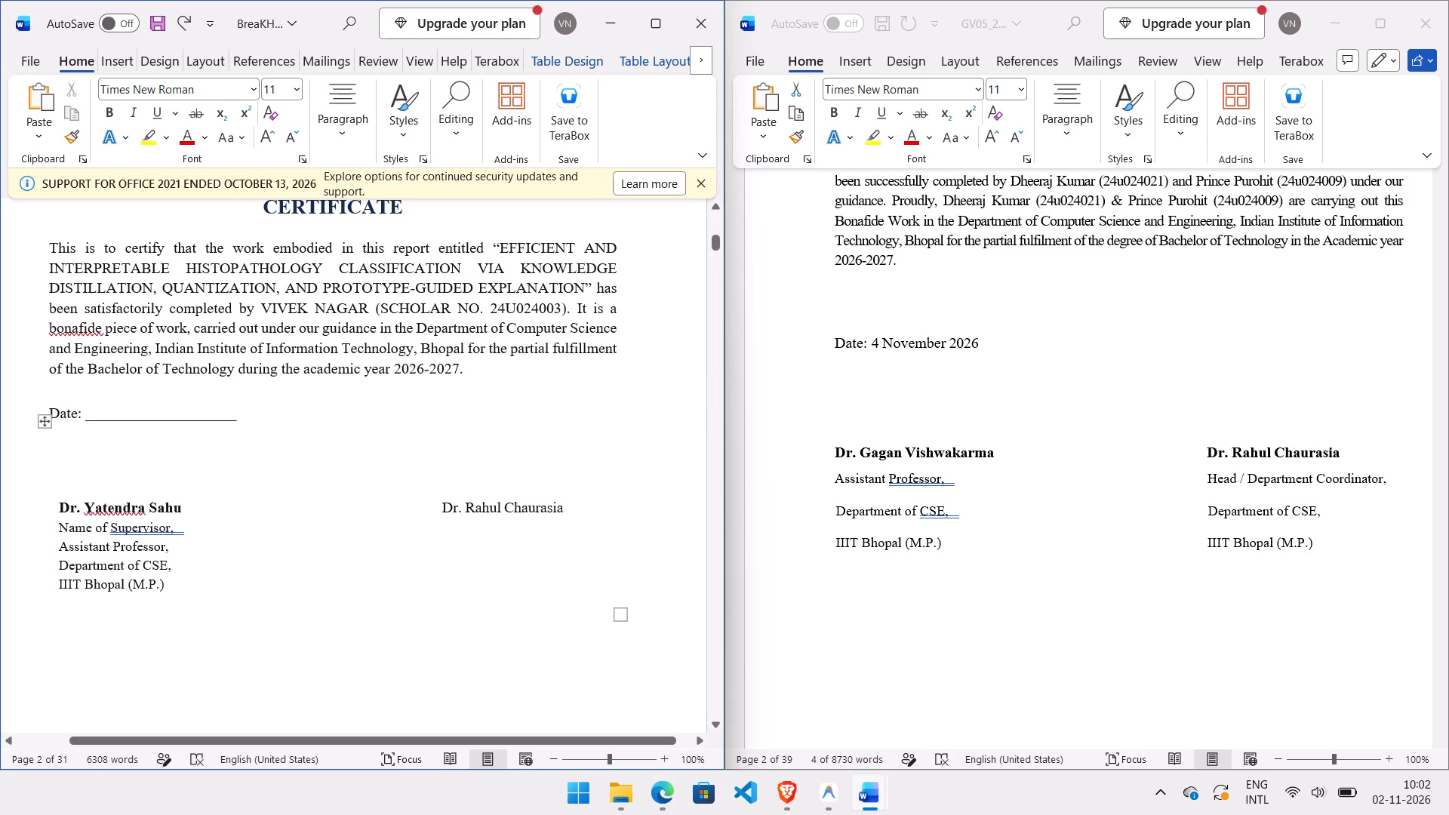
# Add a few spaces and write "Head/ Department Coordinator" on the "Name of Supervisor," line, correcting the spelling.
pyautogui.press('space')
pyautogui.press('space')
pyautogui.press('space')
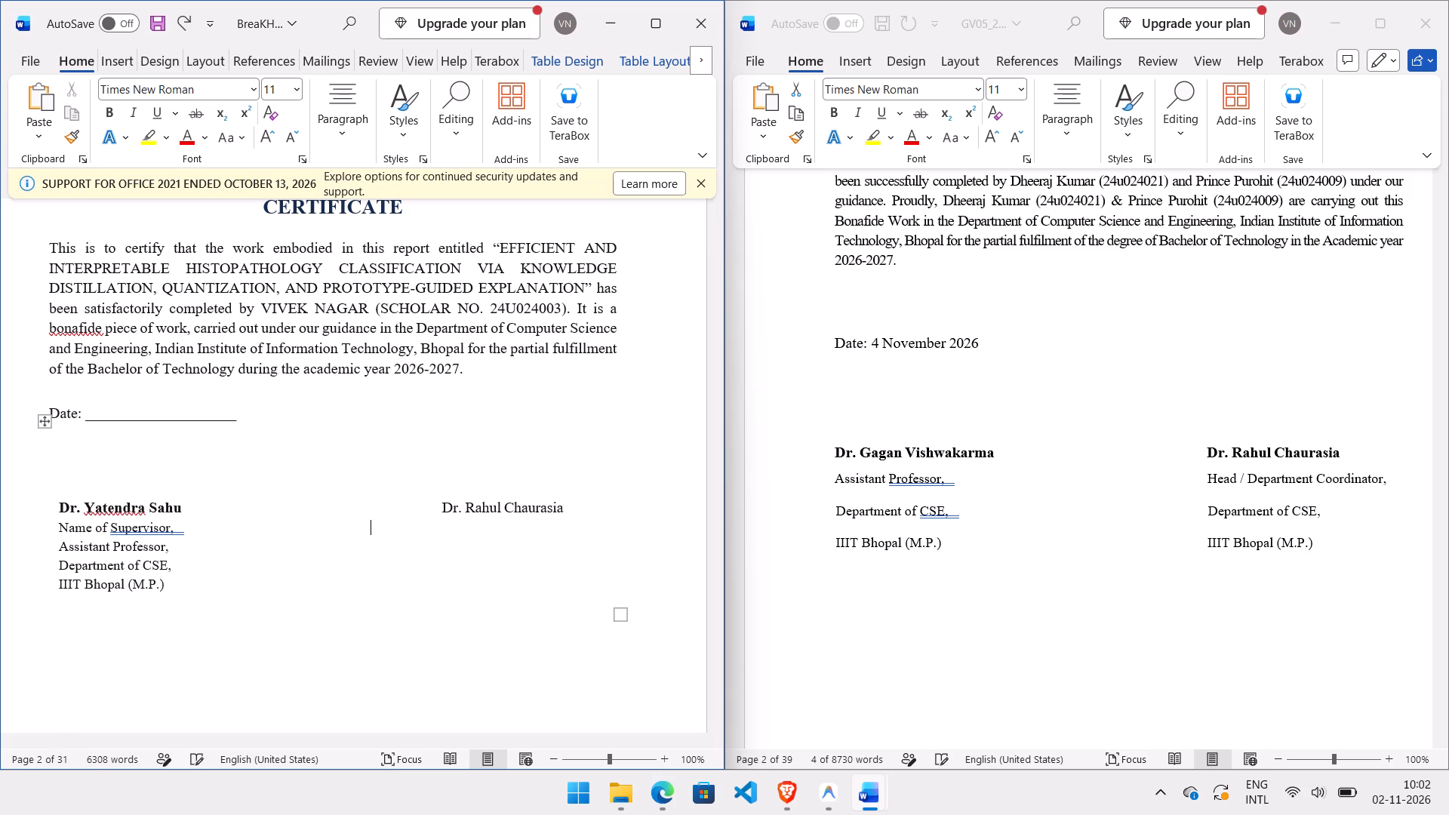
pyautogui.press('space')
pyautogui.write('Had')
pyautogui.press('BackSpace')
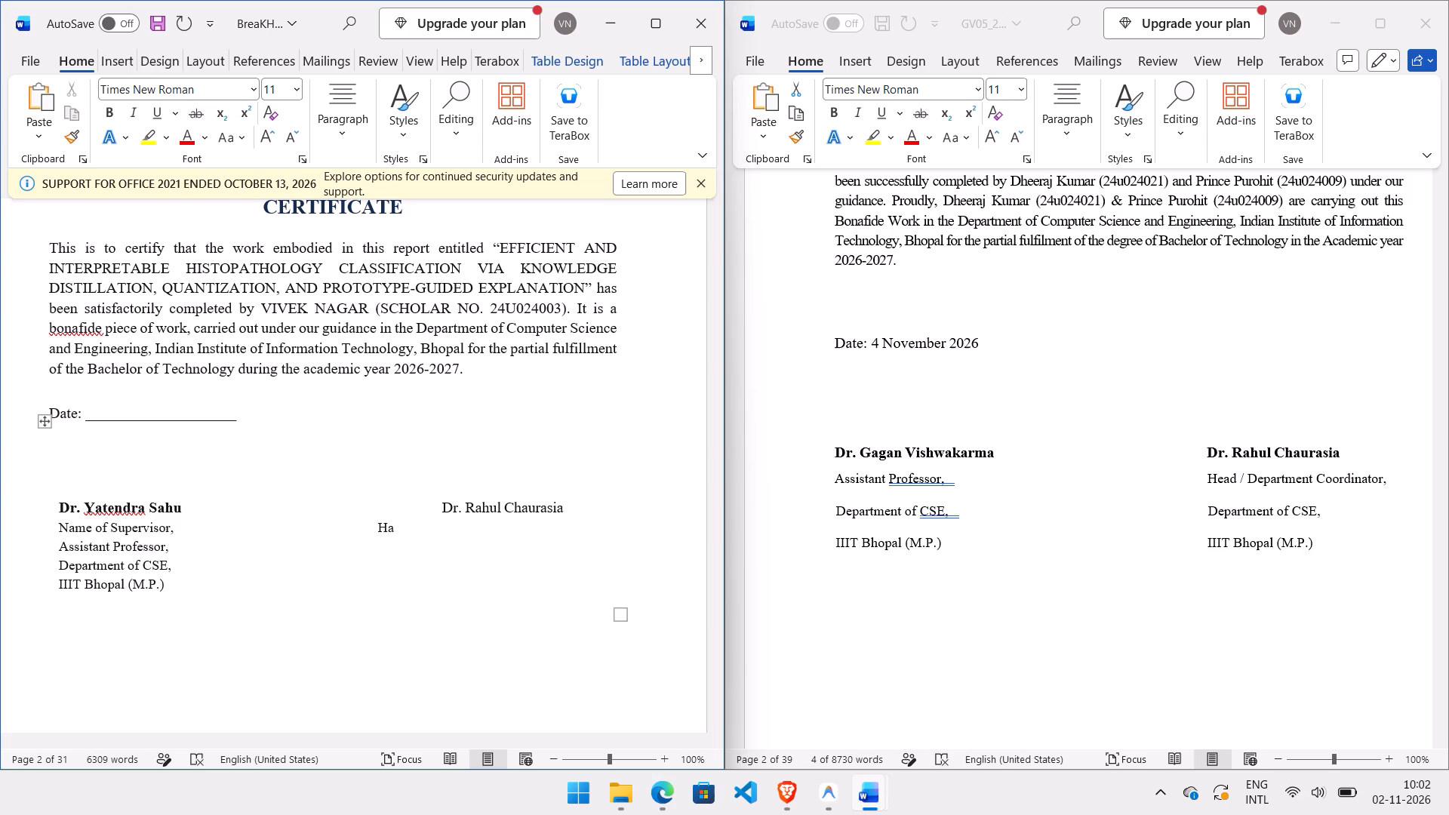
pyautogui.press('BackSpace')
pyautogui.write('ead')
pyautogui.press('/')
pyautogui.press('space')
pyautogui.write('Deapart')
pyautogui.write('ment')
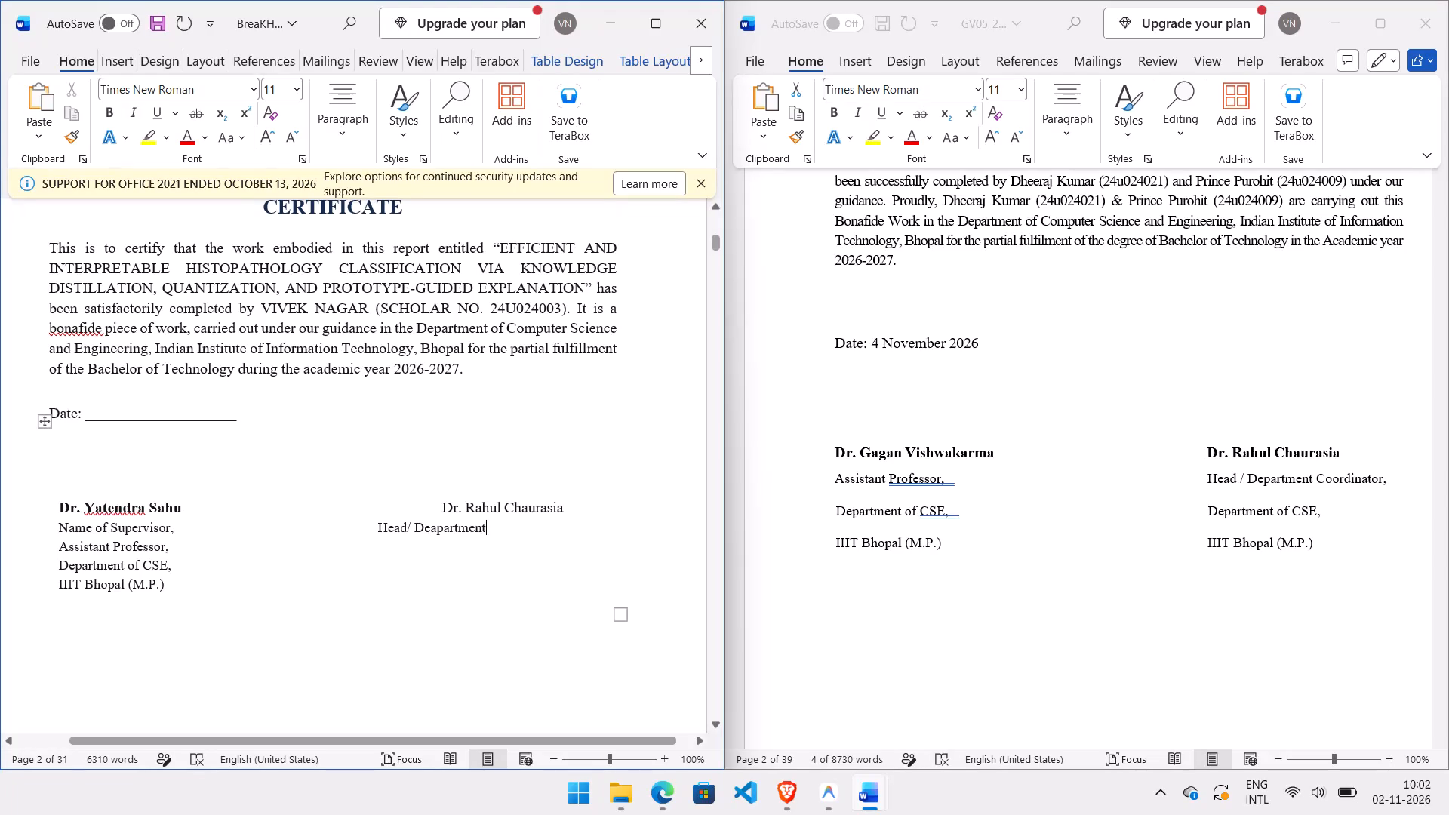
pyautogui.click(434, 531)
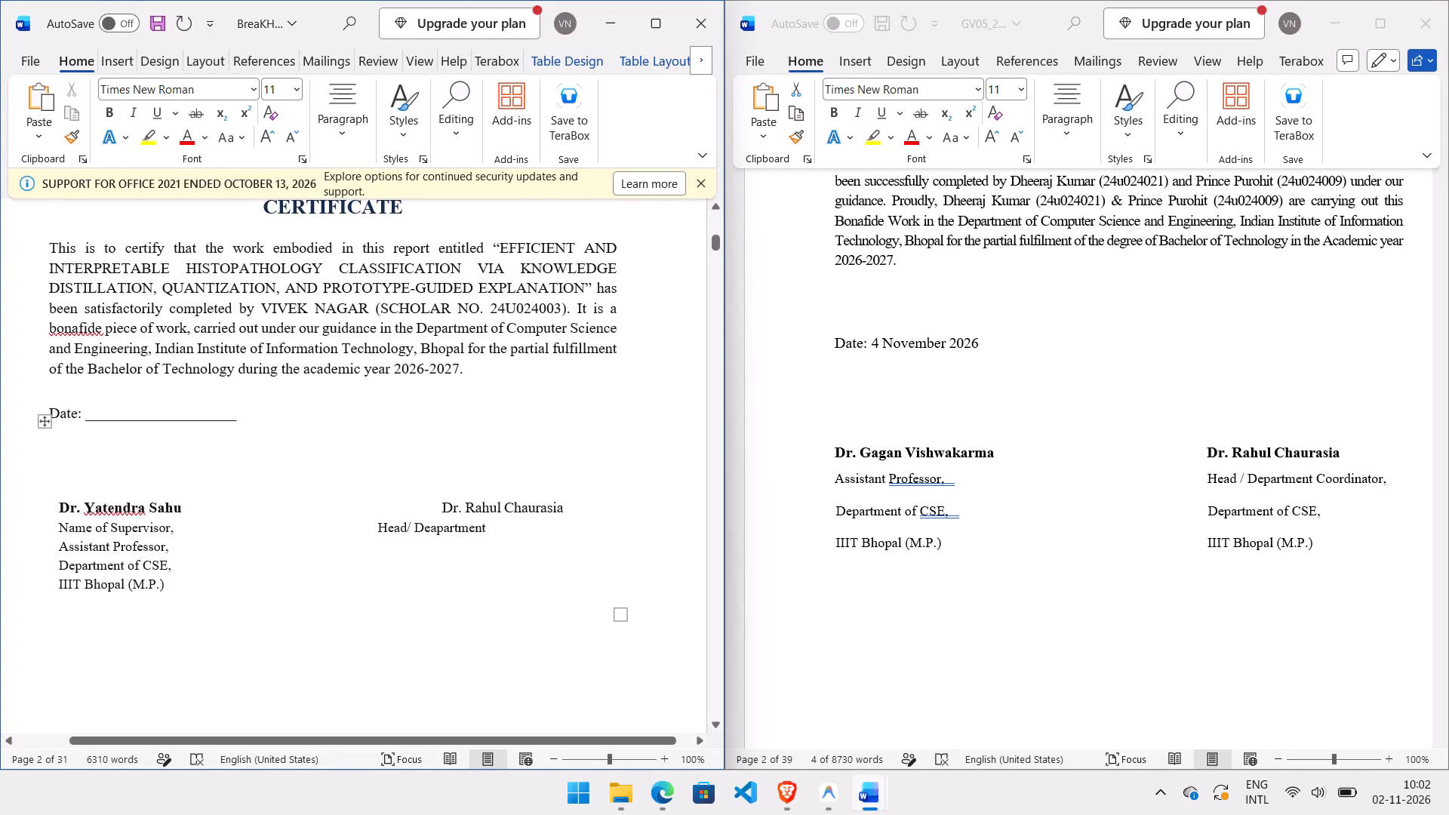
pyautogui.press('BackSpace')
pyautogui.click(488, 531)
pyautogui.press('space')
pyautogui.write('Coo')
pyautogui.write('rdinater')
# Correct the spelling "Coordinater" to "Coordinator" in the coordinator's title line.
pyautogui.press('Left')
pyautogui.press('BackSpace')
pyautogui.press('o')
# Shift "Head/ Department Coordinator" rightward under the coordinator's name by inserting 11 spaces before it.
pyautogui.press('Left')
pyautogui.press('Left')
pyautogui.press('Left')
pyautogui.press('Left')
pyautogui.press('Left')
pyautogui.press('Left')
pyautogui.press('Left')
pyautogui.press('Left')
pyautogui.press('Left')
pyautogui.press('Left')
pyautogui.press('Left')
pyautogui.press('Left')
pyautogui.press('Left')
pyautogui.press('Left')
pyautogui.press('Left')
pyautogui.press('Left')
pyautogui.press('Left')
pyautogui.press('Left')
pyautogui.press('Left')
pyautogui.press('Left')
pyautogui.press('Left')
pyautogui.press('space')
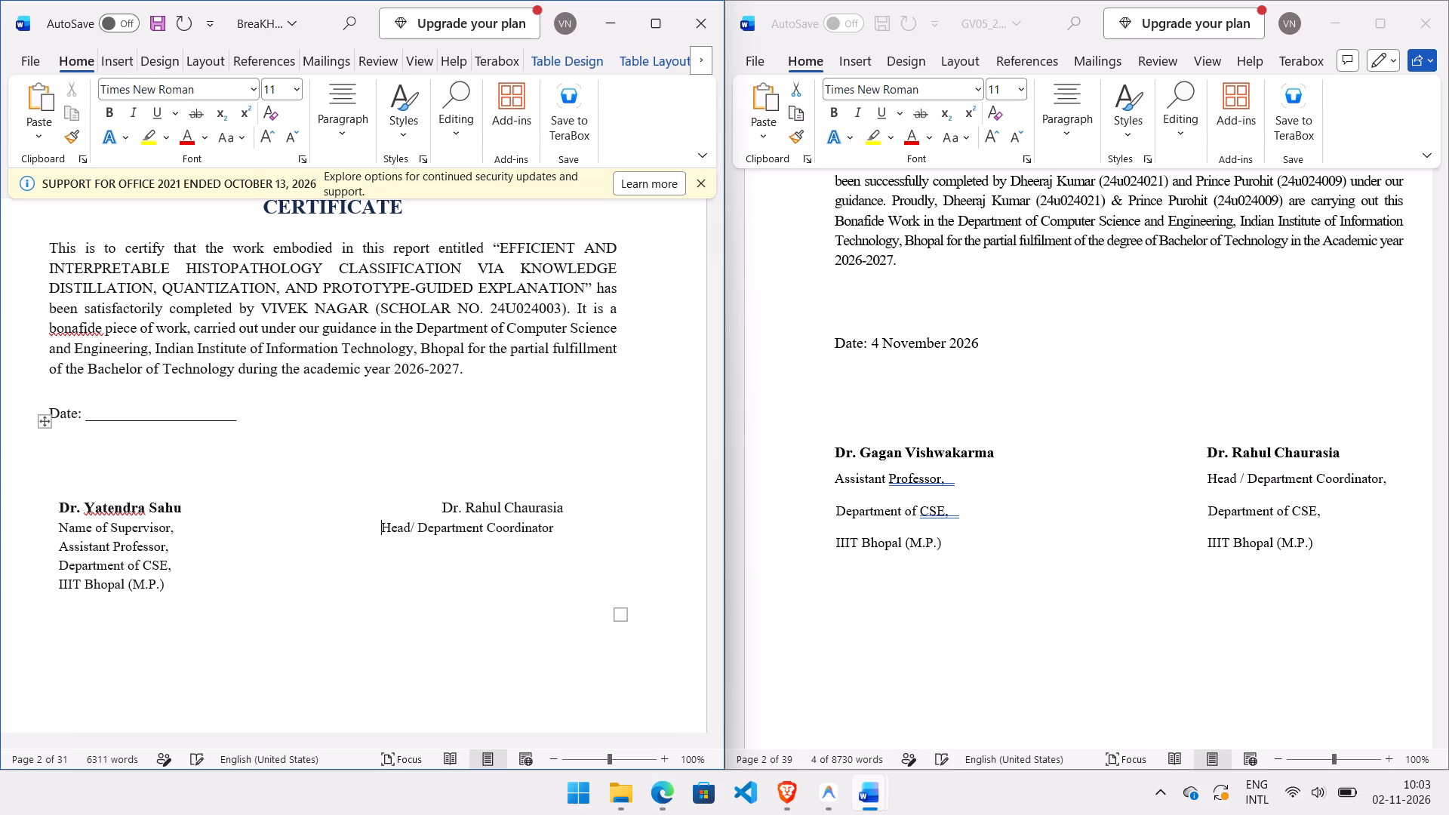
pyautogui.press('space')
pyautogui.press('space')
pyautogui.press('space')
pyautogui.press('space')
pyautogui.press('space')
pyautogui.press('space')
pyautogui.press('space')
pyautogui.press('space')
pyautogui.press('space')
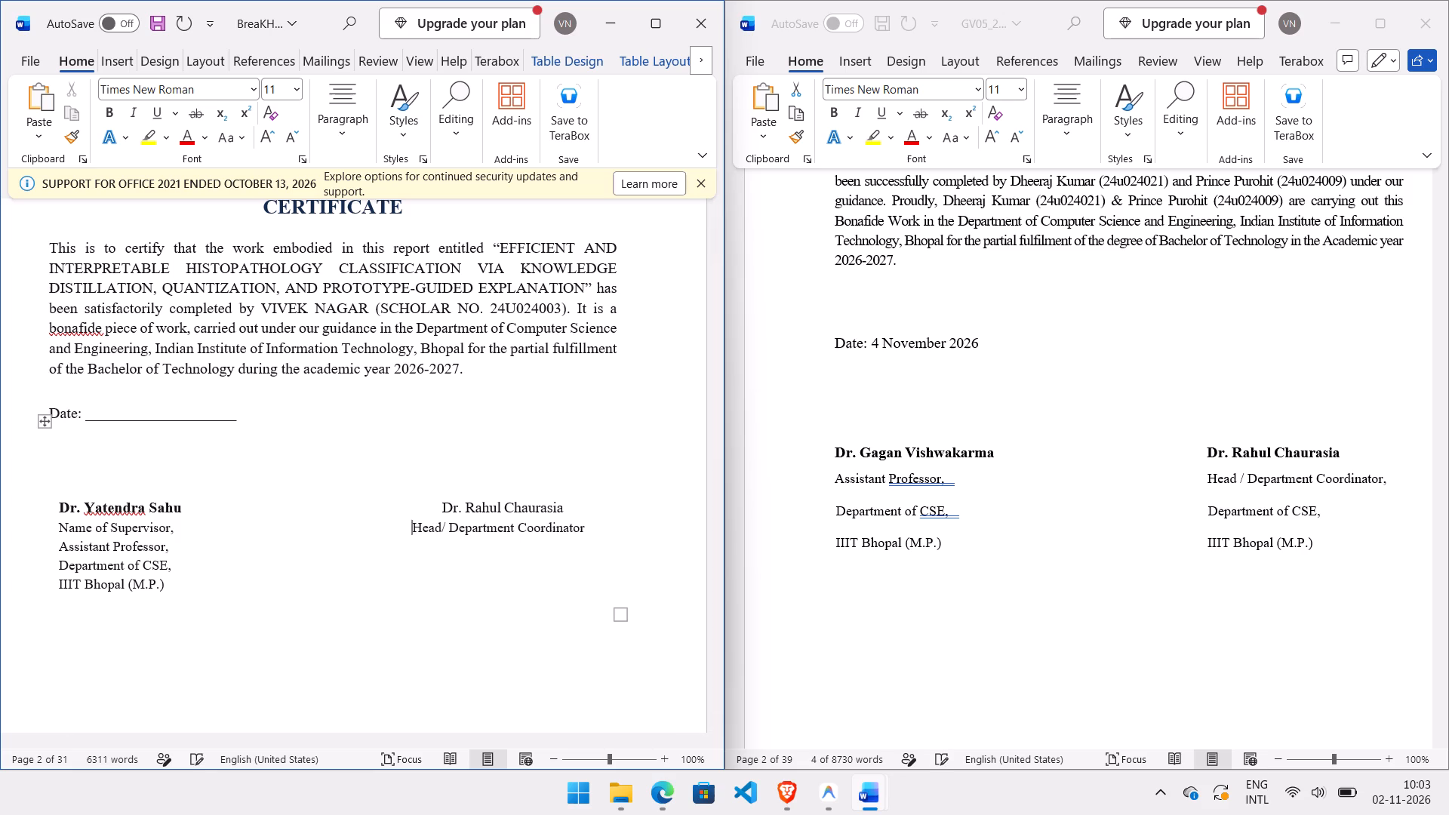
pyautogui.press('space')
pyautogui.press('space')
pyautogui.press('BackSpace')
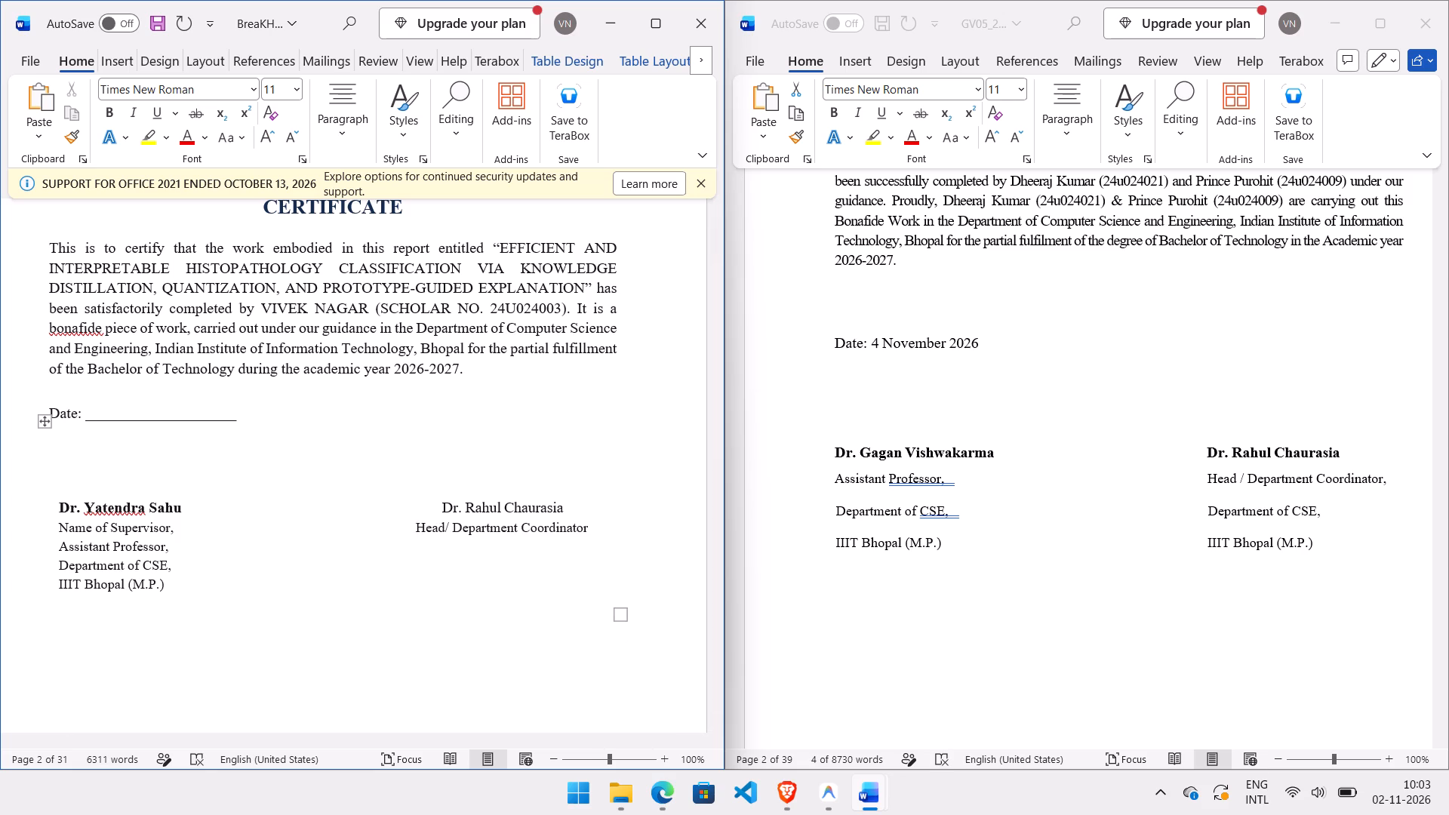
# Add a comma after "Head/ Department Coordinator", removing one space before the title so it fits on its line.
pyautogui.click(584, 529)
pyautogui.press('Right')
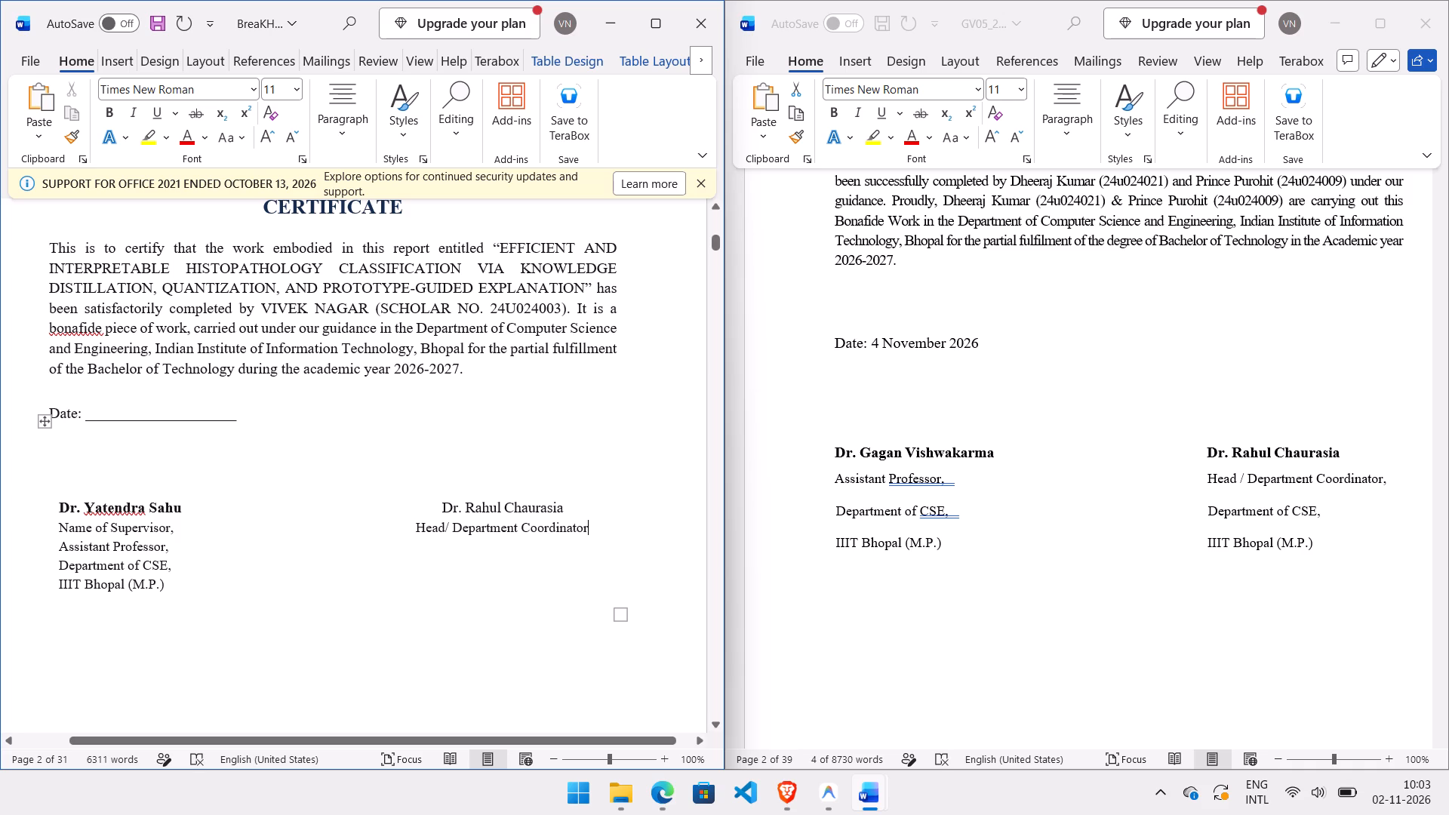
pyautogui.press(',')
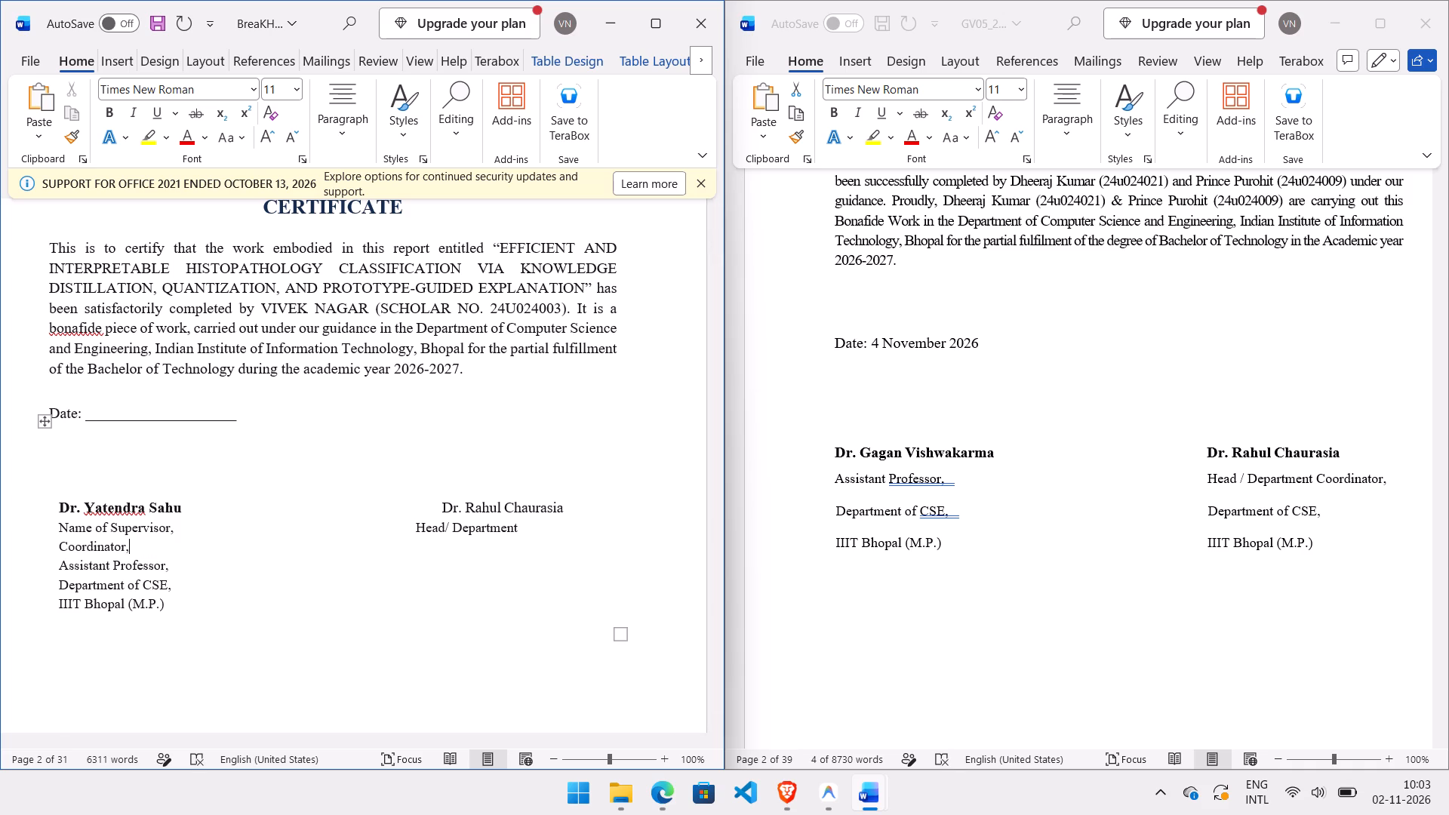
pyautogui.press('BackSpace')
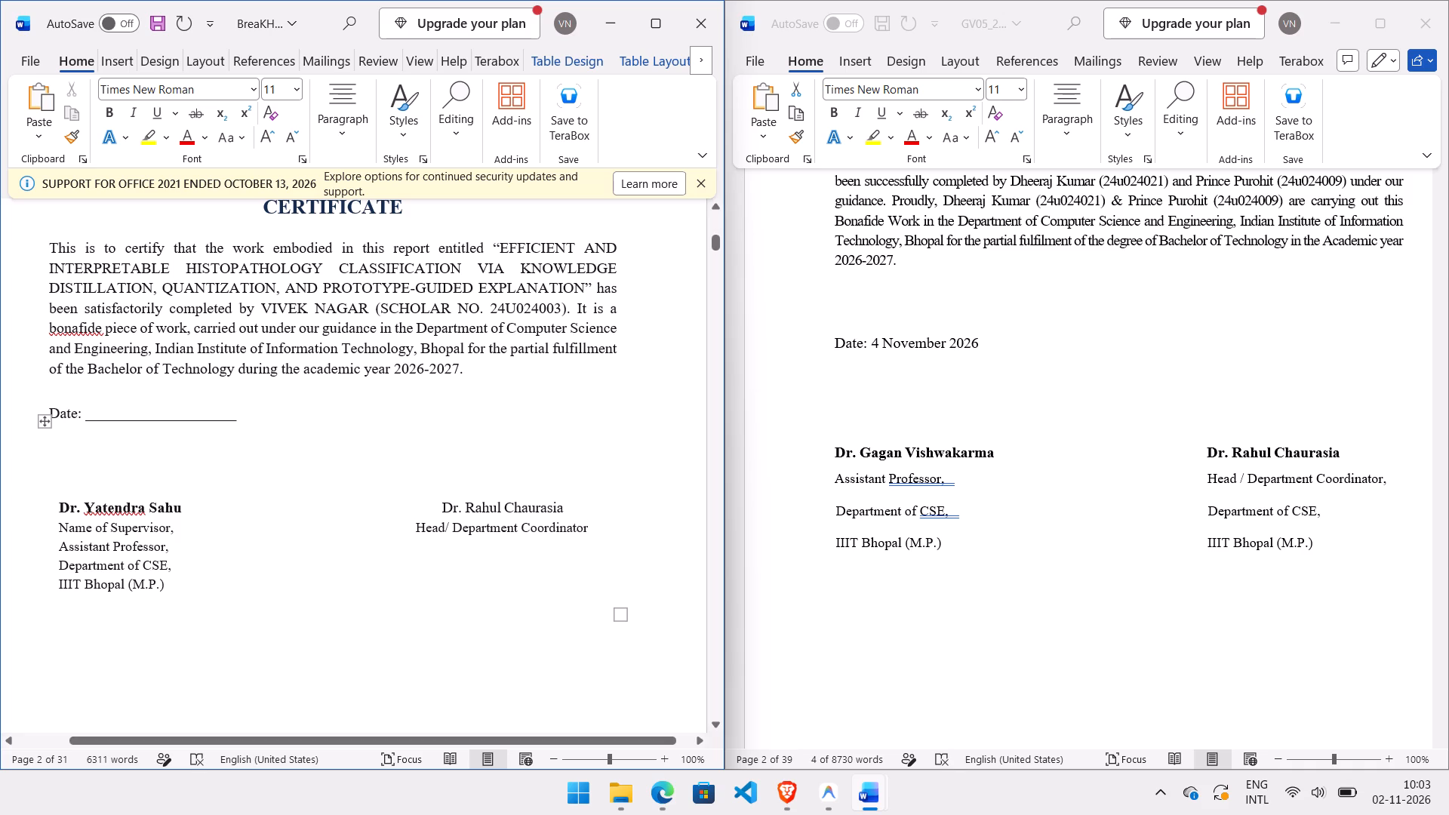
pyautogui.click(414, 527)
pyautogui.press('BackSpace')
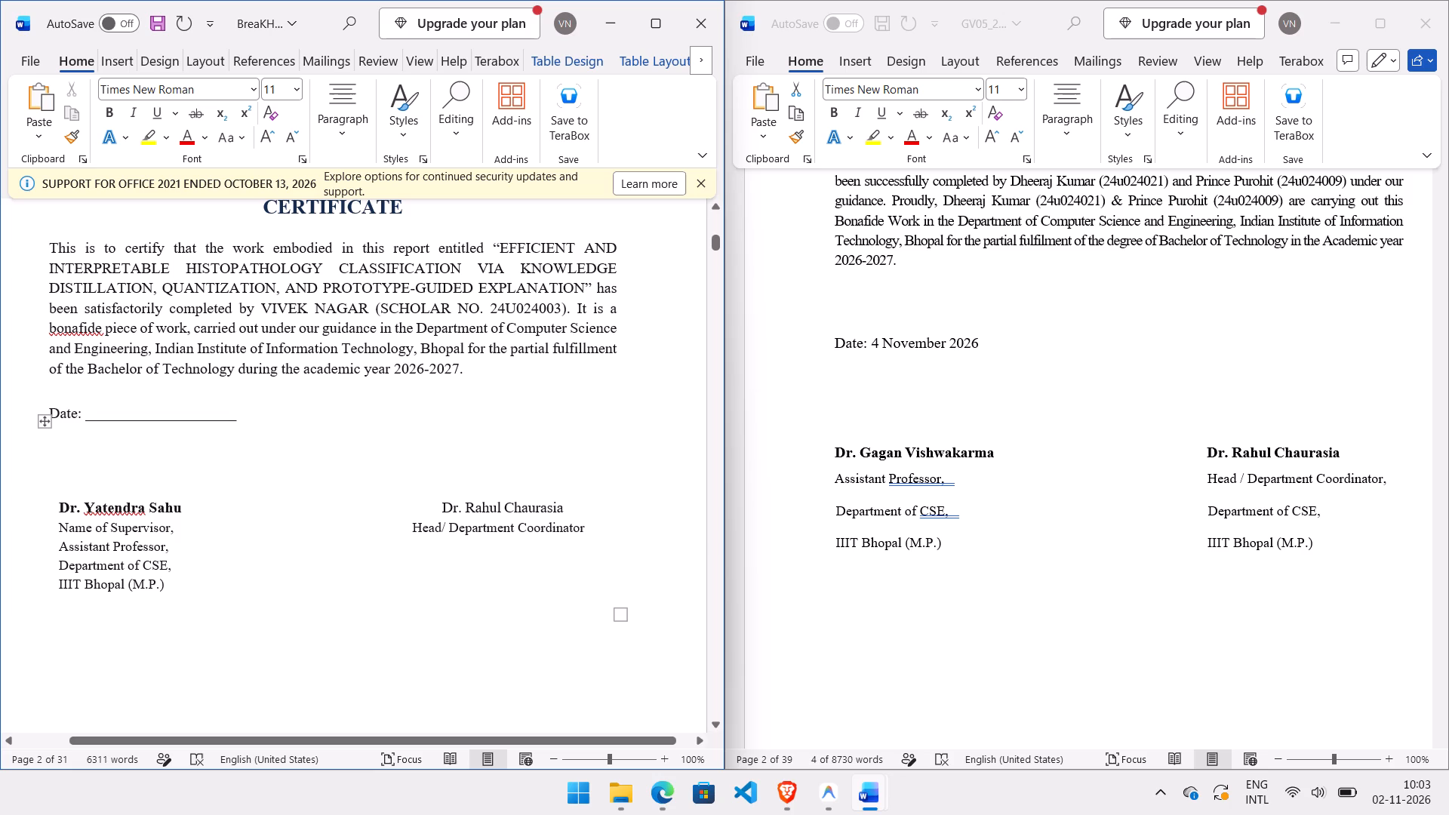
pyautogui.click(592, 529)
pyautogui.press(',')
# Remove eight spaces before the coordinator's name so it lines up with the start of "Head/ Department Coordinator," below it.
pyautogui.click(260, 503)
pyautogui.press('BackSpace')
pyautogui.press('BackSpace')
pyautogui.press('BackSpace')
pyautogui.press('BackSpace')
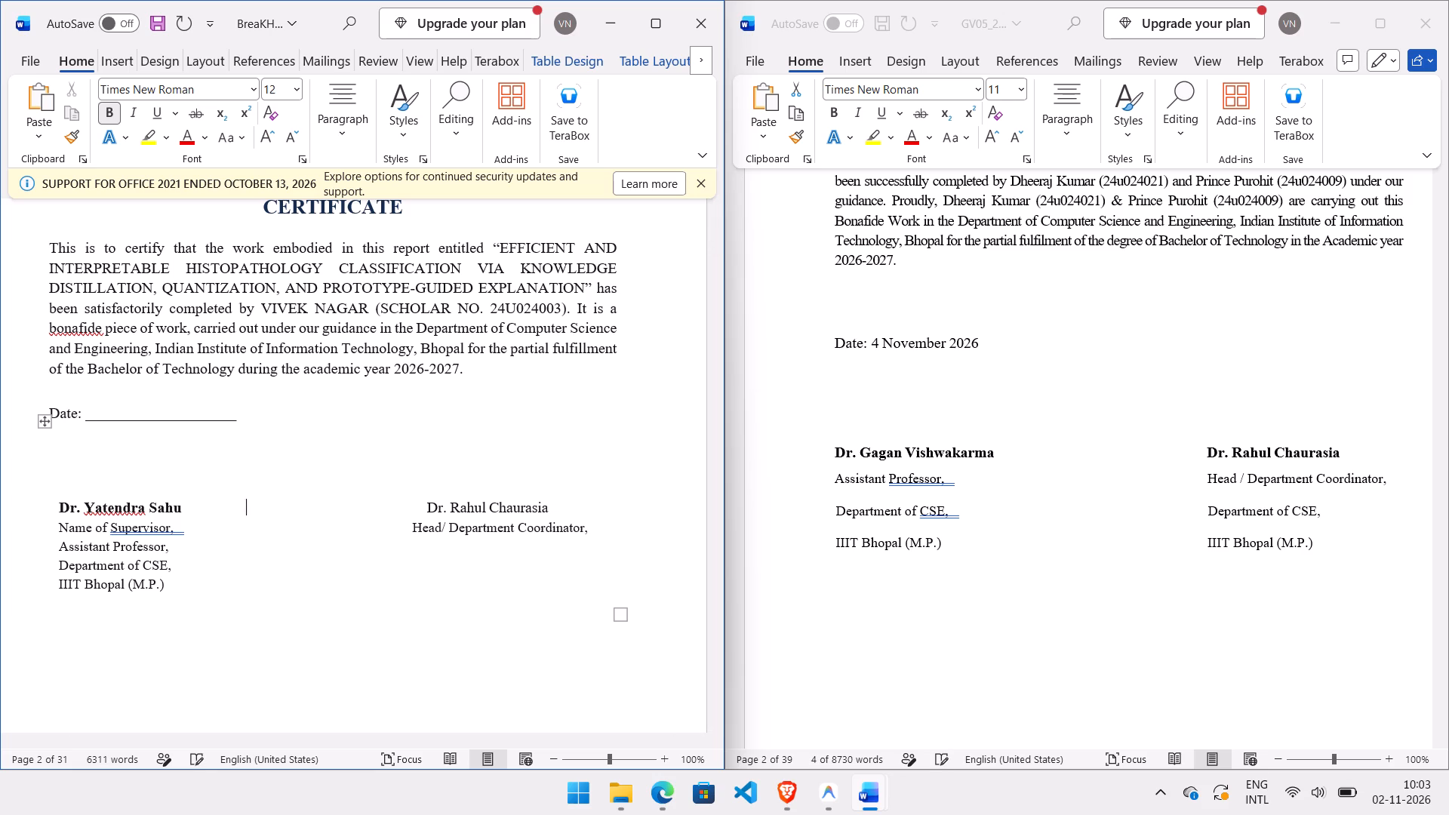
pyautogui.press('BackSpace')
pyautogui.press('BackSpace')
pyautogui.press('BackSpace')
pyautogui.press('BackSpace')
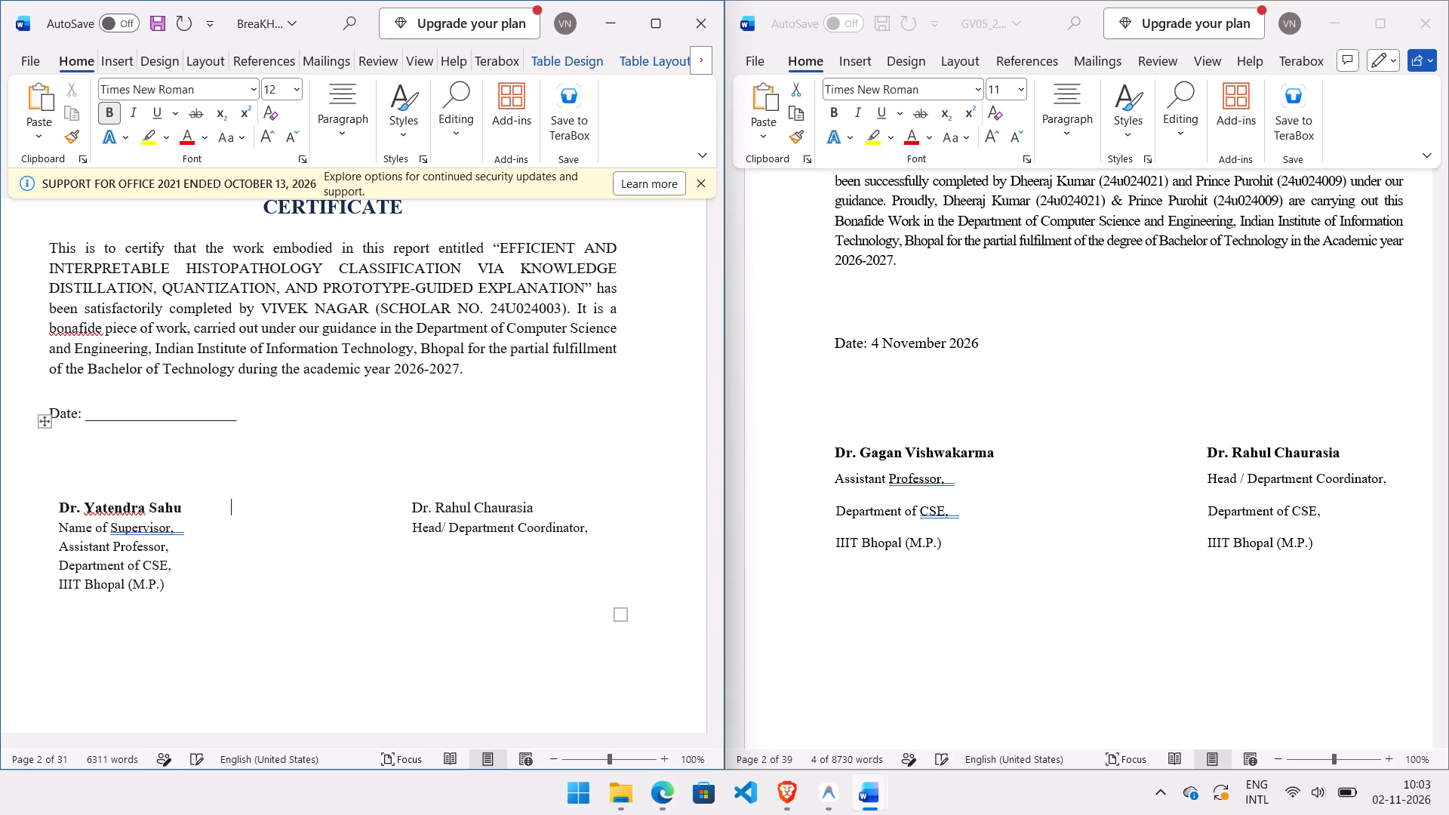
# Make the coordinator's name bold in the certificate's signature block.
pyautogui.moveTo(547, 509); pyautogui.dragTo(427, 506)
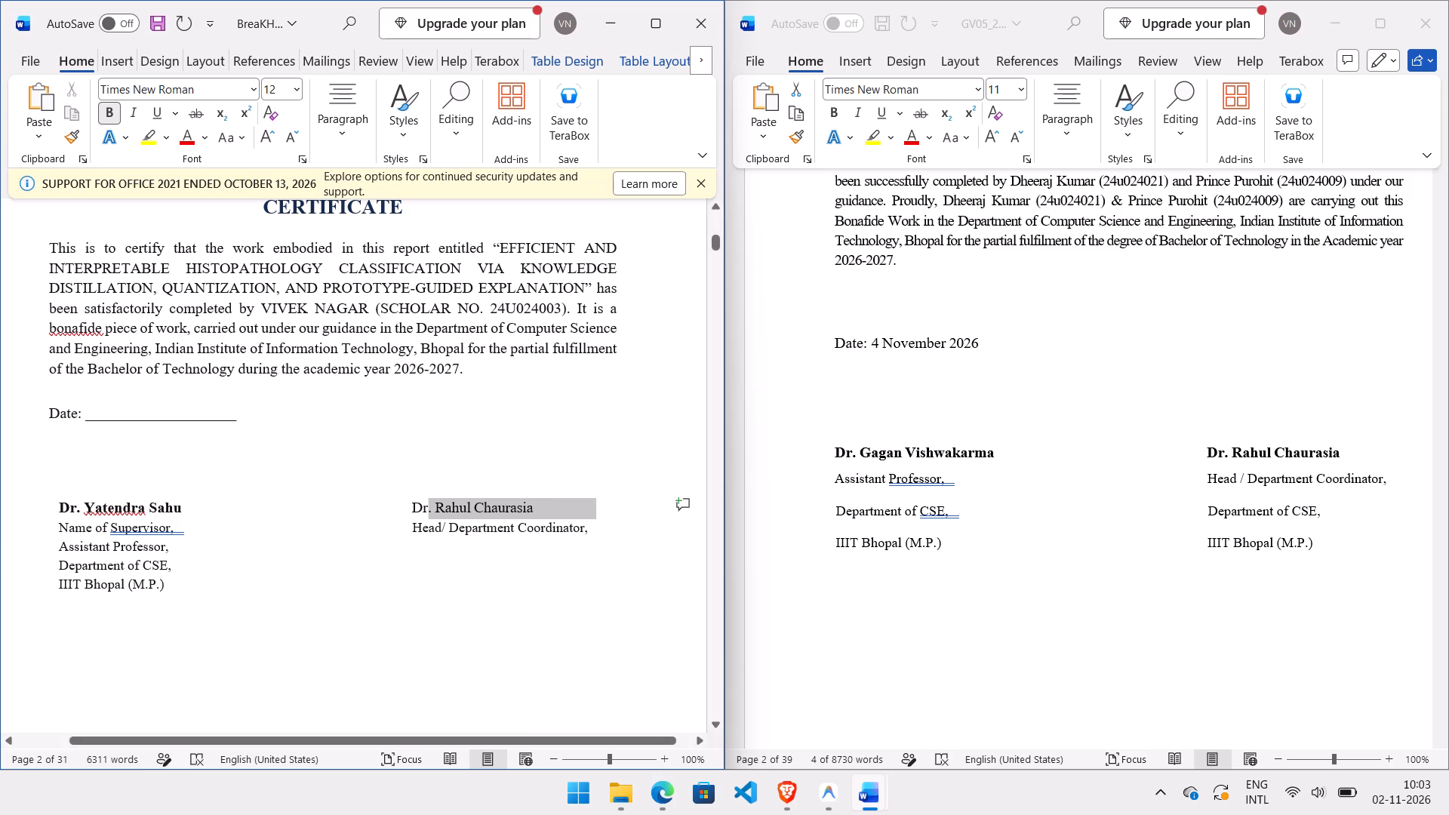
pyautogui.moveTo(427, 506); pyautogui.dragTo(419, 506)
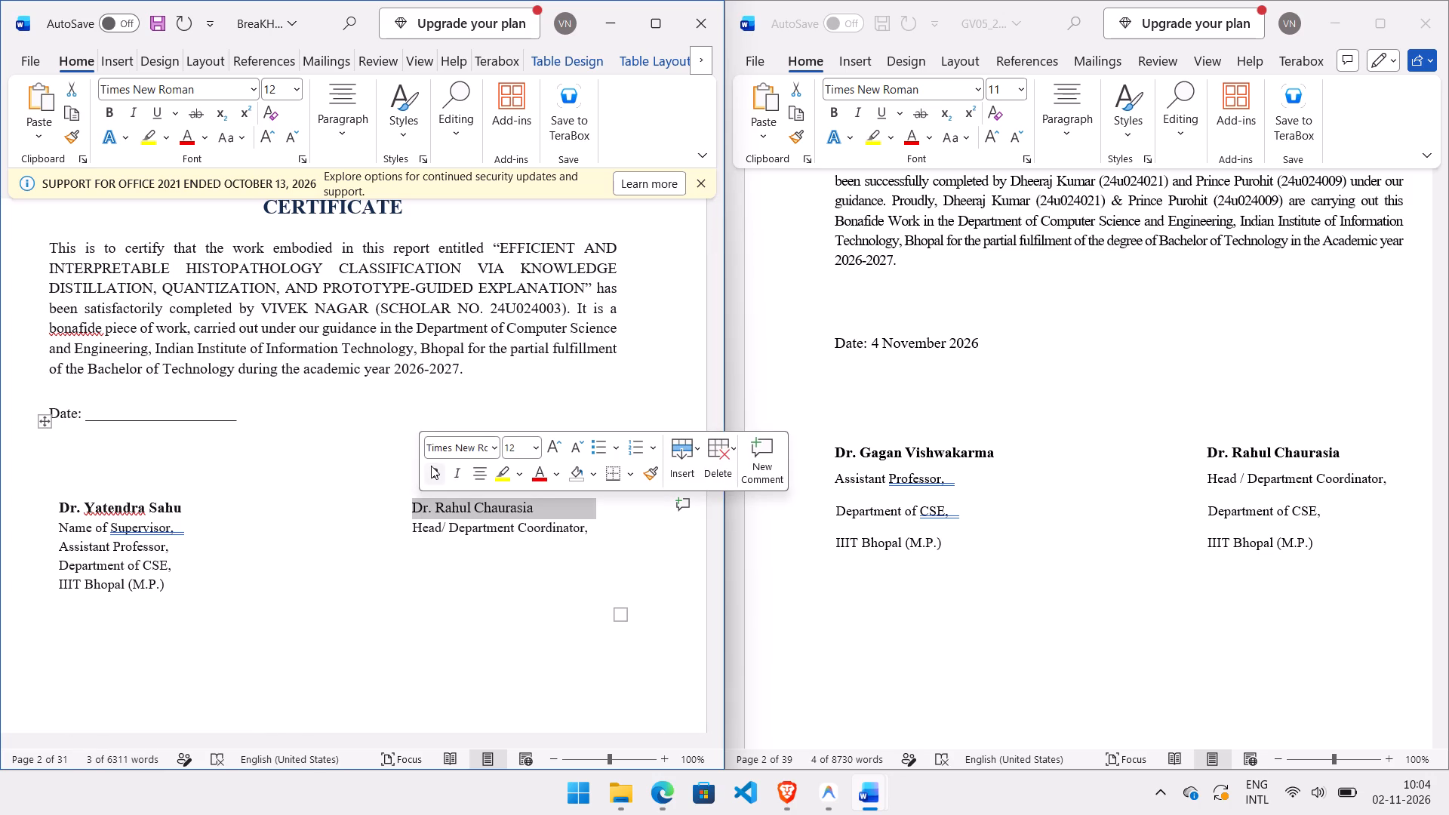
pyautogui.click(431, 466)
pyautogui.click(592, 528)
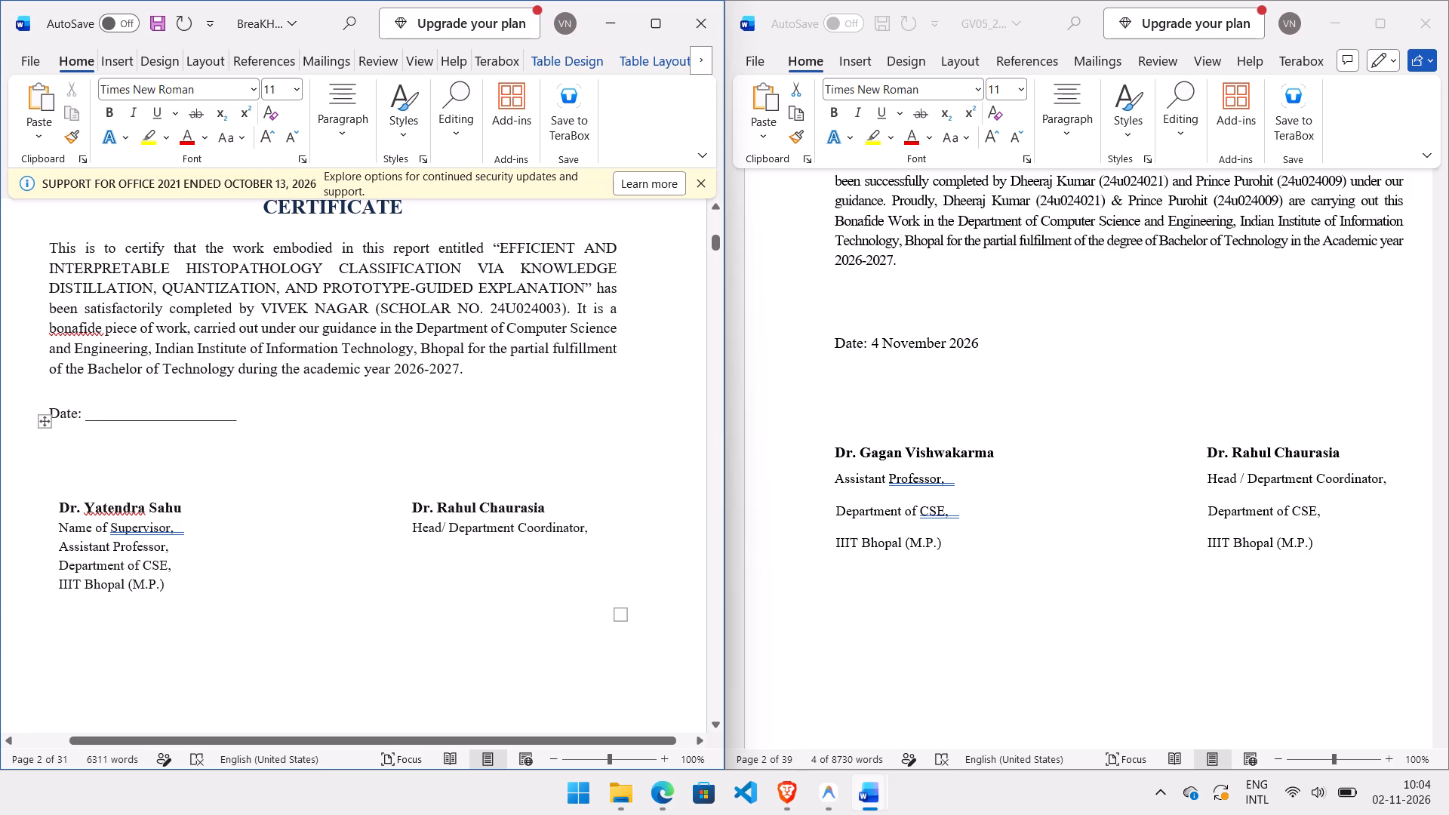
# Pad the supervisor's "Assistant Professor," line with spaces to reach the start of the coordinator's column.
pyautogui.click(411, 542)
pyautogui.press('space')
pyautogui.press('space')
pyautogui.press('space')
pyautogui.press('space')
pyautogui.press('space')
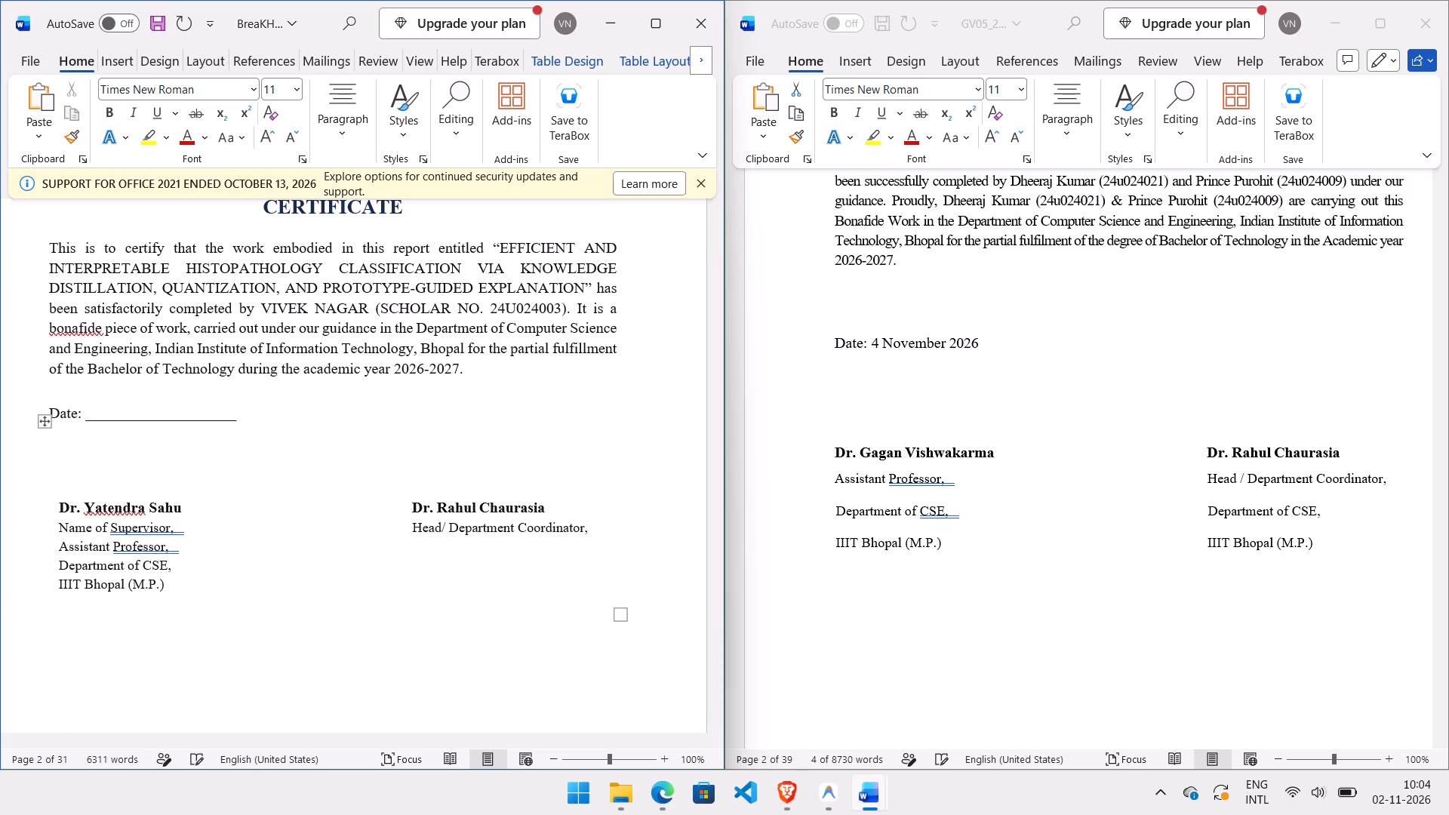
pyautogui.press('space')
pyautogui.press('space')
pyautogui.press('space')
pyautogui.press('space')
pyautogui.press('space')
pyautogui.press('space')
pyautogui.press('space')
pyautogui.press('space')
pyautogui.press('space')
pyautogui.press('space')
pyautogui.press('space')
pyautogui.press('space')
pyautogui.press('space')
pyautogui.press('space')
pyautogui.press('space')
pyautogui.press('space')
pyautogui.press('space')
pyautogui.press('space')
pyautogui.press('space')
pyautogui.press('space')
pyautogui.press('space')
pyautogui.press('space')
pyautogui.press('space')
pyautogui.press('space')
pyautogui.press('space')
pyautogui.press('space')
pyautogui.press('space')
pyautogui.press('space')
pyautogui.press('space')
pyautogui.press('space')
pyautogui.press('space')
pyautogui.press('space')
# Enter "Department of CSE," under the coordinator's title, on the same line as "Assistant Professor,".
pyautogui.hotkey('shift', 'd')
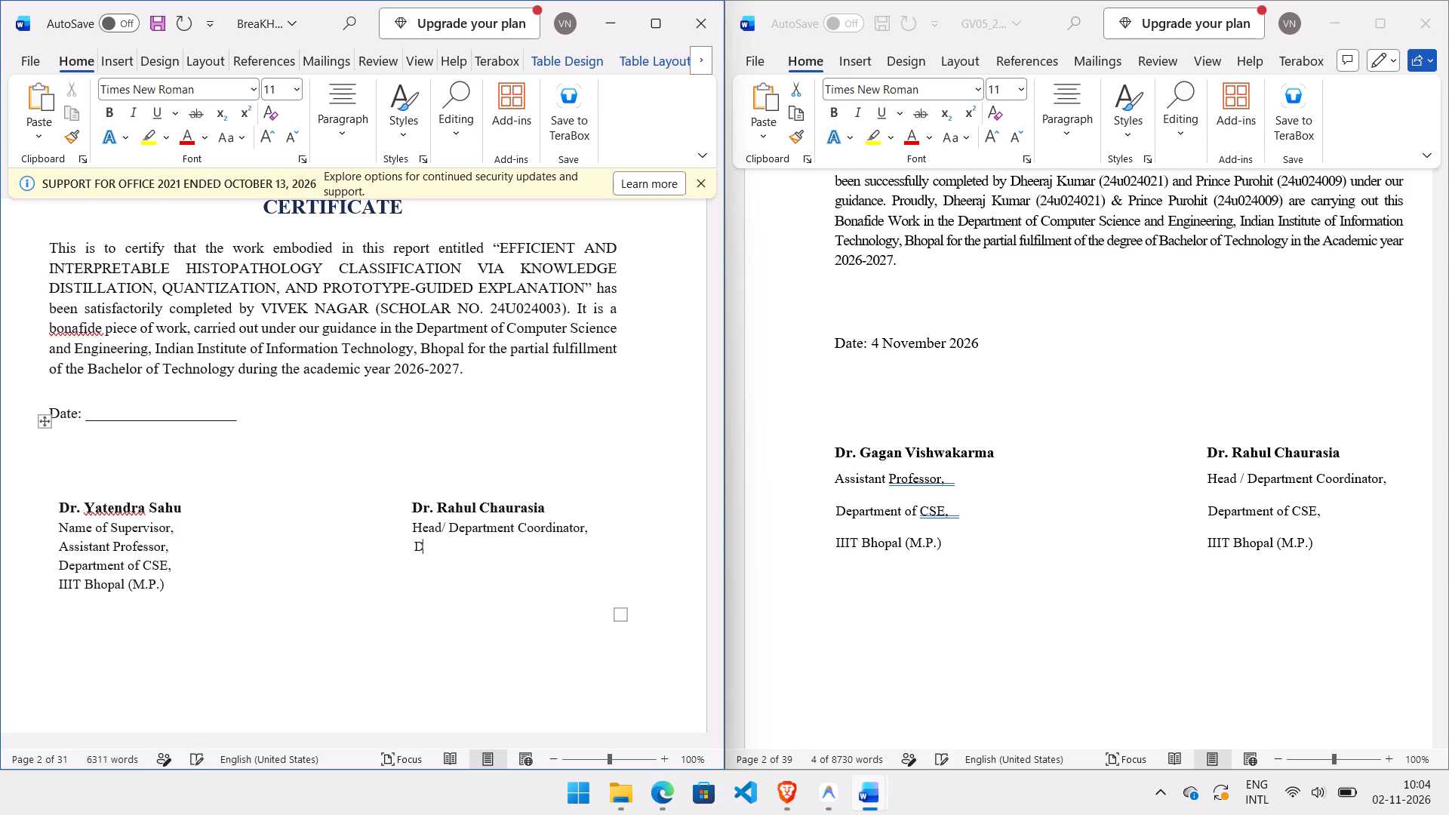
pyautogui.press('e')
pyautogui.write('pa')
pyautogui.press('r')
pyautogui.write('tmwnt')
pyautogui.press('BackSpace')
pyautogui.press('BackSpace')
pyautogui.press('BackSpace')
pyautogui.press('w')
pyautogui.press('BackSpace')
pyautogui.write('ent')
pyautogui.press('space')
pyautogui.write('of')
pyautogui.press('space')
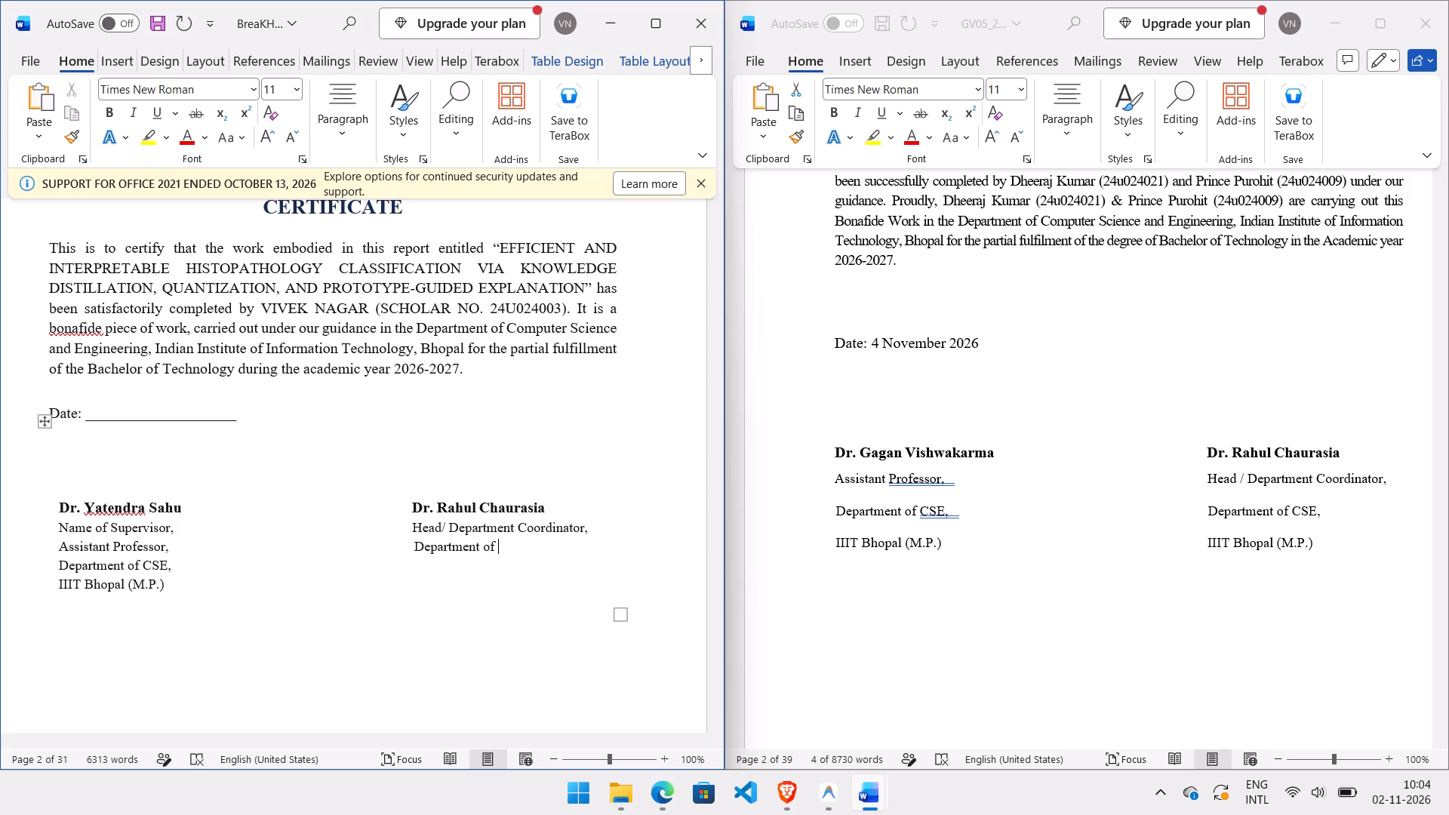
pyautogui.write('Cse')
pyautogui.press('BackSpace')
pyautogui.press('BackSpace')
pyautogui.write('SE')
# Add a comma after "Department of CSE" in the coordinator's signature block.
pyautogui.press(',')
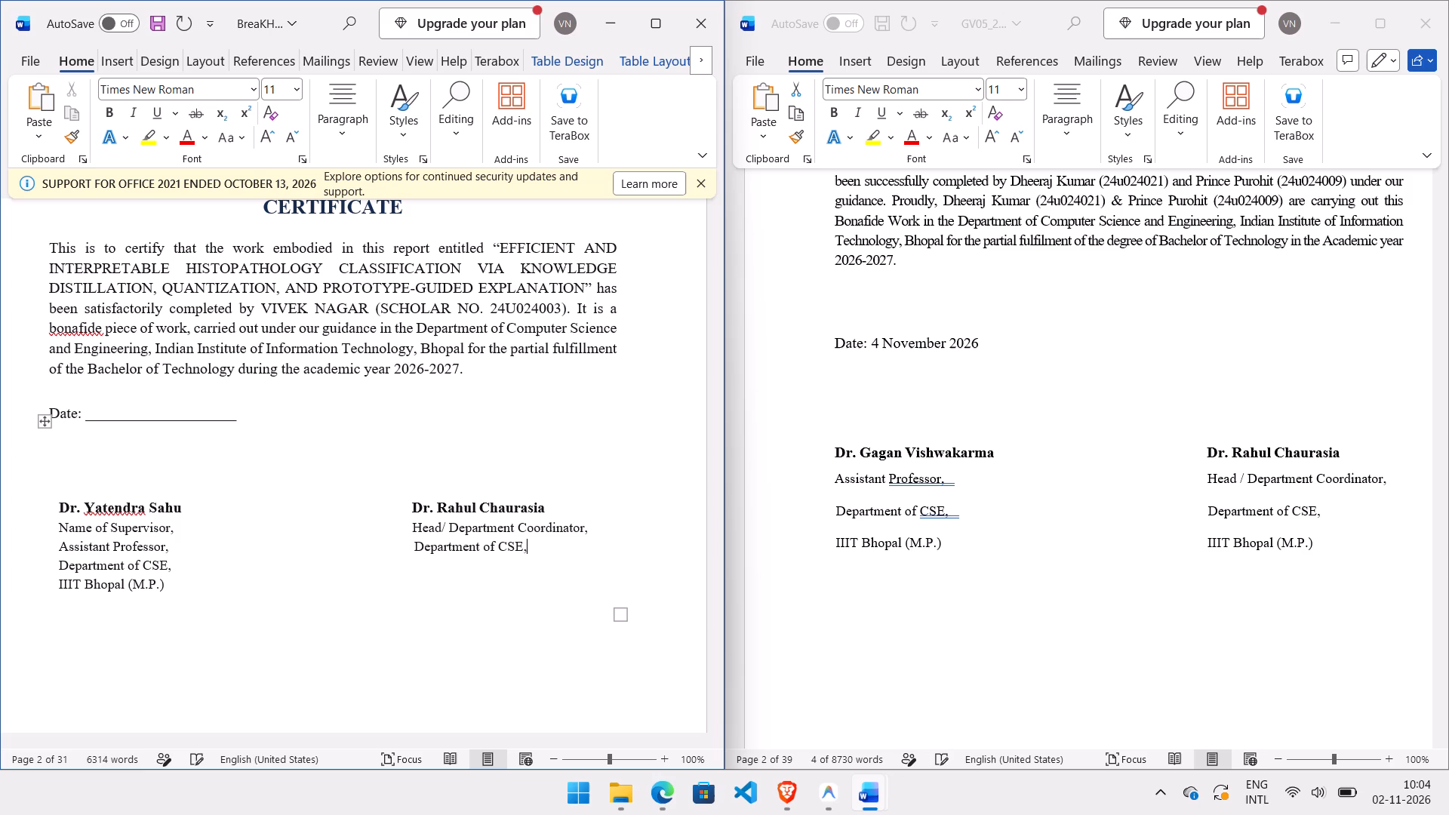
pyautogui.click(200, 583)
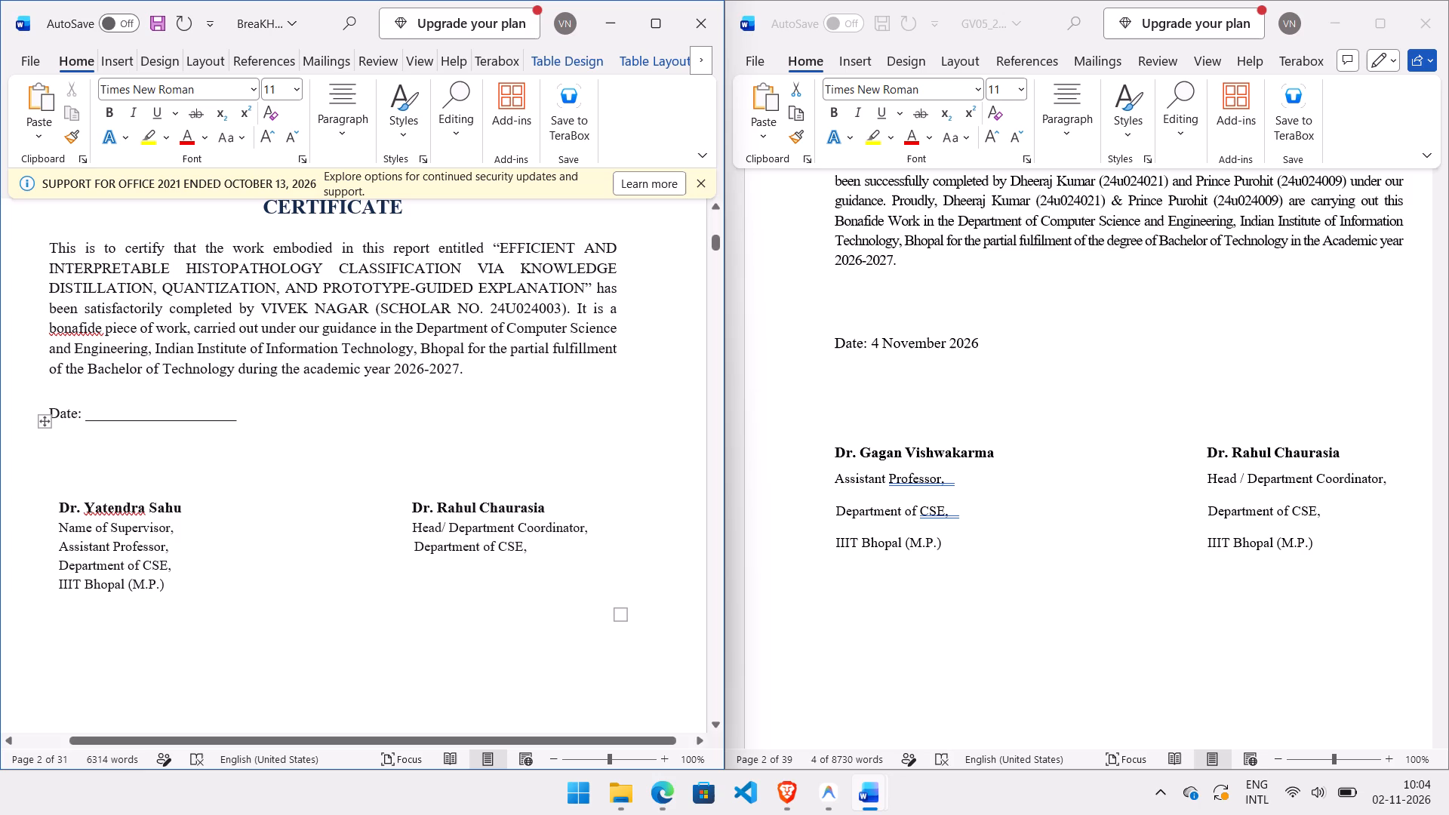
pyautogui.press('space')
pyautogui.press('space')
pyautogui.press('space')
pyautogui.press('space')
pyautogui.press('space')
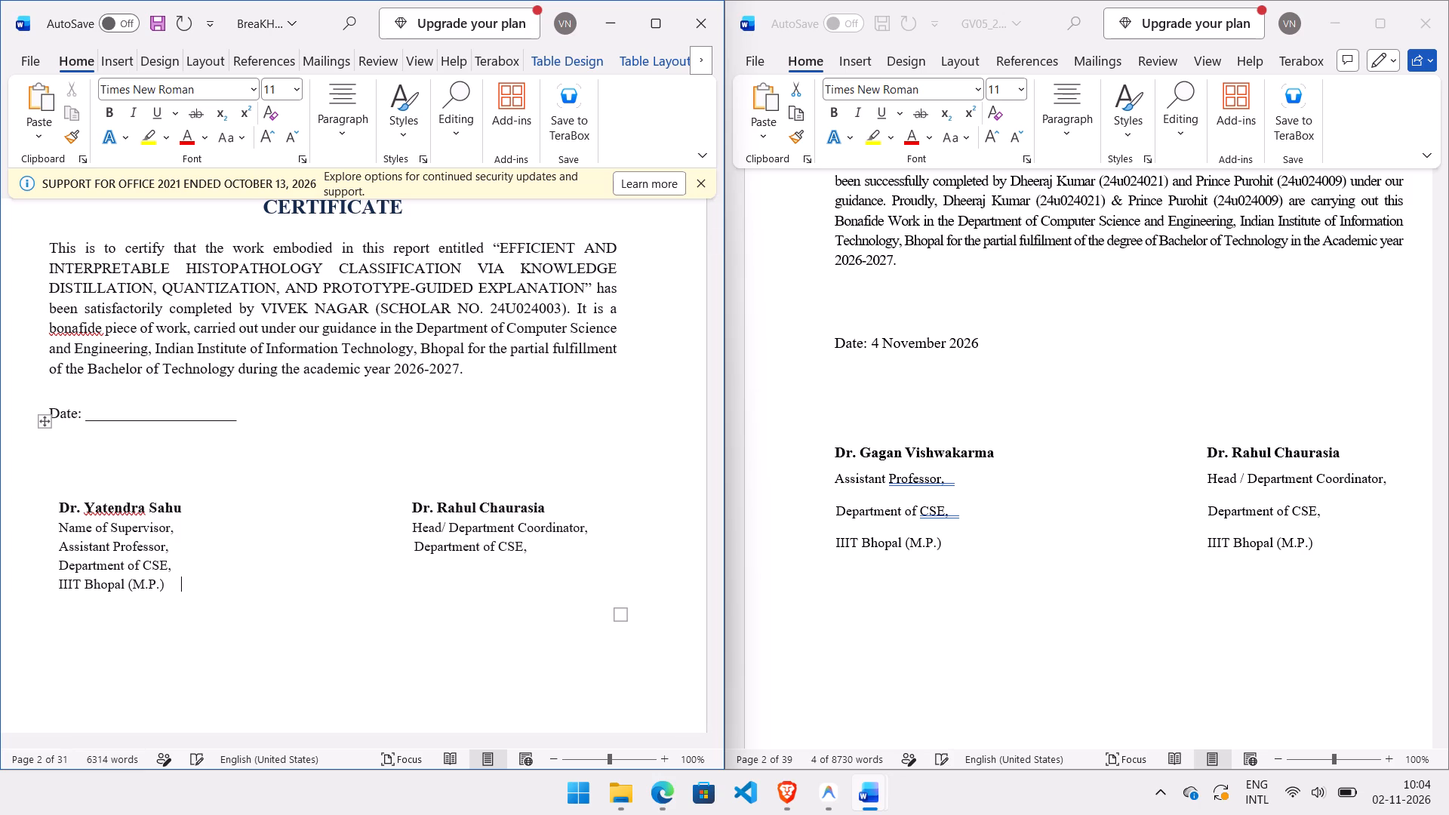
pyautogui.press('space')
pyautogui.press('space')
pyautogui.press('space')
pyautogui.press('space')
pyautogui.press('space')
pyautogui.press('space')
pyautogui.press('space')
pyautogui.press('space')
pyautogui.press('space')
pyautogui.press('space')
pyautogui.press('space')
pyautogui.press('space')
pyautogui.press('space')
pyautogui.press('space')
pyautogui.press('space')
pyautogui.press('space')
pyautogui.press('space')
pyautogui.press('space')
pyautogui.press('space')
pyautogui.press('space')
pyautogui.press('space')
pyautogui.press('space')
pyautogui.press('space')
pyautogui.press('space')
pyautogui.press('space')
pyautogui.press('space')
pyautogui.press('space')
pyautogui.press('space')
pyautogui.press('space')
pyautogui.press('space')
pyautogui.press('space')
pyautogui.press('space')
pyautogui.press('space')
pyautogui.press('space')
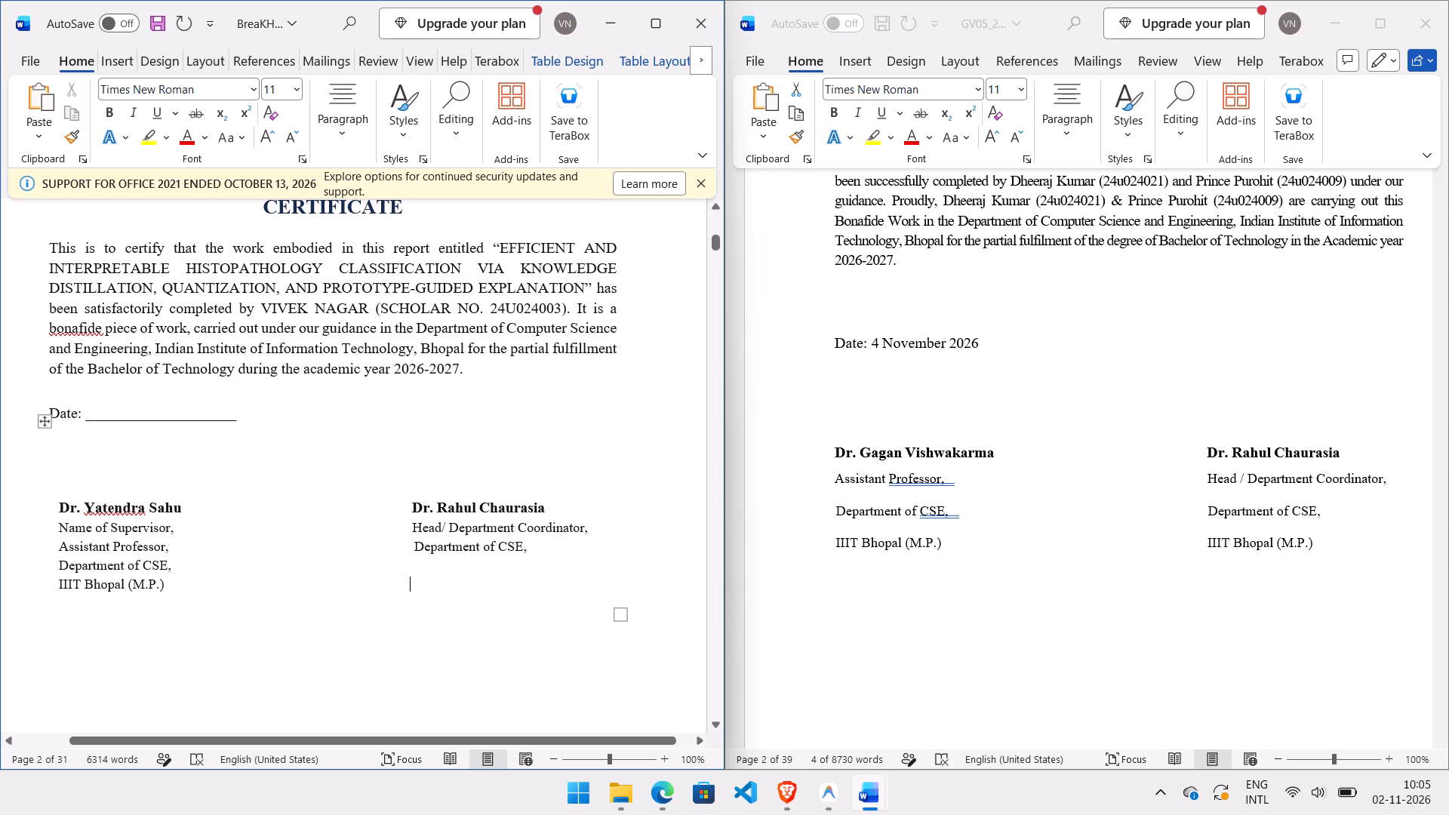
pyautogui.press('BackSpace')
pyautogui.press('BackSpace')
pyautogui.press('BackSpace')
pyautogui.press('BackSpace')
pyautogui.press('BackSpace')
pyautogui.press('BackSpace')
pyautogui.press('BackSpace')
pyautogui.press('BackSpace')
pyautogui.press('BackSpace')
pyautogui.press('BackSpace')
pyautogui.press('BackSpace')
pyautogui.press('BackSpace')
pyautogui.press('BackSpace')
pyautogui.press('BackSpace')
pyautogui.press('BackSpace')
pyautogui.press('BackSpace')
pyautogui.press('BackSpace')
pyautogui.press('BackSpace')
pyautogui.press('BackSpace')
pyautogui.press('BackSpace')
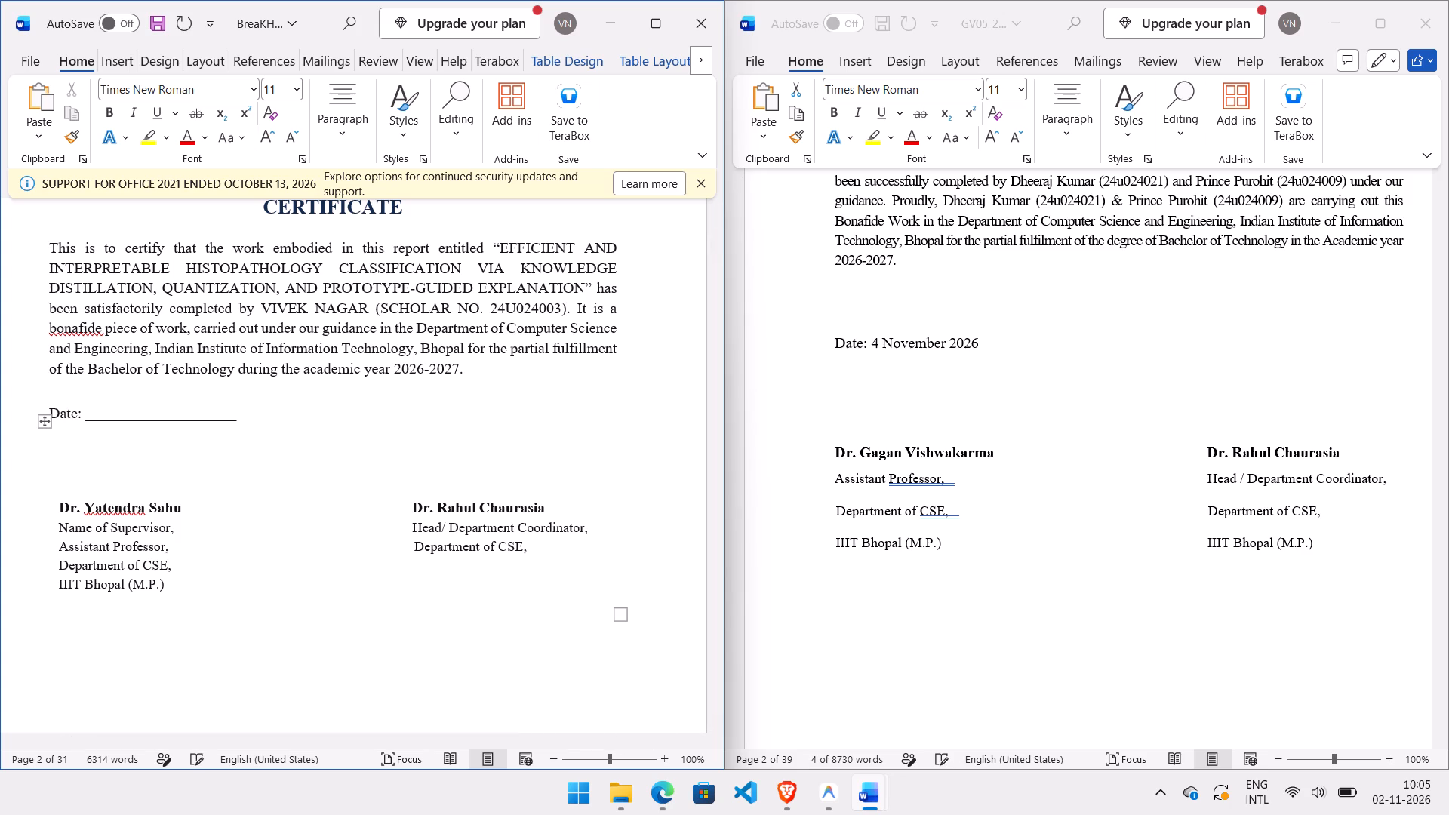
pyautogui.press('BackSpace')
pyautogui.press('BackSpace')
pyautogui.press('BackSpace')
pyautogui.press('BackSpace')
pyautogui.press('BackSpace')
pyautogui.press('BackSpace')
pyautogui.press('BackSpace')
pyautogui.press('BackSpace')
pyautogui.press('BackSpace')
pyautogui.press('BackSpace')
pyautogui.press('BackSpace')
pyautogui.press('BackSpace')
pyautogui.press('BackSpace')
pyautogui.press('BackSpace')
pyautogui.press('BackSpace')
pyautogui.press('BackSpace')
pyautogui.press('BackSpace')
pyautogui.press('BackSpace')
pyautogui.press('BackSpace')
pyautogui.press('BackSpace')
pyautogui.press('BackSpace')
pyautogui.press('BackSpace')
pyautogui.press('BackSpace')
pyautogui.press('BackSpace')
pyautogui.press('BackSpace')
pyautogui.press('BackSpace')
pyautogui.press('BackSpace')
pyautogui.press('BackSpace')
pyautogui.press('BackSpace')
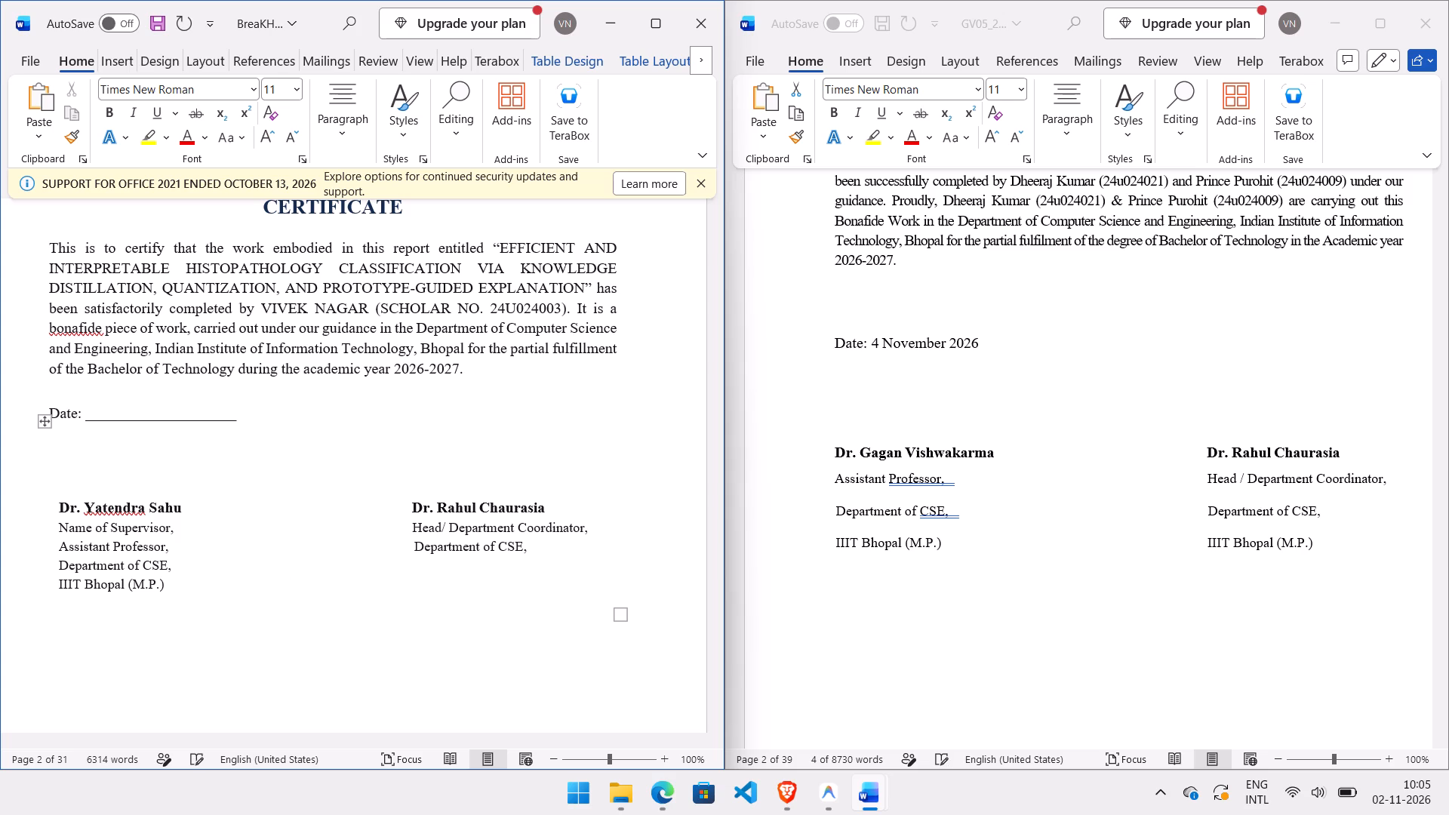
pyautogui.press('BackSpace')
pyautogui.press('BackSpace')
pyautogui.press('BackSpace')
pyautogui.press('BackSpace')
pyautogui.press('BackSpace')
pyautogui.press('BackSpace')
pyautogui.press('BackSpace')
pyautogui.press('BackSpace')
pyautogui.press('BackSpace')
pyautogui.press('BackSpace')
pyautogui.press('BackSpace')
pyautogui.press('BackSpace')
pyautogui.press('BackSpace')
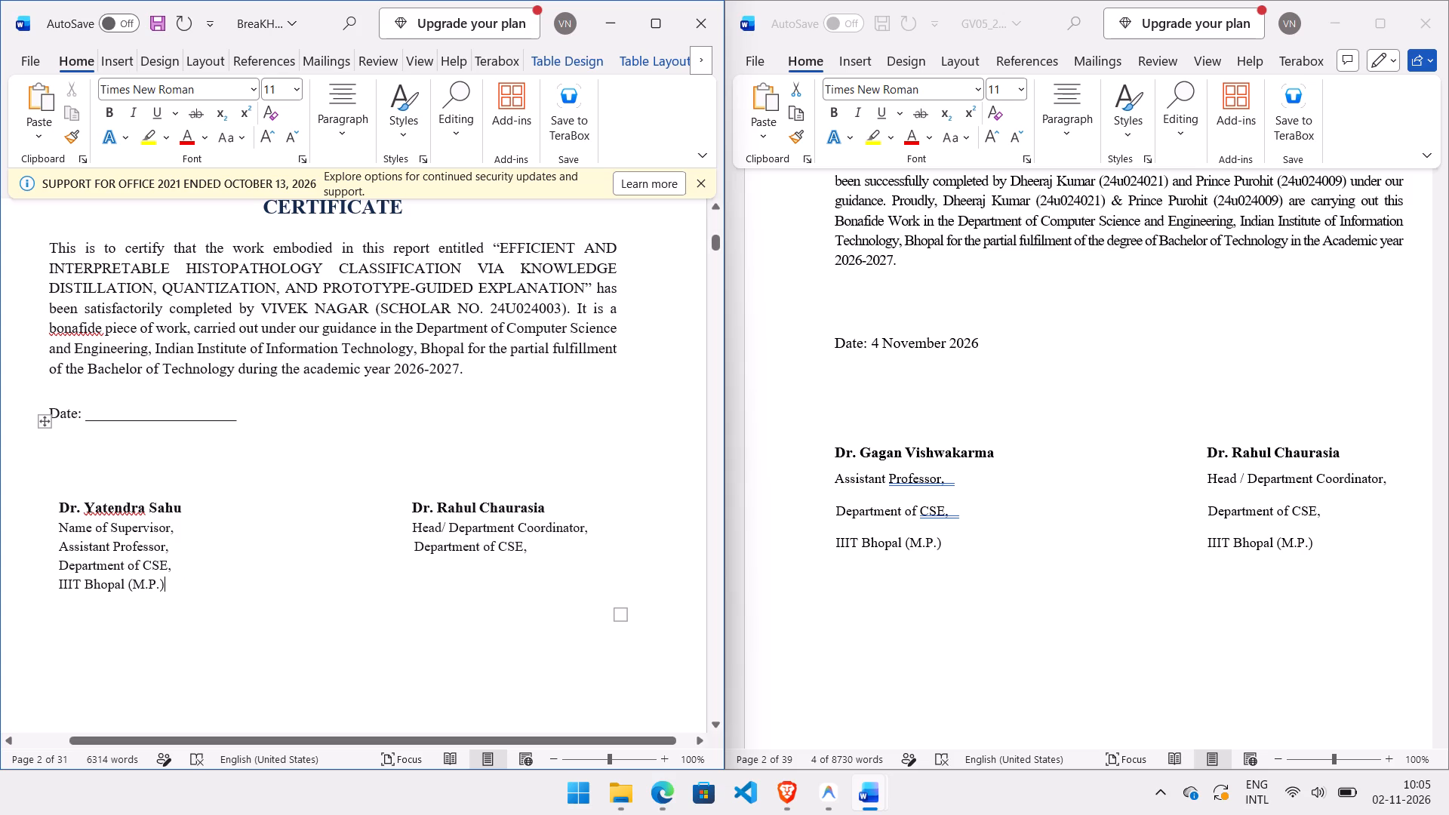
# Add "IIIT Bhopal (M.P)" under the coordinator's "Department of CSE,", padding with spaces after the supervisor's "Department of CSE," to align it.
pyautogui.click(164, 570)
pyautogui.press('Right')
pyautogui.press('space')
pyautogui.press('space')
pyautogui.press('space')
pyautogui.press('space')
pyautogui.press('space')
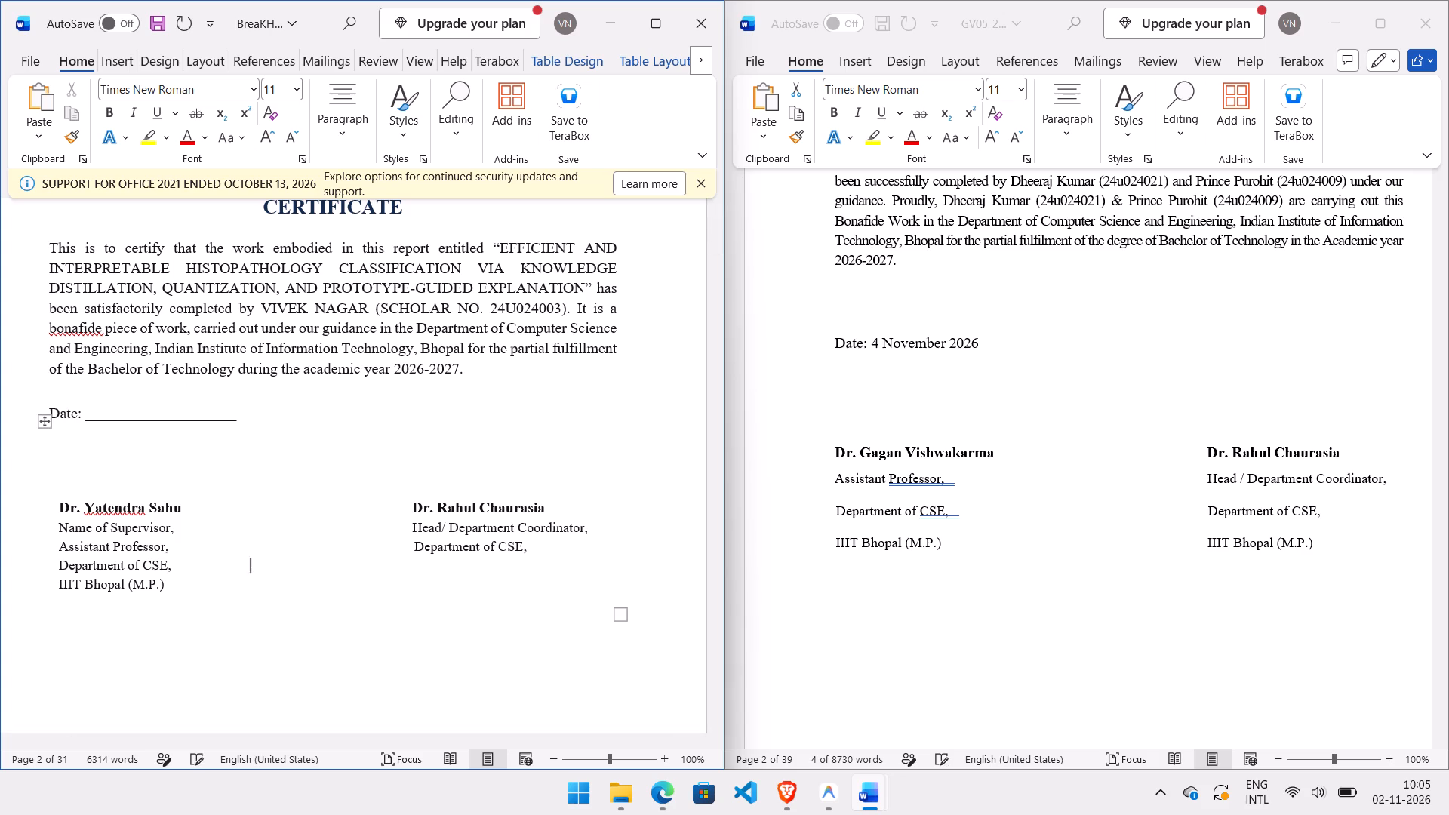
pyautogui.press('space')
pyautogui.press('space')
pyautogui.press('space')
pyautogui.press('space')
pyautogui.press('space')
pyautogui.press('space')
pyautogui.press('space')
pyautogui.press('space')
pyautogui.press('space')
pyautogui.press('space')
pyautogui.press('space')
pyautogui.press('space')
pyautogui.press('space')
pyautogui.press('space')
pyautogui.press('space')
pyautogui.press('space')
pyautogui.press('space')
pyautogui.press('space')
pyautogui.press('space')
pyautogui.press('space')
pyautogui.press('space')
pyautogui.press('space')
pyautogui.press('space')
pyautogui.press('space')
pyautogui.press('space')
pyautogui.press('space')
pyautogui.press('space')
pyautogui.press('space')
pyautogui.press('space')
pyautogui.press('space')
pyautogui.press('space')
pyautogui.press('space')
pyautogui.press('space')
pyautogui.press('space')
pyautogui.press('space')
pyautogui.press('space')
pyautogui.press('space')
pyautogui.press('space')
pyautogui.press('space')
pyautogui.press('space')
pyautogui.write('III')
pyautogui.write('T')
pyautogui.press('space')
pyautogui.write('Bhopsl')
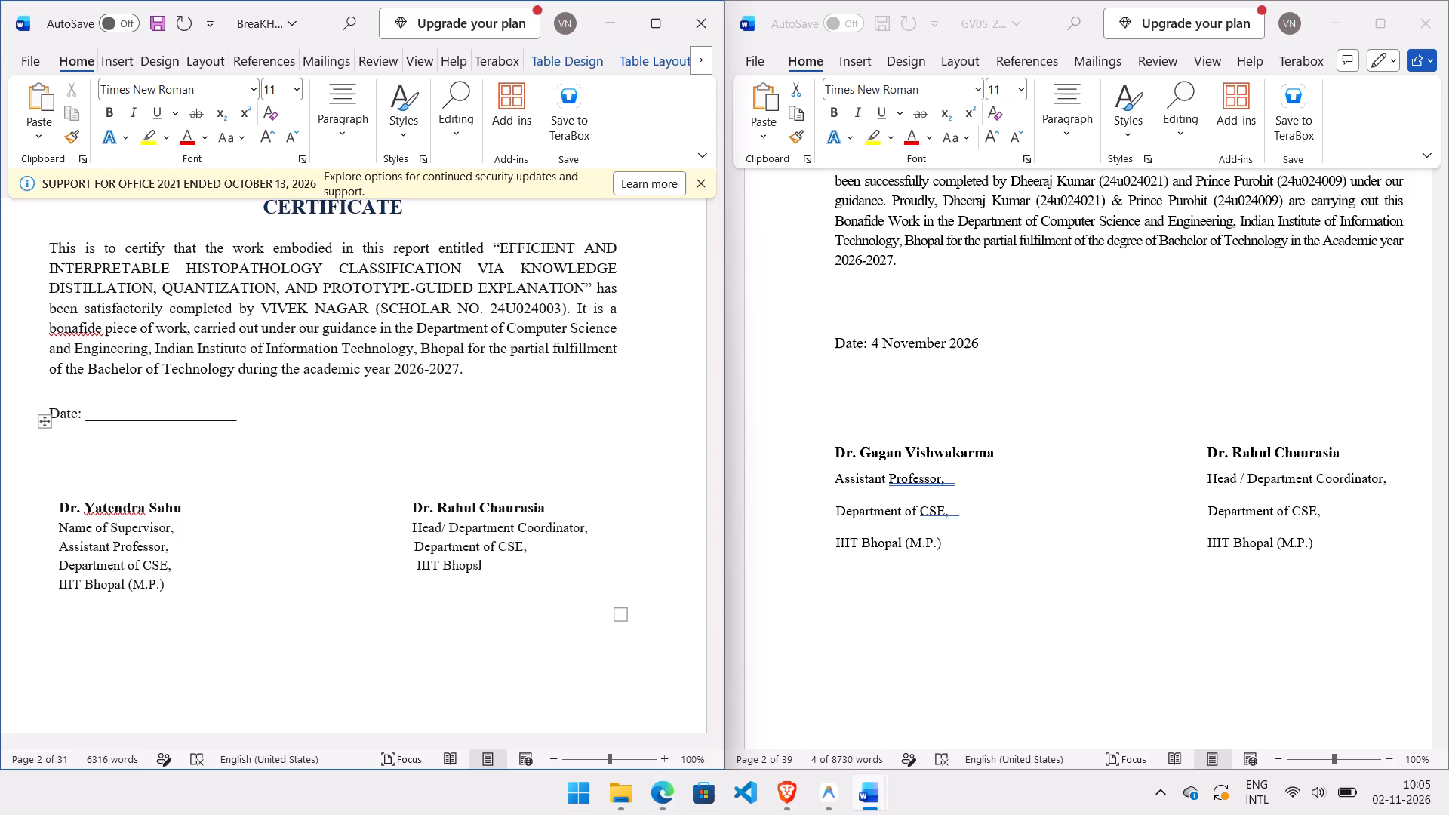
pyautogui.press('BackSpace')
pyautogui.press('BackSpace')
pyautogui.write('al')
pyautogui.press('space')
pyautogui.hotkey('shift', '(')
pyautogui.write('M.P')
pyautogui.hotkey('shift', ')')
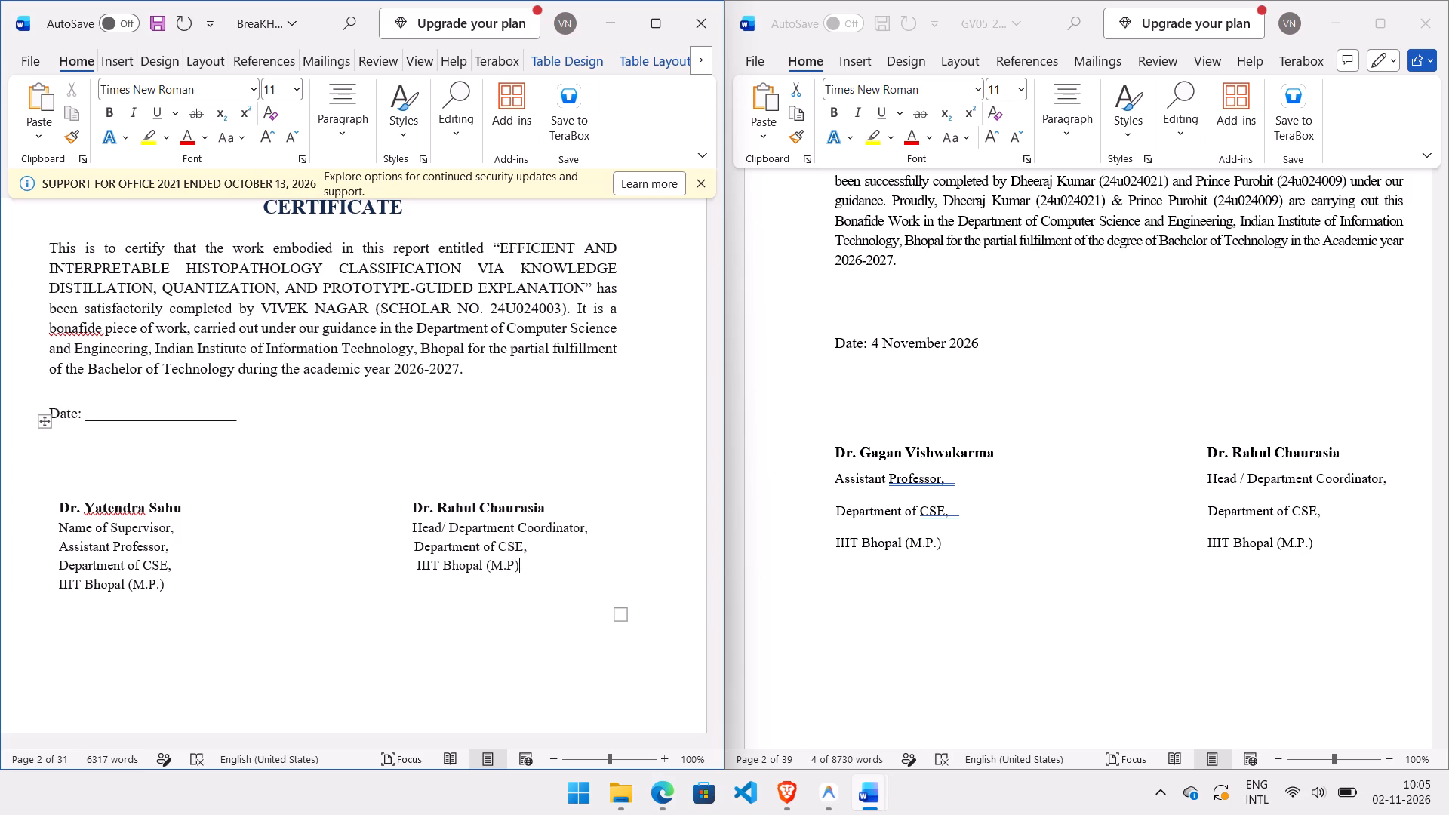
# Remove the underscore placeholder after "Date:" on the certificate page, leaving a single space after the colon.
pyautogui.click(241, 422)
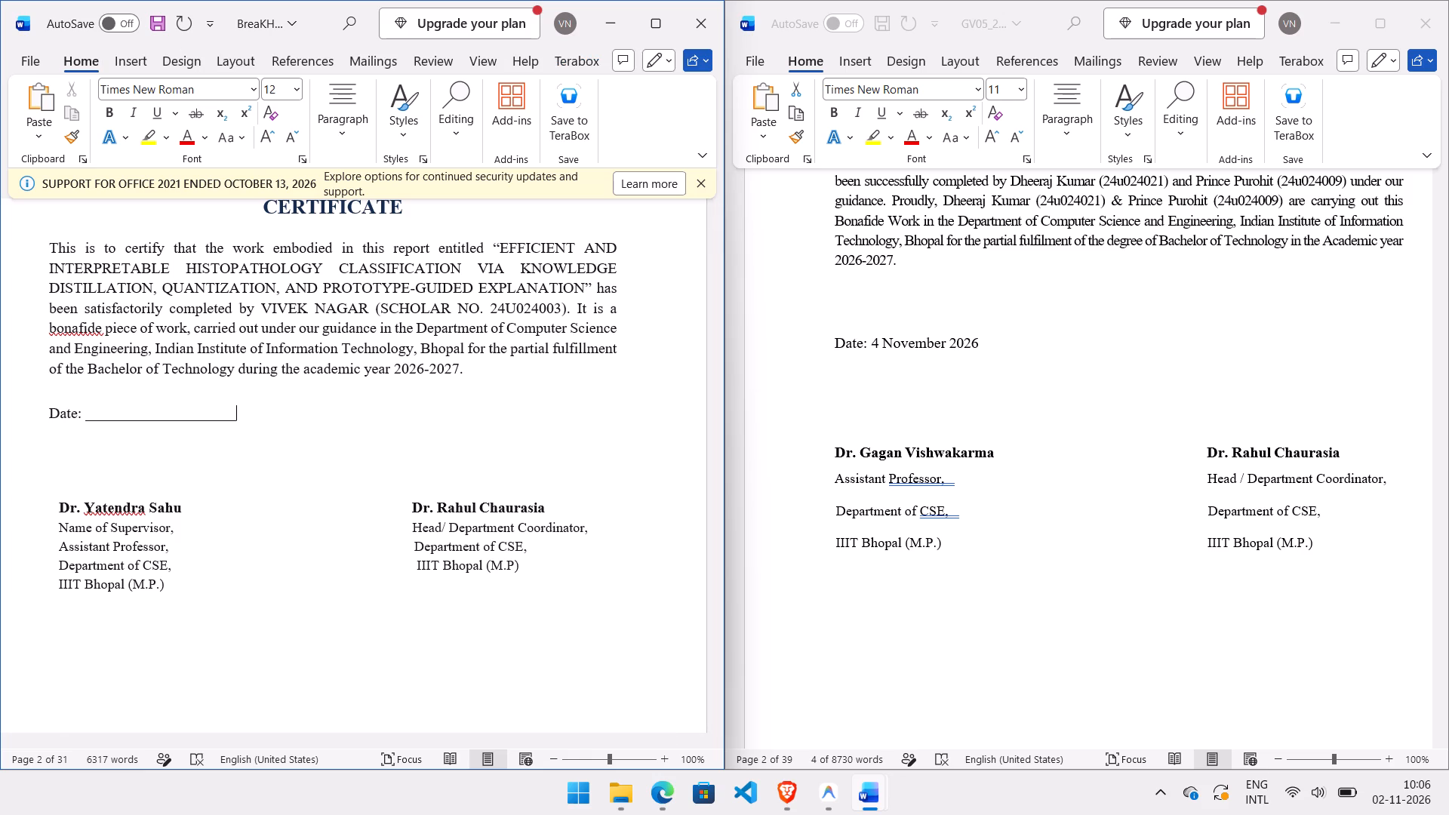
pyautogui.press('BackSpace')
pyautogui.press('BackSpace')
pyautogui.press('BackSpace')
pyautogui.press('BackSpace')
pyautogui.press('BackSpace')
pyautogui.press('BackSpace')
pyautogui.press('BackSpace')
pyautogui.press('BackSpace')
pyautogui.press('BackSpace')
pyautogui.press('BackSpace')
pyautogui.press('BackSpace')
pyautogui.press('BackSpace')
pyautogui.press('BackSpace')
pyautogui.press('BackSpace')
pyautogui.press('BackSpace')
pyautogui.press('BackSpace')
pyautogui.press('BackSpace')
pyautogui.press('BackSpace')
pyautogui.press('BackSpace')
pyautogui.press('BackSpace')
pyautogui.press('BackSpace')
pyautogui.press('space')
# Copy "4 November 2026" from the reference report's certificate and paste it after "Date:" in the BreaKHis certificate.
pyautogui.click(871, 341)
pyautogui.click(871, 341)
pyautogui.moveTo(871, 341); pyautogui.dragTo(987, 356)
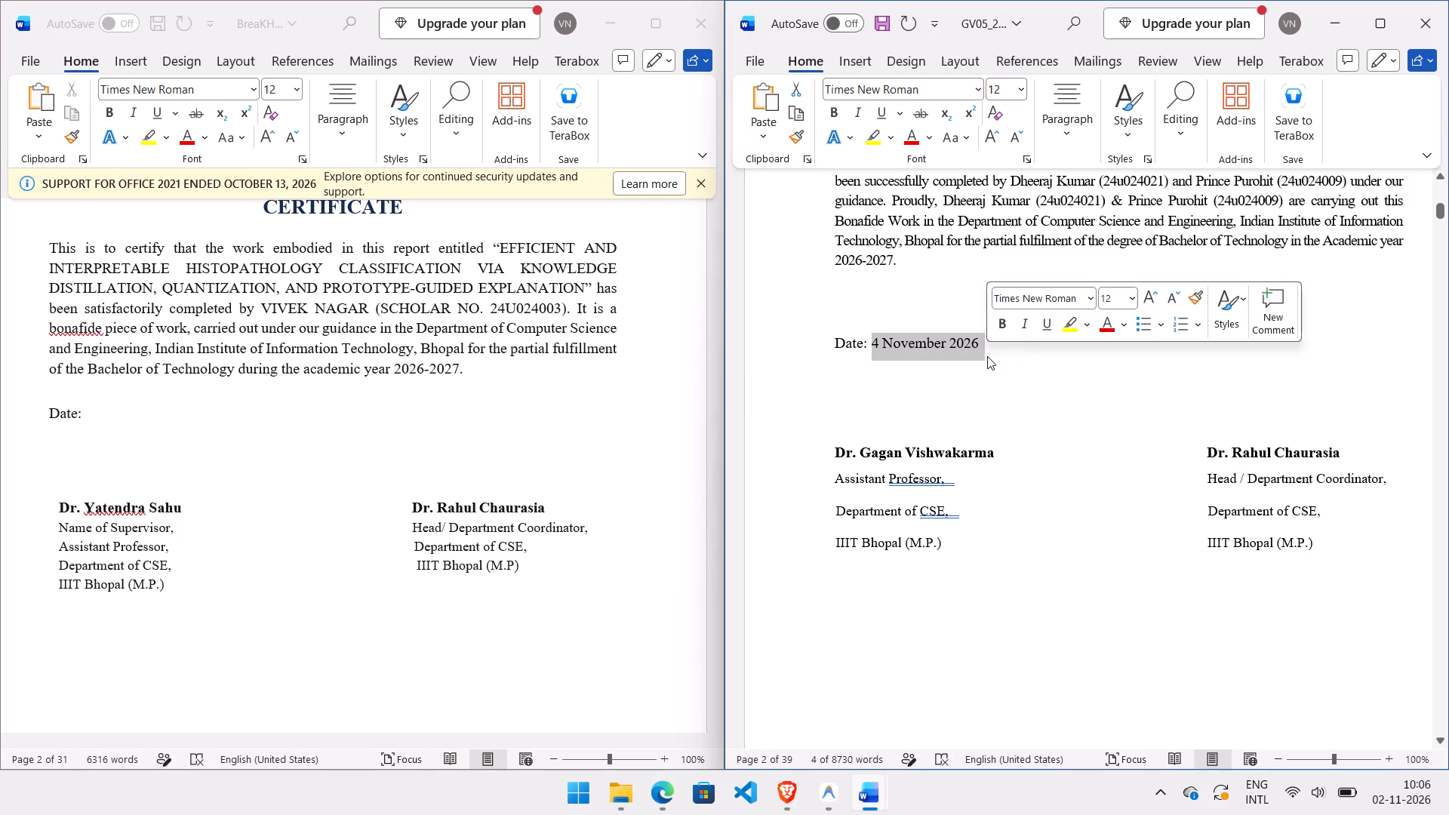
pyautogui.hotkey('ctrl', 'c')
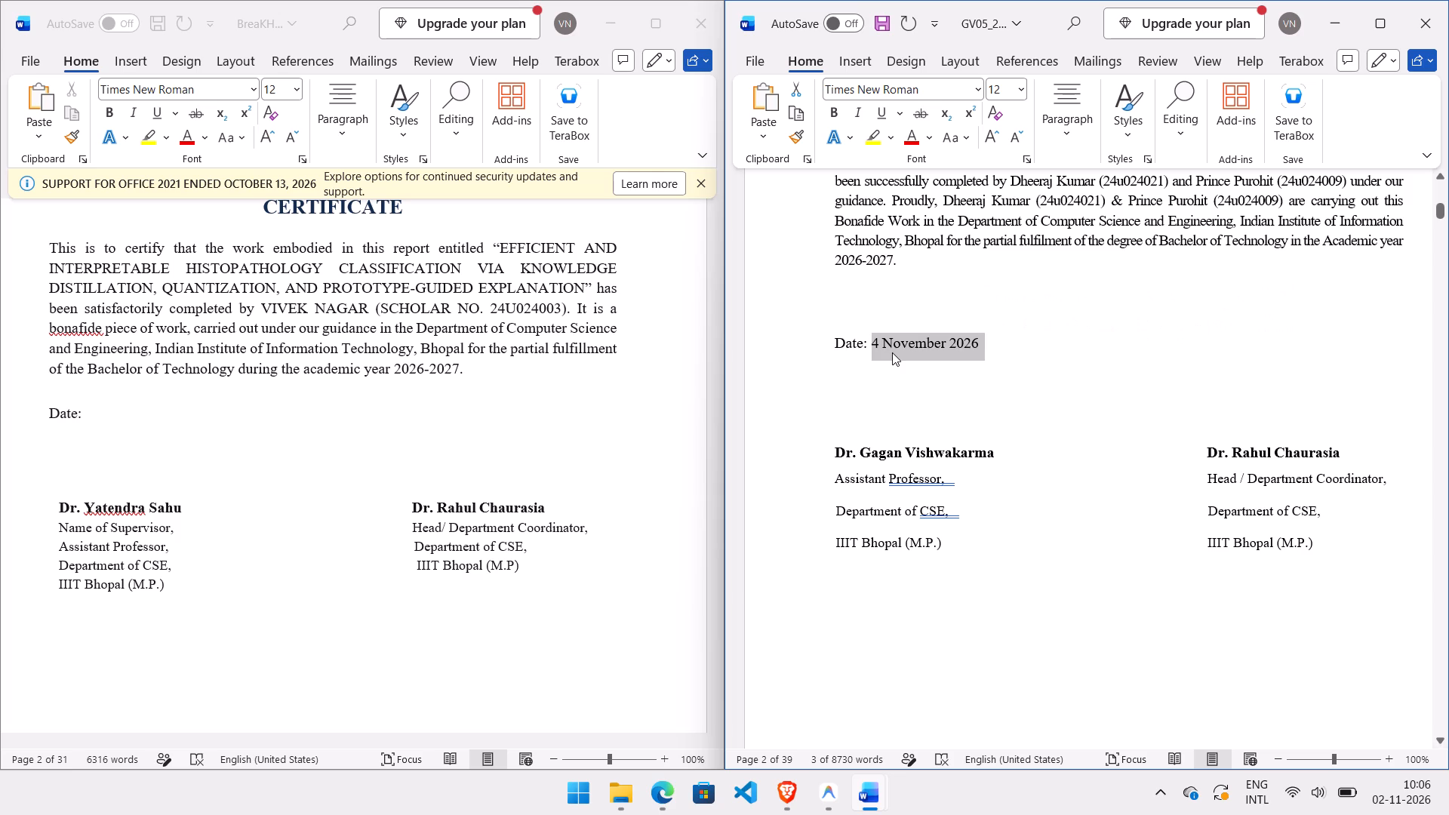
pyautogui.click(93, 413)
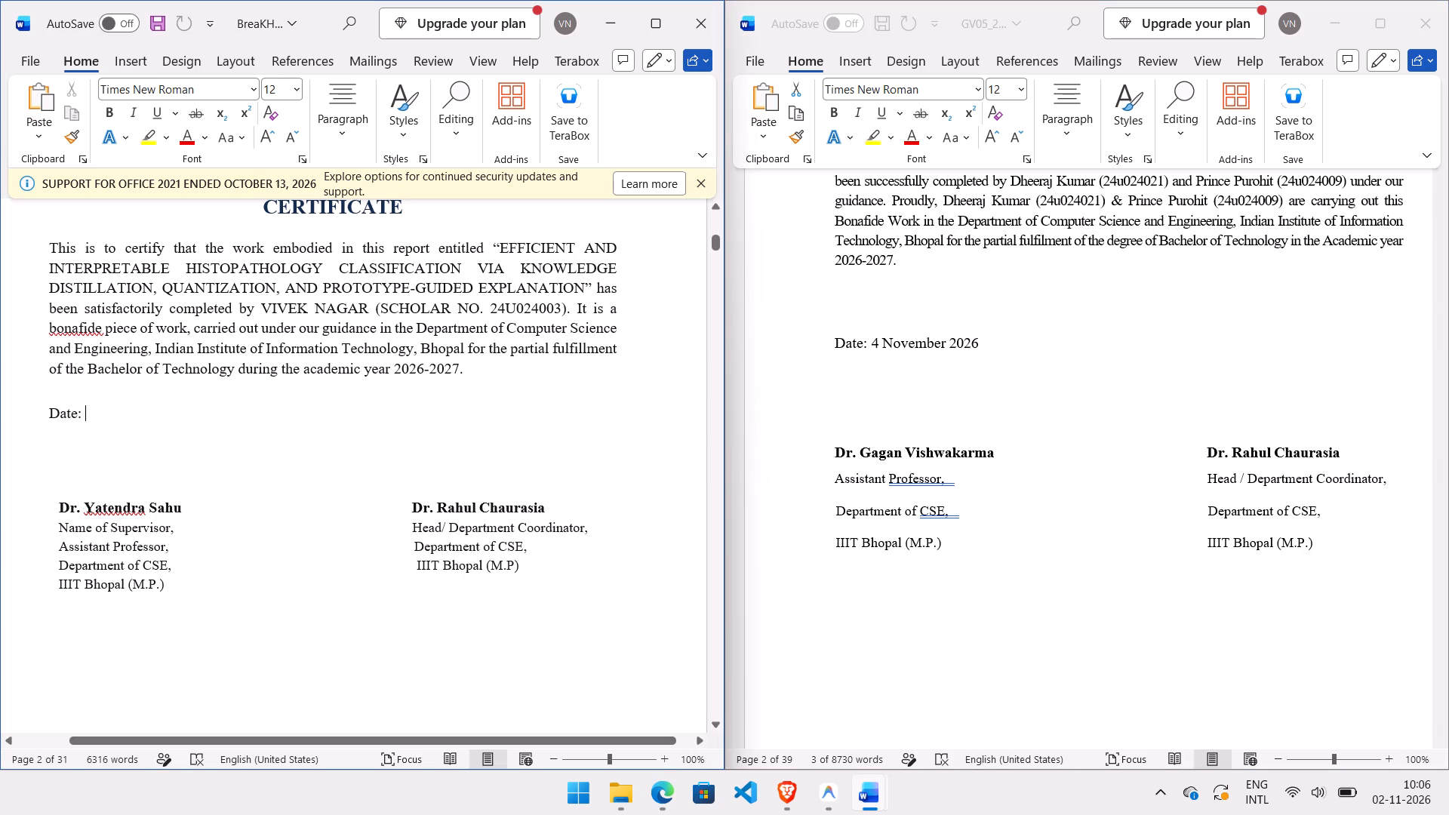
pyautogui.hotkey('ctrl', 'v')
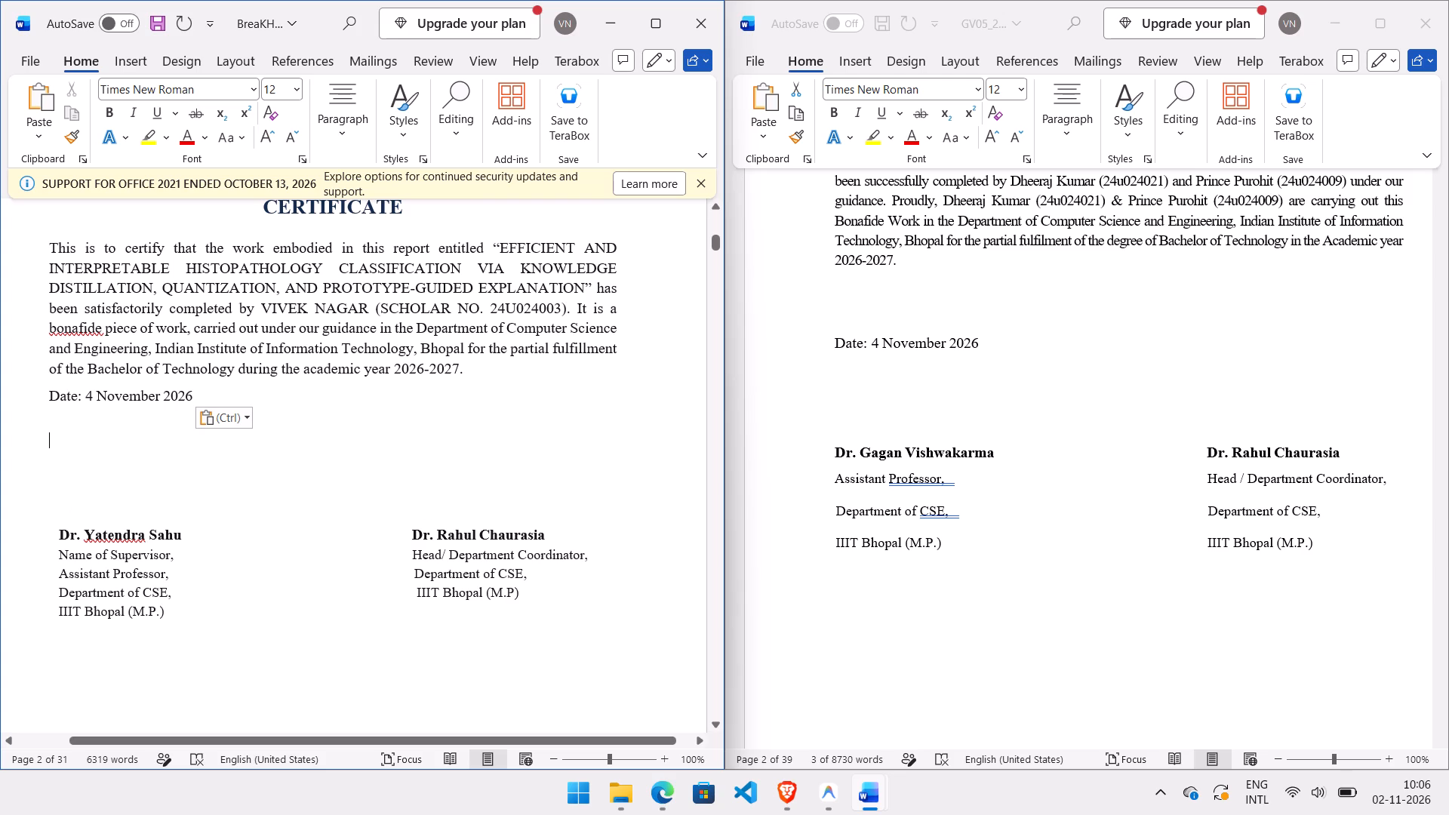
# Insert three blank lines between the certificate paragraph and the date line.
pyautogui.click(465, 373)
pyautogui.press('Return')
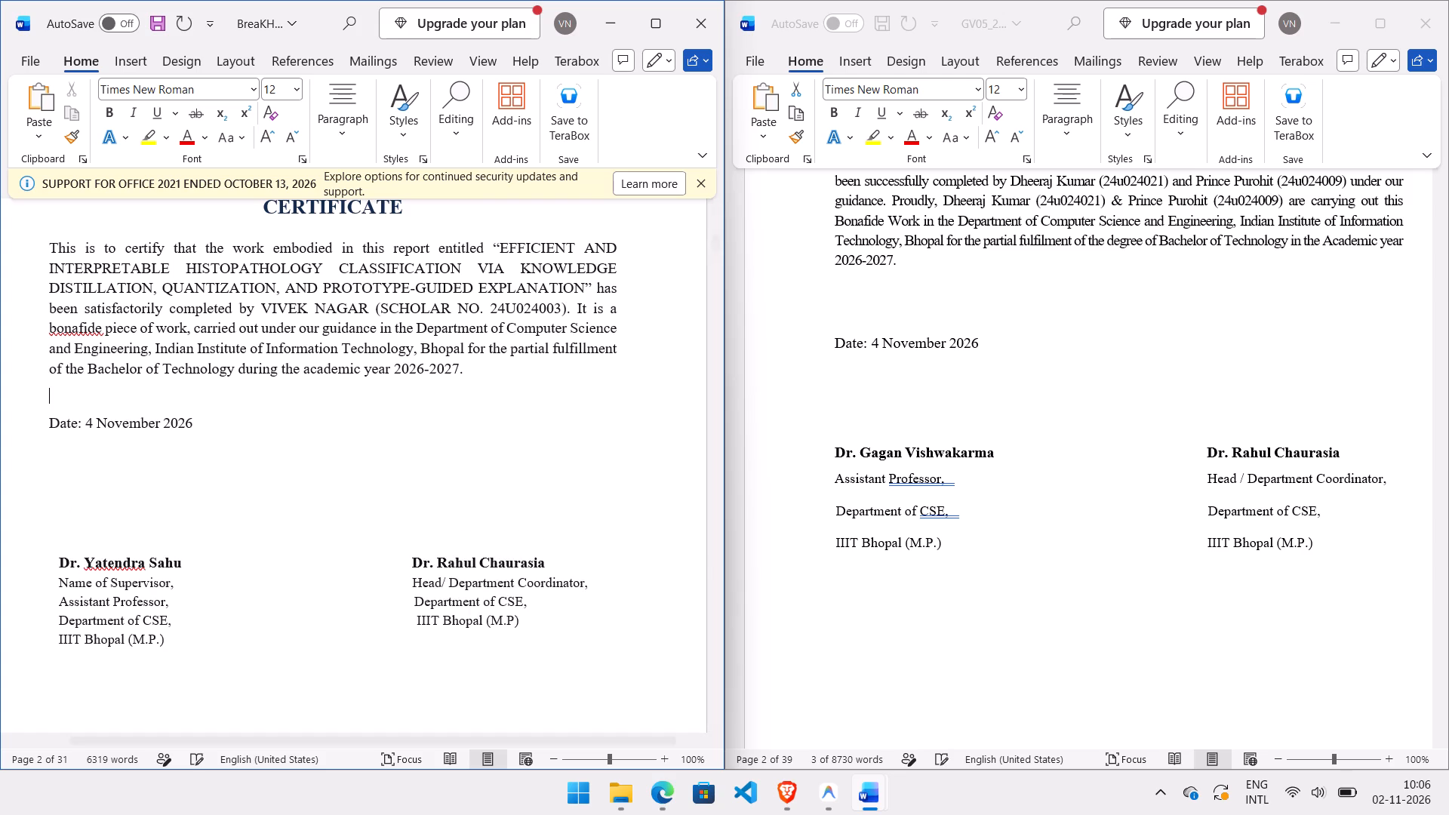
pyautogui.press('Return')
pyautogui.press('Return')
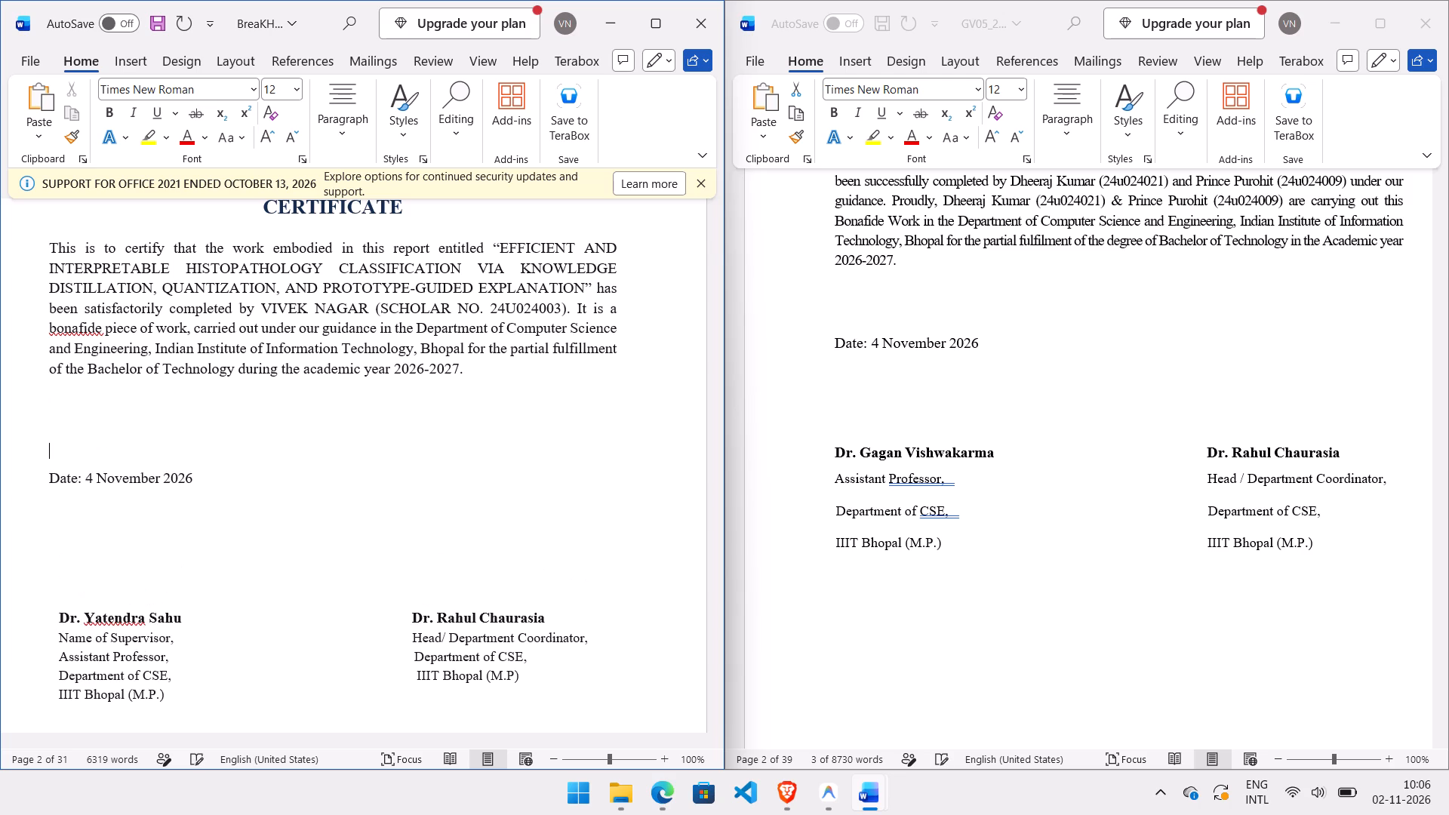
# Delete "Sign of student:" and the signature line beneath it on the declaration page.
pyautogui.scroll(3, 465, 373)
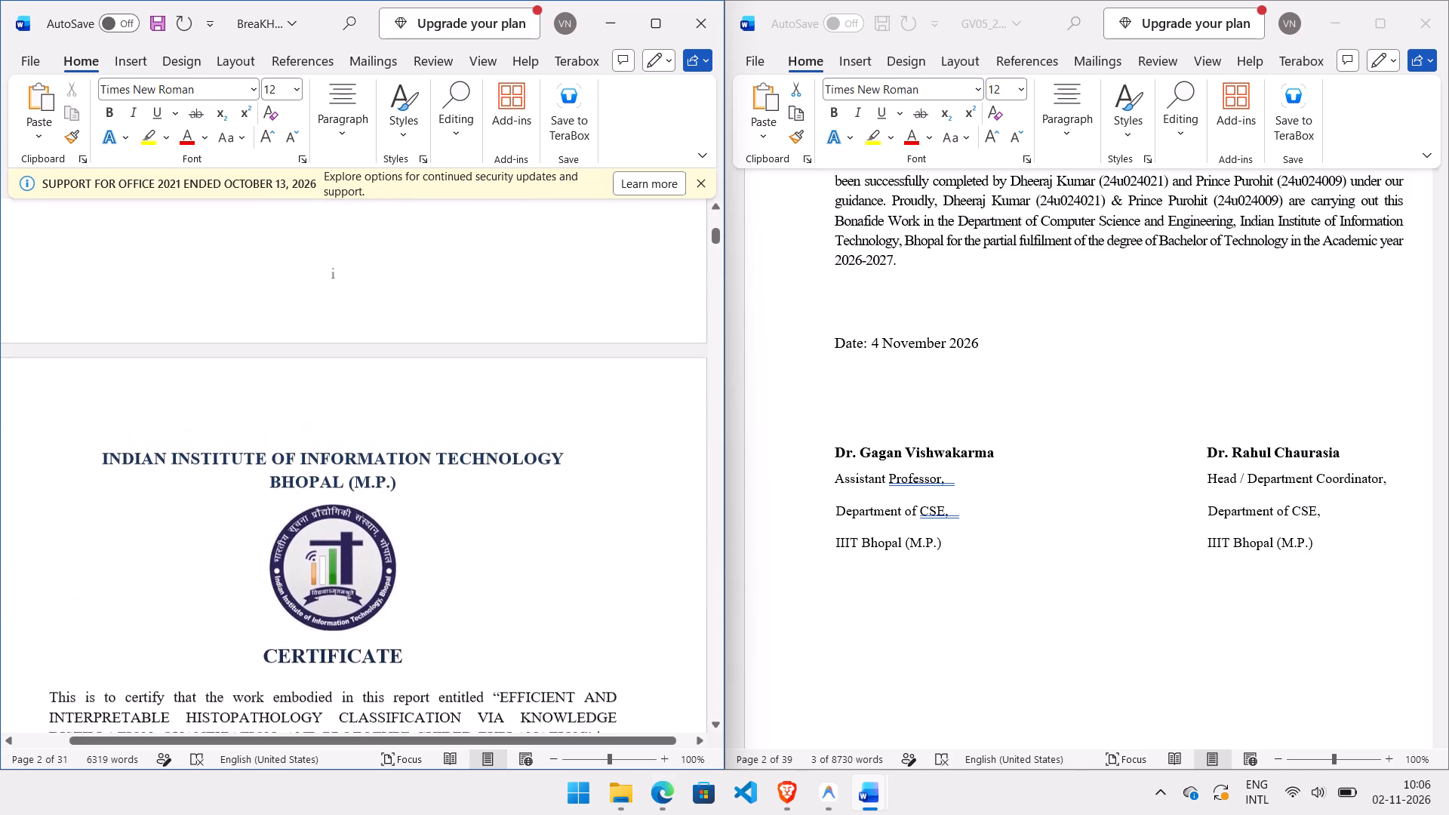
pyautogui.scroll(-6, 465, 373)
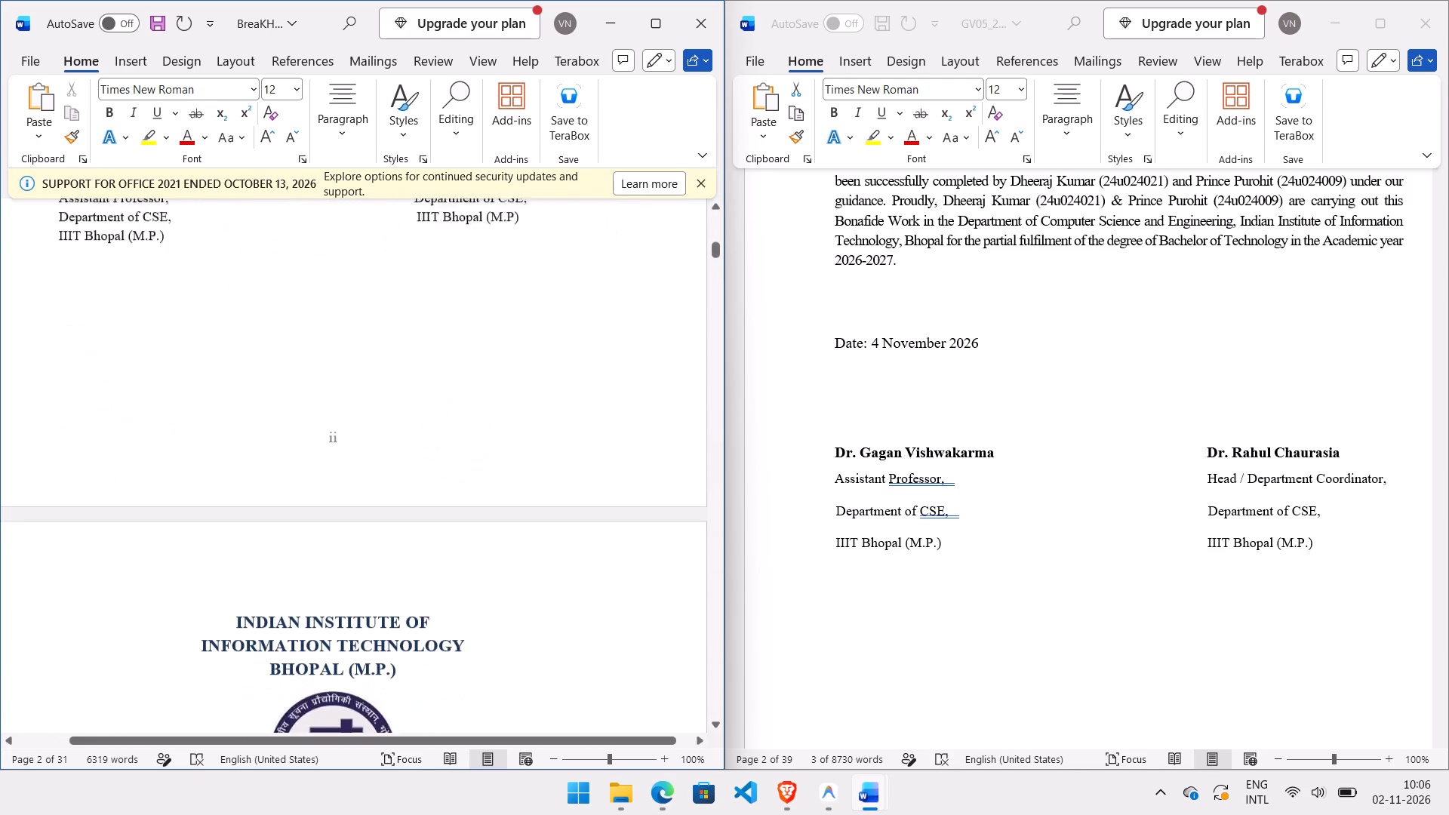
pyautogui.scroll(-4, 465, 373)
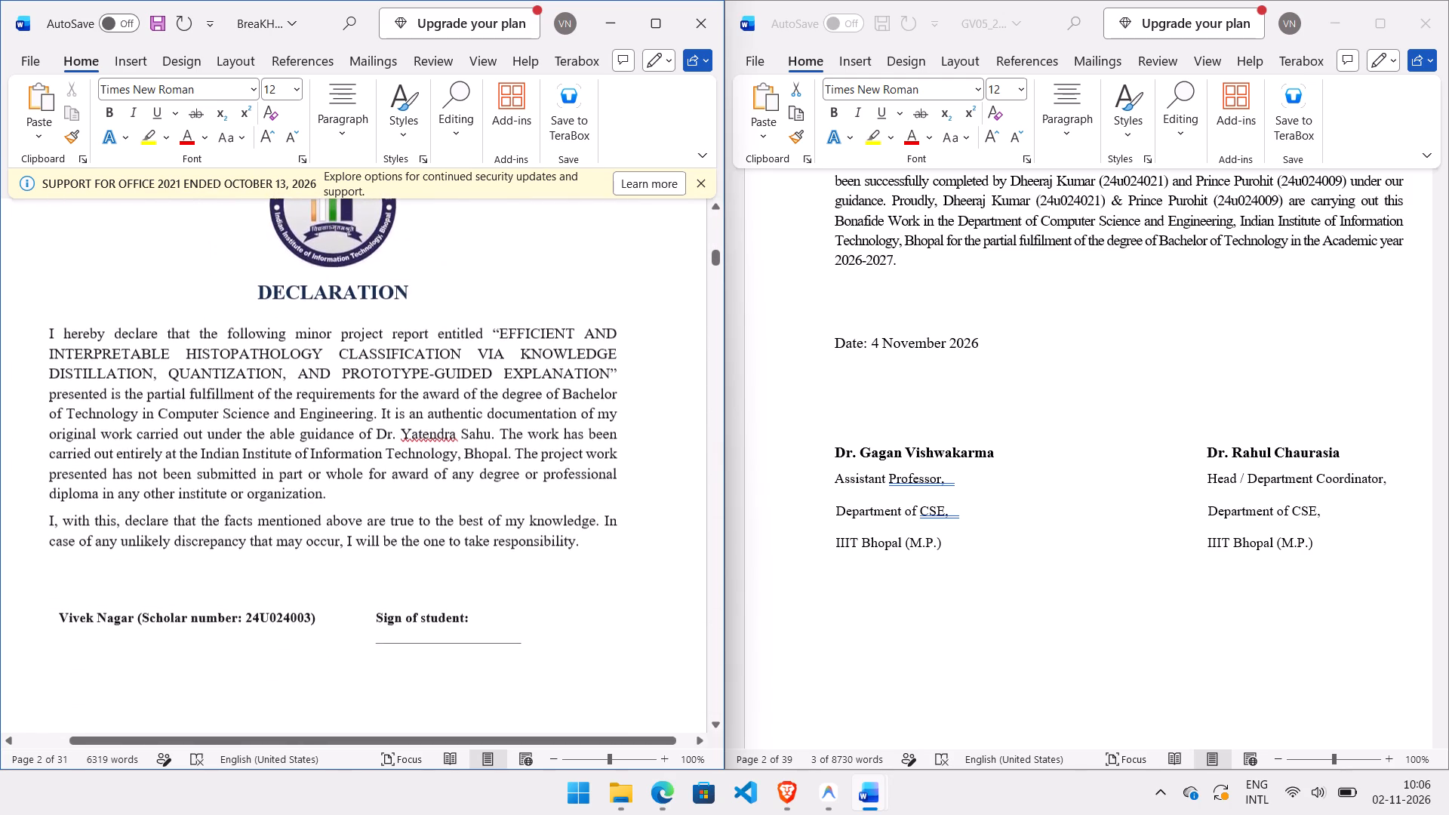
pyautogui.scroll(-2, 465, 373)
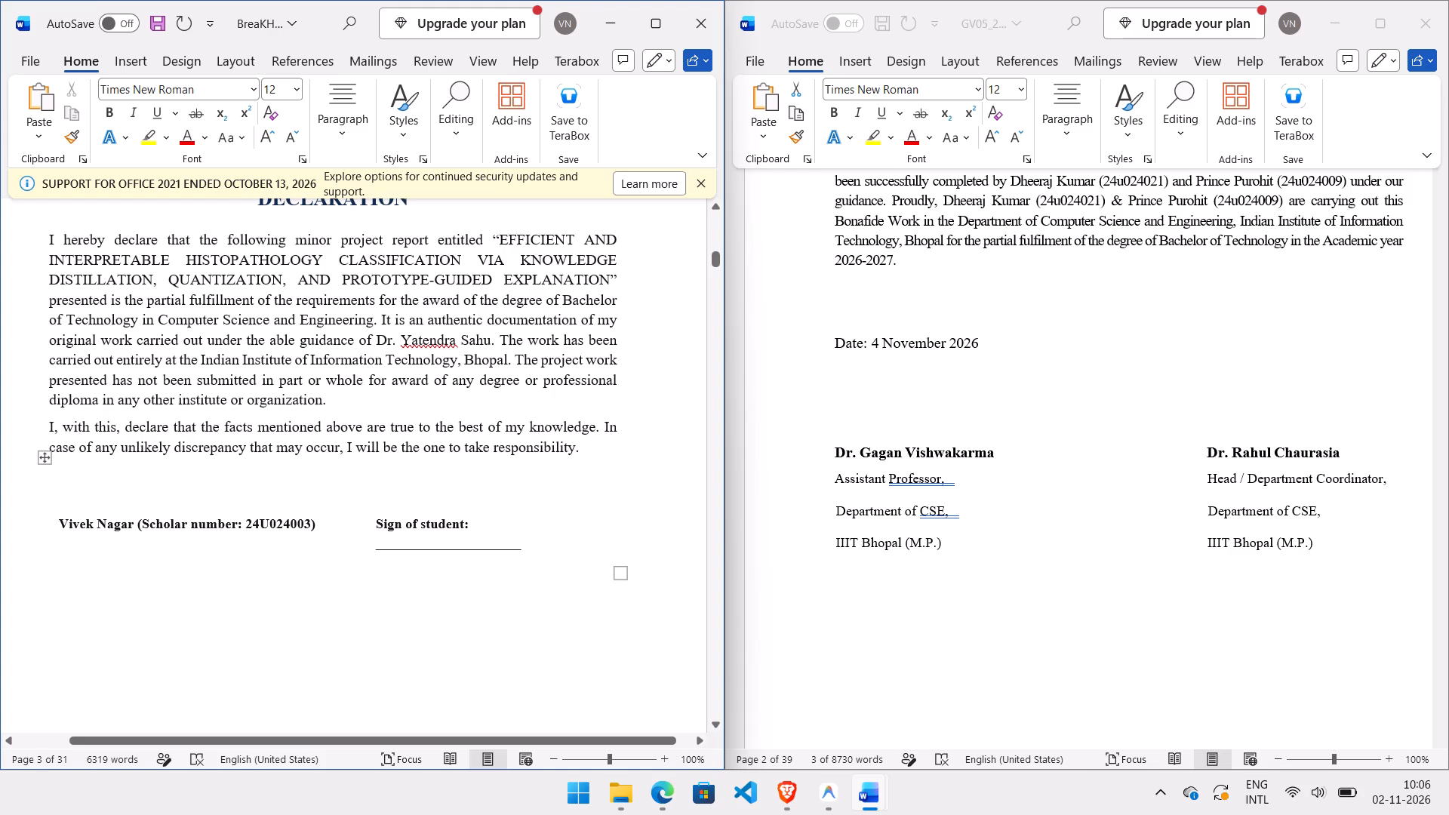
pyautogui.moveTo(535, 546); pyautogui.dragTo(394, 540)
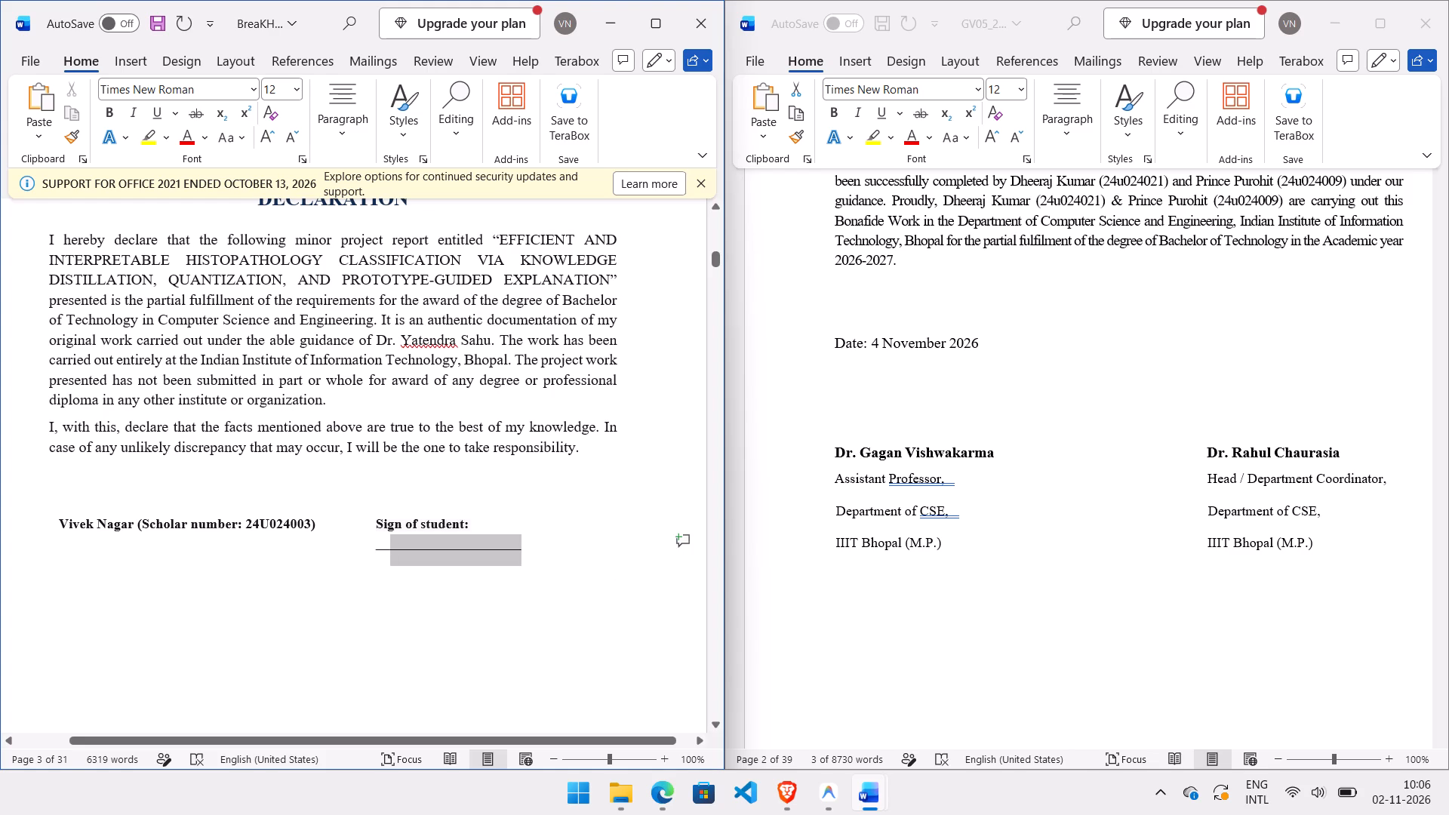
pyautogui.moveTo(394, 540); pyautogui.dragTo(395, 541)
pyautogui.click(395, 541)
pyautogui.moveTo(524, 549); pyautogui.dragTo(386, 527)
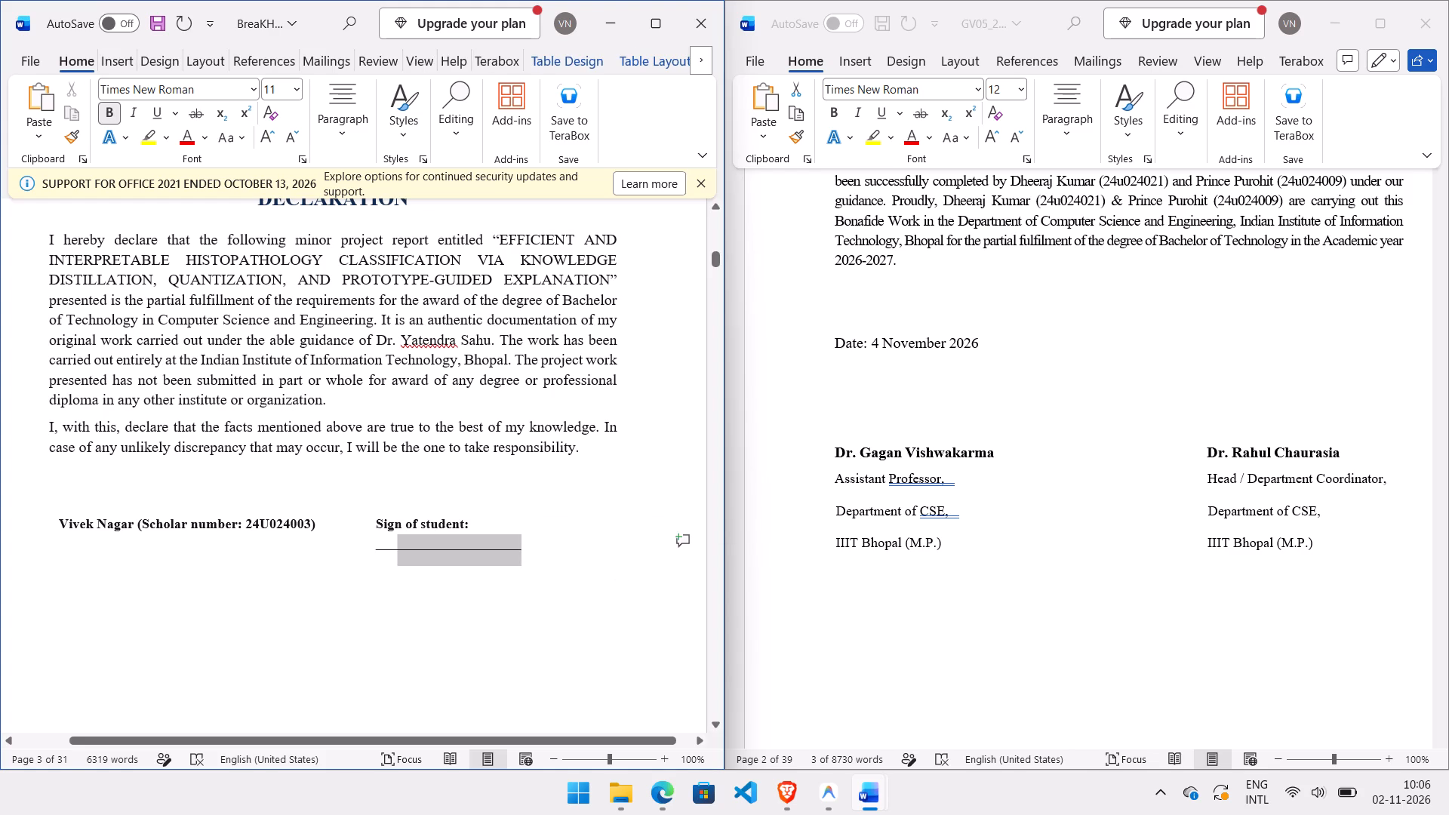
pyautogui.moveTo(386, 527); pyautogui.dragTo(379, 521)
pyautogui.press('BackSpace')
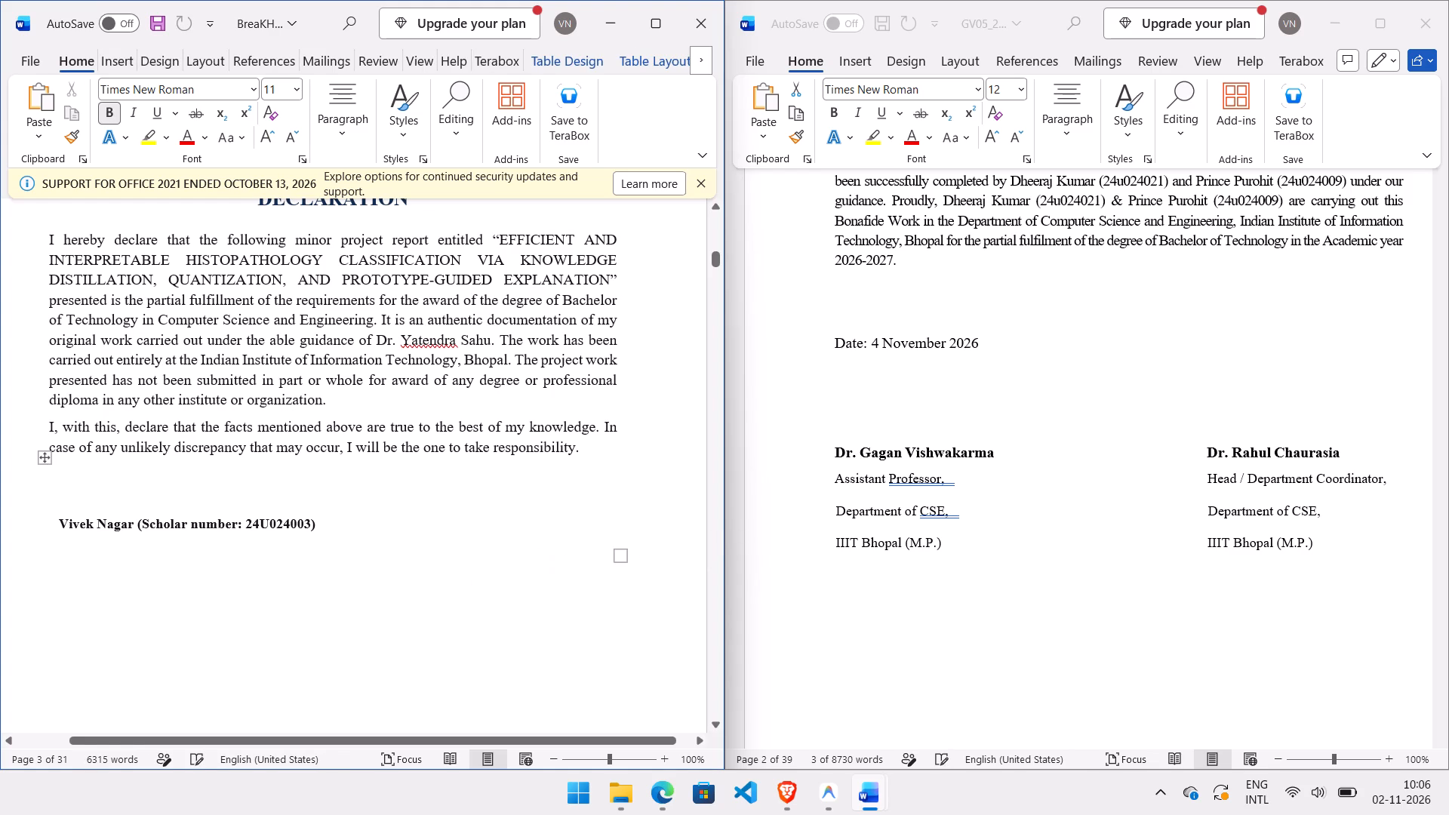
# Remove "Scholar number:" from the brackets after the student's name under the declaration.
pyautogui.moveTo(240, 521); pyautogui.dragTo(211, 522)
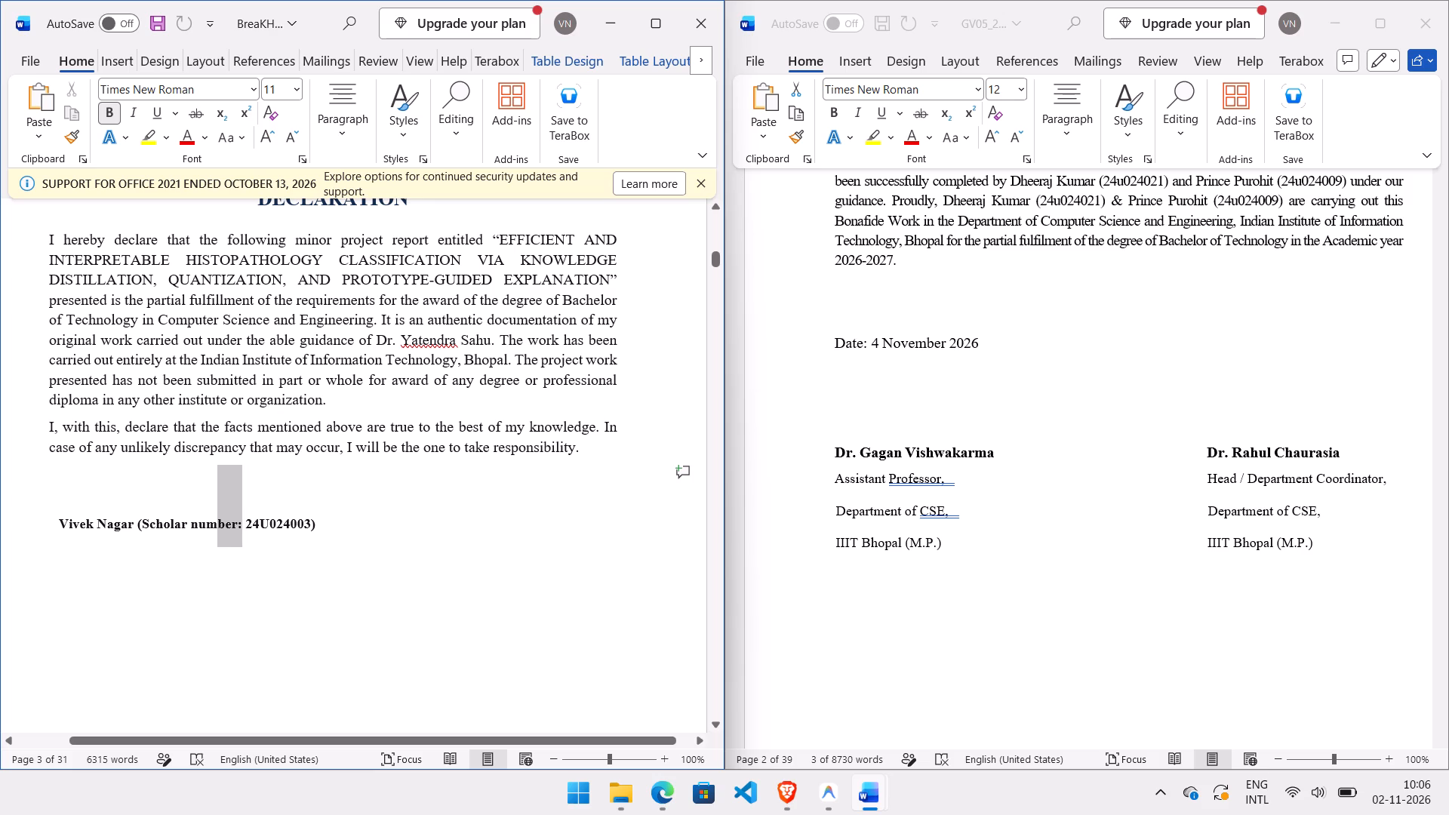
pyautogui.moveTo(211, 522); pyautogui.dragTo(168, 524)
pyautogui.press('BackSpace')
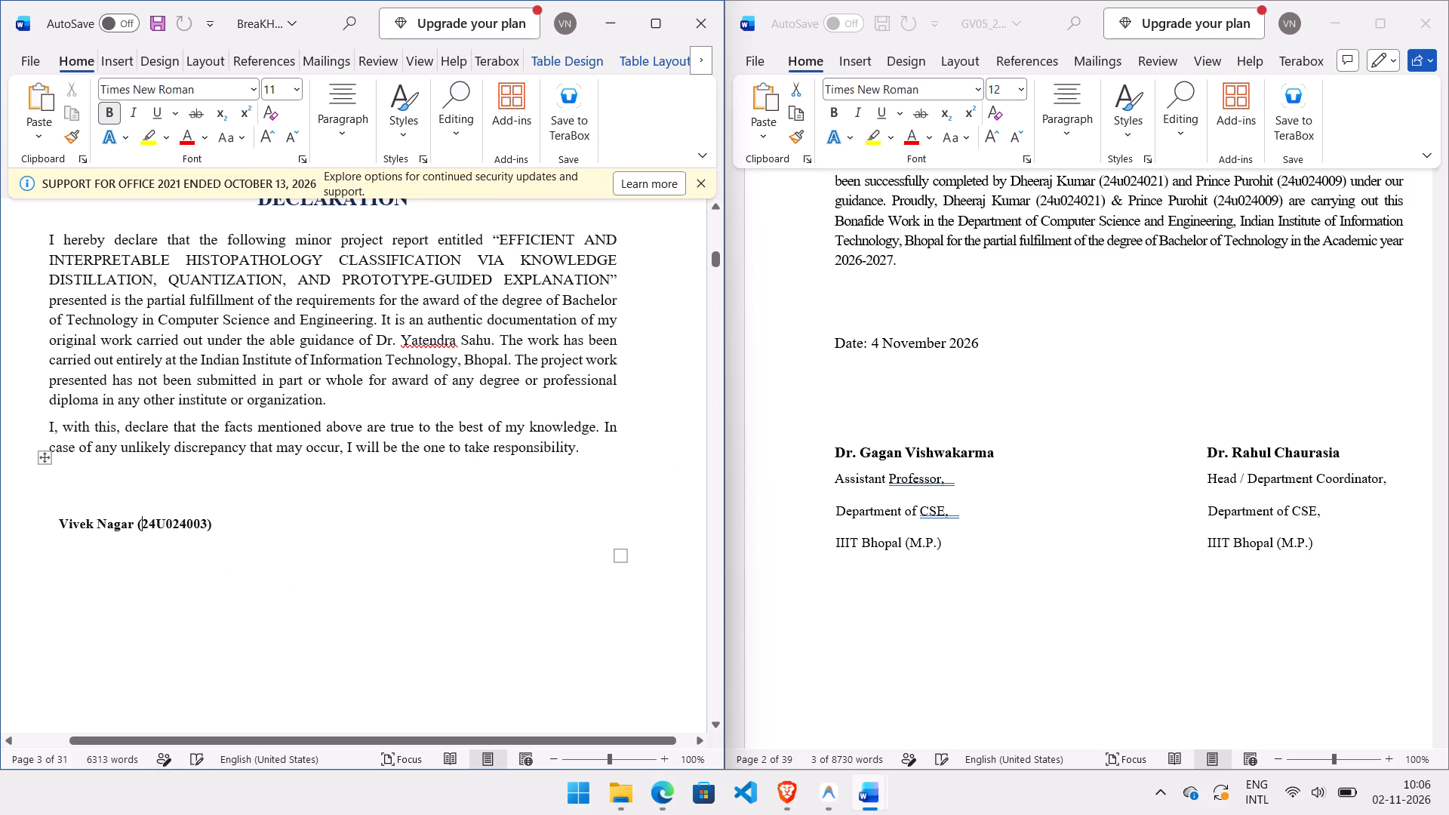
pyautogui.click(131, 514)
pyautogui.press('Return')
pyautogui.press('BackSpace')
# Delete the student's name and bracketed scholar number under the declaration text.
pyautogui.moveTo(60, 522); pyautogui.dragTo(214, 531)
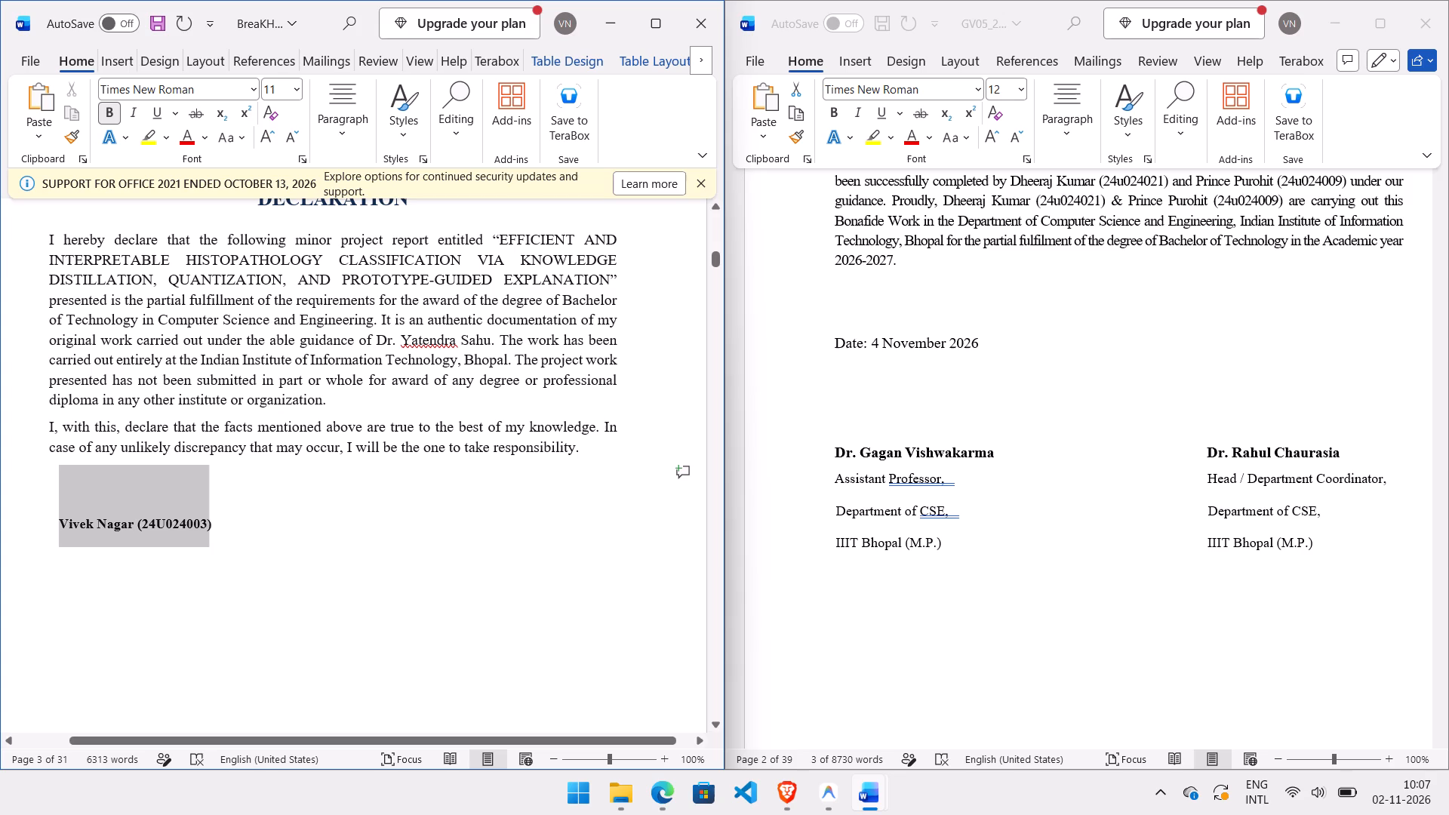
pyautogui.moveTo(214, 531); pyautogui.dragTo(214, 532)
pyautogui.press('BackSpace')
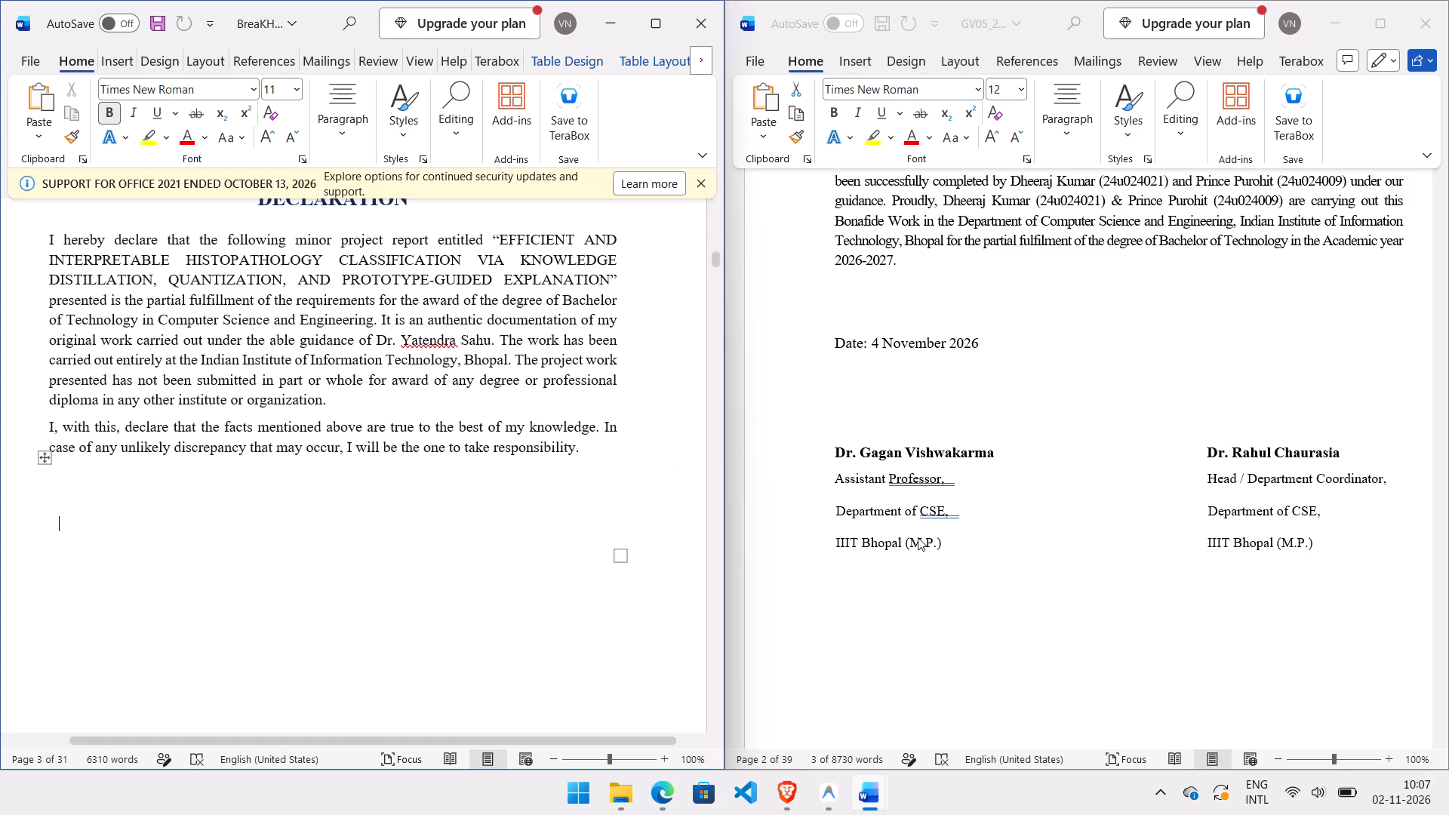
# Check the reference report's declaration sign-off and move the emptied name line down by one line.
pyautogui.scroll(-5, 918, 537)
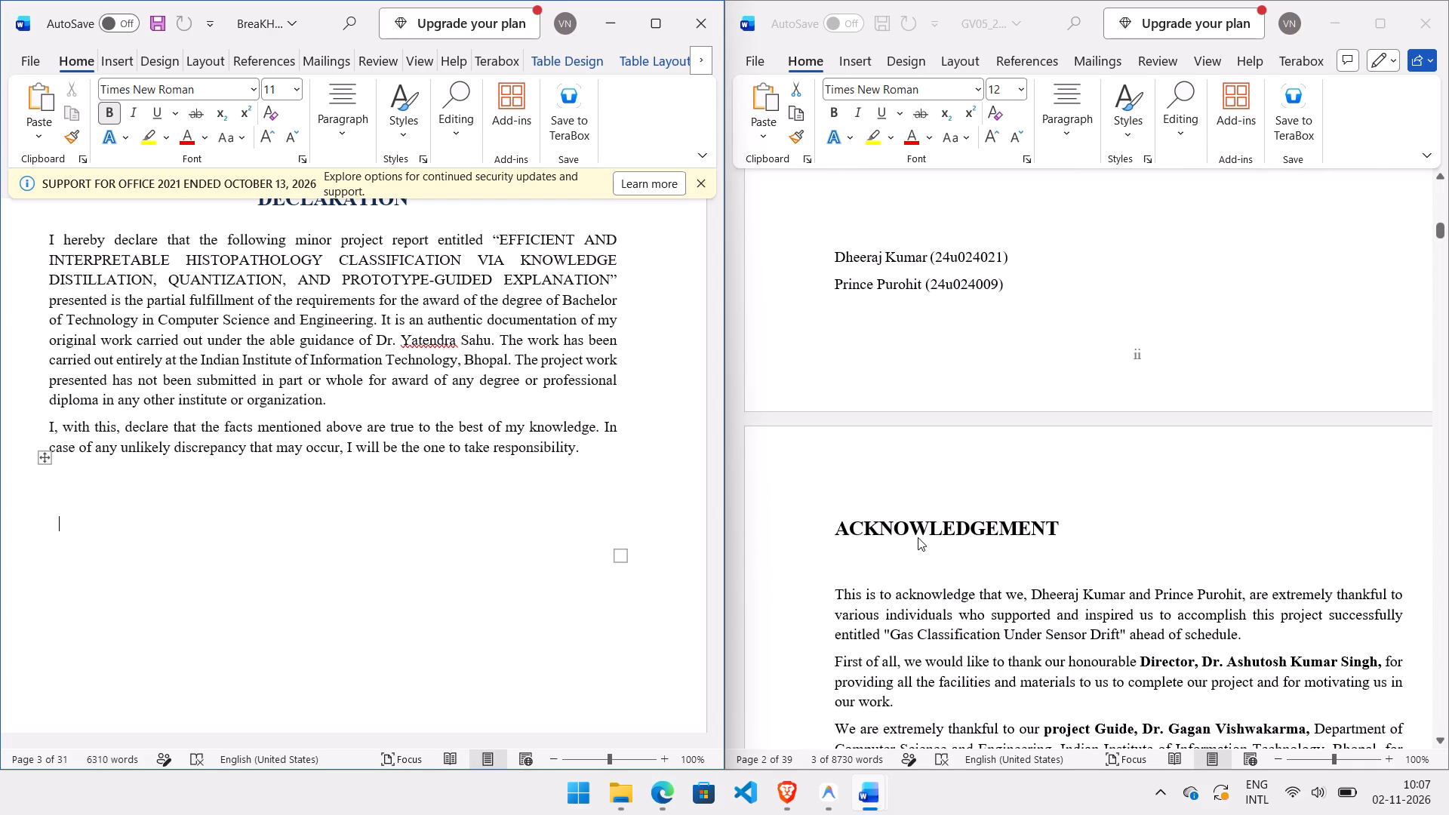
pyautogui.scroll(1, 918, 537)
pyautogui.press('Return')
pyautogui.press('Return')
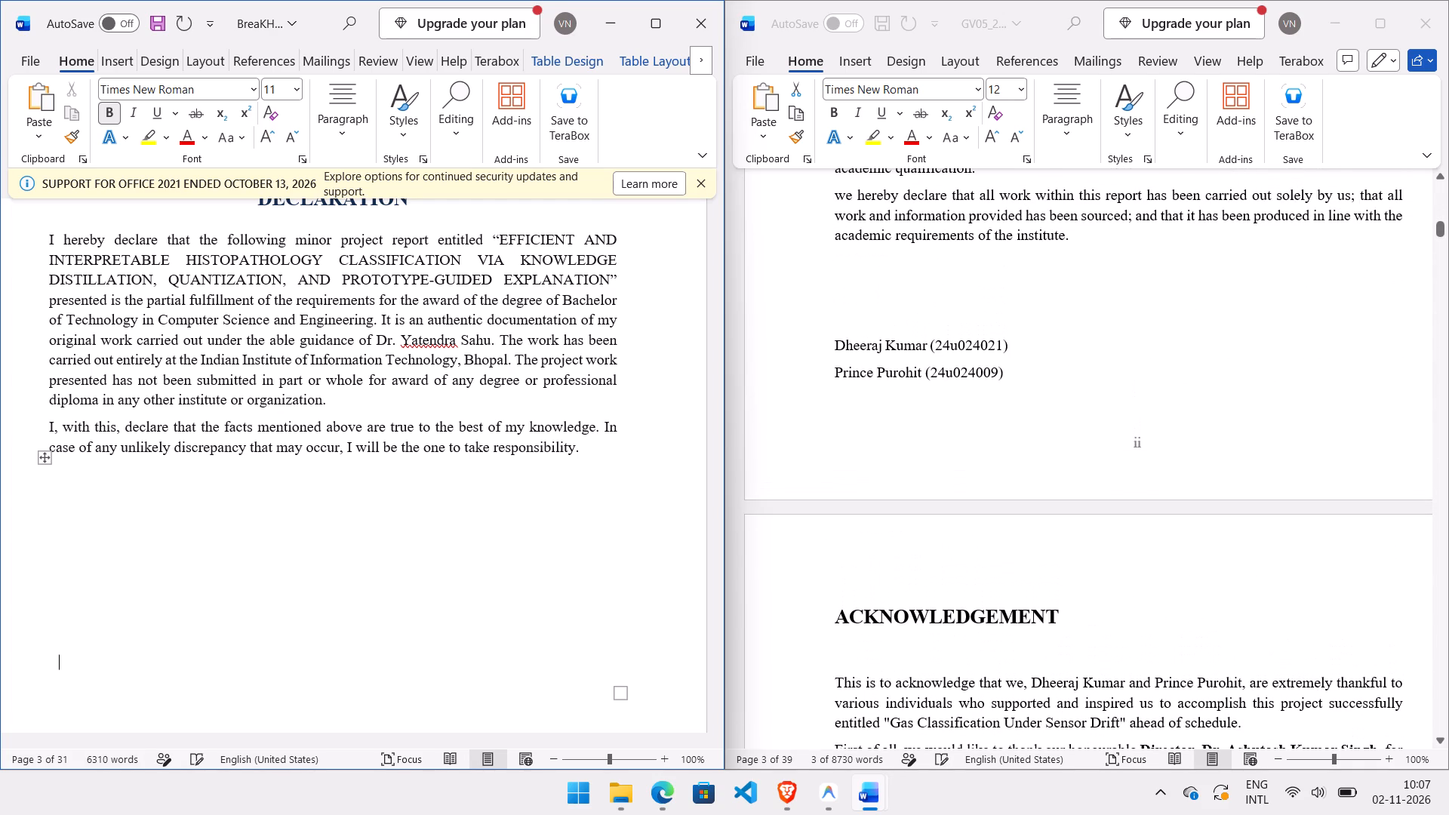
pyautogui.press('BackSpace')
# Enter the student's name in title case on the emptied line under the declaration text.
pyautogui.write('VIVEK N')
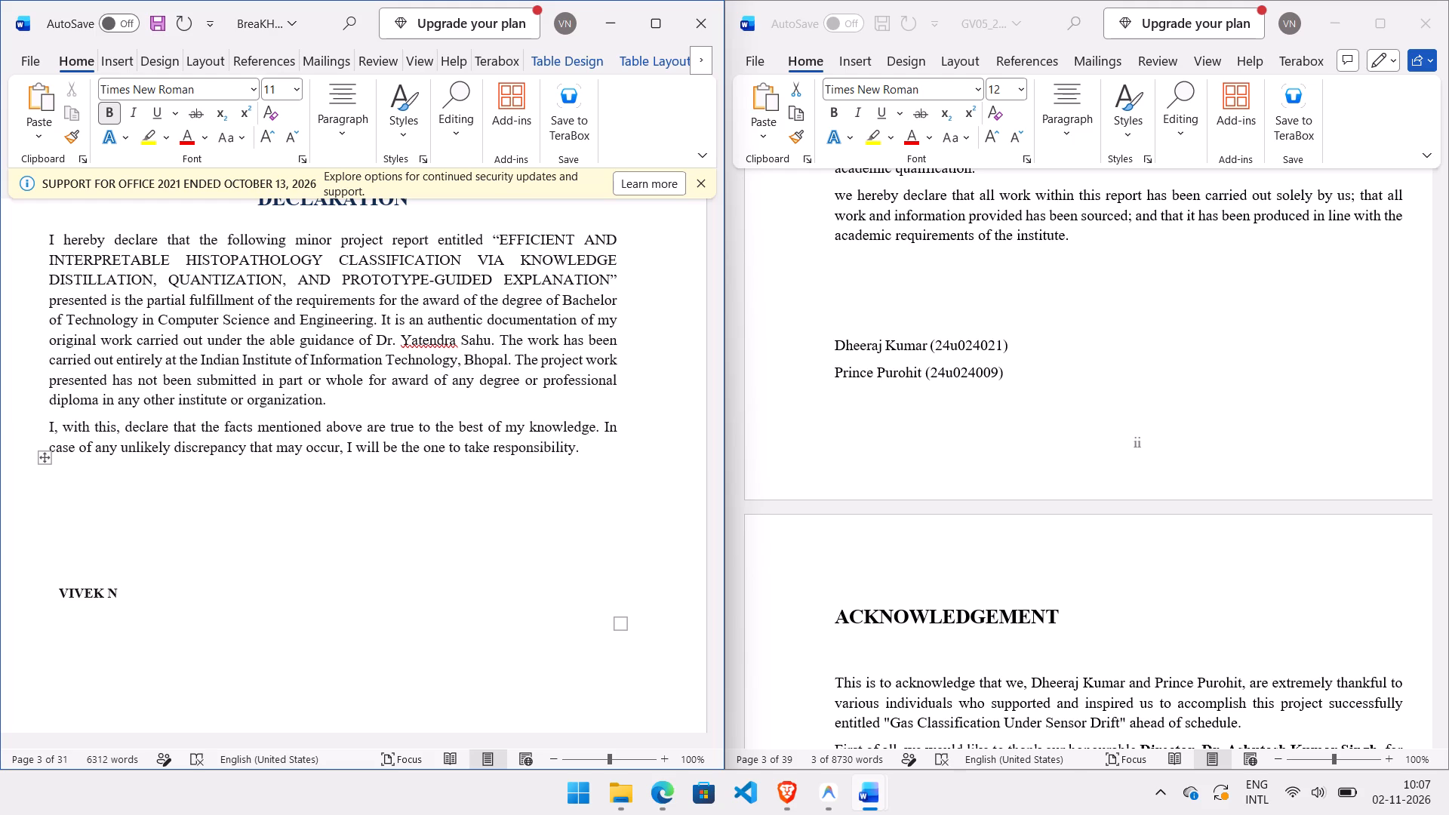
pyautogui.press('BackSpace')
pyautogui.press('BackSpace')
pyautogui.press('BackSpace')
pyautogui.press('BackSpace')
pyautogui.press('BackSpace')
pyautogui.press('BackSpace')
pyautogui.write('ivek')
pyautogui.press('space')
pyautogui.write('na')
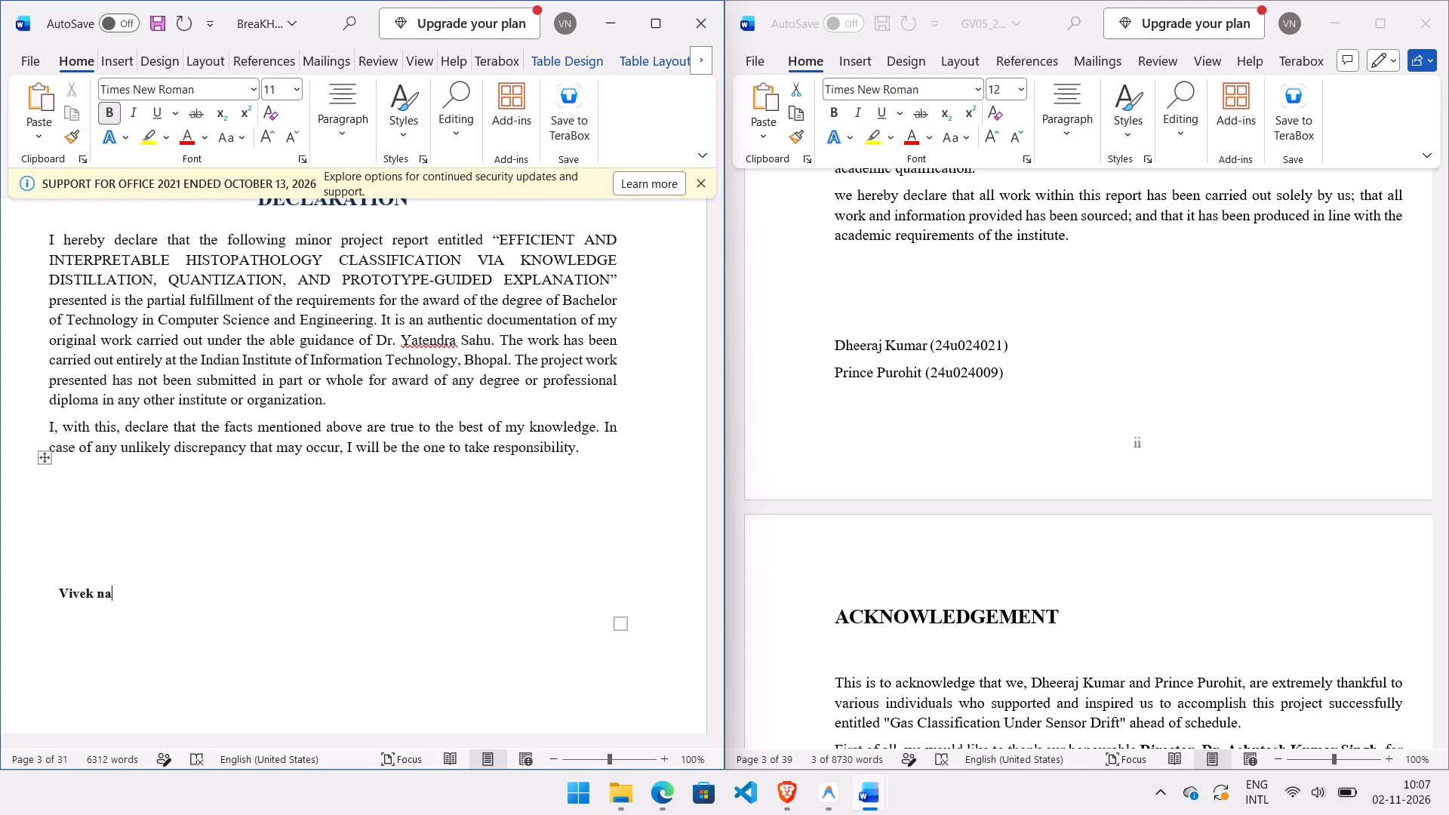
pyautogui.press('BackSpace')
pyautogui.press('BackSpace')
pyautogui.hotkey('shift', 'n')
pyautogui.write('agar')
# Add the scholar number in brackets directly after the student's name under the declaration.
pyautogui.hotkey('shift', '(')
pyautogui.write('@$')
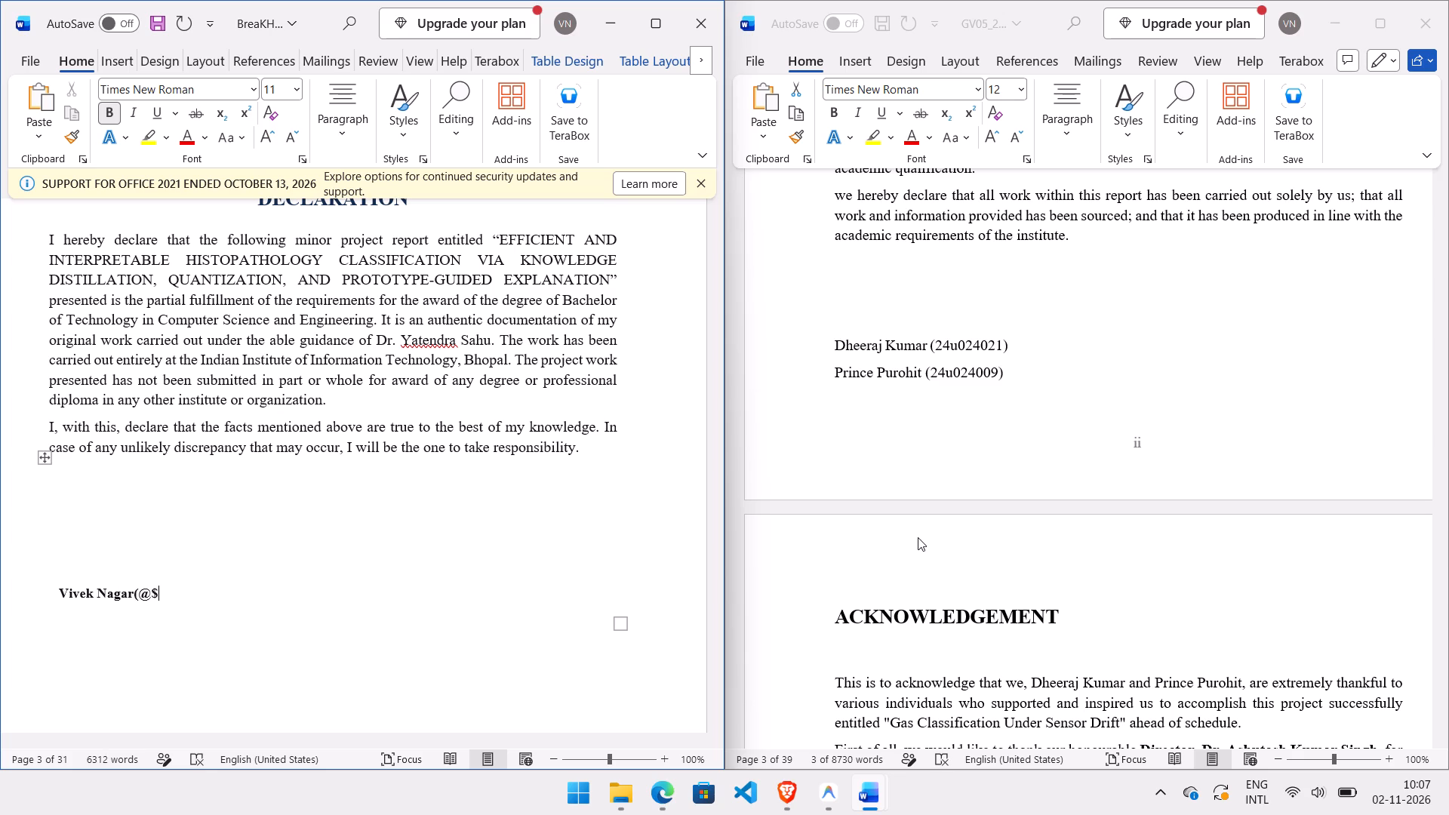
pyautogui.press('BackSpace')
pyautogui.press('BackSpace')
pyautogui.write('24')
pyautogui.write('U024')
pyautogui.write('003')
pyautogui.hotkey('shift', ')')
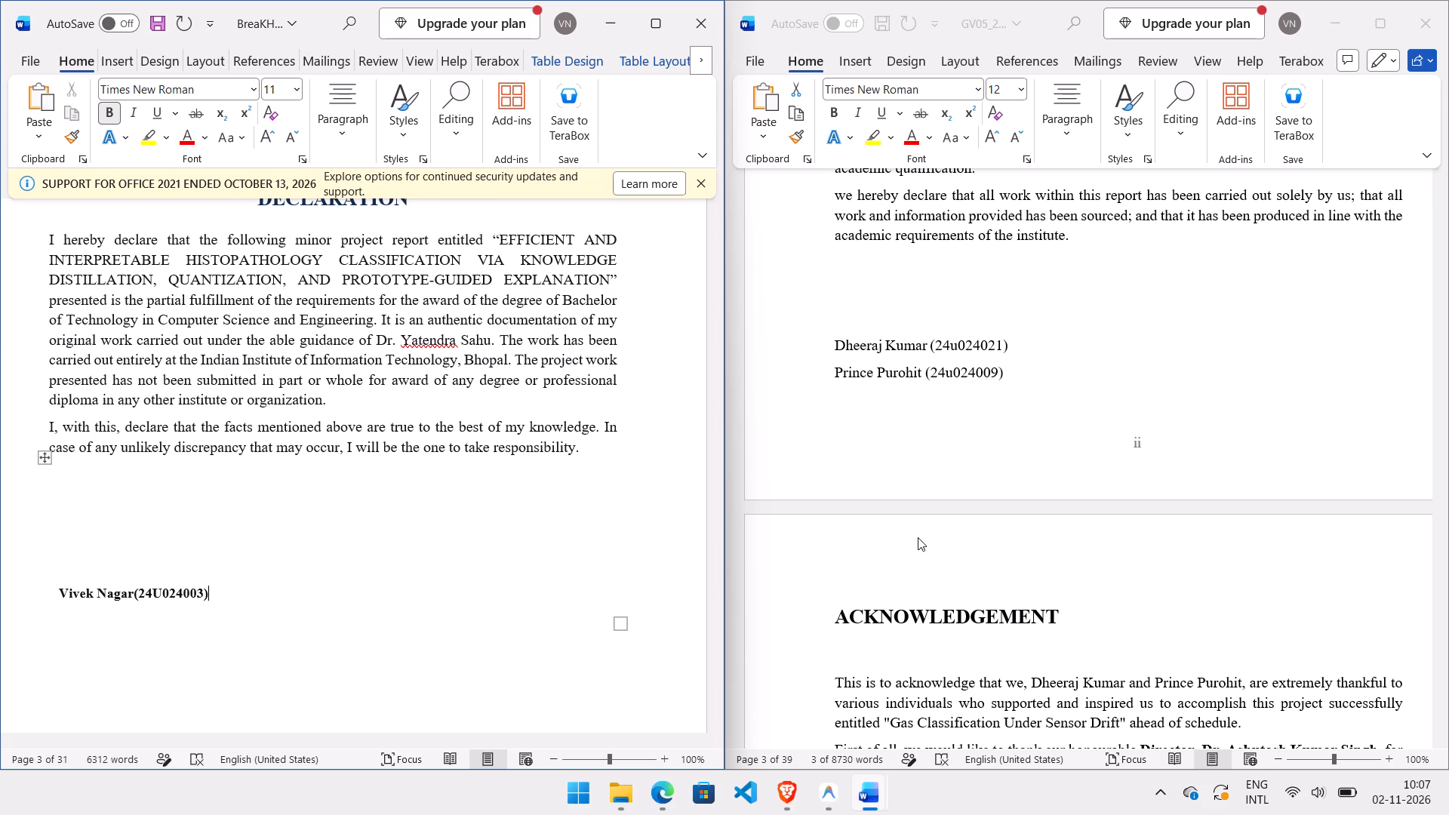
# Compare the acknowledgement page and its sign-off in the reference report with those in the BreaKHis report.
pyautogui.scroll(-2, 918, 537)
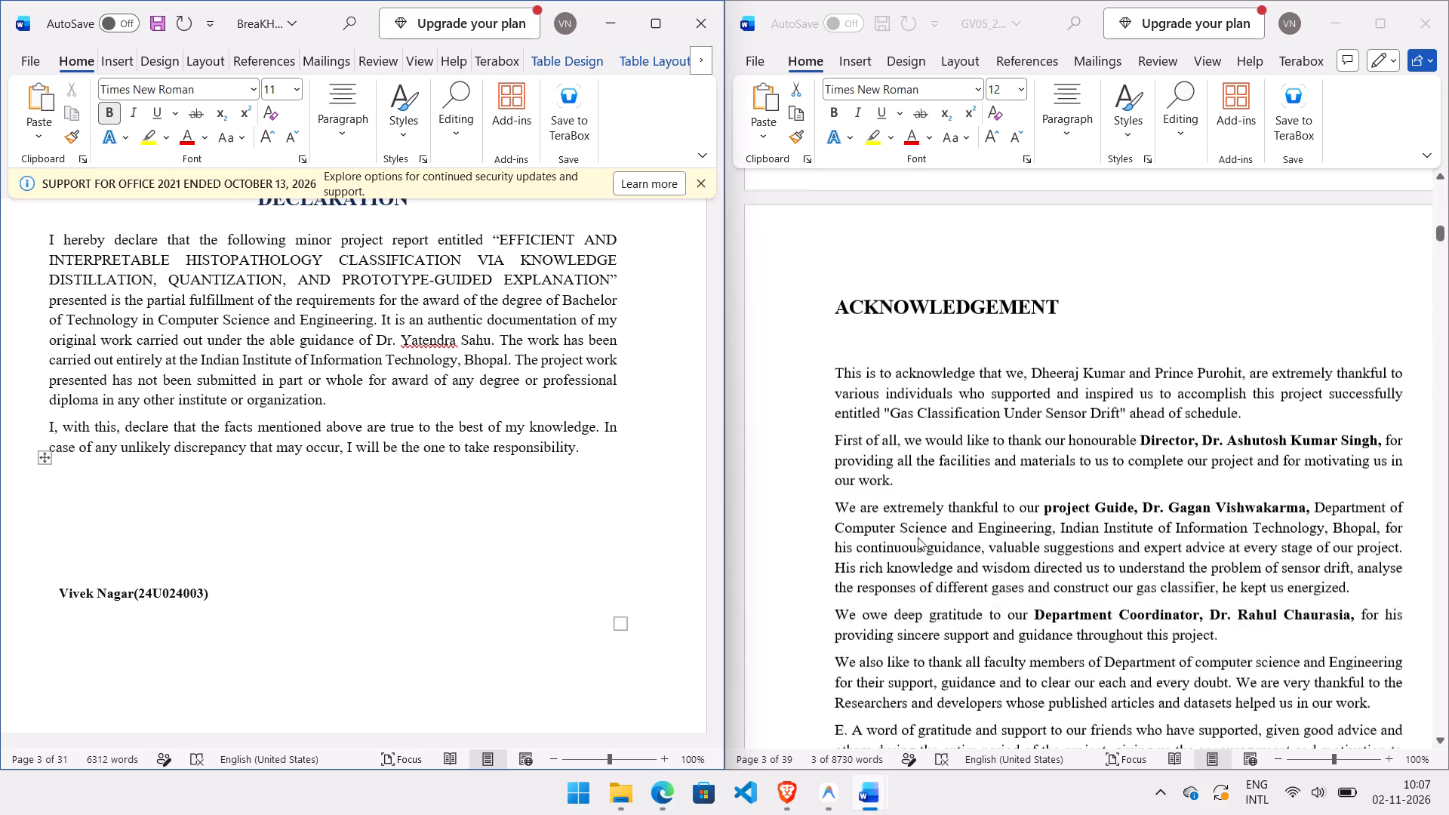
pyautogui.scroll(-3, 918, 537)
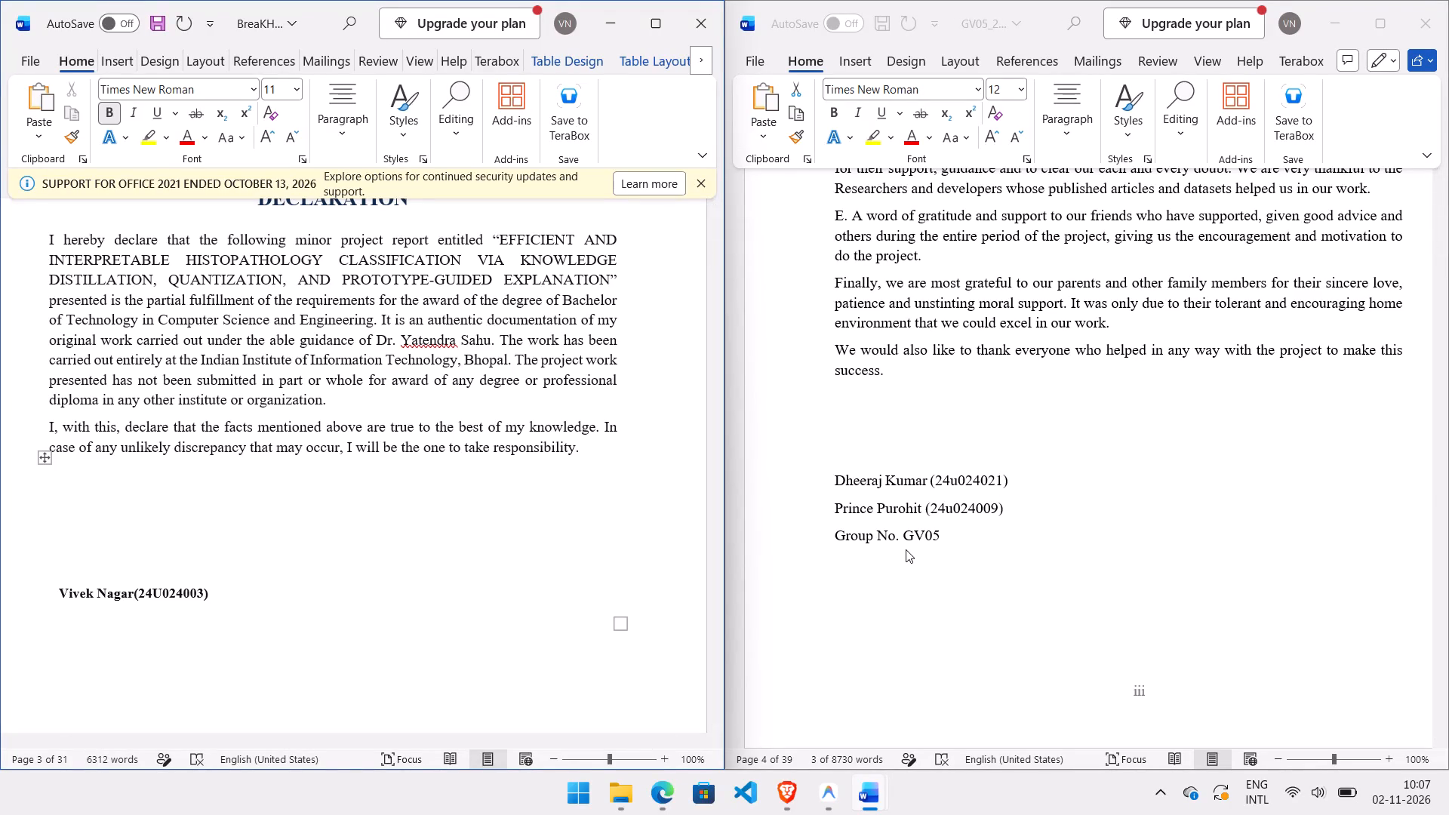
pyautogui.scroll(1, 902, 470)
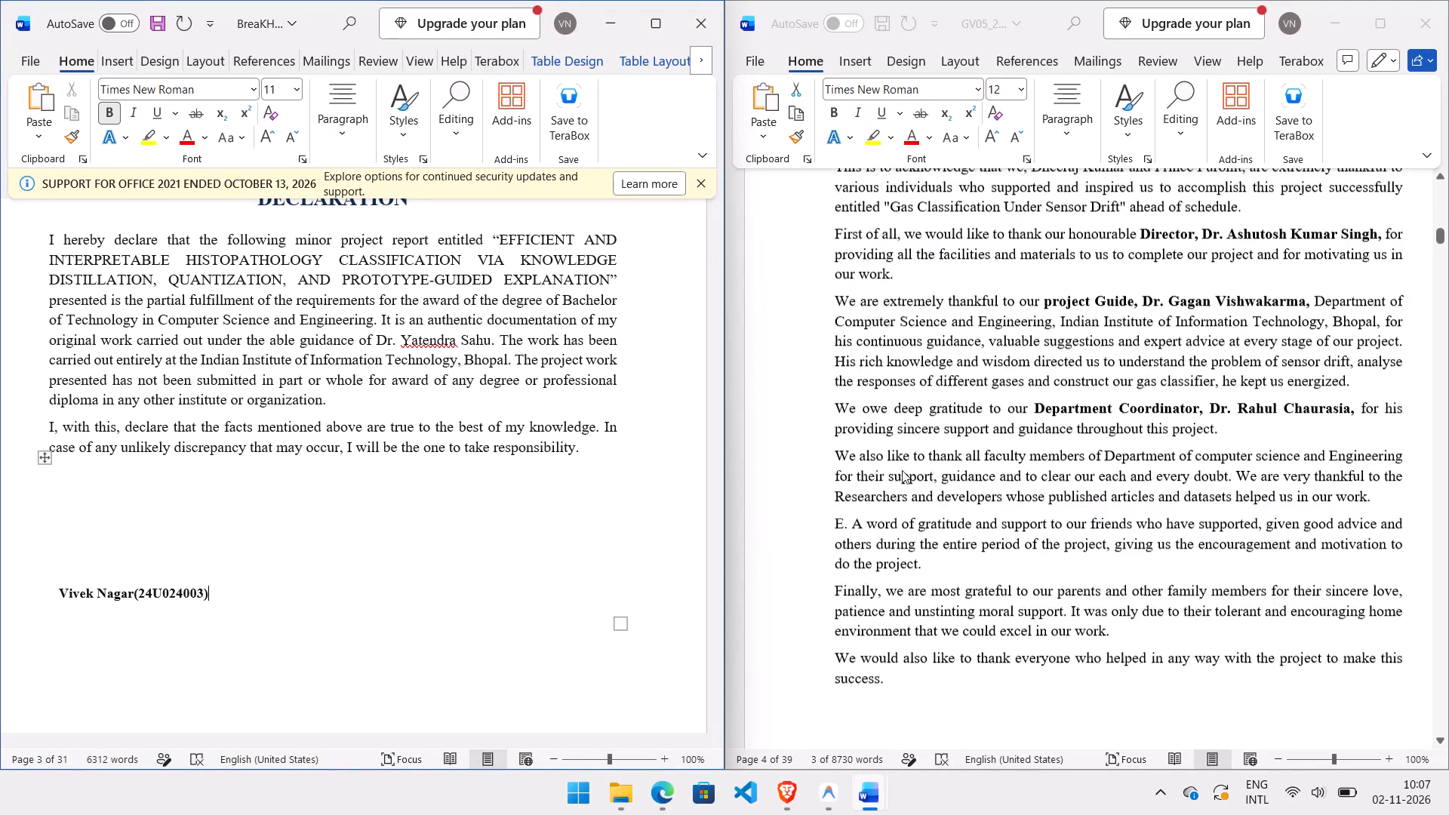
pyautogui.scroll(2, 902, 470)
pyautogui.scroll(-5, 902, 470)
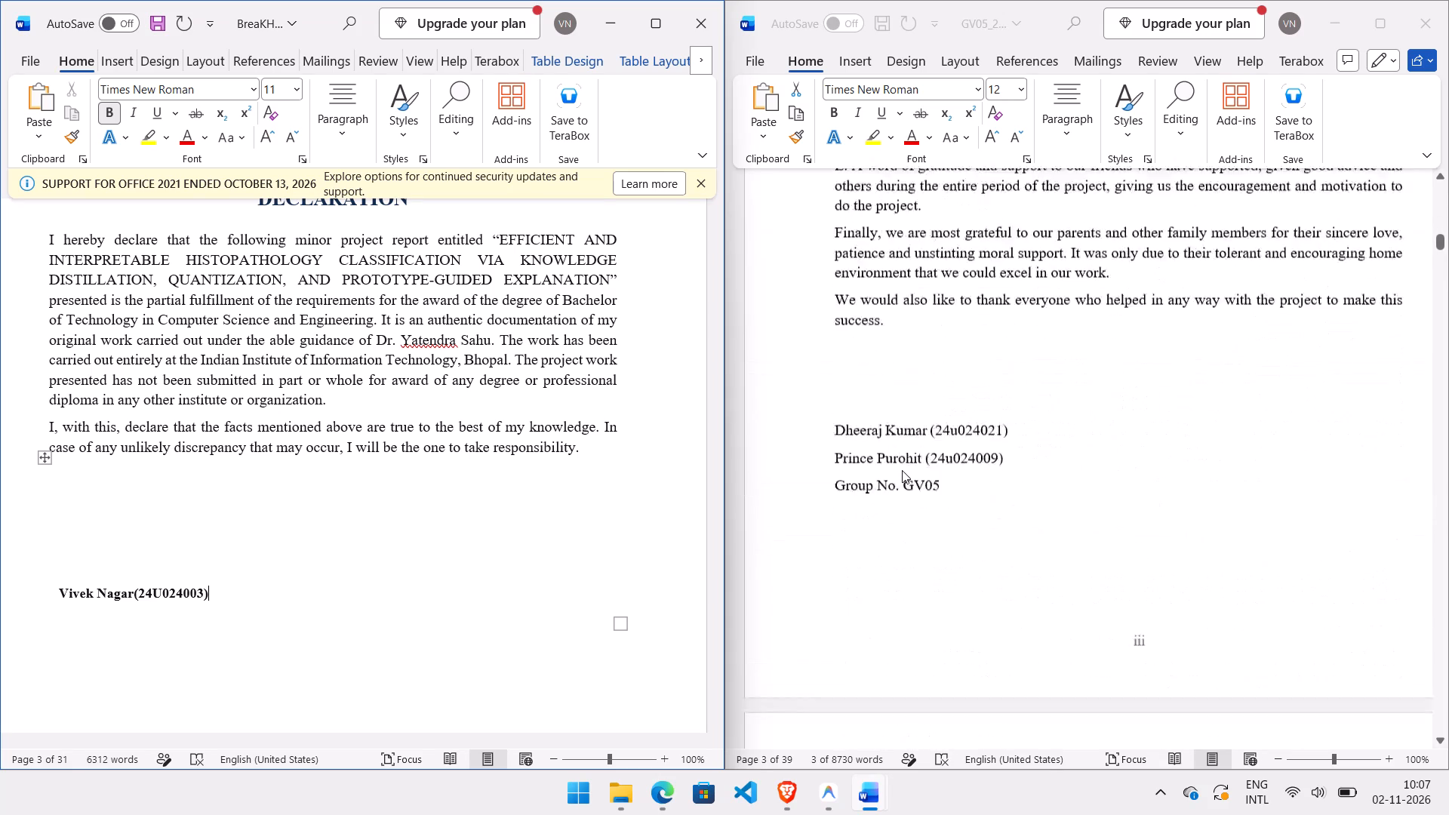
pyautogui.scroll(-3, 481, 481)
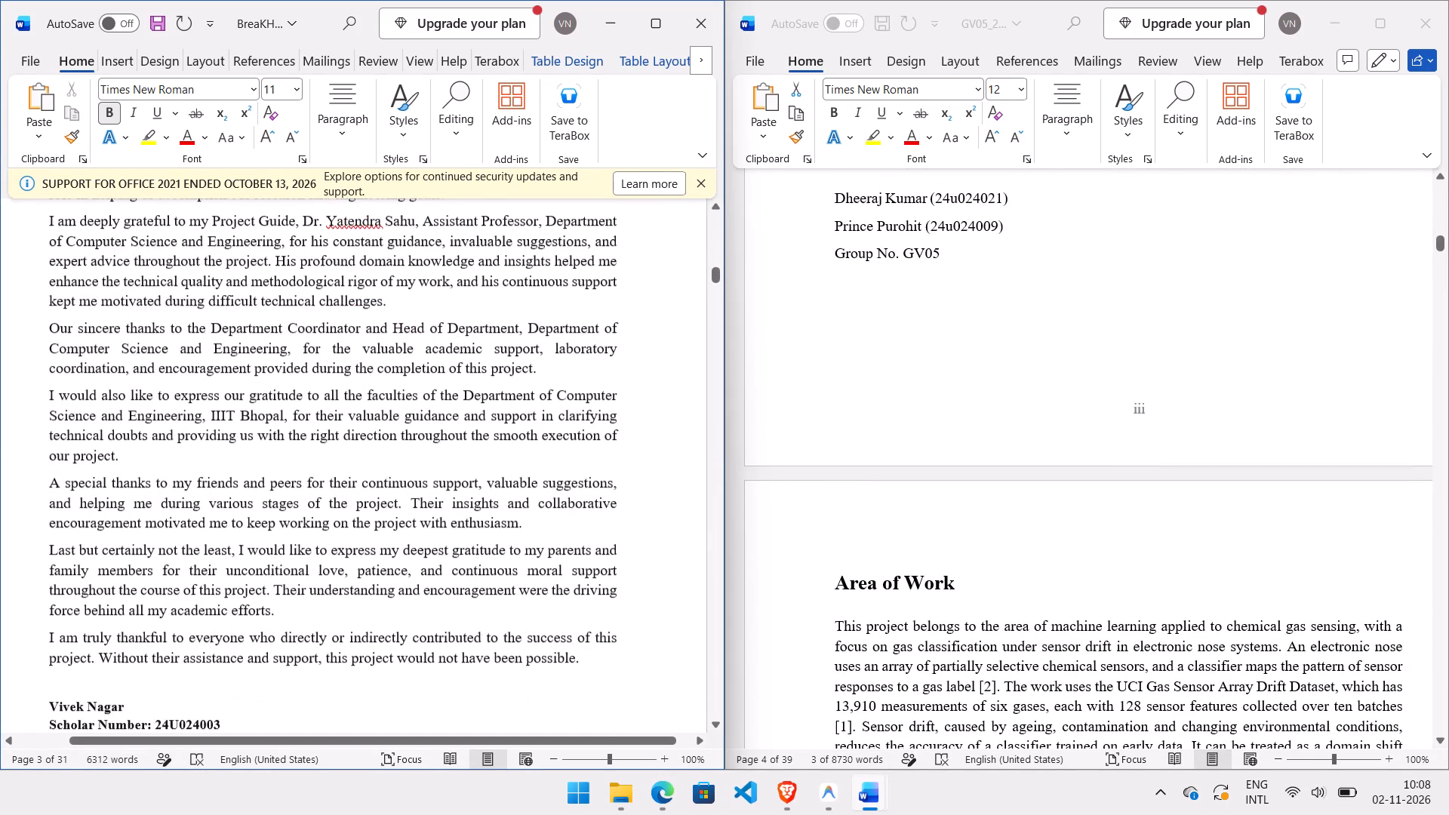
pyautogui.scroll(-1, 481, 481)
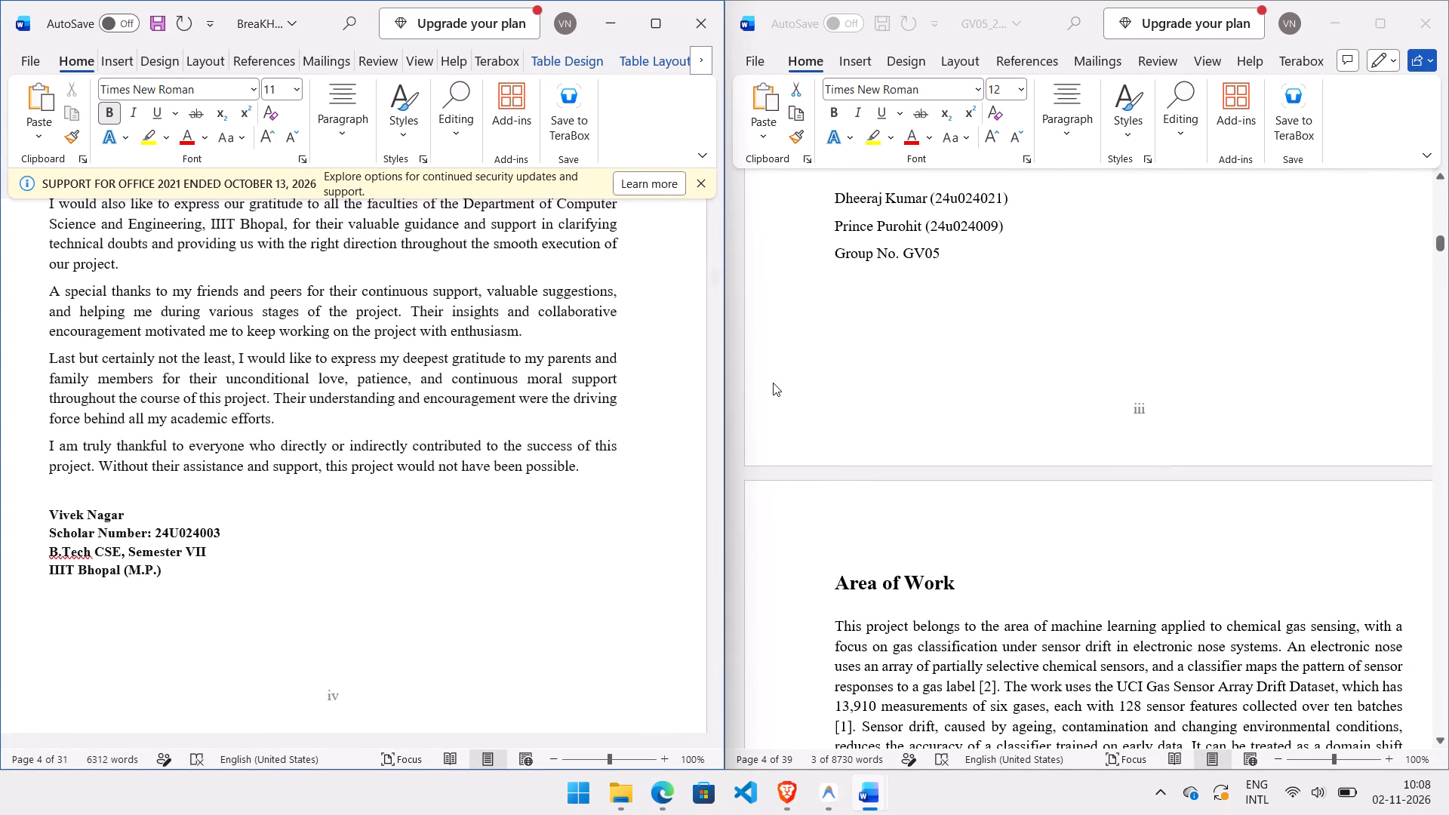
pyautogui.scroll(1, 833, 364)
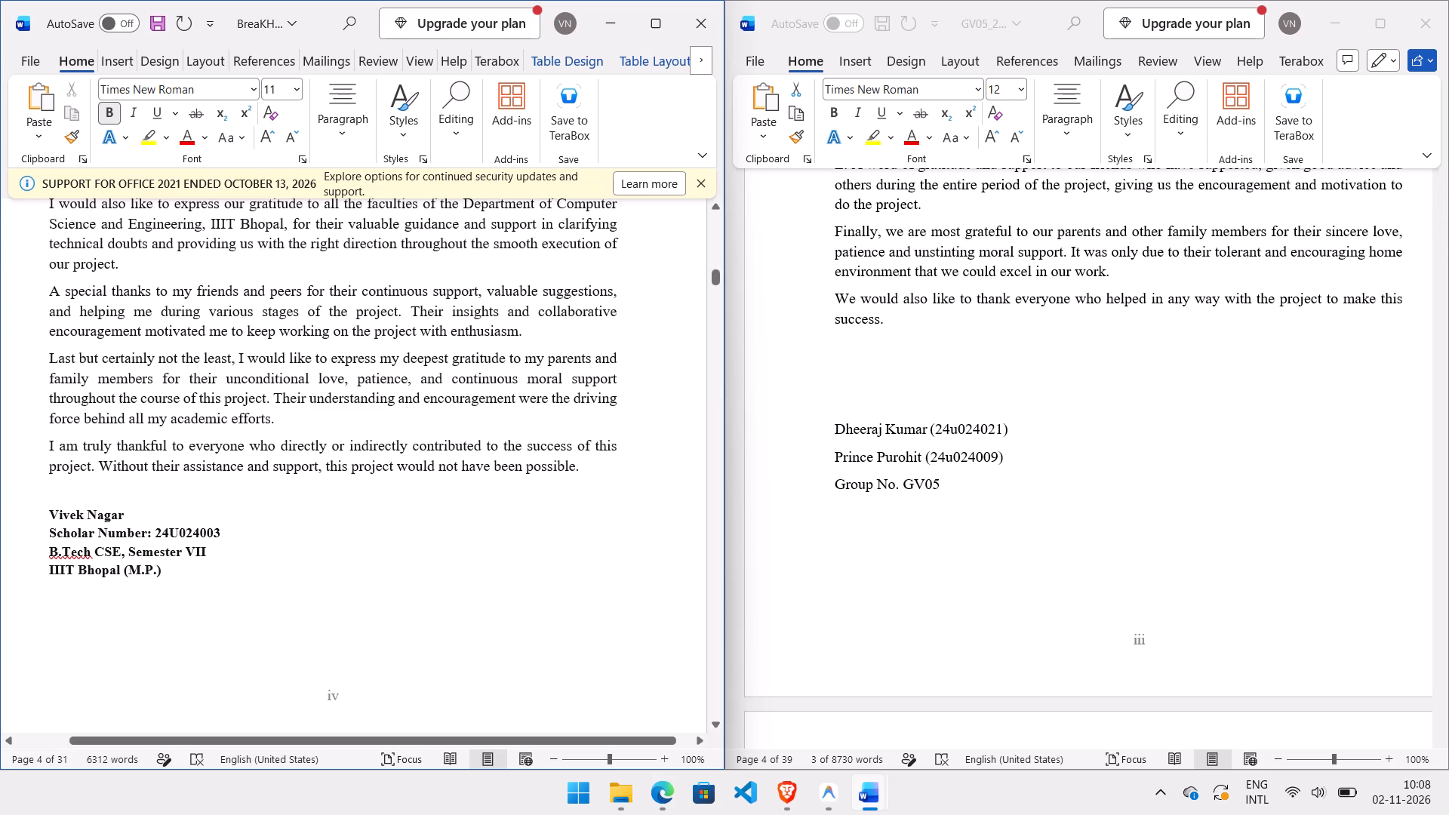
# Delete the scholar number, B.Tech semester and IIIT Bhopal lines beneath the student's name at the end of the acknowledgement.
pyautogui.click(163, 577)
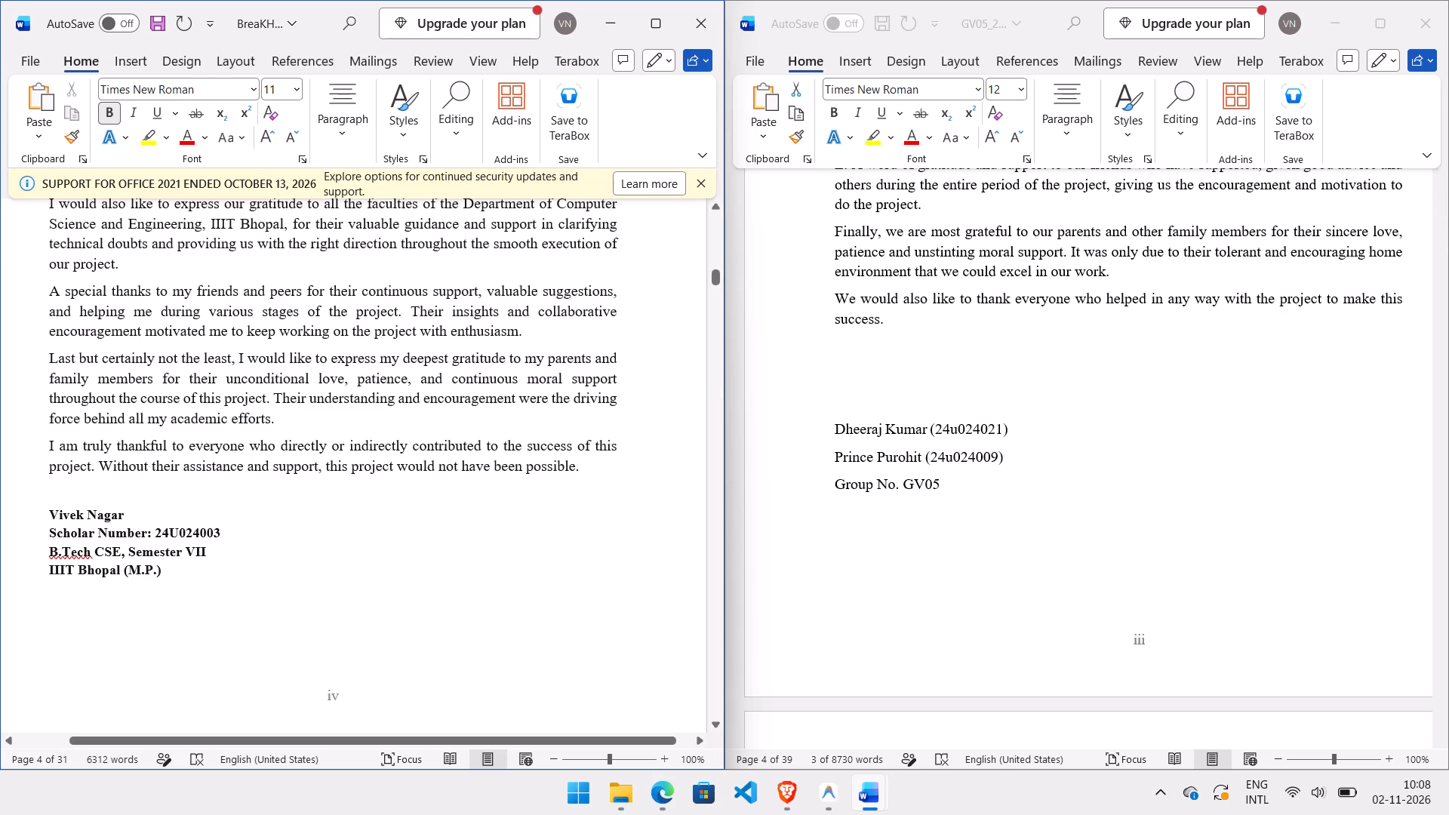
pyautogui.press('BackSpace')
pyautogui.press('BackSpace')
pyautogui.press('BackSpace')
pyautogui.press('BackSpace')
pyautogui.press('BackSpace')
pyautogui.press('BackSpace')
pyautogui.press('BackSpace')
pyautogui.press('BackSpace')
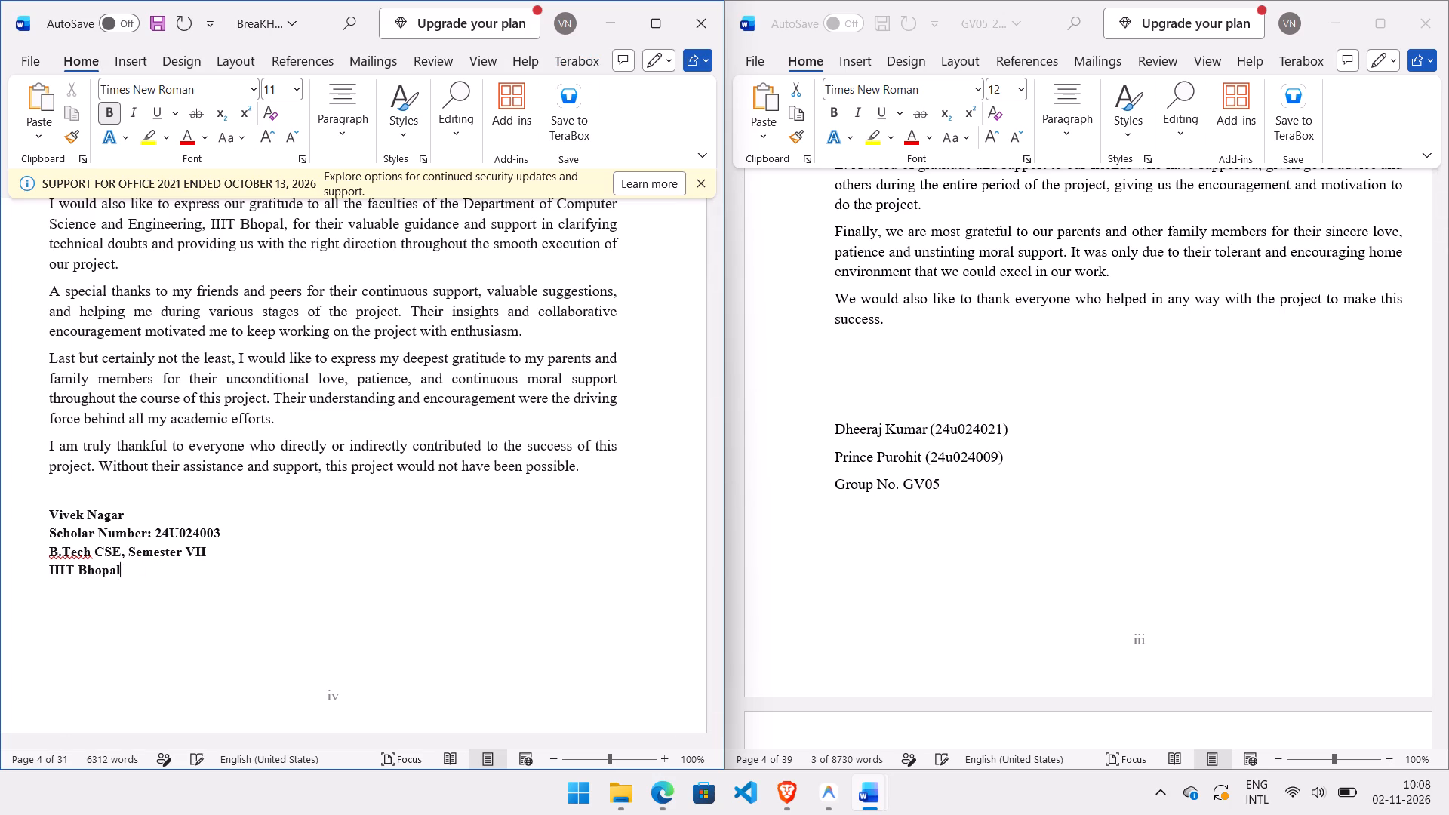
pyautogui.press('BackSpace')
pyautogui.press('BackSpace')
pyautogui.press('BackSpace')
pyautogui.press('BackSpace')
pyautogui.press('BackSpace')
pyautogui.press('BackSpace')
pyautogui.press('BackSpace')
pyautogui.press('BackSpace')
pyautogui.press('BackSpace')
pyautogui.press('BackSpace')
pyautogui.press('BackSpace')
pyautogui.press('BackSpace')
pyautogui.press('BackSpace')
pyautogui.press('BackSpace')
pyautogui.press('BackSpace')
pyautogui.press('BackSpace')
pyautogui.press('BackSpace')
pyautogui.press('BackSpace')
pyautogui.press('BackSpace')
pyautogui.press('BackSpace')
pyautogui.press('BackSpace')
pyautogui.press('BackSpace')
pyautogui.press('BackSpace')
pyautogui.press('BackSpace')
pyautogui.press('BackSpace')
pyautogui.press('BackSpace')
pyautogui.press('BackSpace')
pyautogui.press('BackSpace')
pyautogui.press('BackSpace')
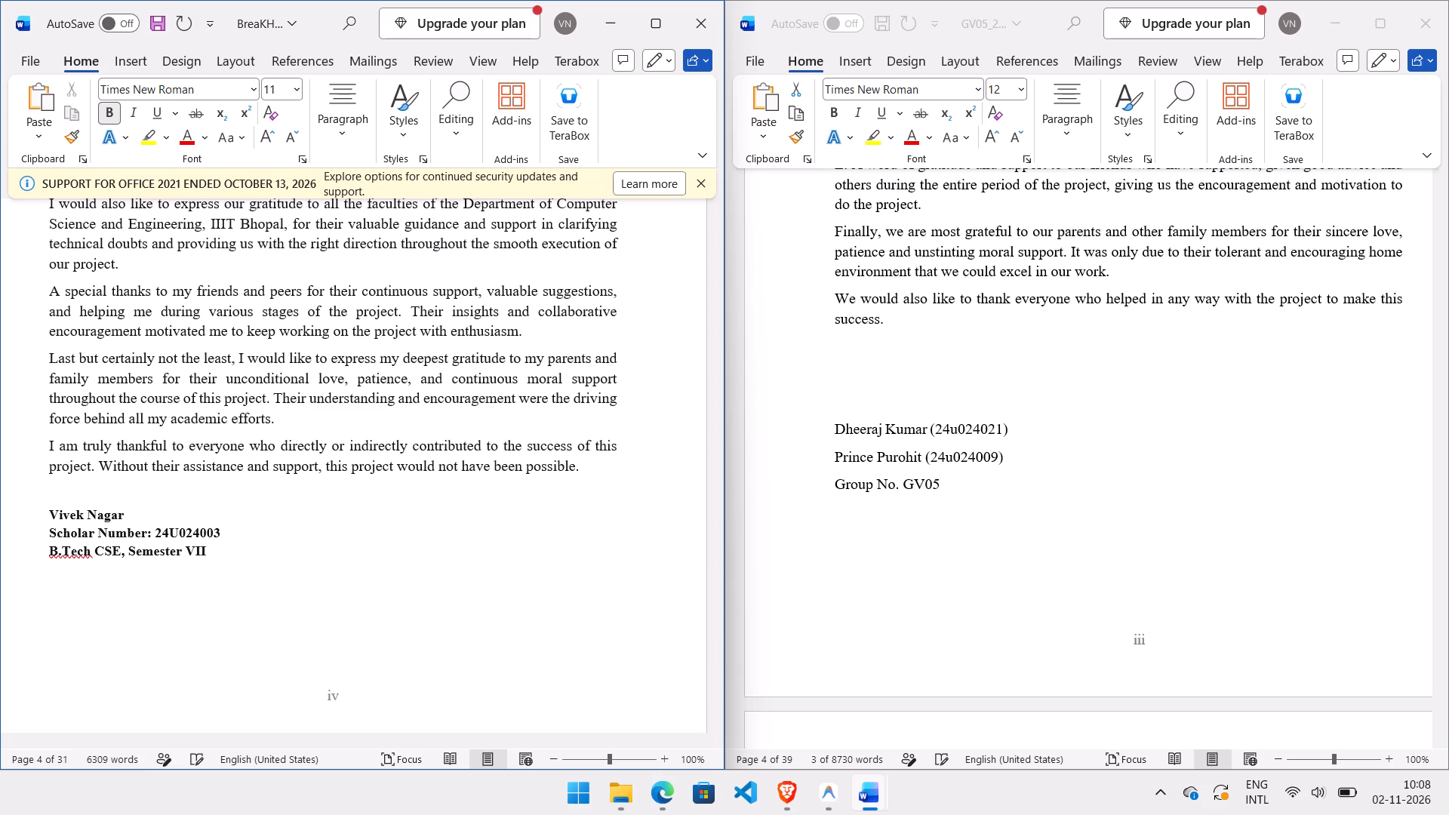
pyautogui.press('BackSpace')
pyautogui.press('BackSpace')
pyautogui.press('BackSpace')
pyautogui.press('BackSpace')
pyautogui.press('BackSpace')
pyautogui.press('BackSpace')
pyautogui.press('BackSpace')
pyautogui.press('BackSpace')
pyautogui.press('BackSpace')
pyautogui.press('BackSpace')
pyautogui.press('BackSpace')
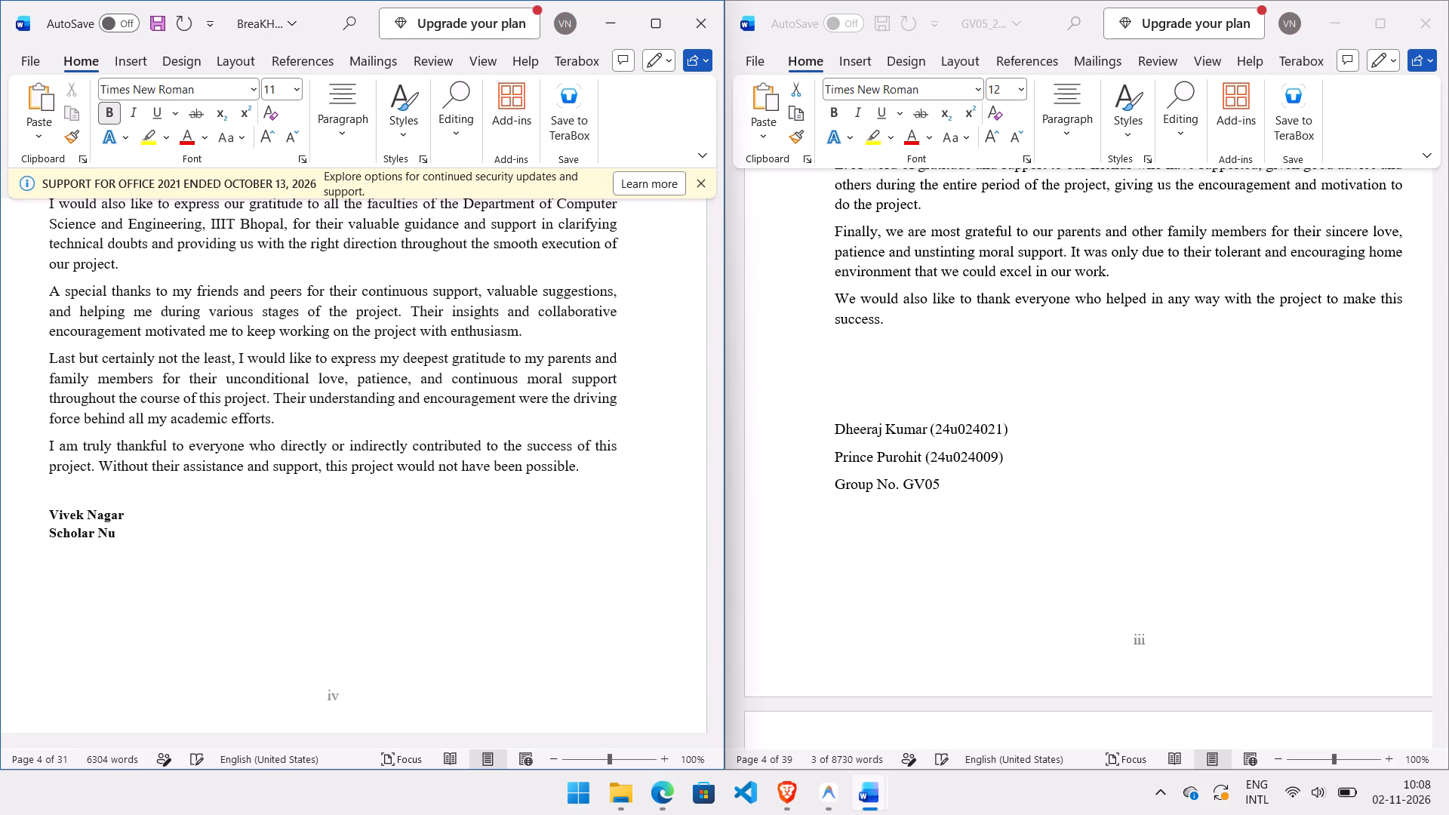
pyautogui.press('BackSpace')
pyautogui.press('BackSpace')
pyautogui.press('BackSpace')
pyautogui.press('BackSpace')
pyautogui.press('BackSpace')
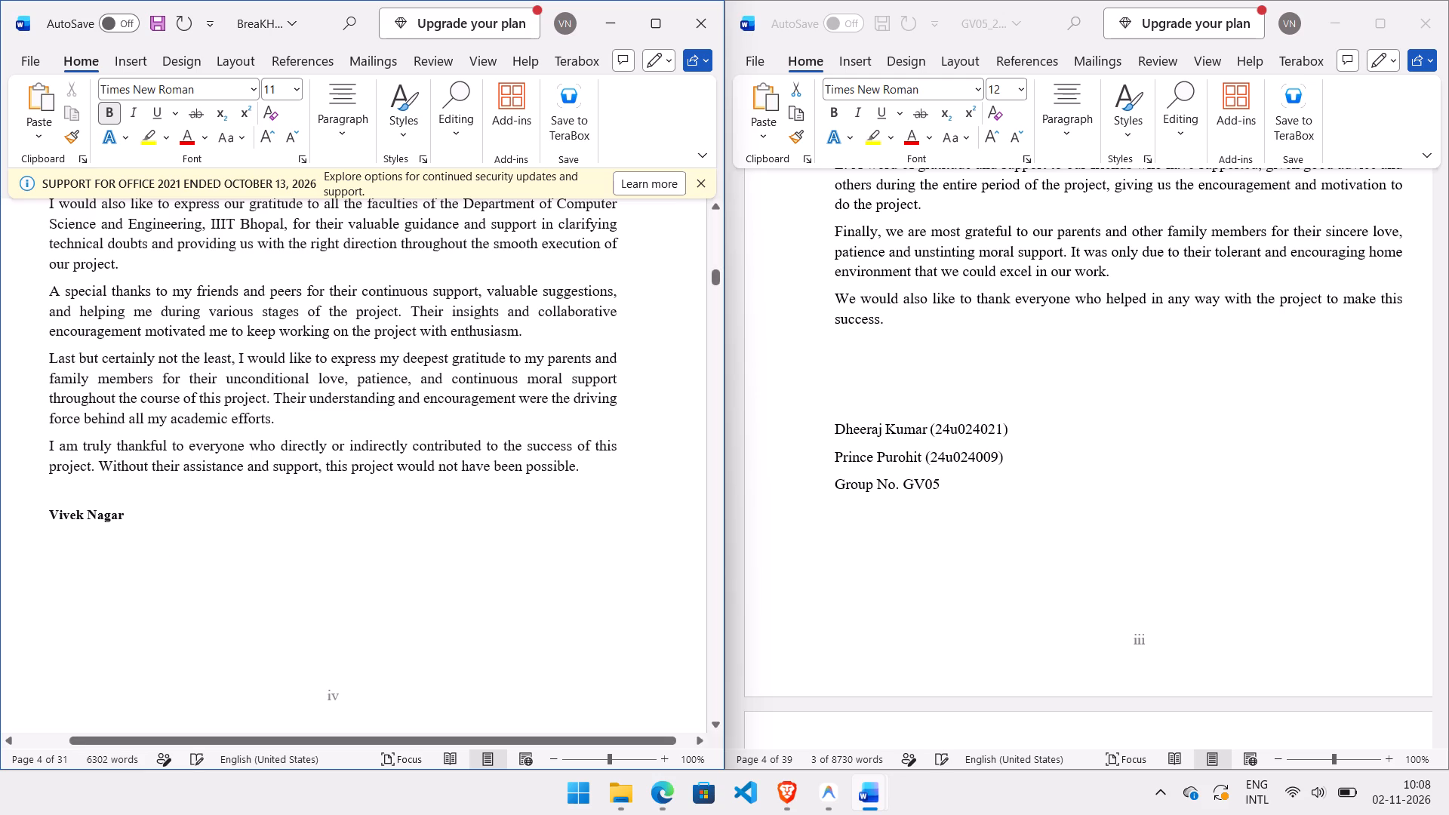
# Move the student's name under the acknowledgement down by one line to leave more space above it.
pyautogui.click(123, 520)
pyautogui.press('Left')
pyautogui.press('Left')
pyautogui.press('Left')
pyautogui.press('Left')
pyautogui.press('Left')
pyautogui.press('Left')
pyautogui.press('Left')
pyautogui.press('Left')
pyautogui.press('Left')
pyautogui.press('Left')
pyautogui.press('Left')
pyautogui.press('Return')
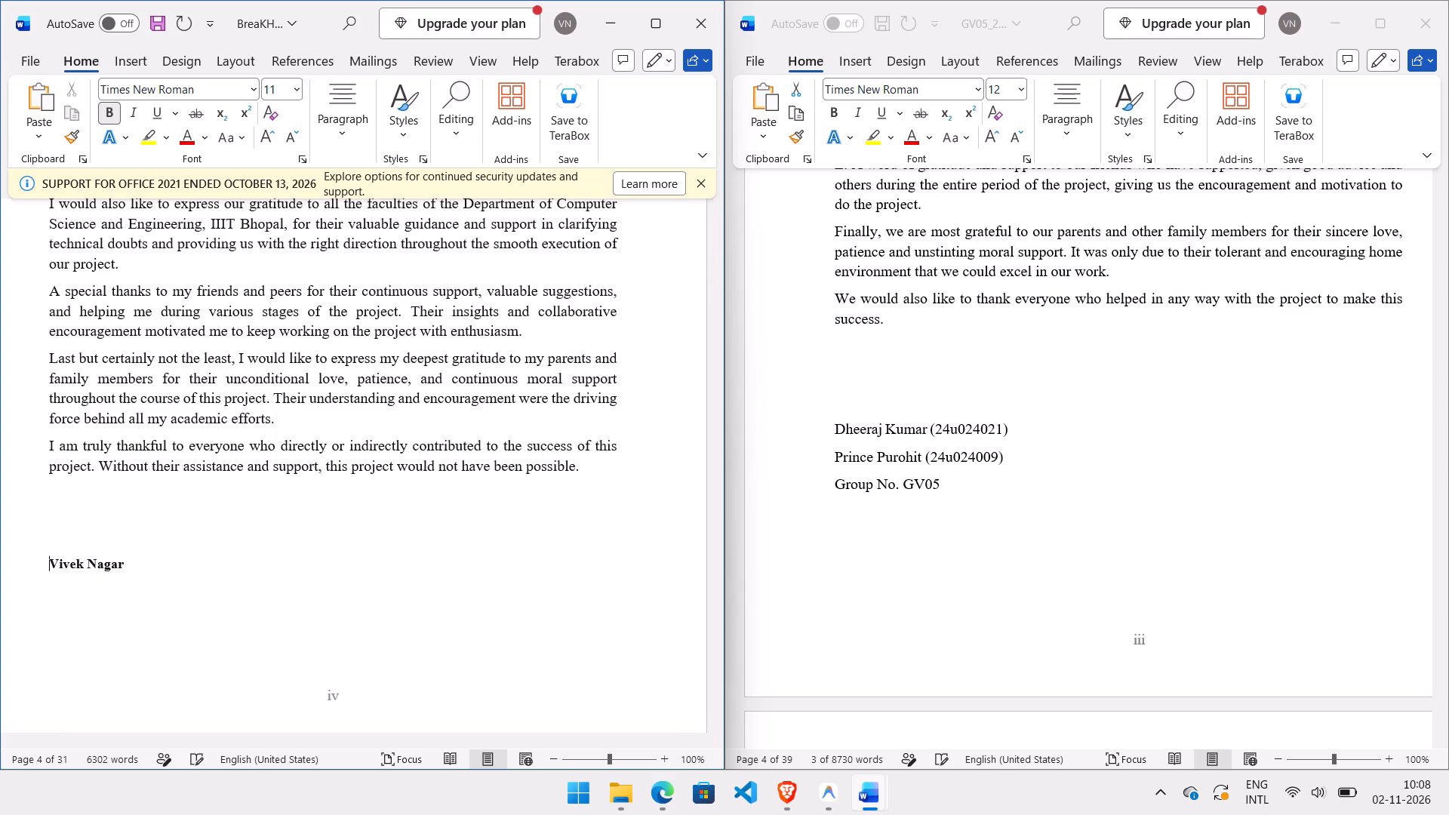
# Add the scholar number in brackets after the student's name under the acknowledgement, with a space before the opening bracket.
pyautogui.click(140, 563)
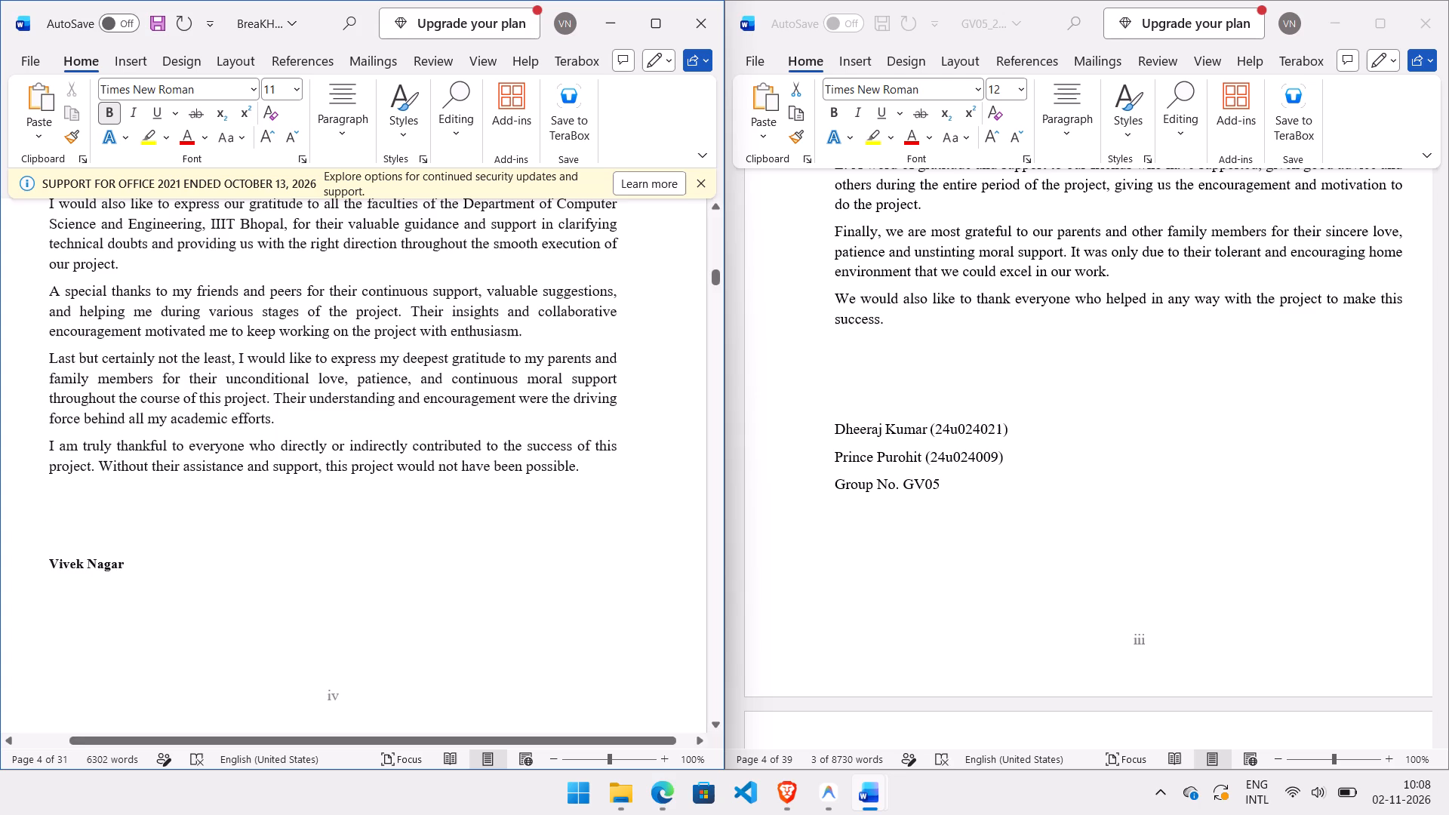
pyautogui.hotkey('shift', '(')
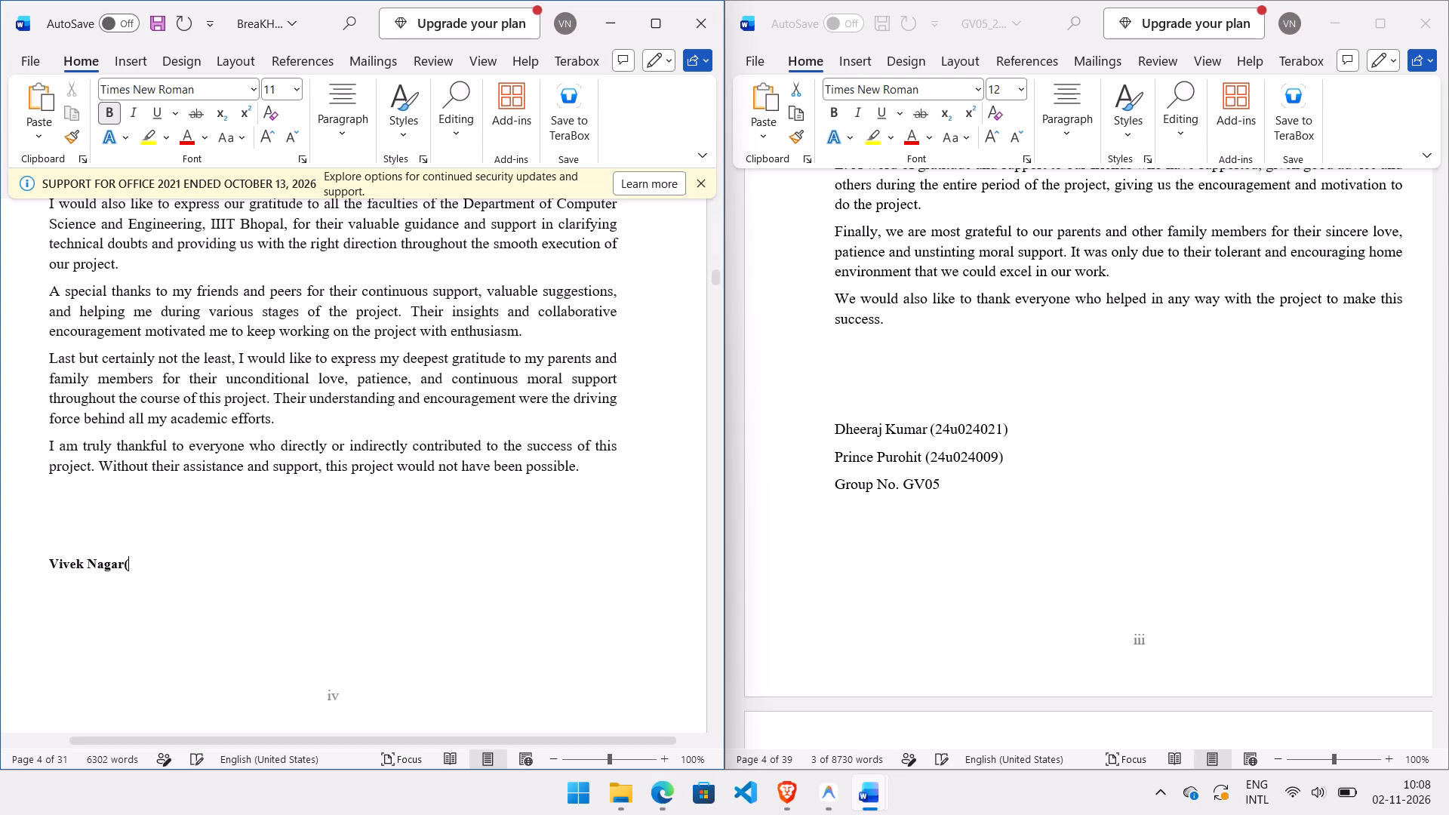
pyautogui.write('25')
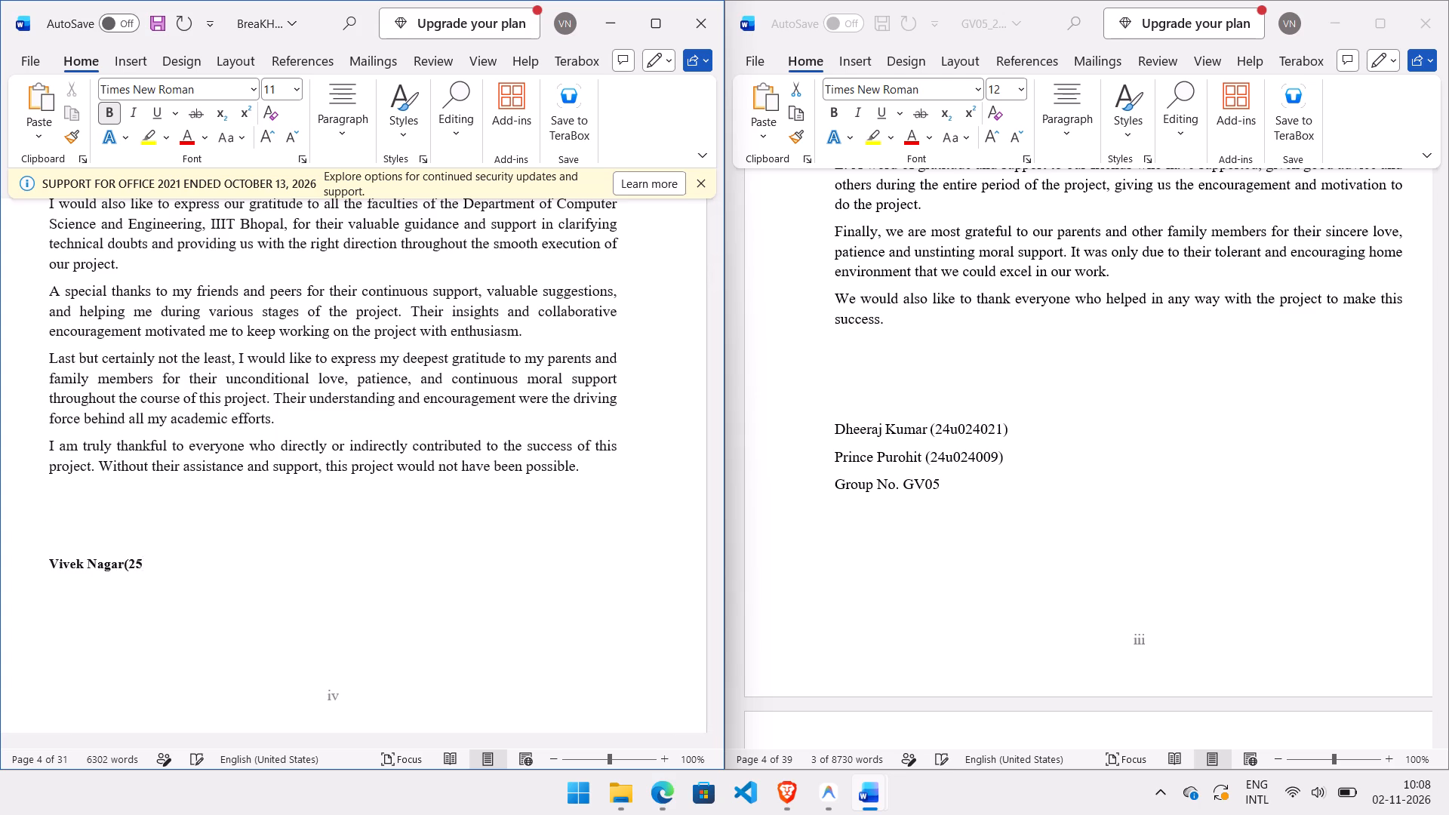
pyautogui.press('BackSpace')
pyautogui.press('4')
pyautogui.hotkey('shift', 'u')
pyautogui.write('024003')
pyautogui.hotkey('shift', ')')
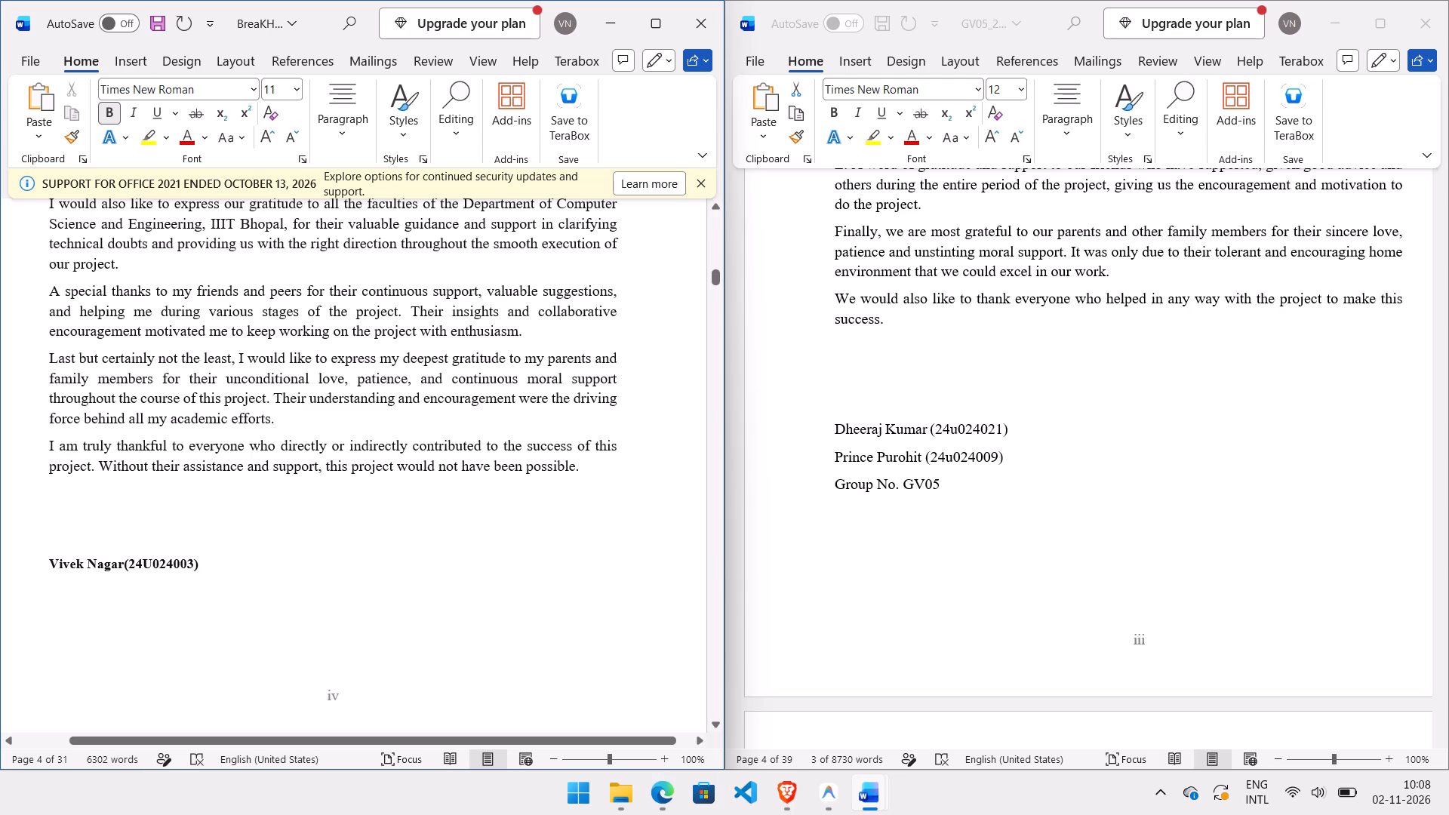
pyautogui.click(122, 563)
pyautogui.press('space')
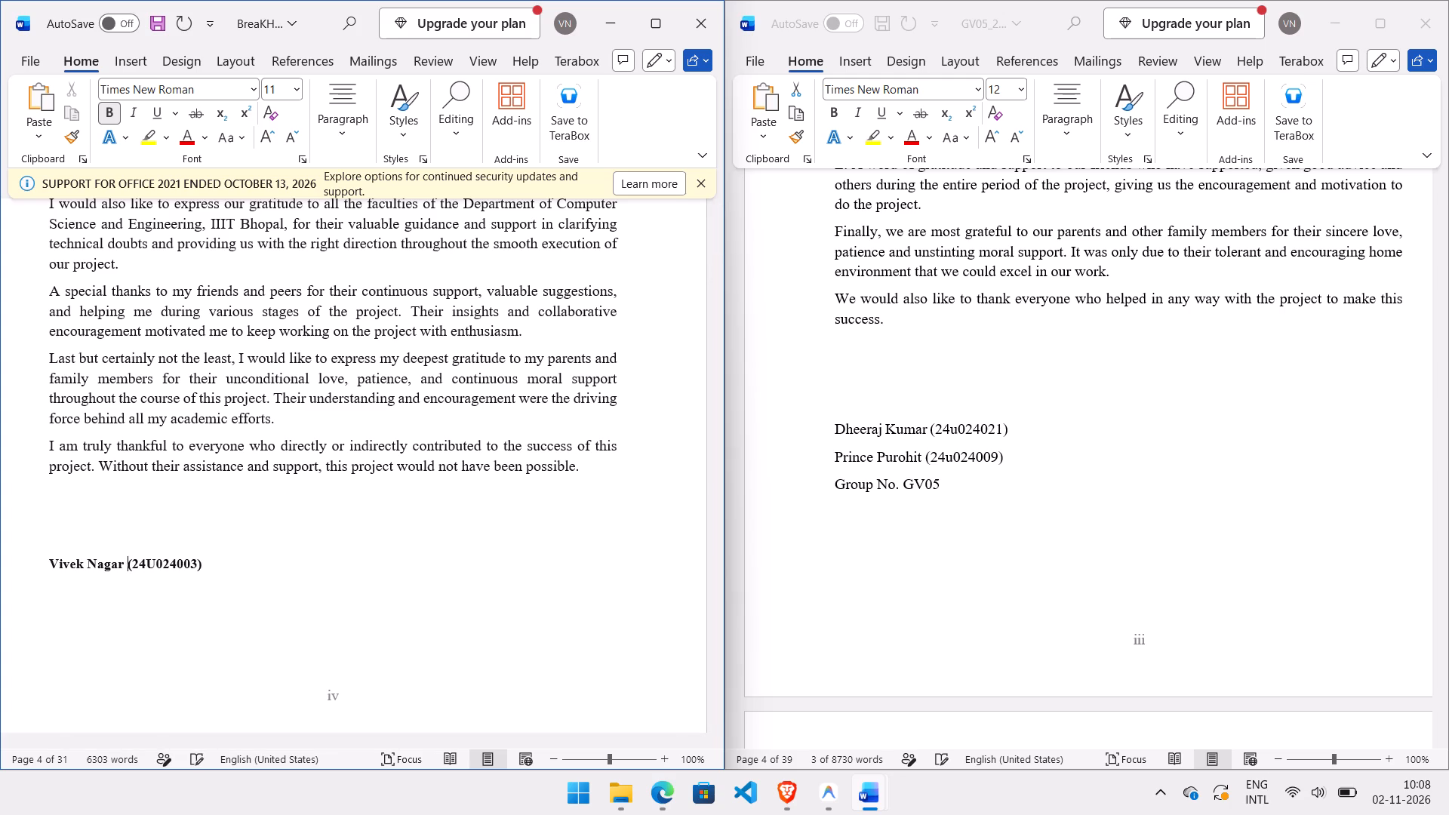
# Compare what follows the acknowledgement in both reports, checking the reference's Area of Work page against the BreaKHis report's content page.
pyautogui.scroll(-4, 251, 602)
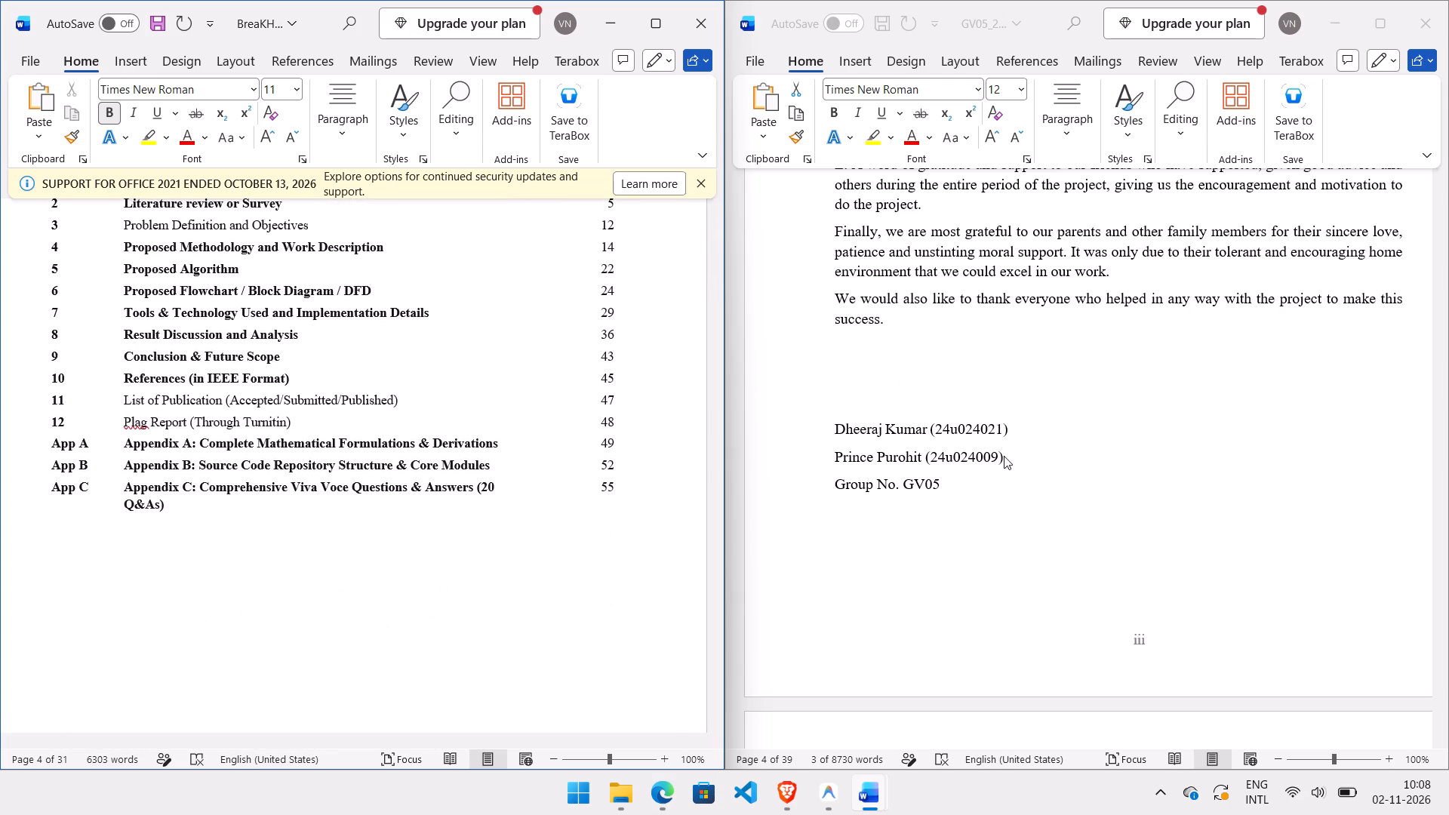
pyautogui.scroll(-4, 1004, 456)
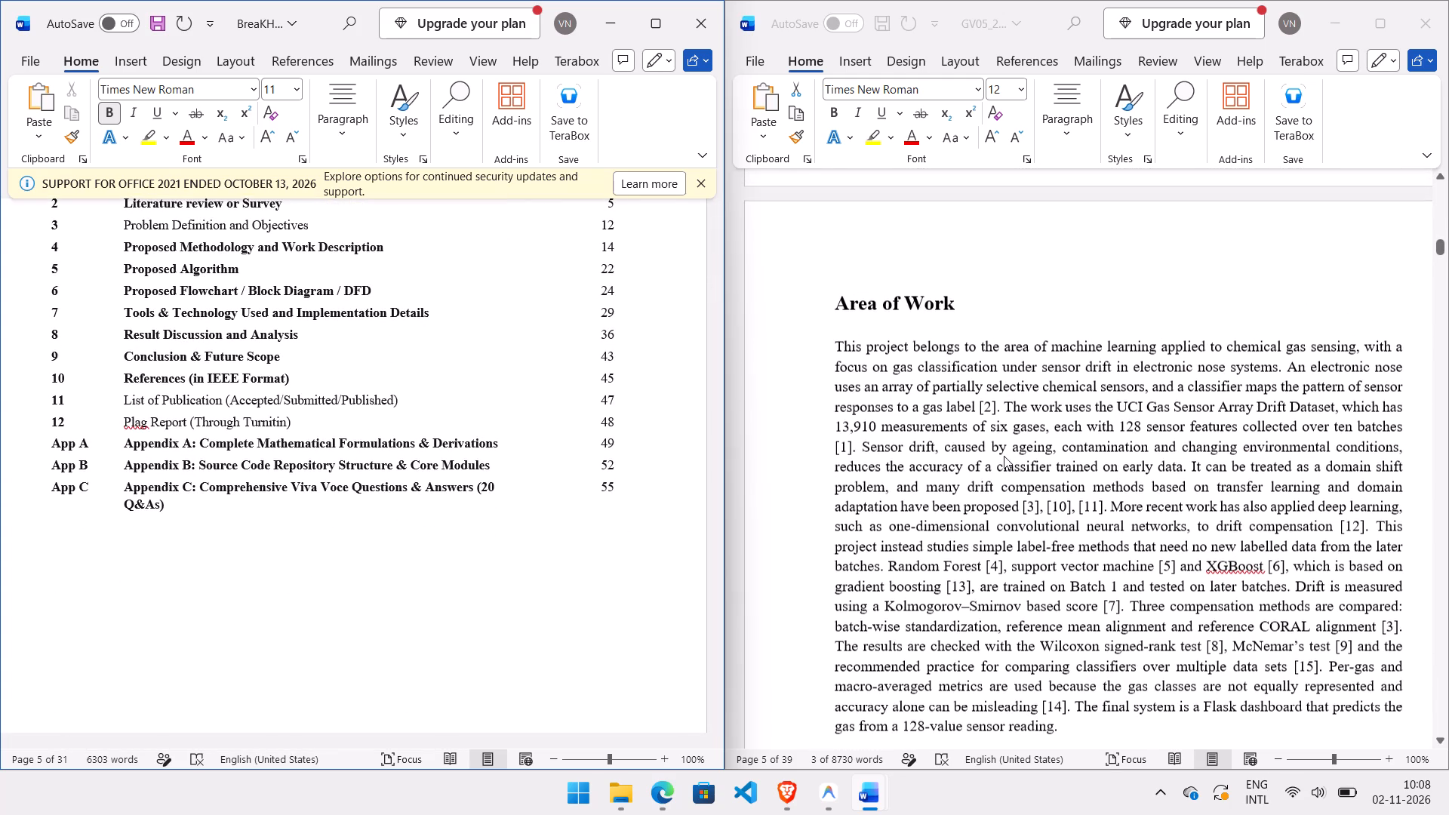
pyautogui.scroll(1, 995, 438)
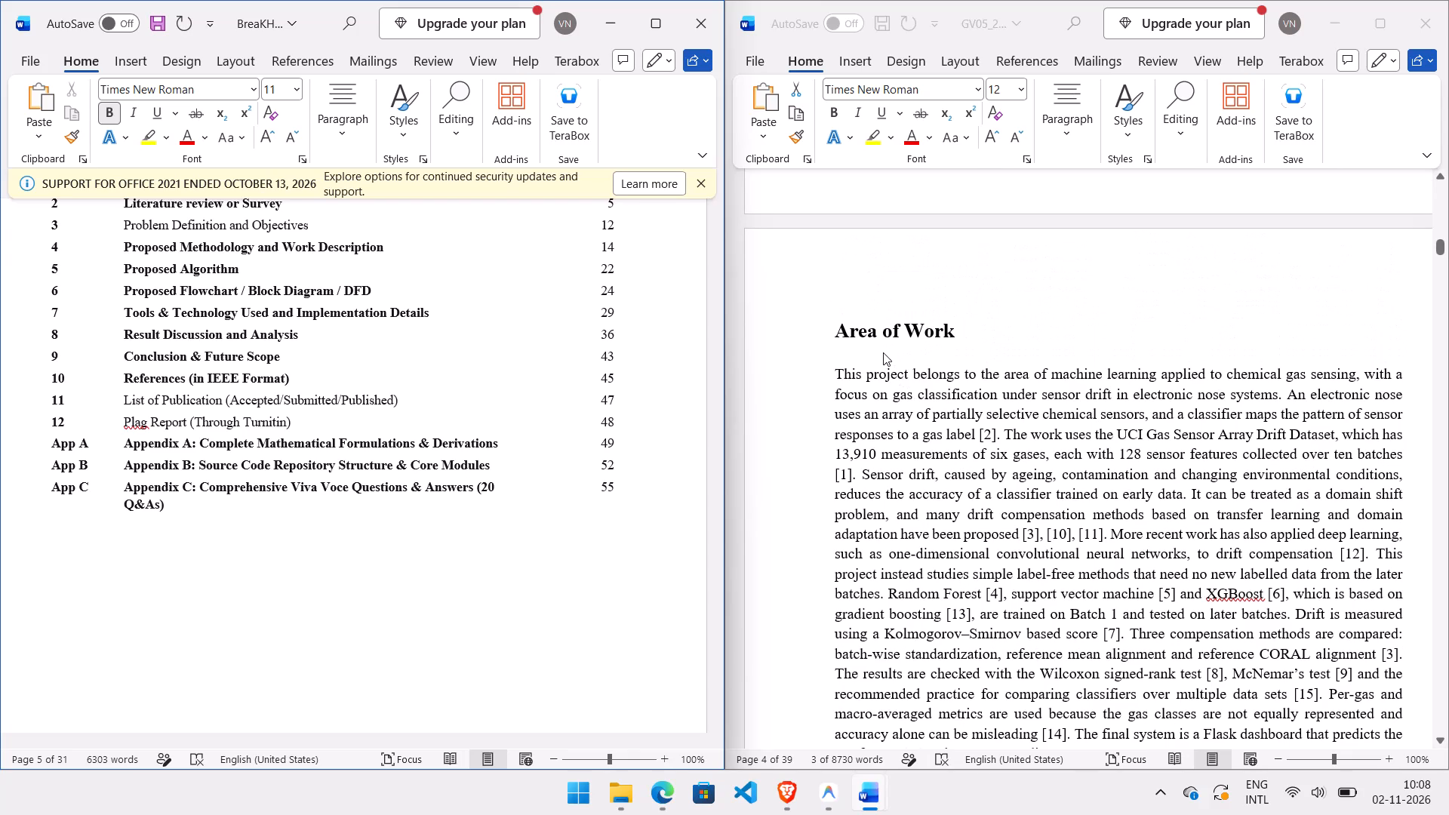
pyautogui.scroll(1, 368, 534)
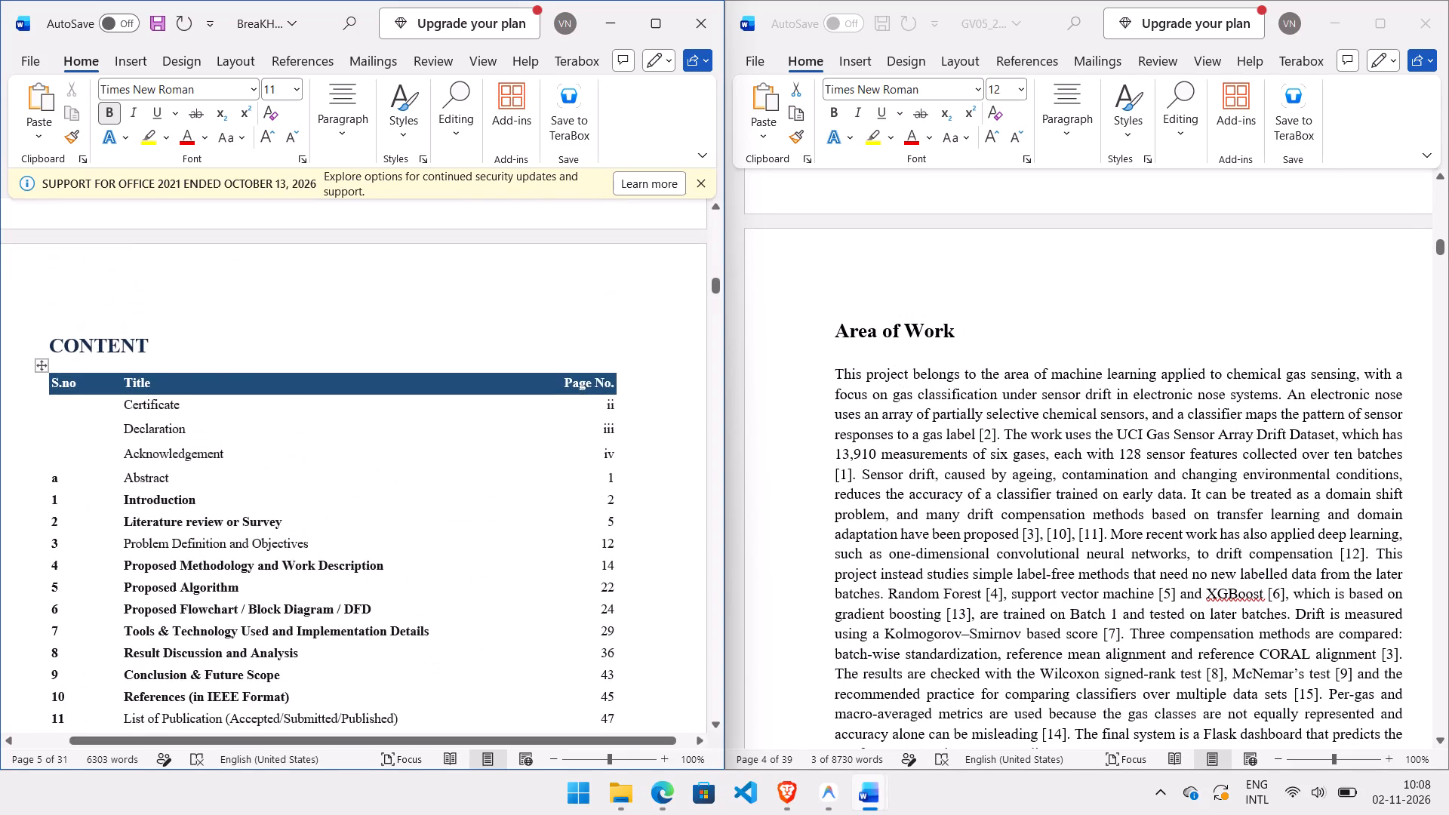
pyautogui.scroll(-3, 368, 534)
pyautogui.scroll(4, 368, 534)
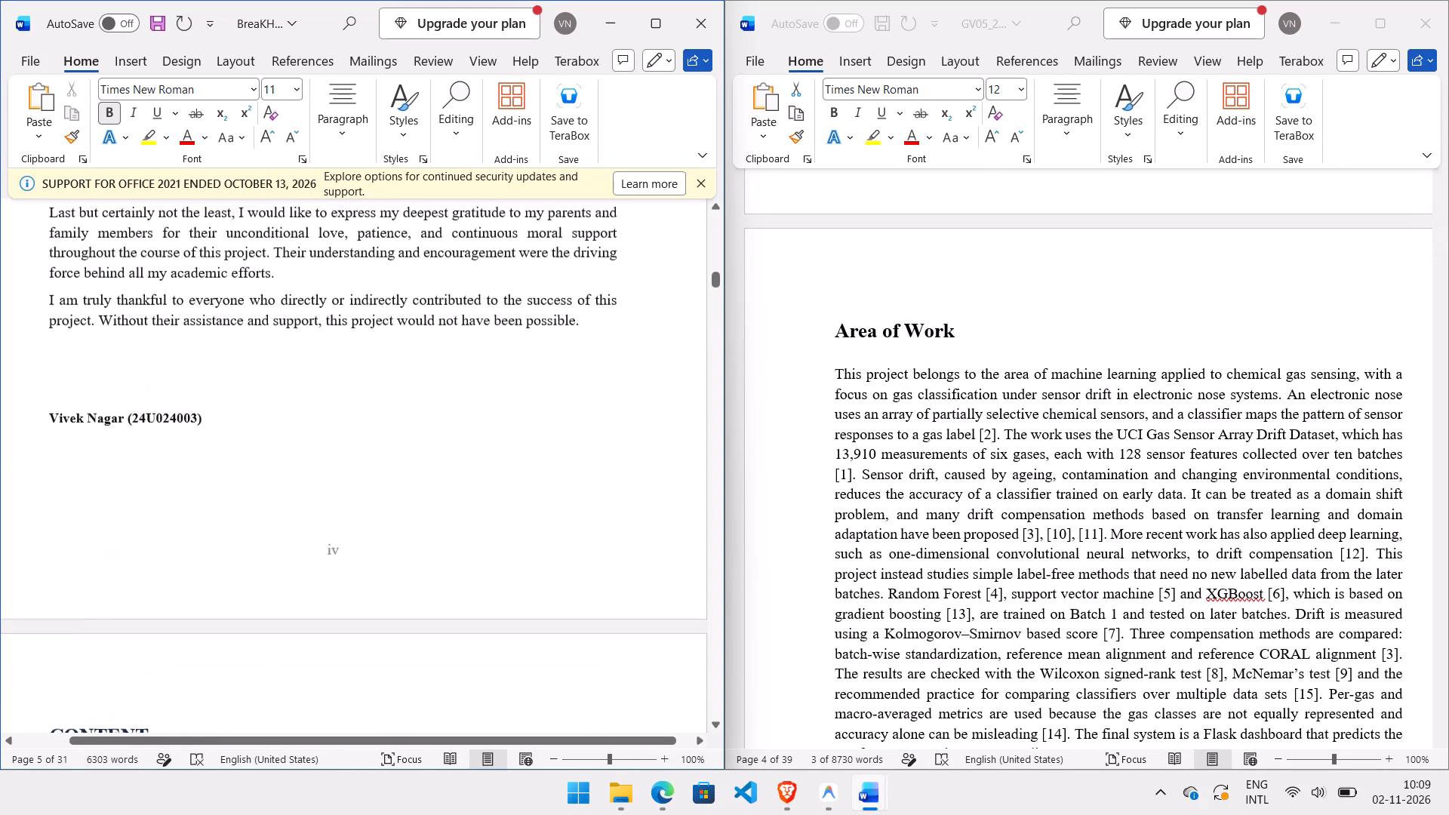
# Review the reference report's Contents pages, including chapter headings and numbered subsections, against the BreaKHis report's content table.
pyautogui.scroll(-1, 1032, 468)
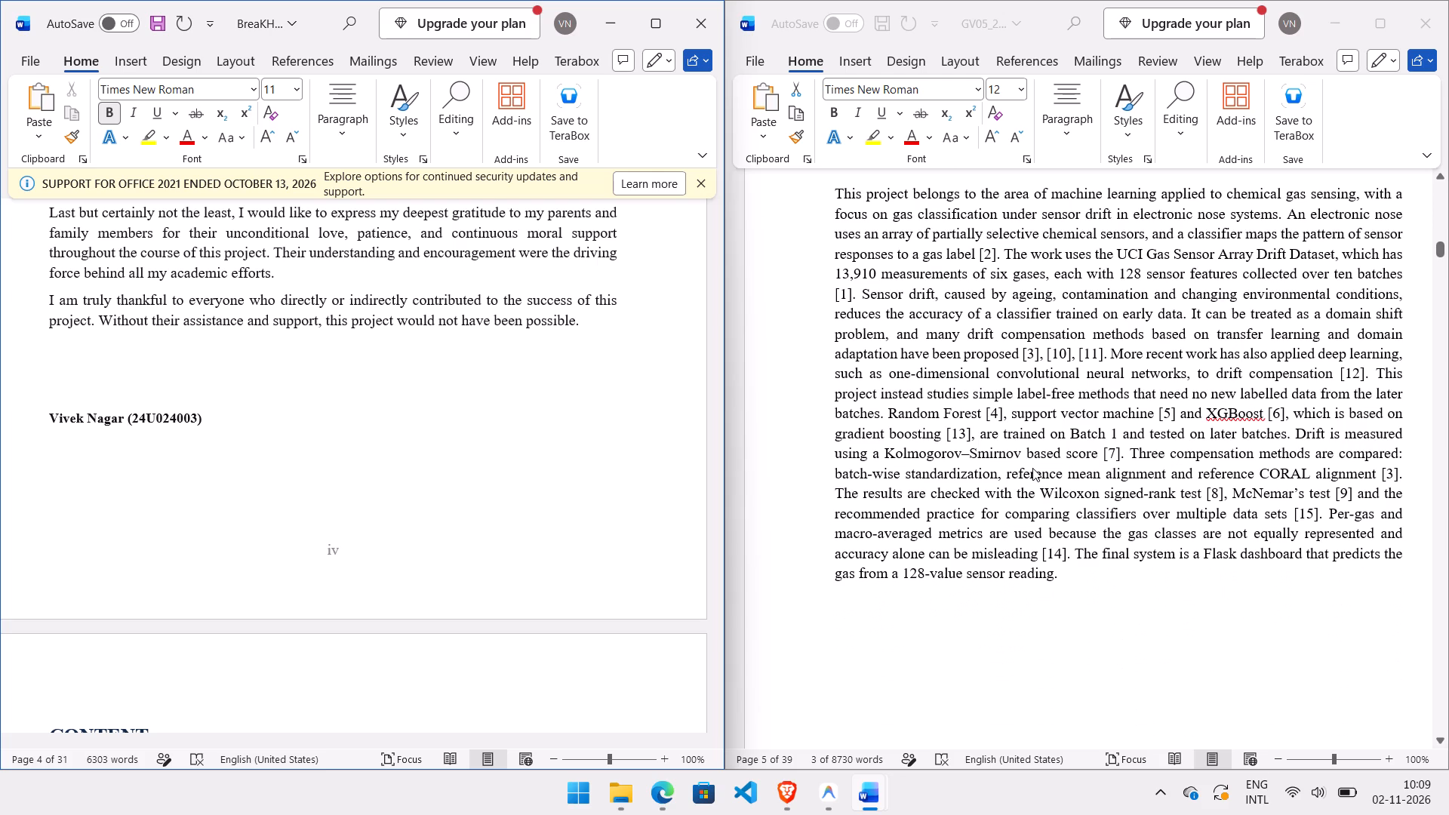
pyautogui.scroll(-3, 1032, 468)
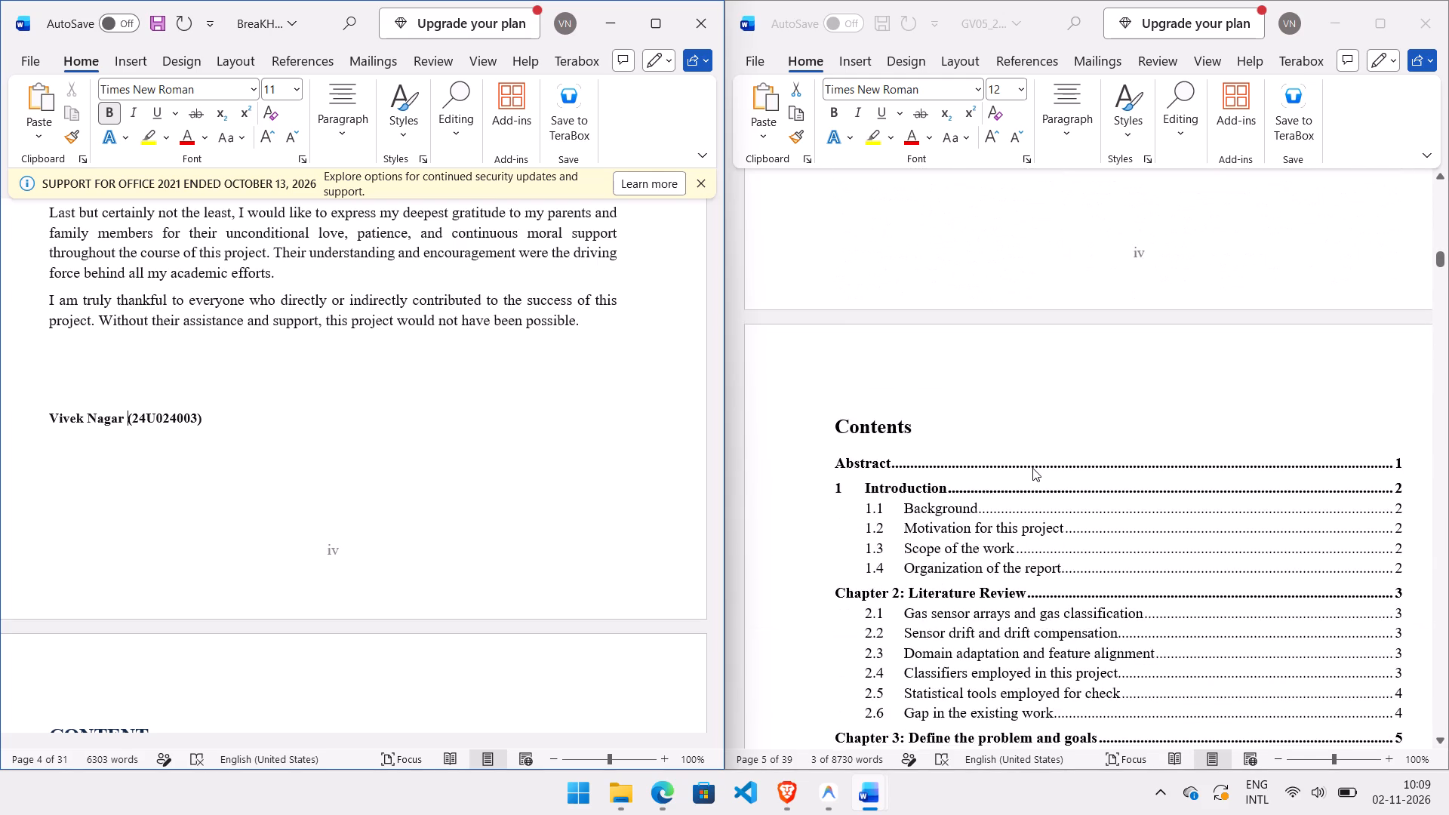
pyautogui.scroll(-1, 1032, 468)
pyautogui.scroll(-3, 432, 511)
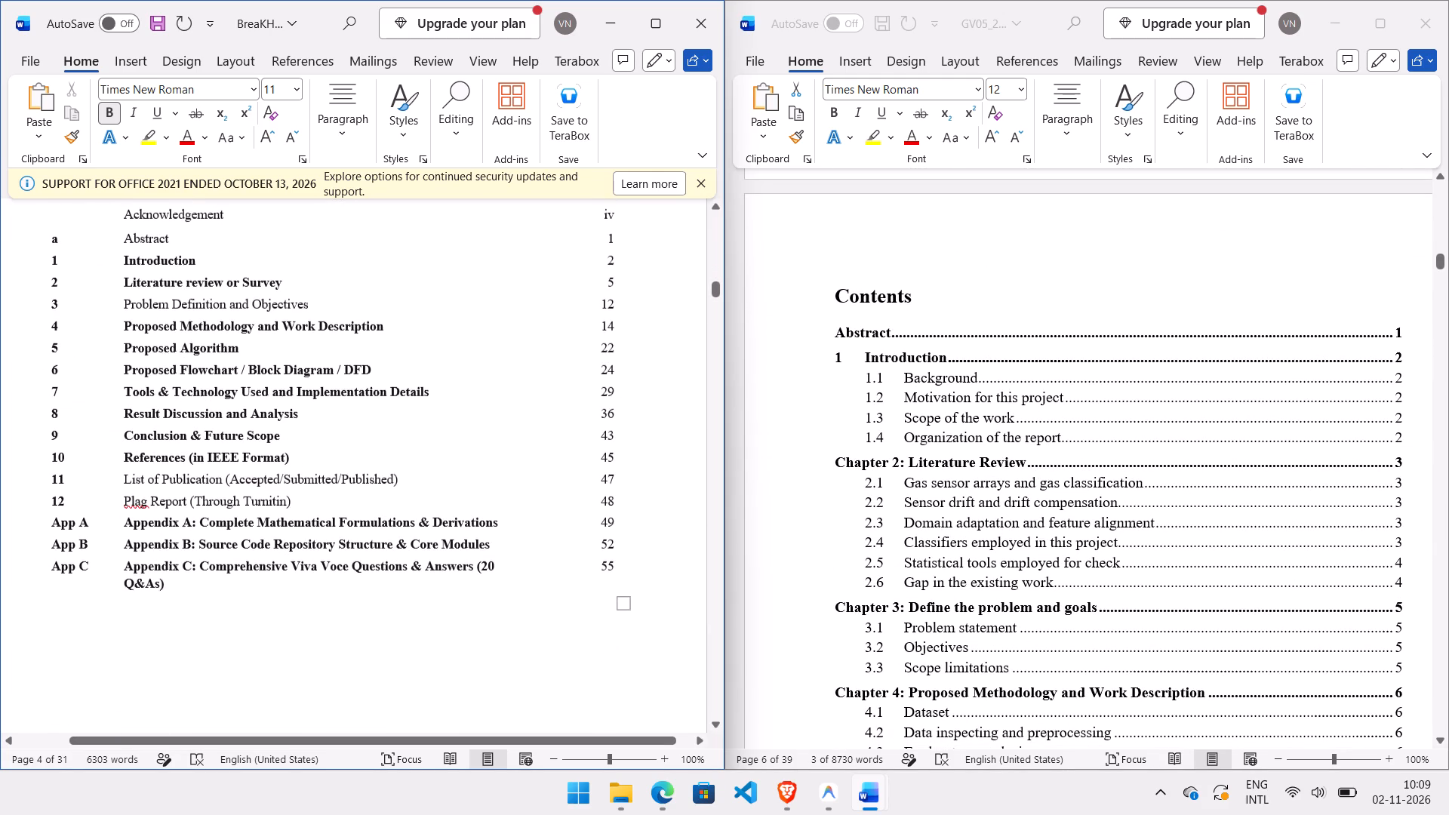
pyautogui.scroll(-4, 847, 436)
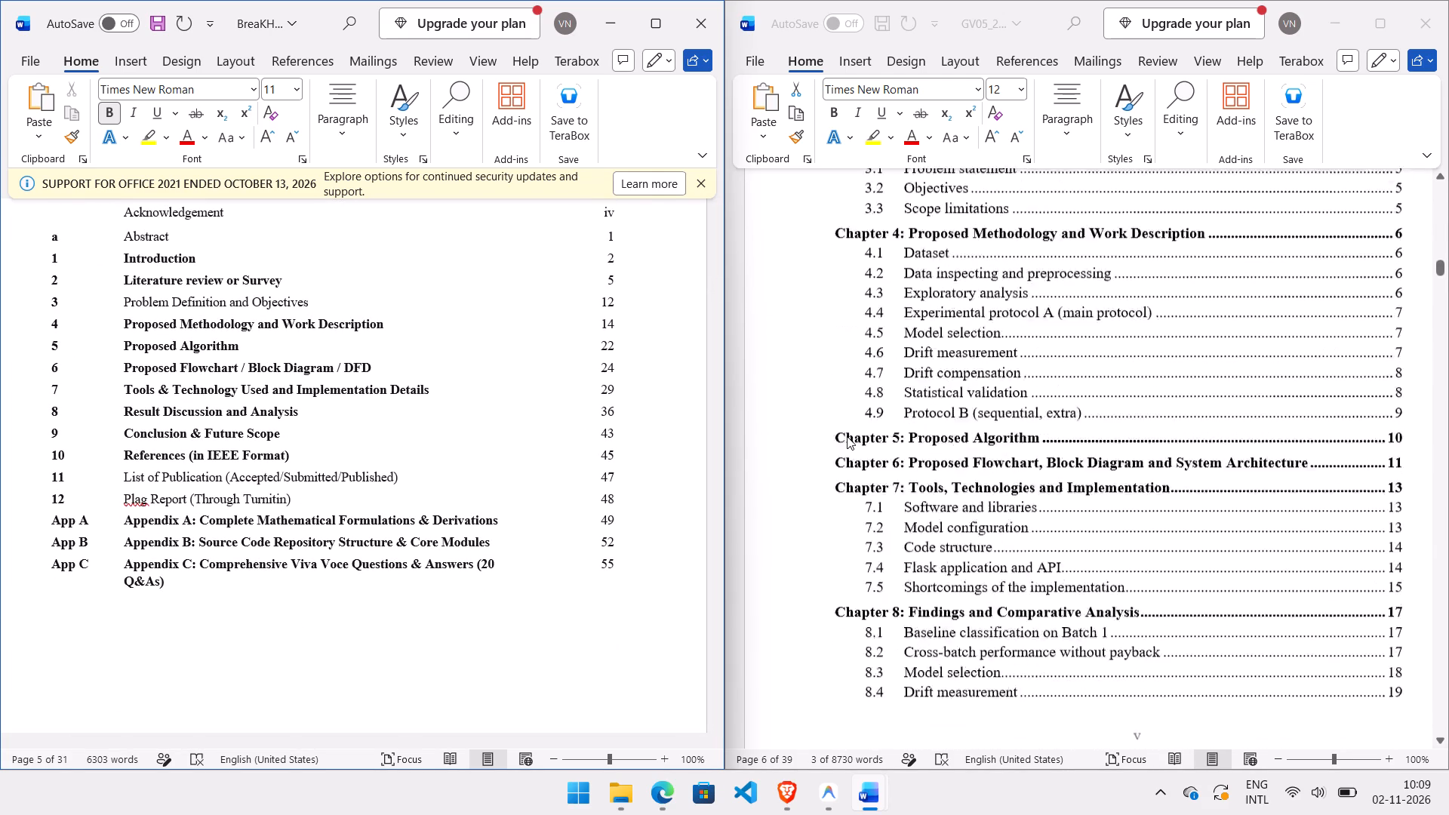
pyautogui.scroll(-1, 847, 436)
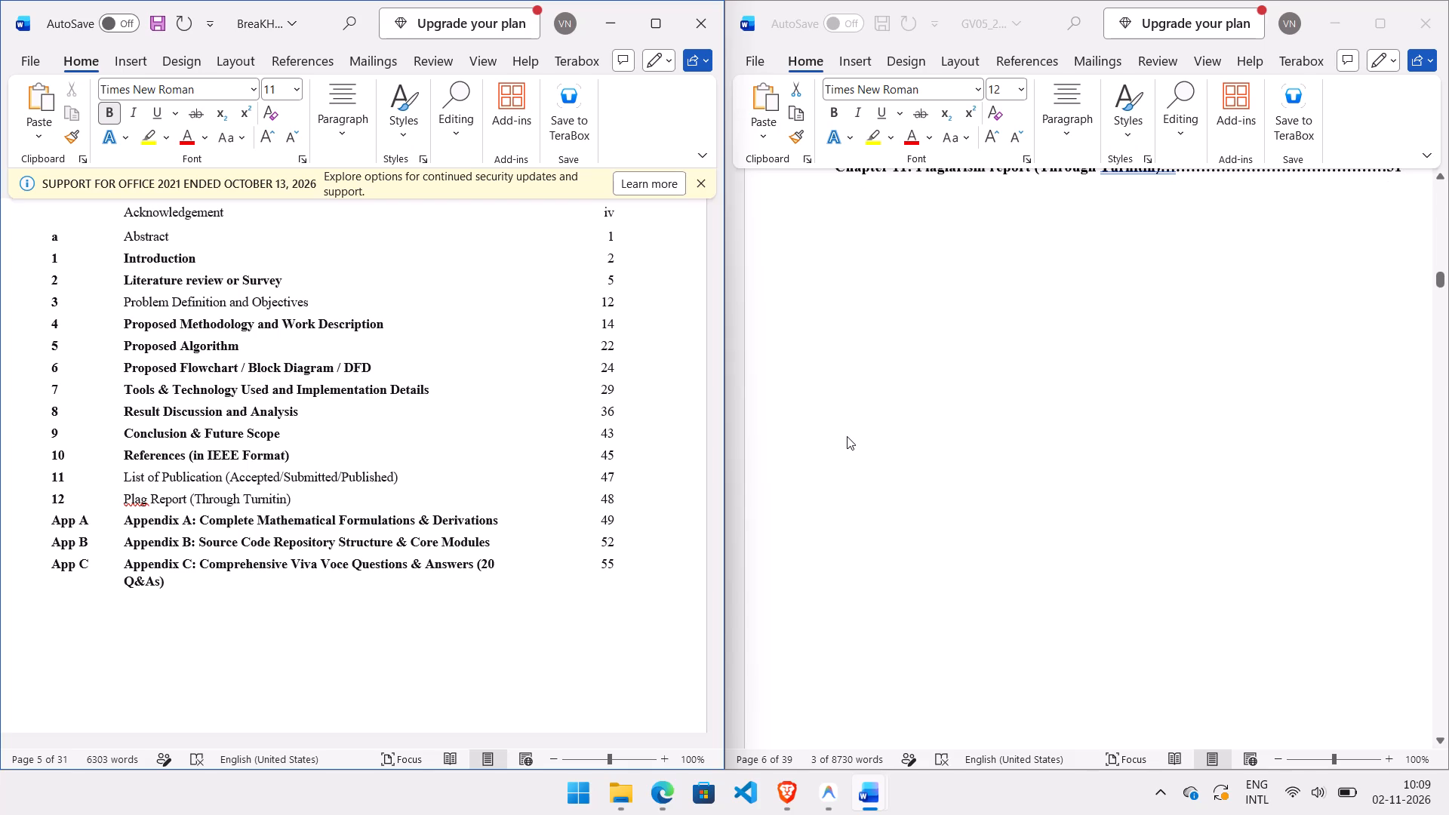
pyautogui.scroll(1, 847, 436)
pyautogui.scroll(-2, 847, 436)
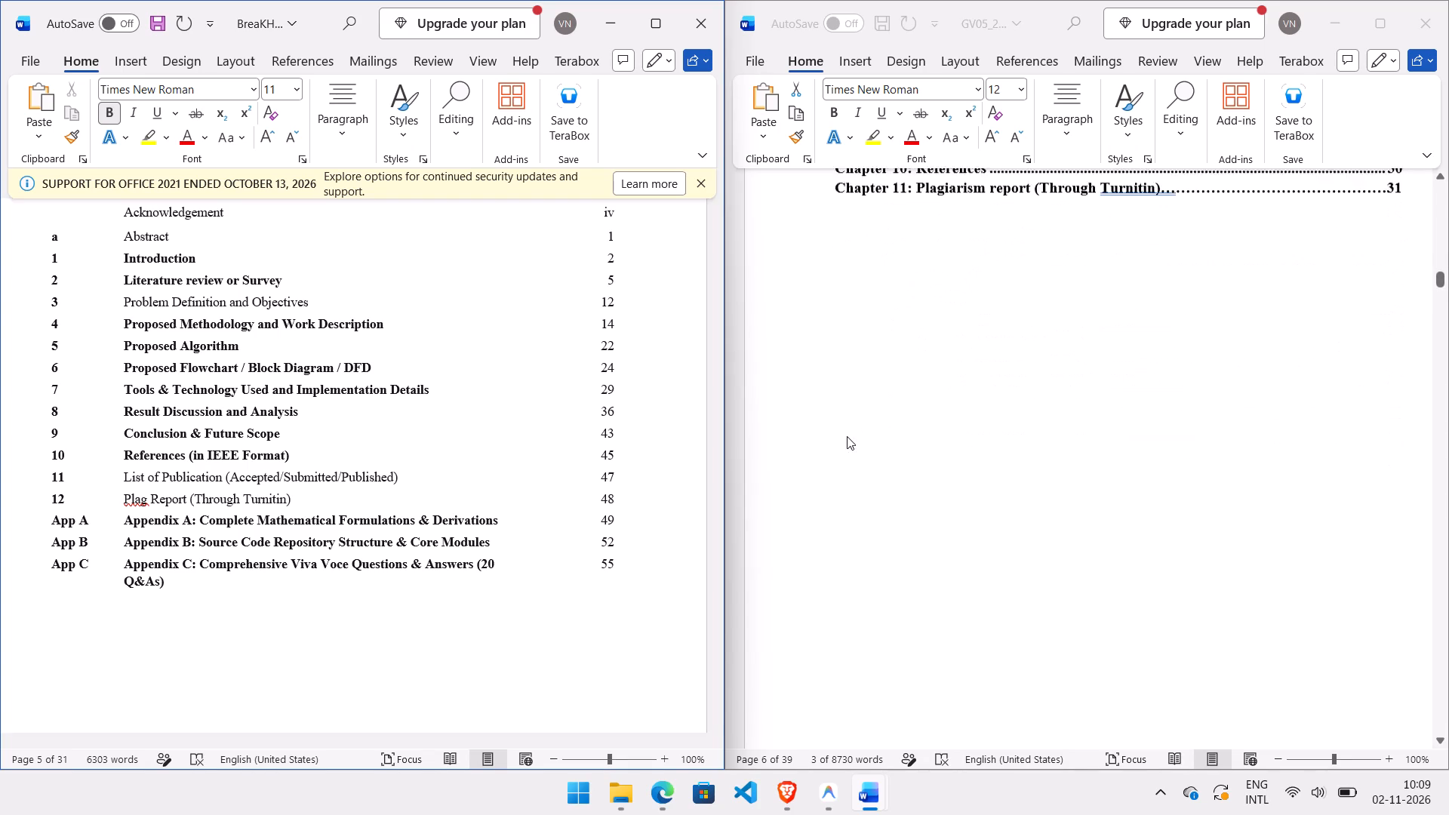
# Examine the BreaKHis report's lists of figures and tables through to its abstract, alongside the reference report's List of Figures.
pyautogui.scroll(-4, 460, 580)
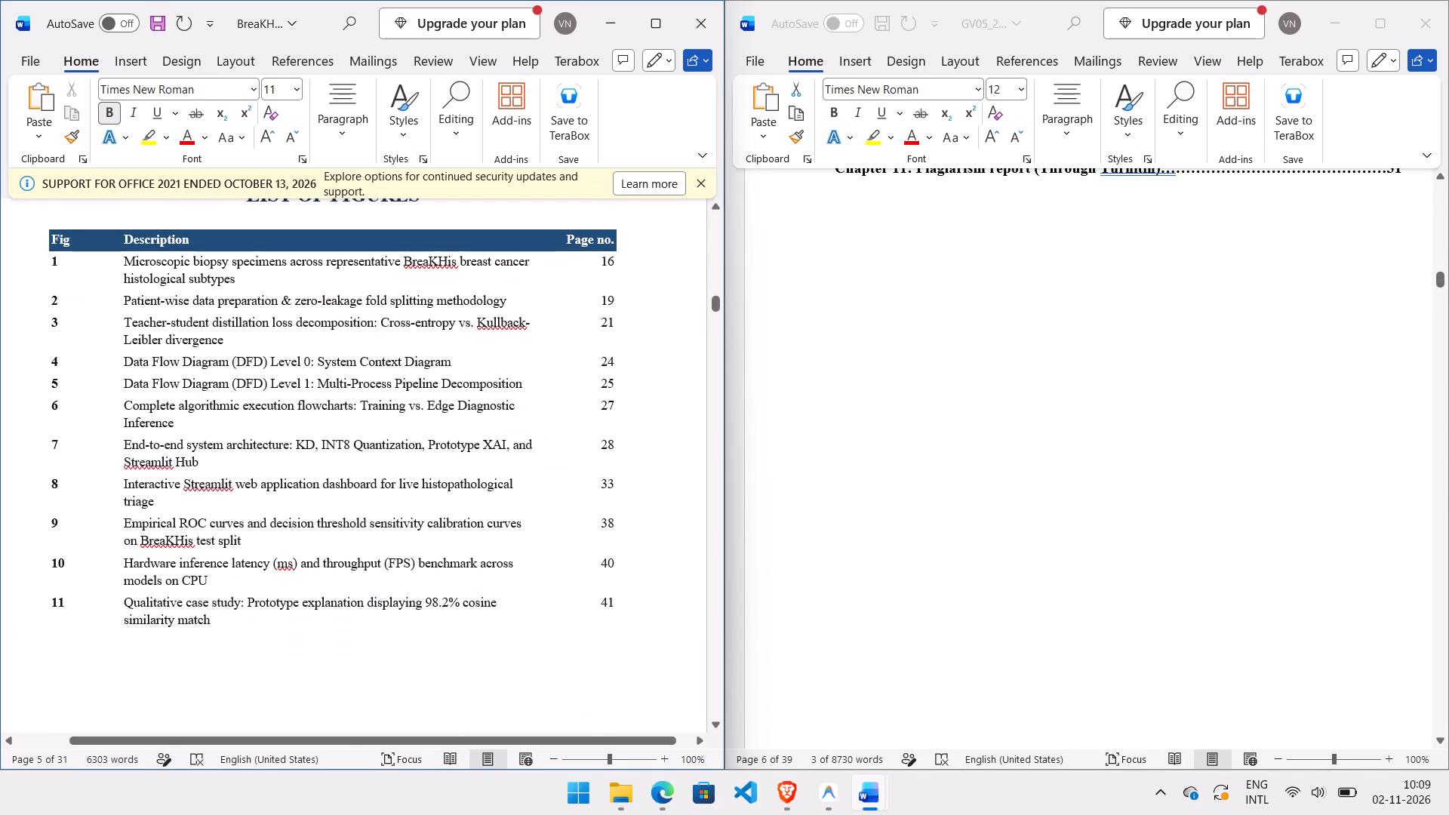
pyautogui.scroll(-2, 460, 580)
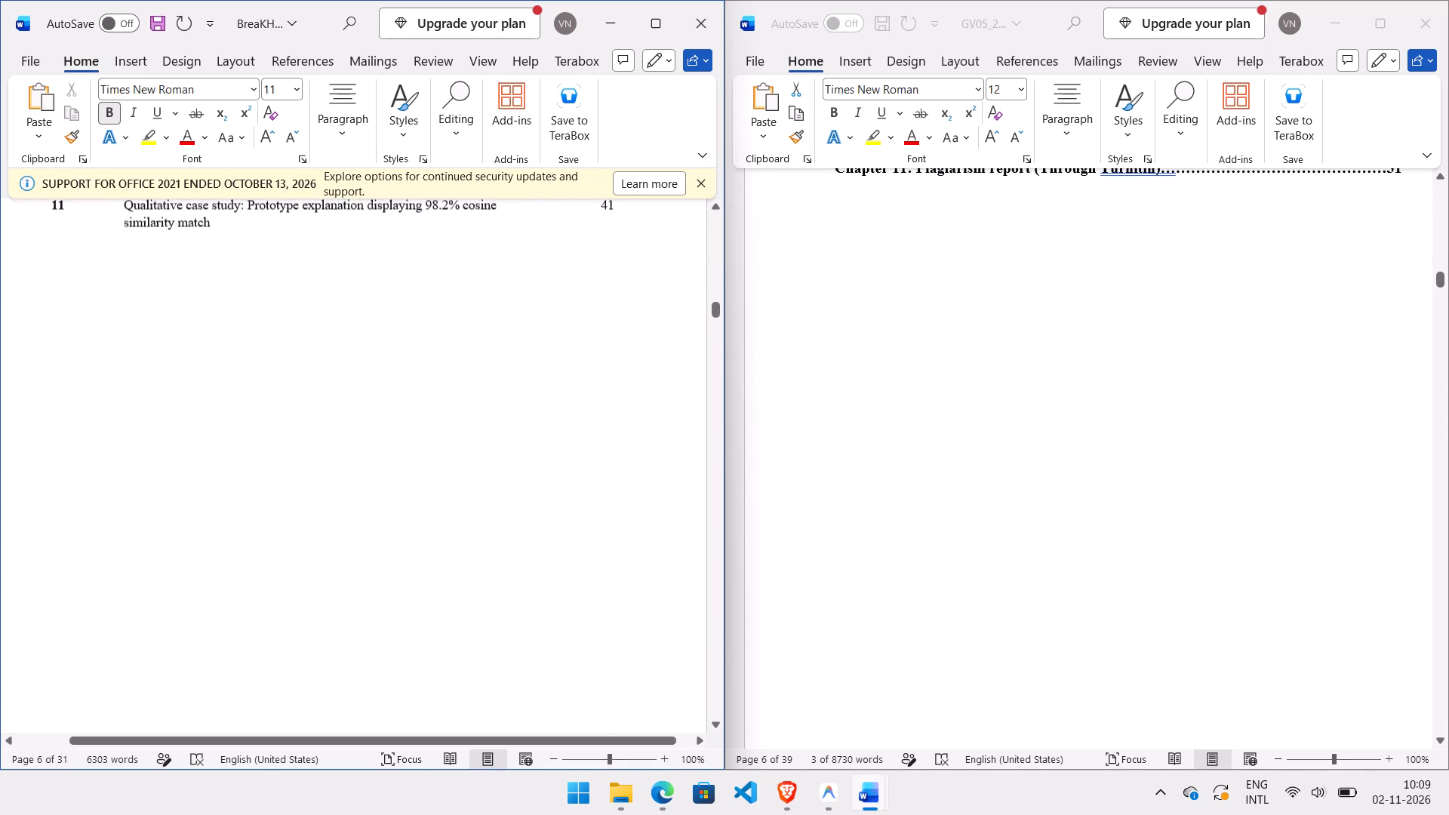
pyautogui.scroll(-2, 460, 580)
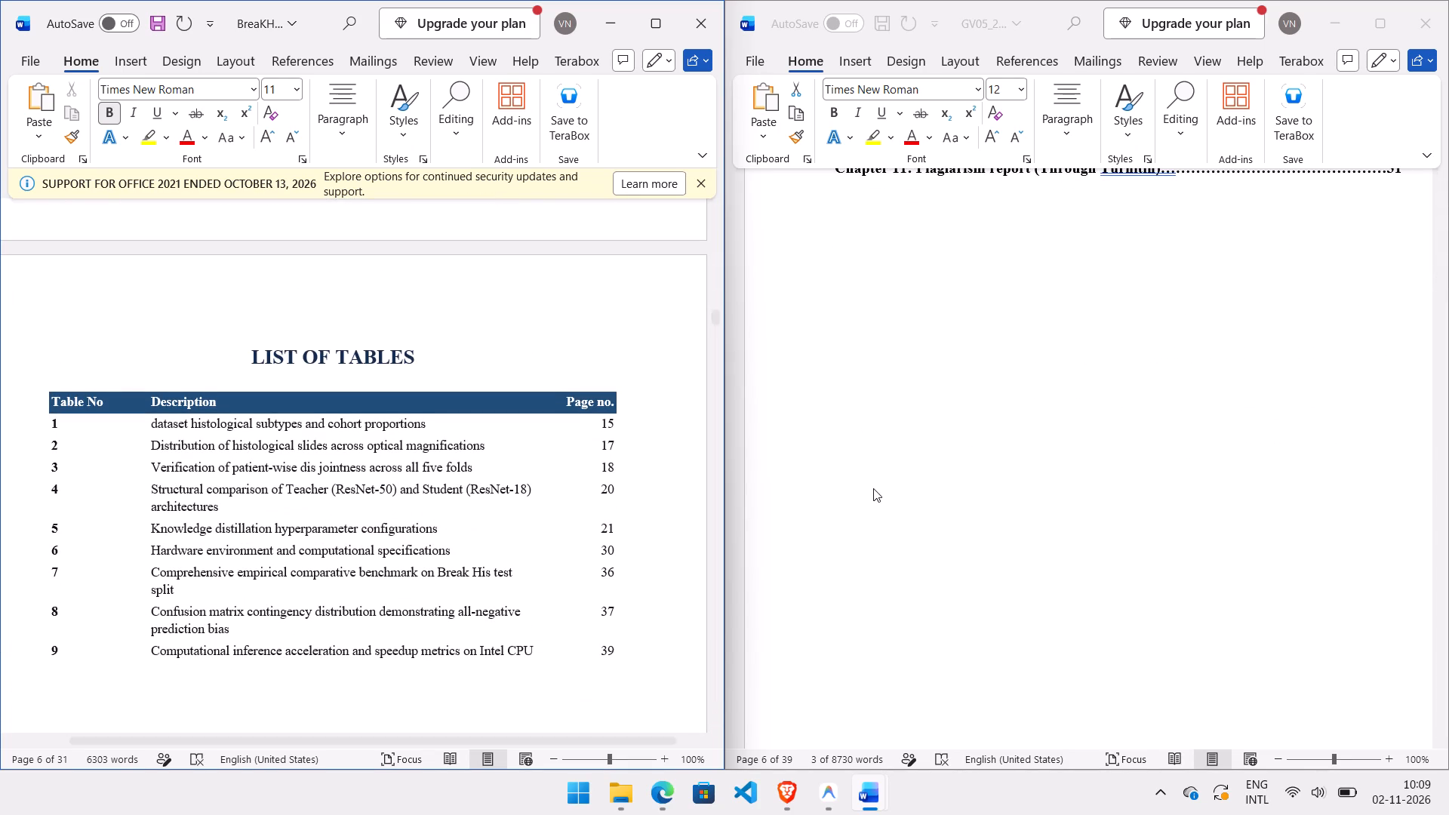
pyautogui.scroll(-5, 873, 488)
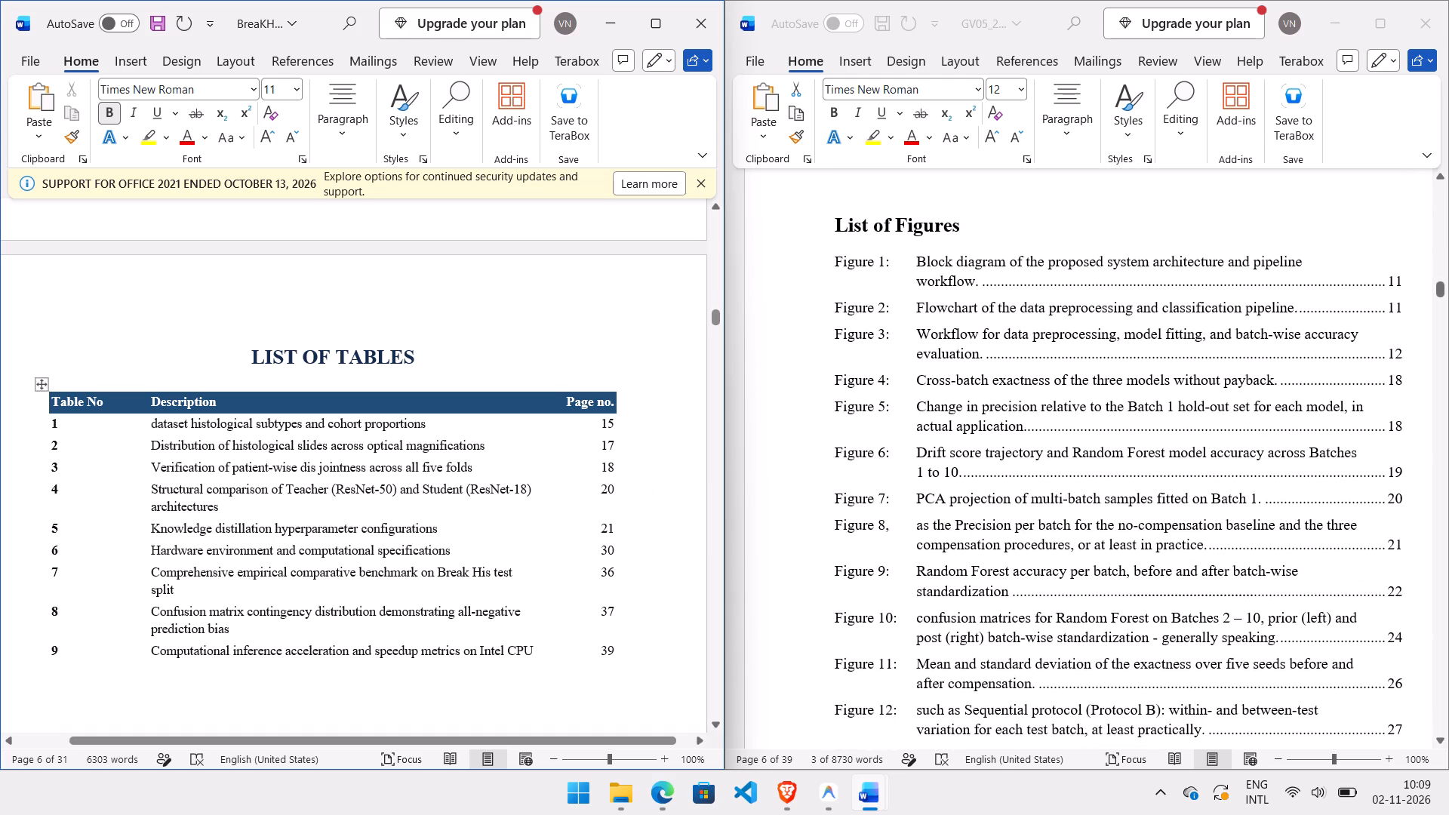
pyautogui.scroll(-6, 444, 491)
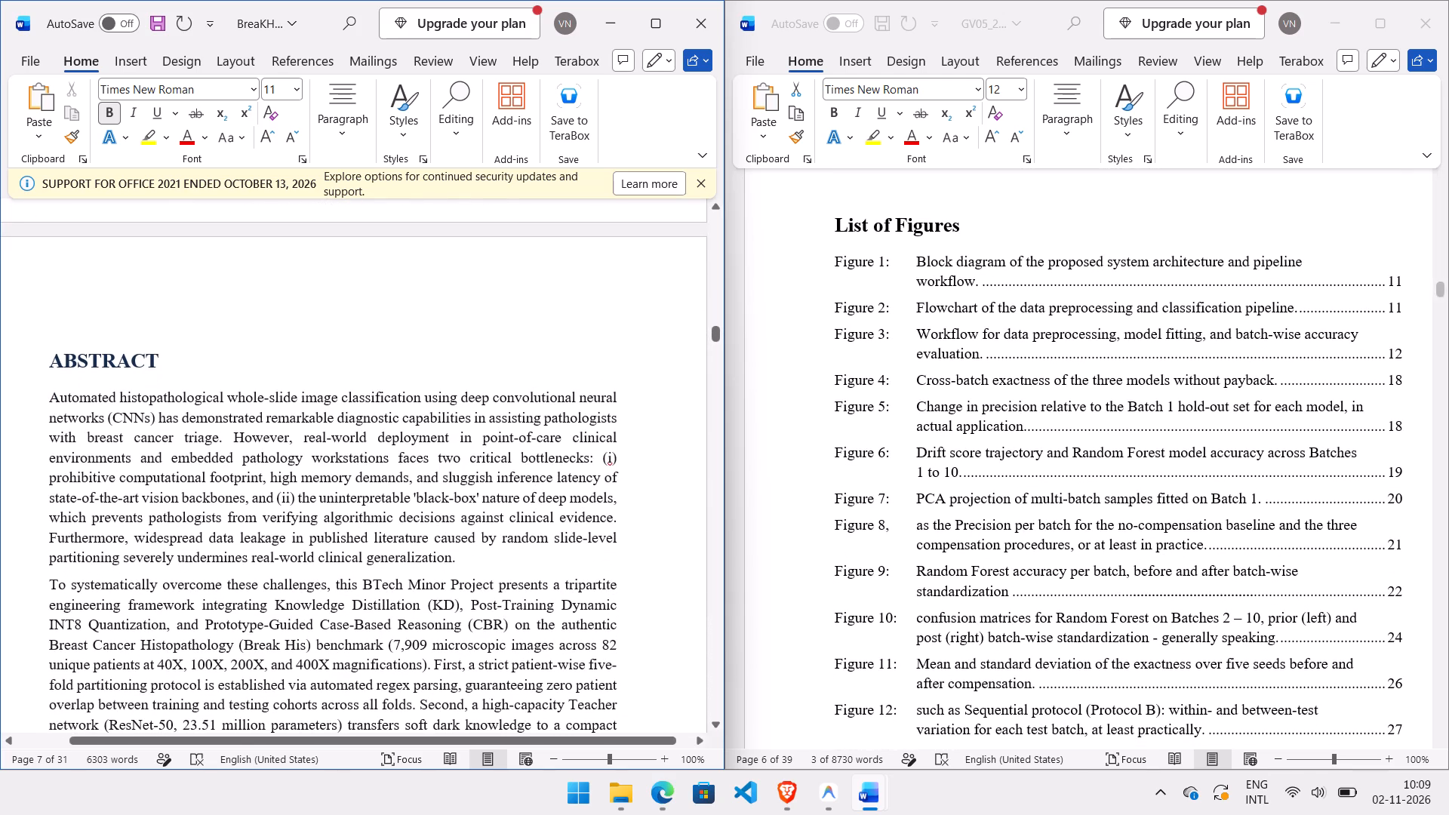
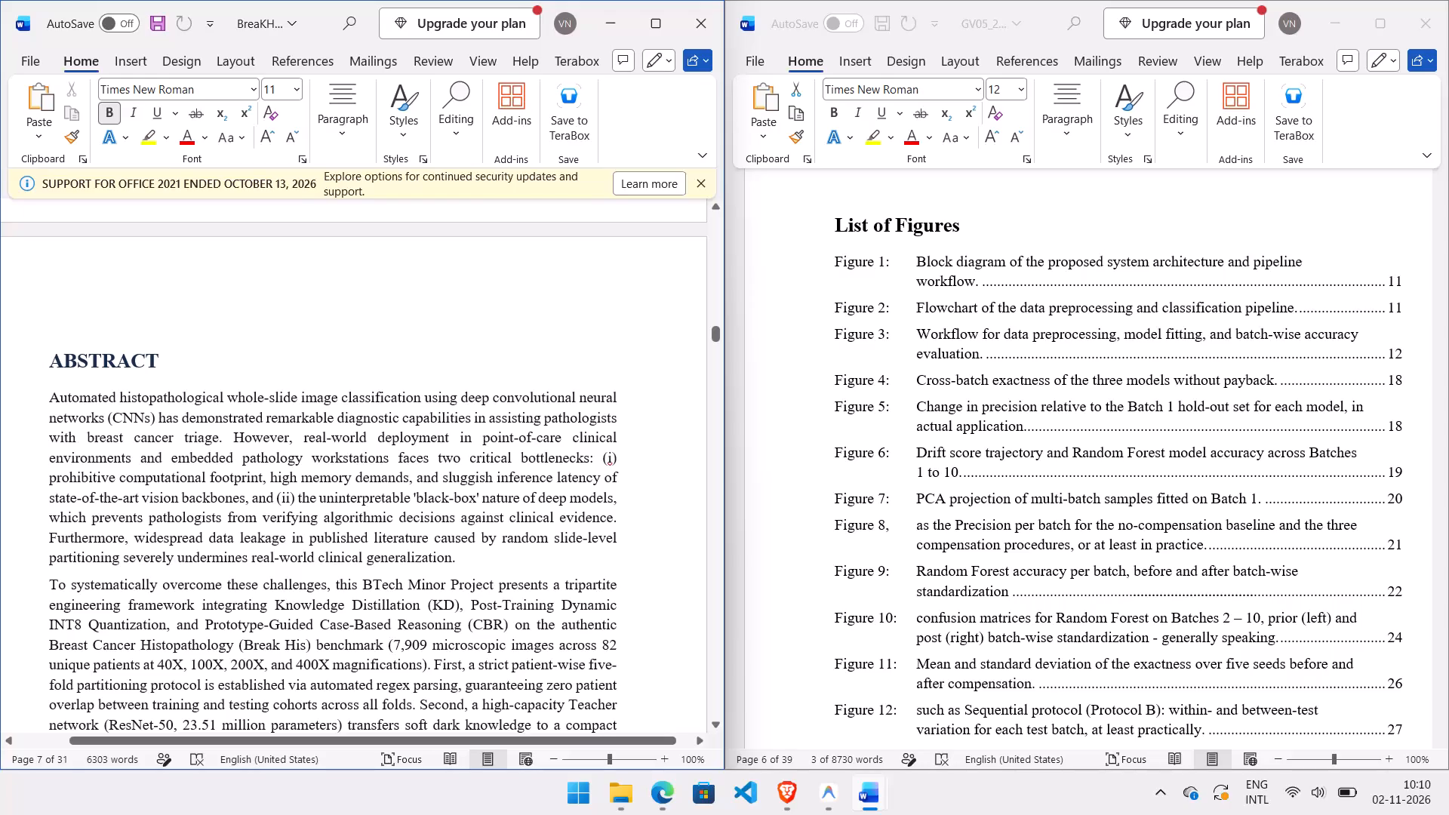
# Examine the BreaKHis report's body from the abstract through the chapters to the dataset tables and Figure 1 in chapter 4.
pyautogui.scroll(-3, 318, 392)
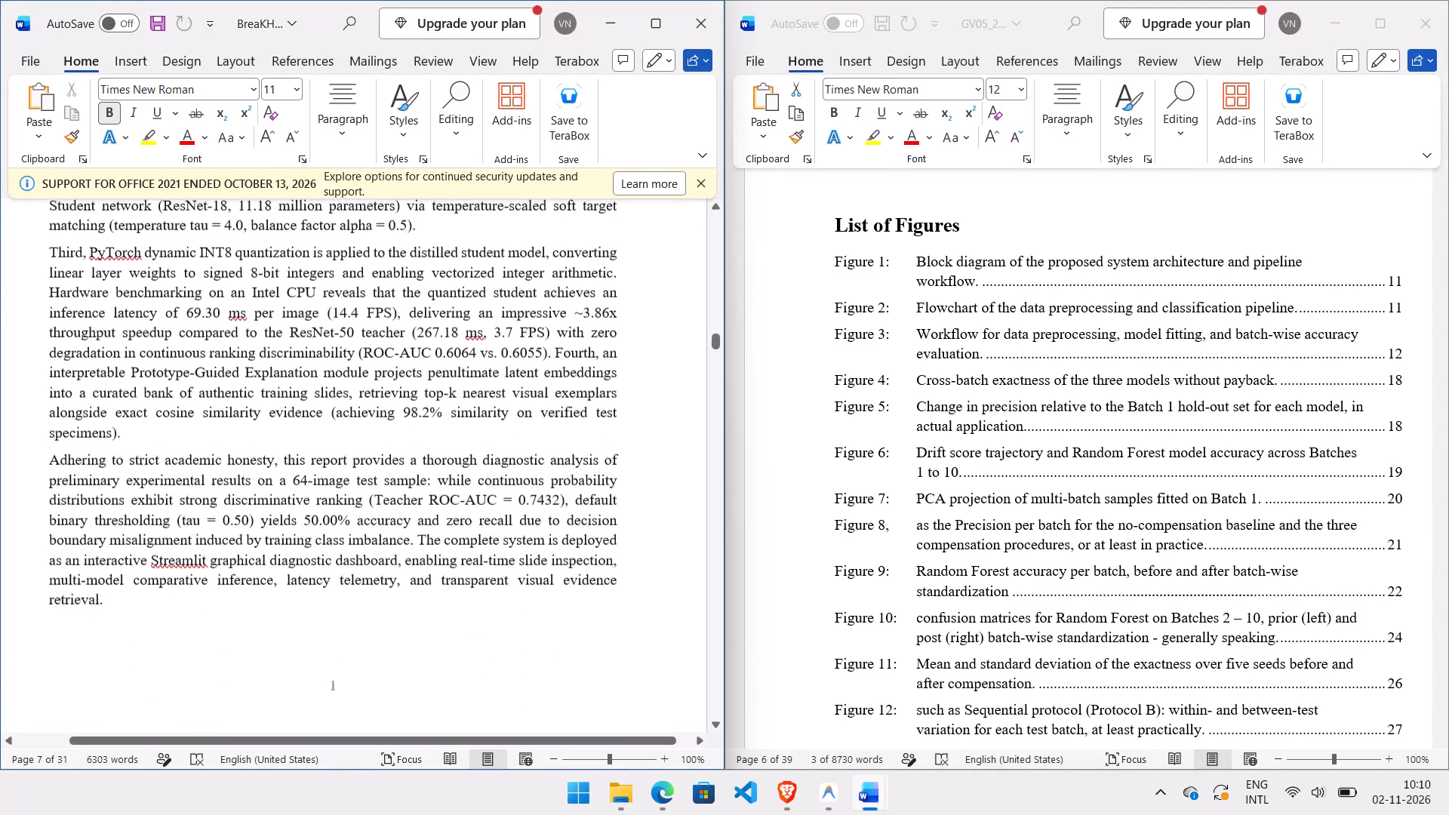
pyautogui.scroll(-5, 318, 392)
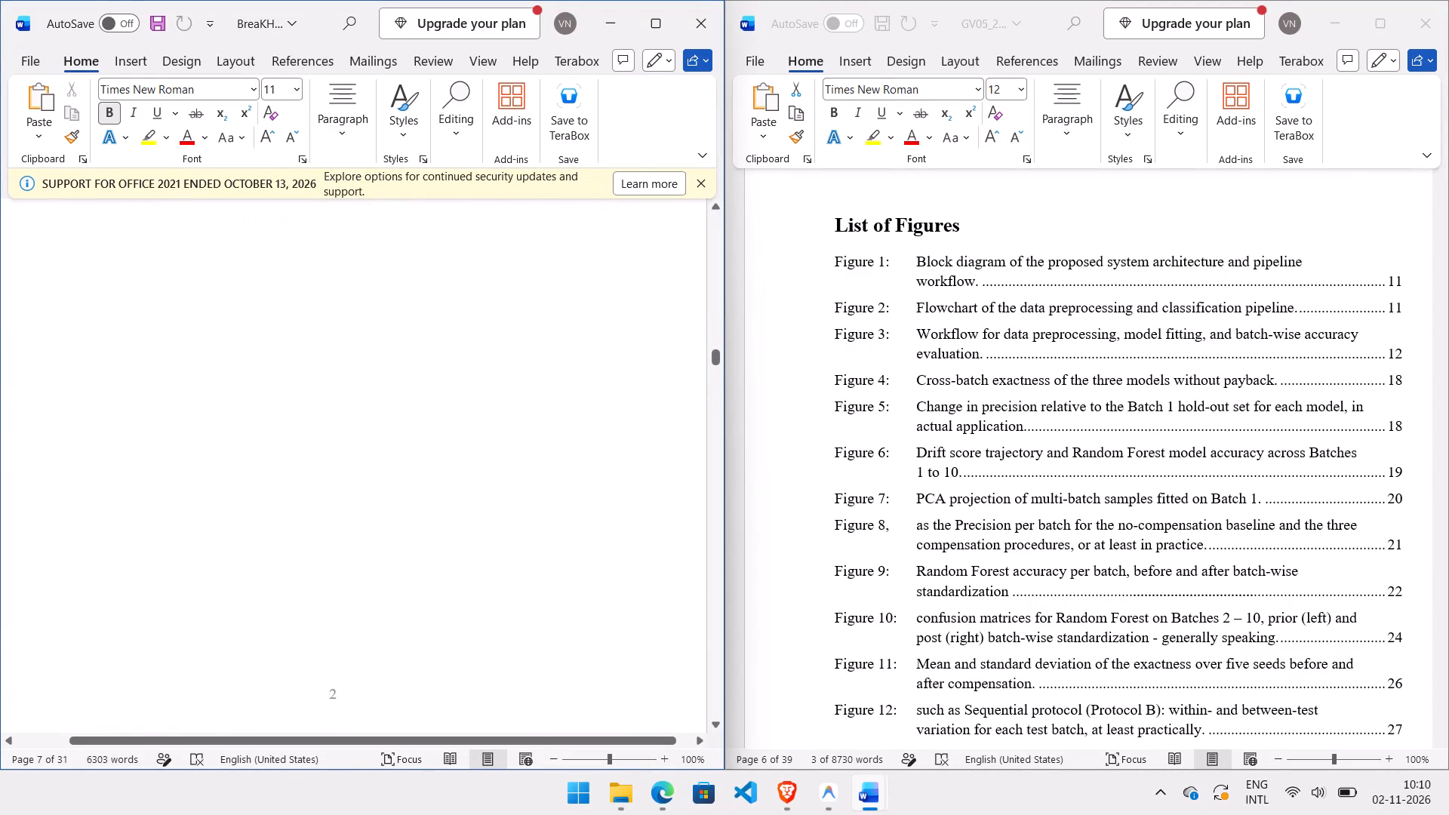
pyautogui.scroll(-6, 318, 392)
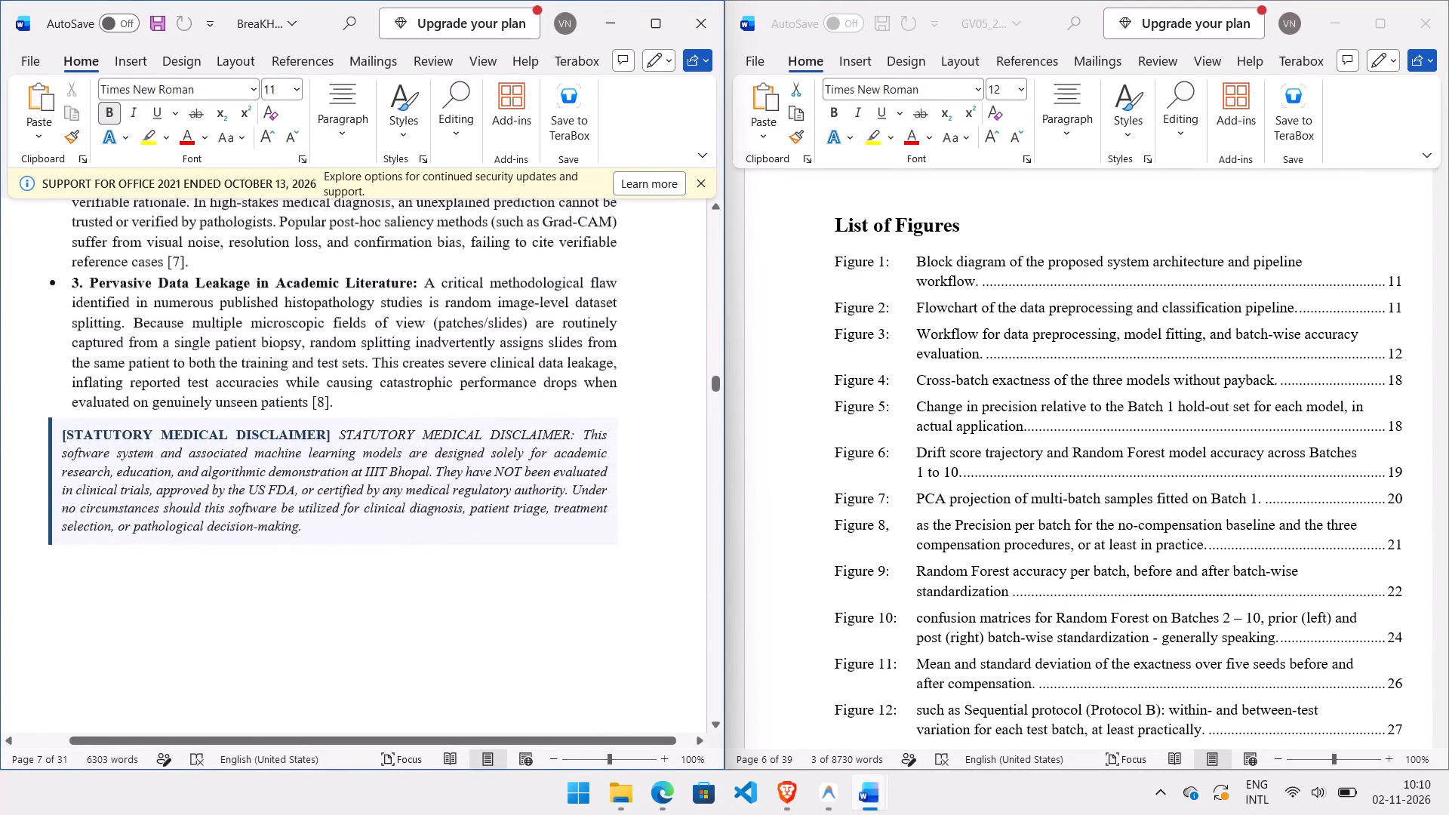
pyautogui.scroll(-7, 318, 392)
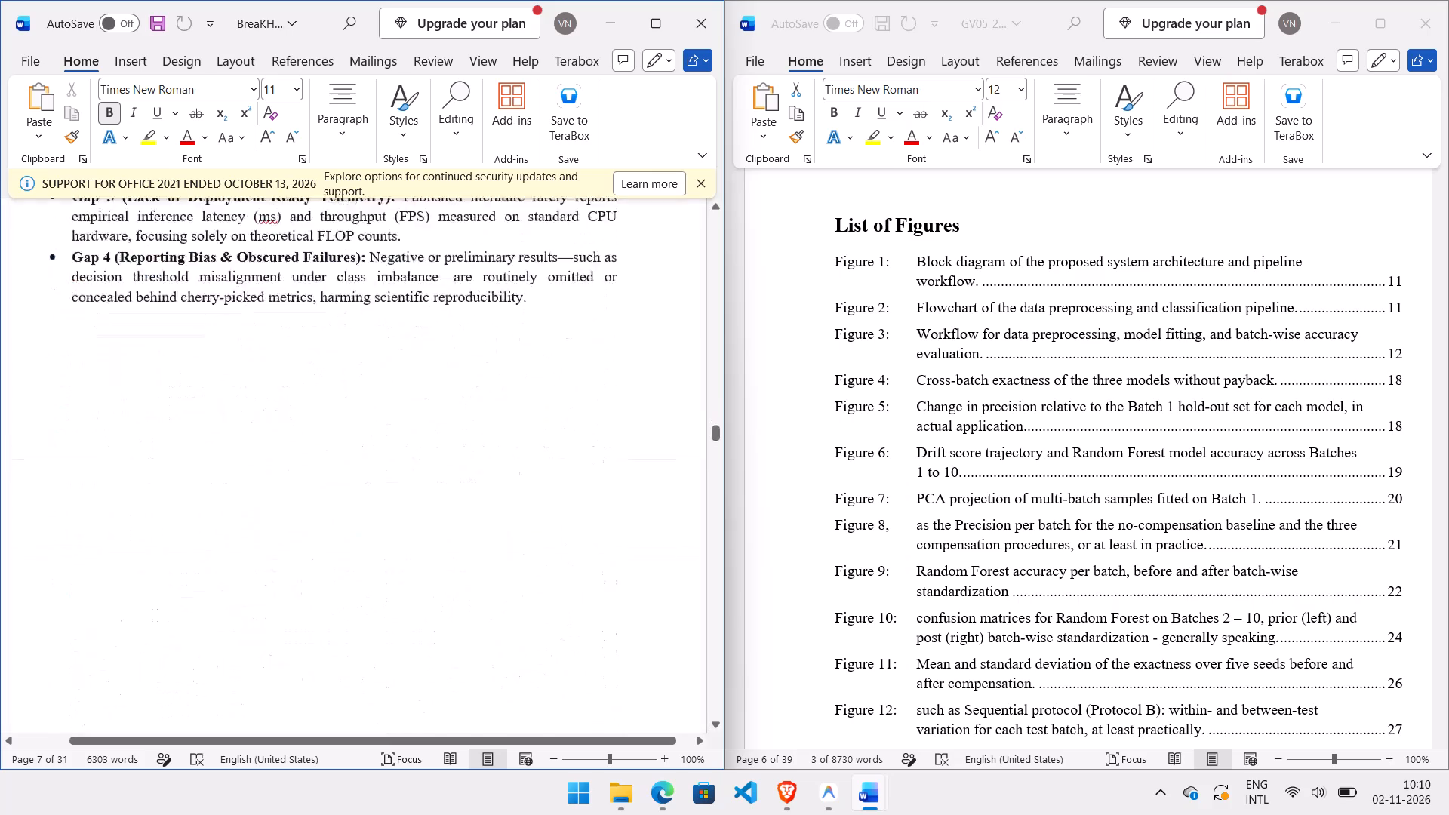
pyautogui.scroll(-1, 318, 392)
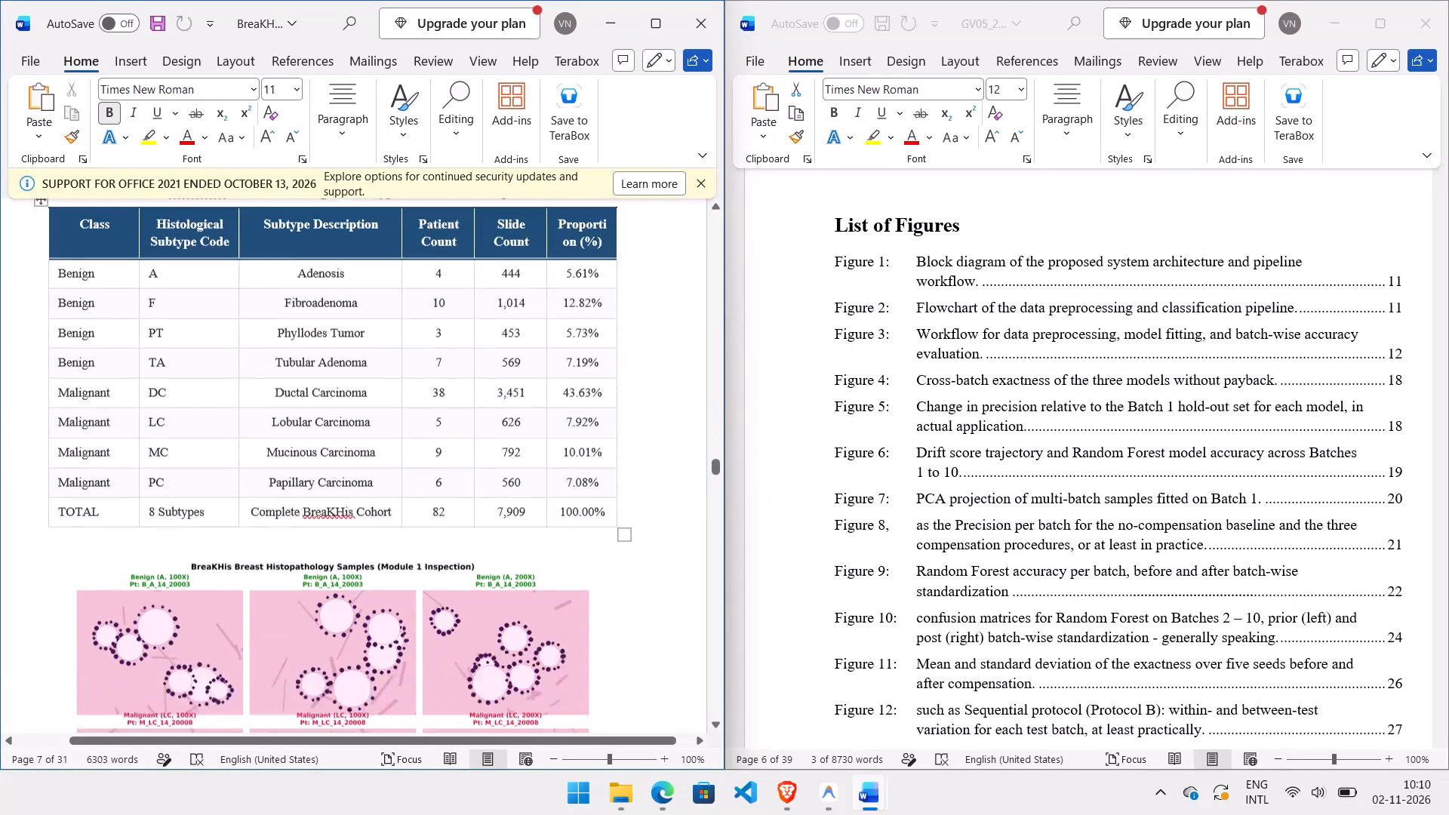
pyautogui.scroll(-1, 318, 392)
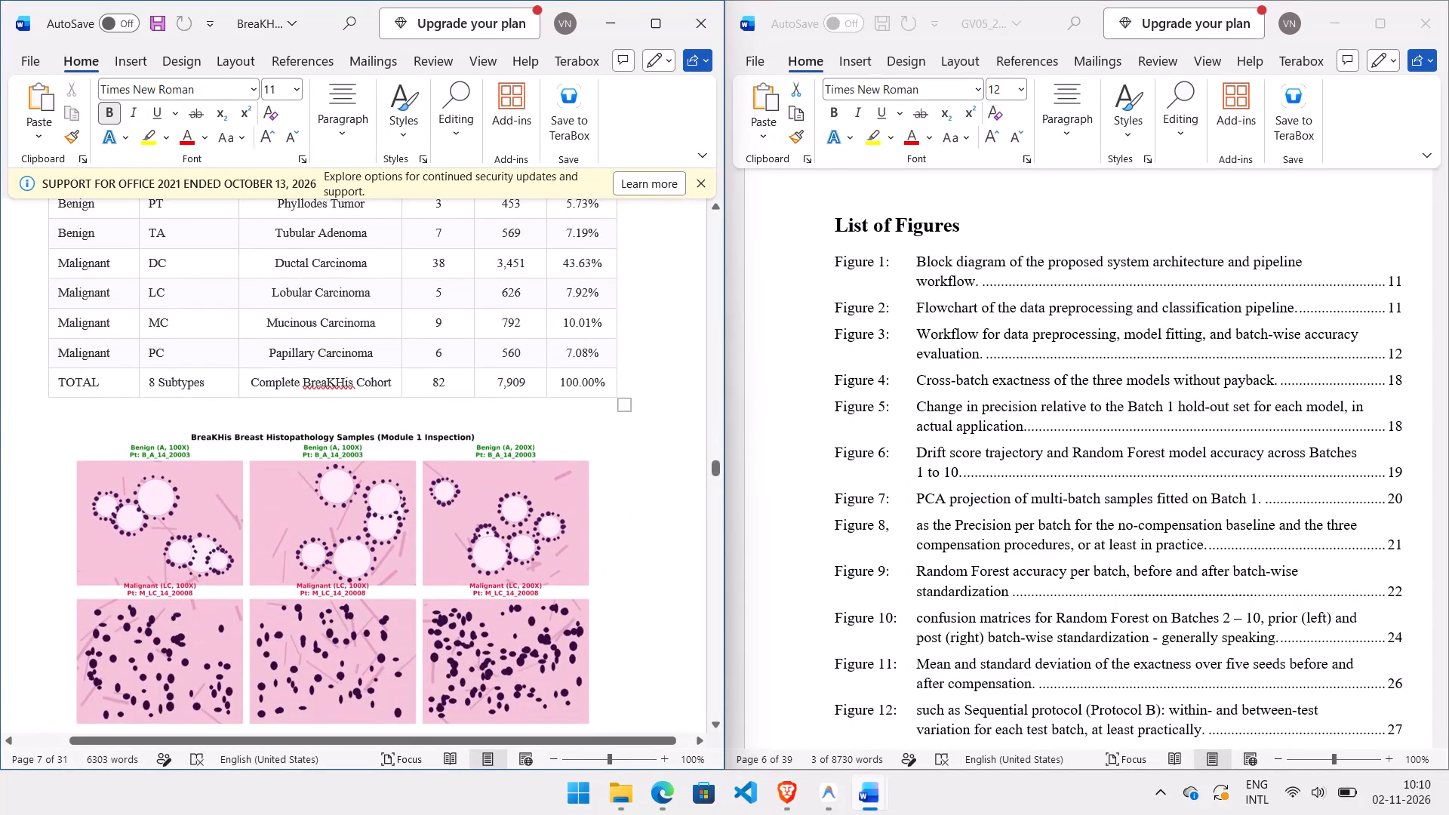
pyautogui.scroll(-1, 318, 392)
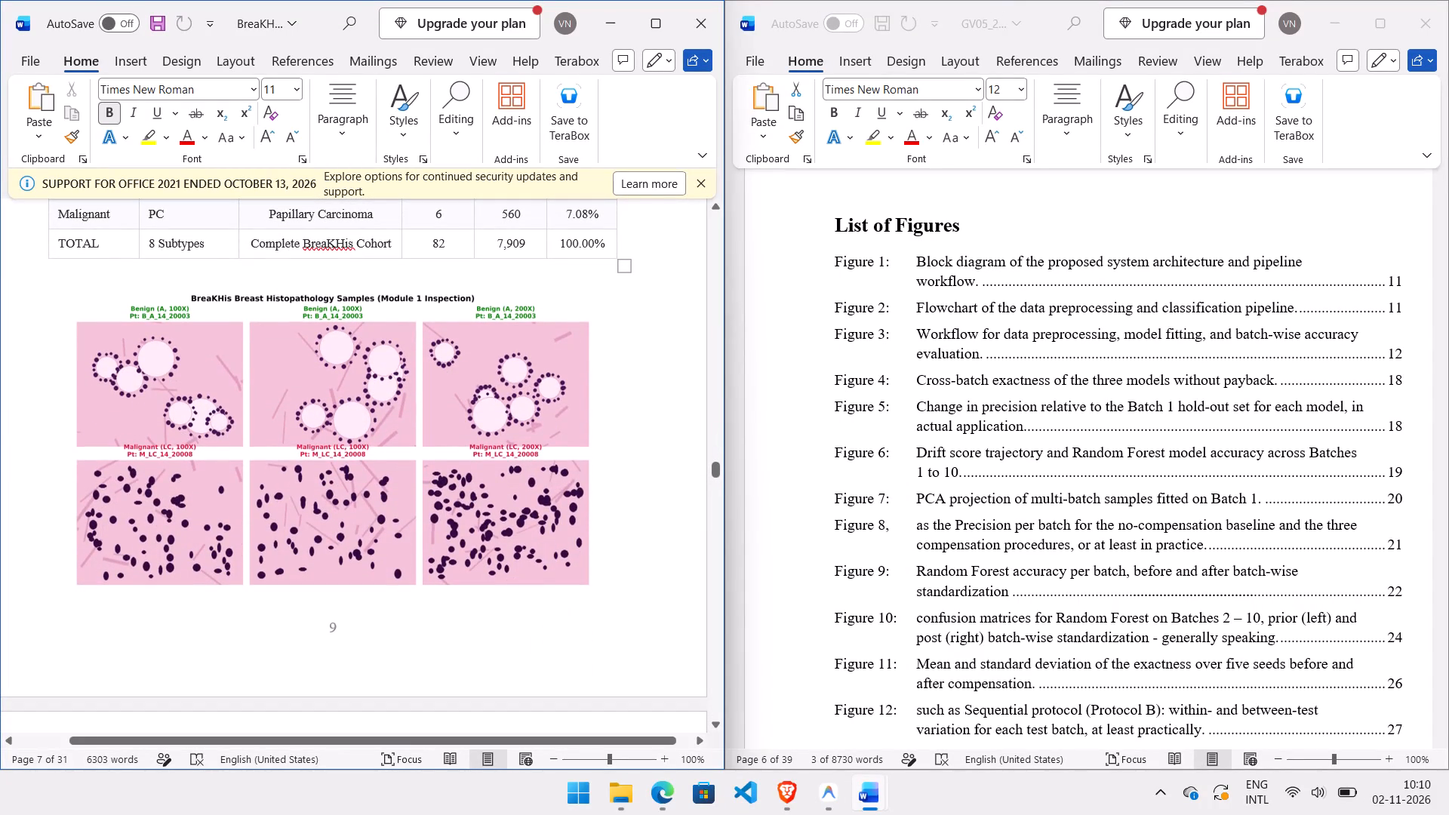
pyautogui.scroll(-2, 318, 392)
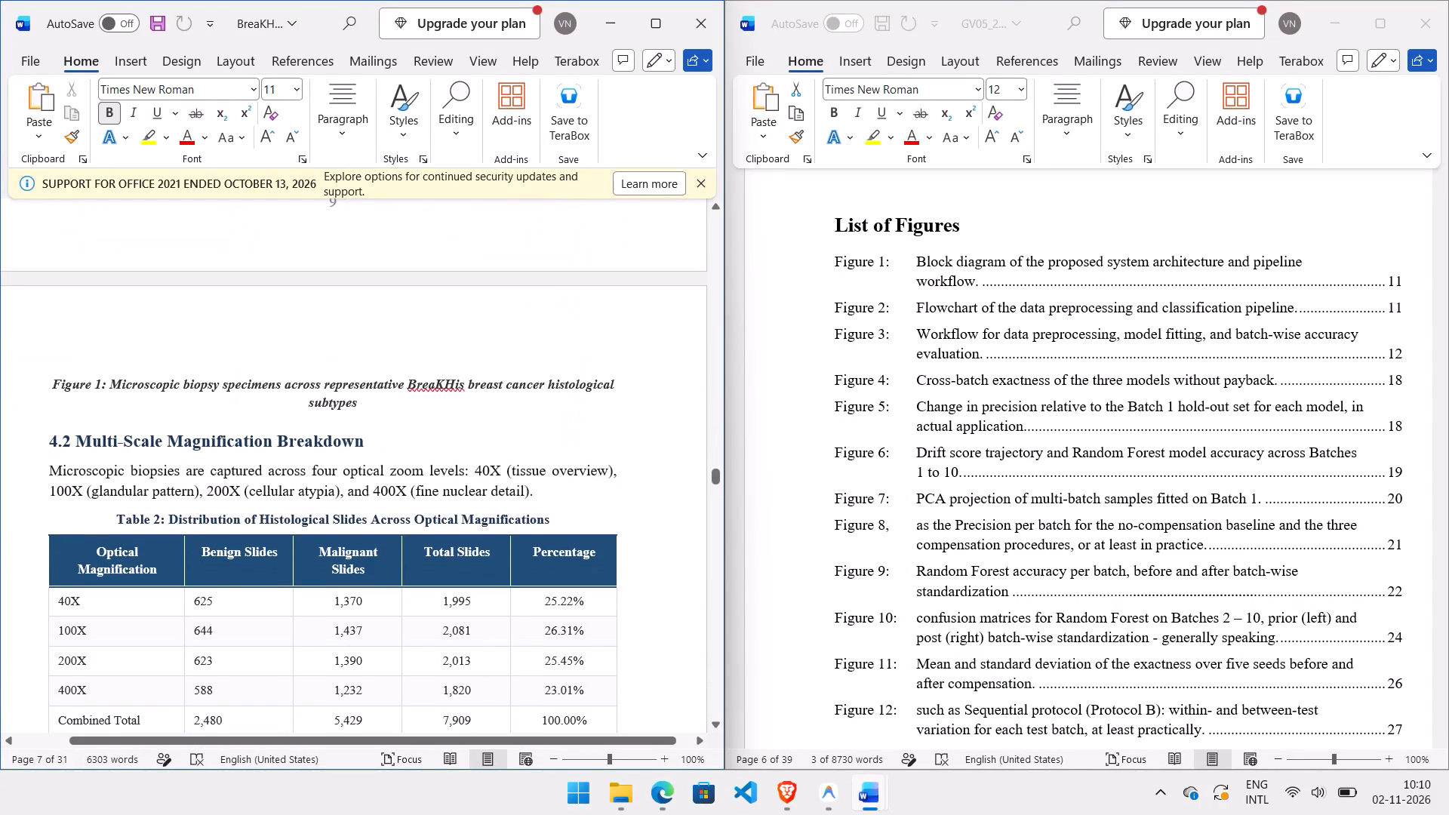
pyautogui.scroll(2, 318, 392)
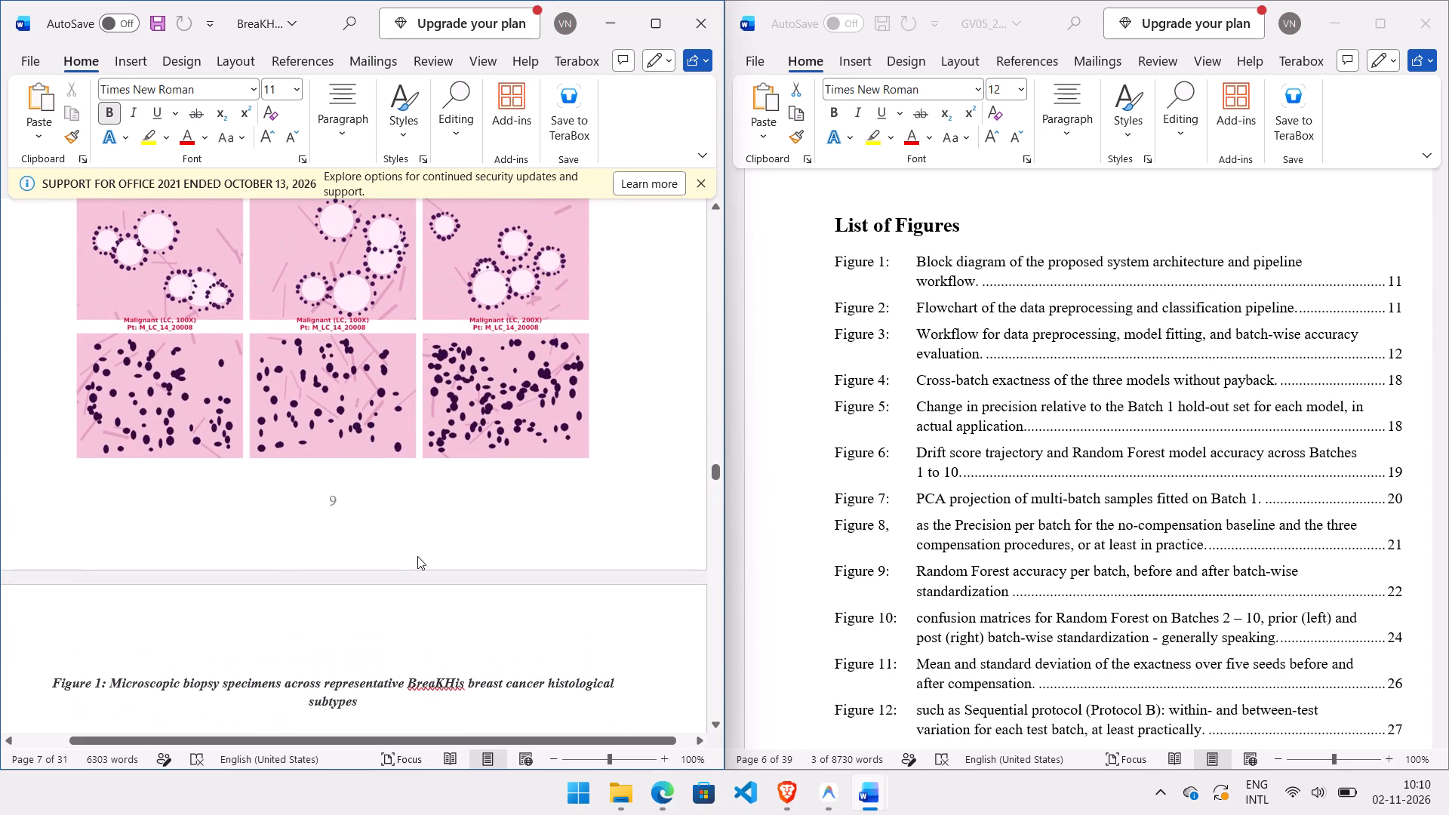
pyautogui.scroll(1, 375, 512)
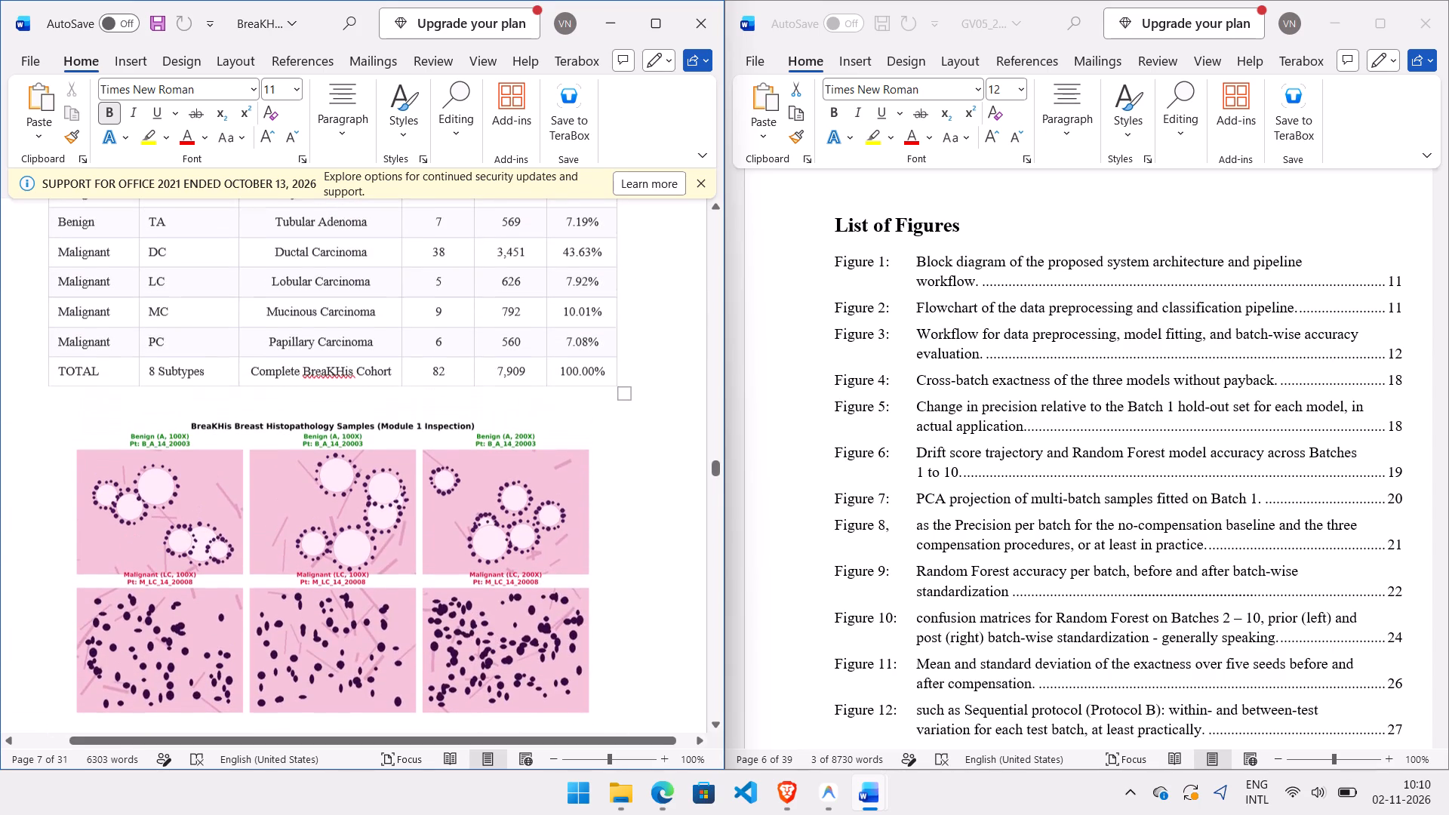
pyautogui.click(474, 423)
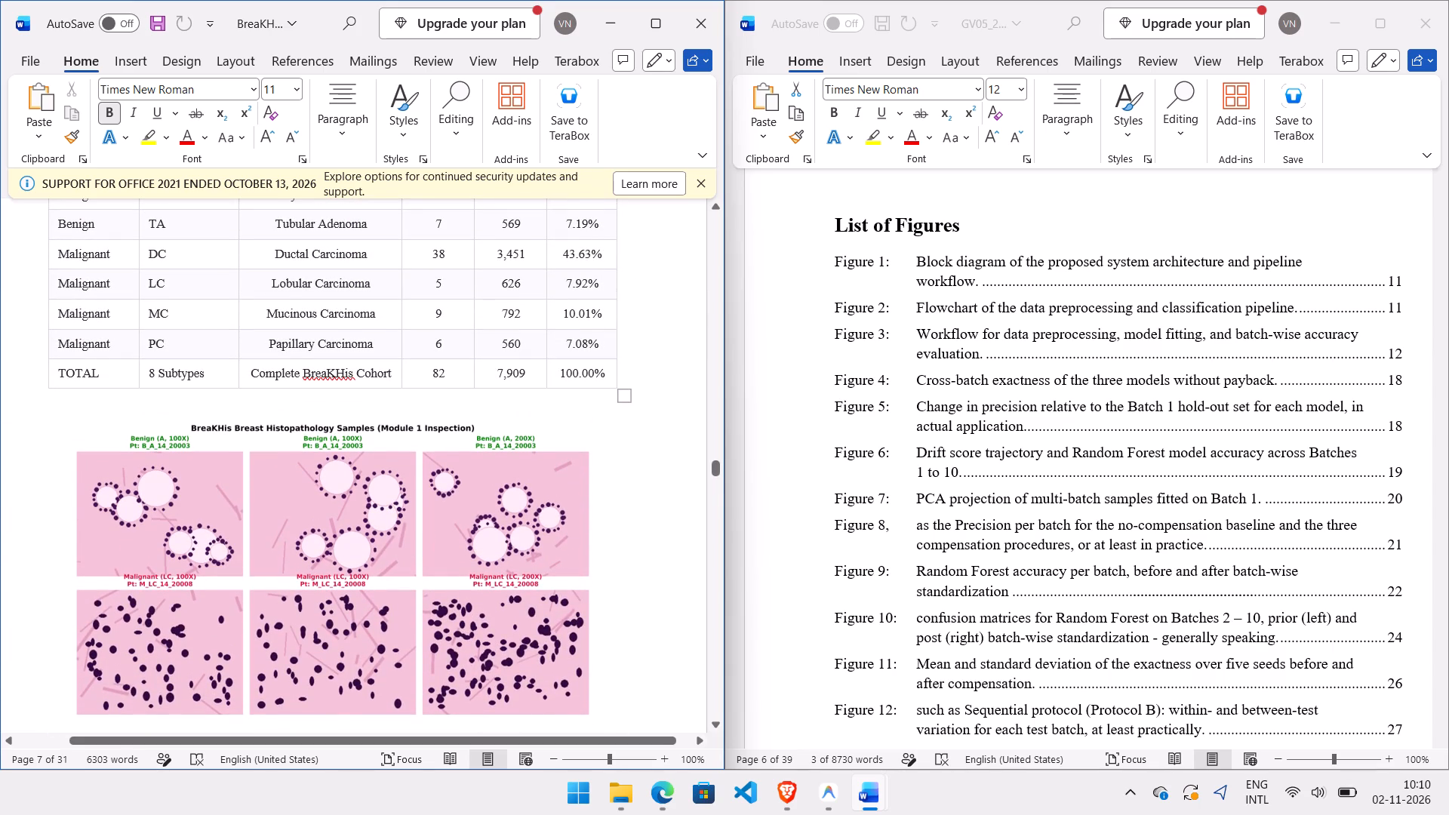
pyautogui.click(645, 262)
# Left-align the chapter heading "3. PROBLEM DEFINITION AND OBJECTIVES" in the BreaKHis report.
pyautogui.scroll(2, 645, 262)
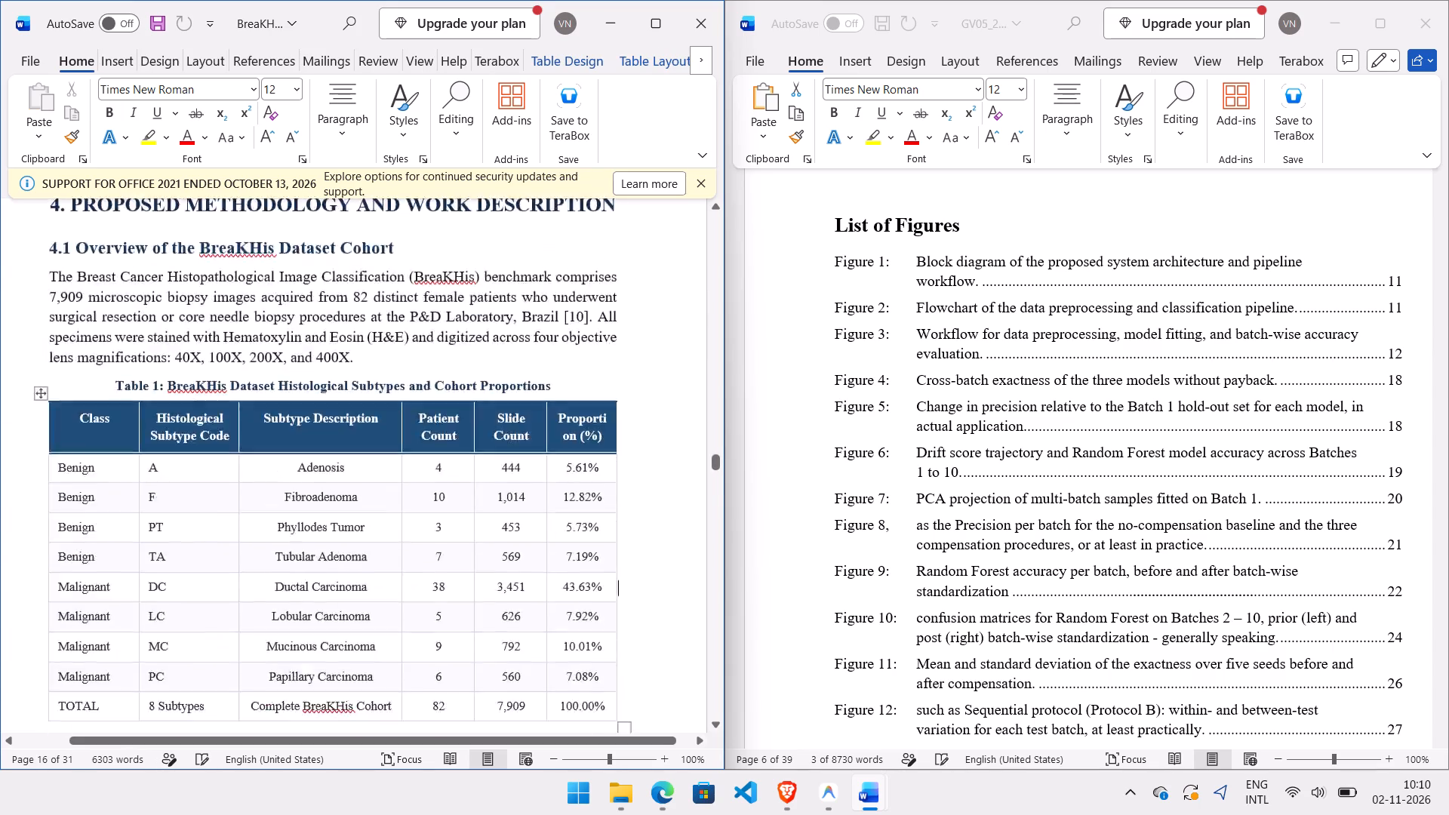
pyautogui.scroll(8, 645, 262)
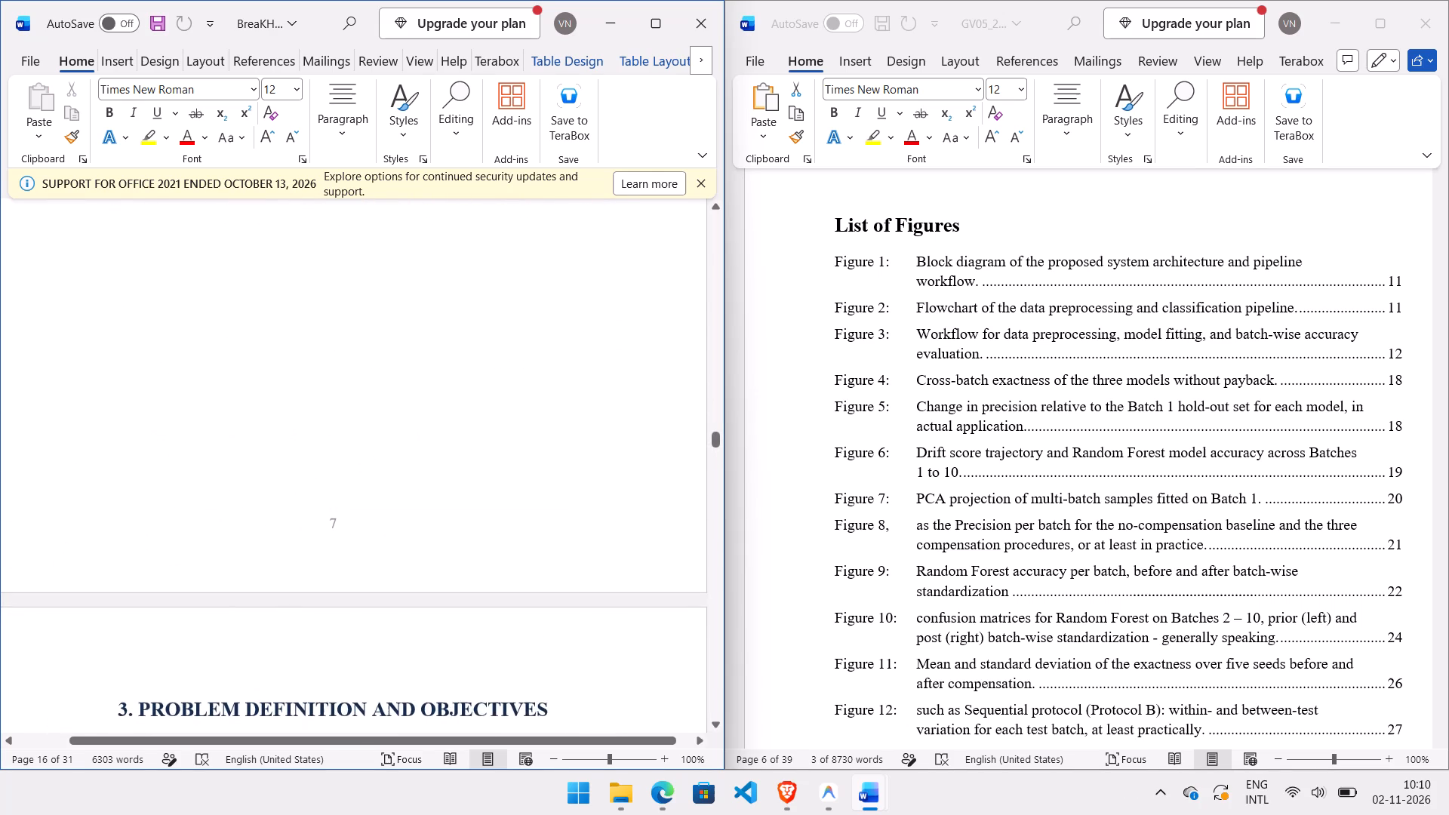
pyautogui.scroll(-1, 645, 262)
pyautogui.click(116, 513)
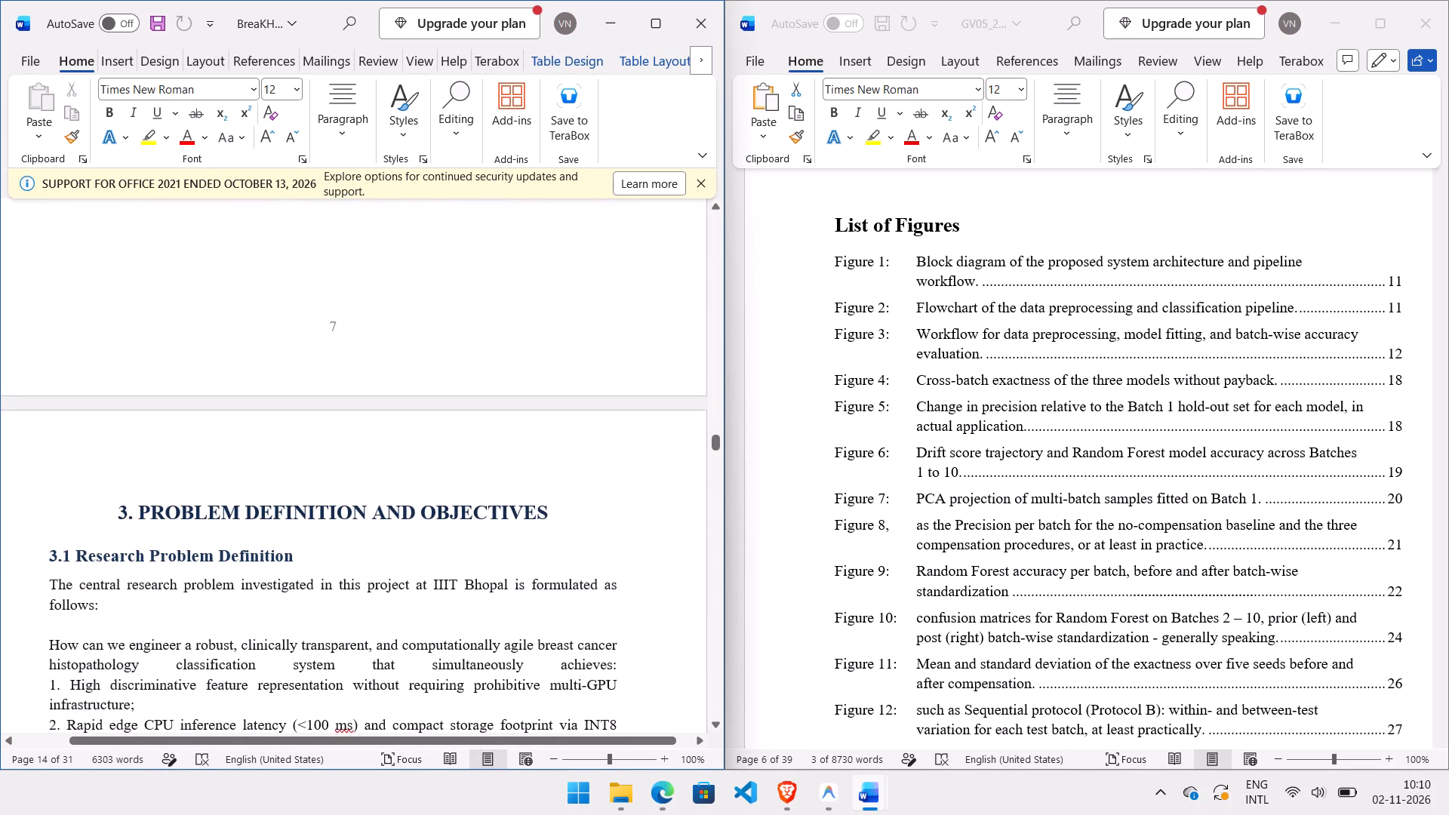
pyautogui.press('BackSpace')
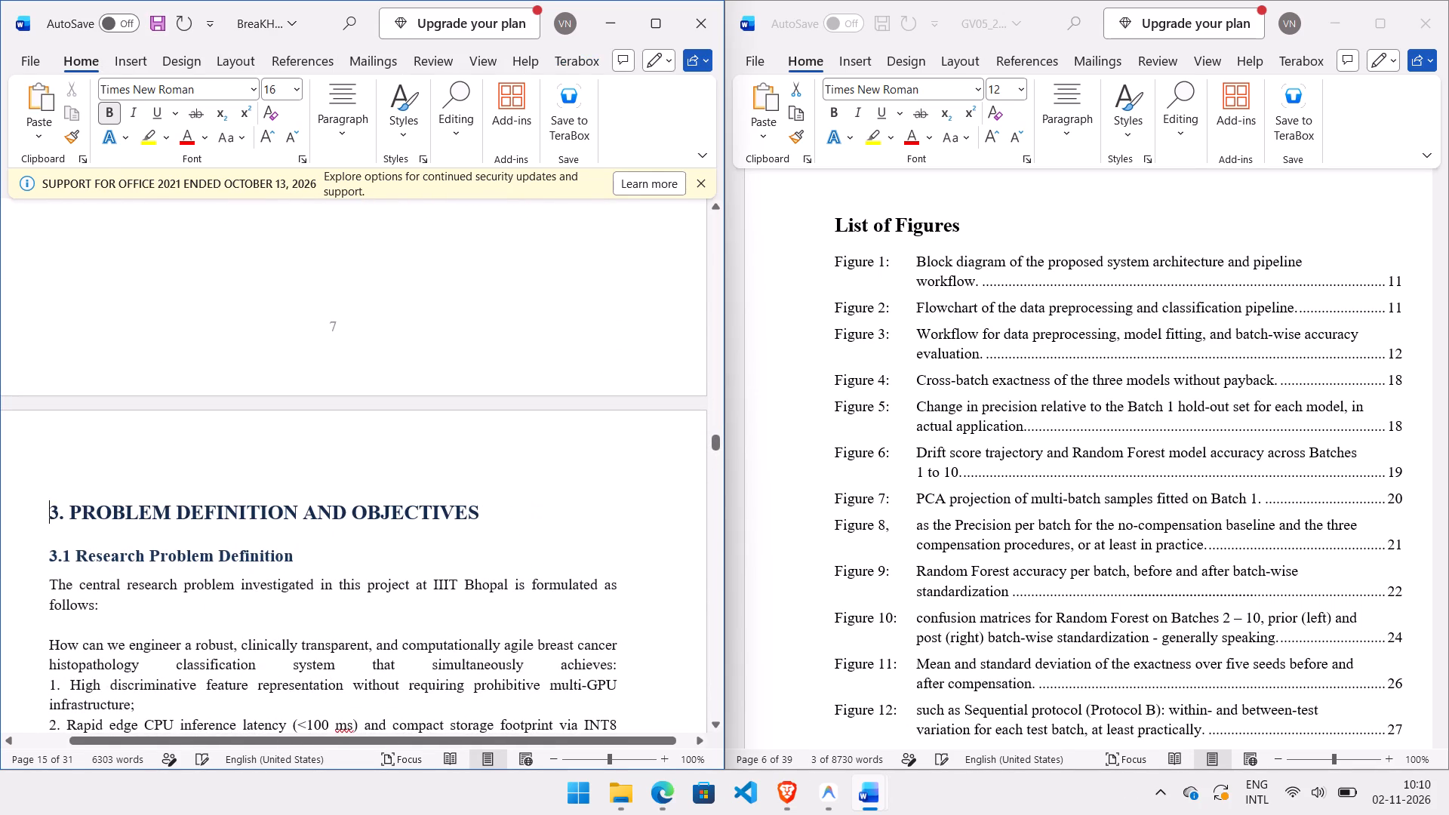
# Left-align the chapter heading "2. LITERATURE REVIEW OR SURVEY" in the BreaKHis report.
pyautogui.scroll(6, 116, 513)
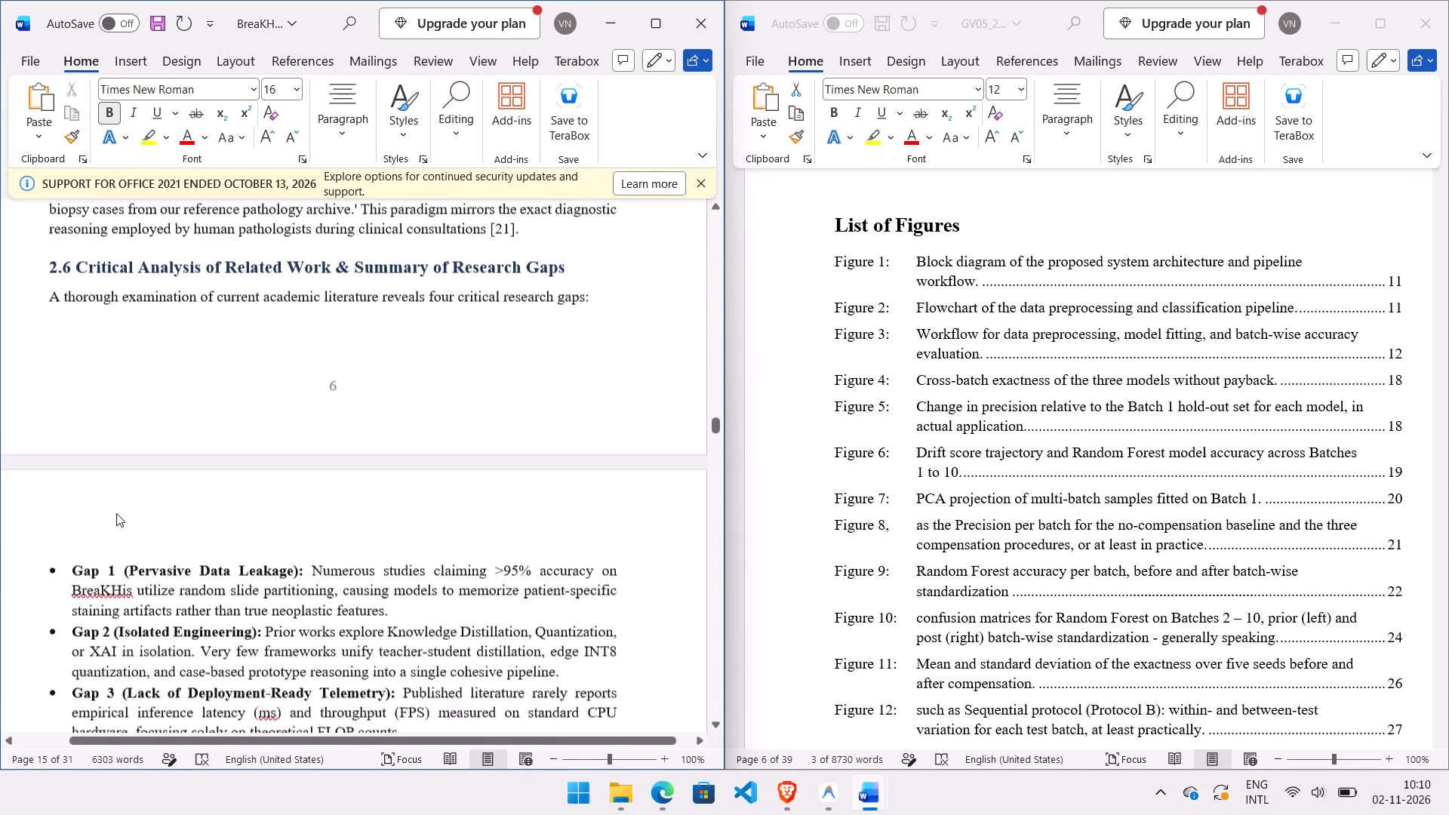
pyautogui.scroll(5, 116, 513)
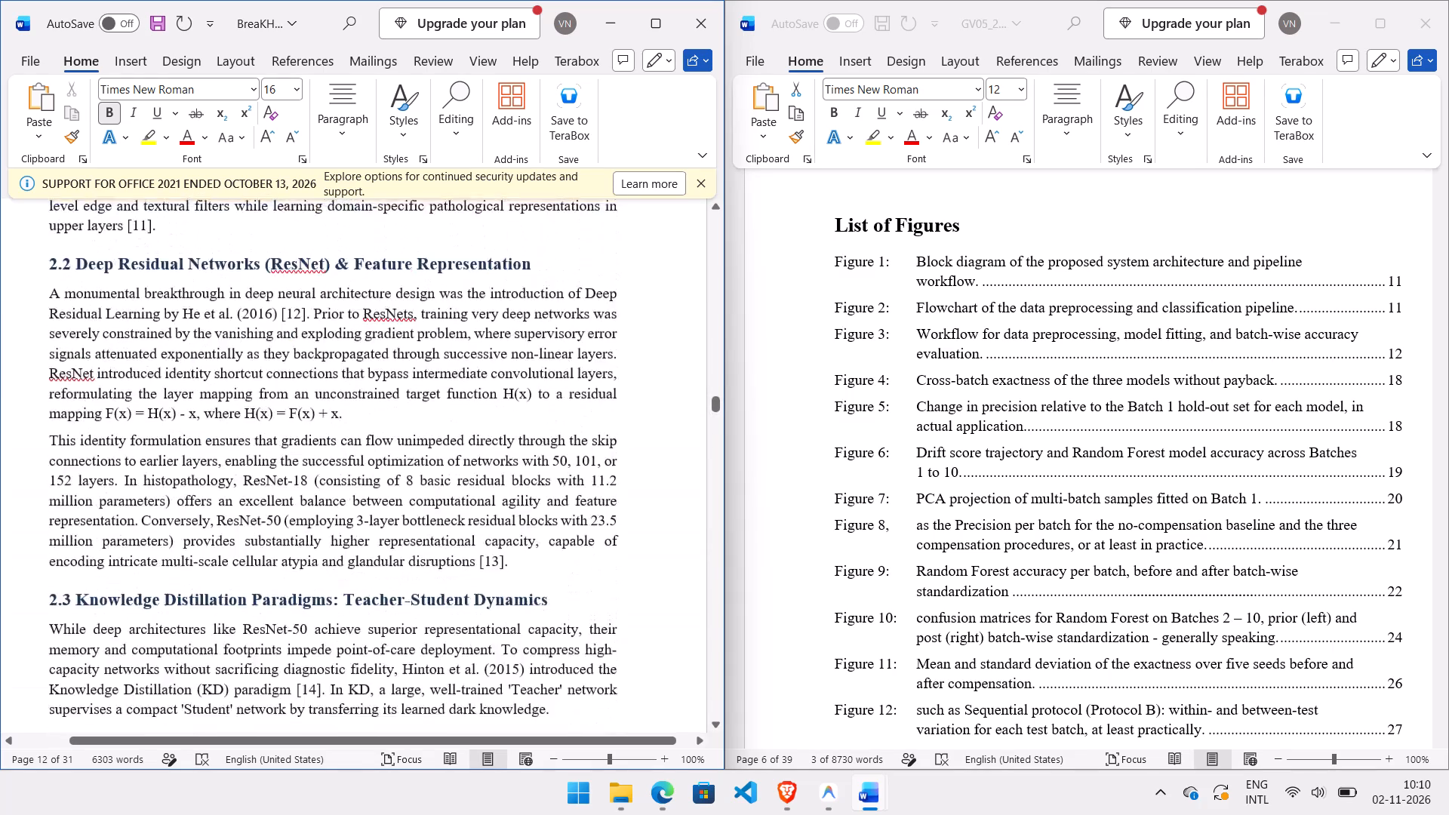
pyautogui.scroll(2, 116, 513)
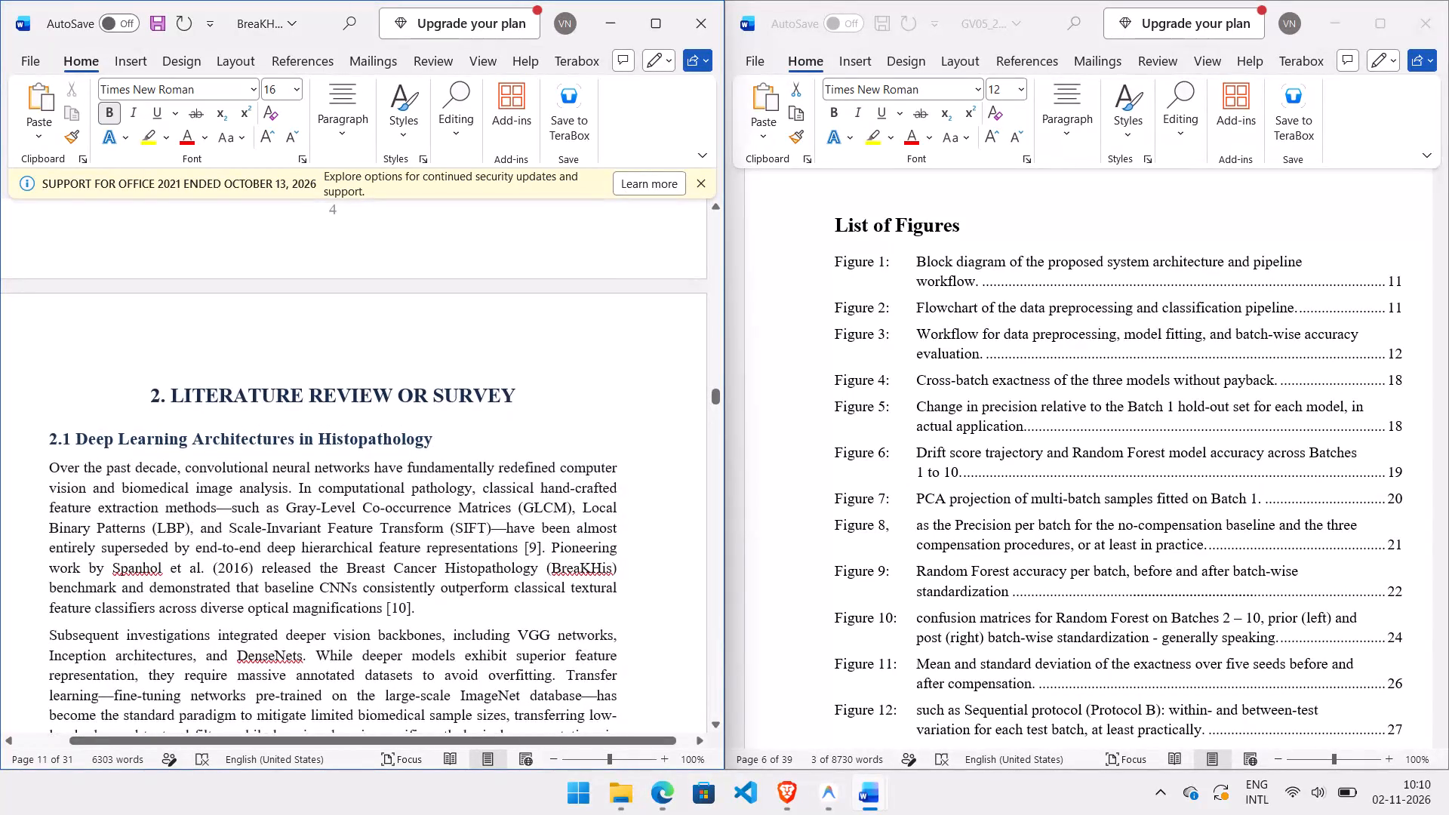
pyautogui.click(147, 392)
pyautogui.press('BackSpace')
# Delete the Appendix A, Appendix B and Appendix C rows from the end of the BreaKHis report's content table.
pyautogui.scroll(10, 147, 392)
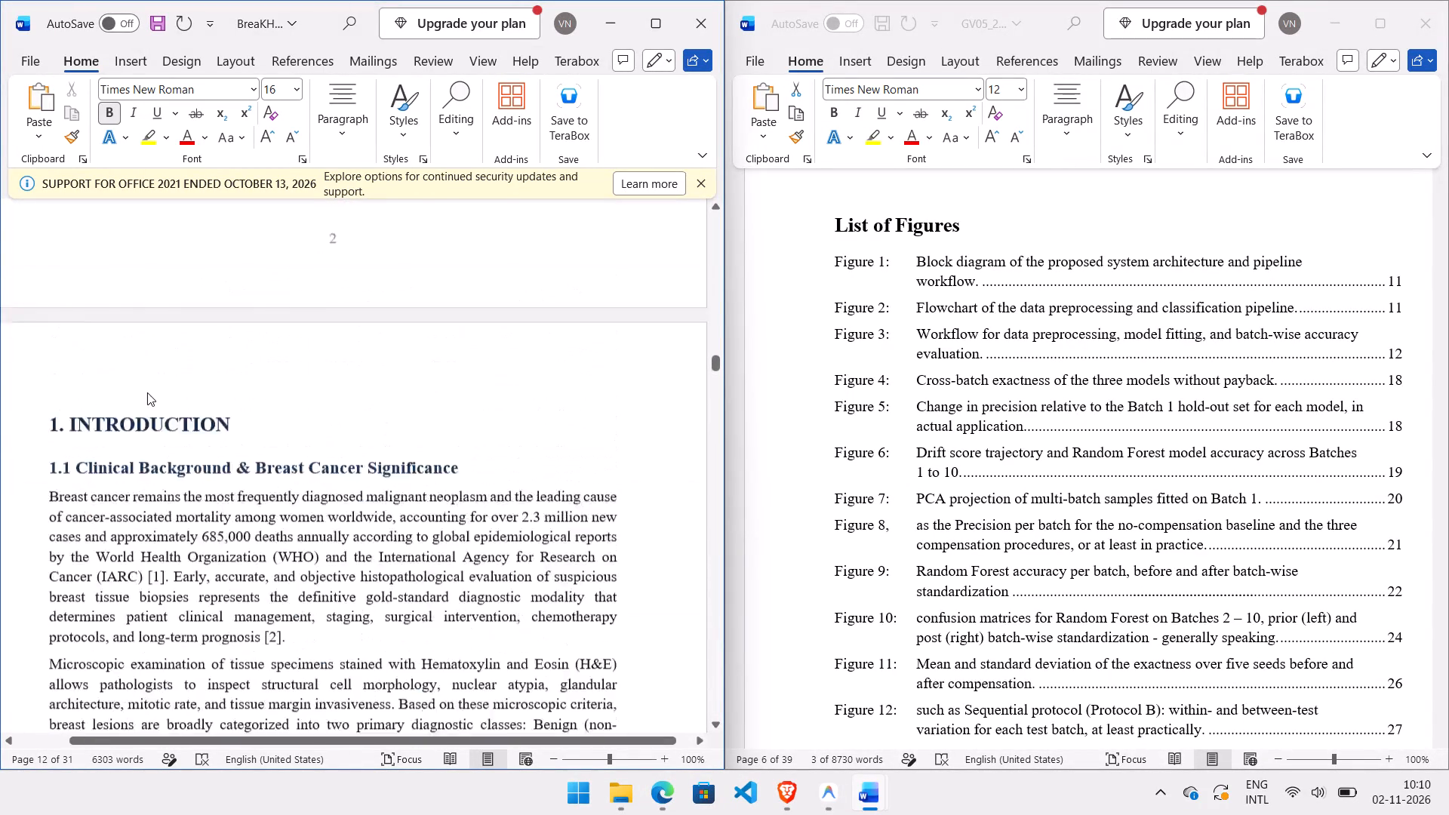
pyautogui.scroll(1, 147, 392)
pyautogui.scroll(6, 248, 371)
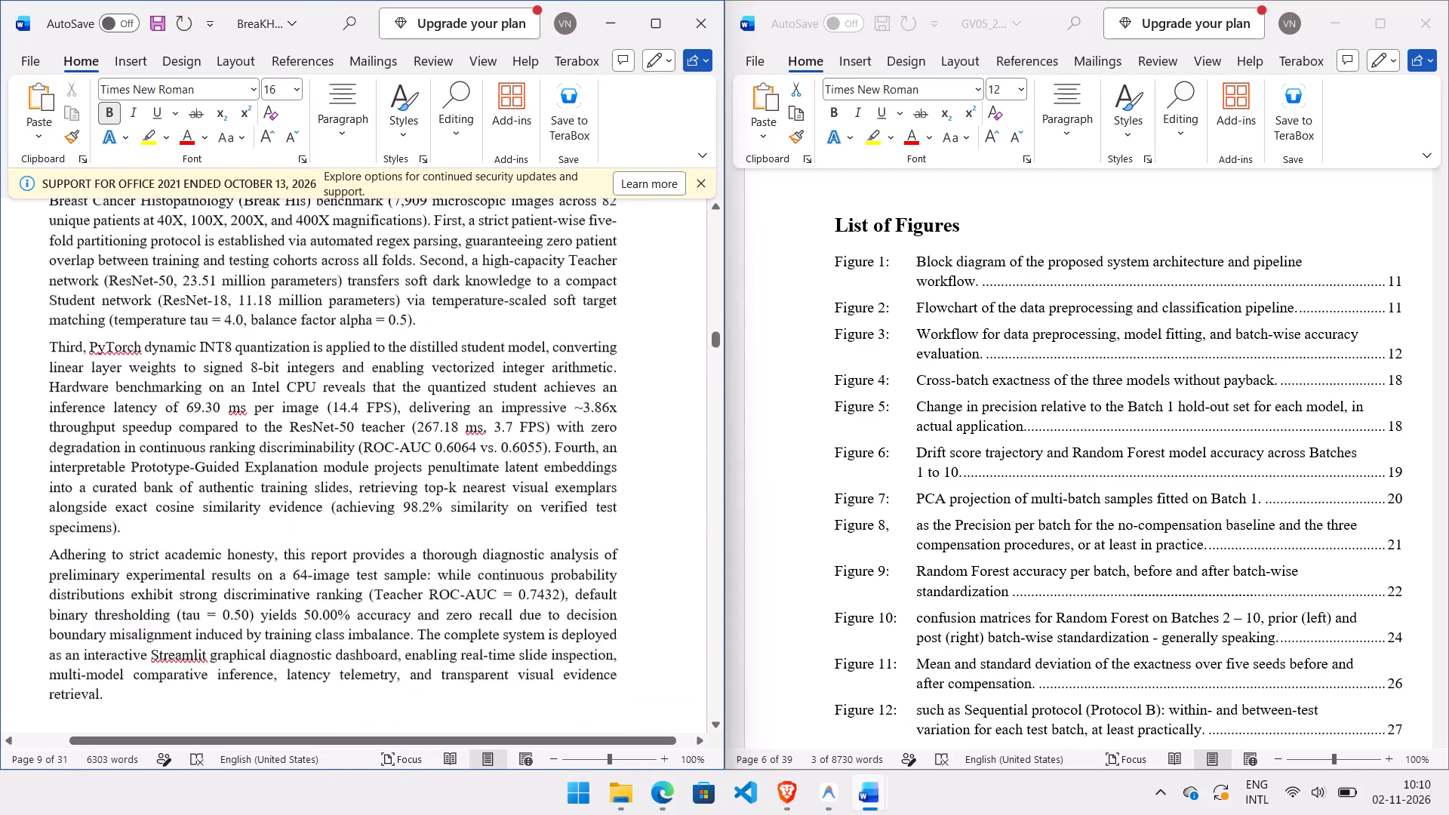
pyautogui.scroll(3, 248, 371)
pyautogui.scroll(-1, 248, 371)
pyautogui.scroll(1, 248, 371)
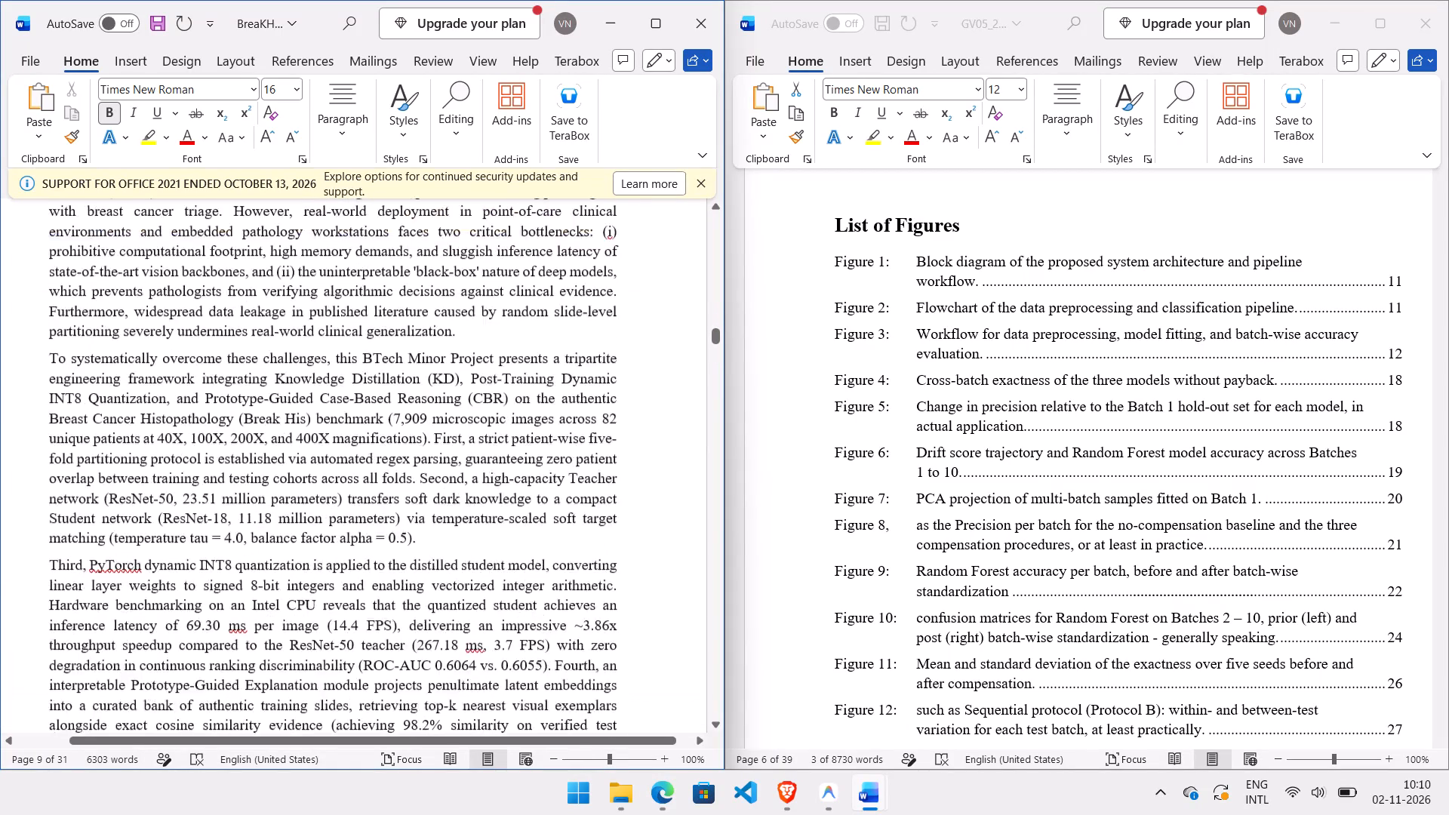
pyautogui.scroll(1, 248, 371)
pyautogui.scroll(7, 165, 312)
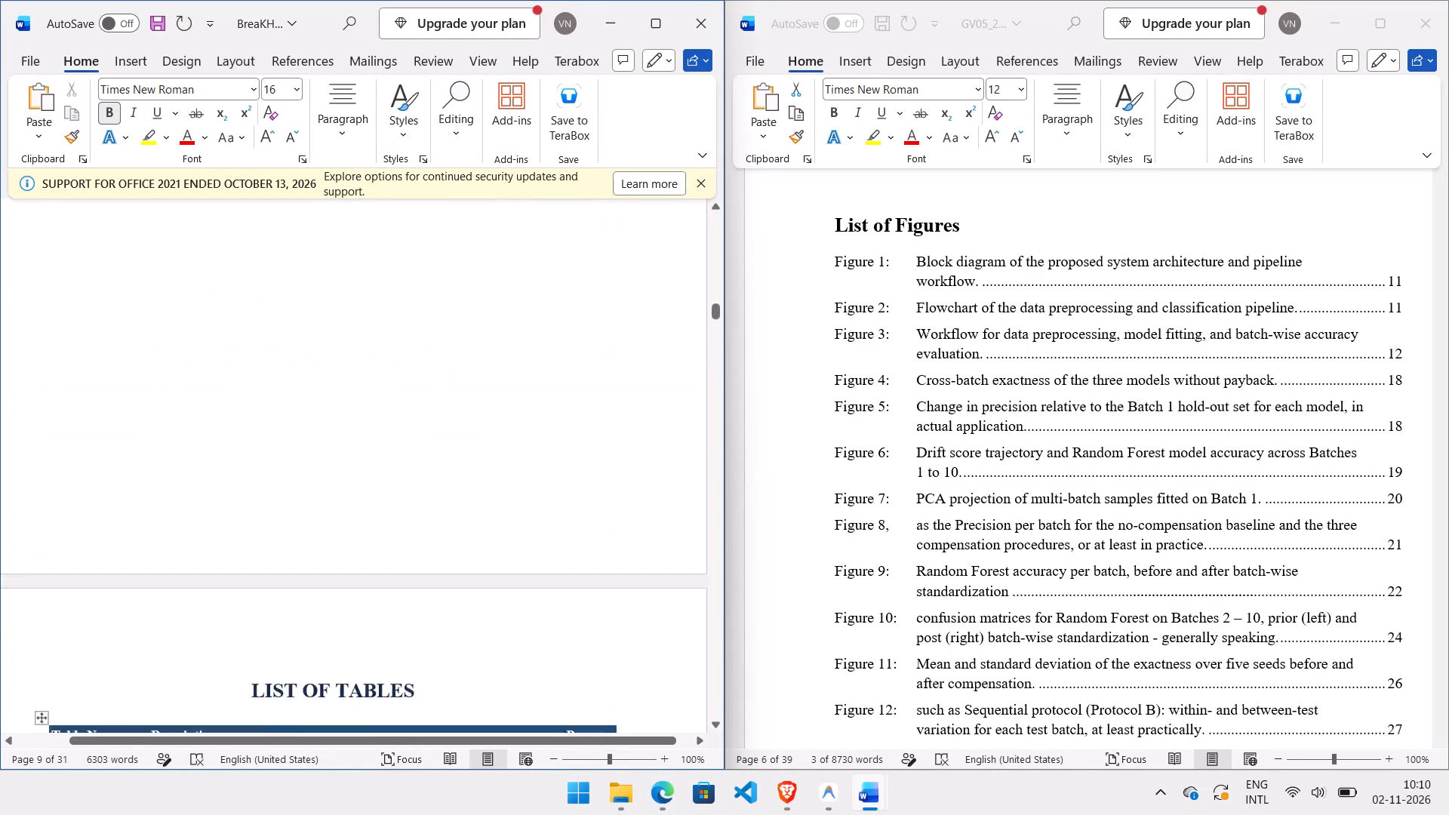
pyautogui.scroll(6, 165, 312)
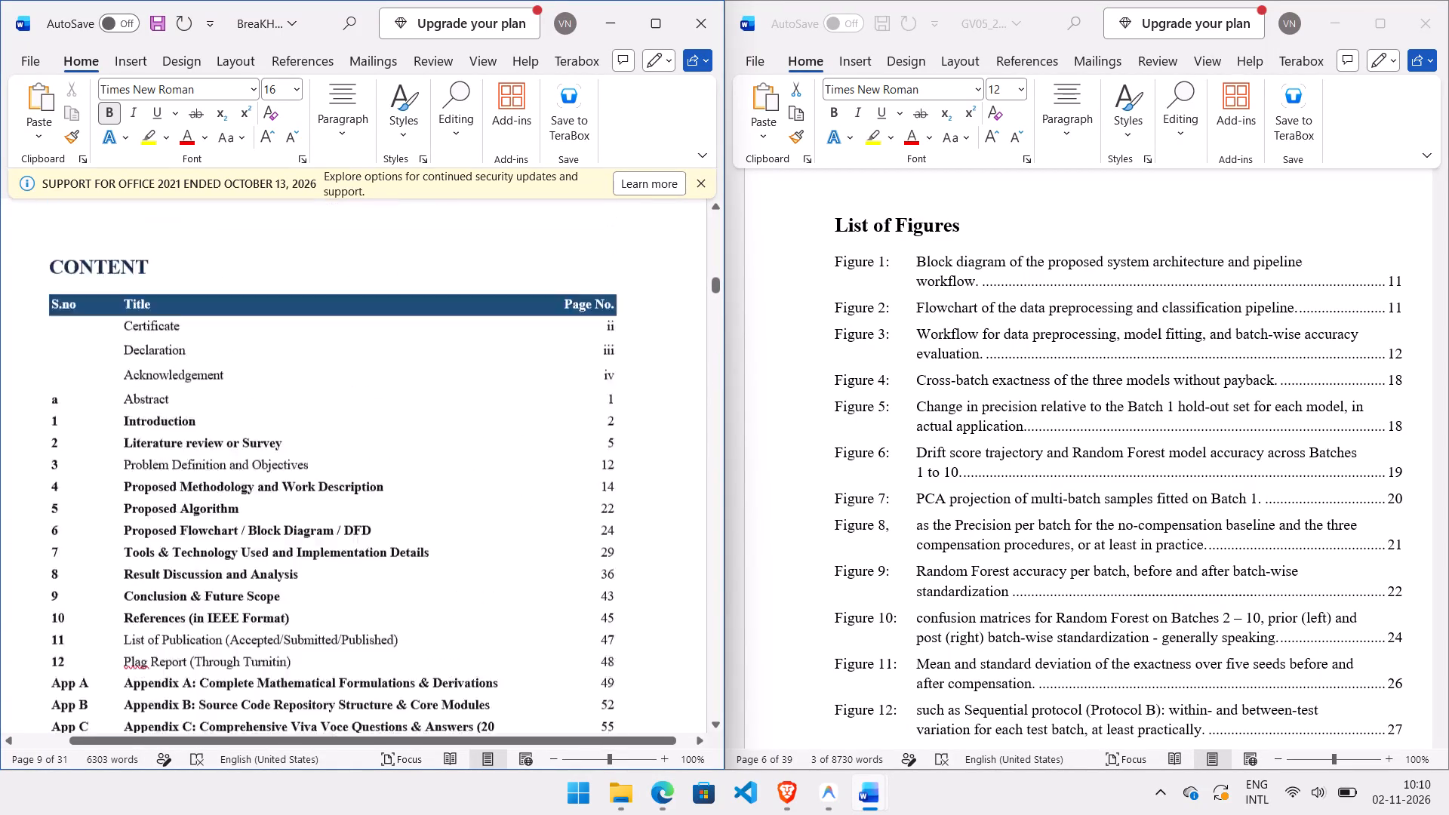
pyautogui.scroll(-2, 165, 312)
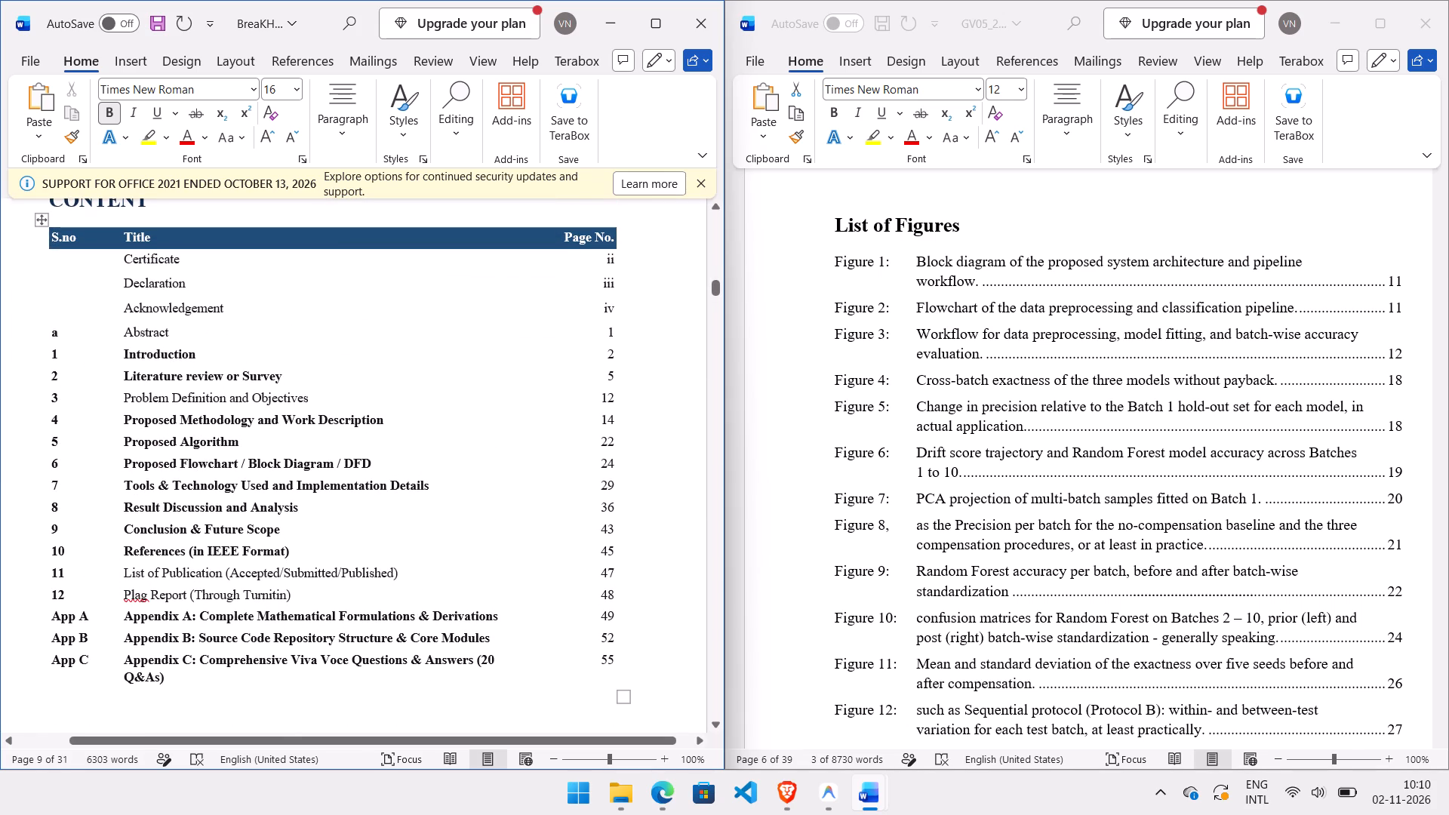
pyautogui.moveTo(629, 659); pyautogui.dragTo(85, 614)
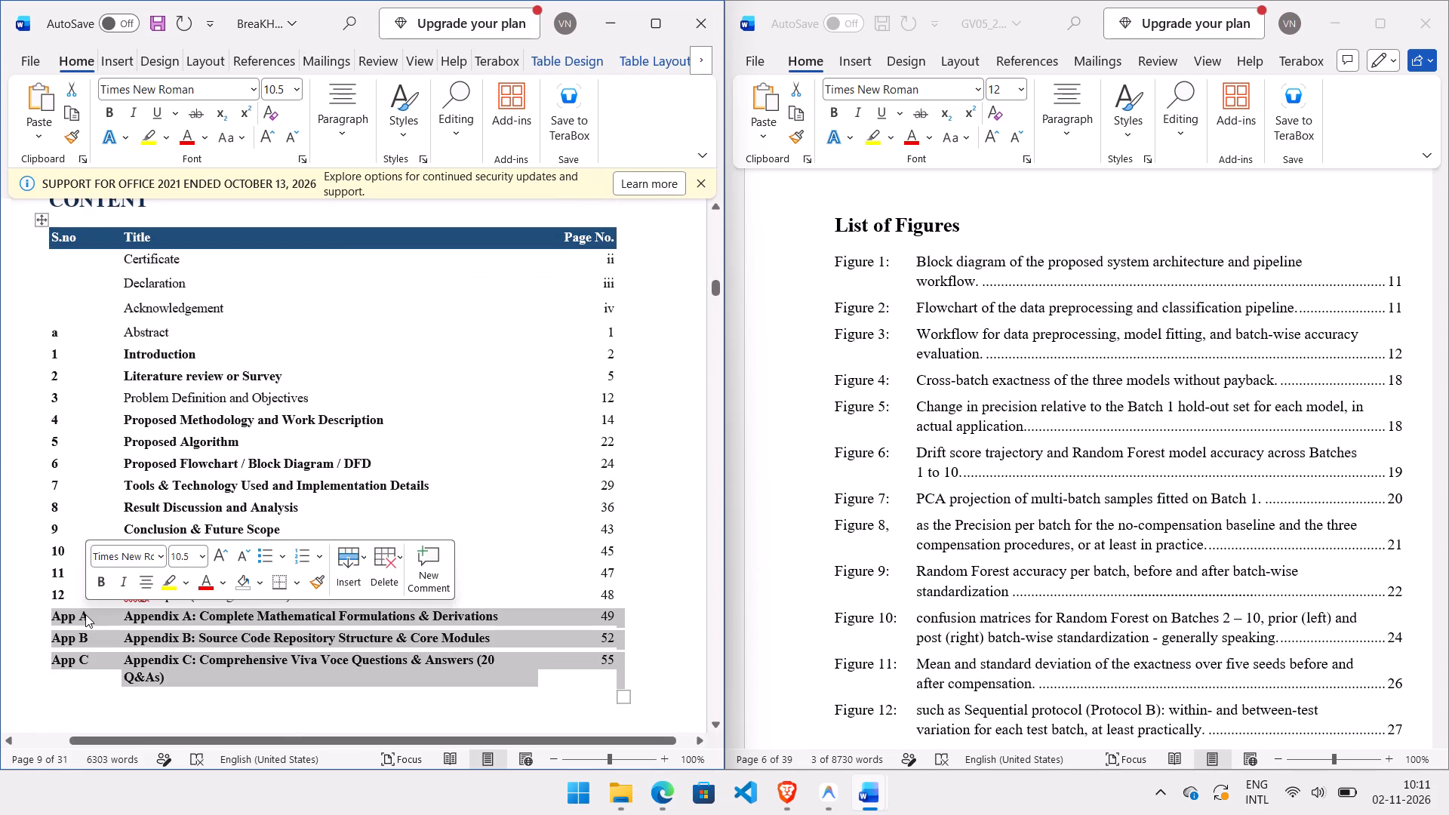
pyautogui.press('BackSpace')
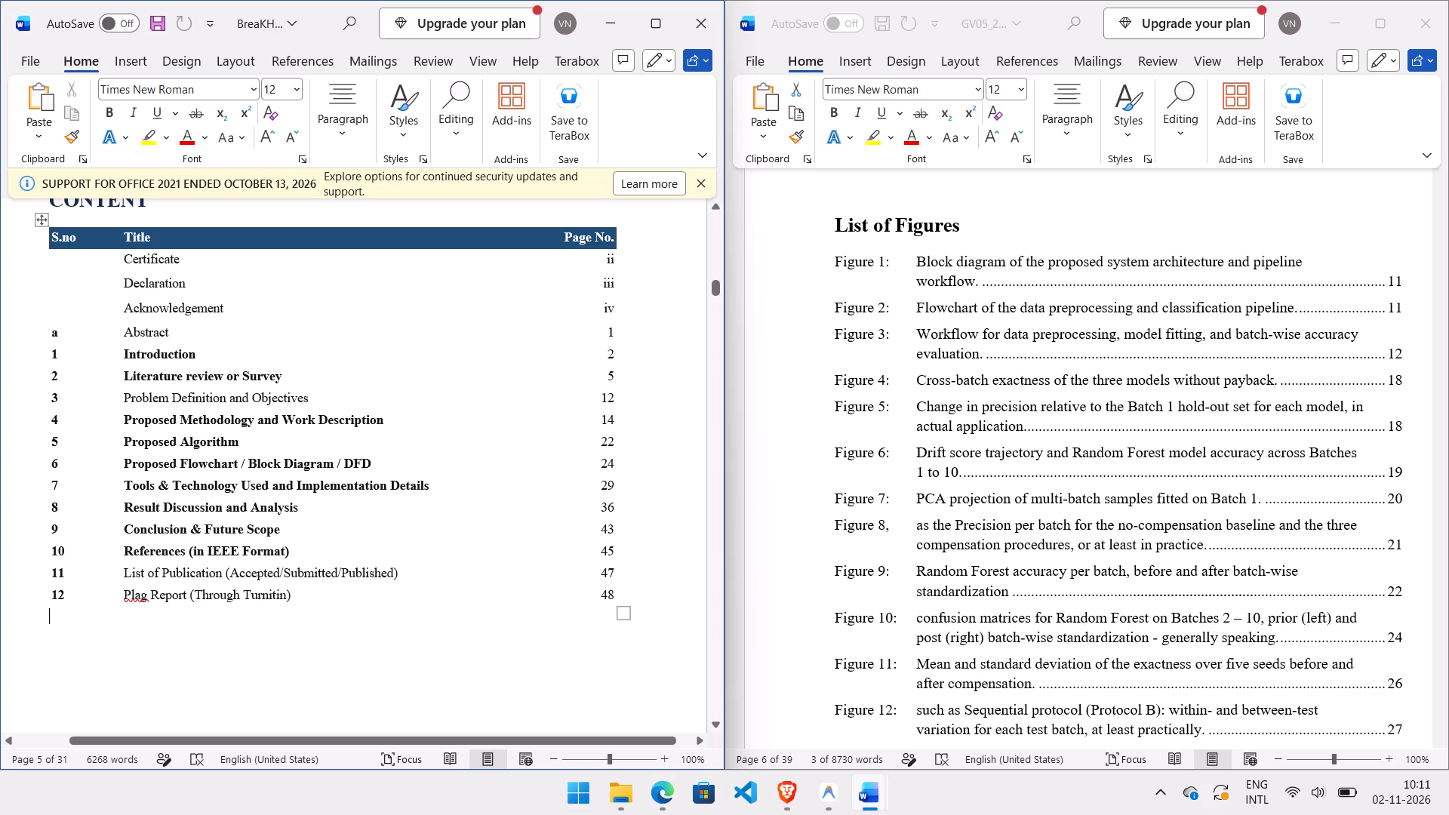
# Expand "Plag" to "Plagiarism" in row 12 of the content table, checking the wording against the reference report's Chapter 11 entry.
pyautogui.click(146, 593)
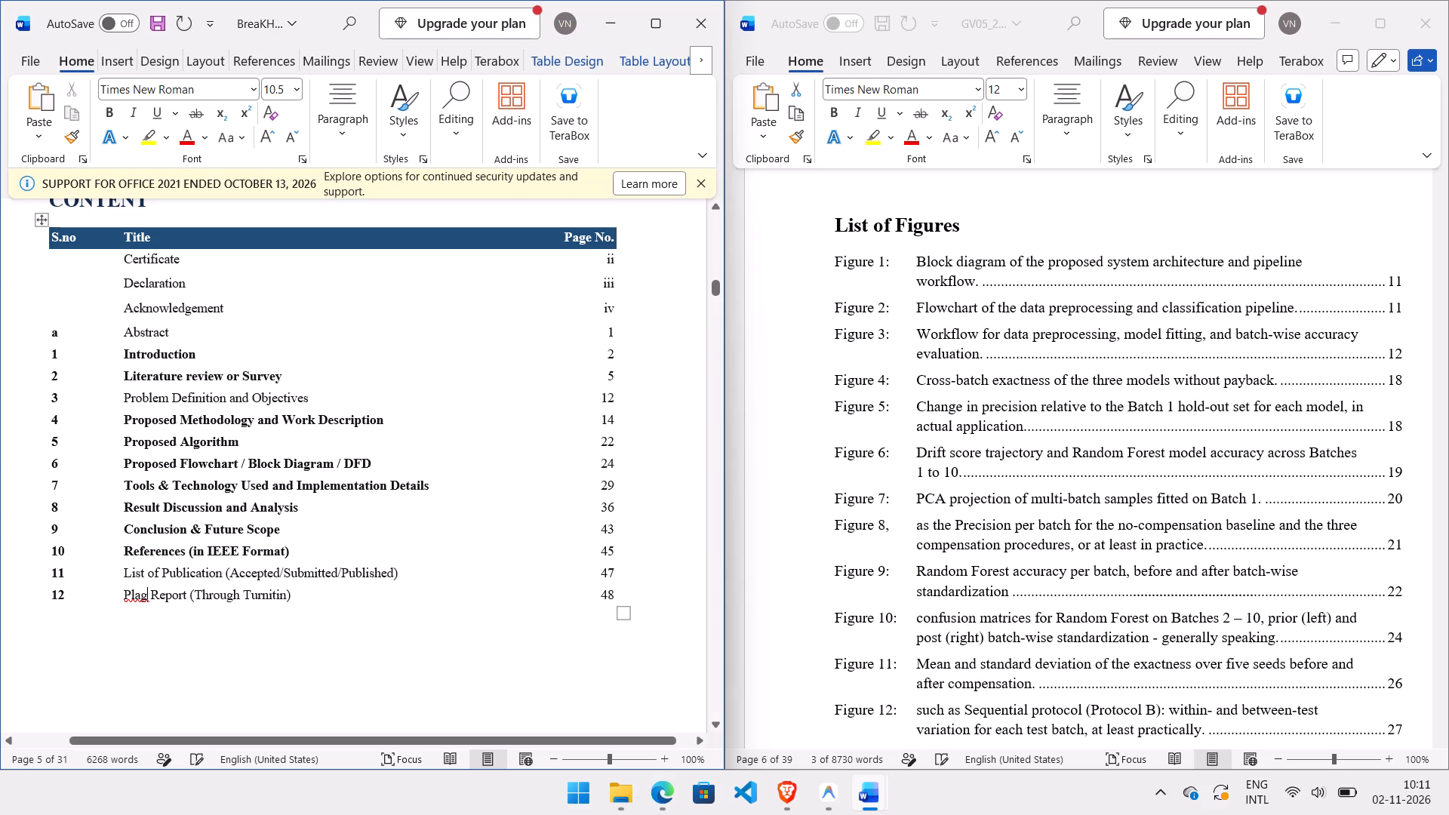
pyautogui.scroll(6, 862, 553)
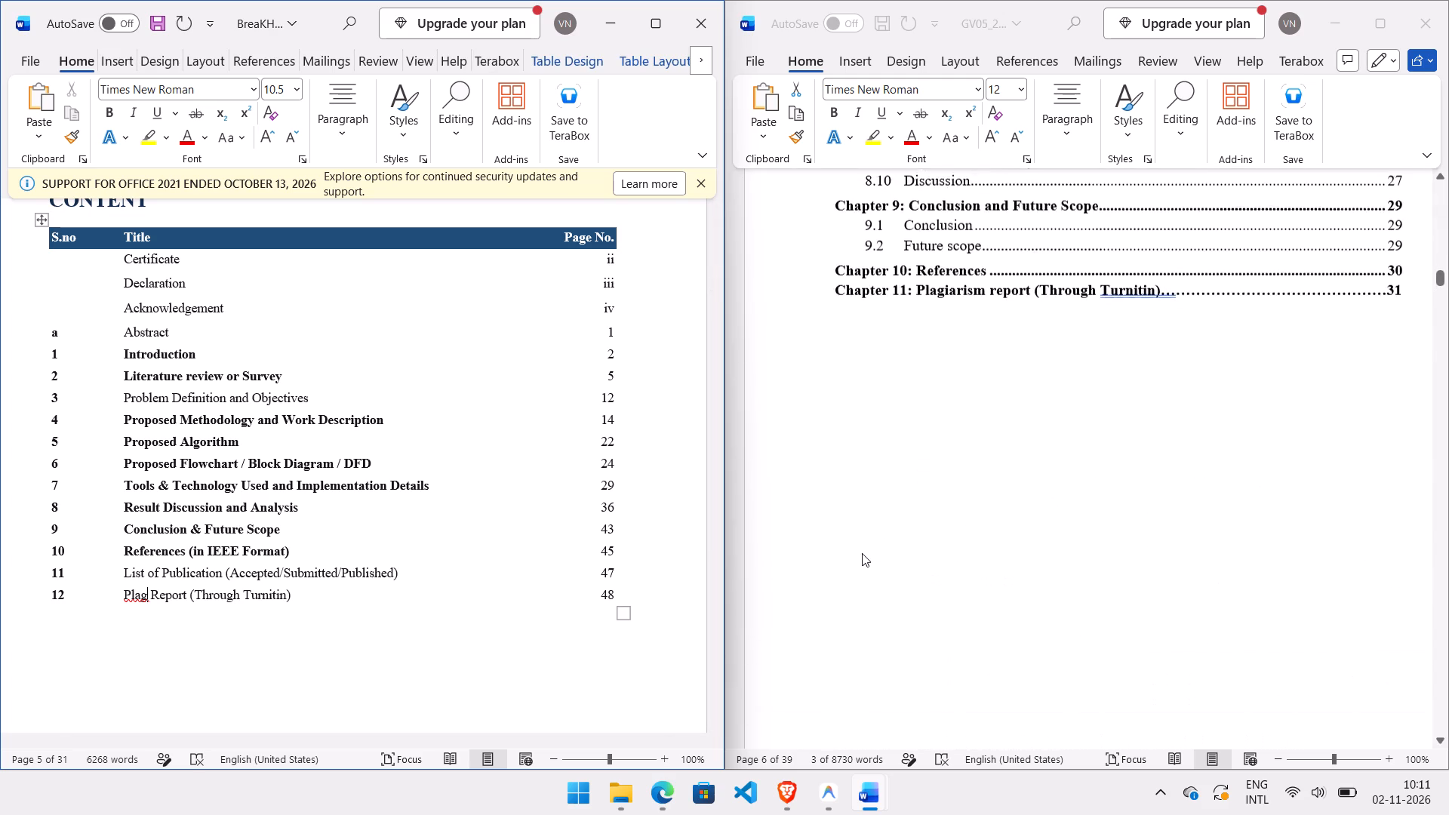
pyautogui.scroll(1, 862, 553)
pyautogui.click(986, 380)
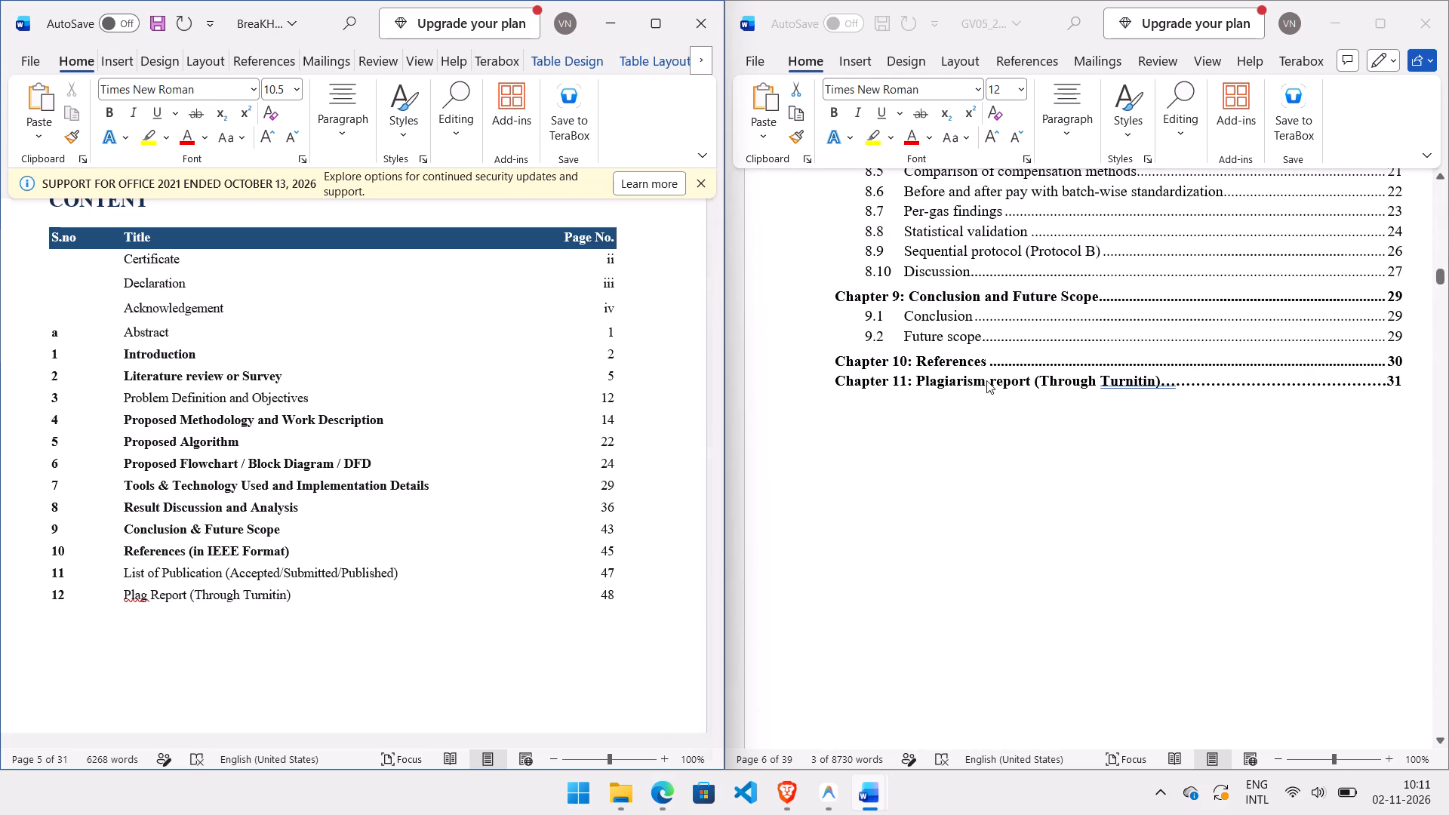
pyautogui.moveTo(986, 380); pyautogui.dragTo(921, 380)
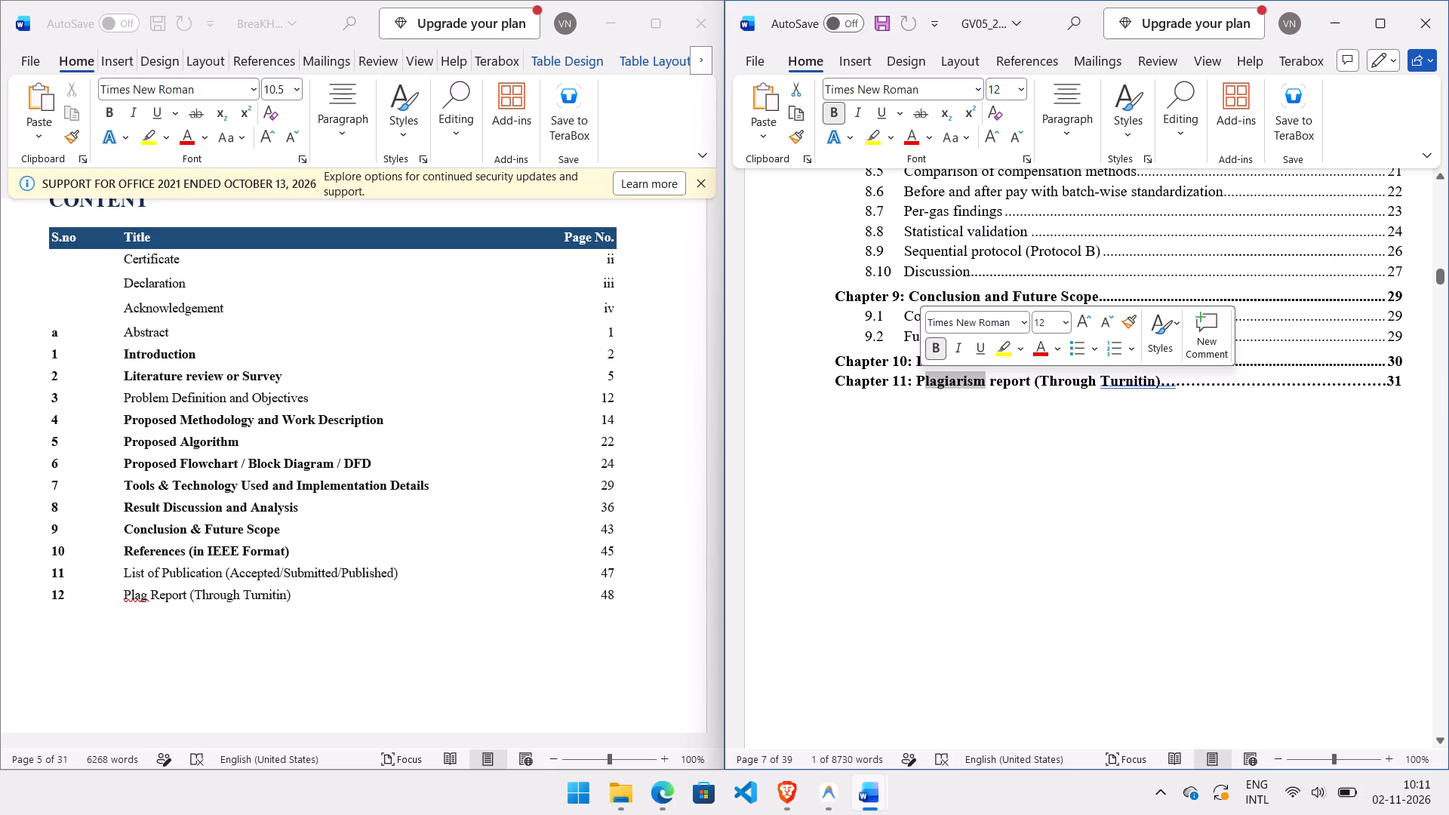
pyautogui.click(147, 592)
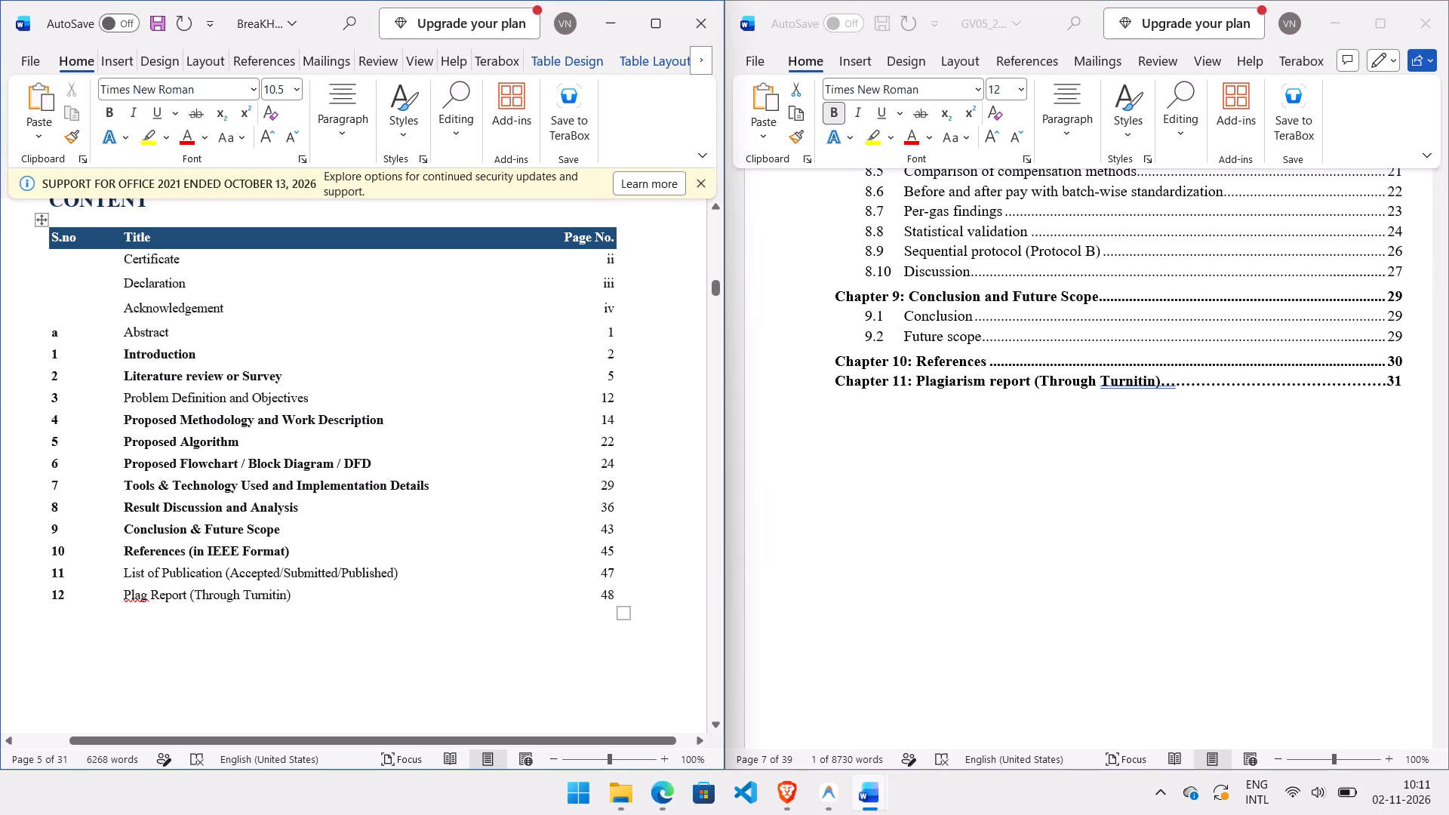
pyautogui.write('ia')
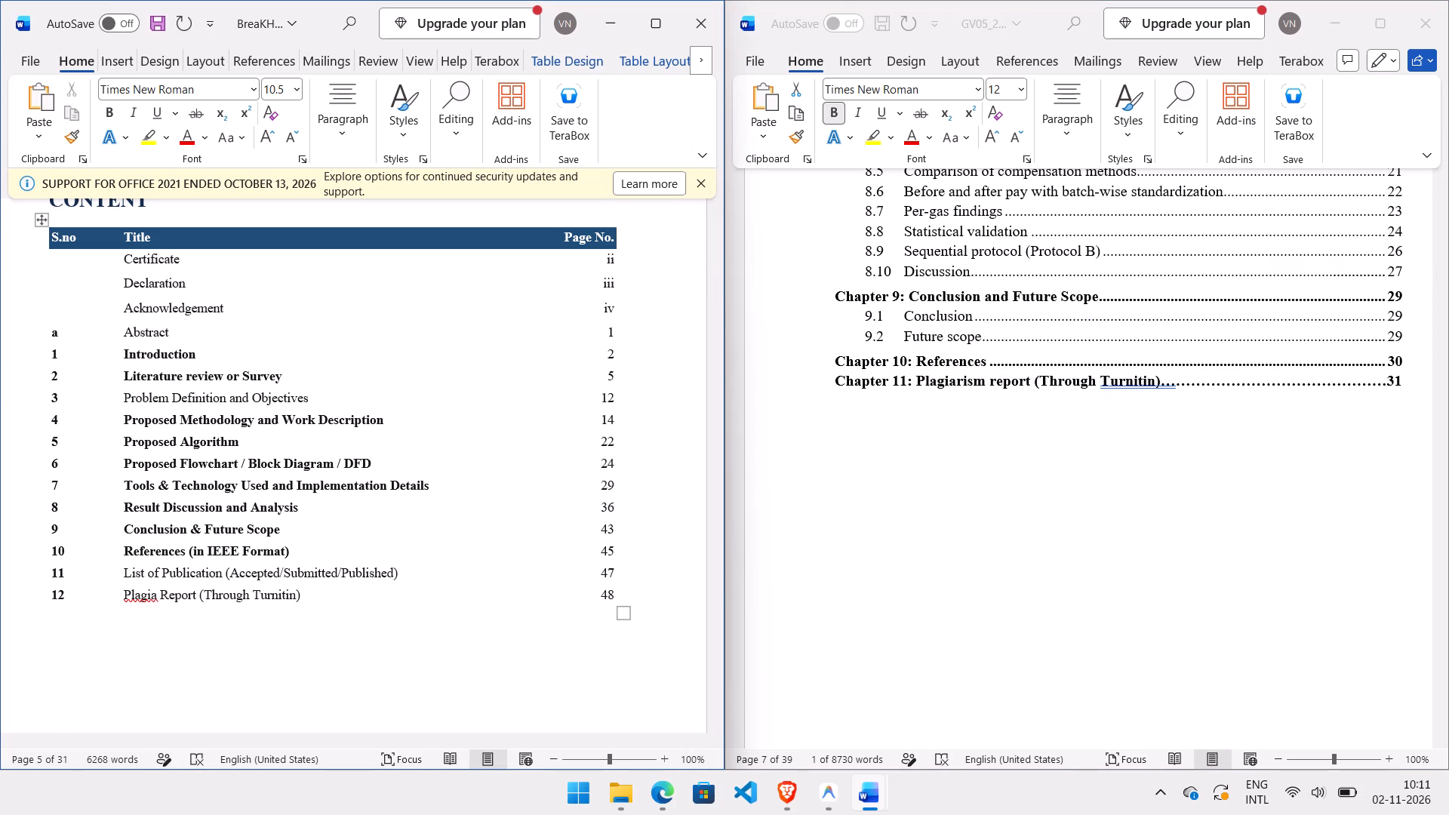
pyautogui.write('rism')
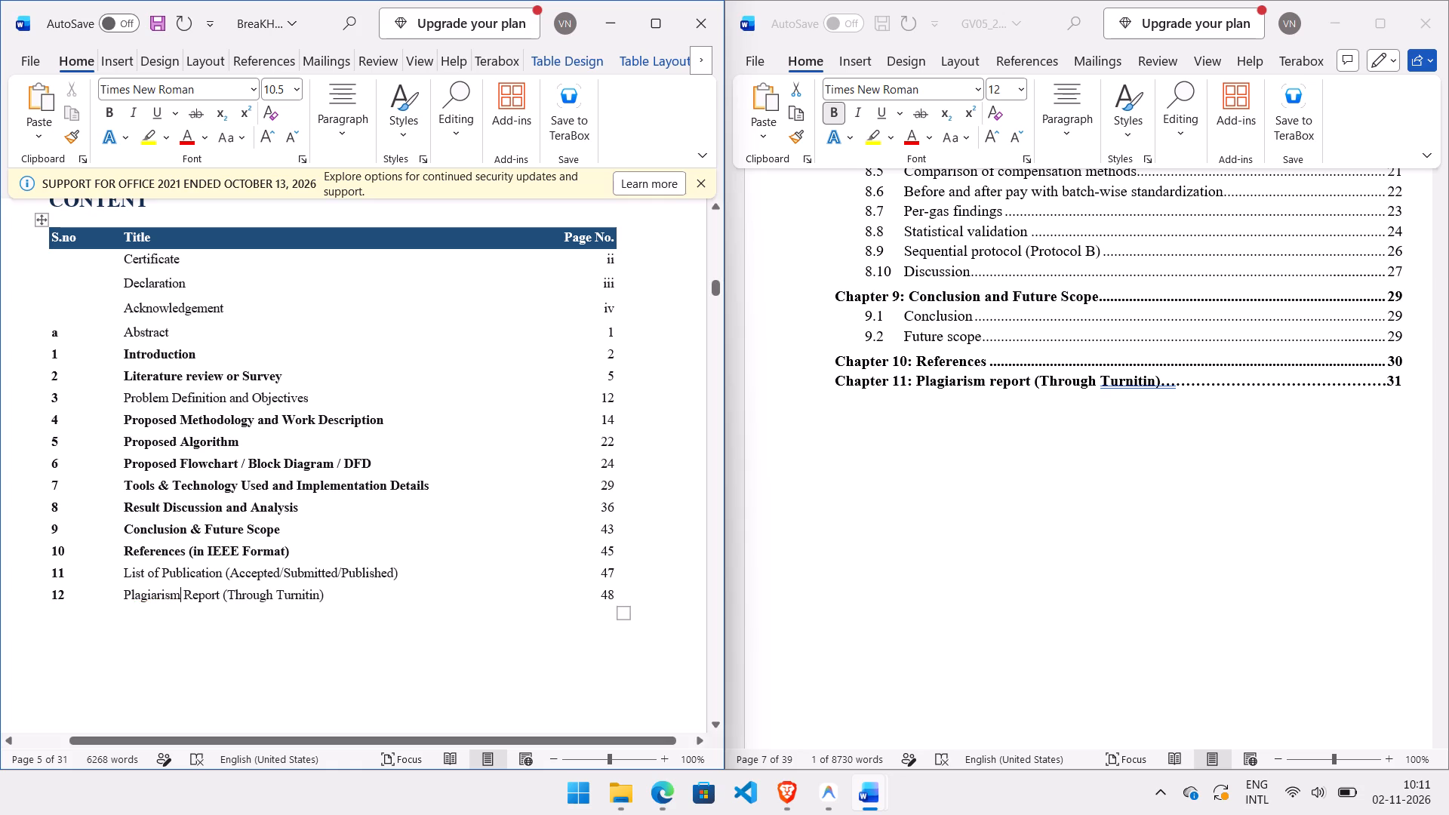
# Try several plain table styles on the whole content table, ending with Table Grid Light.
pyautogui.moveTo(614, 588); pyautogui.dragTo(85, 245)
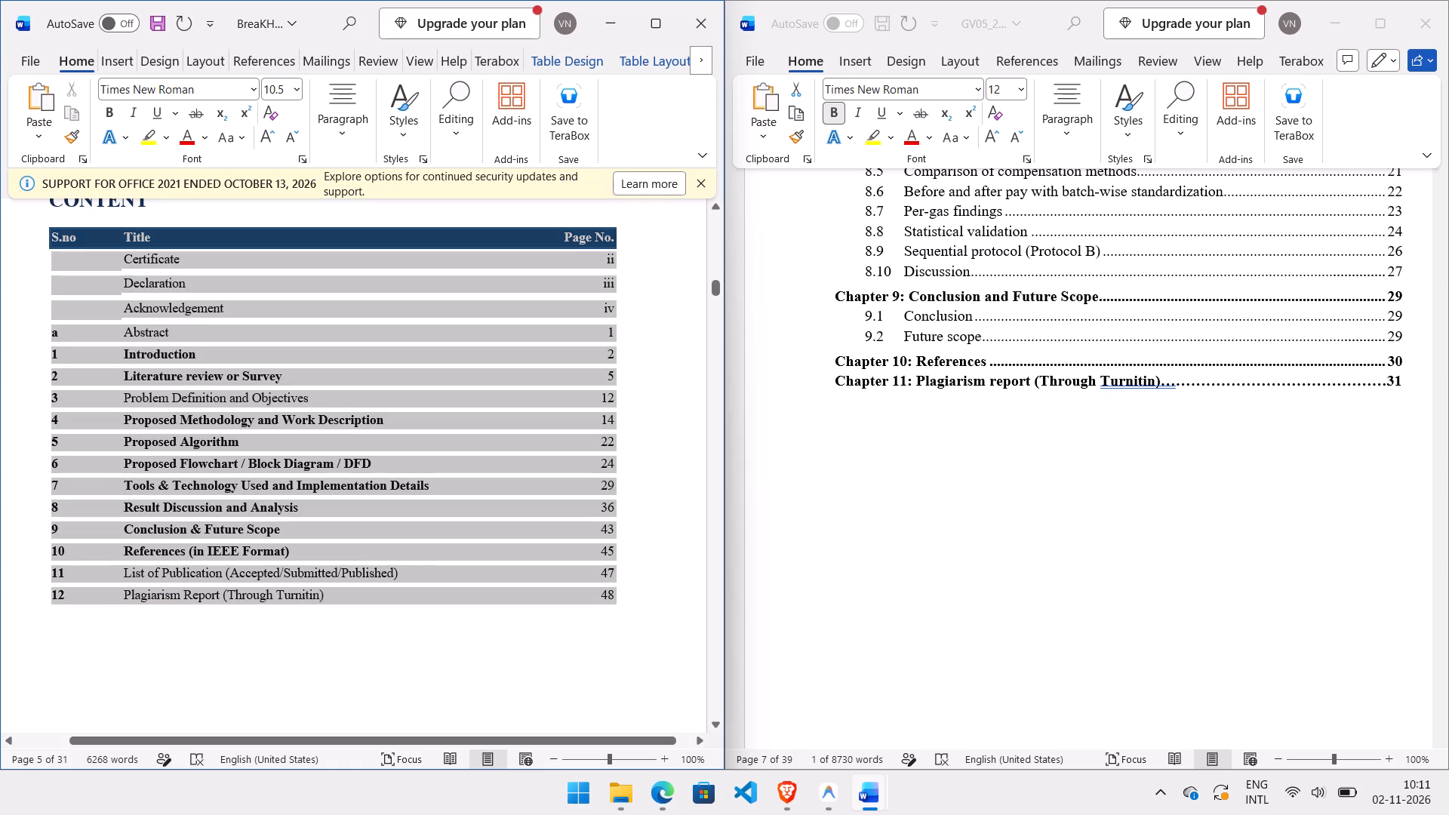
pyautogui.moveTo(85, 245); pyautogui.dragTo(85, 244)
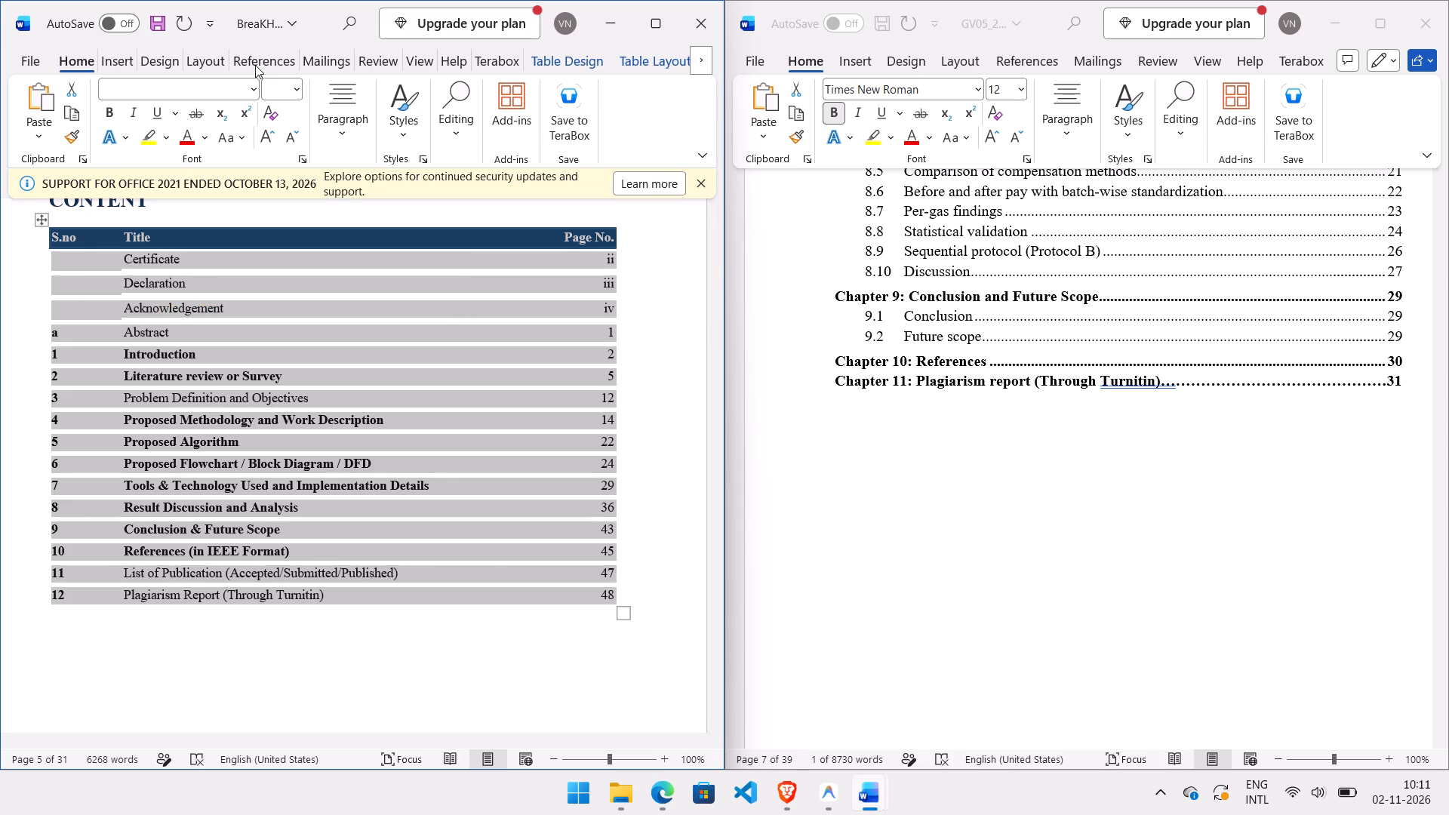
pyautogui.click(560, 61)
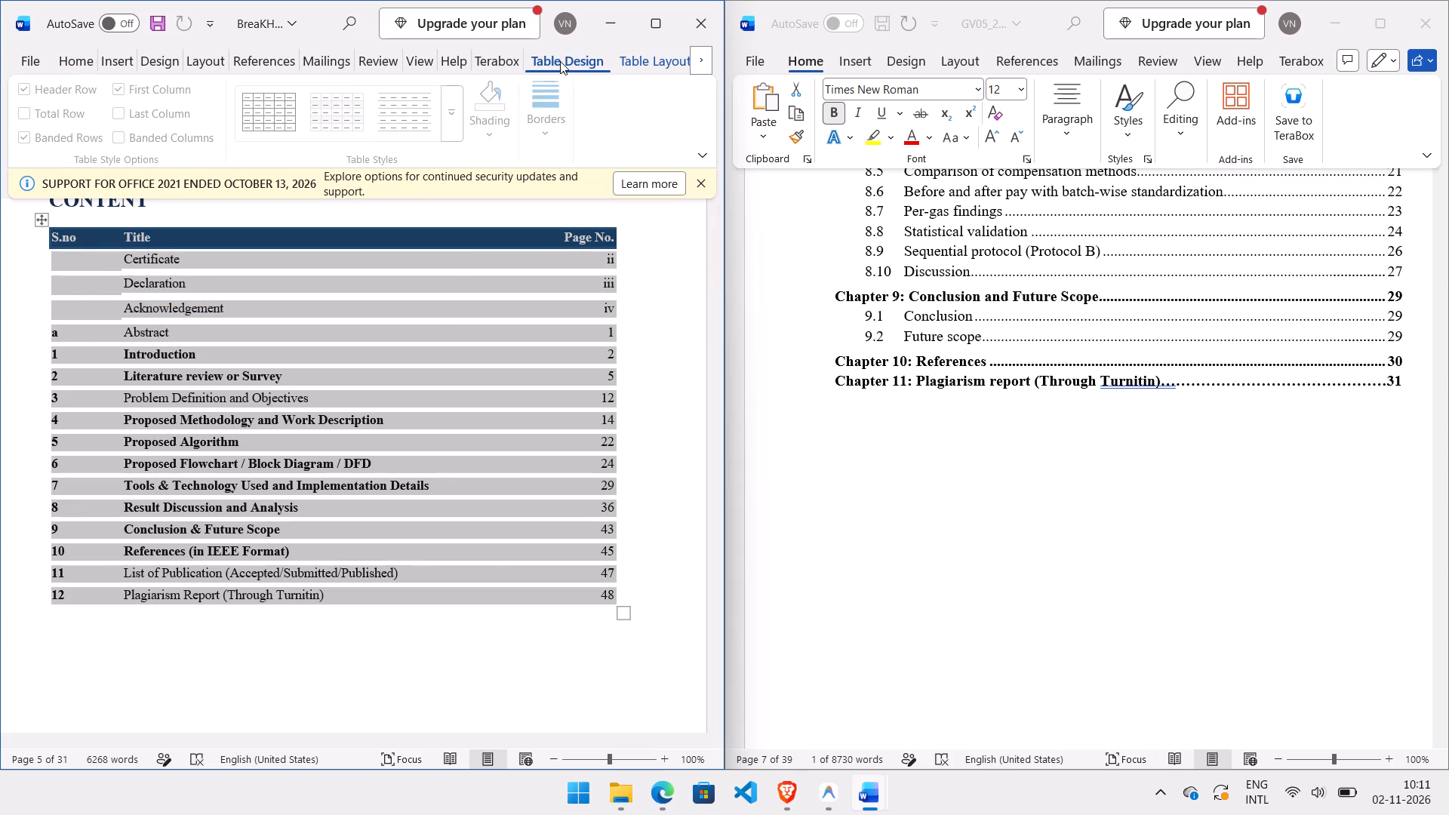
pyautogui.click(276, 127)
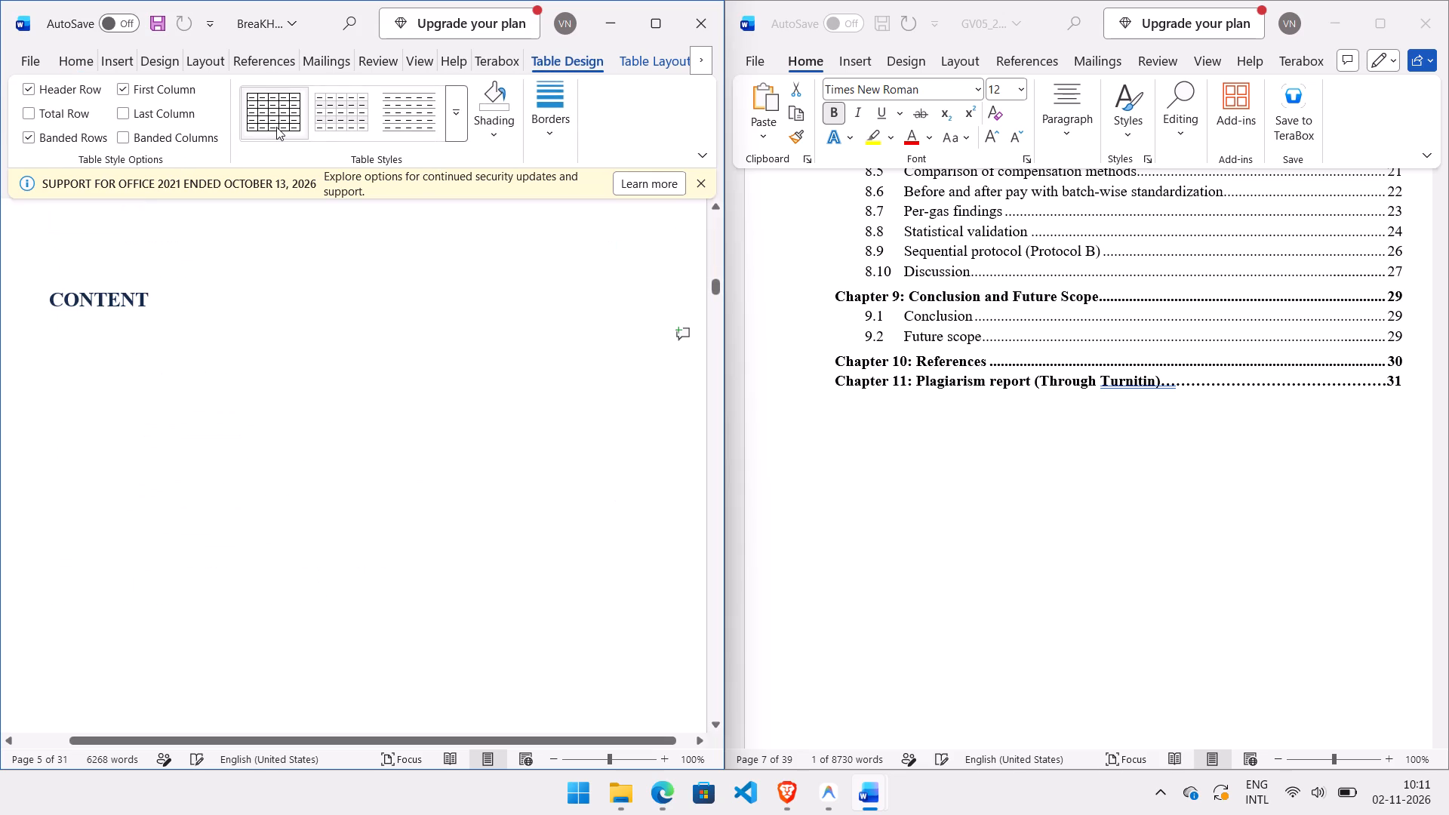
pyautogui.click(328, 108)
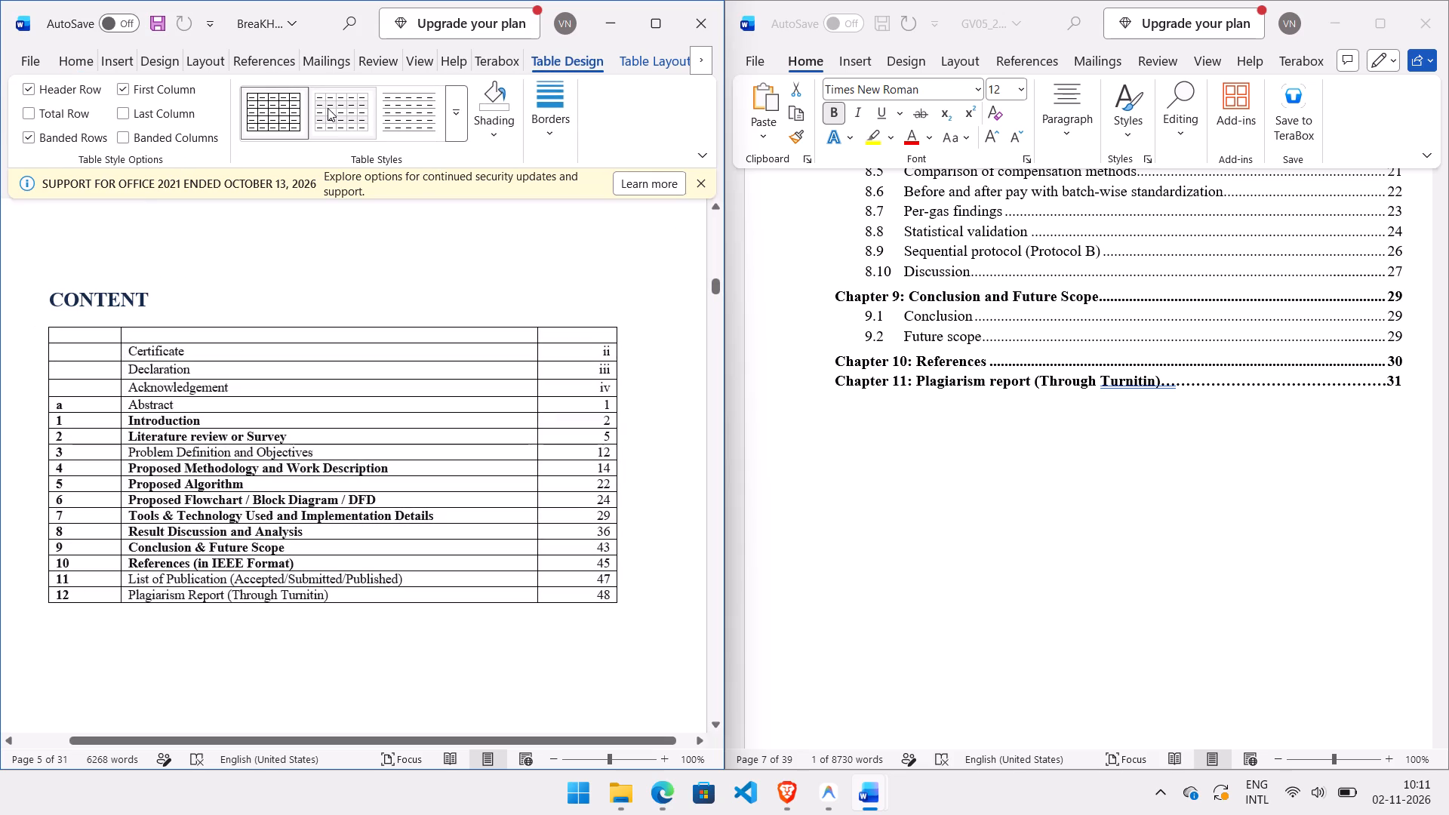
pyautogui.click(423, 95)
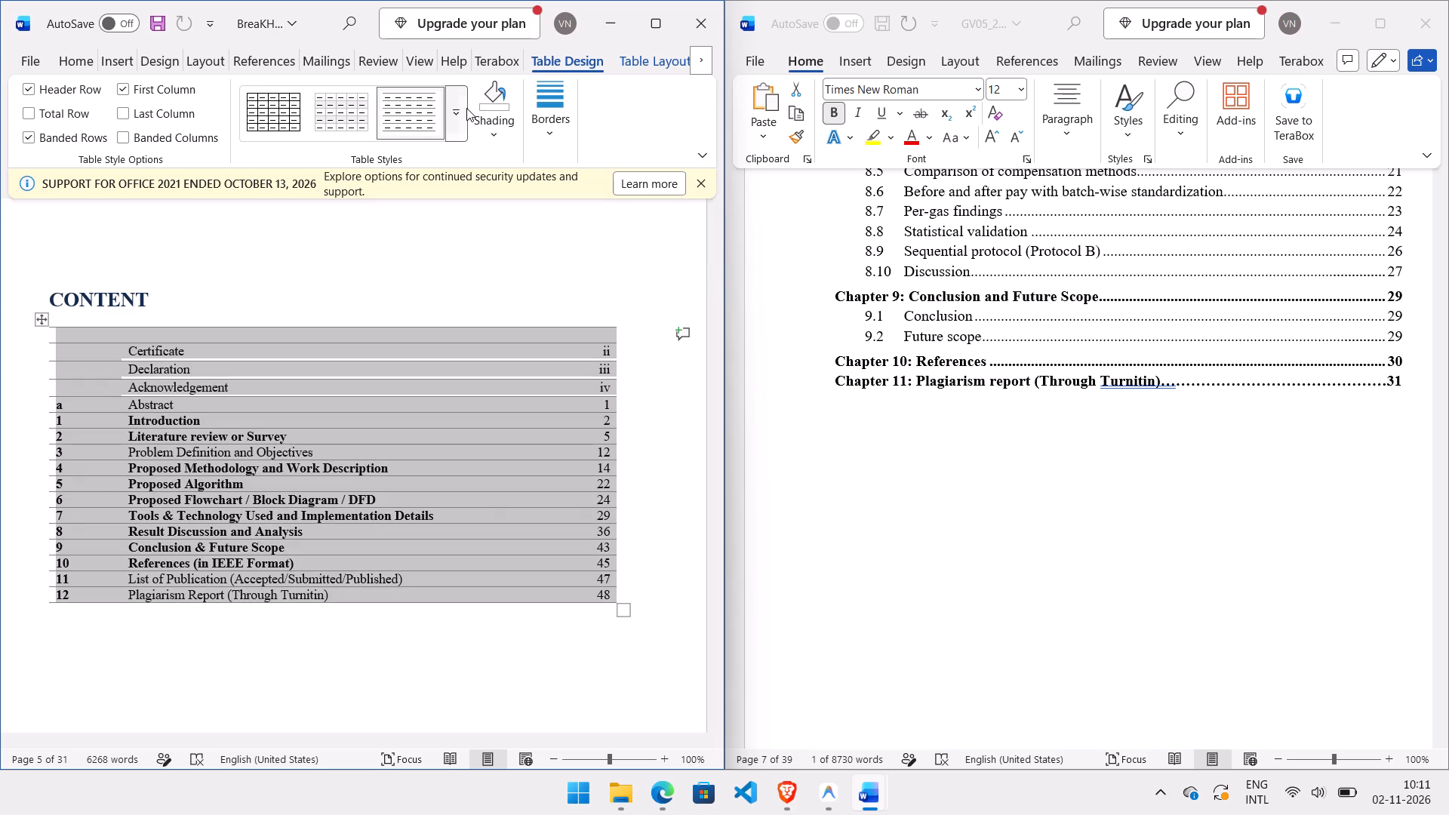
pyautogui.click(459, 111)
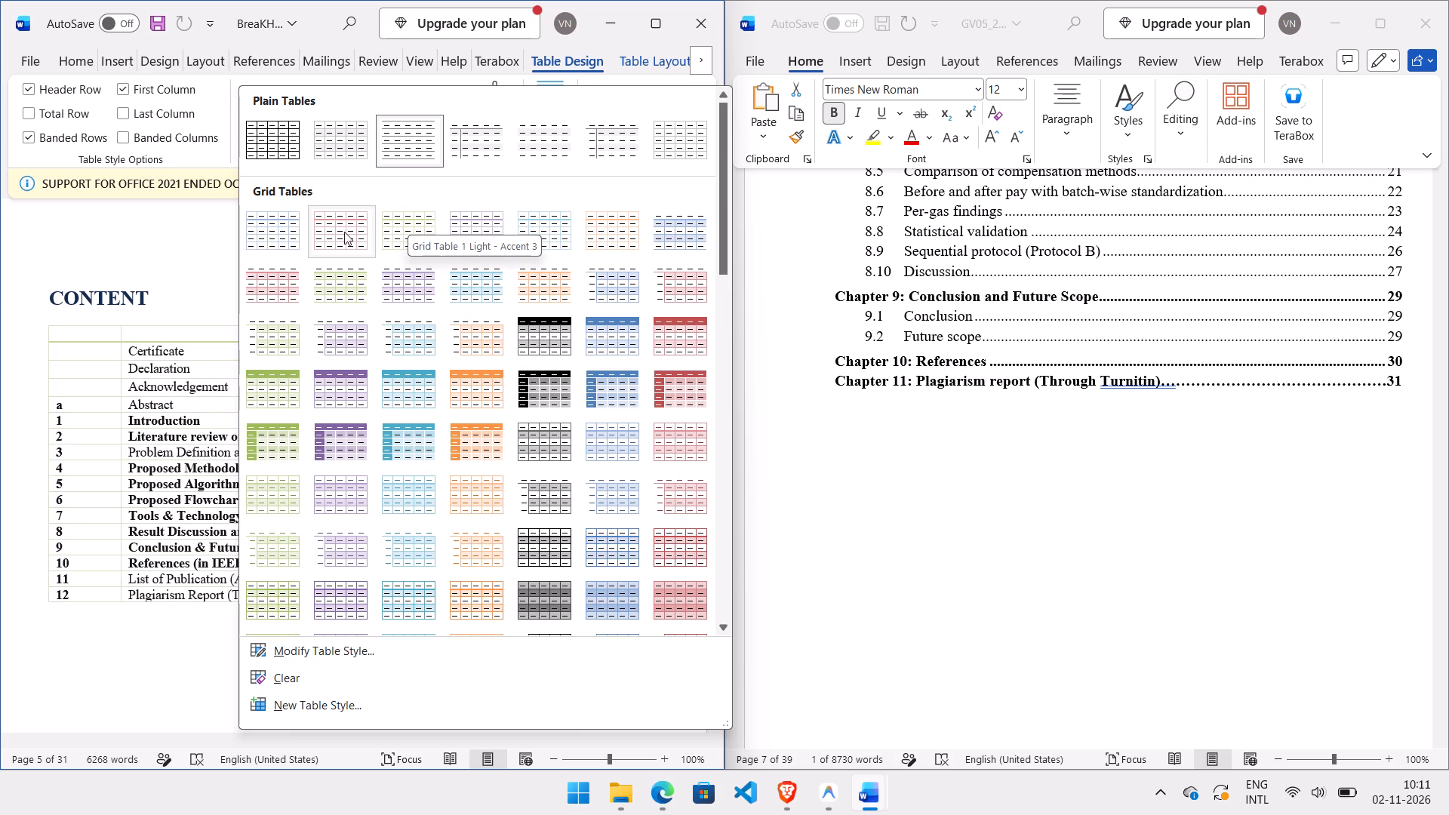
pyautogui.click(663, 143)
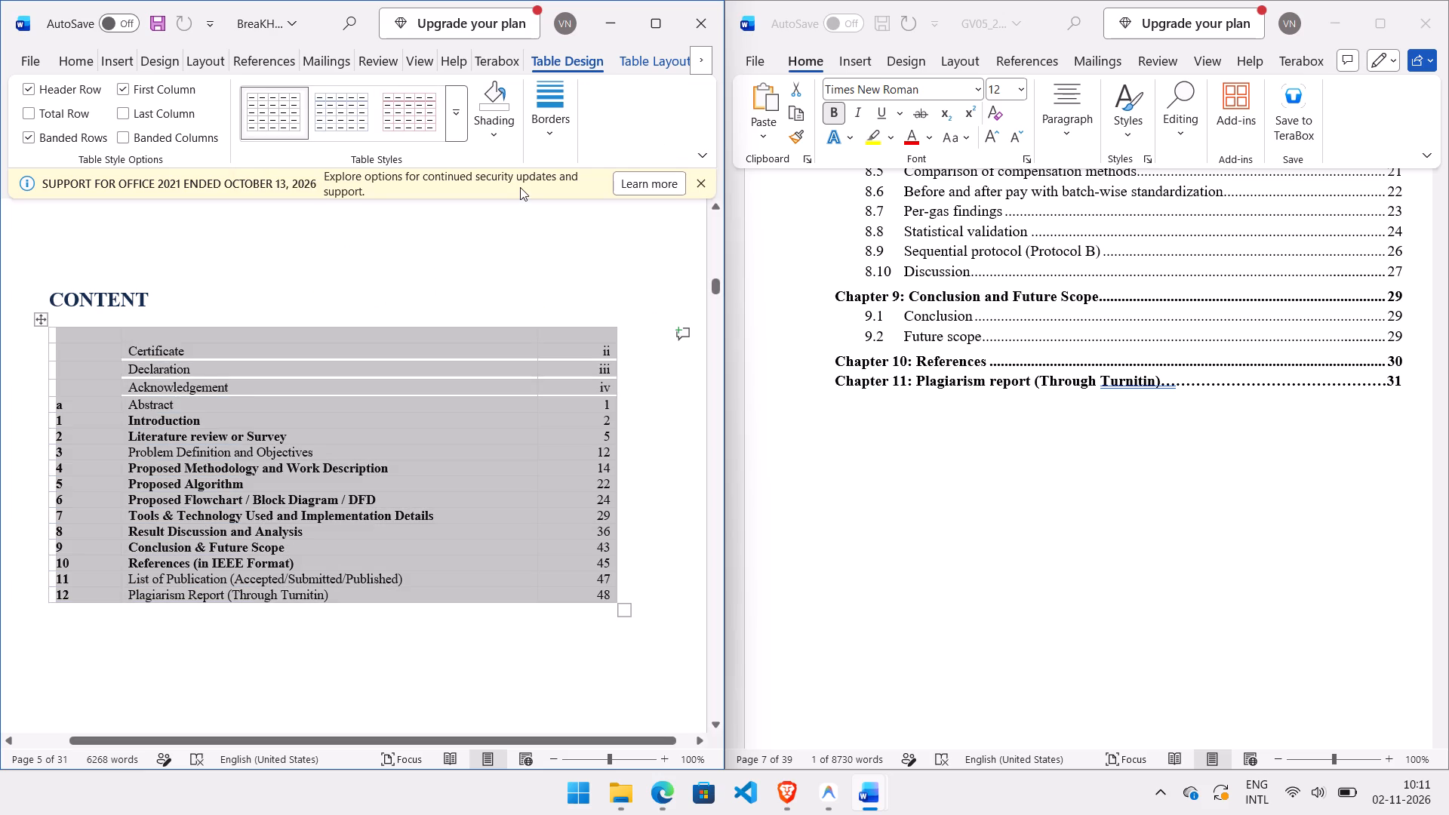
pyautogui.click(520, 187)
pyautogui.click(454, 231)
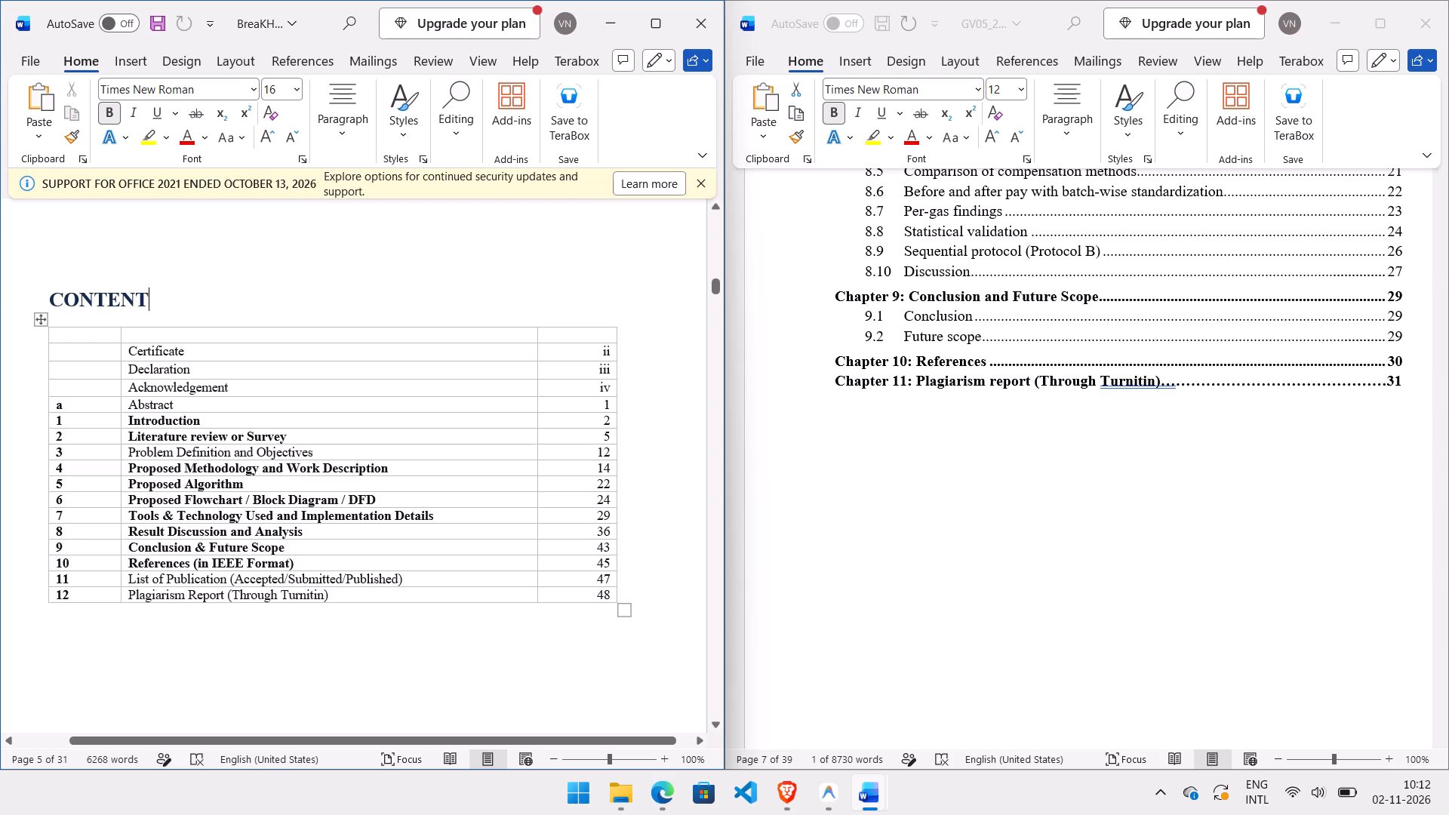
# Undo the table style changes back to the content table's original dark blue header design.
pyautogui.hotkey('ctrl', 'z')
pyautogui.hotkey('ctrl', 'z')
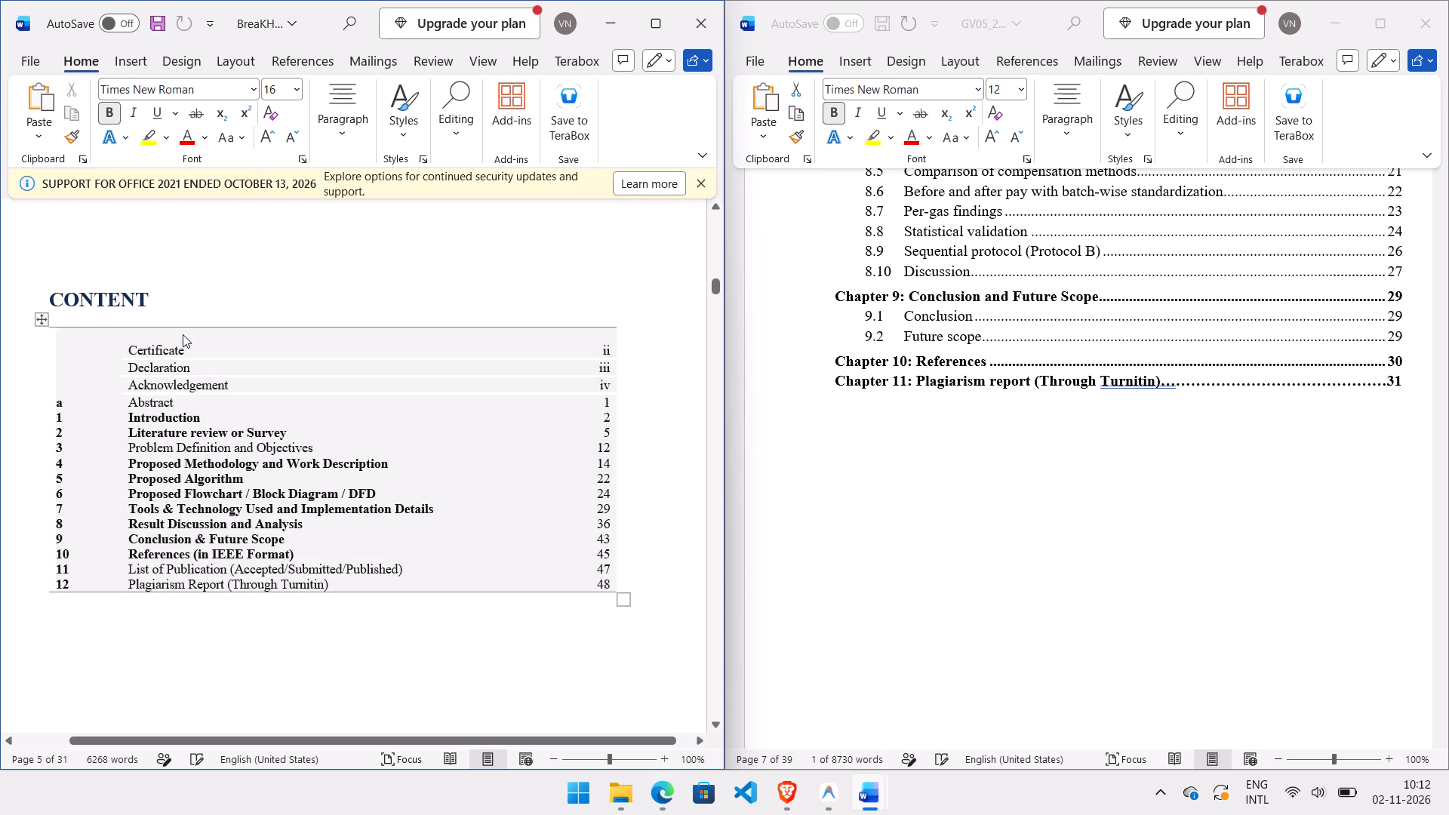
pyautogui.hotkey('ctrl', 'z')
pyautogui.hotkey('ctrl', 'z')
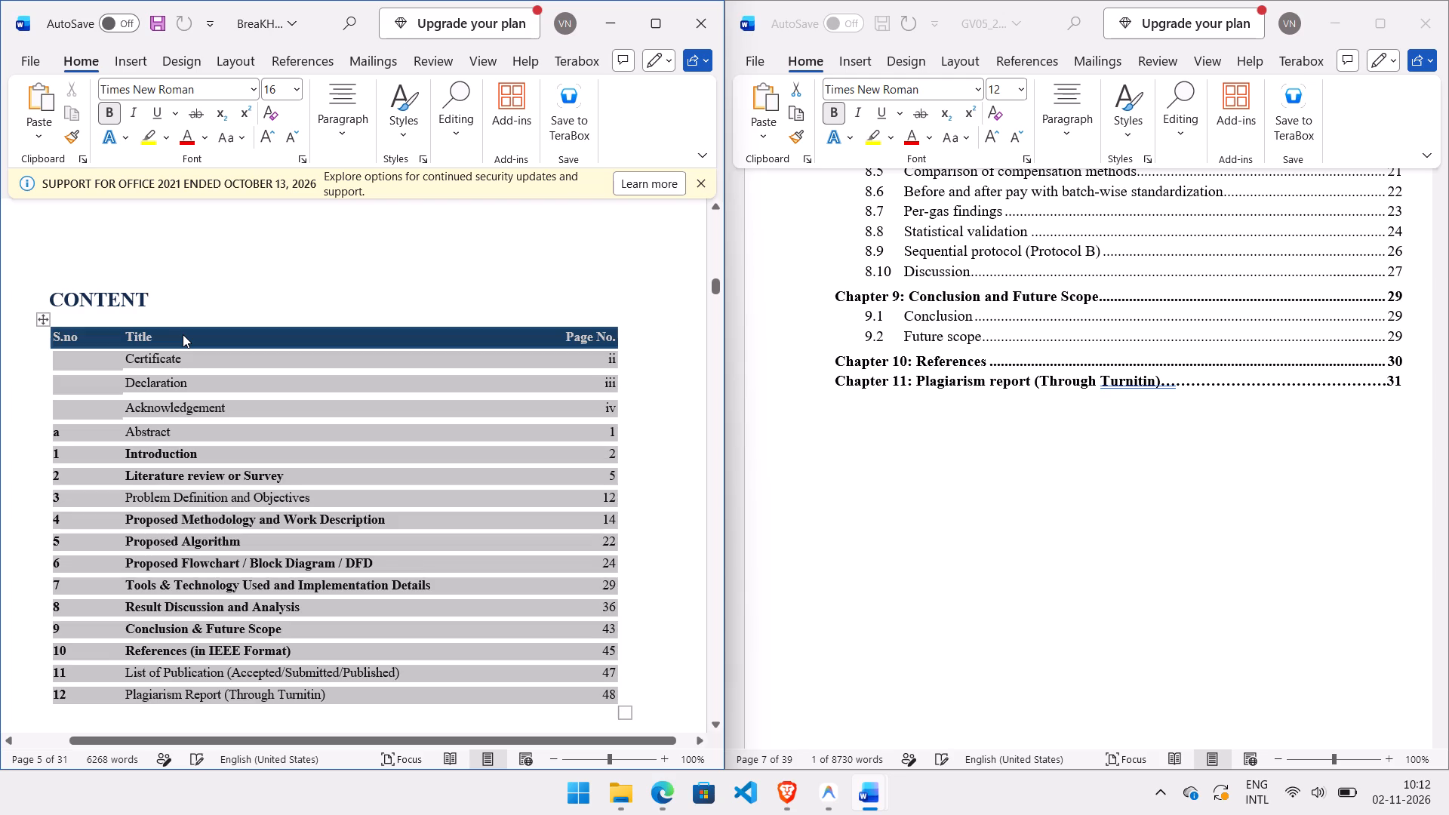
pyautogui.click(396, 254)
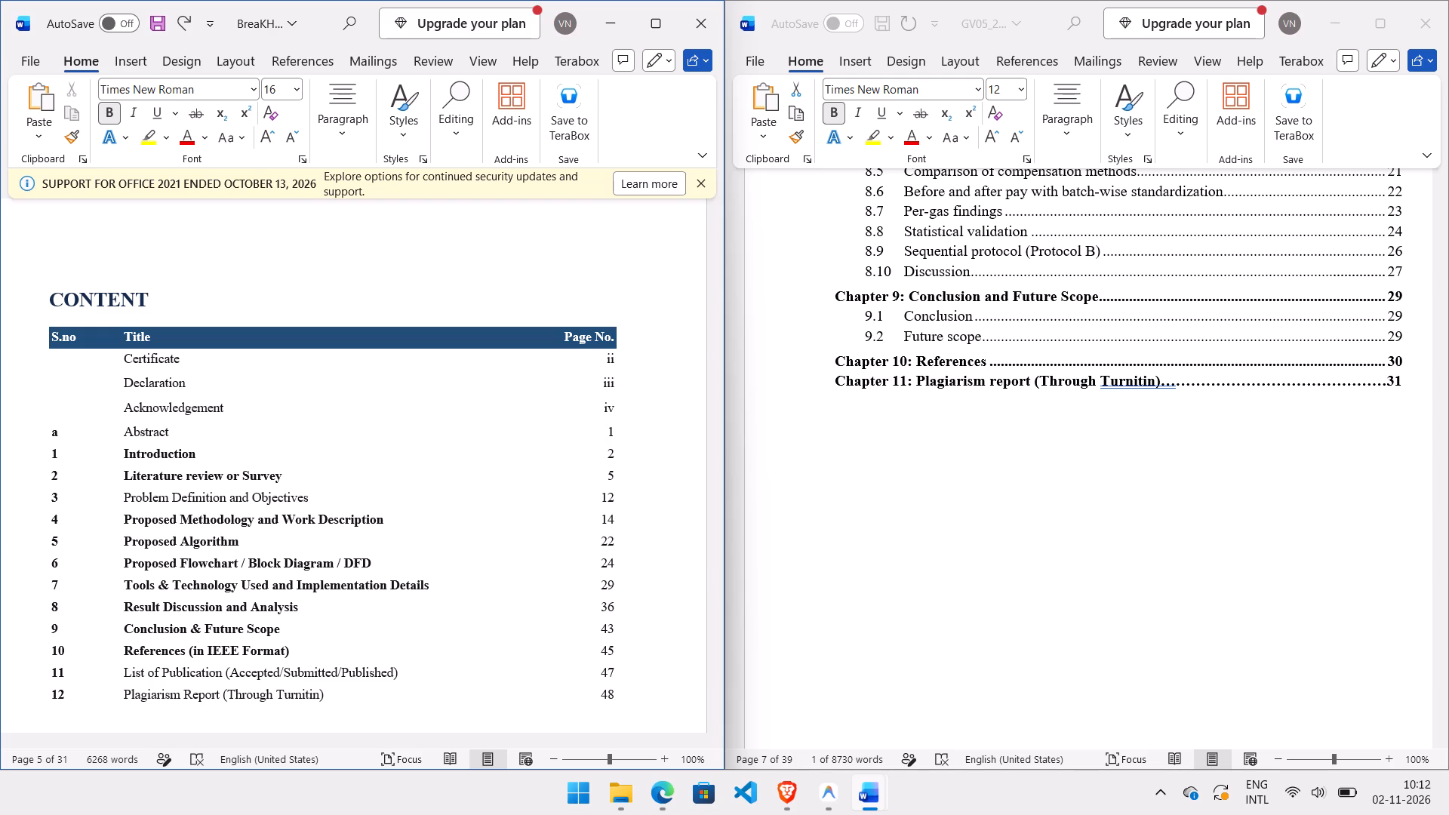
# Apply the plain black full-grid table style to the whole content table, comparing it with the other table styles.
pyautogui.scroll(-1, 146, 220)
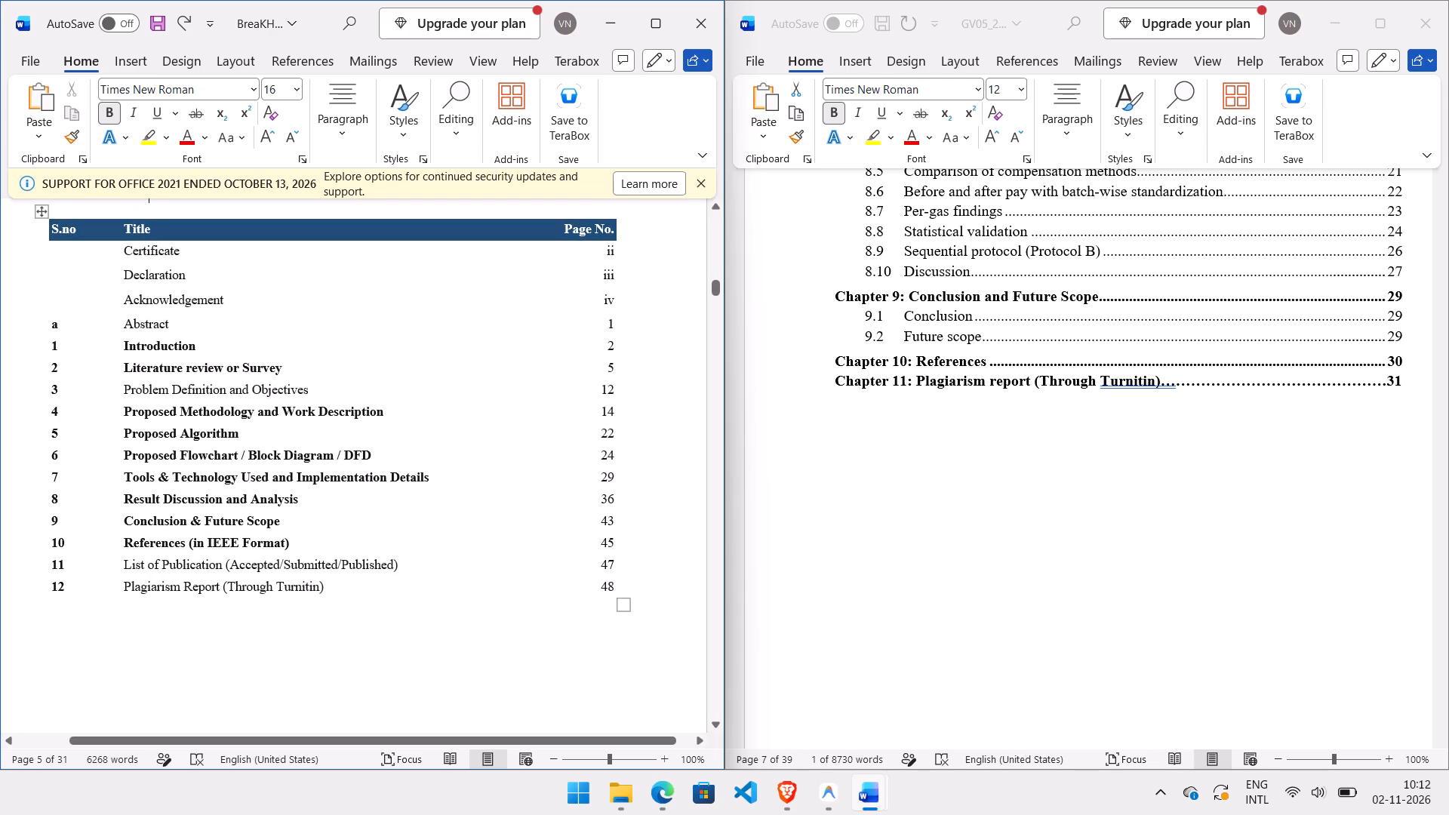
pyautogui.moveTo(55, 223); pyautogui.dragTo(261, 352)
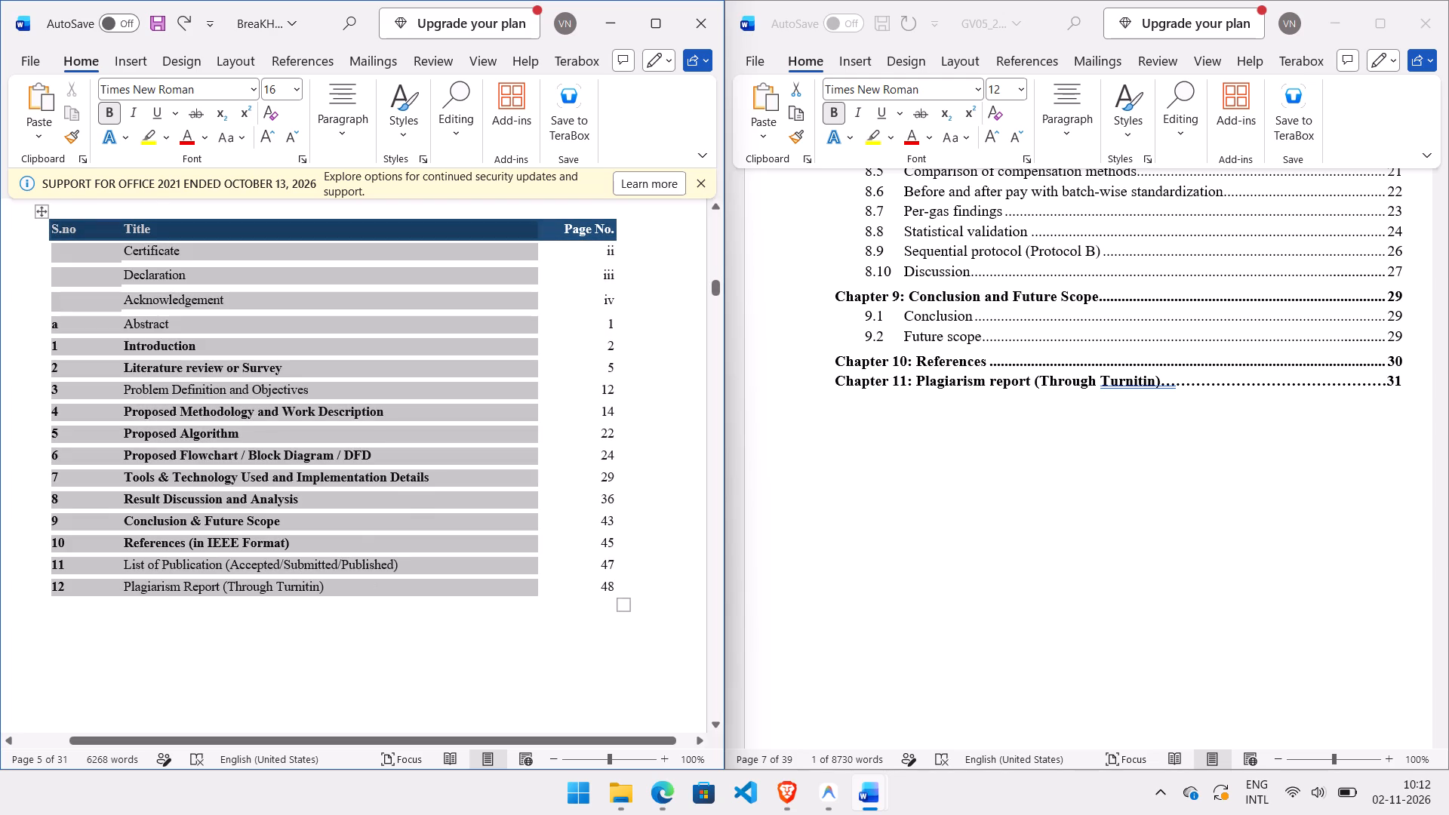
pyautogui.moveTo(261, 352); pyautogui.dragTo(589, 442)
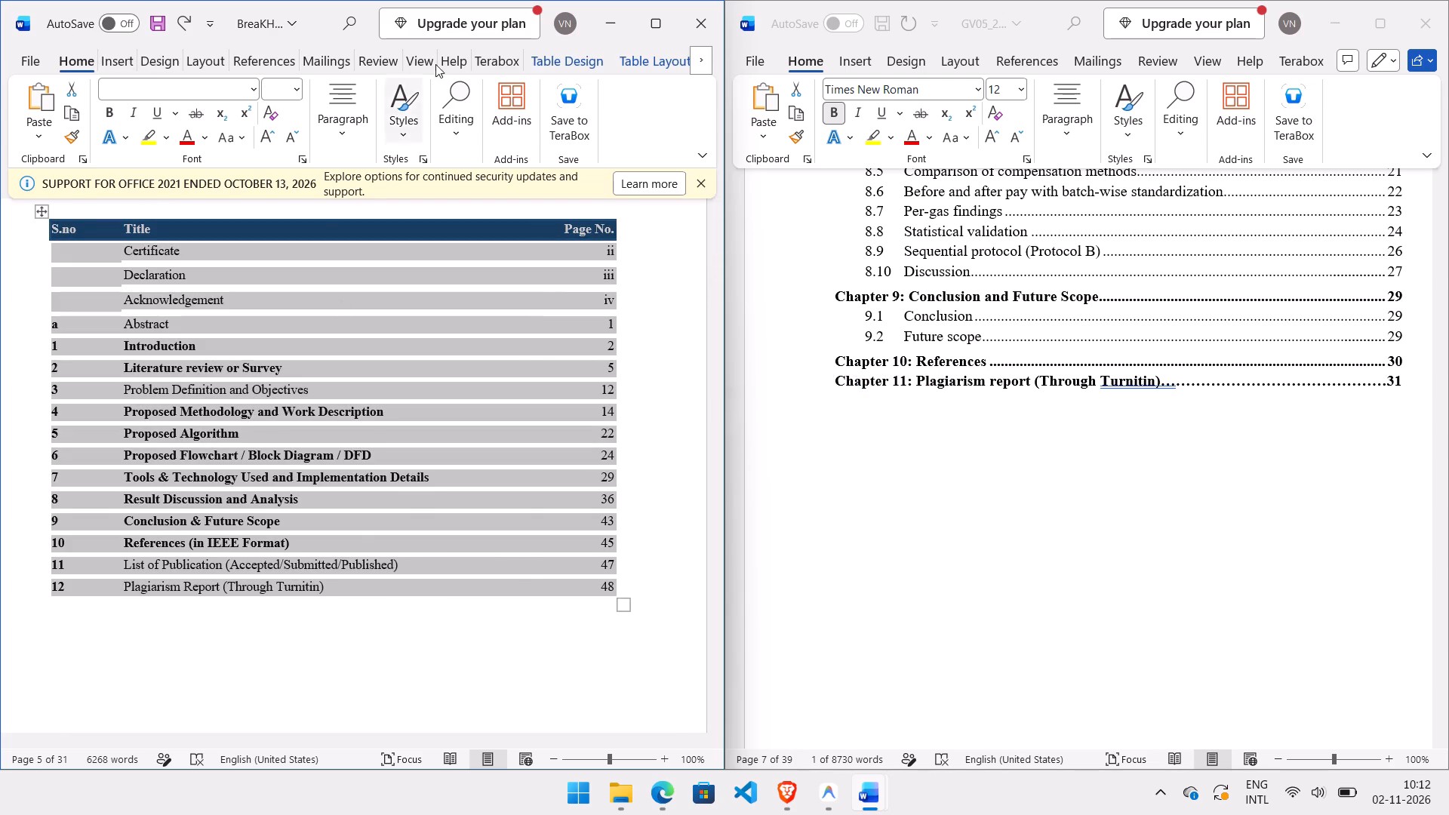
pyautogui.click(555, 65)
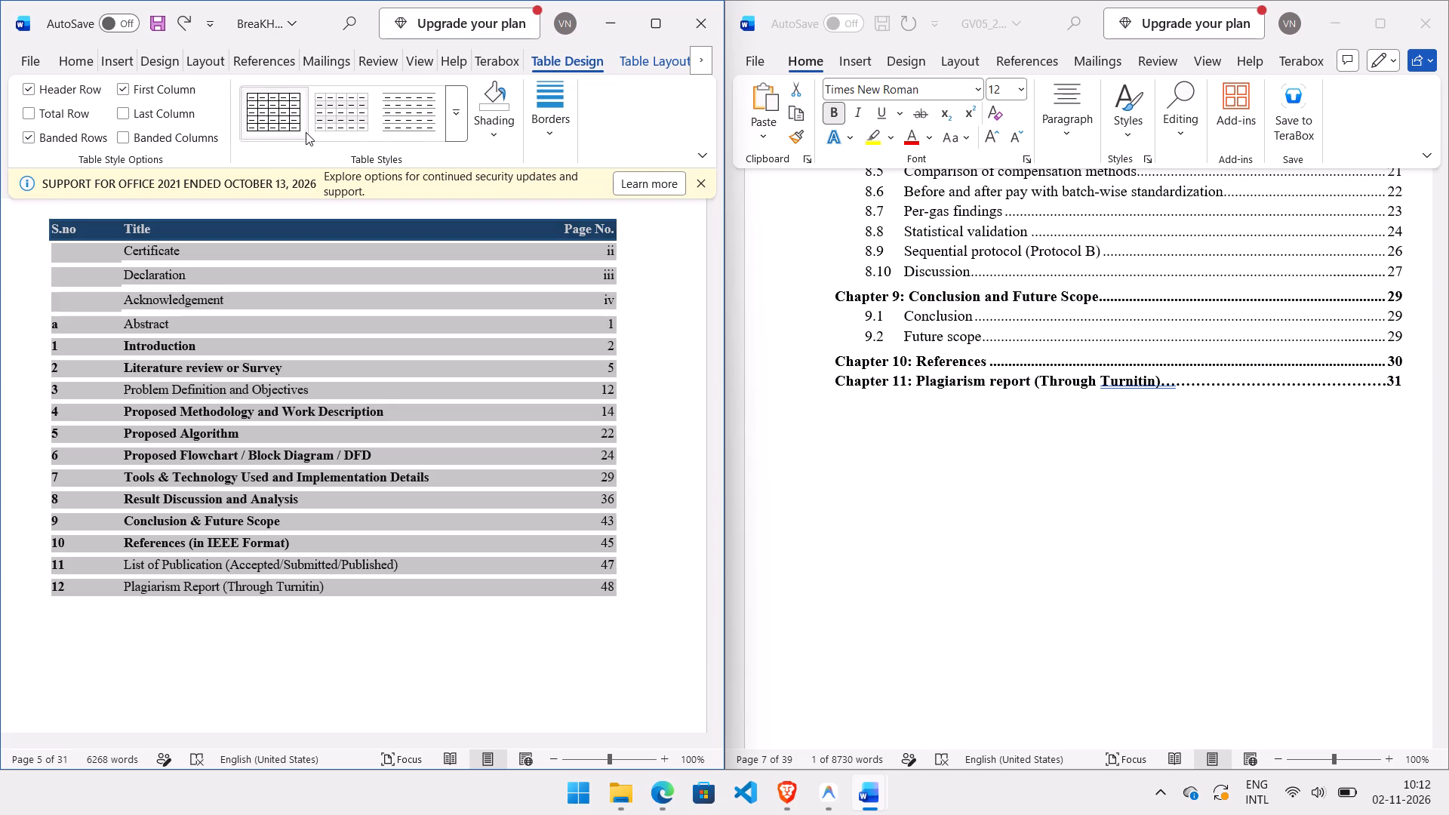
pyautogui.click(306, 132)
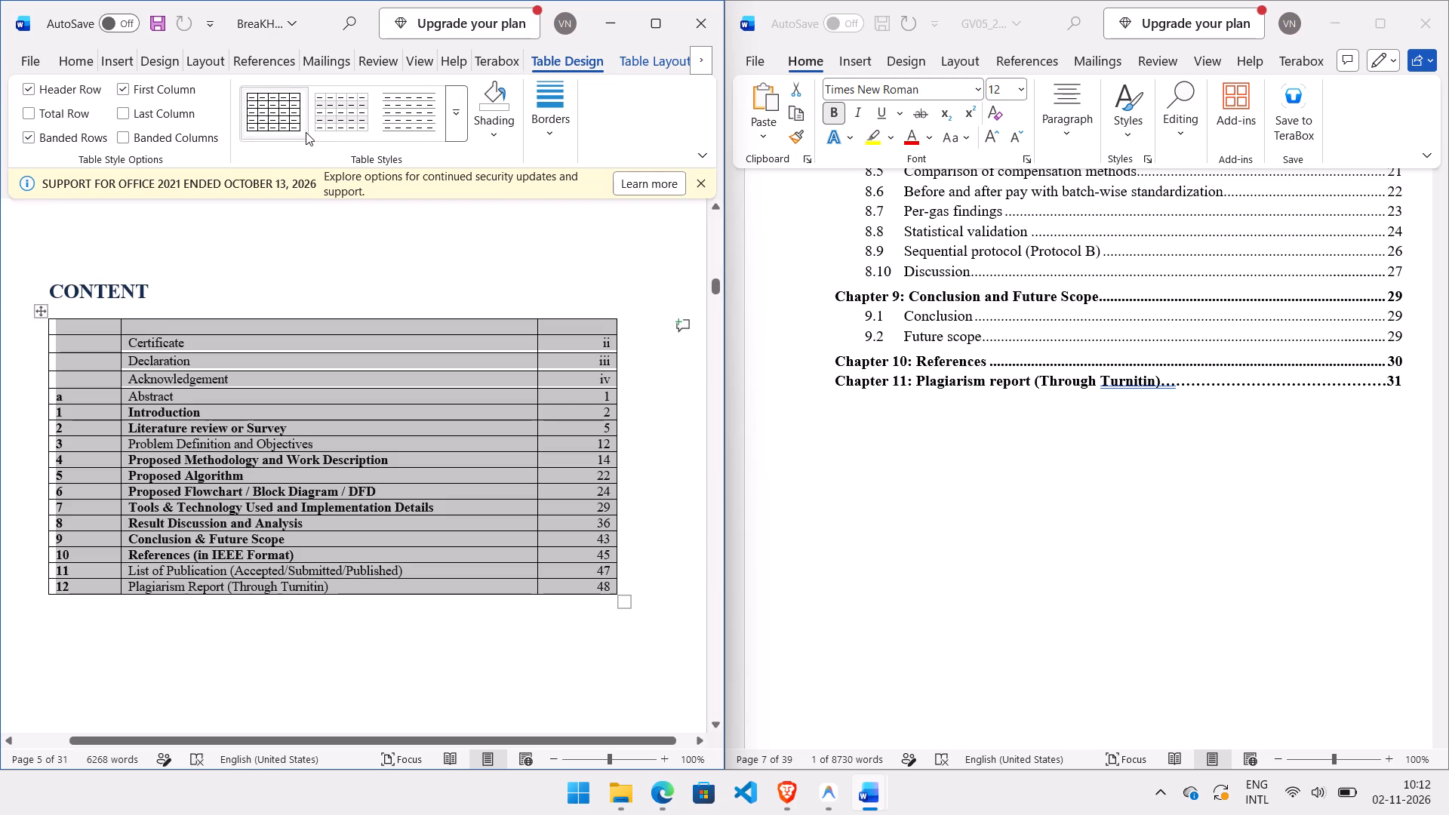
pyautogui.click(333, 126)
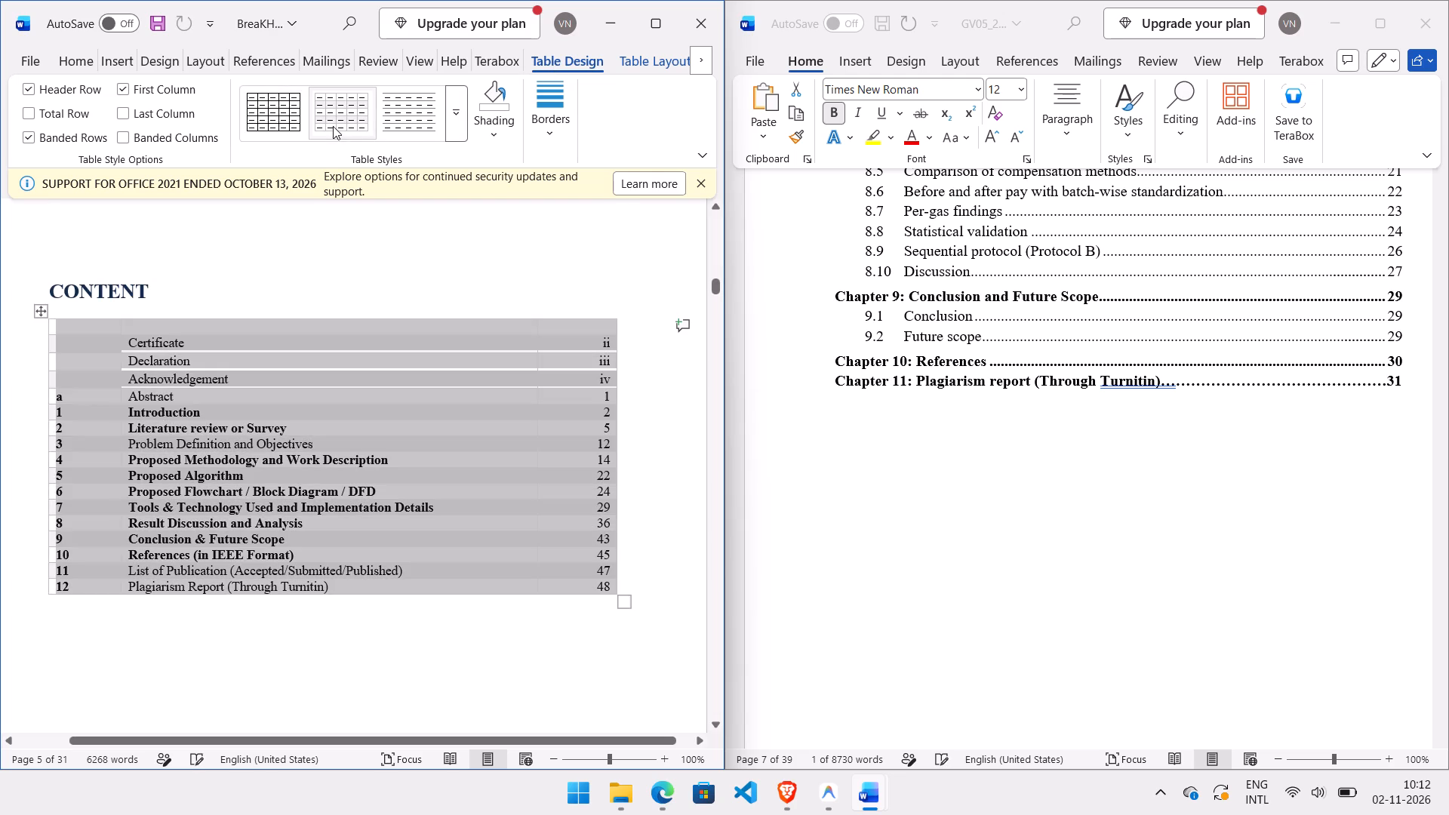
pyautogui.click(396, 121)
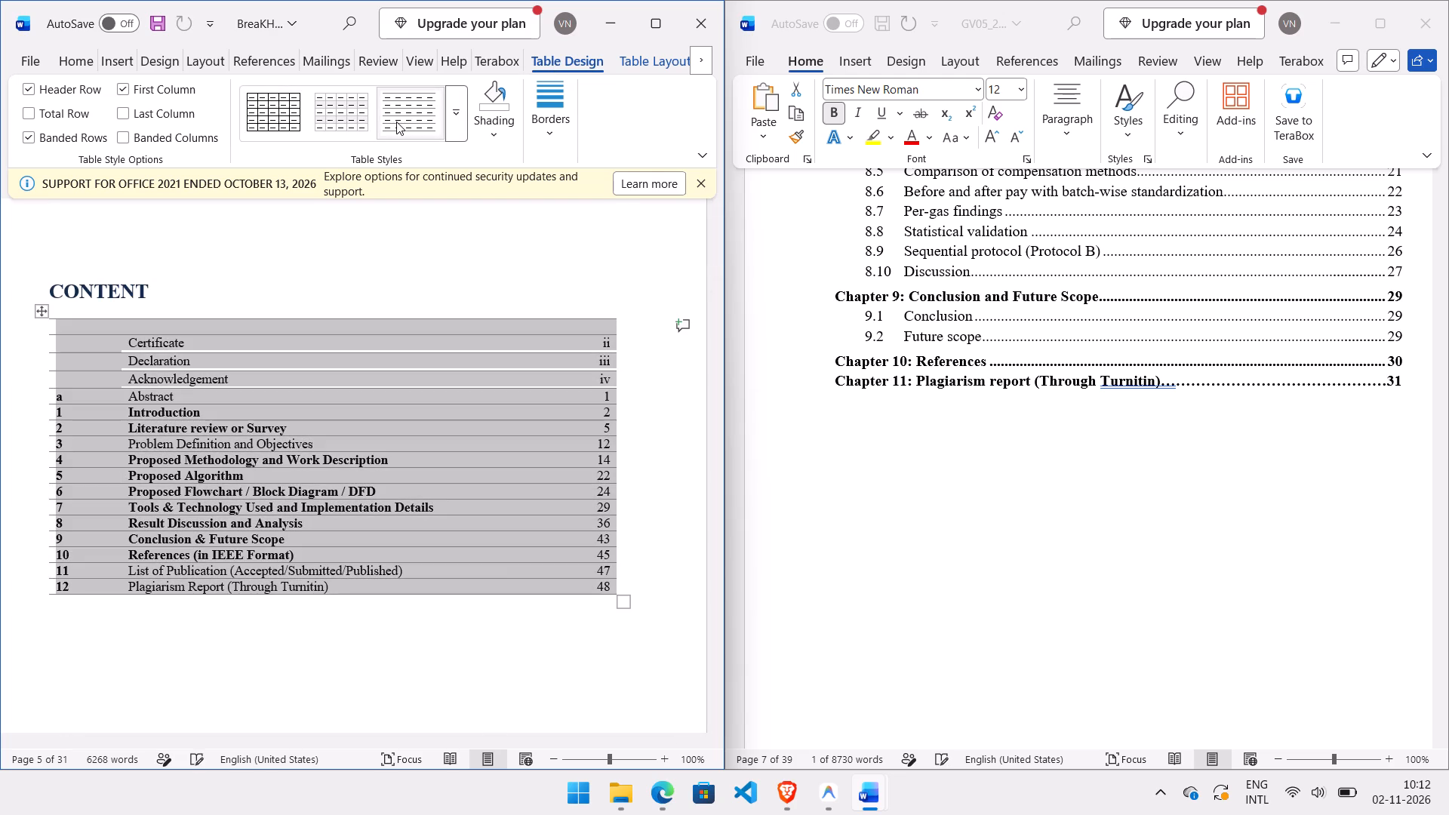
pyautogui.click(447, 115)
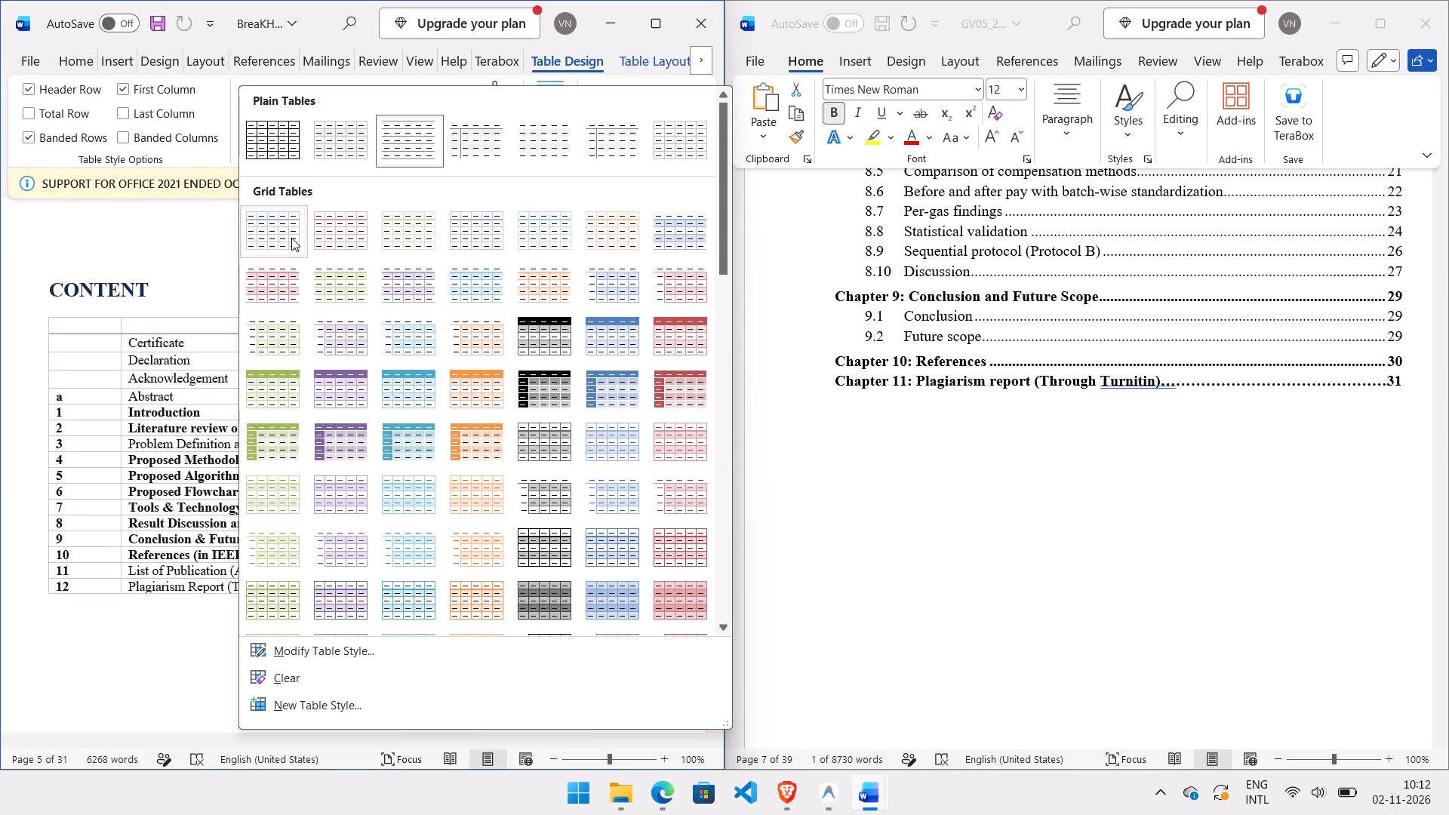
pyautogui.scroll(-15, 552, 490)
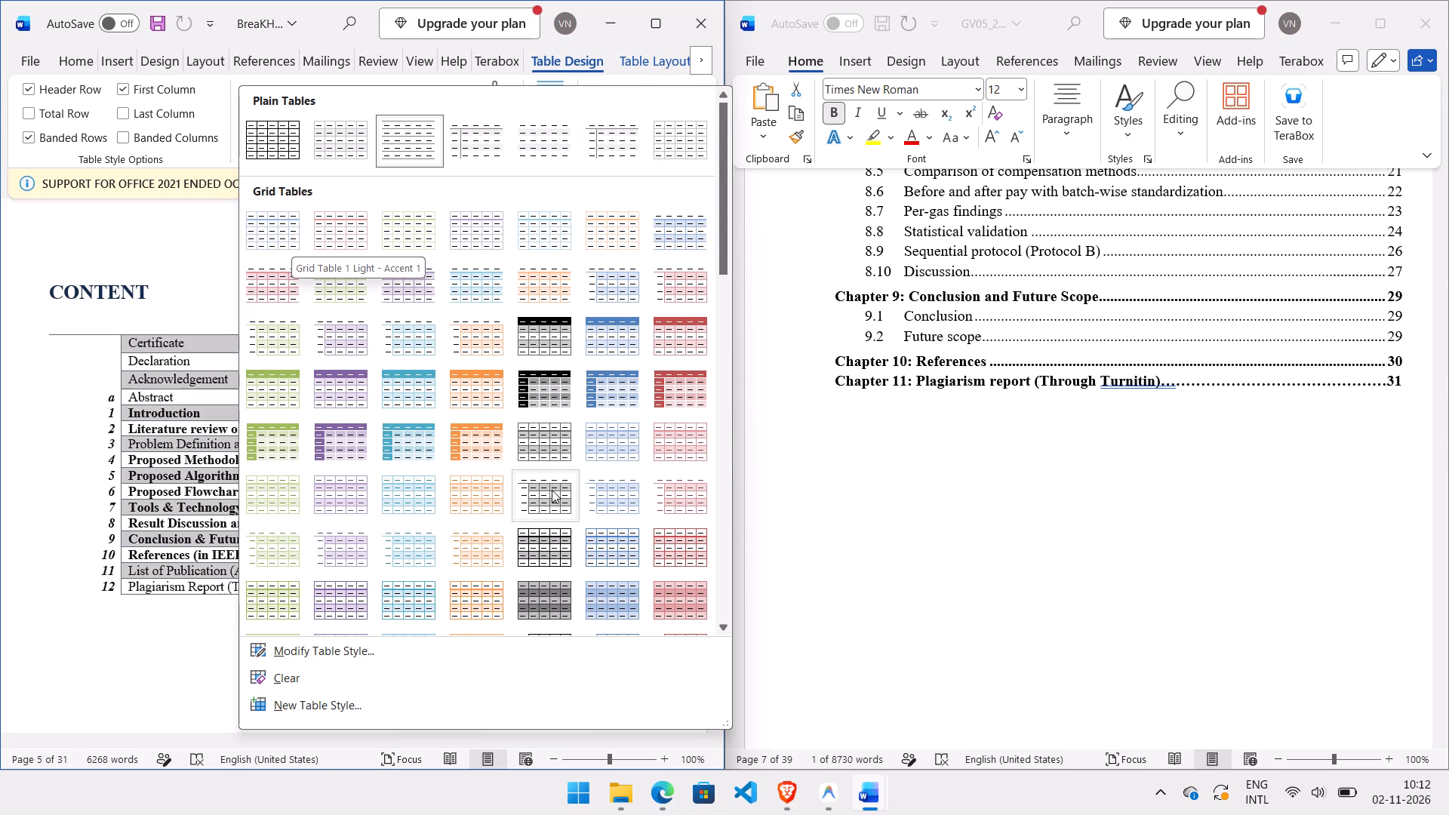
pyautogui.scroll(-4, 552, 490)
pyautogui.scroll(2, 552, 490)
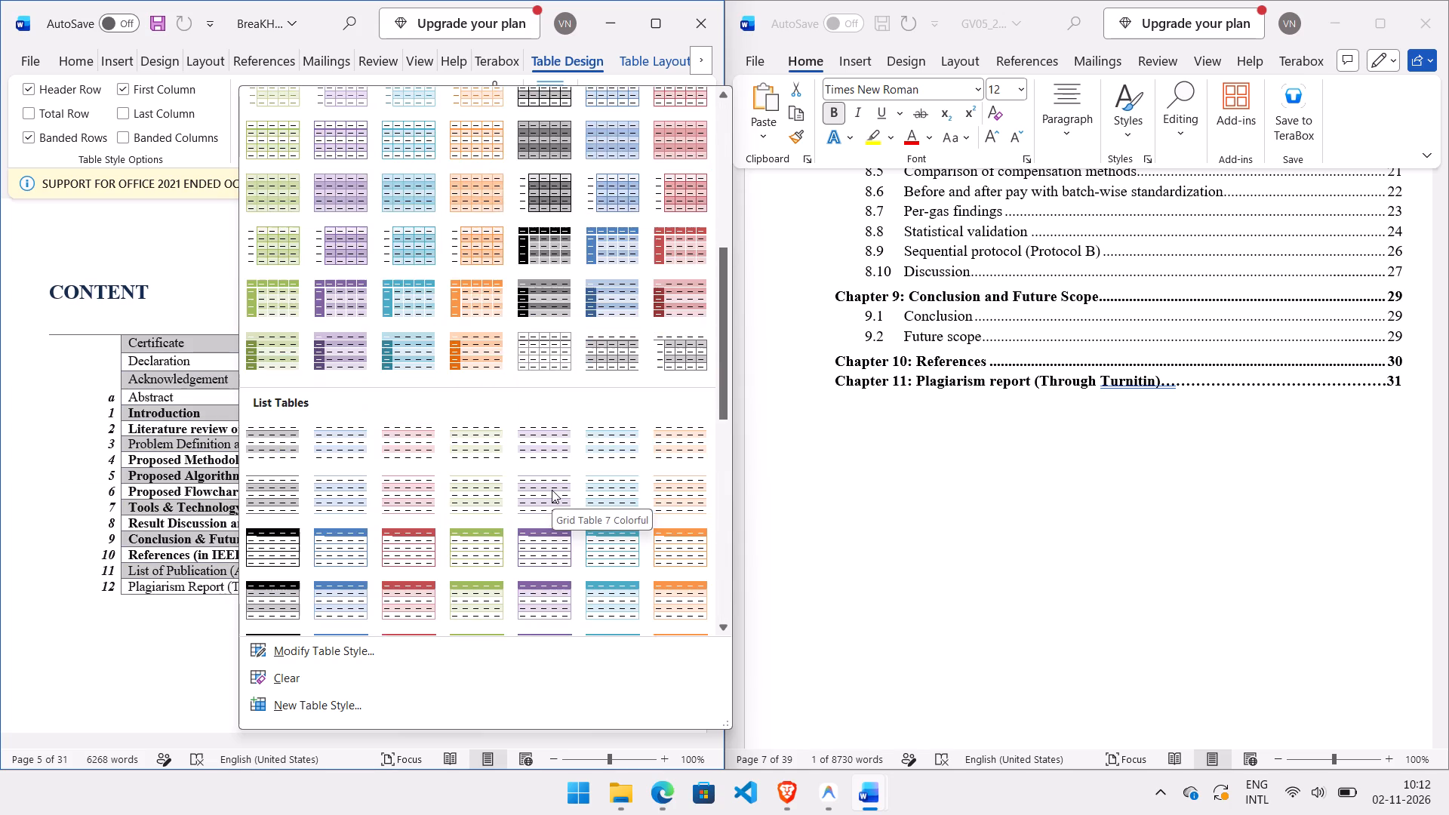
pyautogui.scroll(9, 552, 490)
pyautogui.click(285, 149)
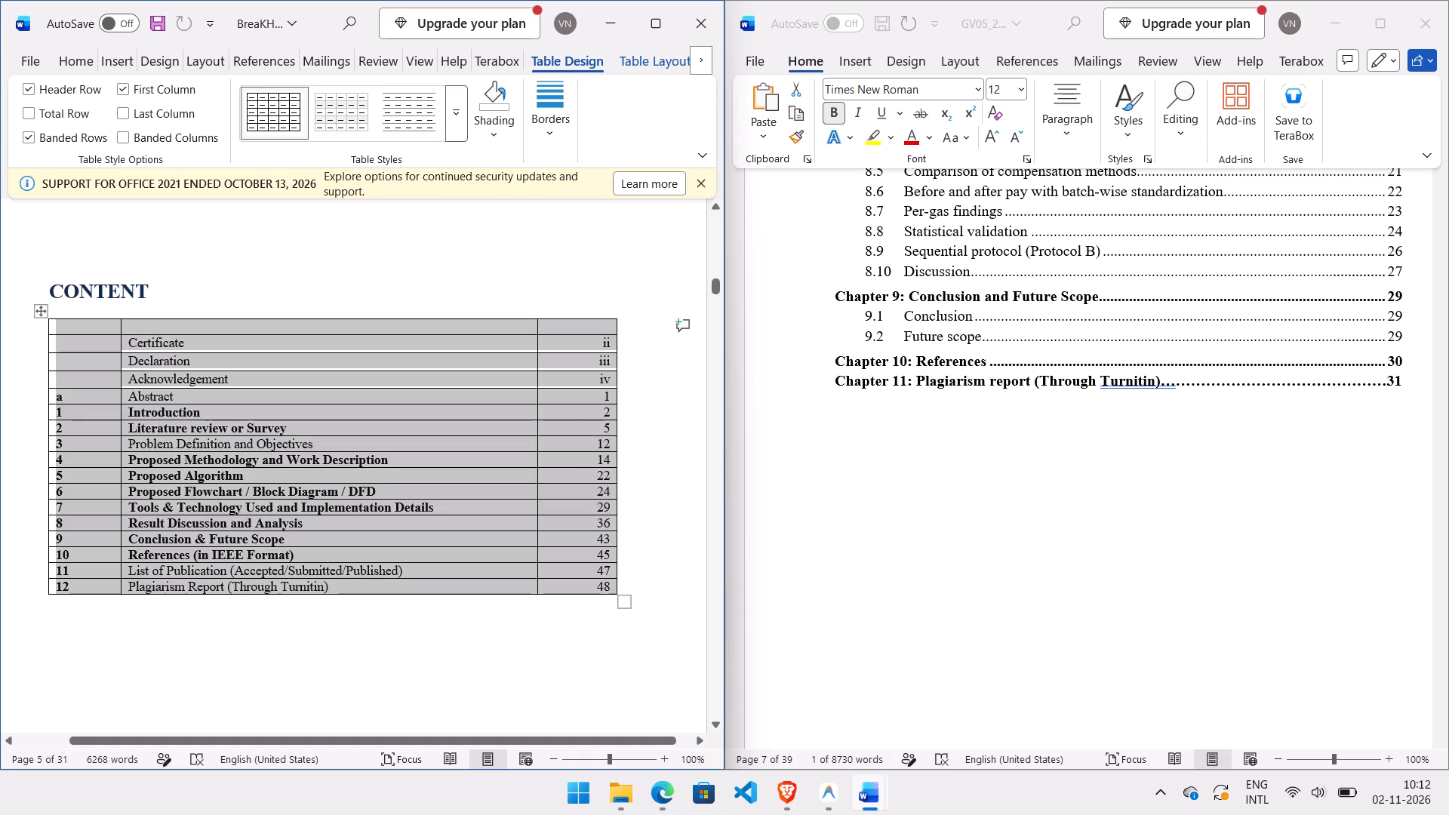
# Stretch the content table slightly wider and much taller, down to near the page's bottom margin, with the BreaKHis report window maximized.
pyautogui.click(617, 594)
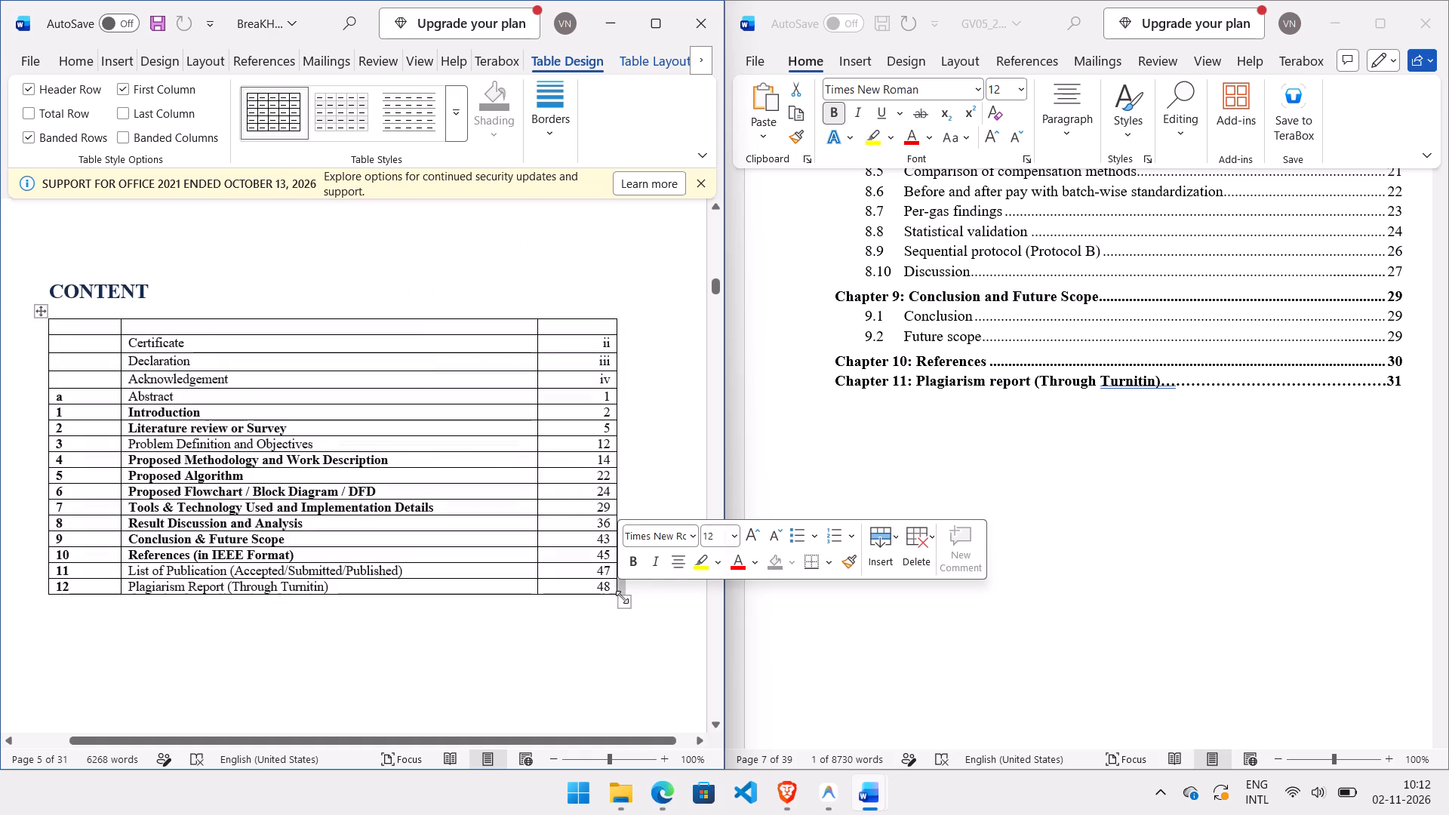
pyautogui.moveTo(622, 597); pyautogui.dragTo(665, 760)
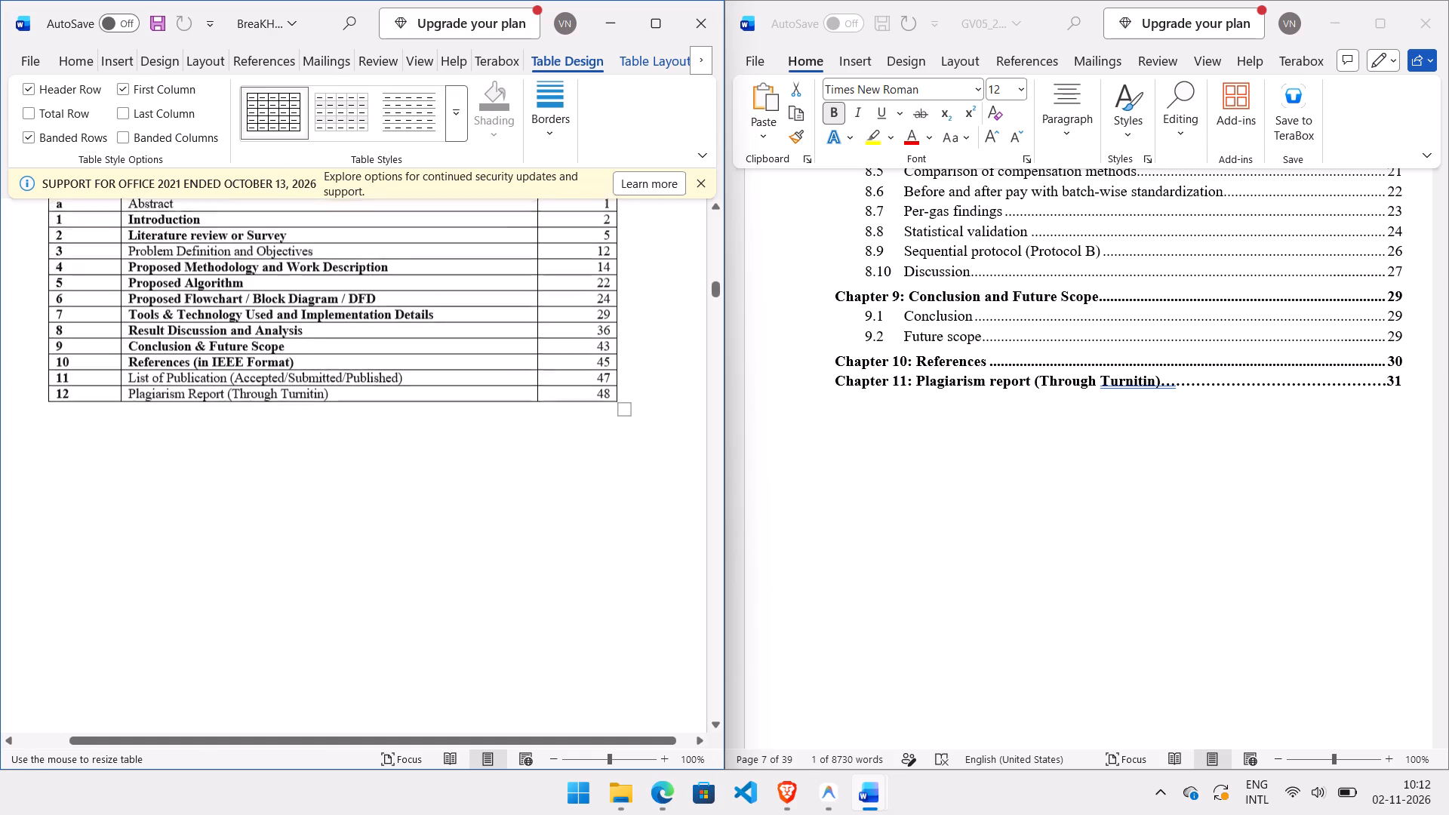
pyautogui.moveTo(665, 760); pyautogui.dragTo(644, 697)
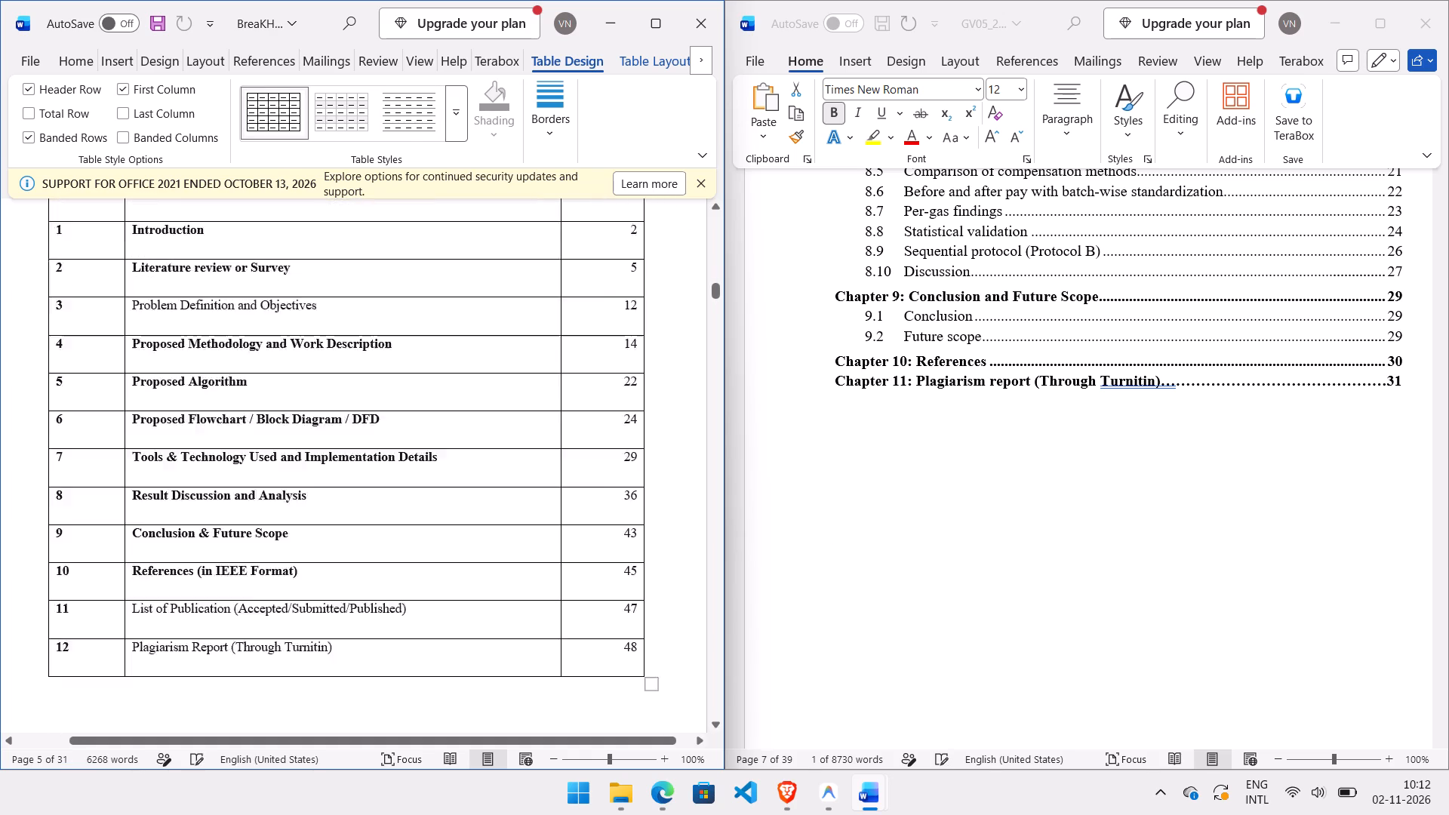
pyautogui.scroll(-3, 616, 571)
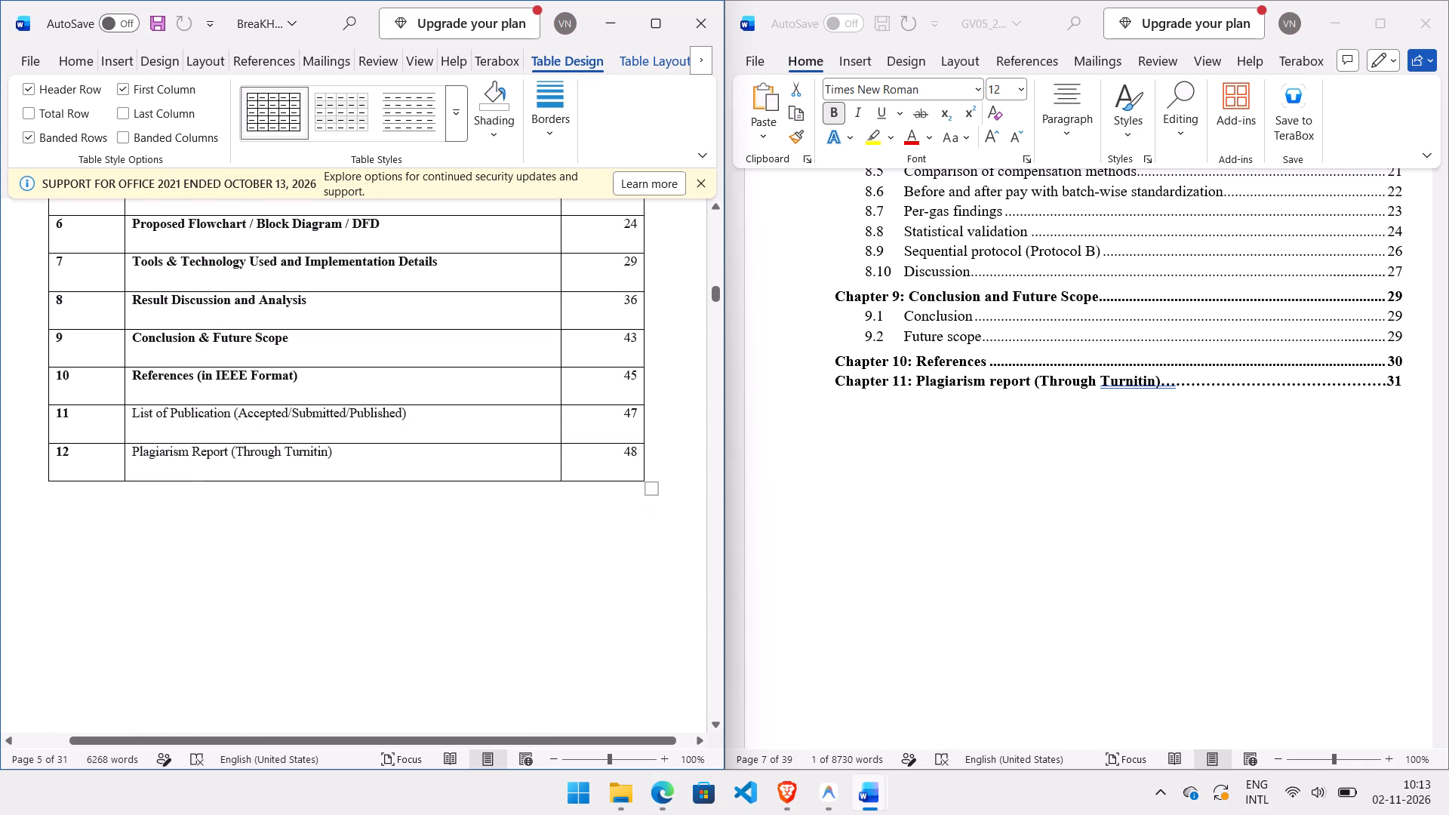
pyautogui.click(660, 35)
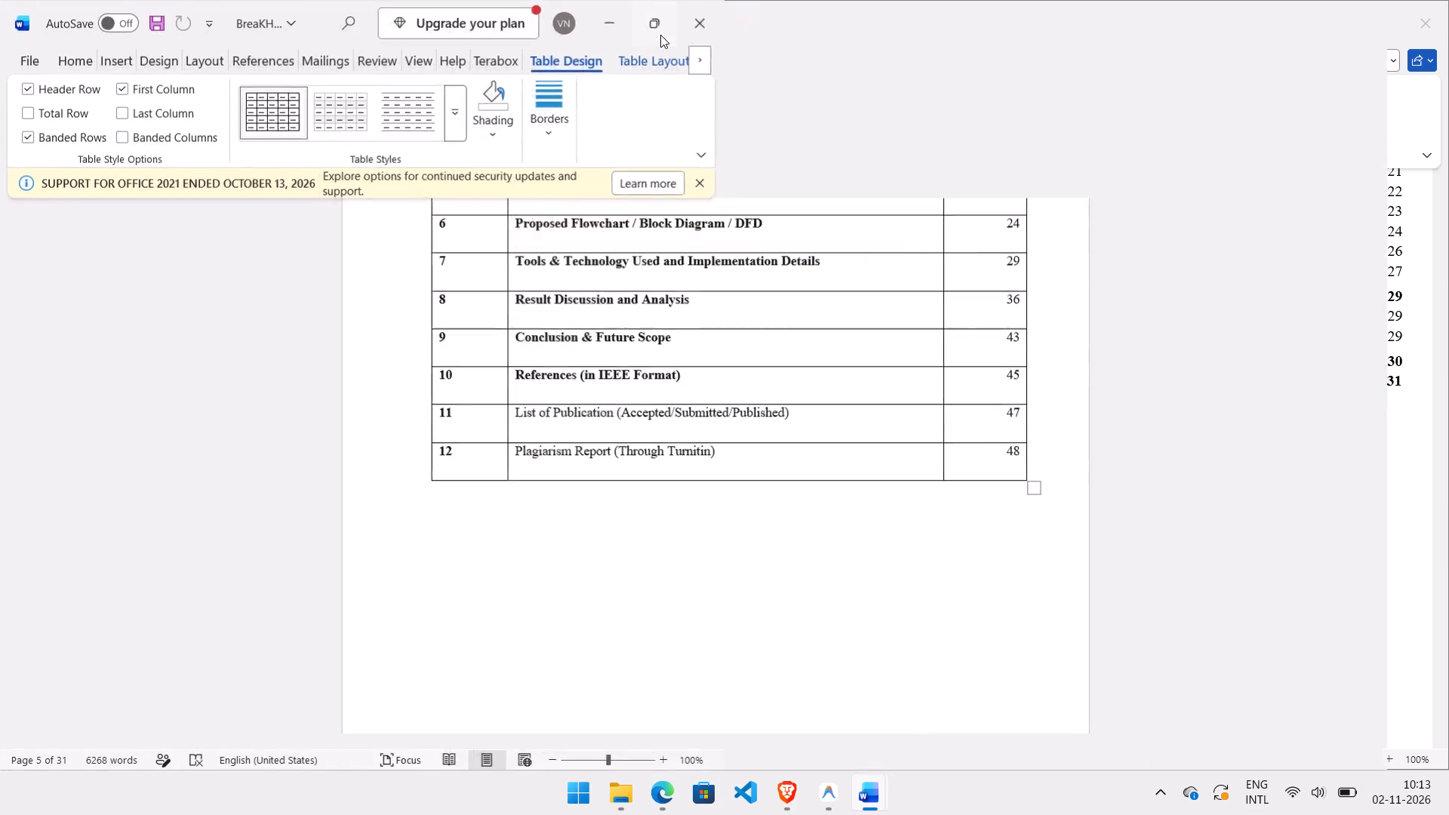
pyautogui.scroll(1, 861, 358)
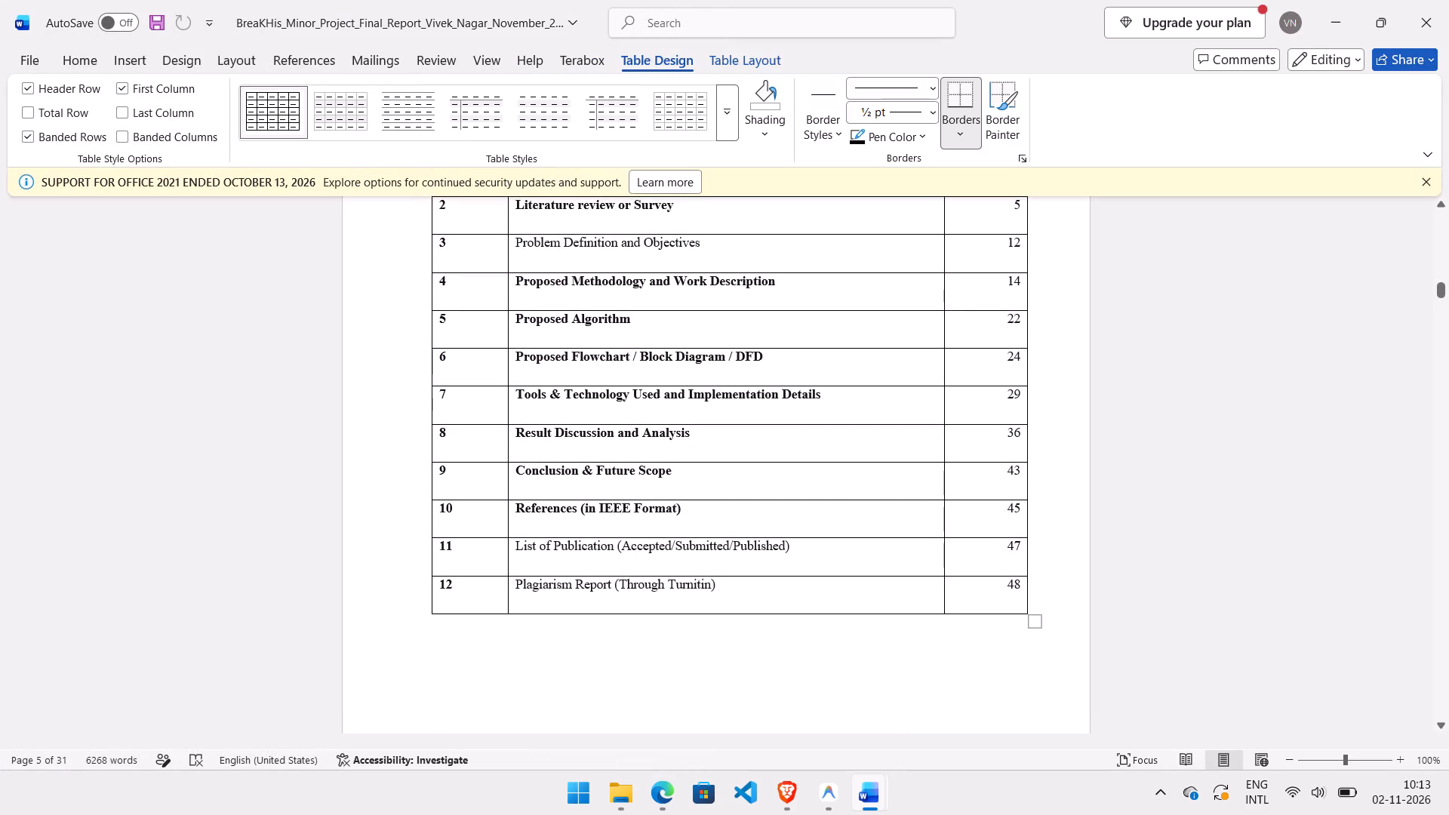
pyautogui.scroll(-1, 1033, 610)
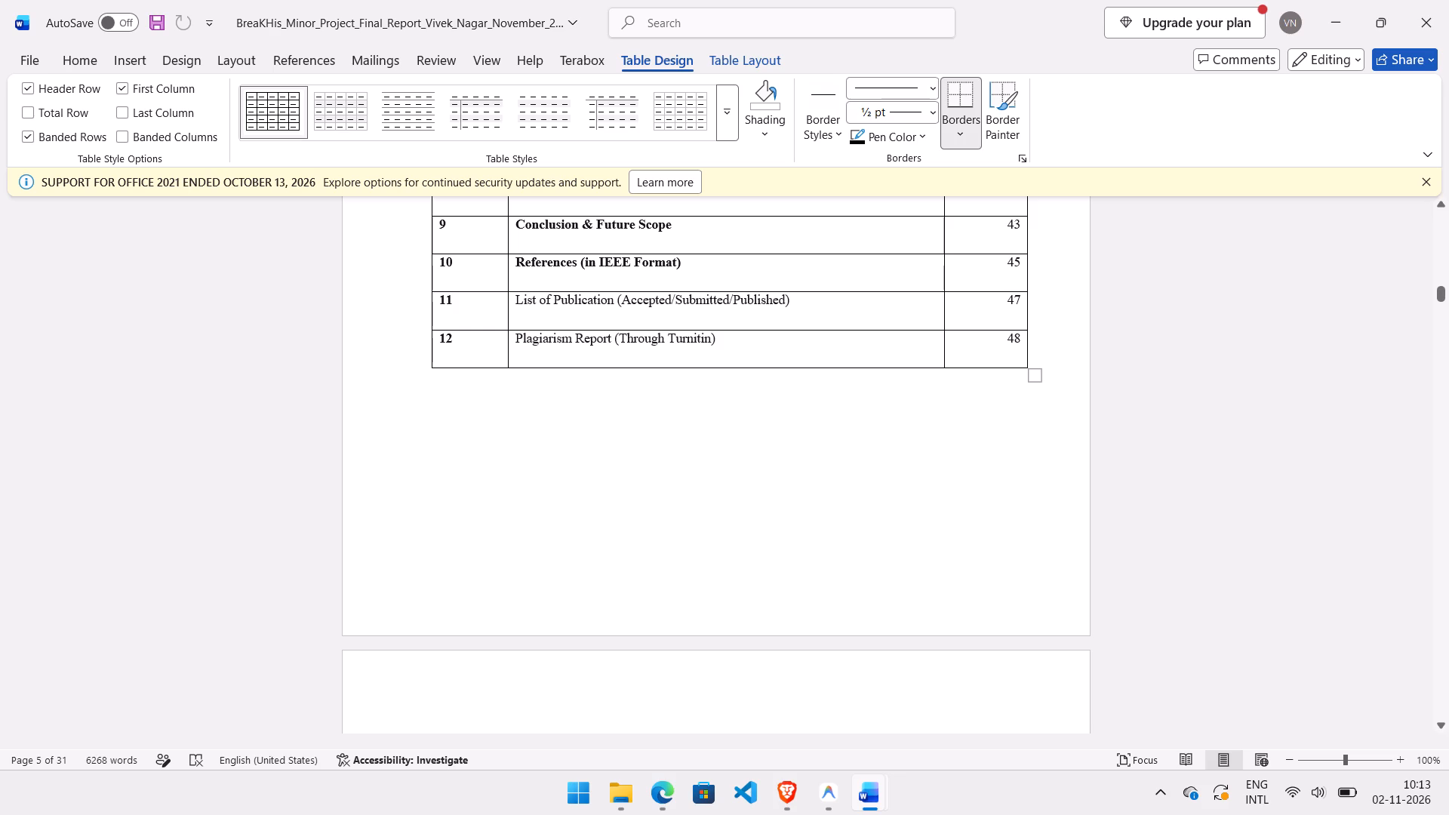
pyautogui.moveTo(1032, 370); pyautogui.dragTo(1044, 561)
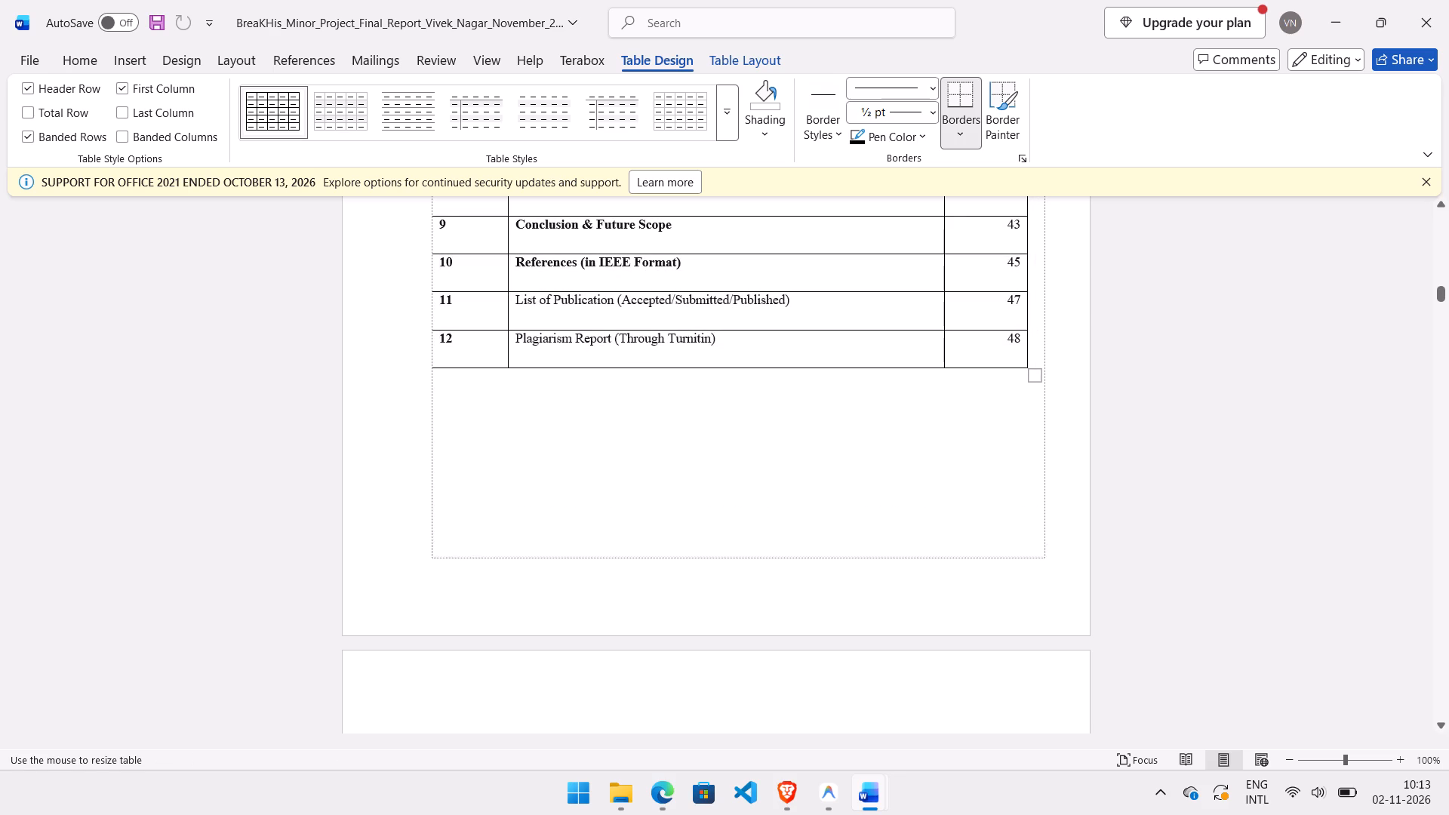
pyautogui.moveTo(1044, 561); pyautogui.dragTo(1041, 586)
pyautogui.scroll(1, 998, 482)
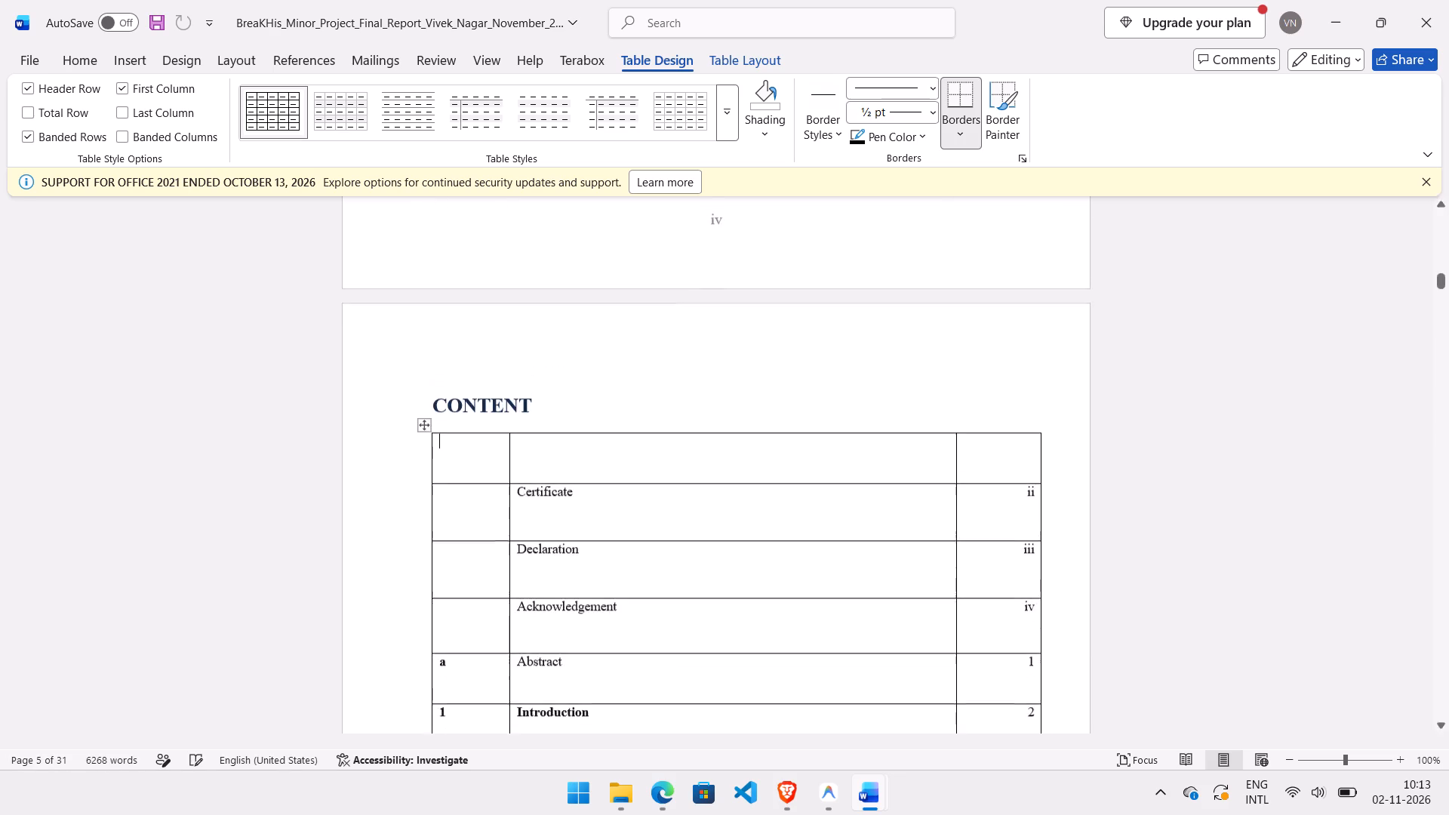
pyautogui.scroll(-2, 998, 482)
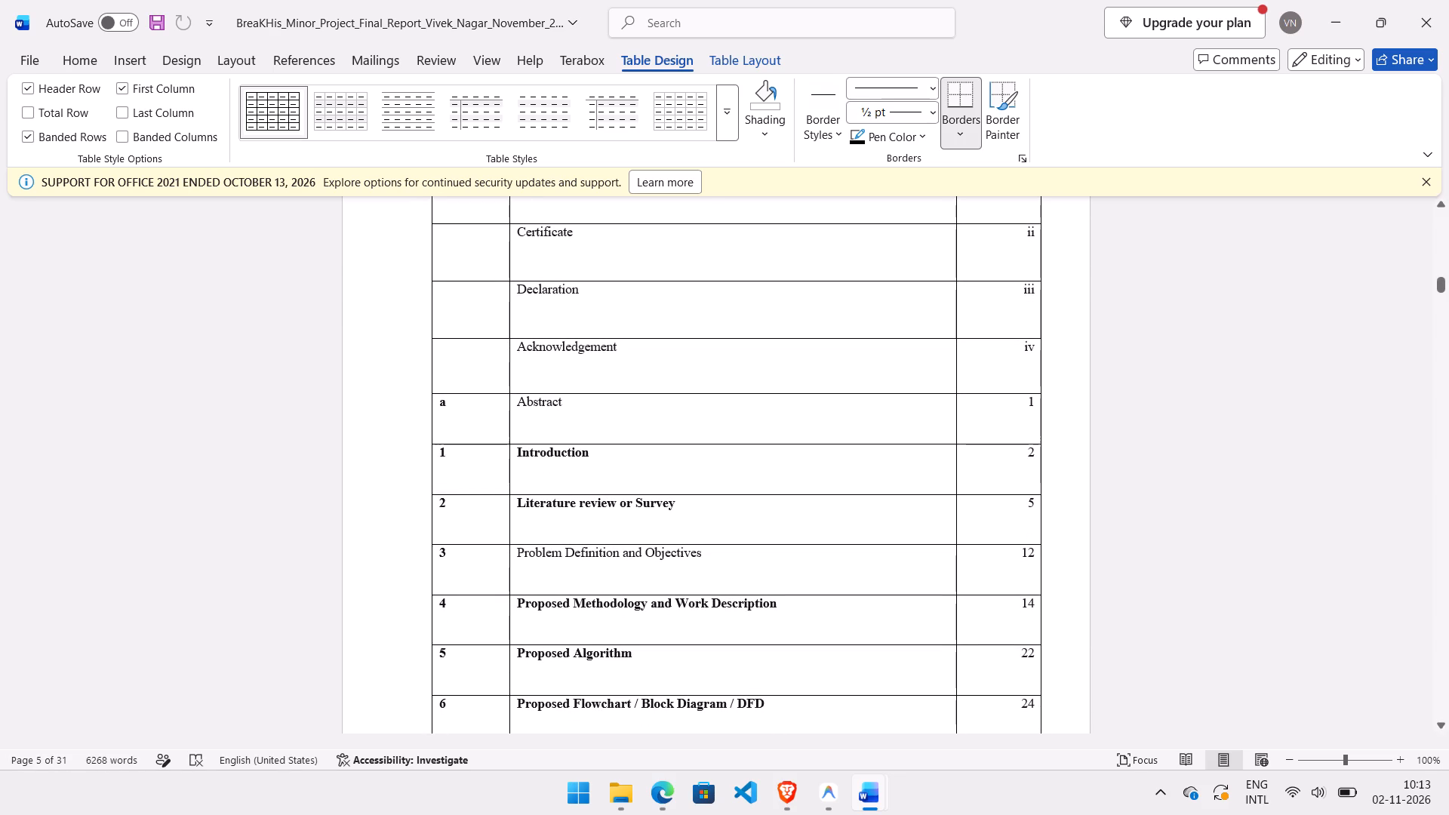
# Centre the description and page number text of the content table from its top row through row 6.
pyautogui.click(1038, 701)
pyautogui.click(1038, 701)
pyautogui.moveTo(1038, 701); pyautogui.dragTo(648, 303)
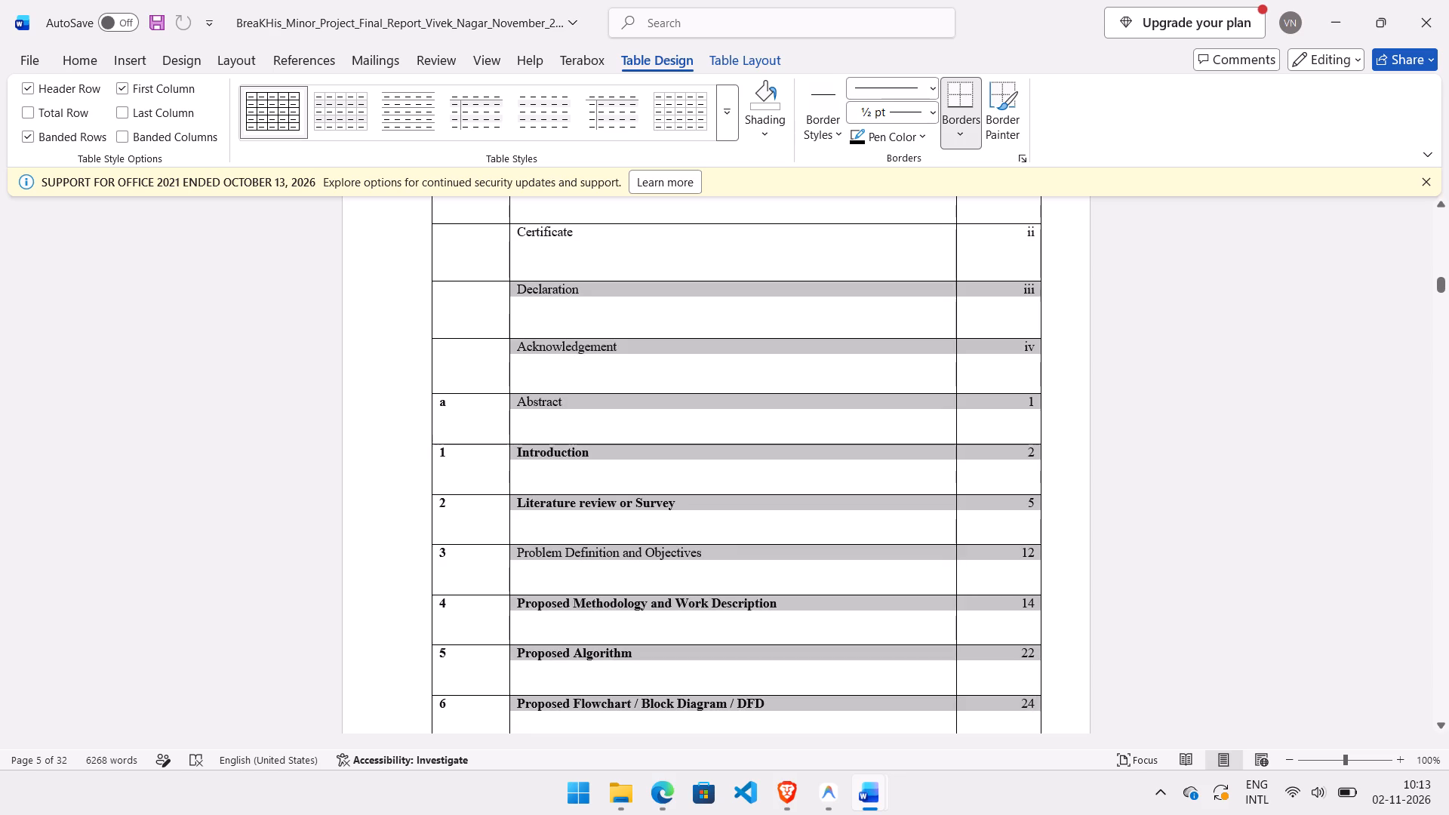
pyautogui.moveTo(648, 303); pyautogui.dragTo(589, 198)
pyautogui.scroll(1, 589, 198)
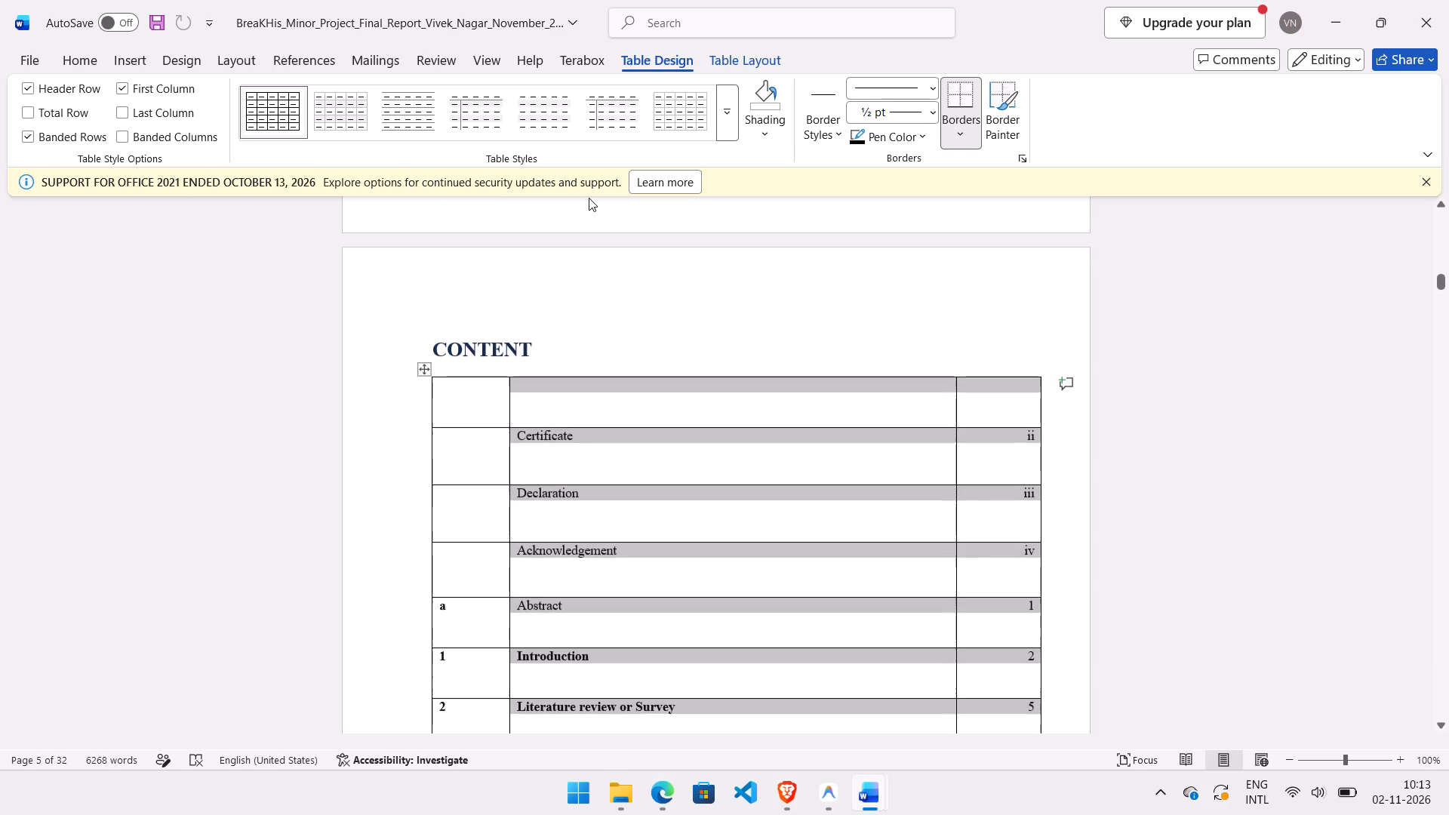
pyautogui.scroll(1, 589, 198)
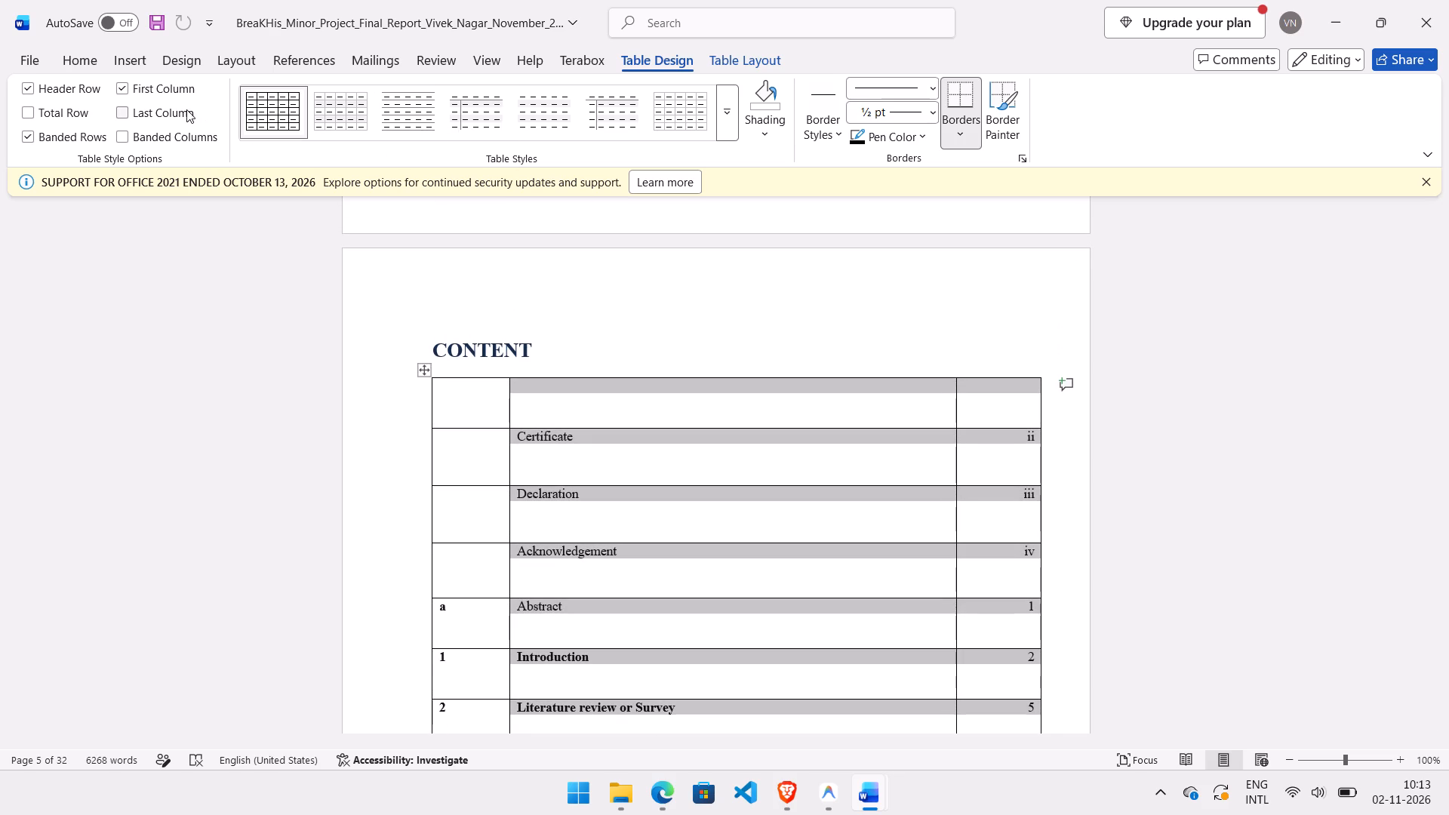
pyautogui.click(134, 56)
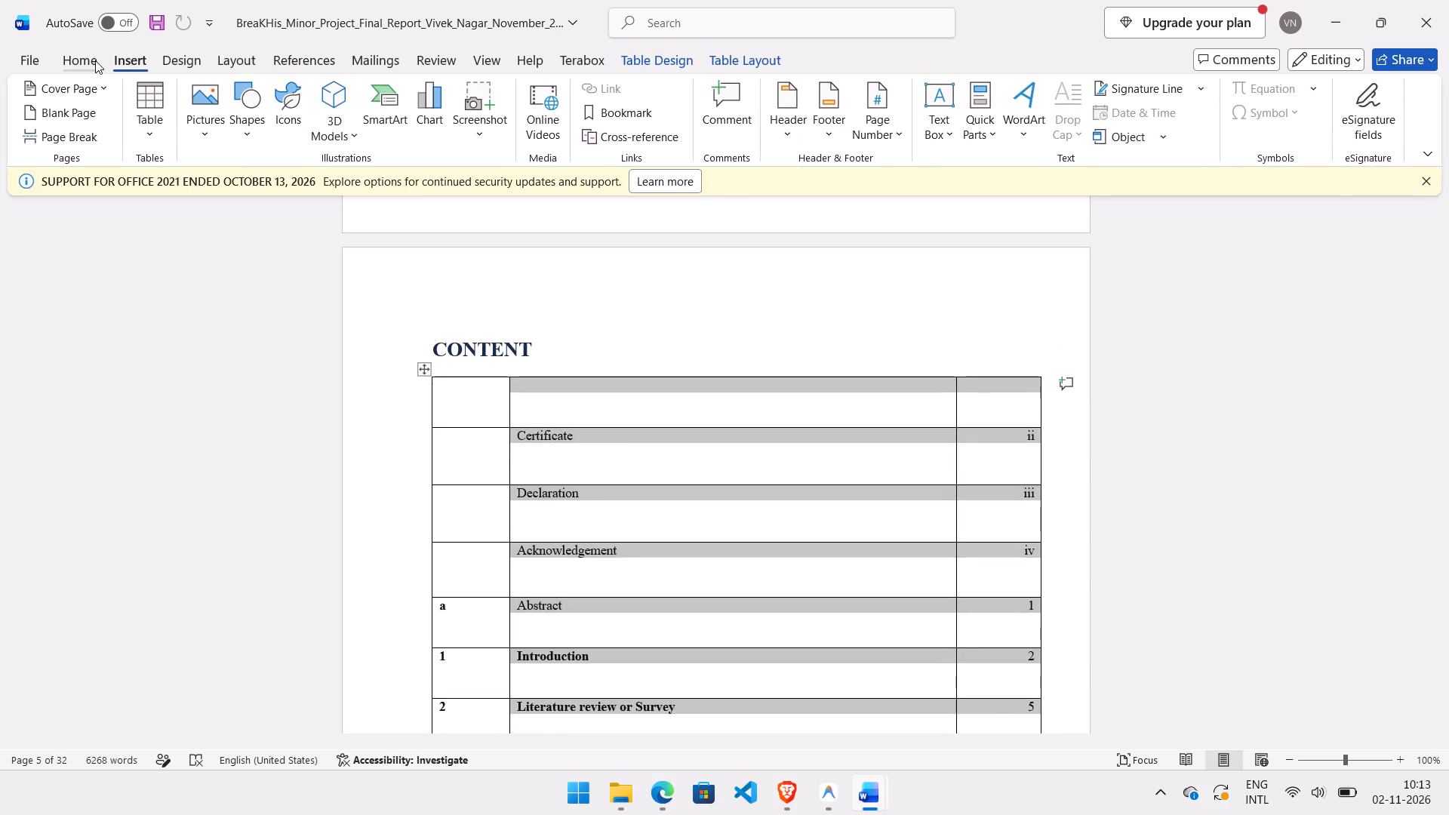
pyautogui.click(95, 60)
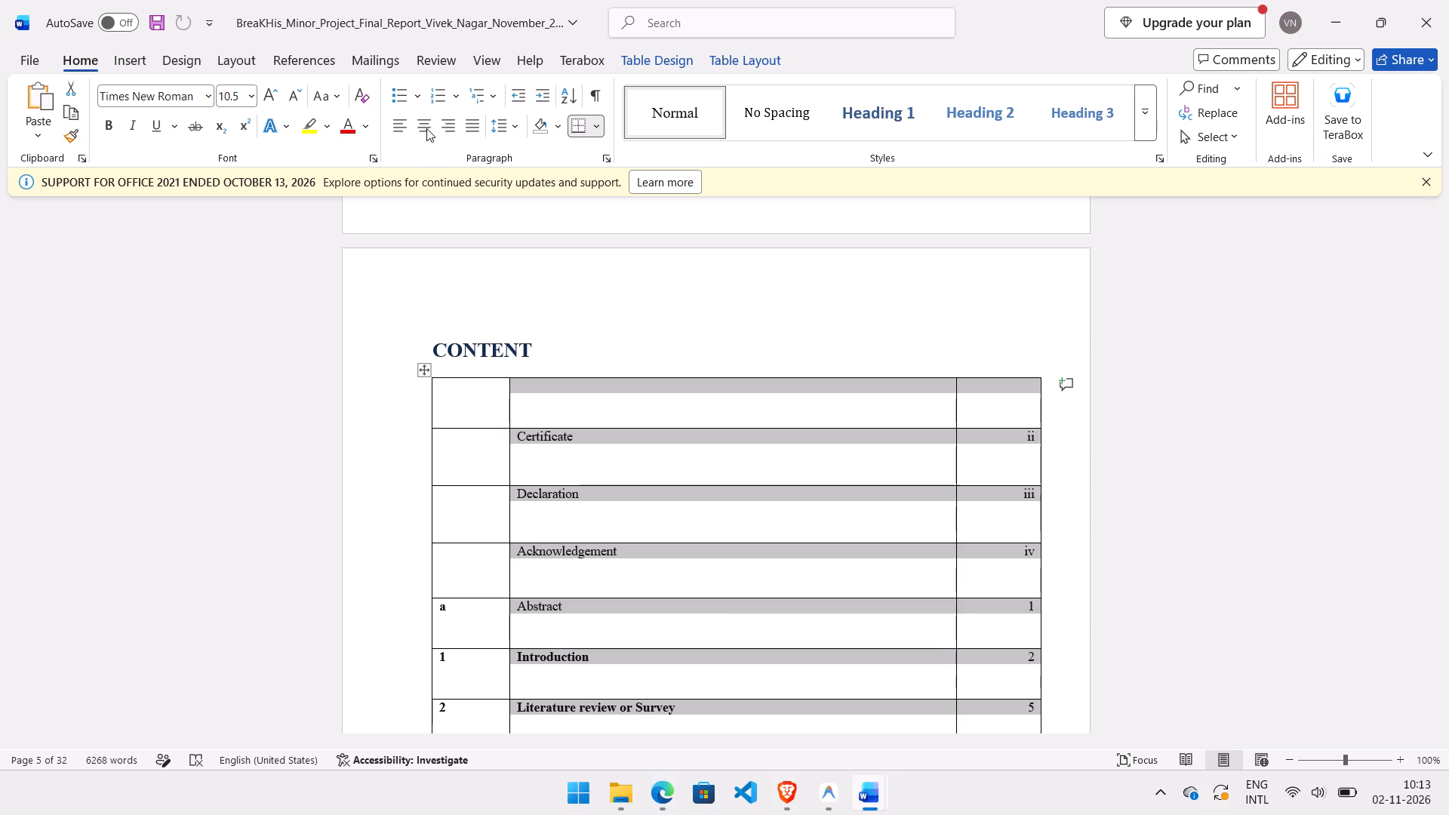
pyautogui.click(426, 128)
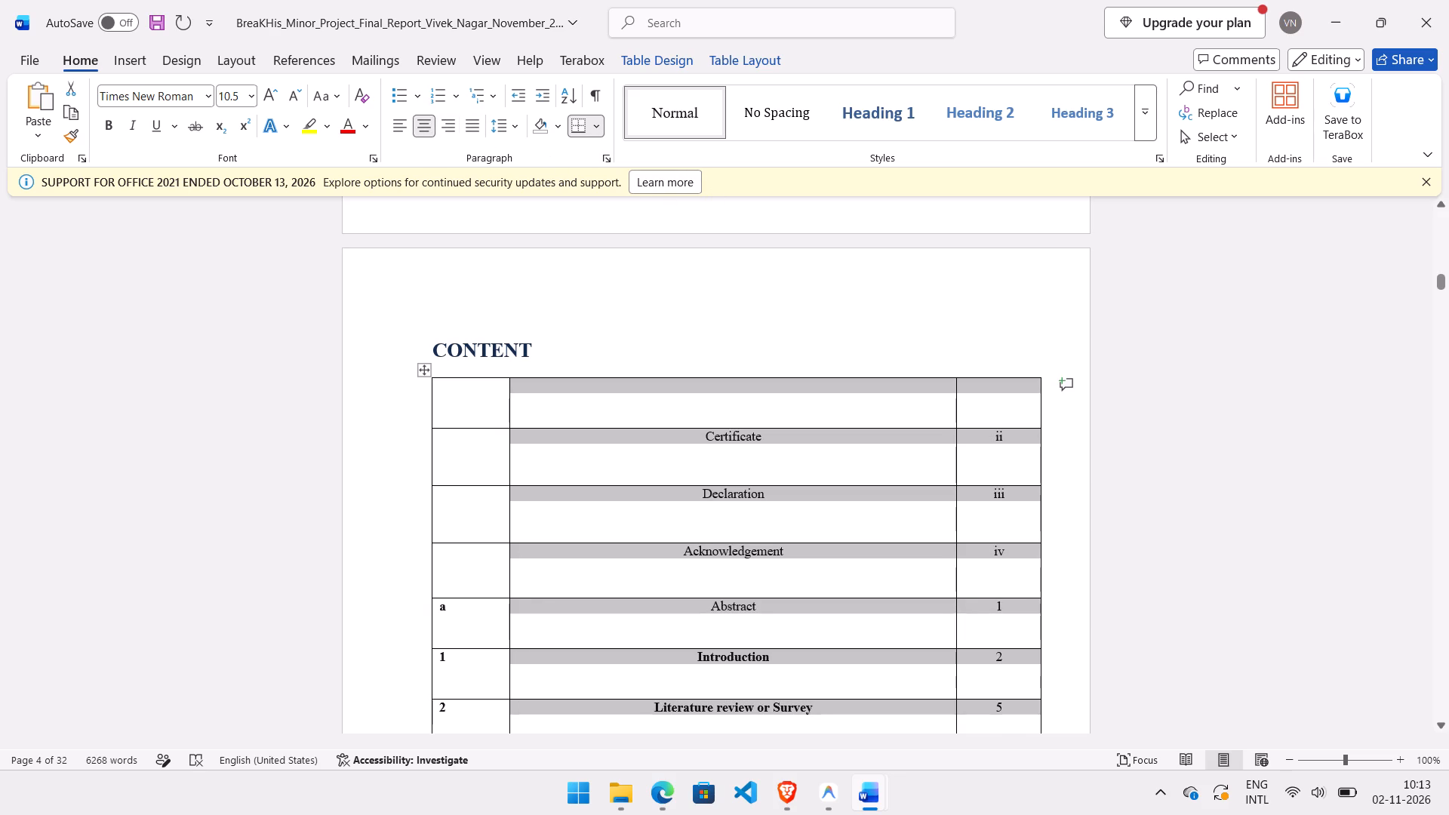
pyautogui.click(731, 453)
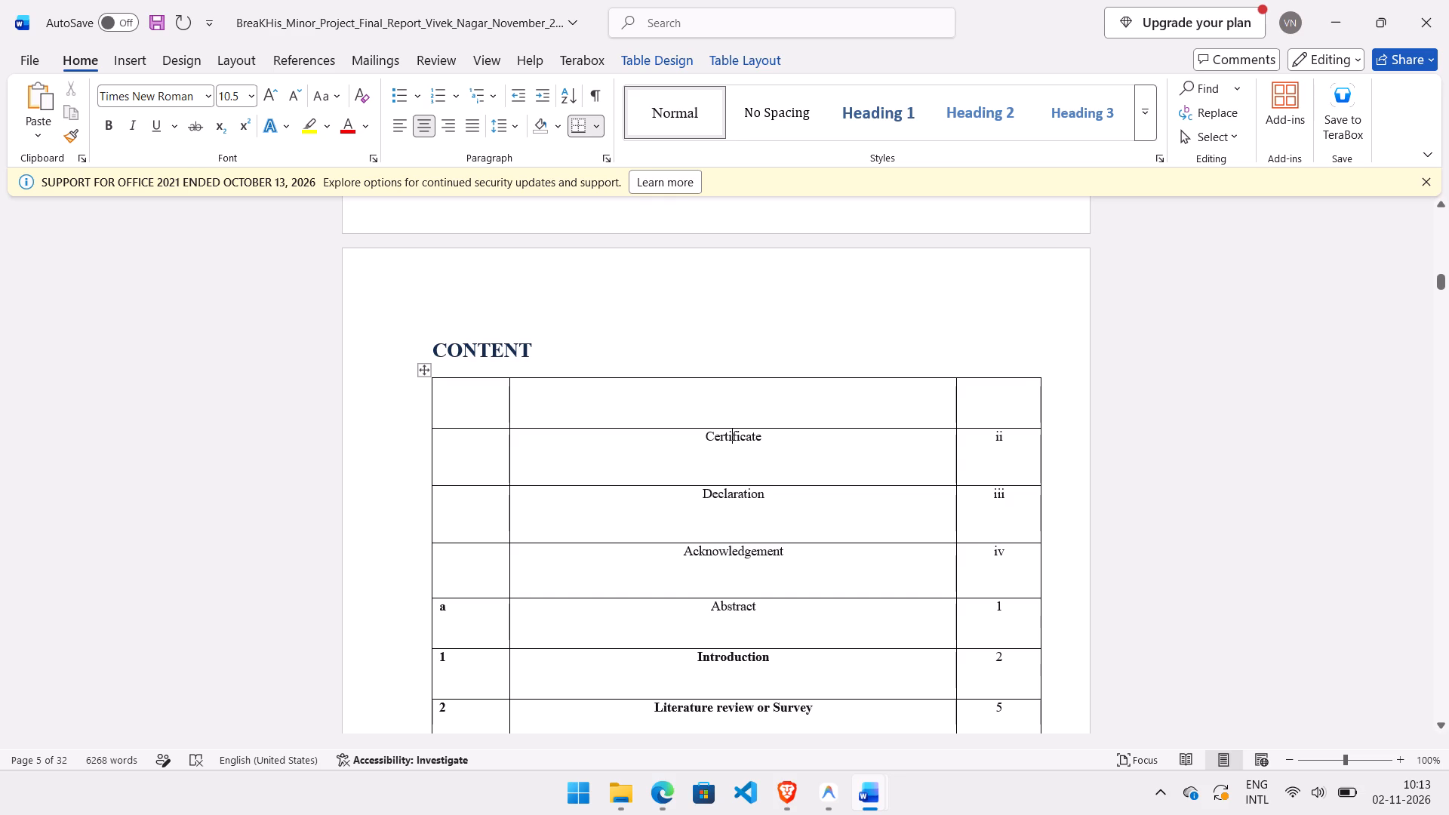
# Centre the text in all three columns of the content table, from the blank top row through row 11.
pyautogui.scroll(-2, 771, 440)
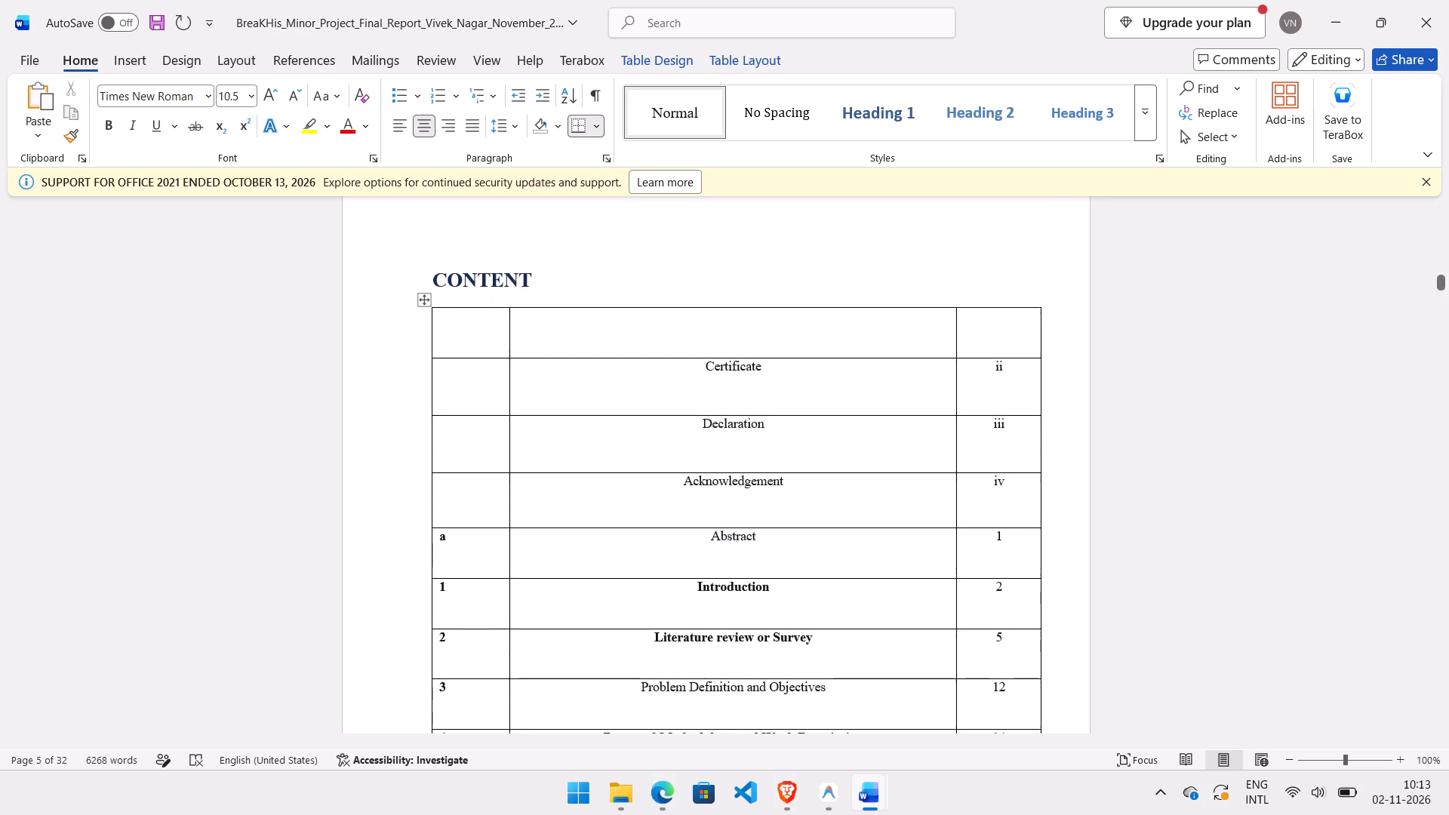
pyautogui.click(452, 358)
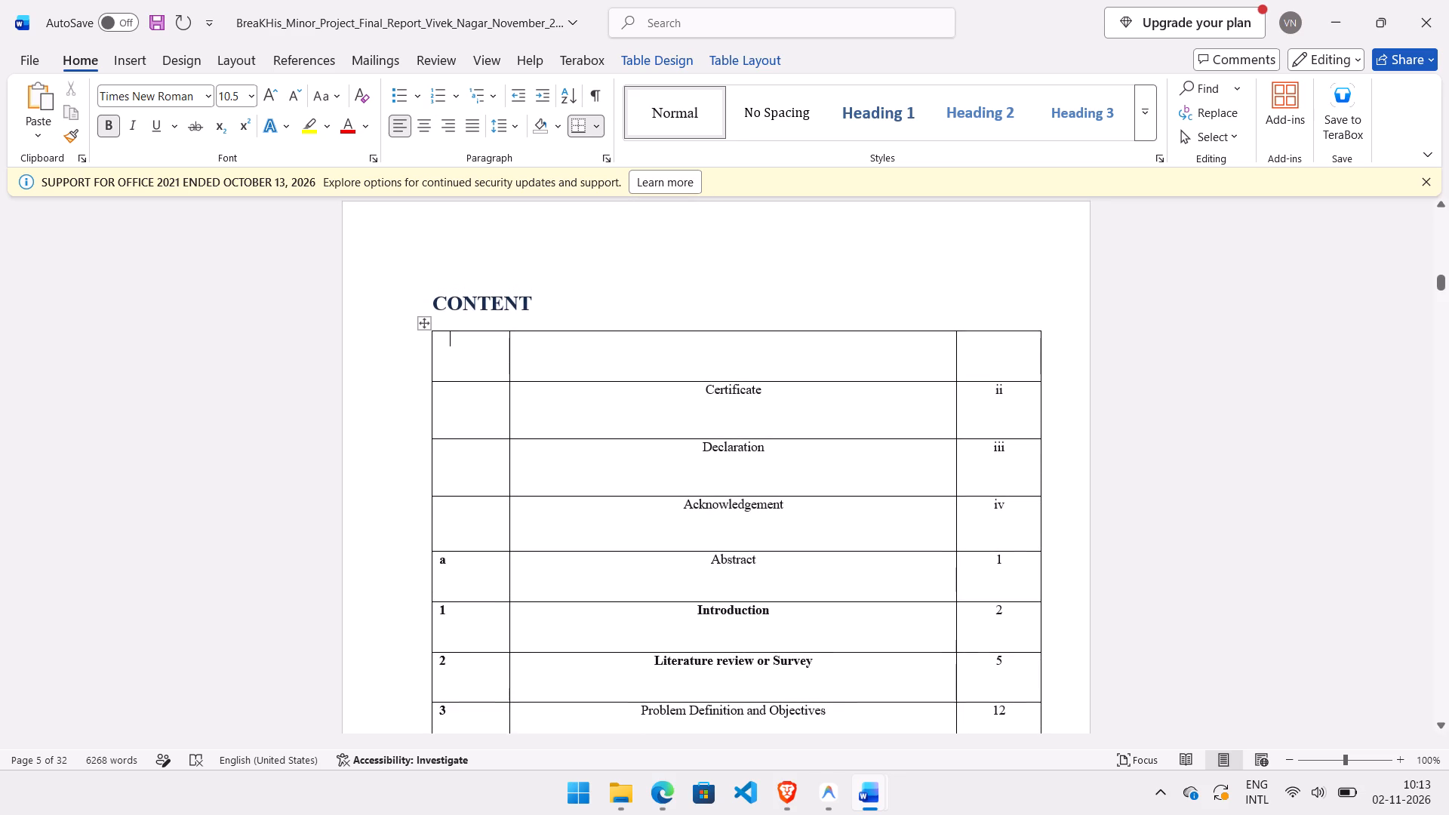
pyautogui.scroll(-1, 791, 420)
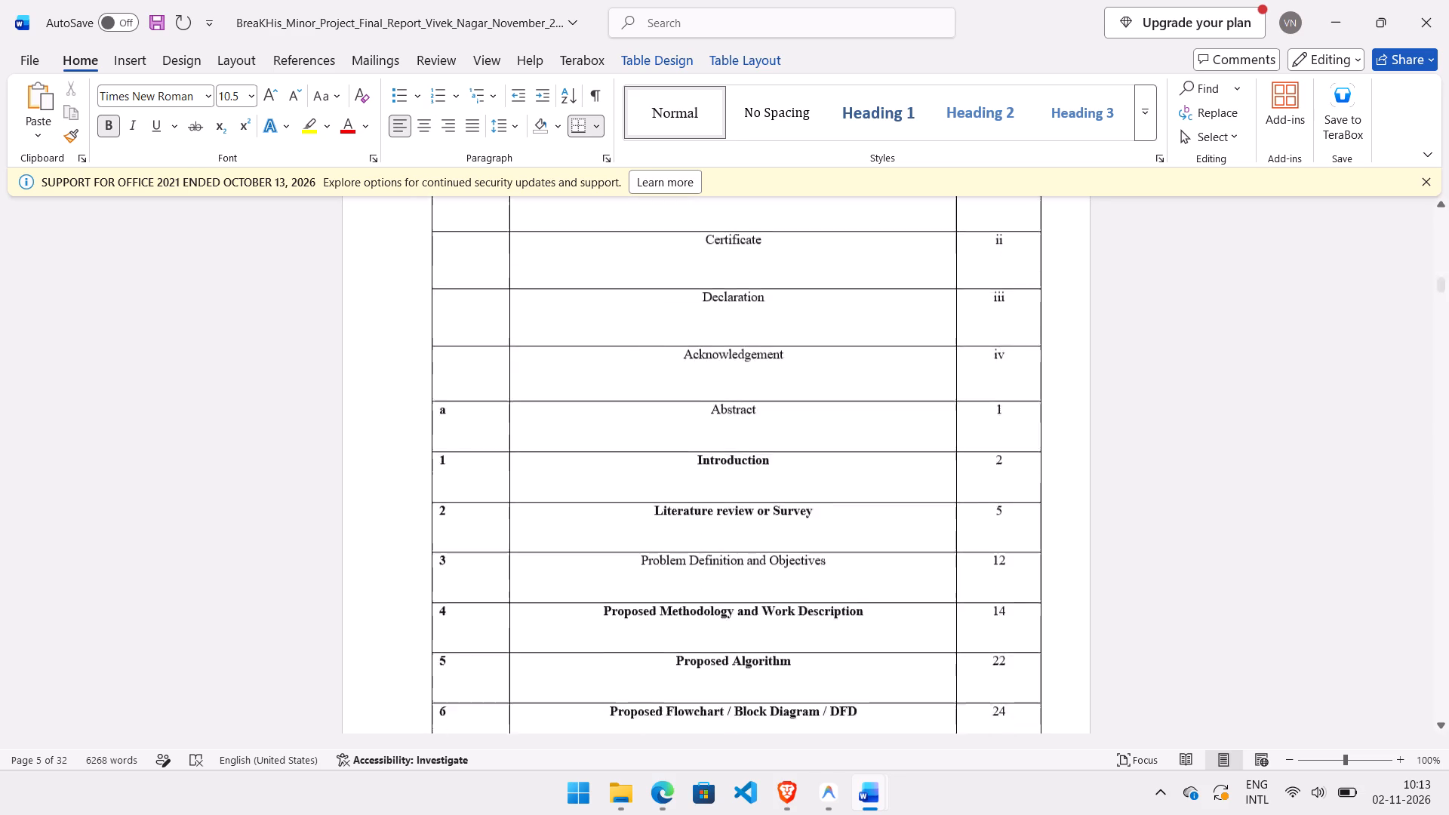
pyautogui.scroll(-3, 791, 420)
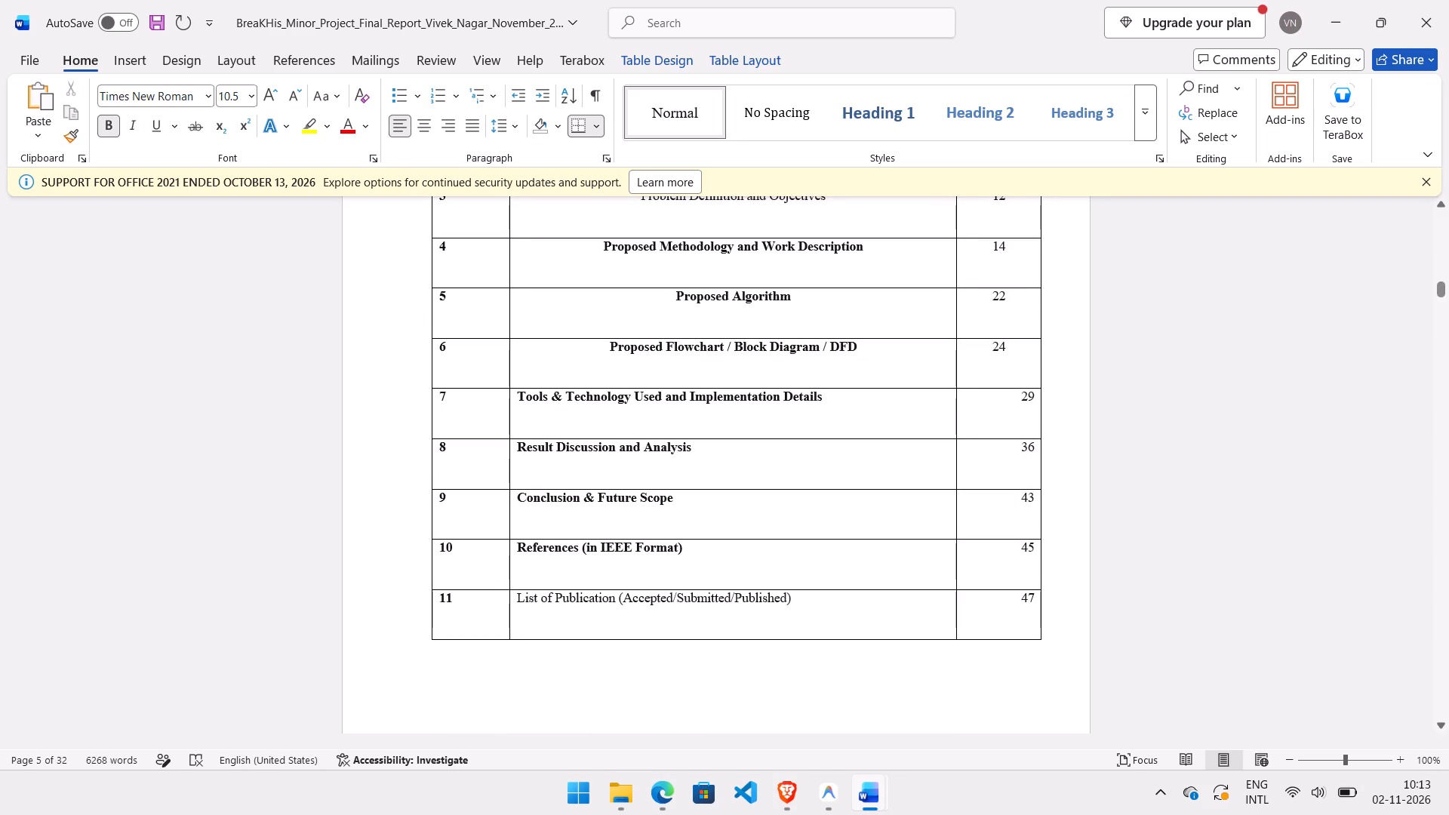
pyautogui.scroll(1, 736, 500)
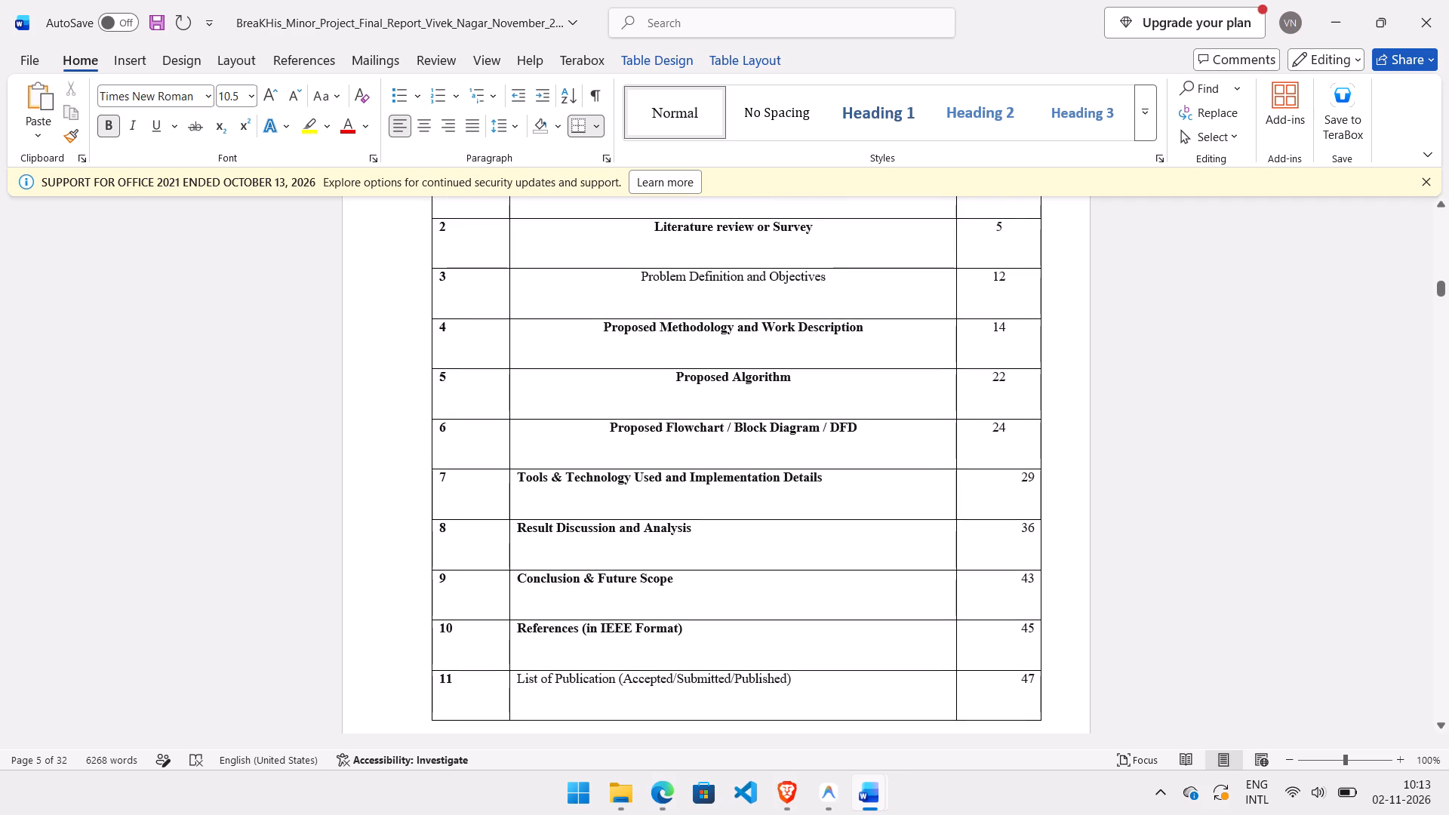
pyautogui.moveTo(1038, 675); pyautogui.dragTo(580, 532)
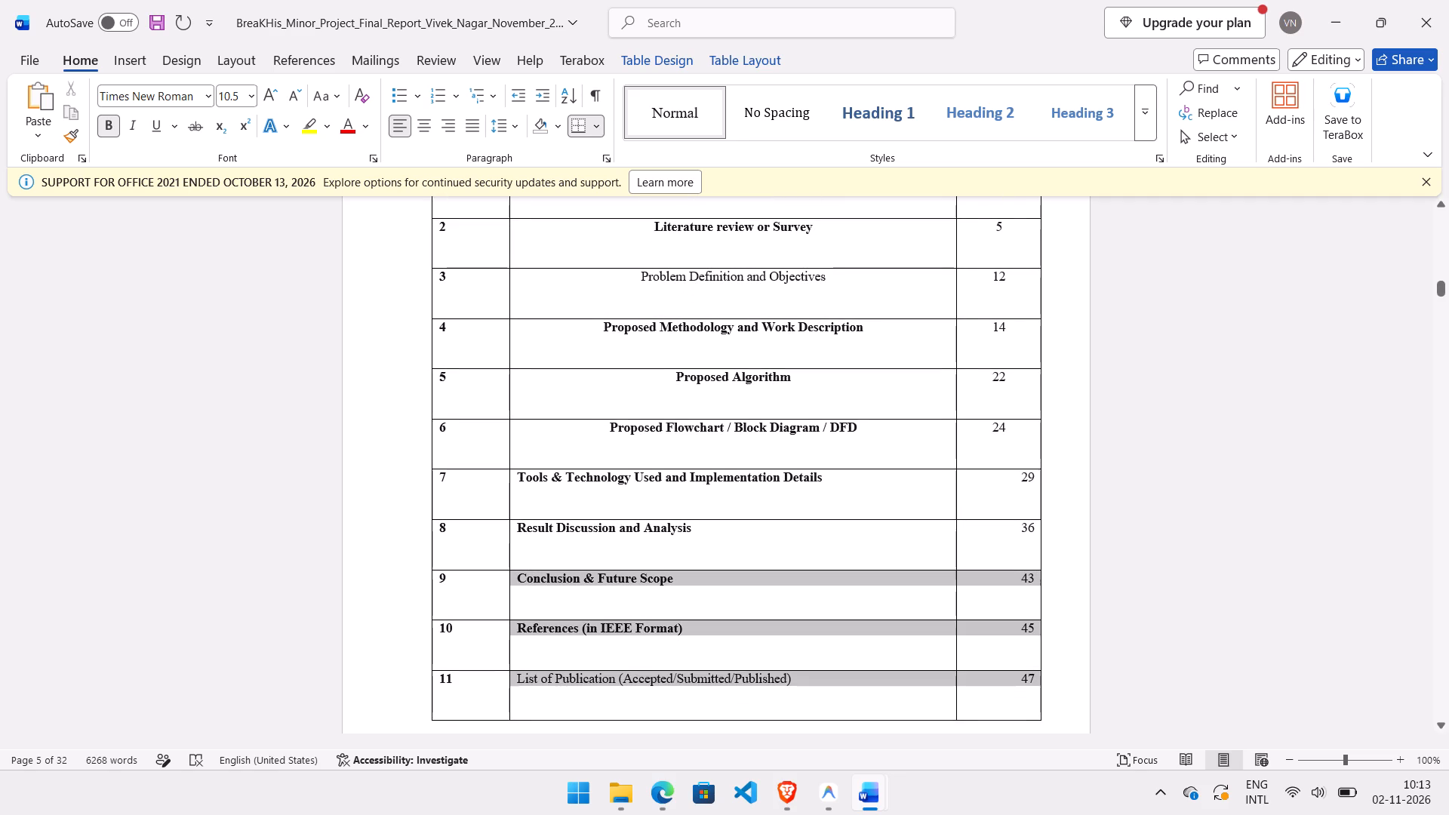
pyautogui.moveTo(580, 532); pyautogui.dragTo(417, 229)
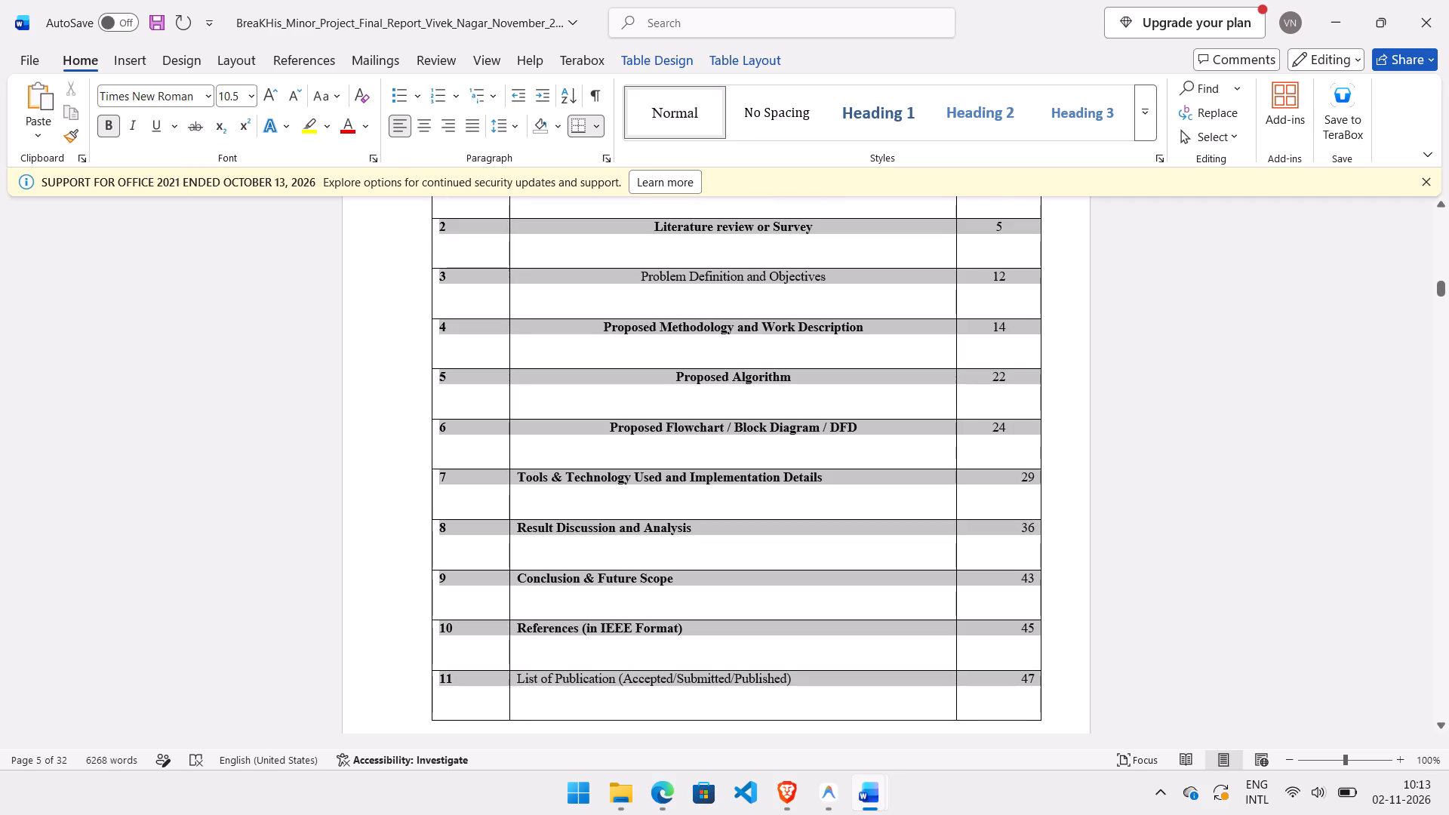
pyautogui.moveTo(417, 229); pyautogui.dragTo(451, 446)
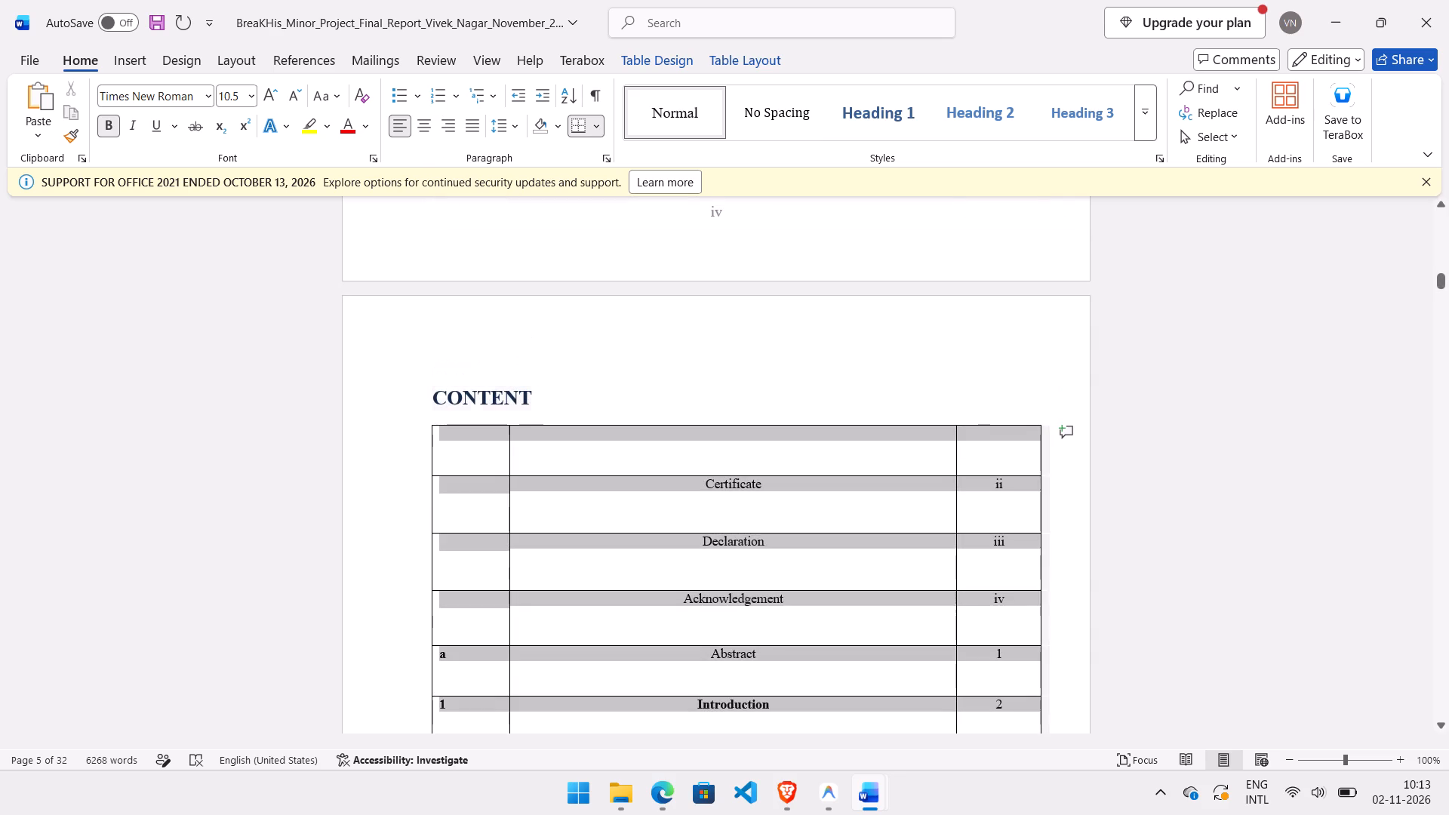
pyautogui.moveTo(451, 446); pyautogui.dragTo(435, 469)
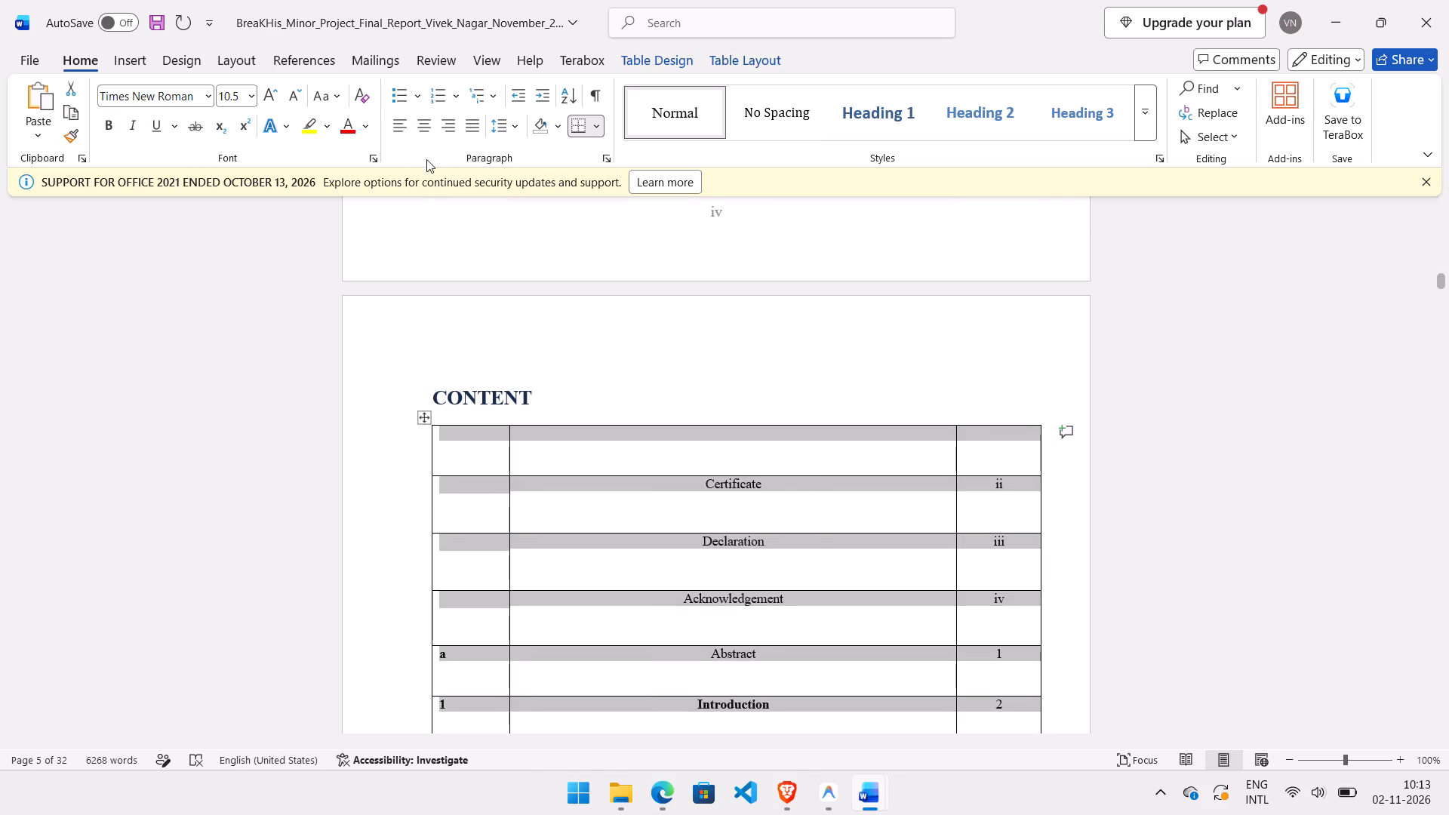
pyautogui.click(421, 132)
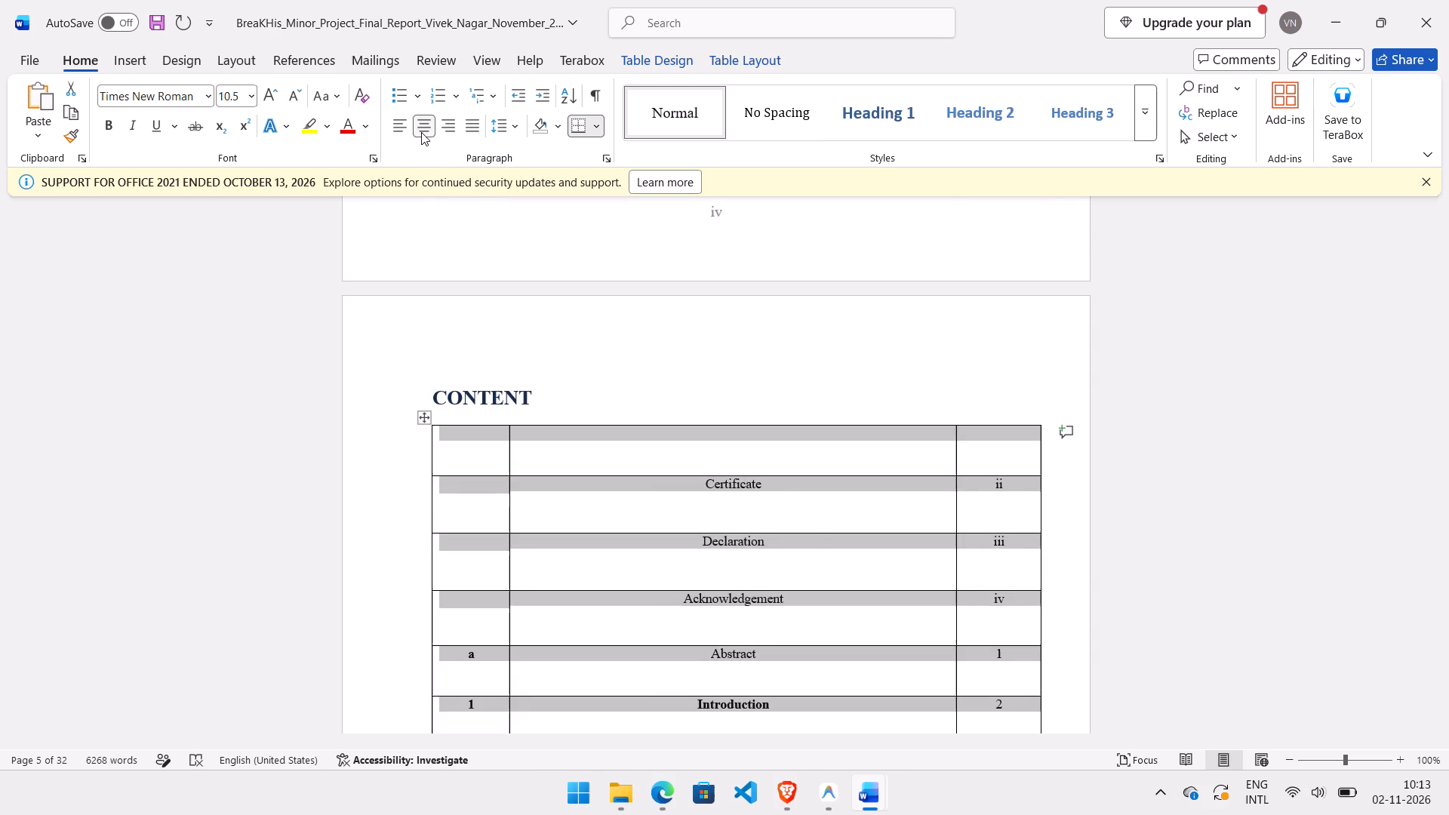
pyautogui.scroll(-3, 745, 315)
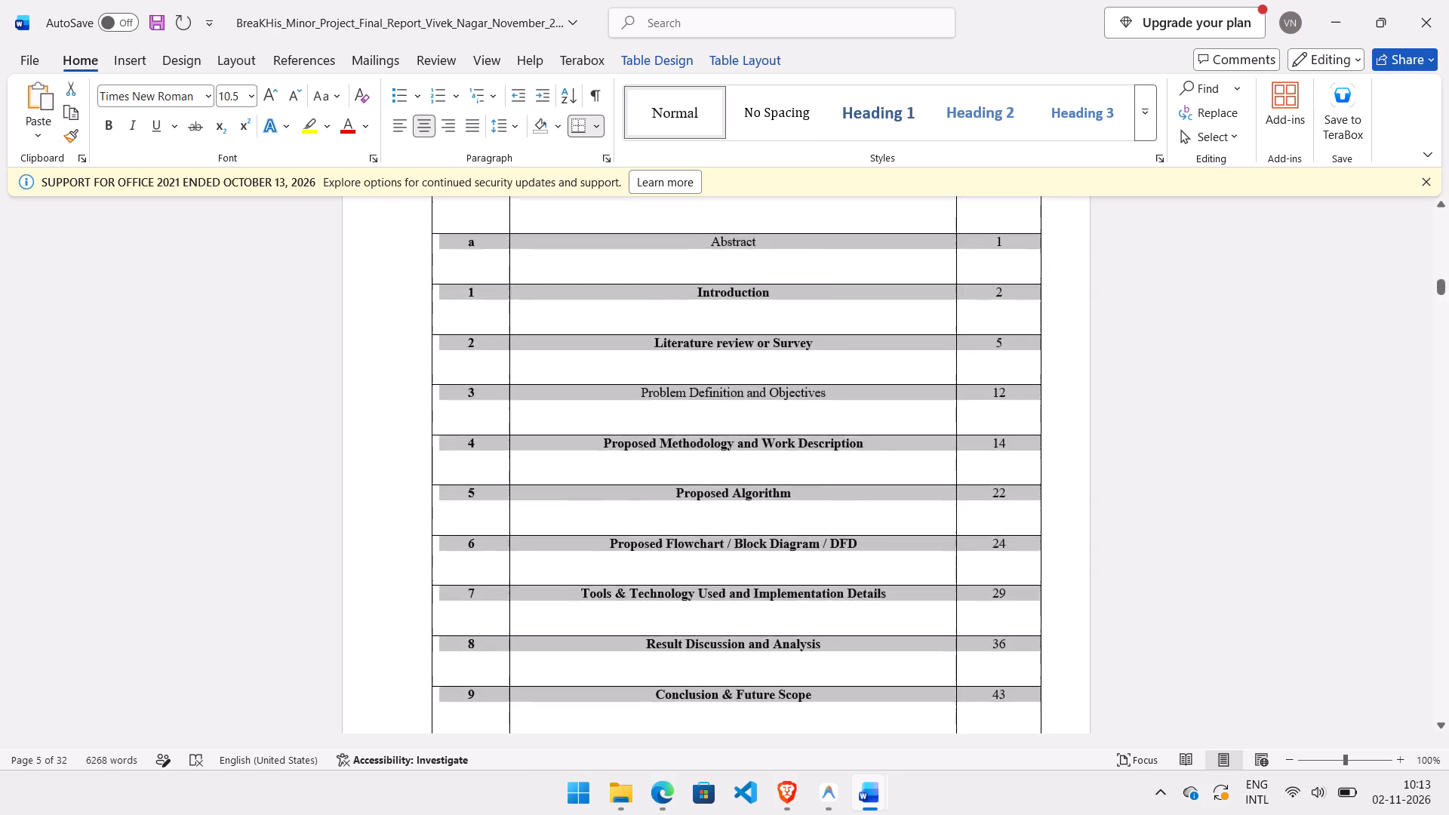
pyautogui.scroll(-2, 745, 315)
pyautogui.scroll(1, 745, 315)
pyautogui.click(747, 512)
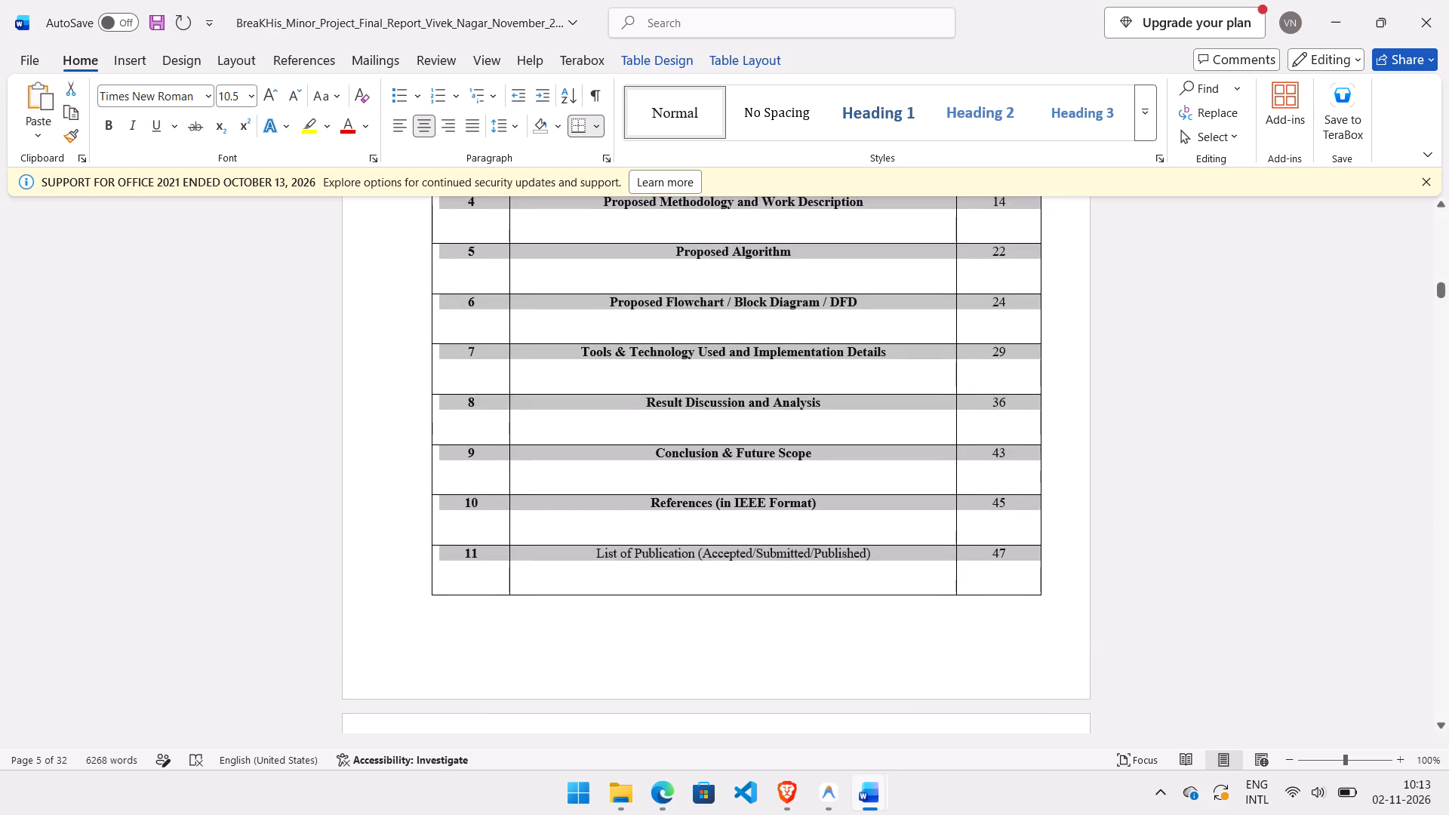
pyautogui.click(1020, 557)
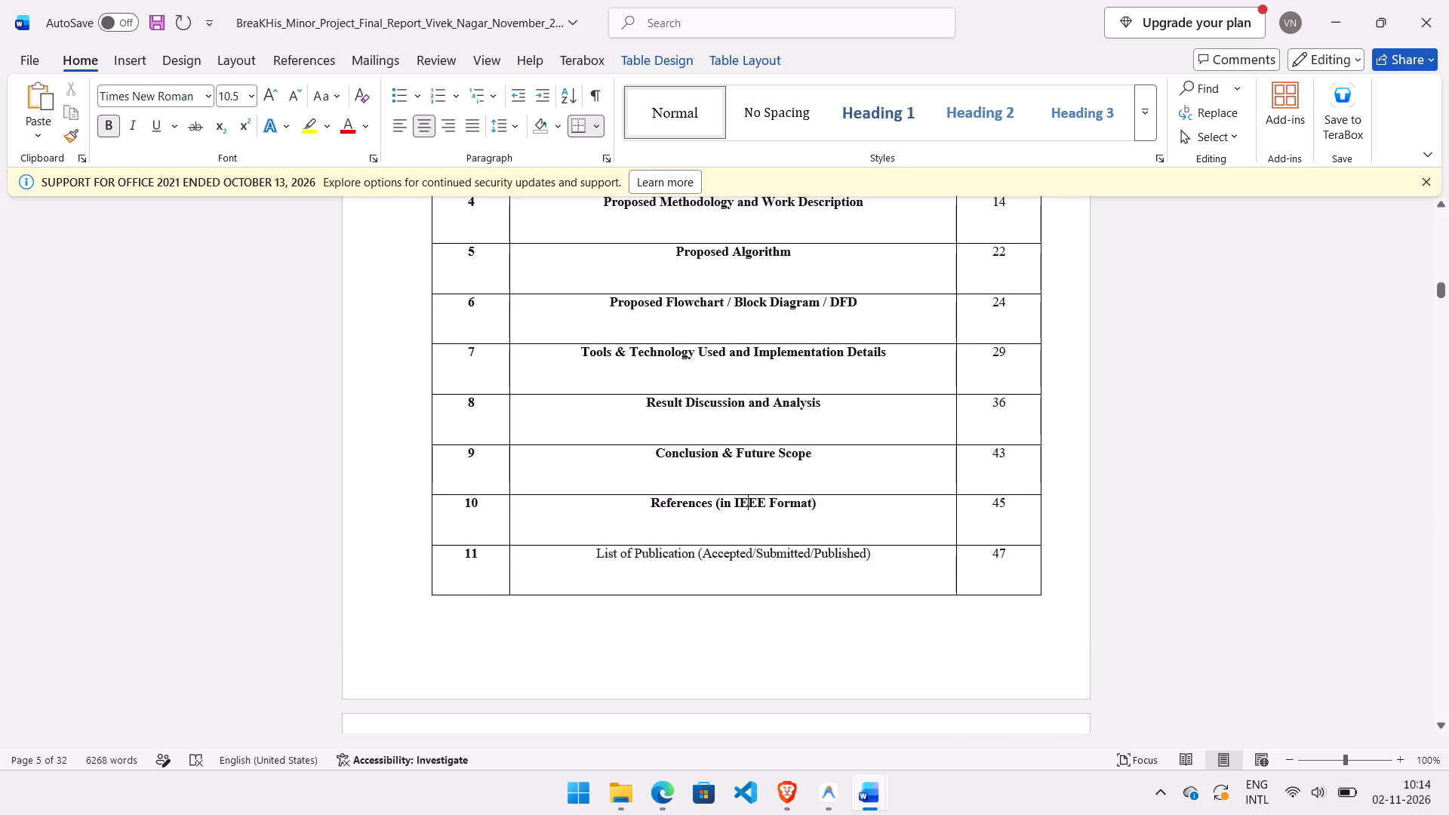
# Review the content table from its blank top row onward and the List of Figures page that follows it.
pyautogui.scroll(2, 539, 411)
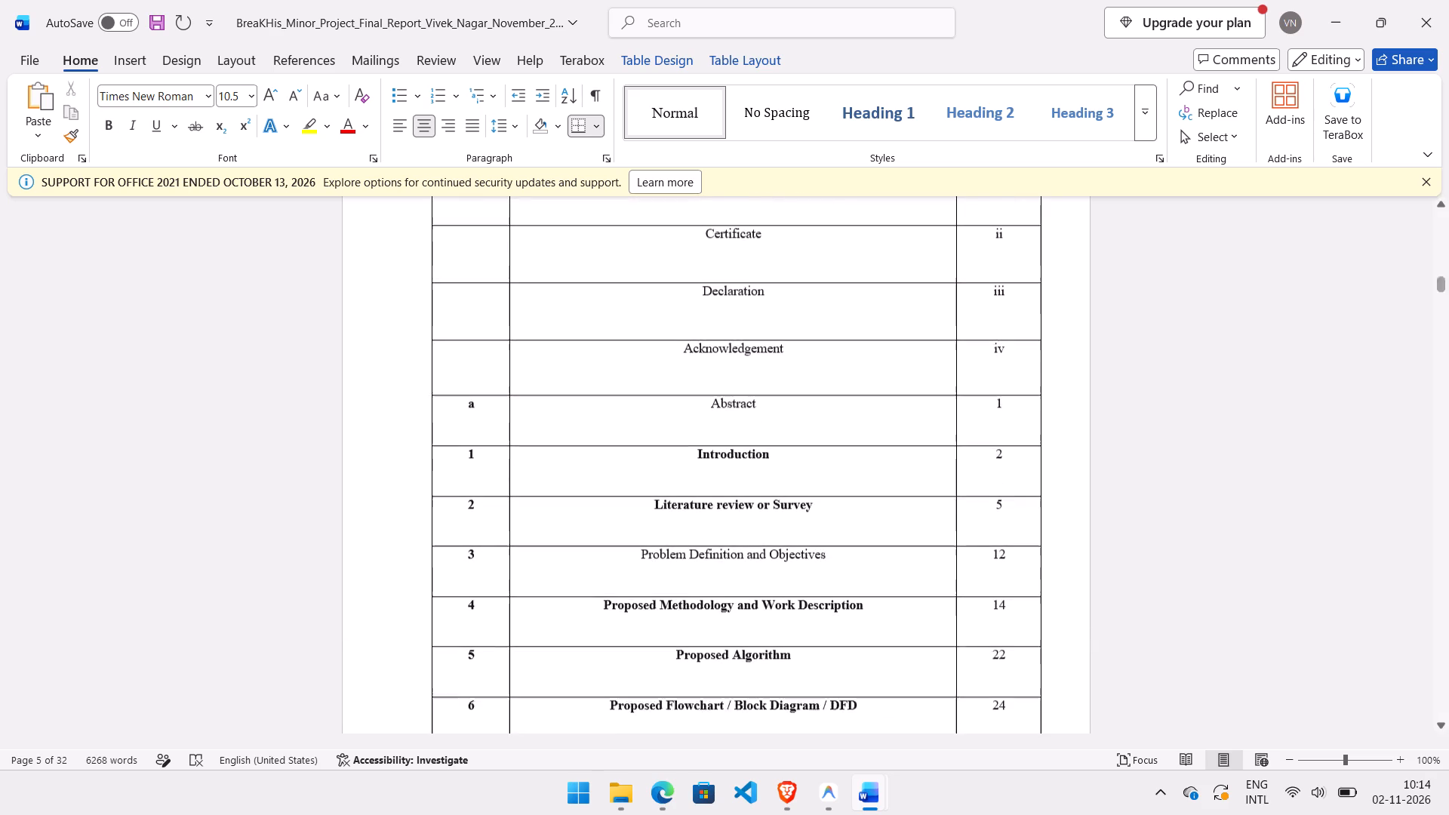
pyautogui.scroll(1, 539, 411)
pyautogui.click(539, 411)
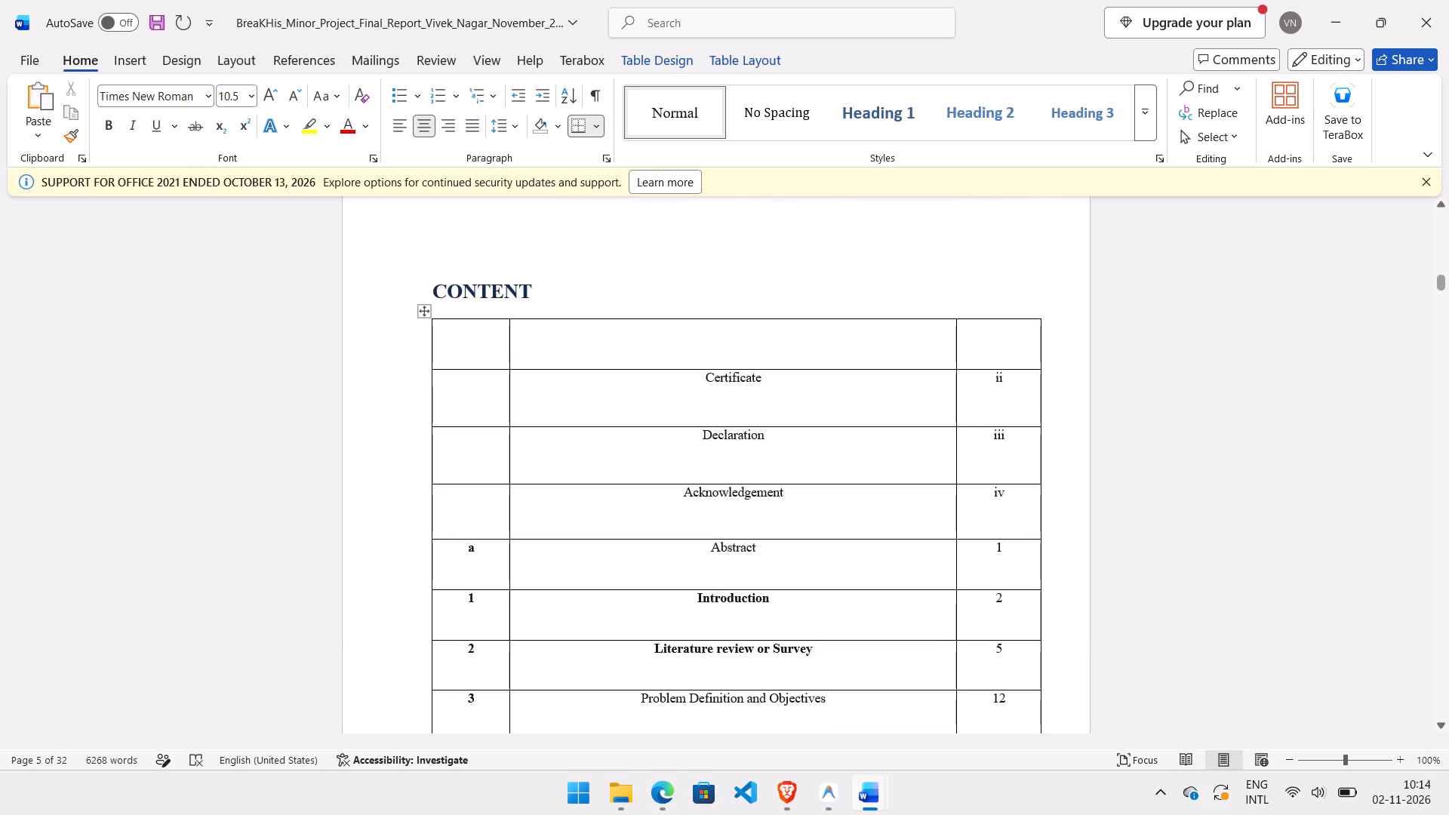
pyautogui.click(604, 352)
pyautogui.scroll(-10, 604, 352)
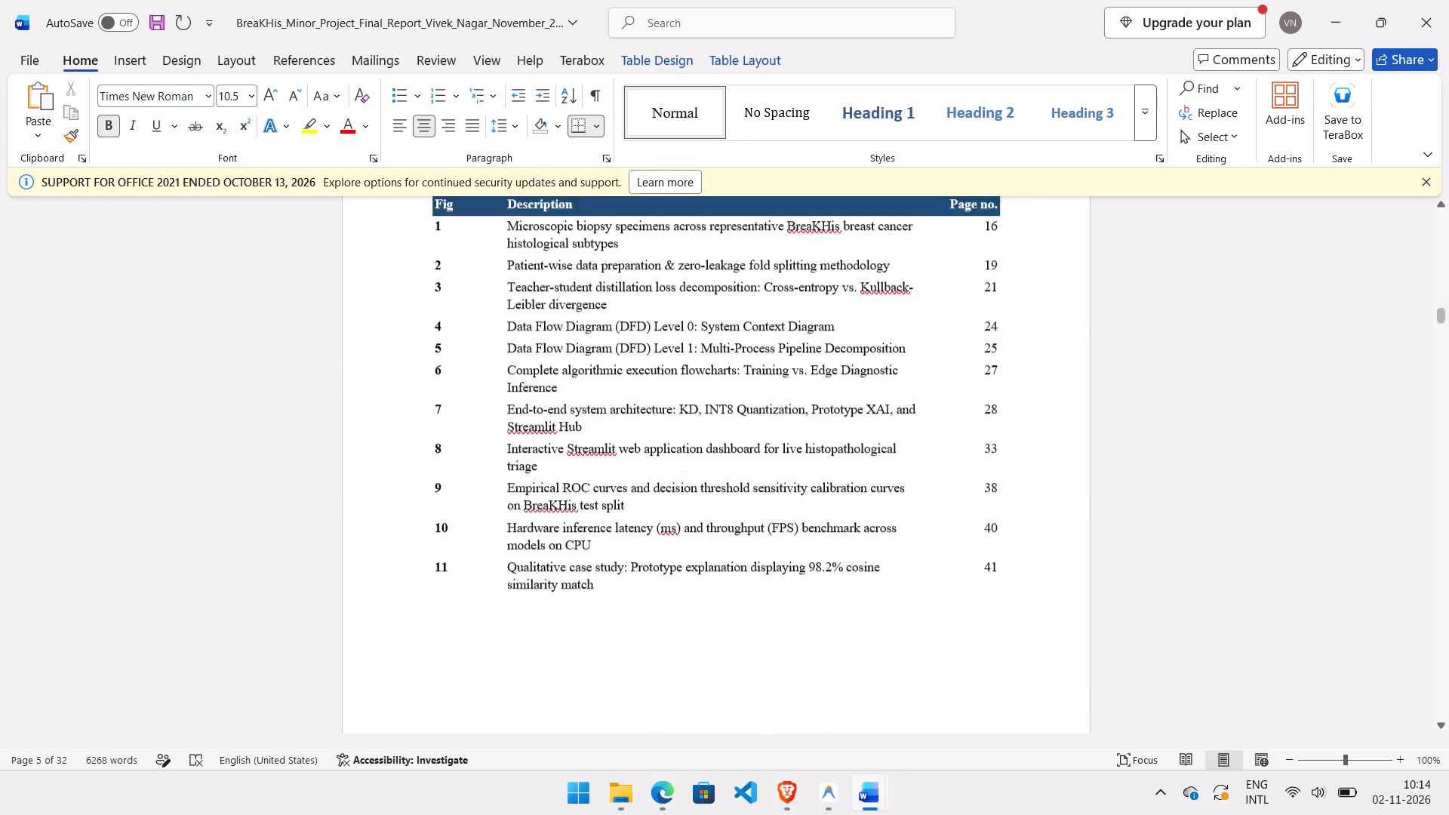
pyautogui.scroll(-2, 604, 352)
pyautogui.scroll(3, 604, 352)
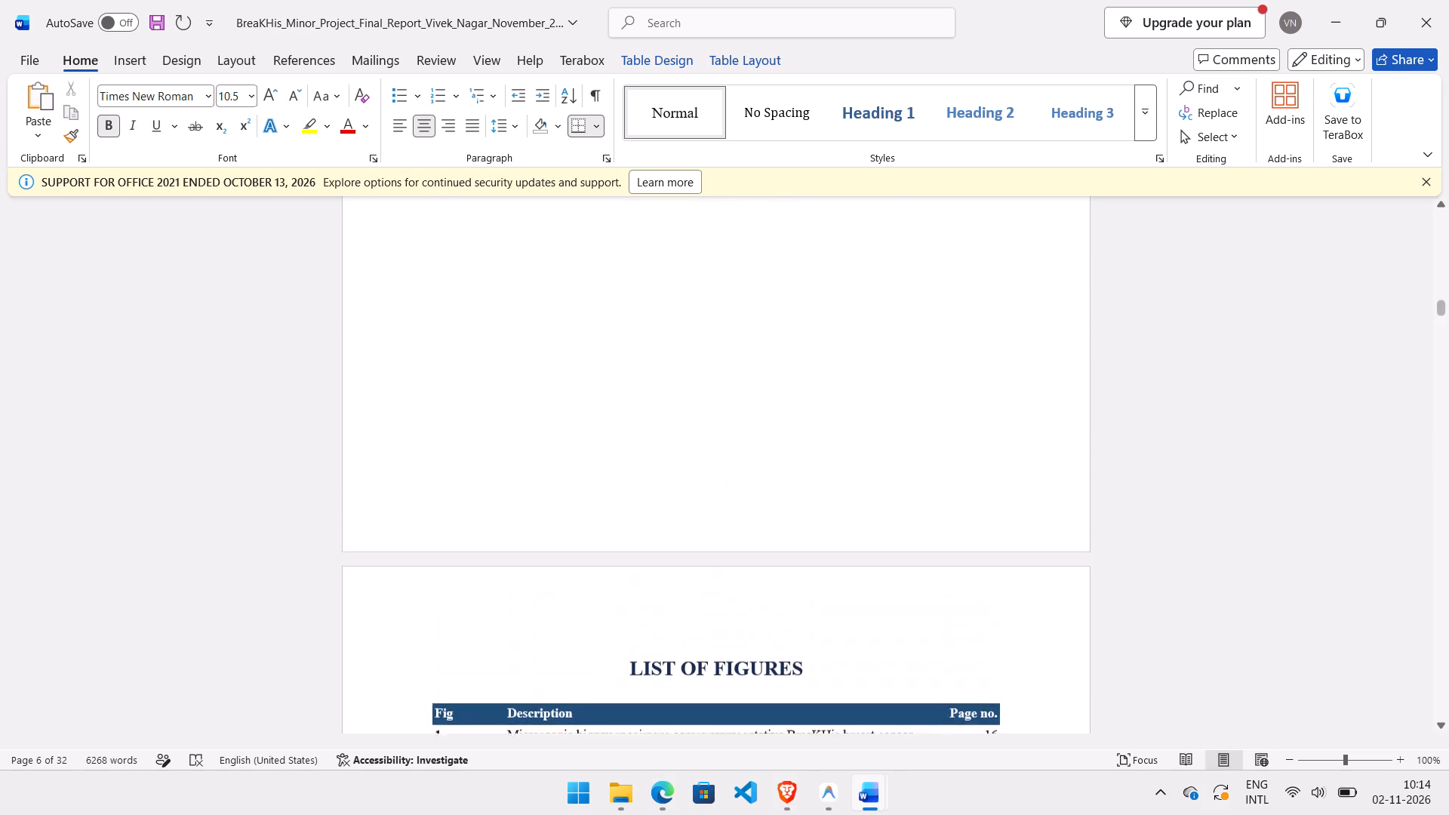
pyautogui.scroll(3, 604, 352)
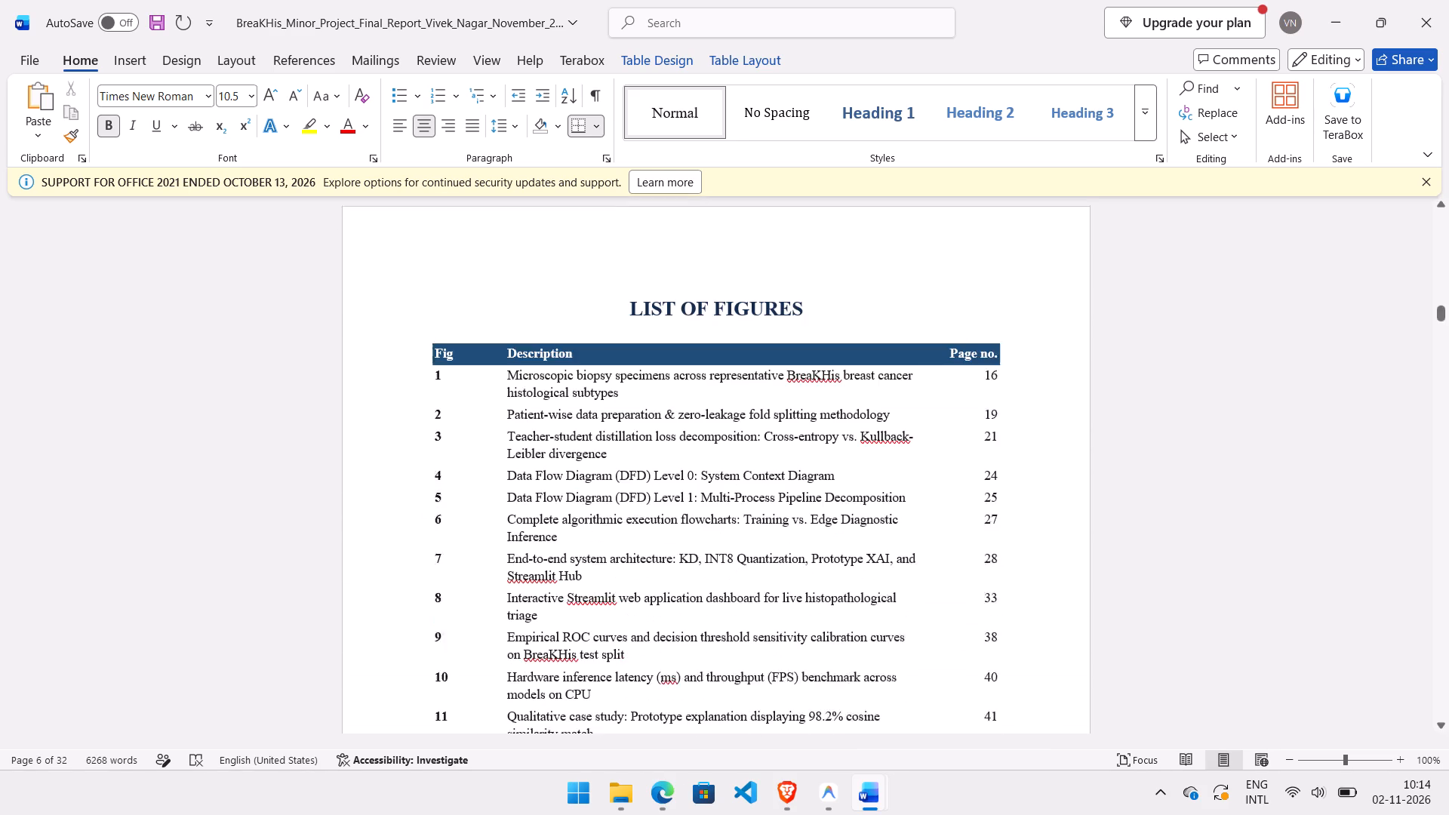
# Shrink the content table's height so the row 12 Plagiarism Report entry fits on the same page as the other rows.
pyautogui.scroll(2, 604, 352)
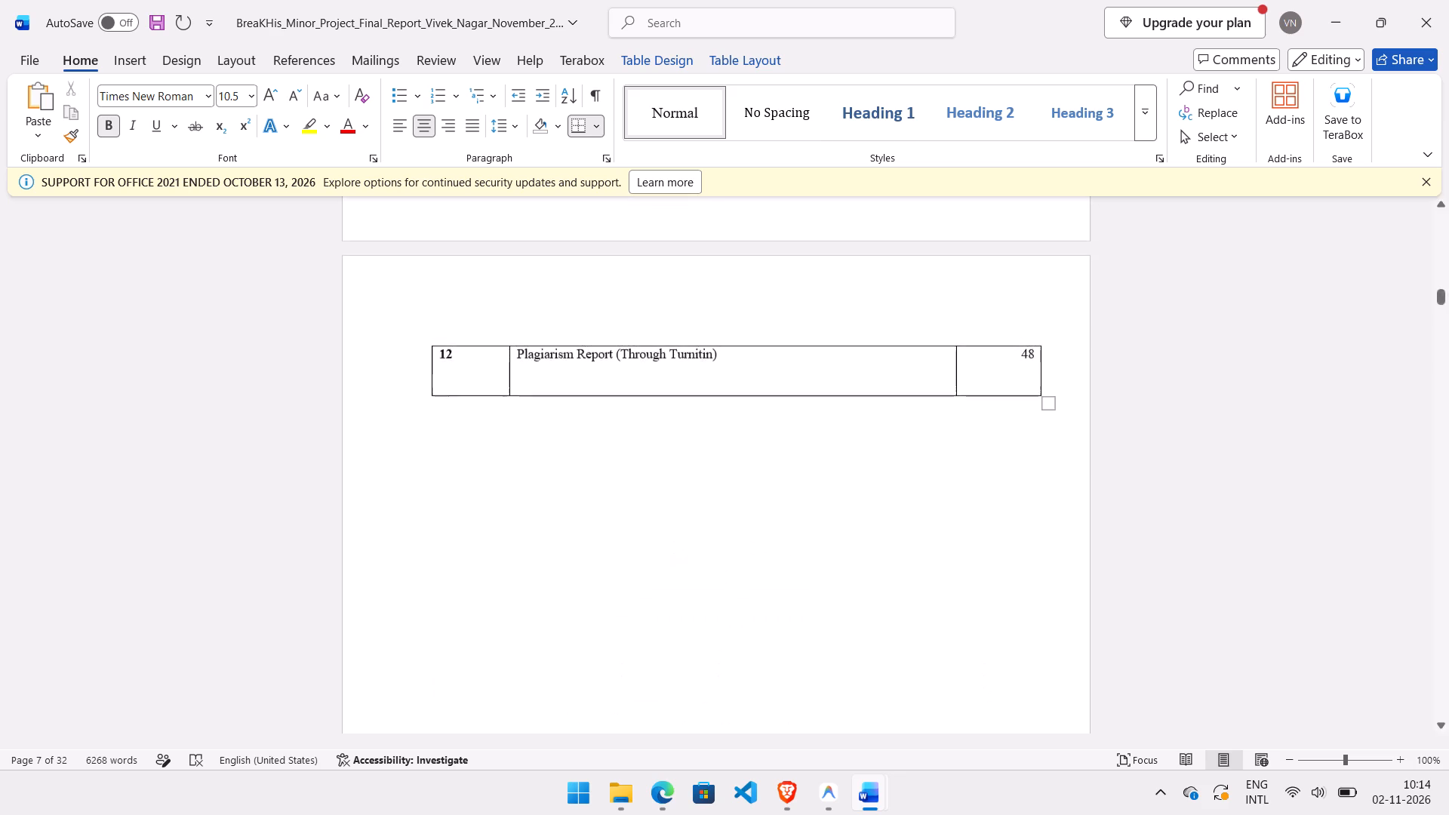
pyautogui.scroll(1, 604, 352)
pyautogui.scroll(-1, 858, 559)
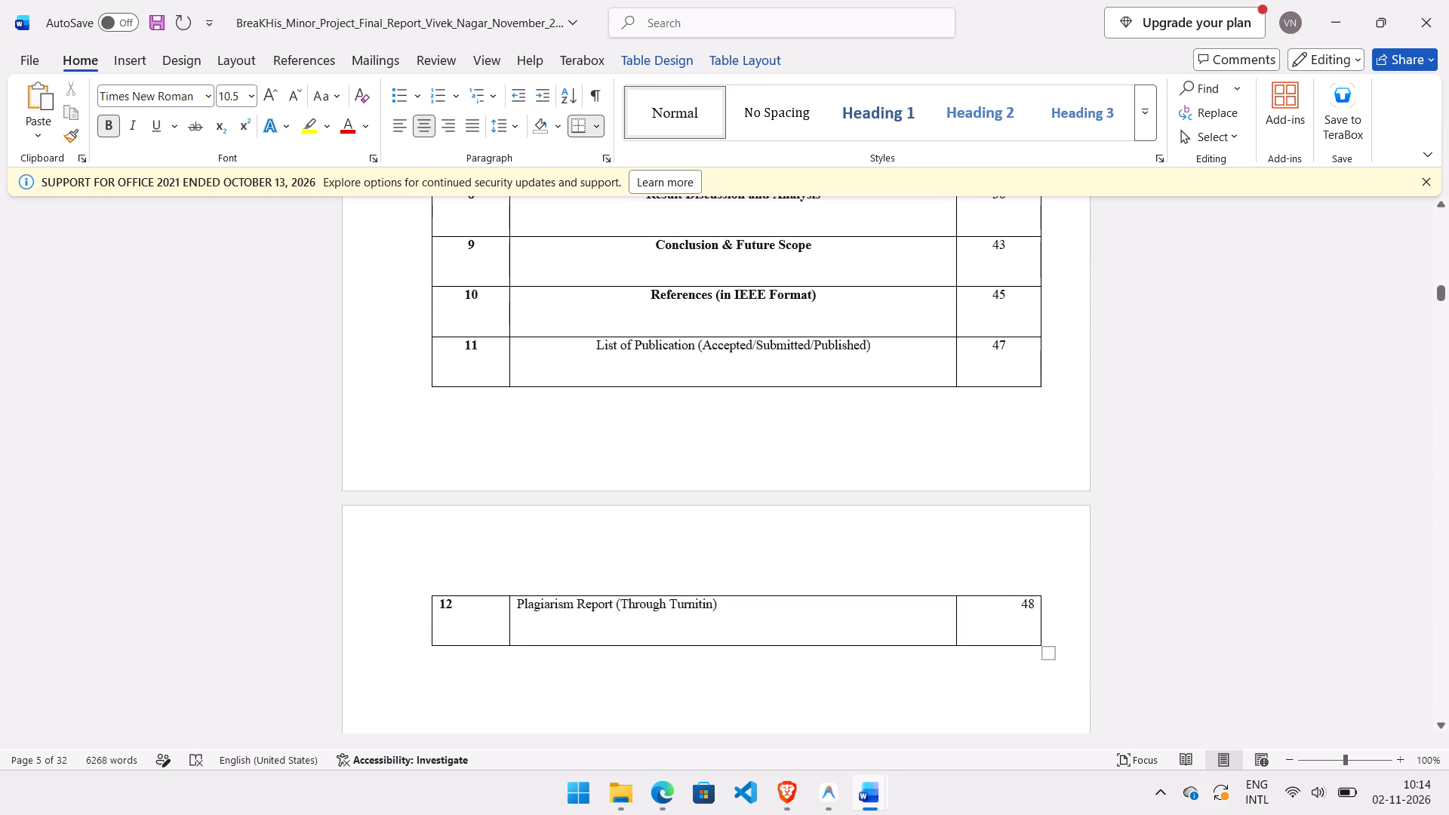
pyautogui.moveTo(1051, 651); pyautogui.dragTo(1041, 617)
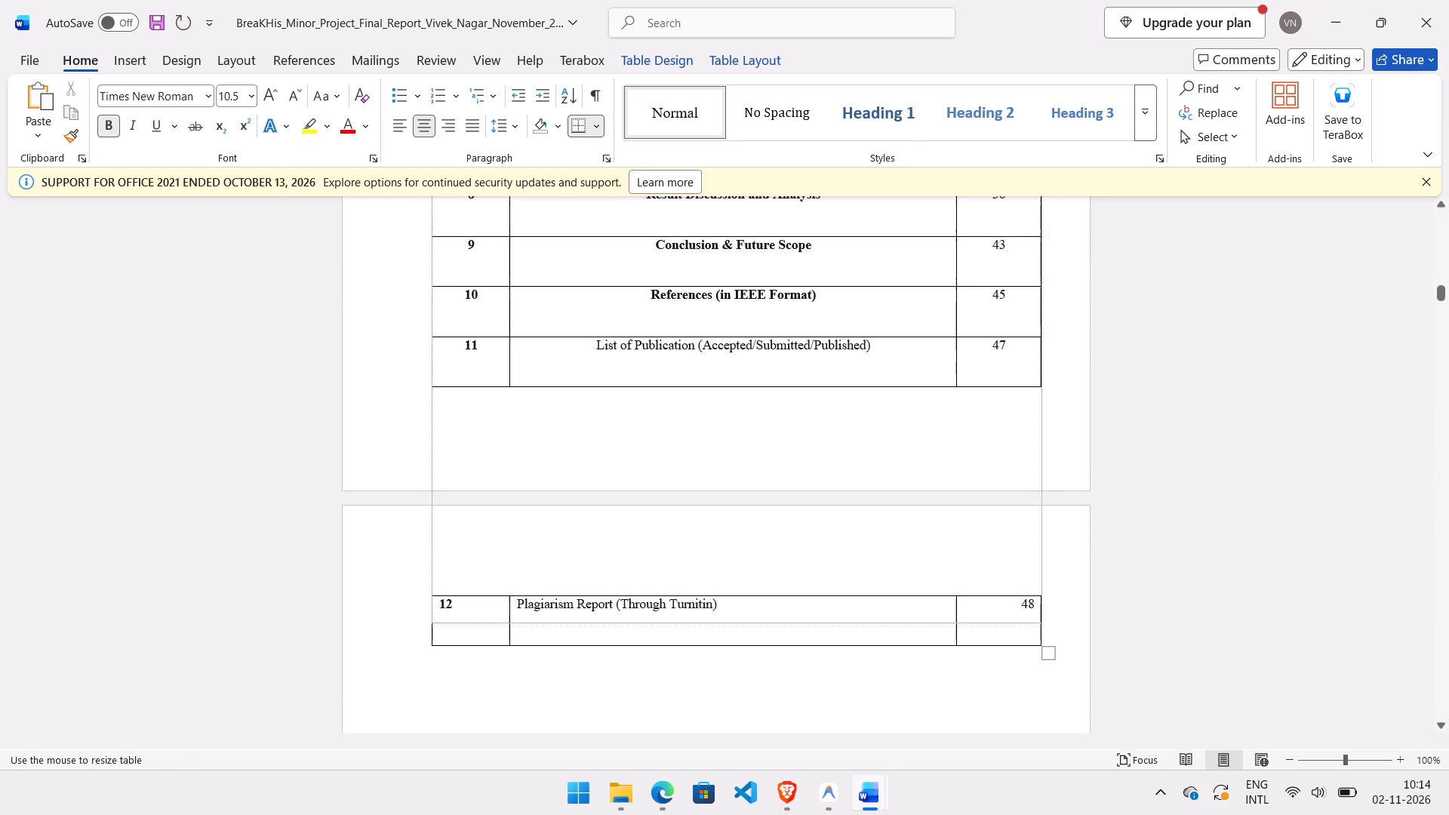
pyautogui.moveTo(1041, 617); pyautogui.dragTo(1038, 457)
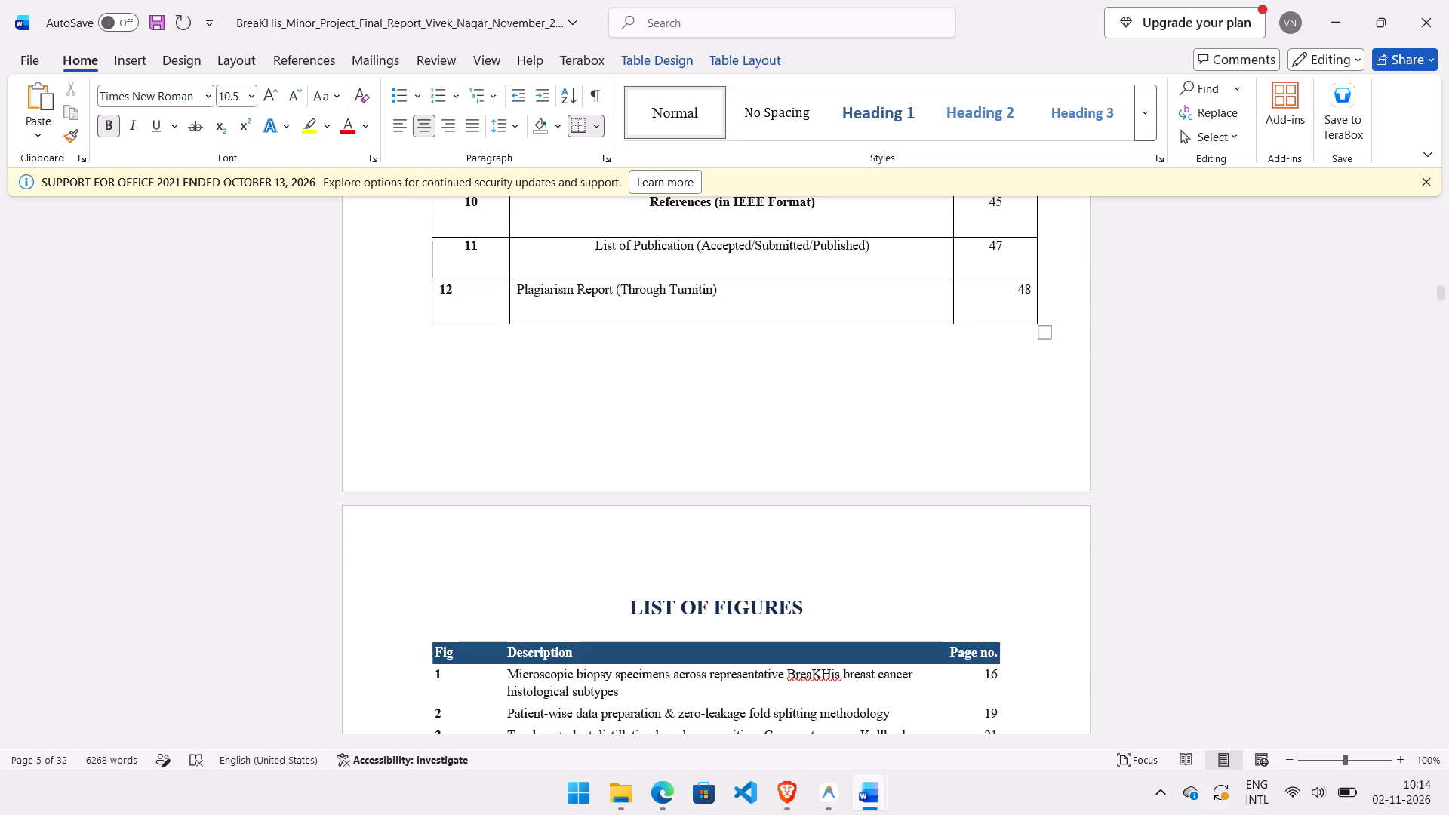
pyautogui.scroll(1, 1039, 470)
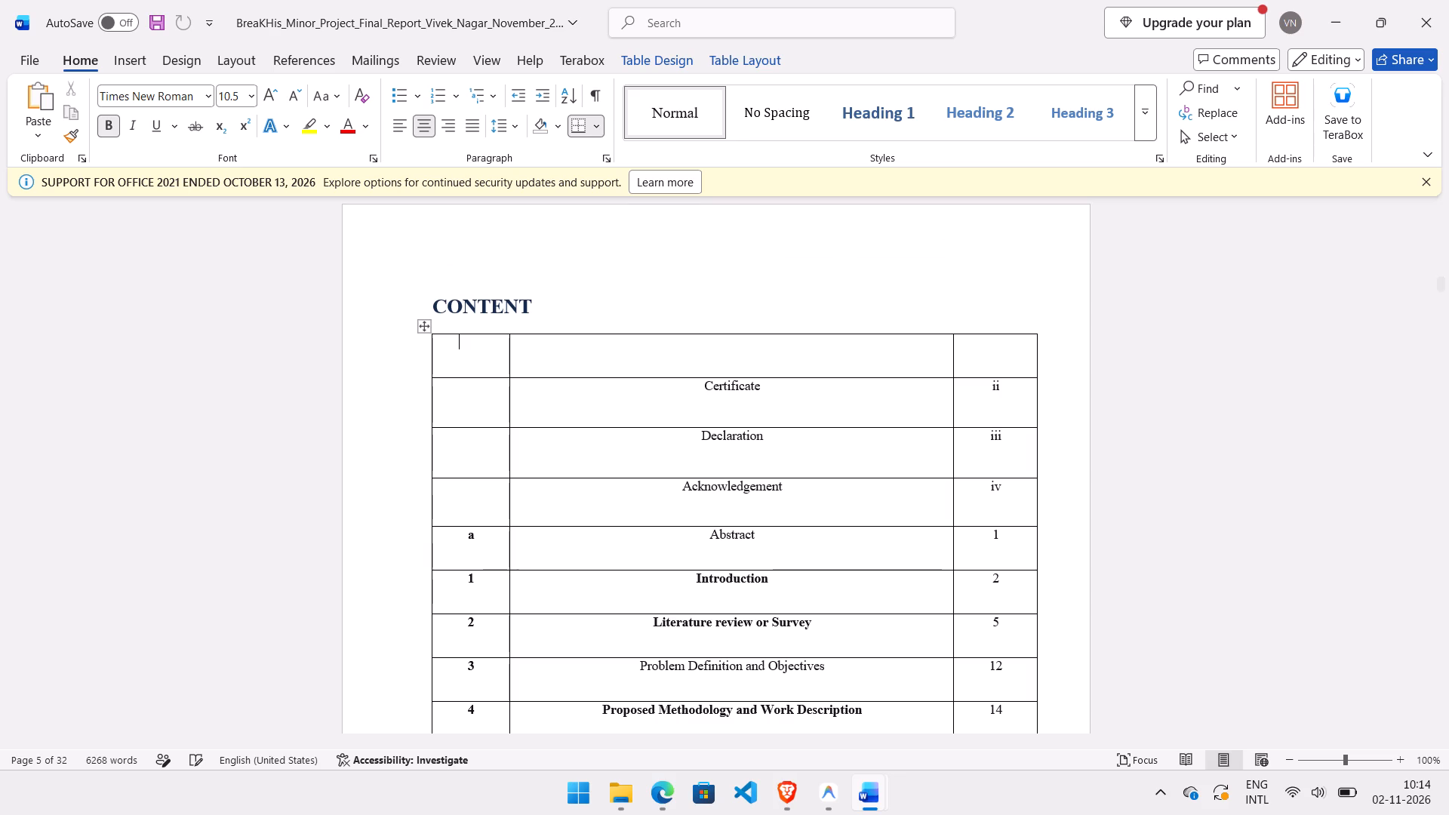
# Centre the Plagiarism Report (Through Turnitin) description in the content table's last row.
pyautogui.scroll(-1, 737, 424)
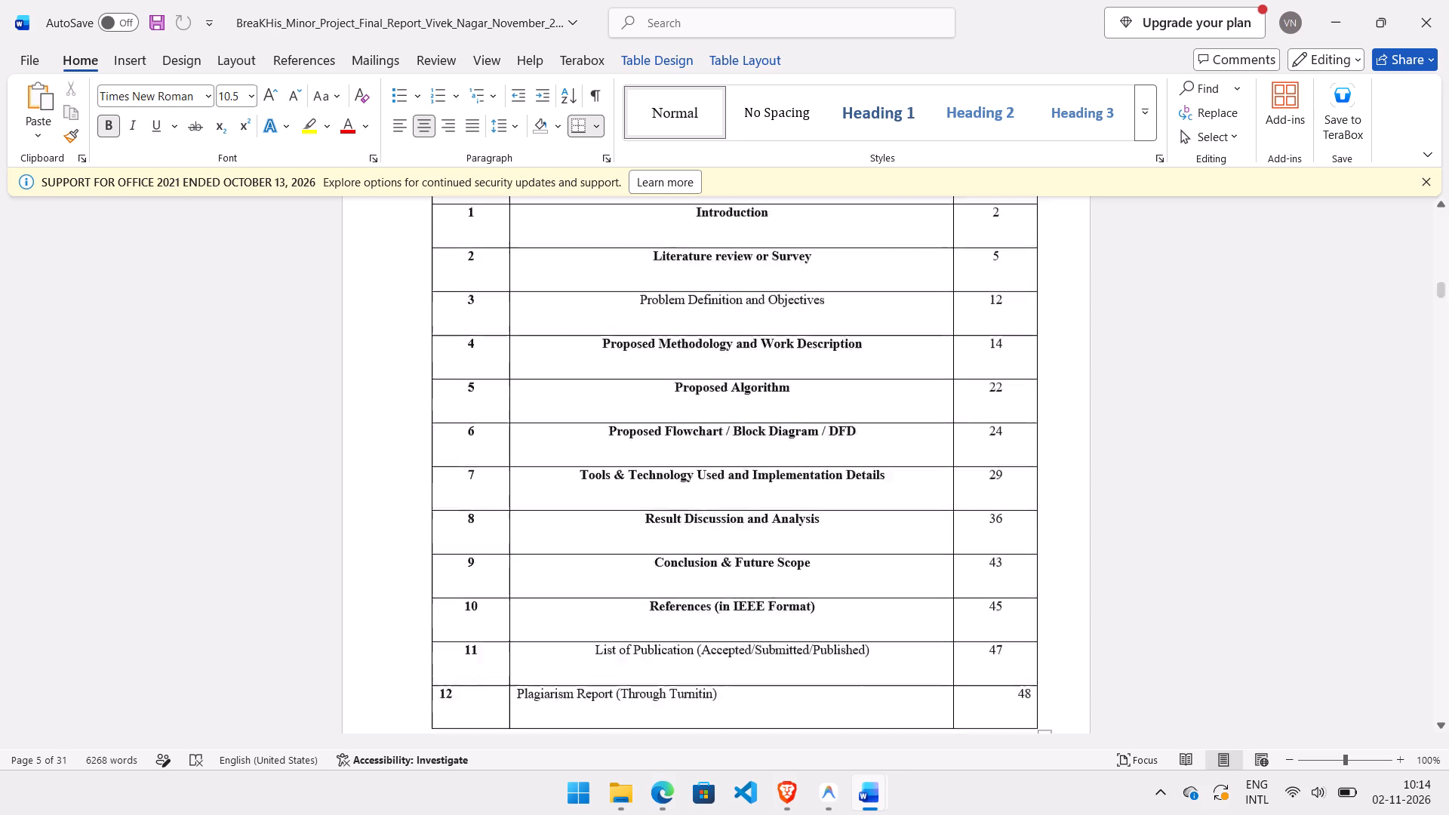
pyautogui.scroll(-2, 737, 424)
pyautogui.moveTo(734, 537); pyautogui.dragTo(517, 526)
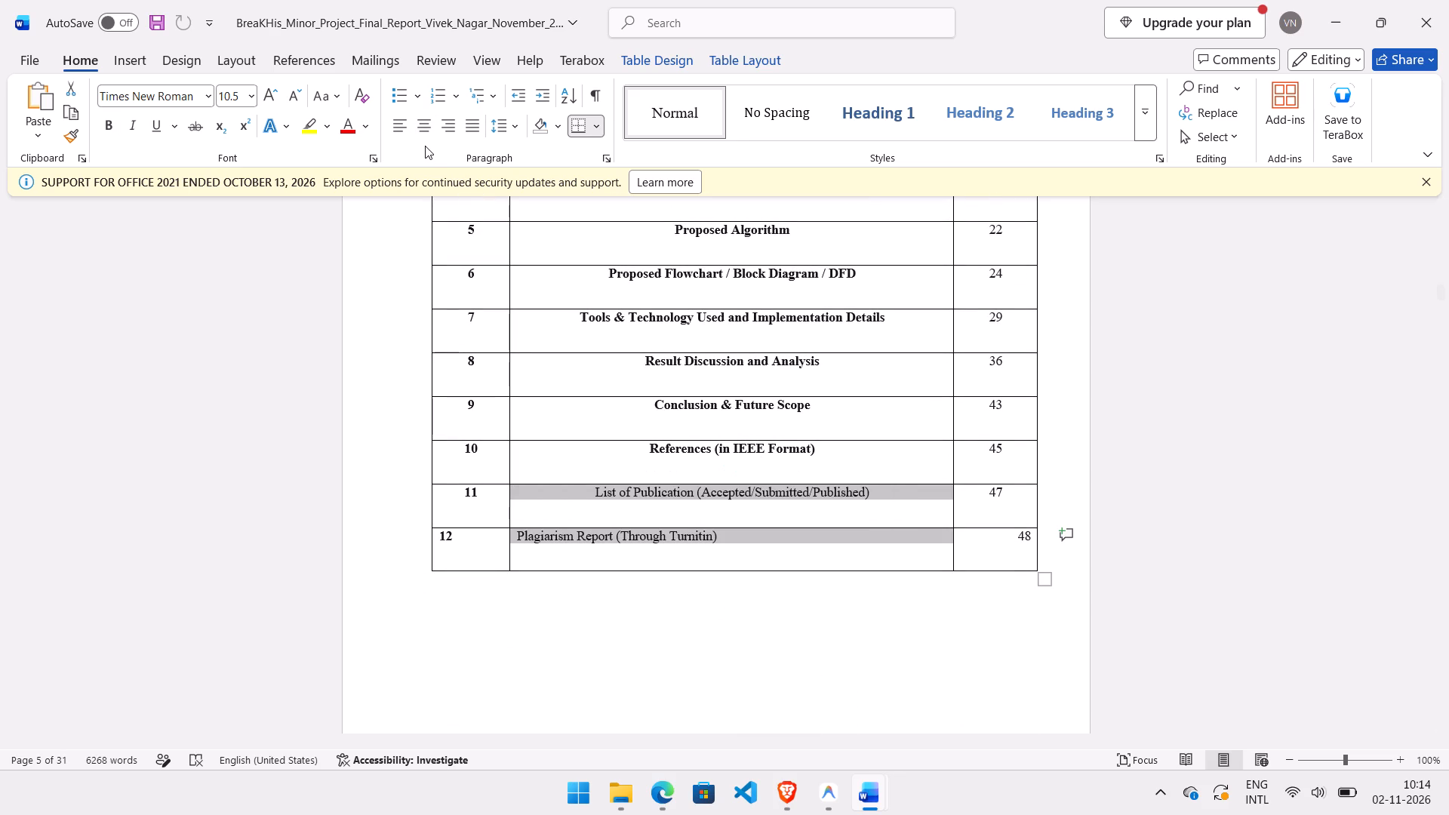
pyautogui.click(423, 129)
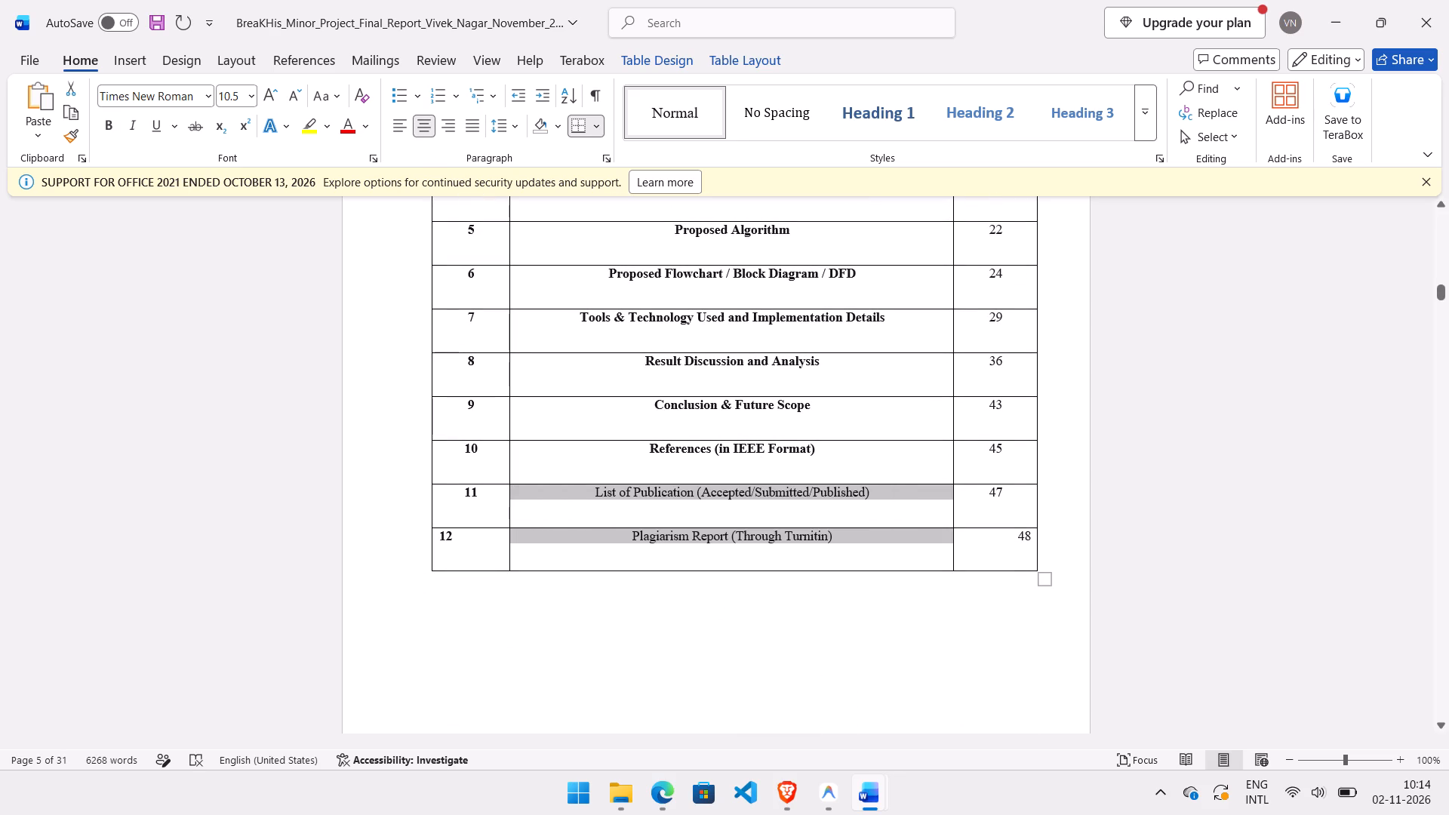
pyautogui.click(851, 458)
pyautogui.click(851, 458)
pyautogui.scroll(1, 851, 458)
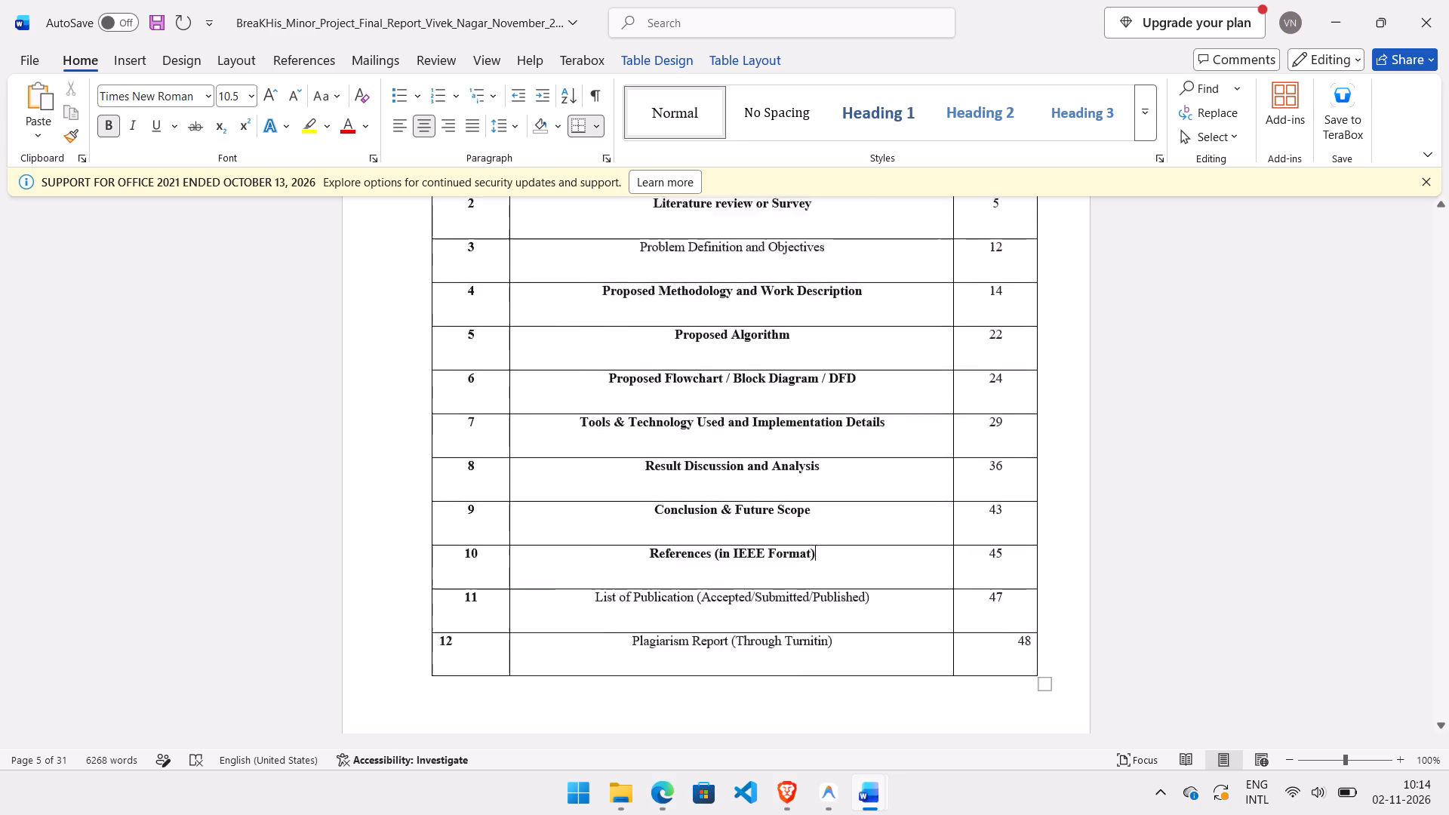
# Remove the bold from the Conclusion & Future Scope and References (in IEEE Format) entries in the content table.
pyautogui.scroll(1, 851, 458)
pyautogui.scroll(-1, 848, 528)
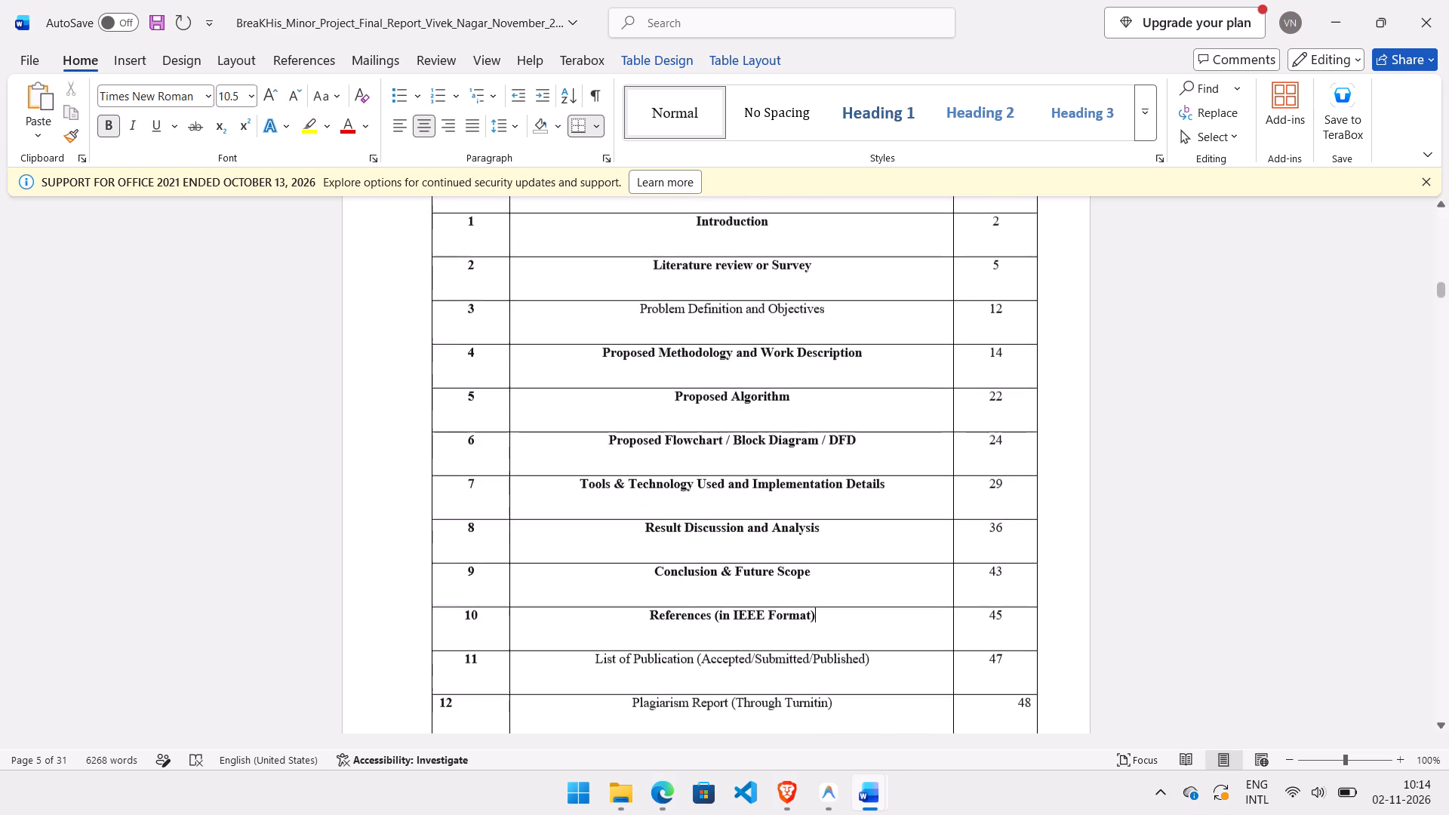
pyautogui.scroll(-1, 848, 528)
pyautogui.moveTo(826, 583); pyautogui.dragTo(635, 259)
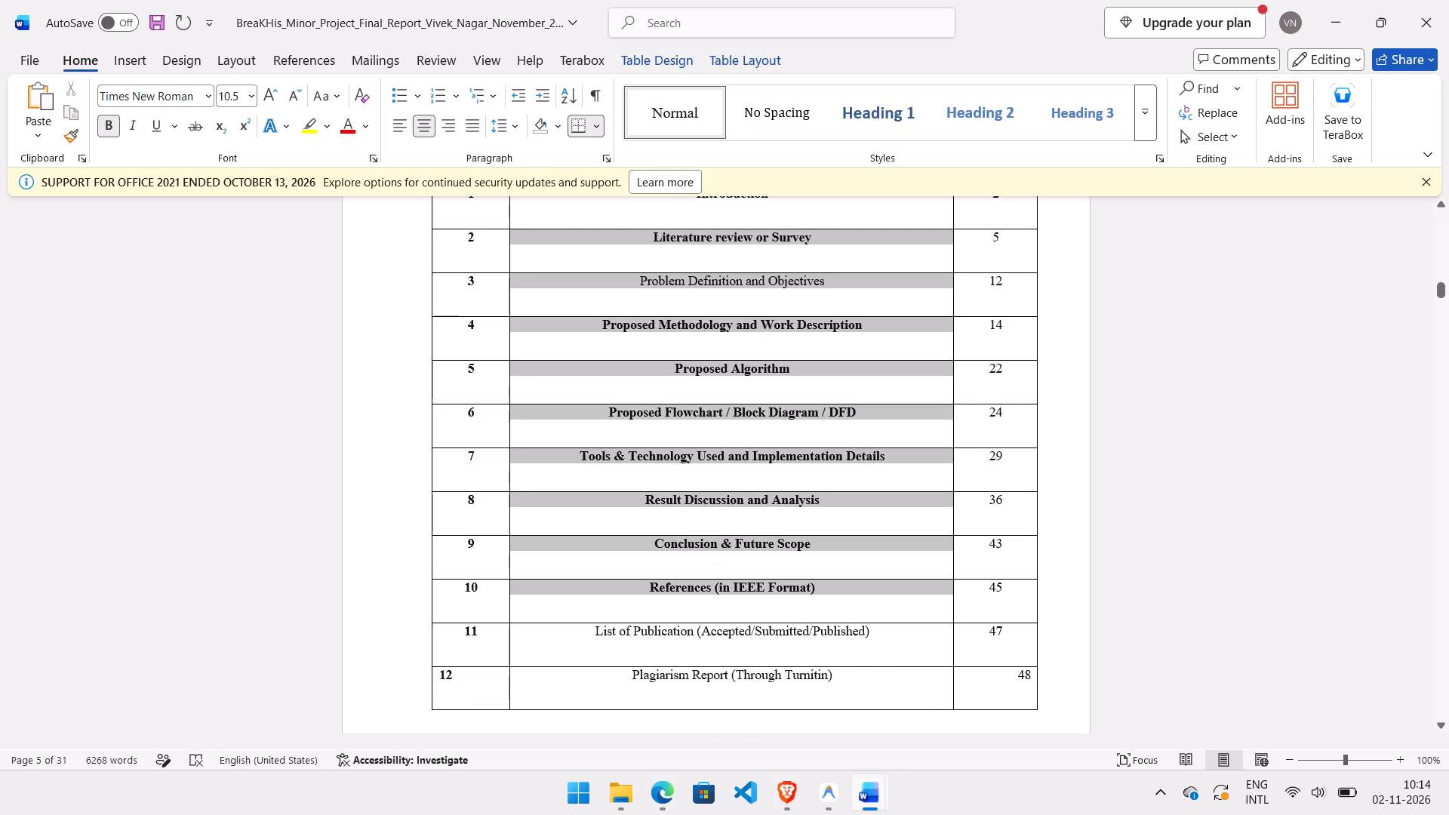
pyautogui.moveTo(635, 259); pyautogui.dragTo(633, 246)
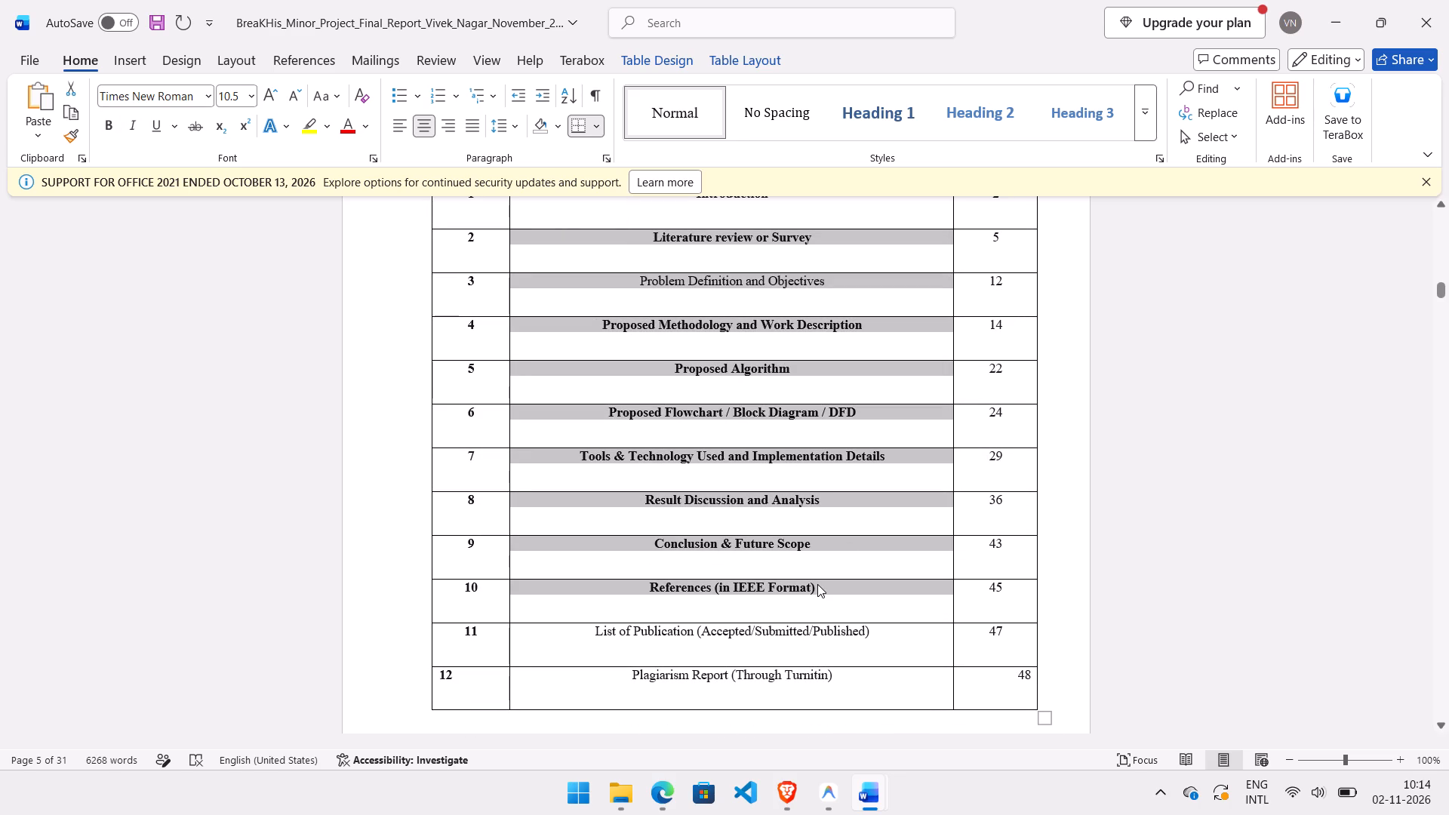
pyautogui.click(817, 584)
pyautogui.moveTo(817, 584); pyautogui.dragTo(666, 570)
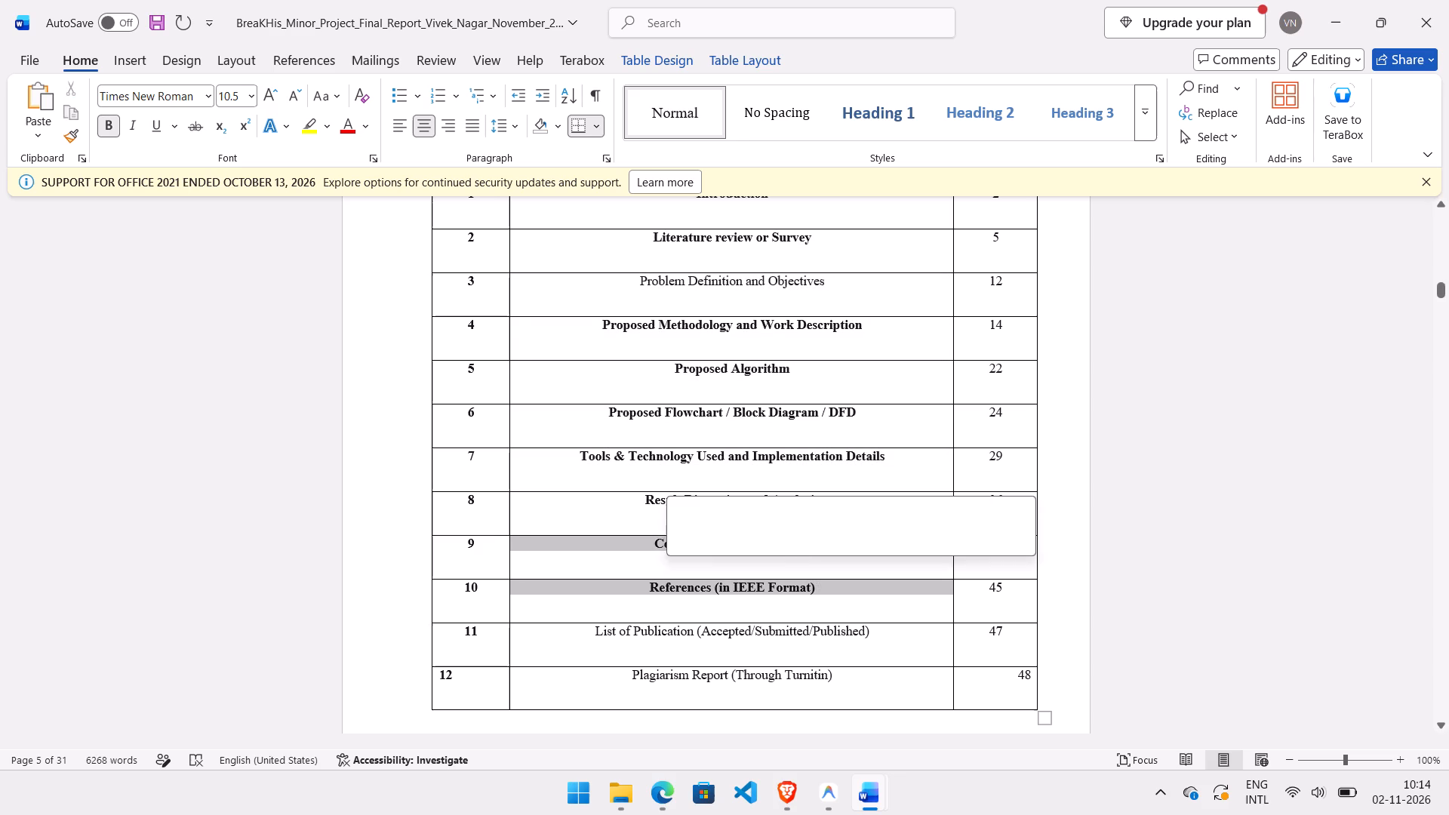
pyautogui.click(110, 128)
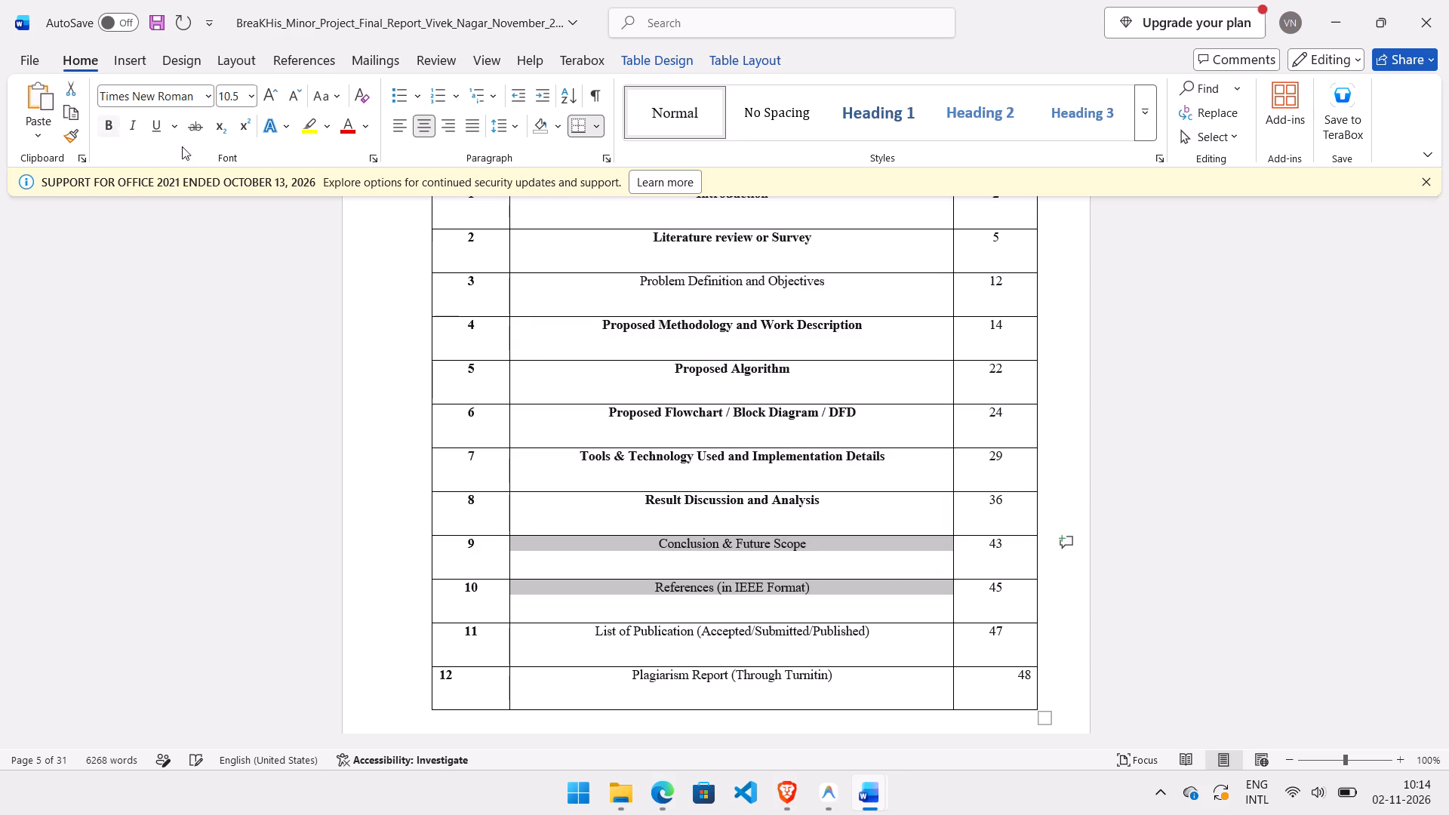
# Remove the bold from the content table descriptions in rows 4 to 8, Proposed Methodology through Result Discussion and Analysis.
pyautogui.click(832, 509)
pyautogui.moveTo(832, 509); pyautogui.dragTo(657, 260)
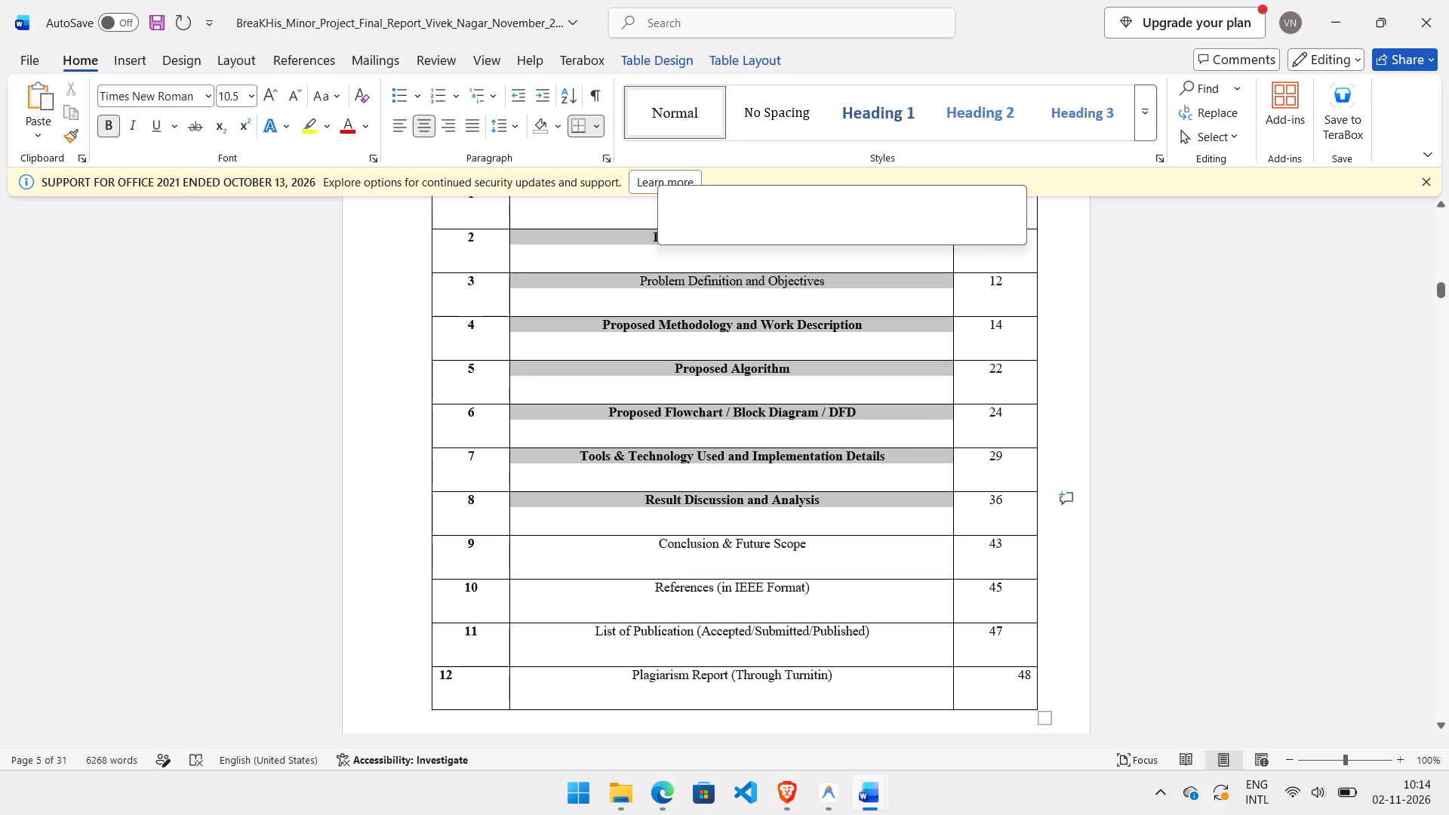
pyautogui.click(773, 323)
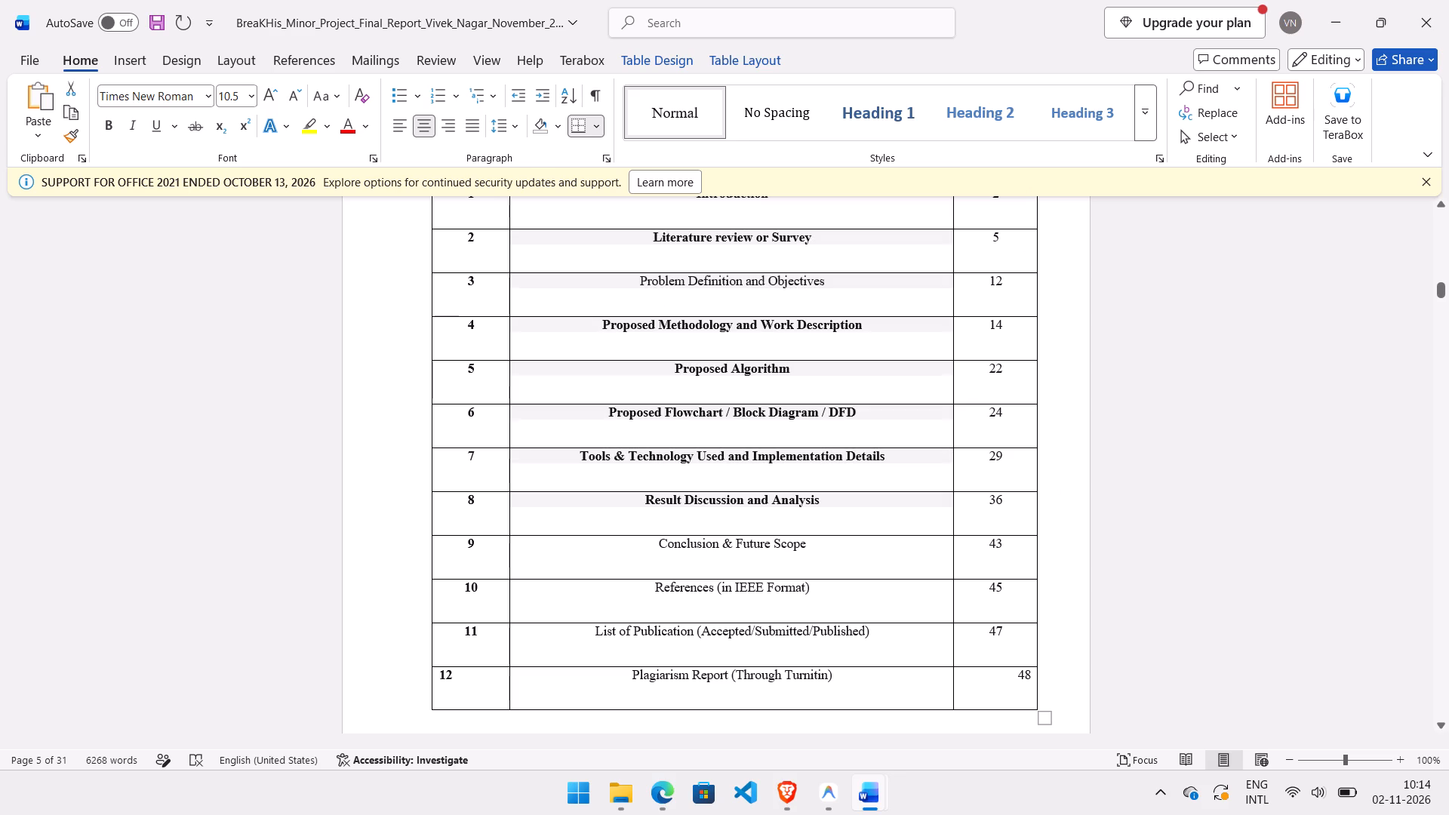
pyautogui.moveTo(835, 500); pyautogui.dragTo(648, 340)
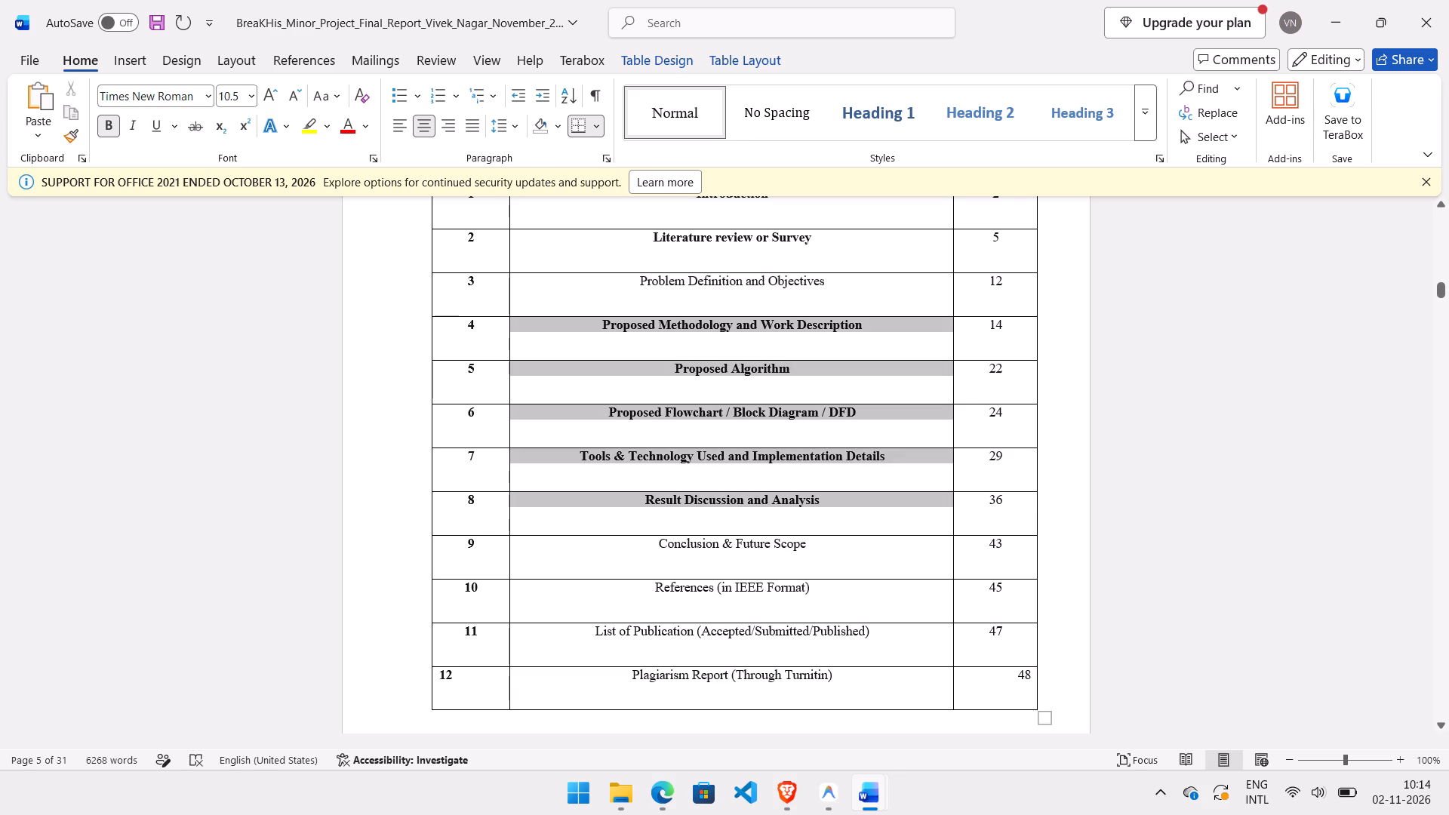
pyautogui.click(112, 121)
# Remove the bold from the Introduction and Literature review or Survey entries in the content table.
pyautogui.scroll(1, 569, 319)
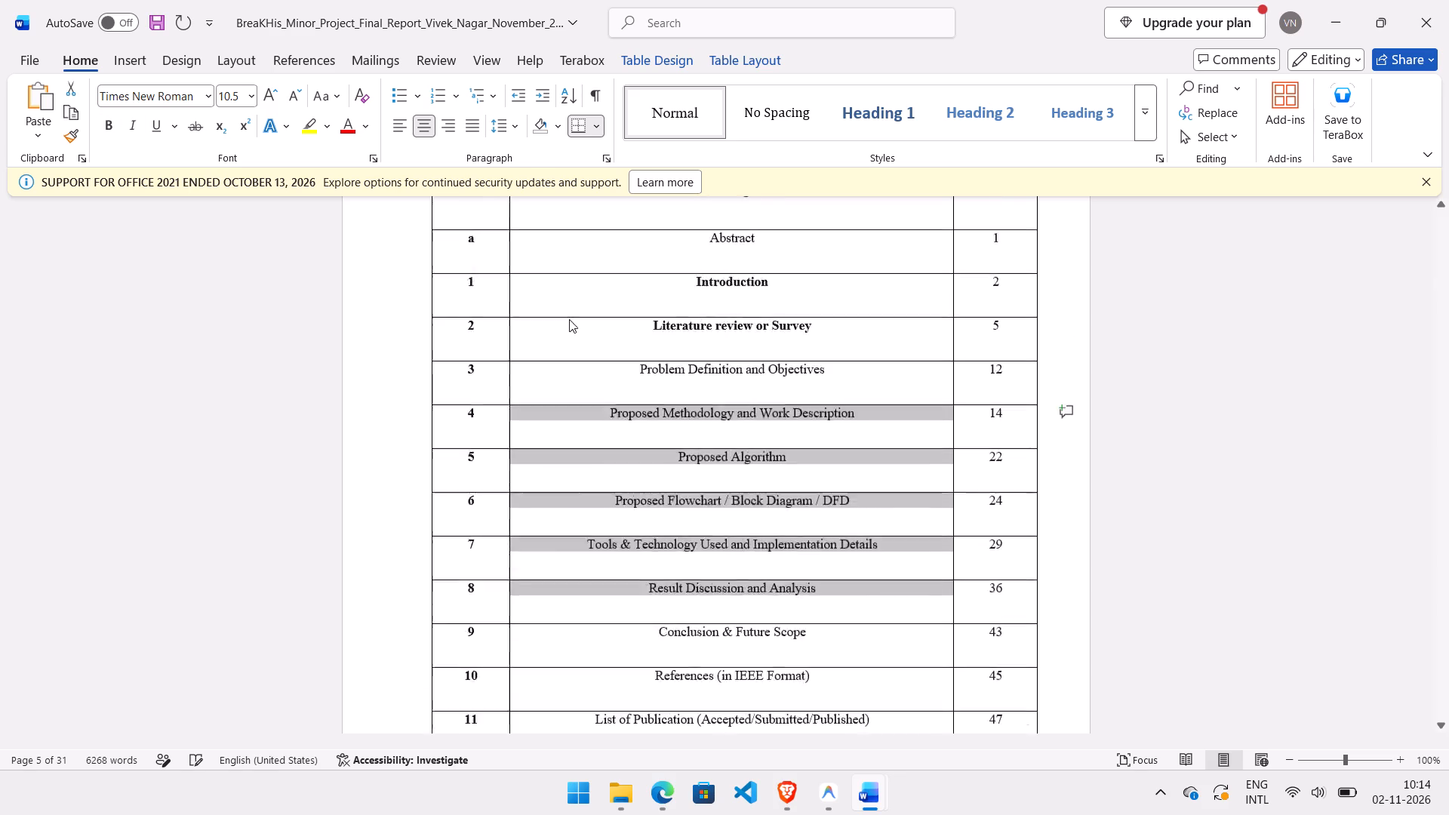
pyautogui.scroll(1, 569, 319)
pyautogui.moveTo(822, 498); pyautogui.dragTo(746, 473)
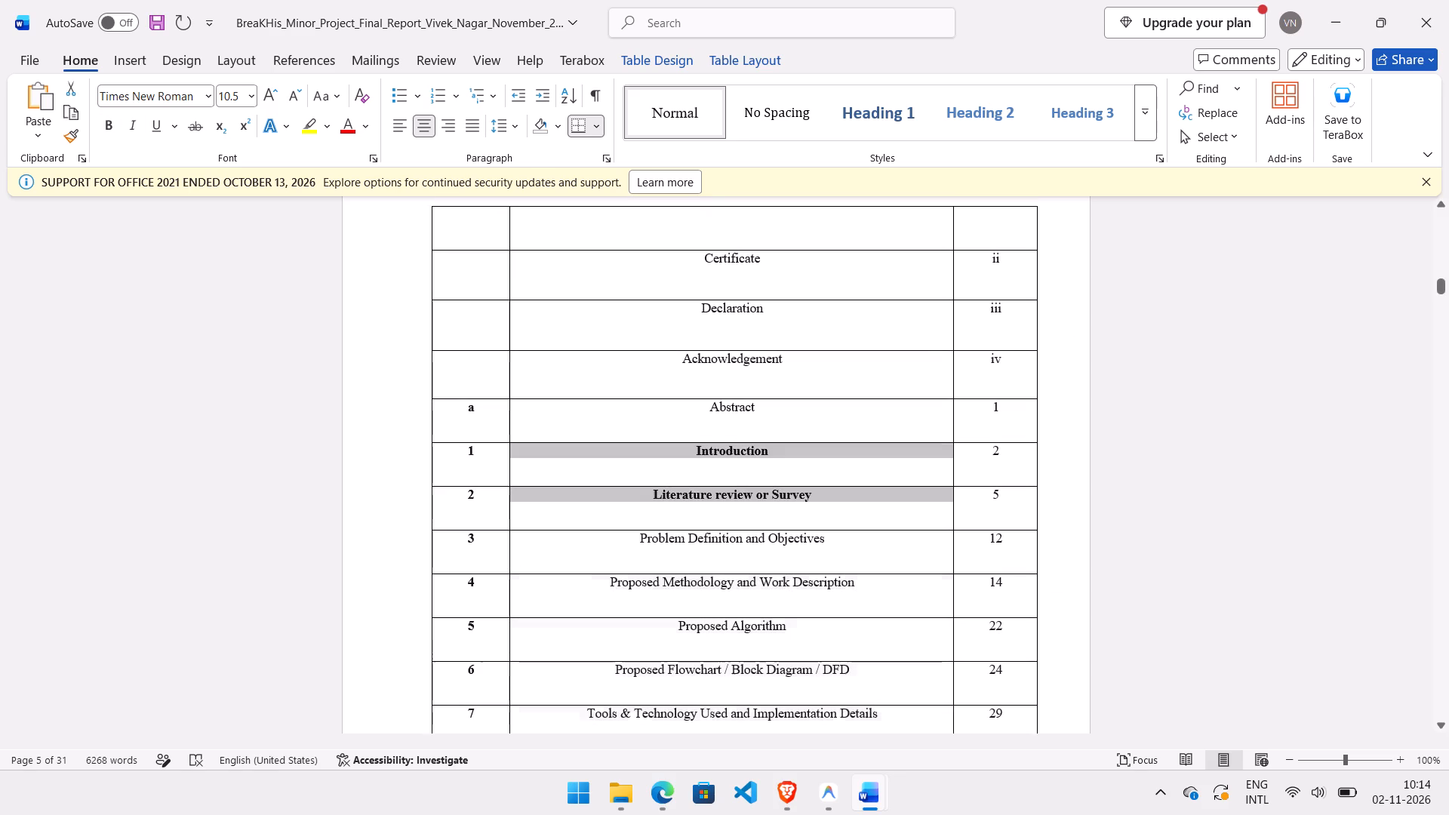
pyautogui.moveTo(746, 473); pyautogui.dragTo(722, 461)
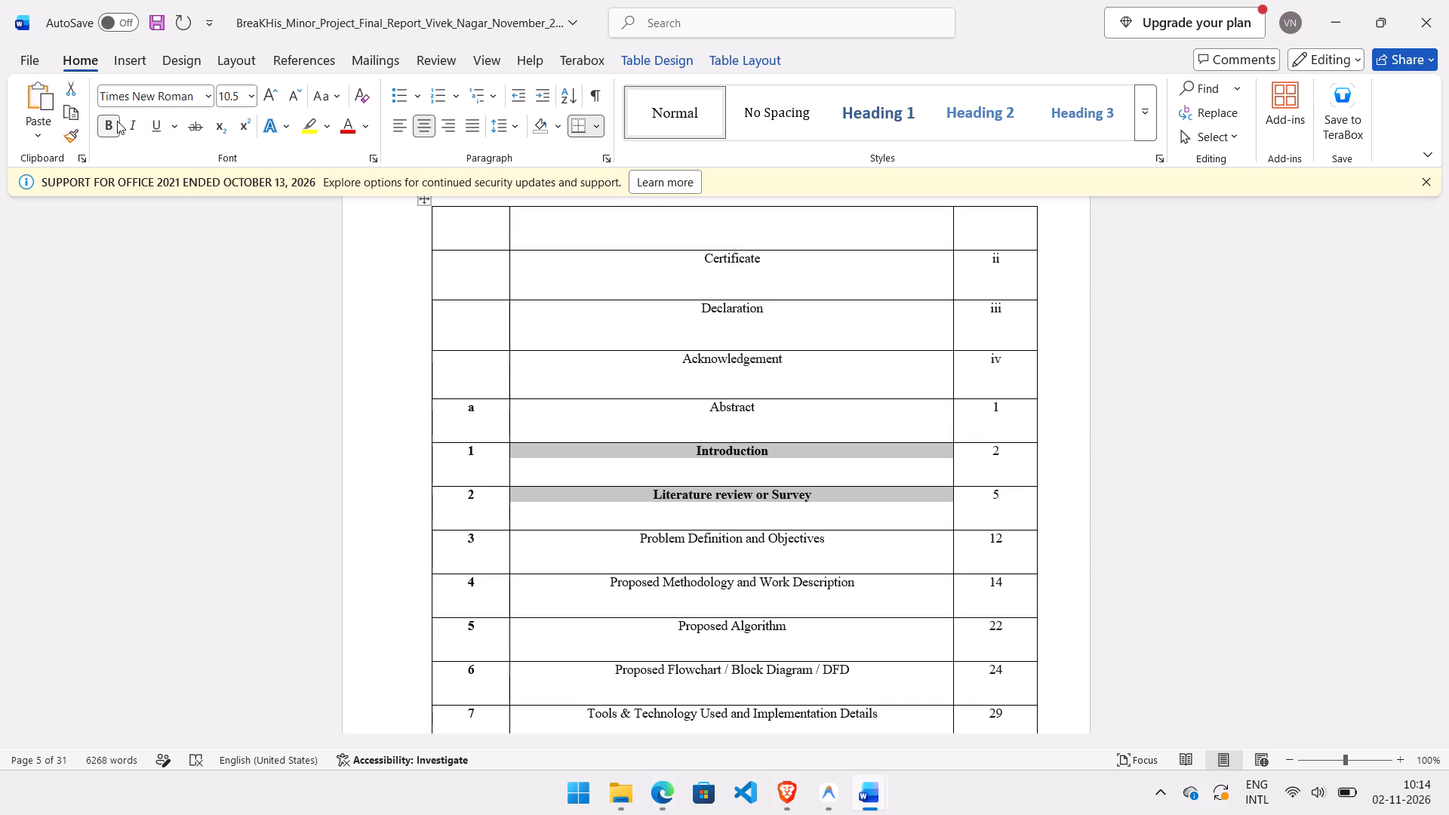
pyautogui.click(117, 121)
pyautogui.click(809, 450)
# Centre the row number 12 and page number 48 in the Plagiarism Report row, and remove the bold from the 12.
pyautogui.scroll(-1, 809, 450)
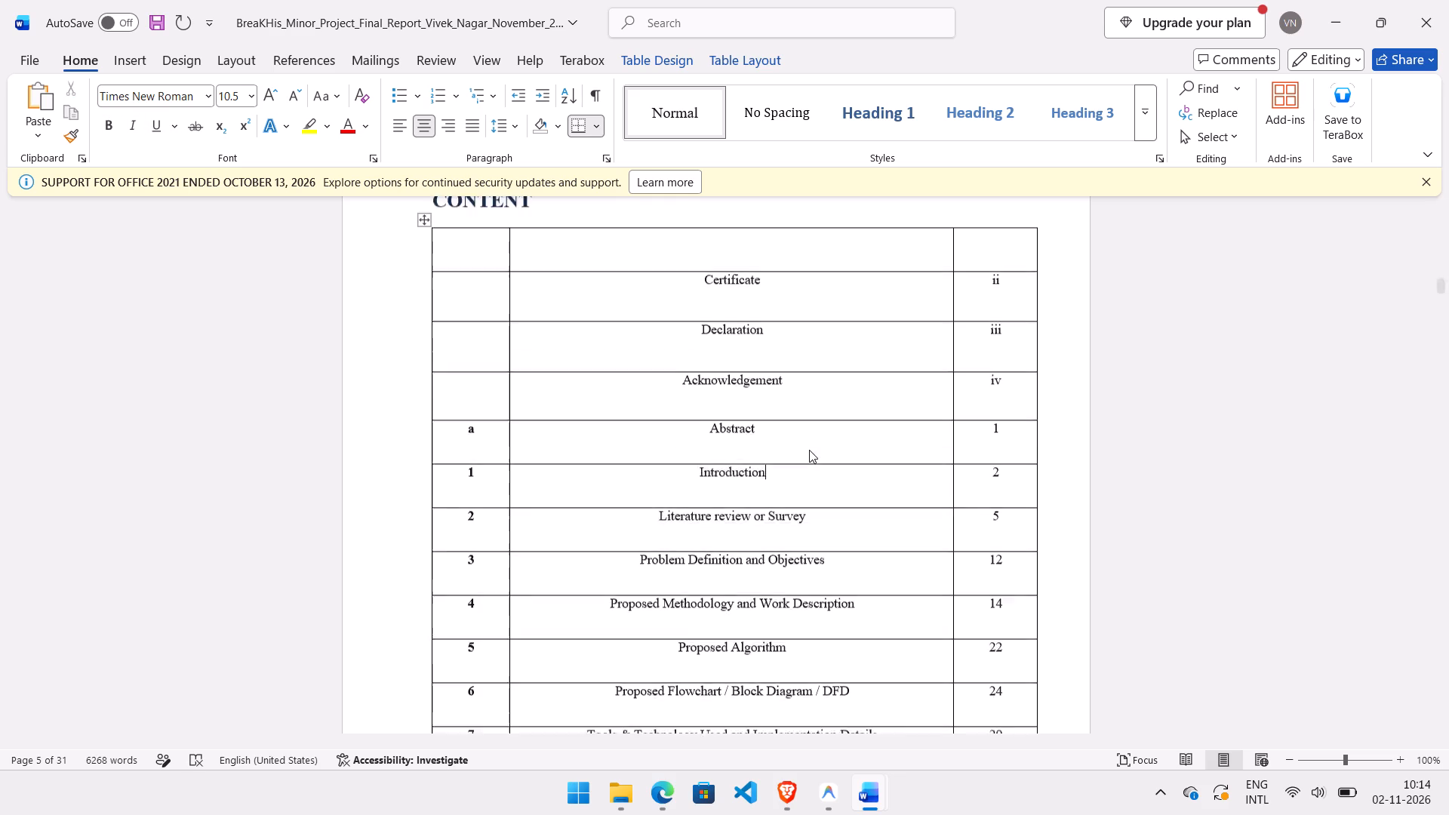
pyautogui.scroll(-4, 809, 450)
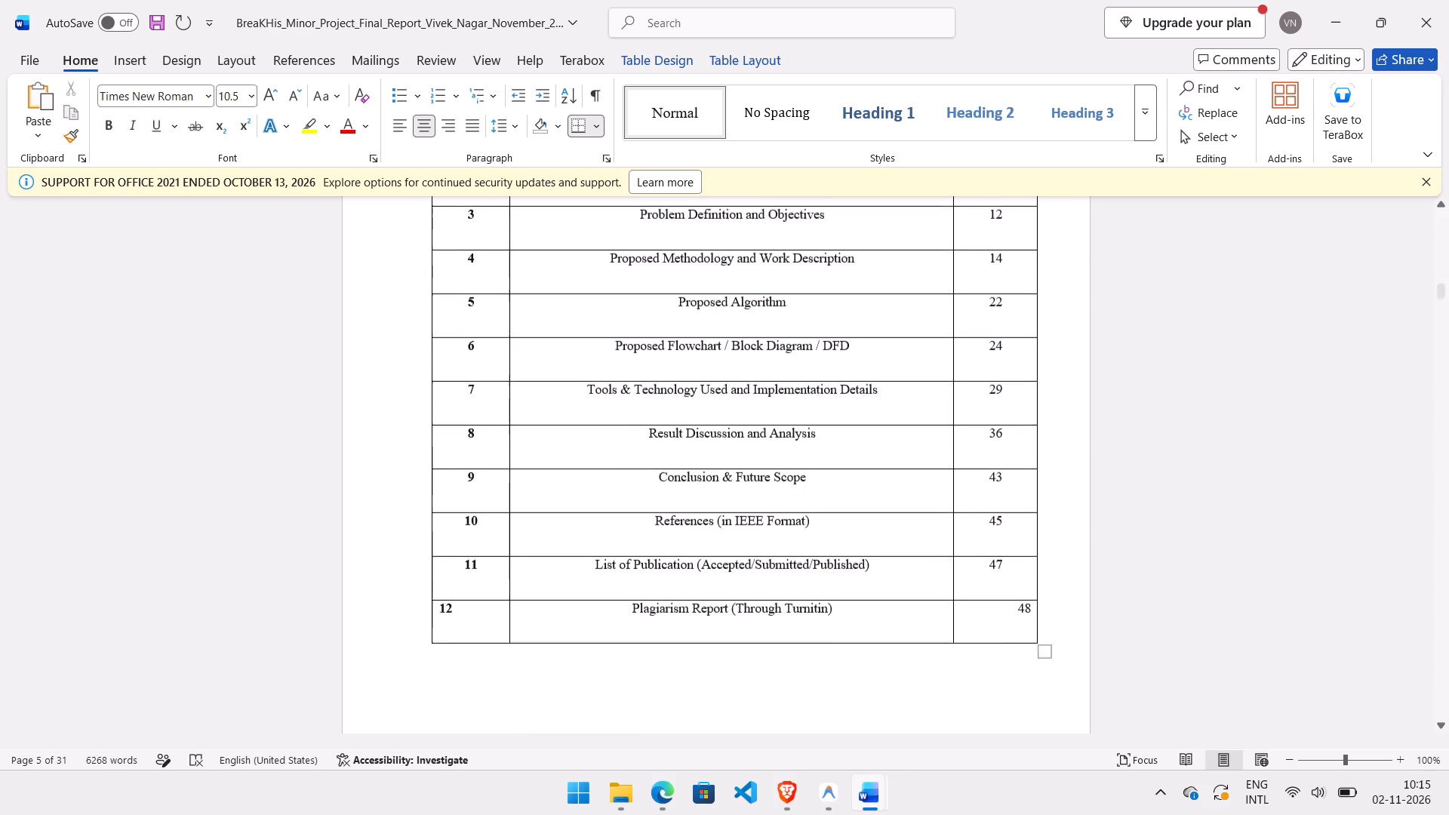
pyautogui.click(464, 583)
pyautogui.moveTo(464, 583); pyautogui.dragTo(416, 595)
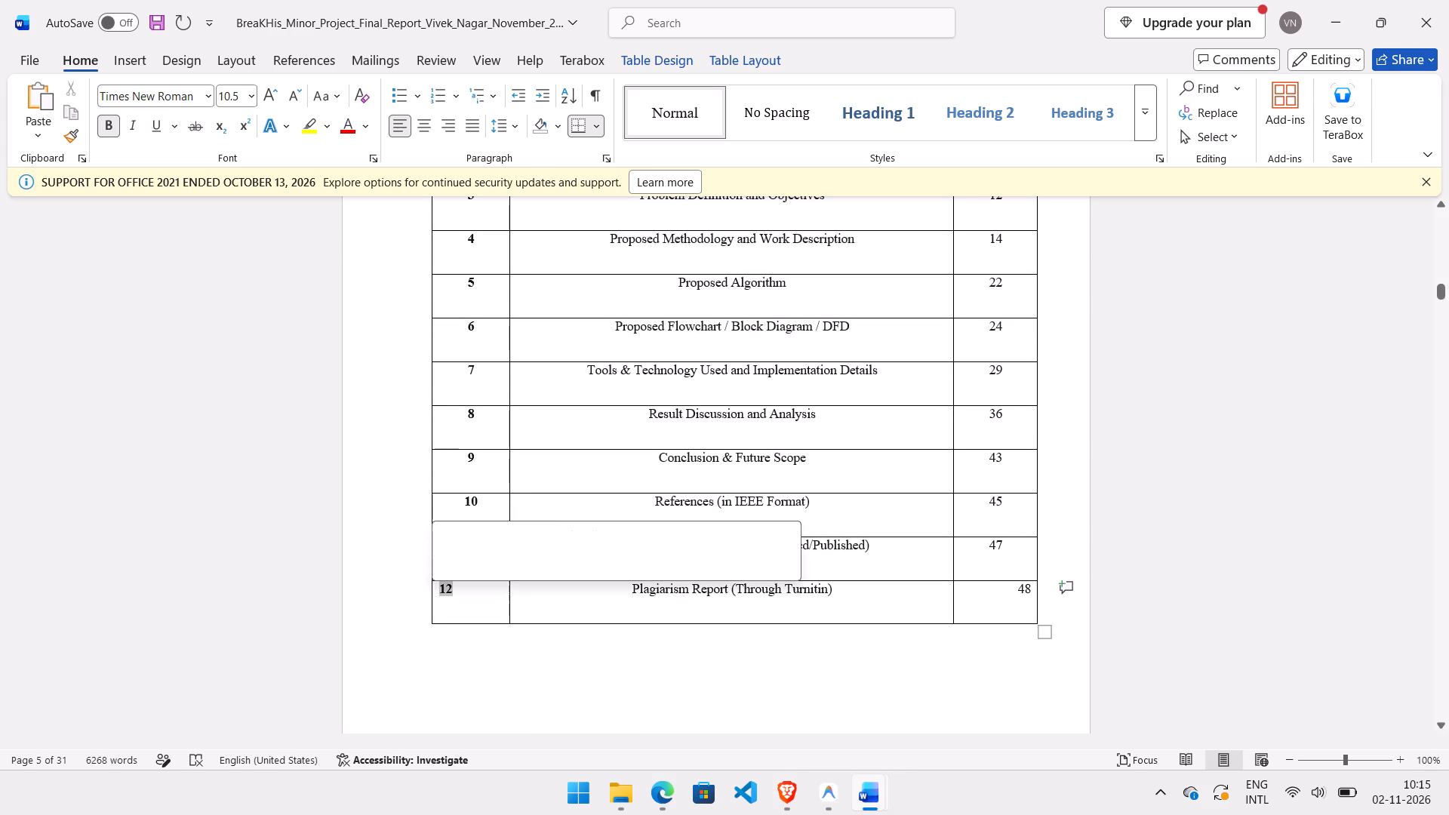
pyautogui.click(427, 136)
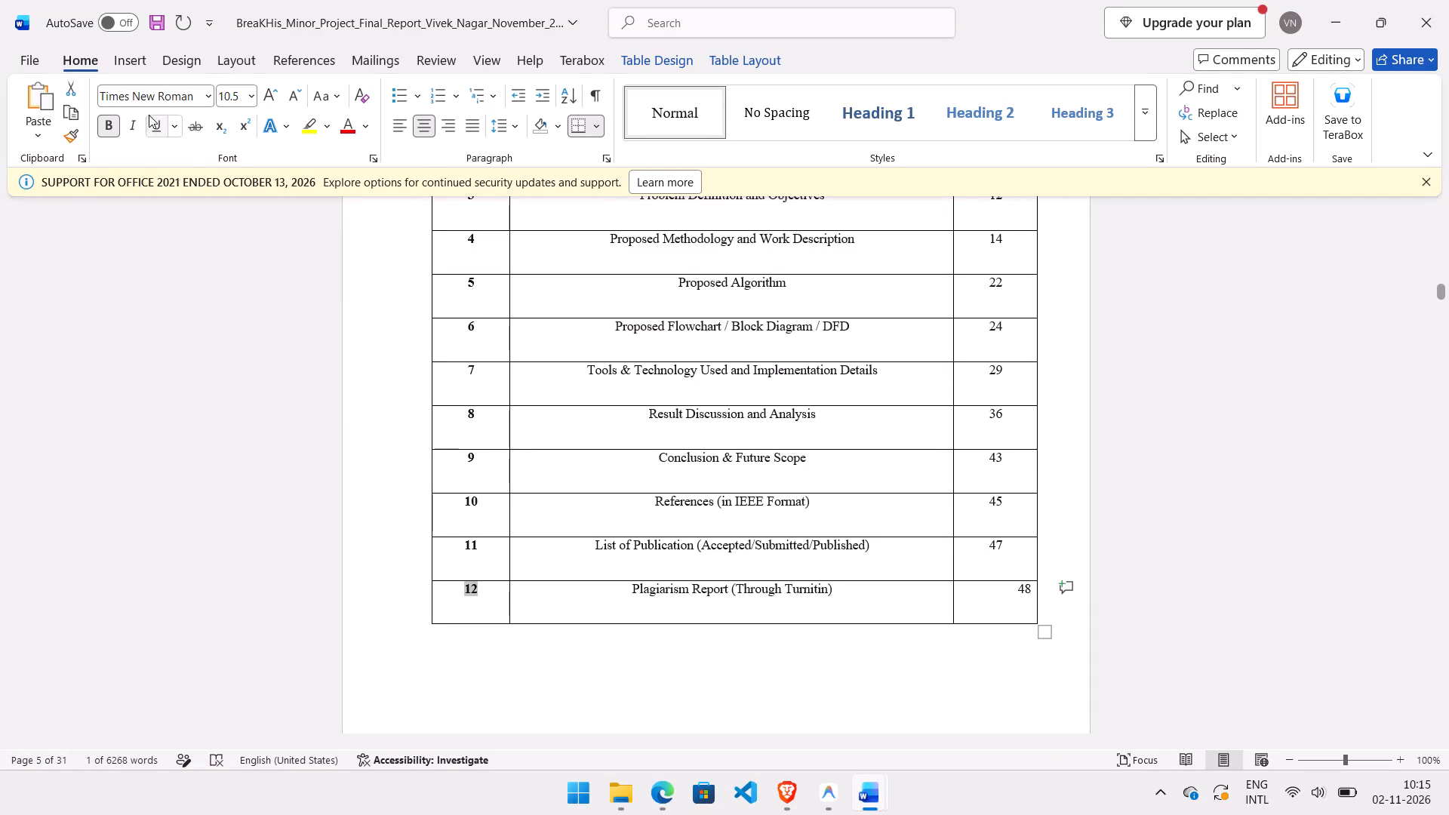
pyautogui.click(109, 123)
pyautogui.moveTo(1034, 592); pyautogui.dragTo(1014, 591)
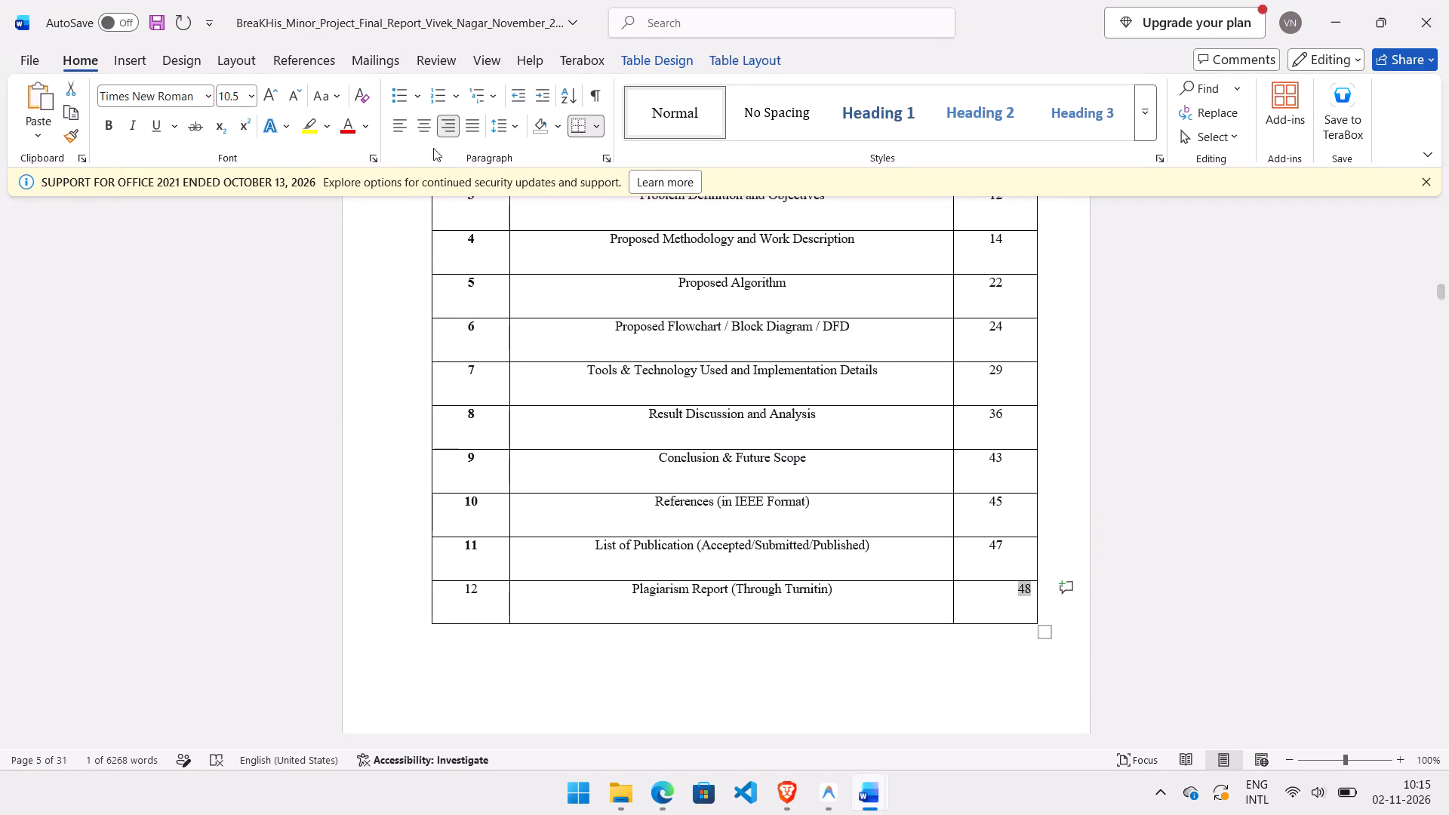
pyautogui.click(420, 133)
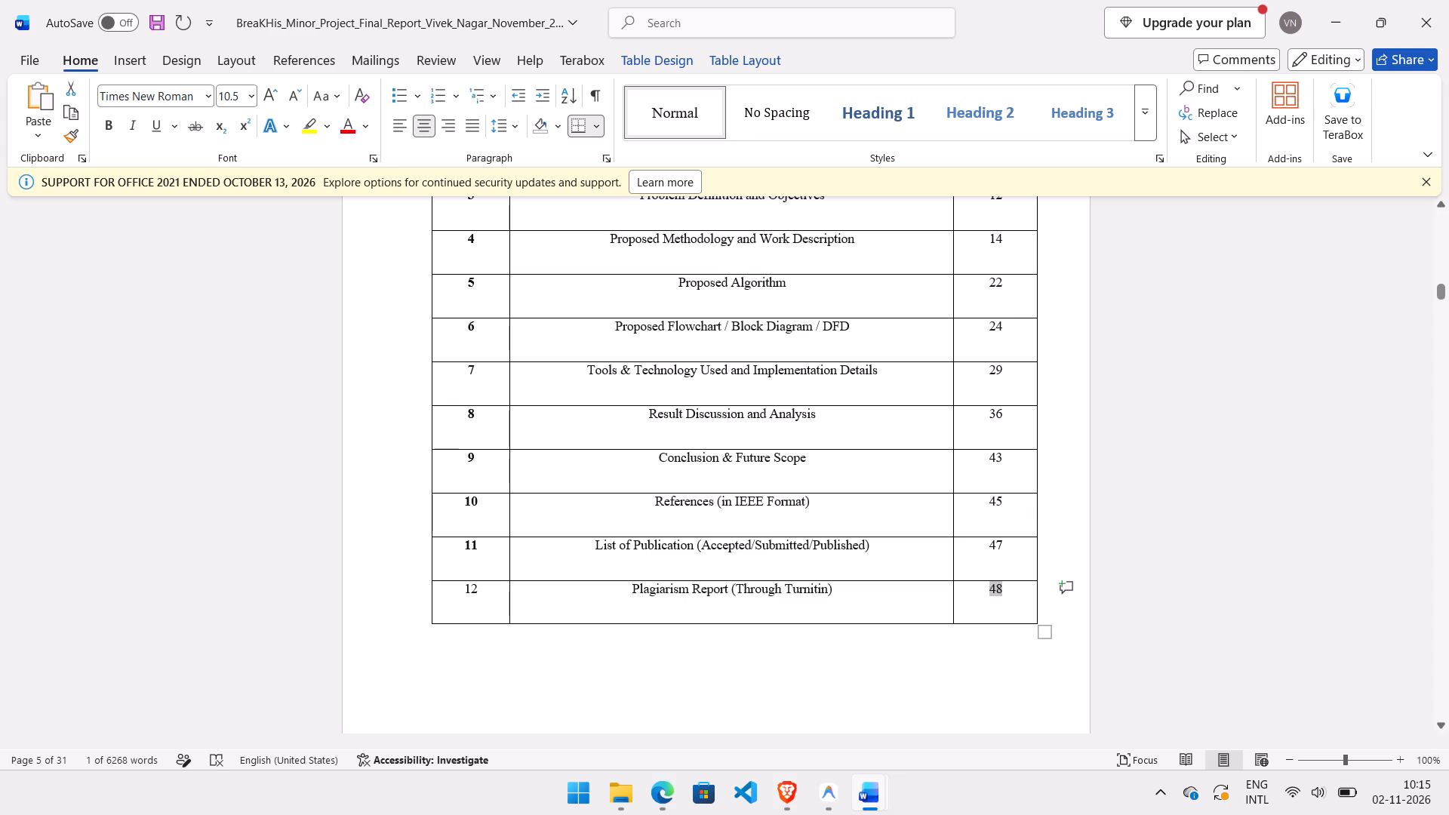
# Remove the bold from the content table's first-column labels, from a and 1 through 11.
pyautogui.click(495, 548)
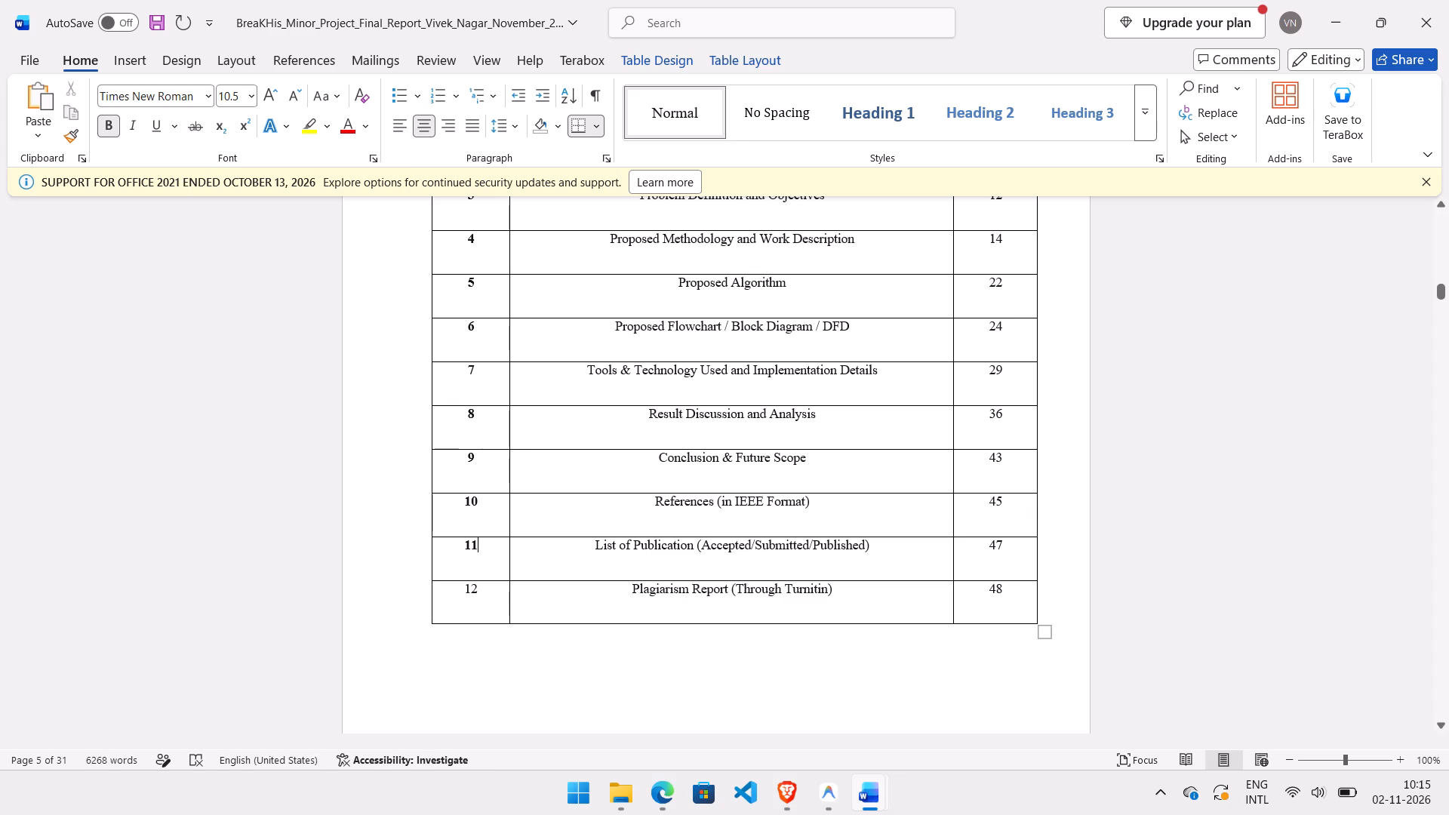
pyautogui.moveTo(488, 547); pyautogui.dragTo(451, 252)
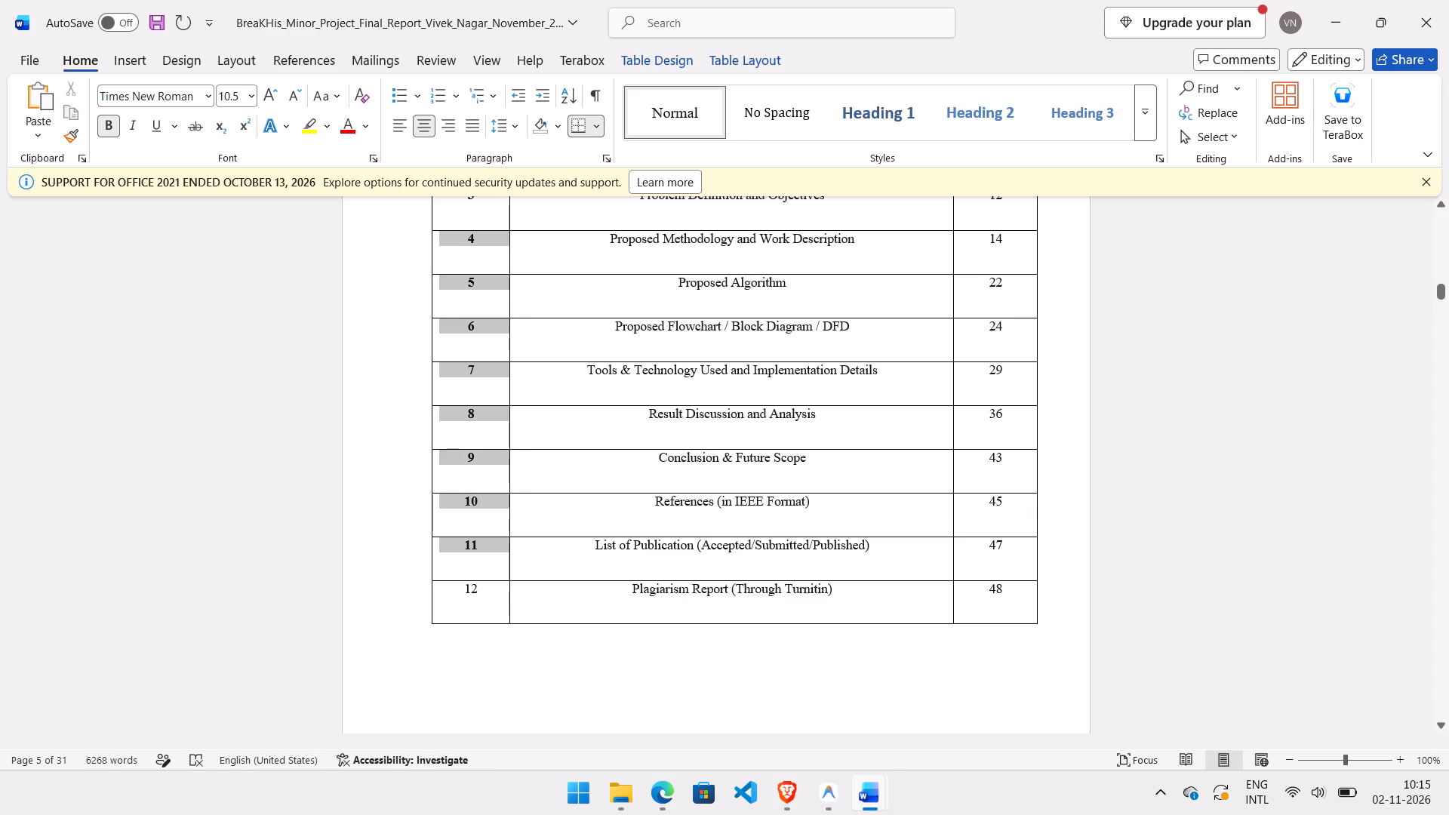
pyautogui.moveTo(451, 252); pyautogui.dragTo(450, 238)
pyautogui.click(110, 120)
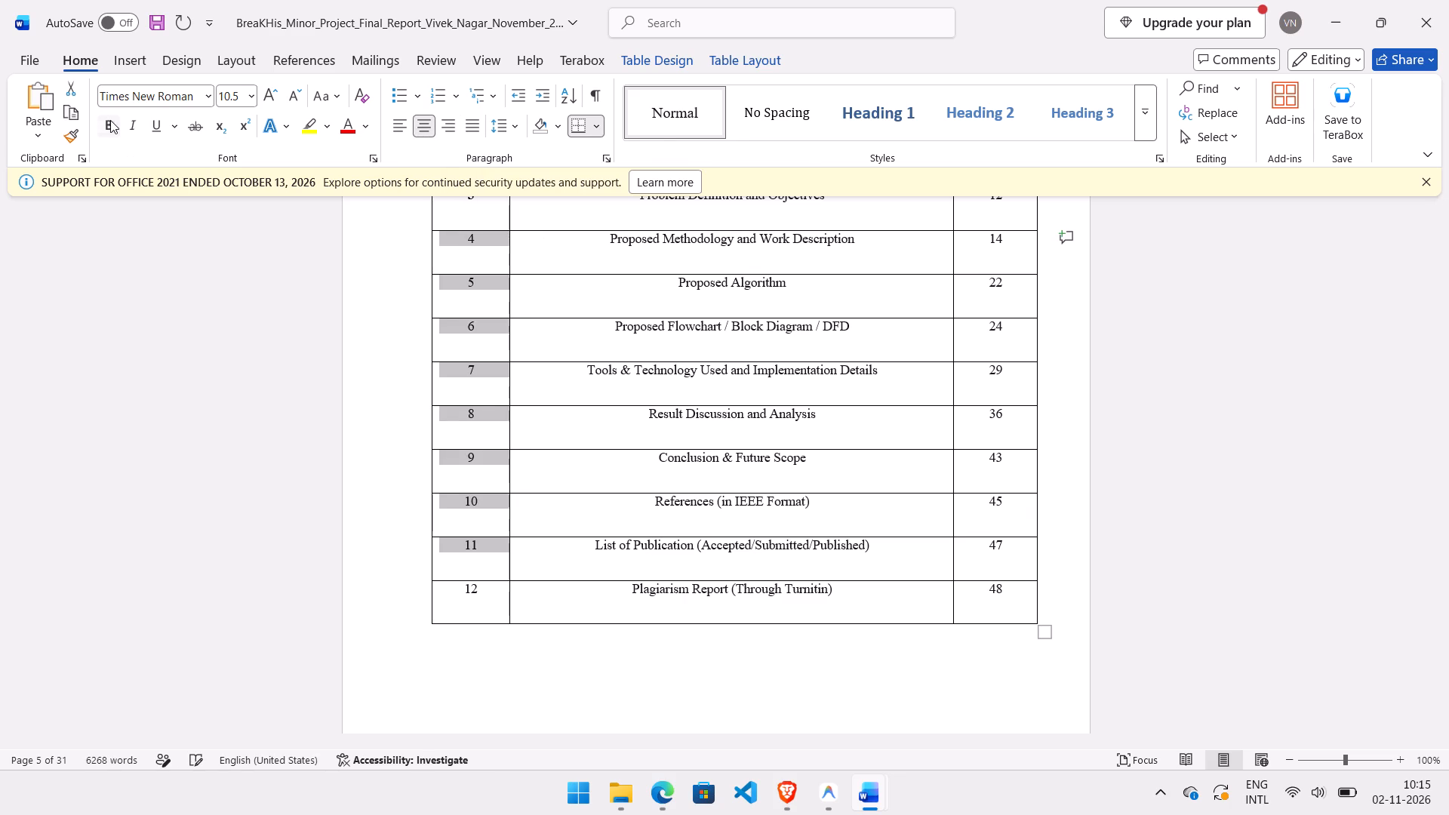
pyautogui.scroll(2, 516, 293)
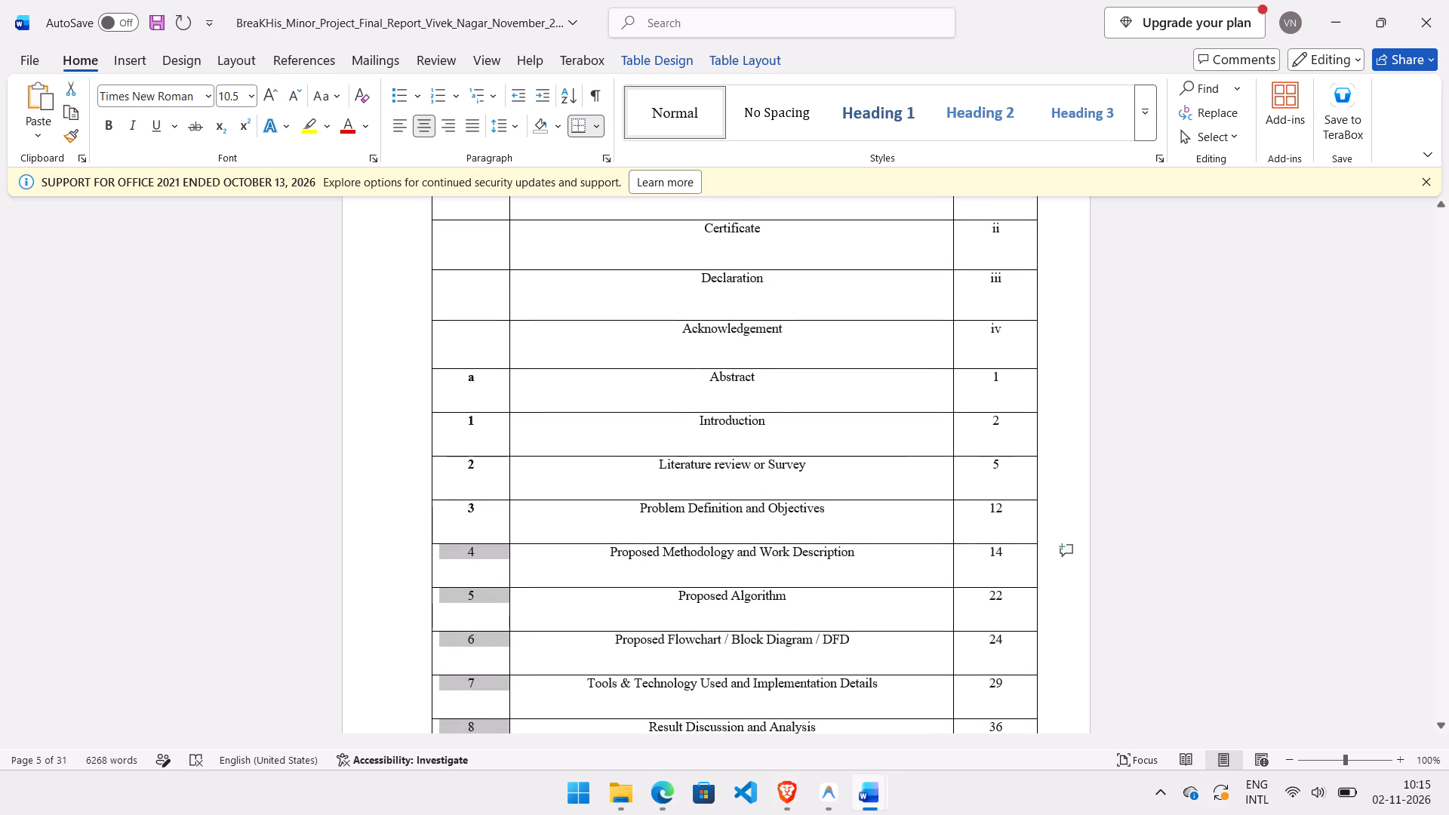
pyautogui.moveTo(485, 511); pyautogui.dragTo(463, 397)
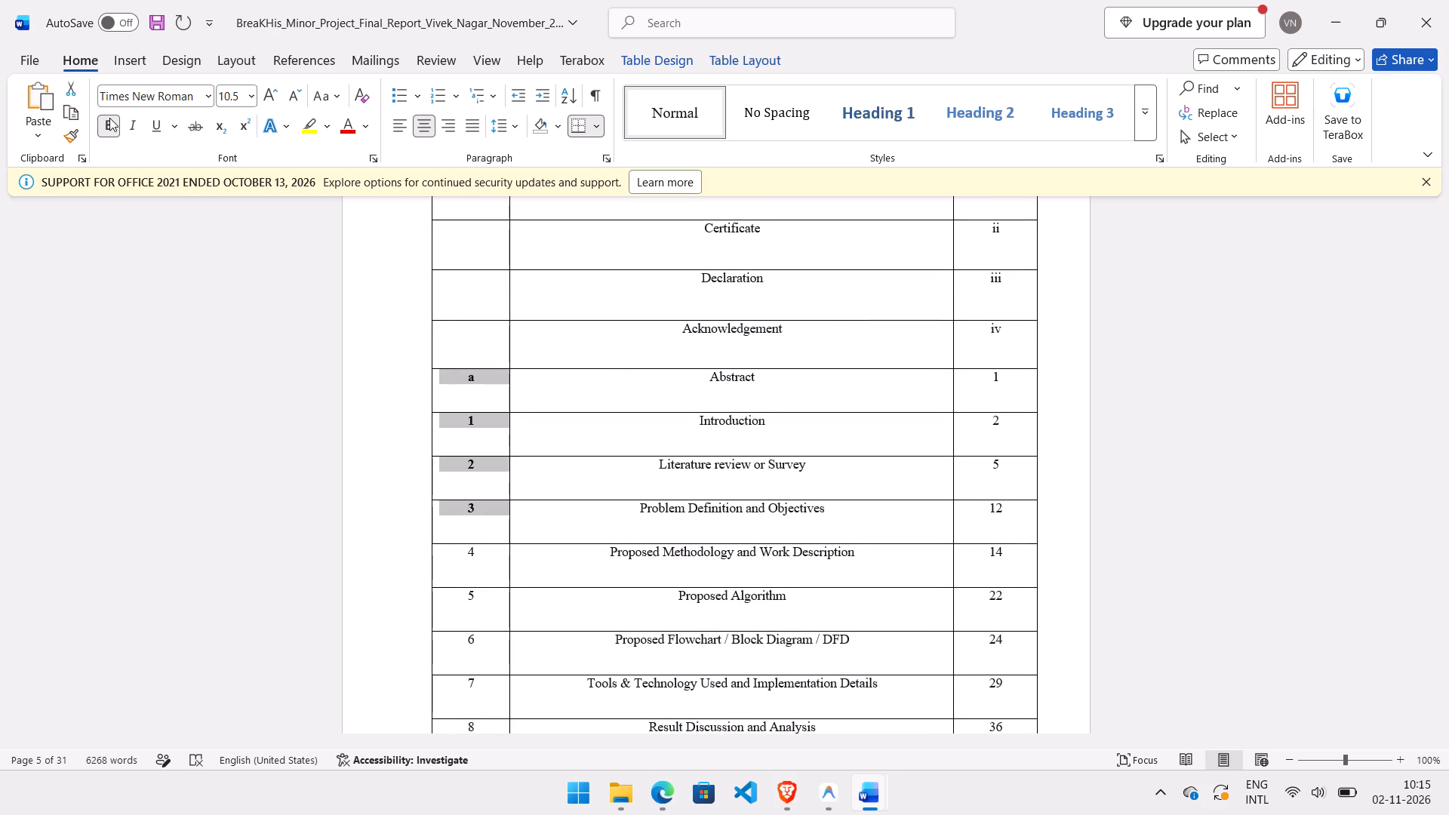
pyautogui.click(109, 118)
pyautogui.click(627, 387)
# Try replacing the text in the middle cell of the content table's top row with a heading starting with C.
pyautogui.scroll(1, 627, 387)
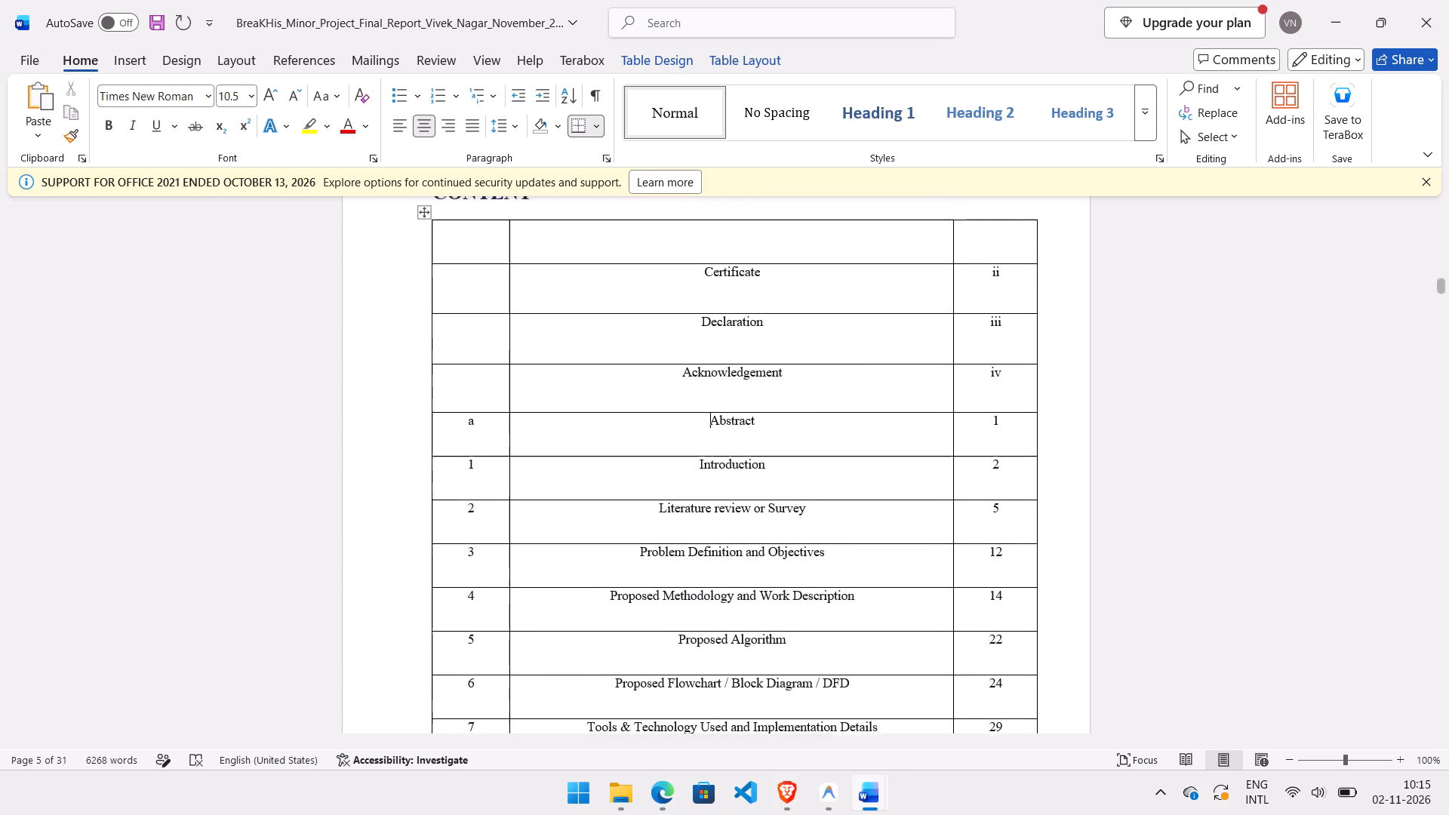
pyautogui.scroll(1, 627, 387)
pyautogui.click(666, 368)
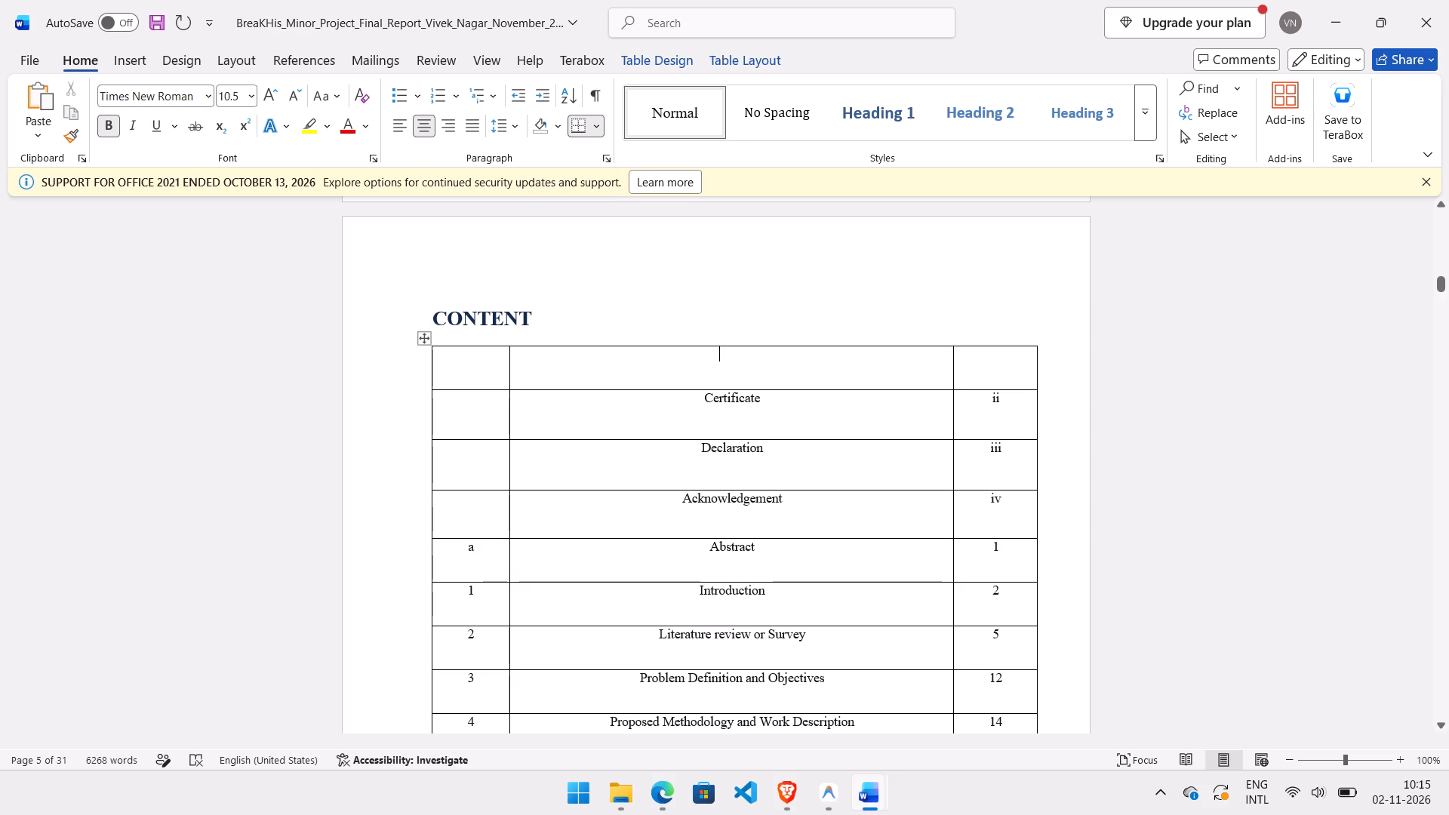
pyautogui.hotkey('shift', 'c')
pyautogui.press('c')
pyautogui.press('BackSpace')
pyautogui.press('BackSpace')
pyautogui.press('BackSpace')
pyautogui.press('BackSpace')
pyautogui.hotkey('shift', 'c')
# Enter "srs" in the first-column cell of the content table's top row.
pyautogui.scroll(5, 666, 368)
pyautogui.scroll(-1, 666, 368)
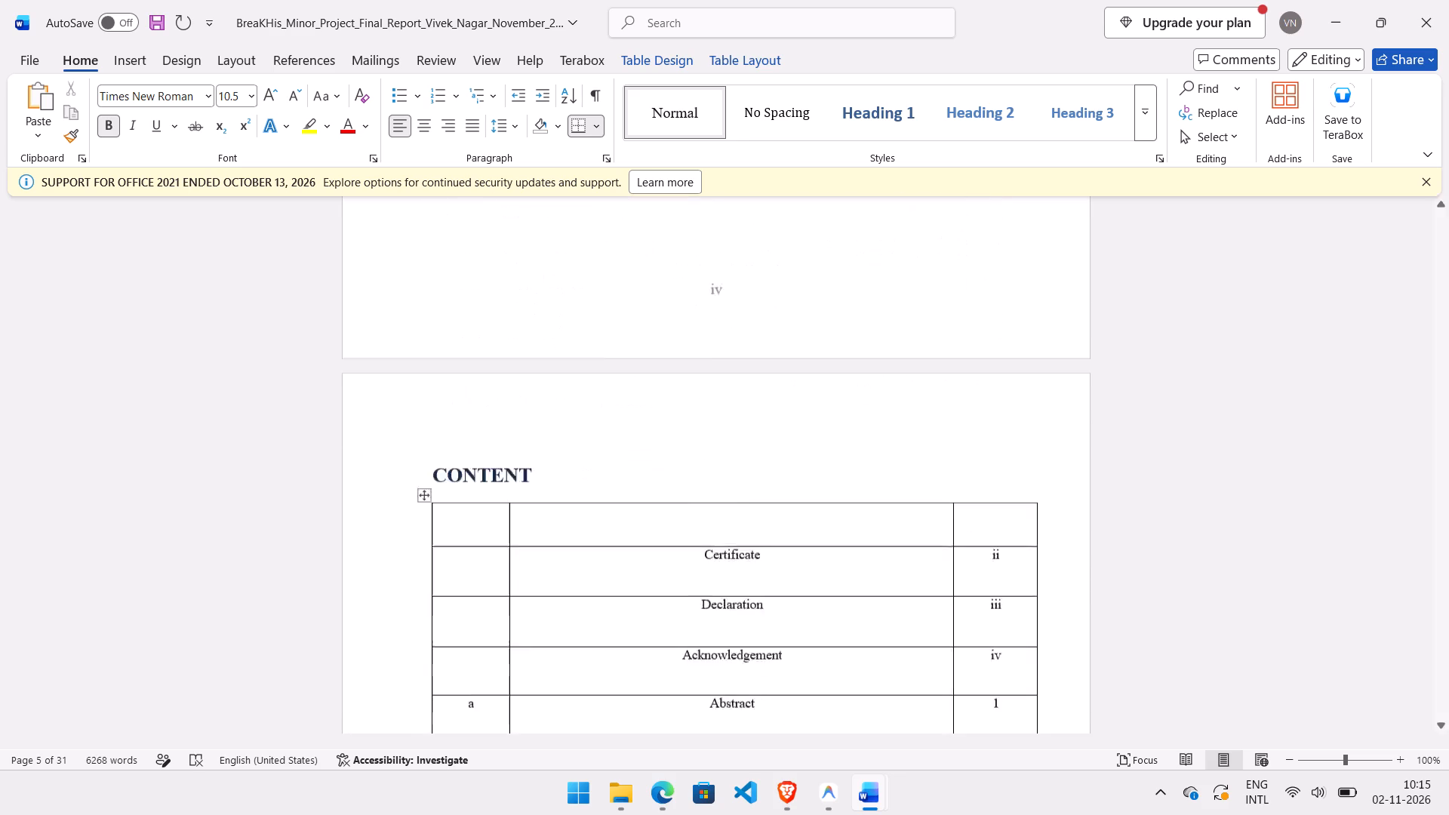
pyautogui.scroll(-5, 666, 368)
pyautogui.scroll(2, 666, 368)
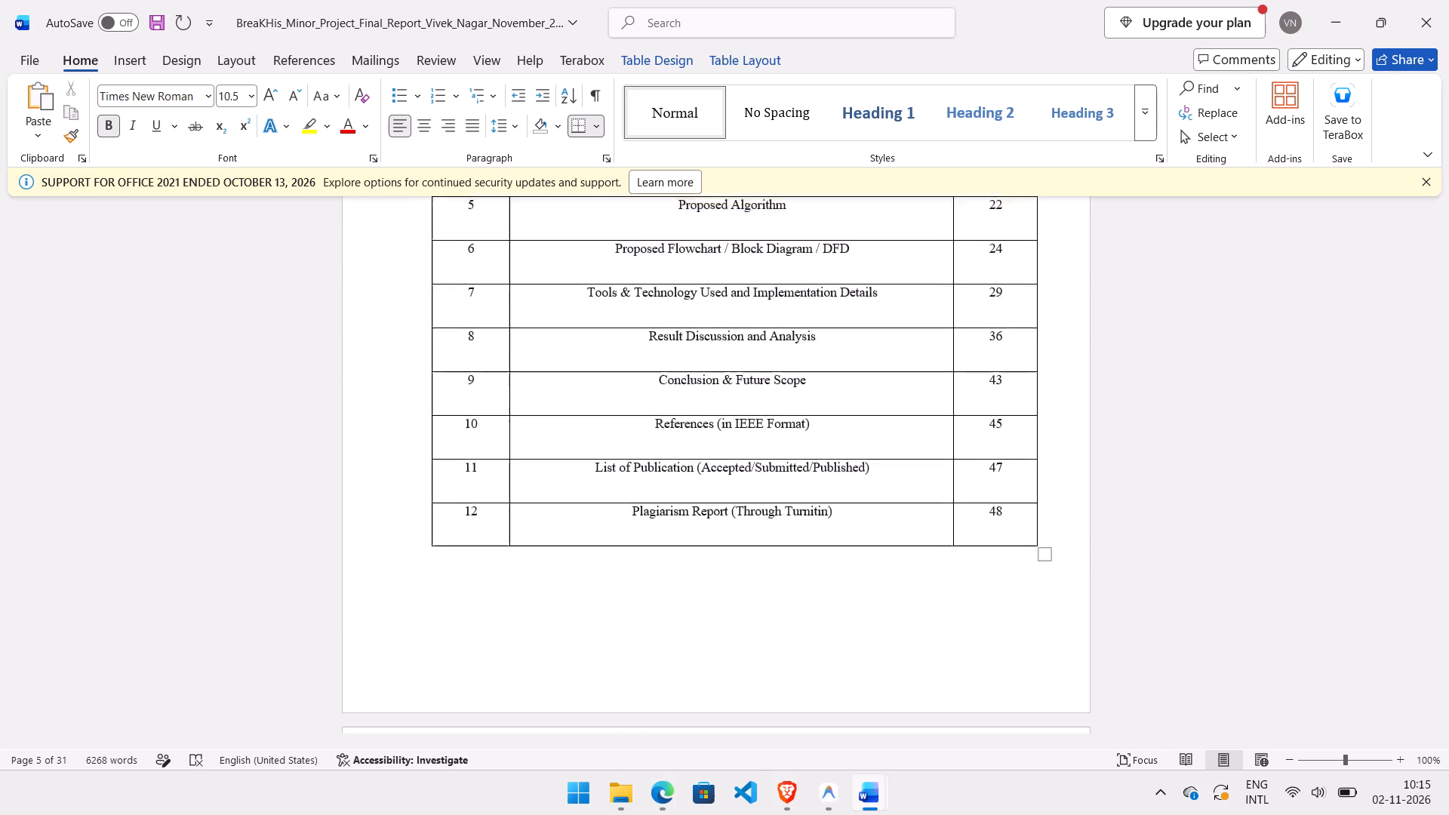
pyautogui.scroll(3, 666, 368)
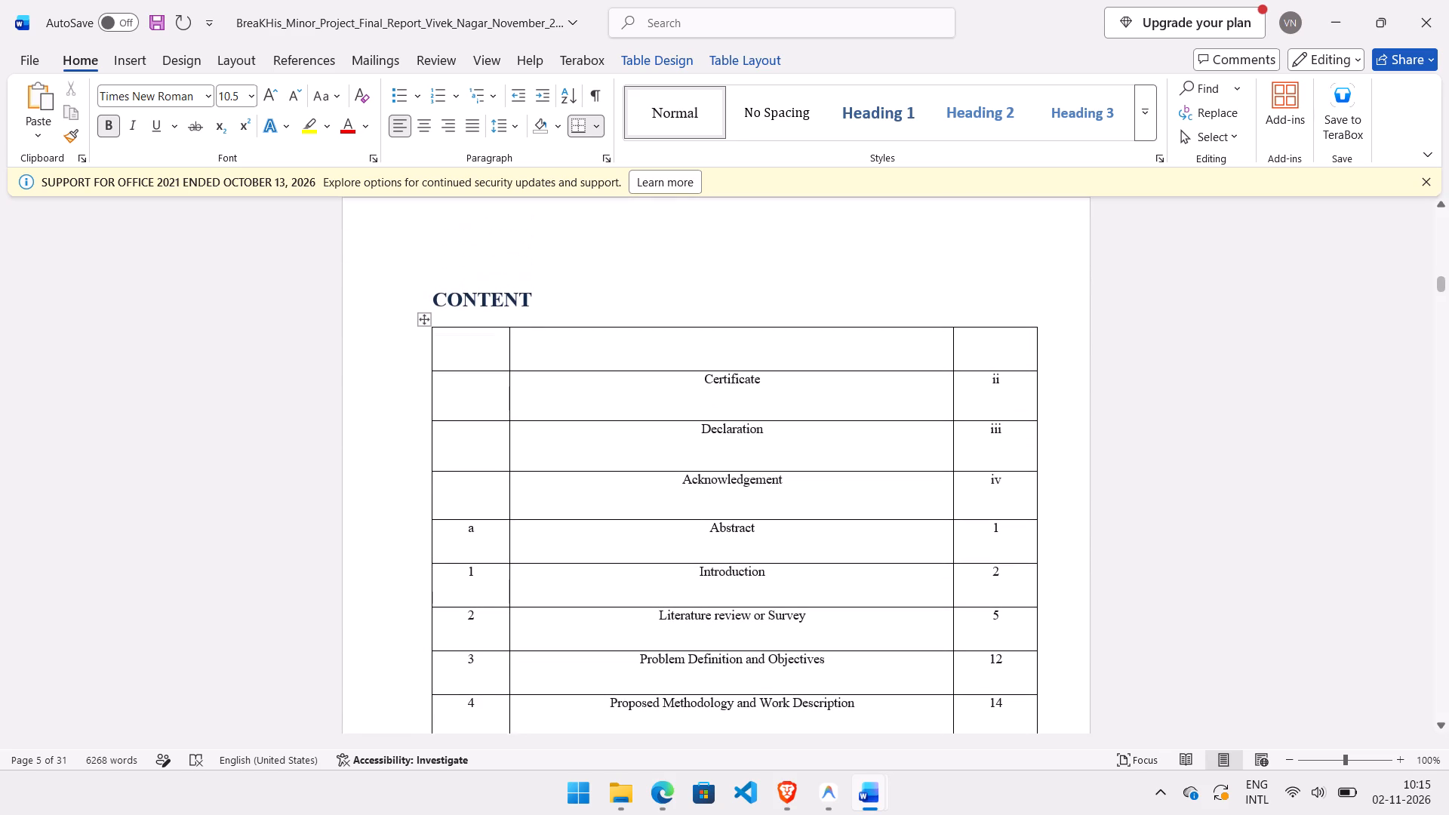
pyautogui.click(452, 349)
pyautogui.write('sr')
pyautogui.press('s')
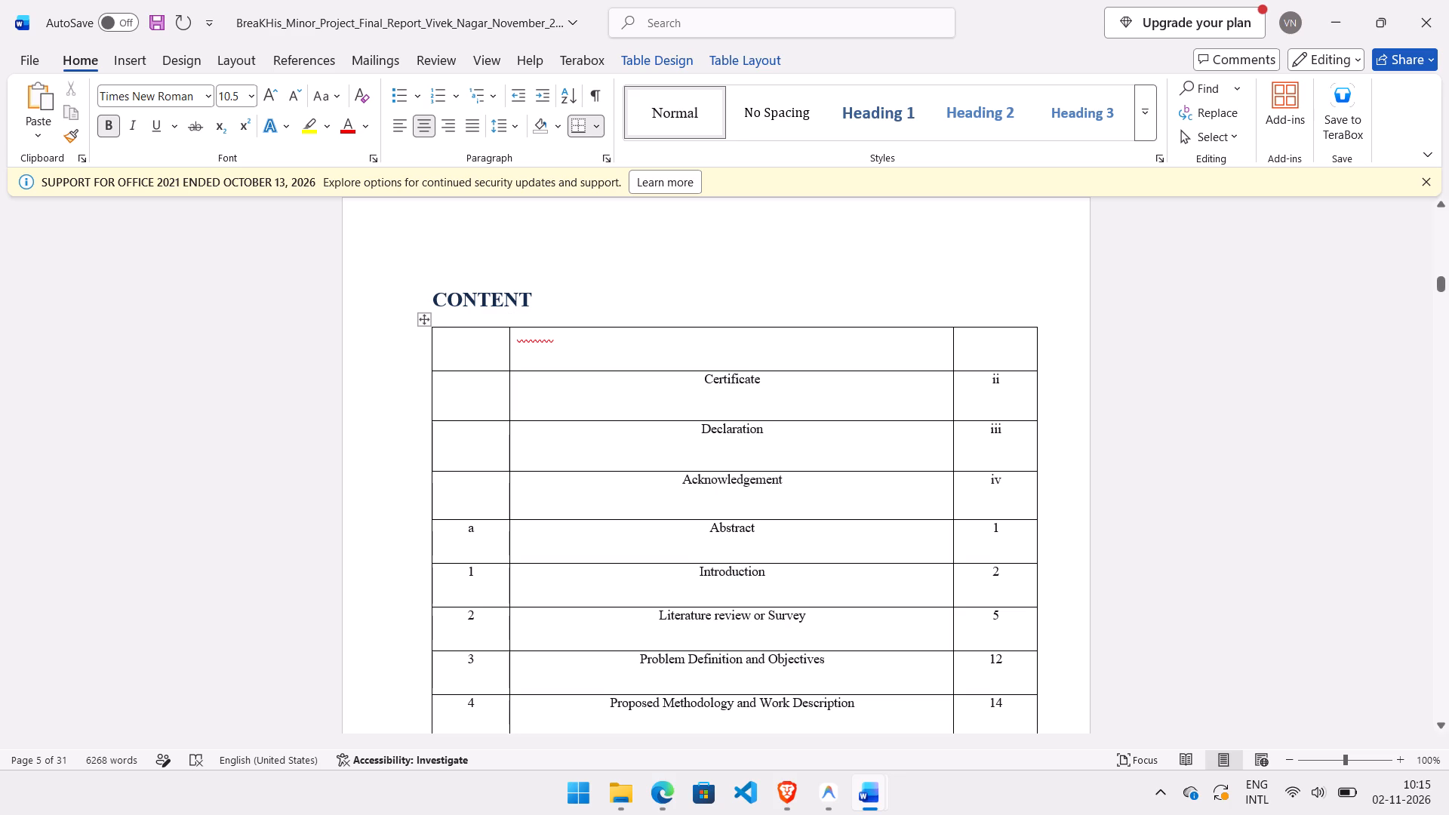
# Clear the hidden text from the middle cell of the content table's top row and return to the first-column cell.
pyautogui.moveTo(555, 343); pyautogui.dragTo(516, 343)
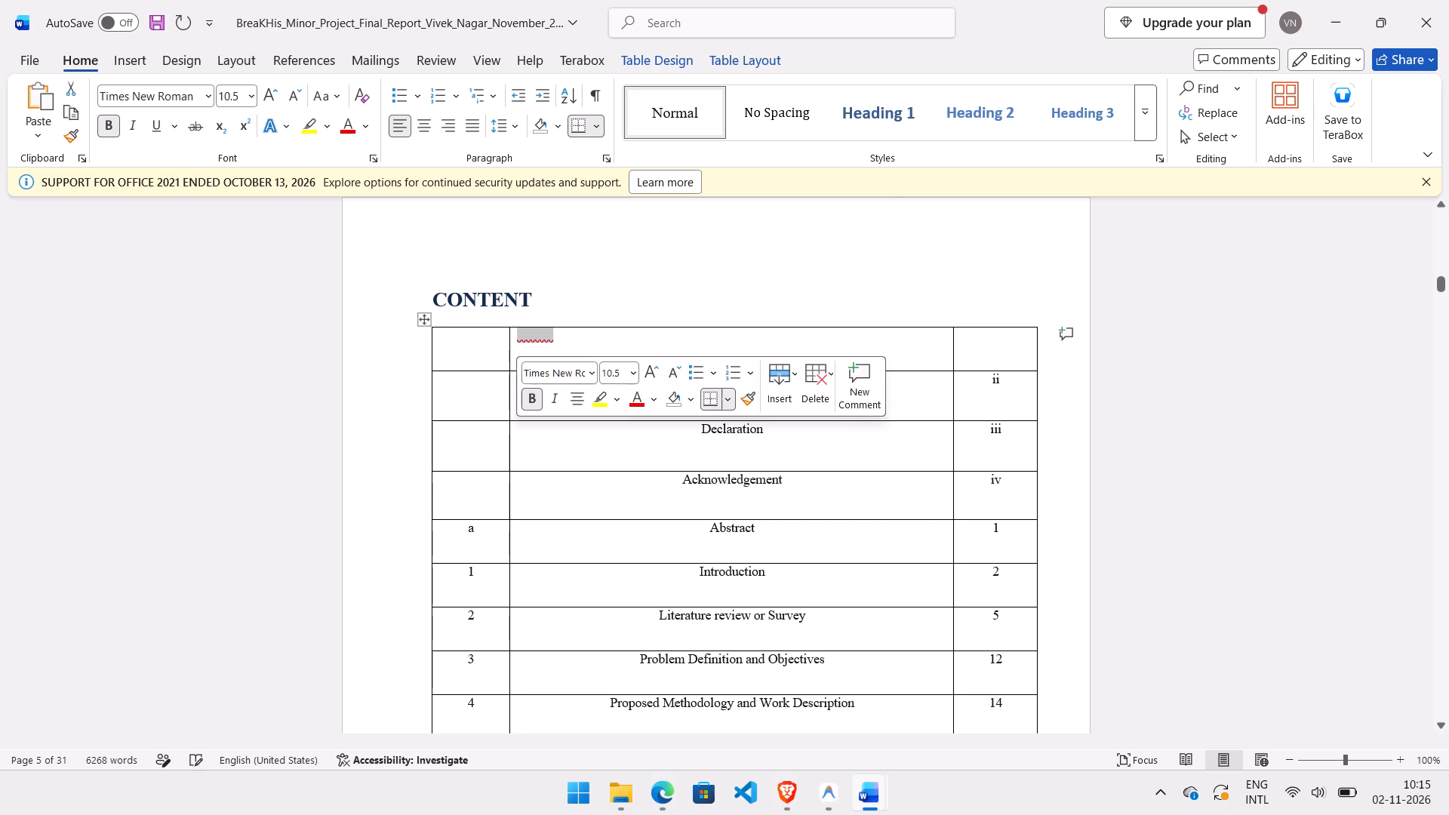
pyautogui.press('BackSpace')
pyautogui.click(461, 350)
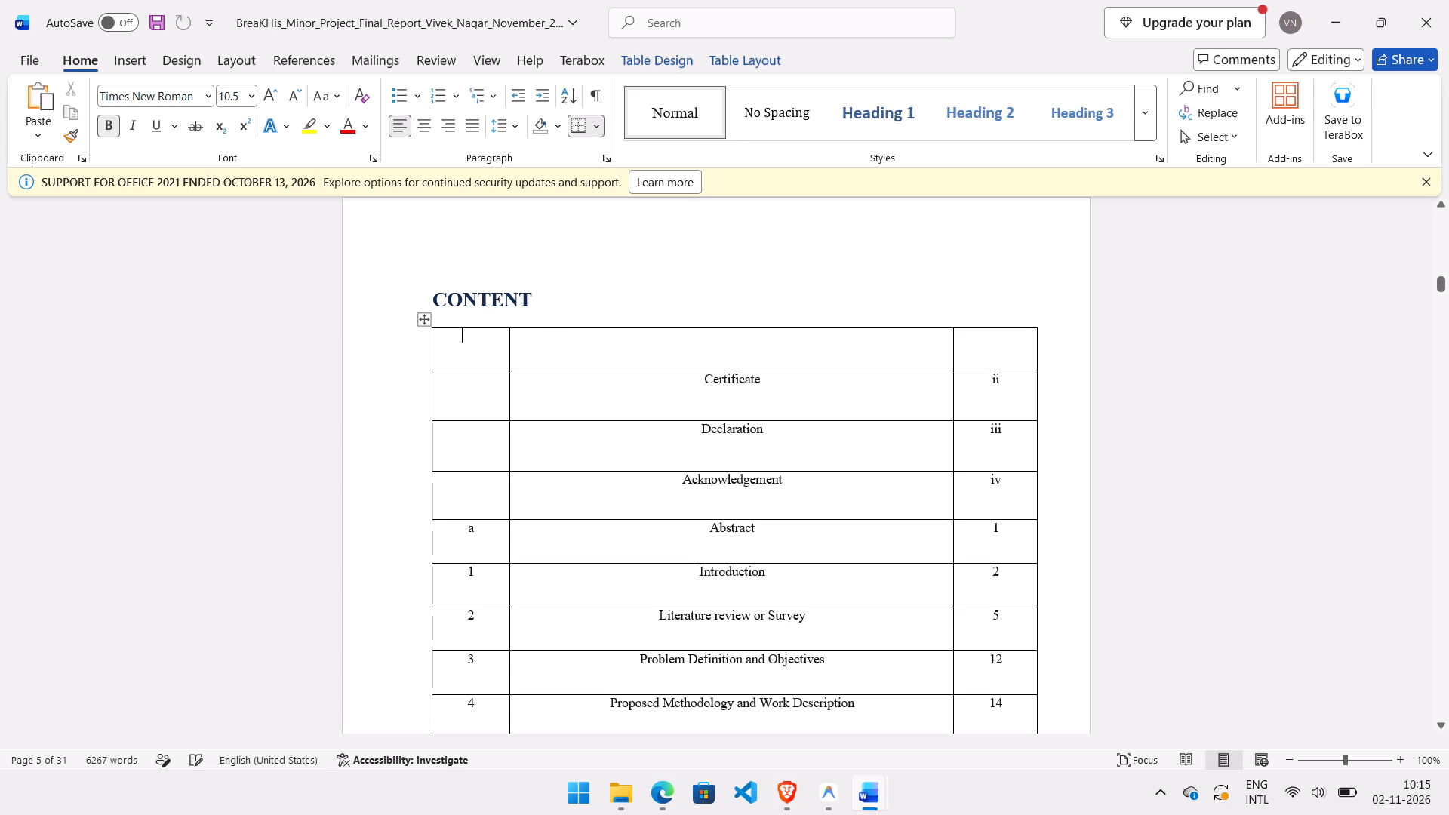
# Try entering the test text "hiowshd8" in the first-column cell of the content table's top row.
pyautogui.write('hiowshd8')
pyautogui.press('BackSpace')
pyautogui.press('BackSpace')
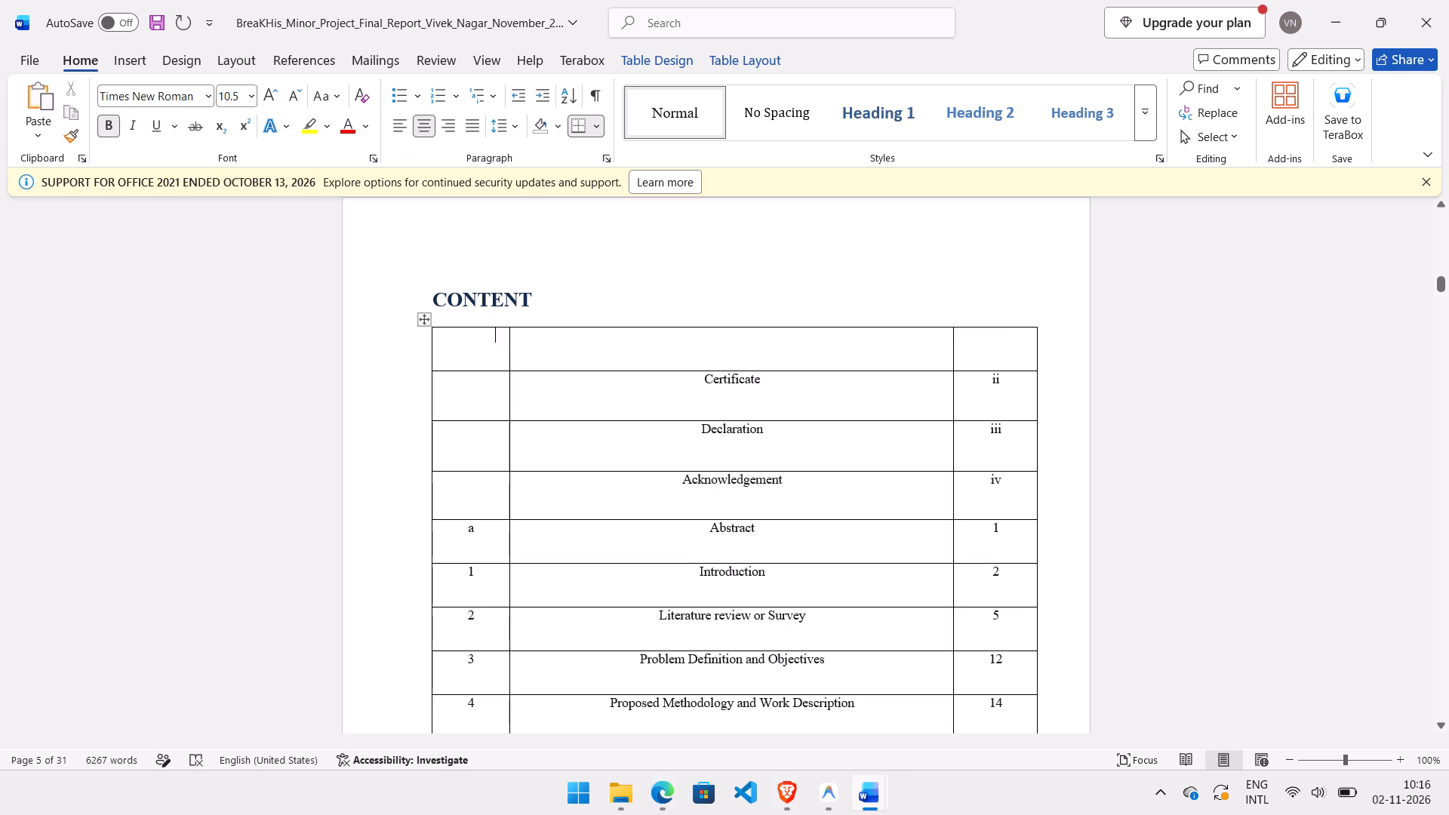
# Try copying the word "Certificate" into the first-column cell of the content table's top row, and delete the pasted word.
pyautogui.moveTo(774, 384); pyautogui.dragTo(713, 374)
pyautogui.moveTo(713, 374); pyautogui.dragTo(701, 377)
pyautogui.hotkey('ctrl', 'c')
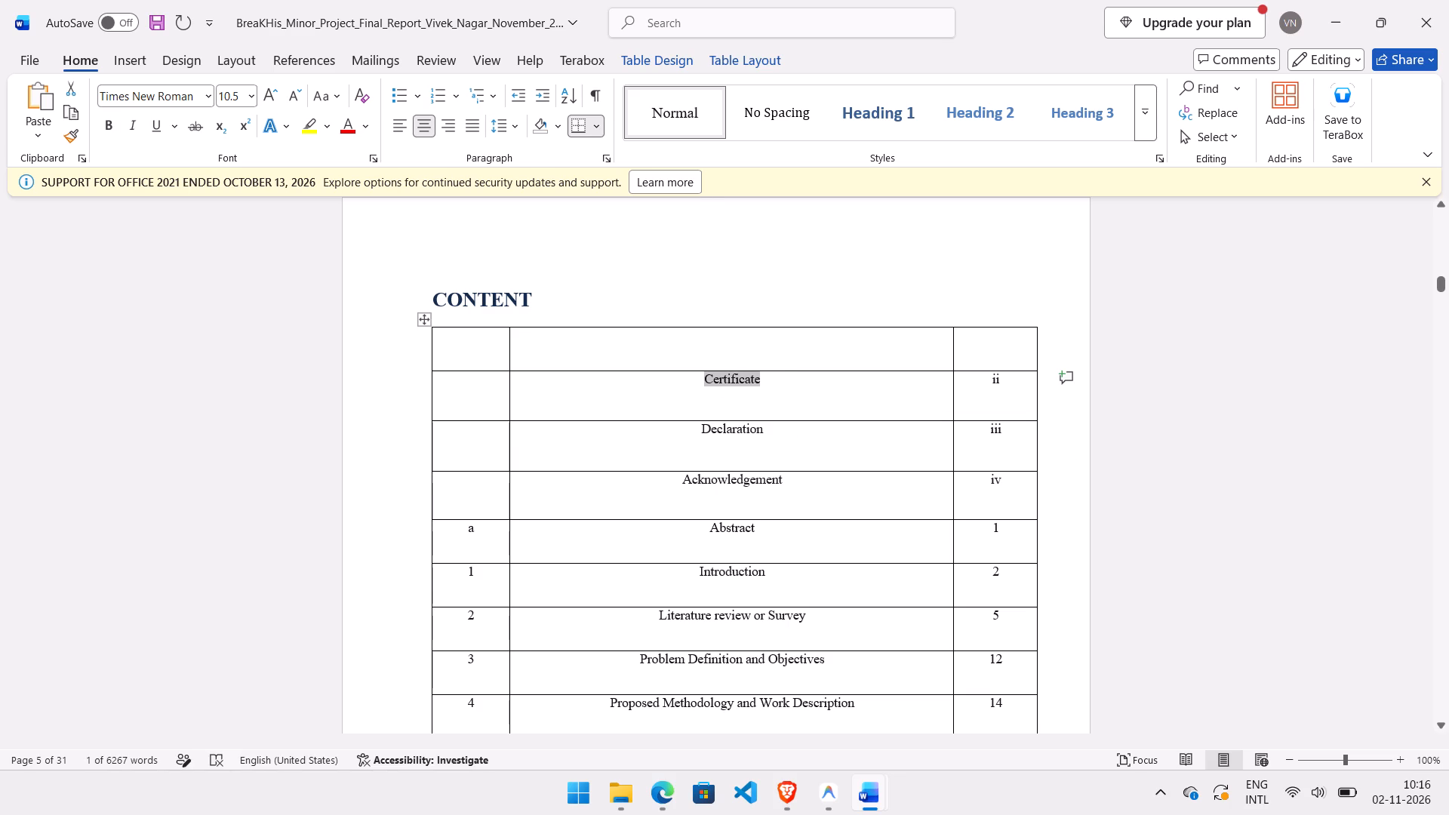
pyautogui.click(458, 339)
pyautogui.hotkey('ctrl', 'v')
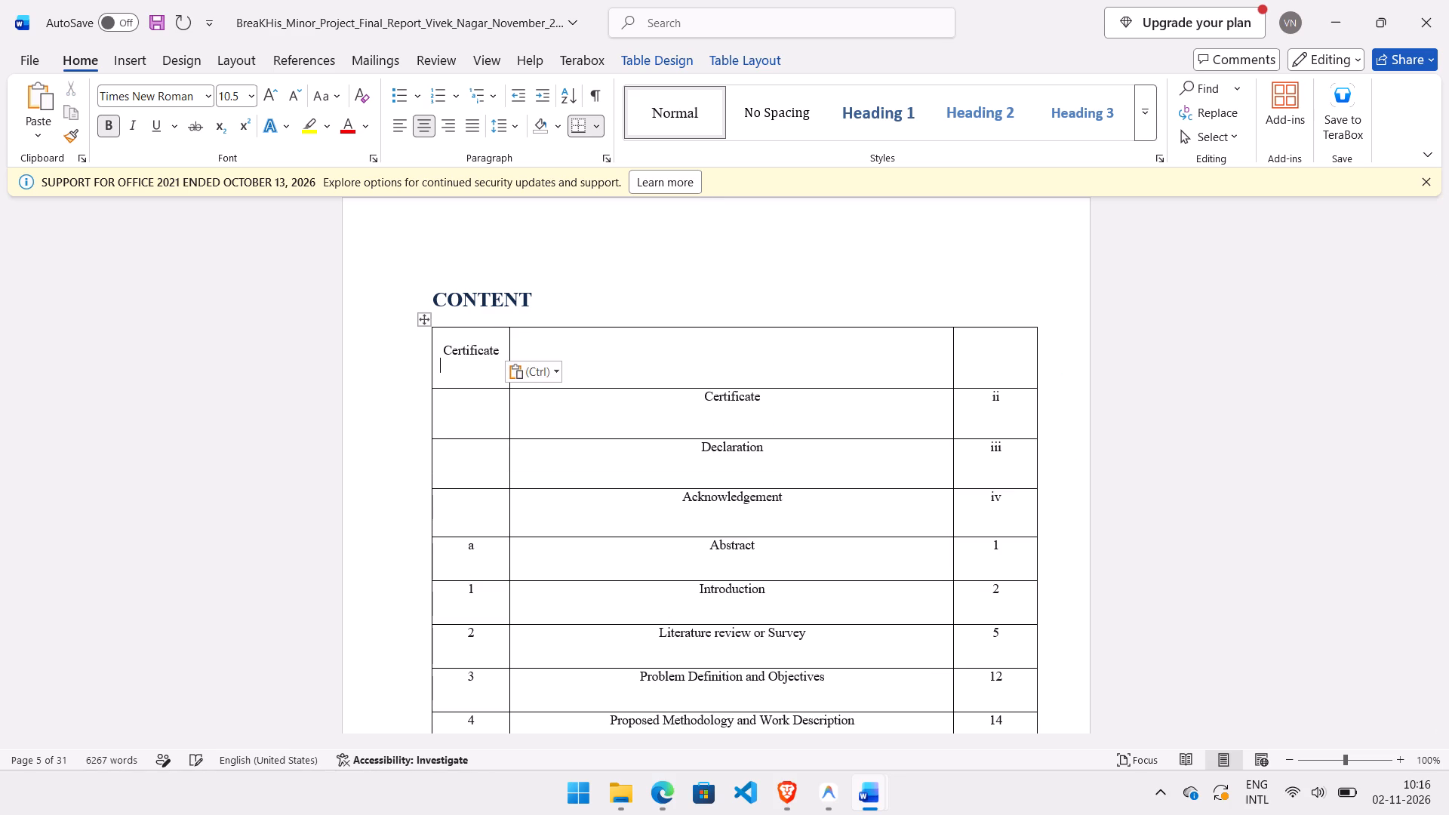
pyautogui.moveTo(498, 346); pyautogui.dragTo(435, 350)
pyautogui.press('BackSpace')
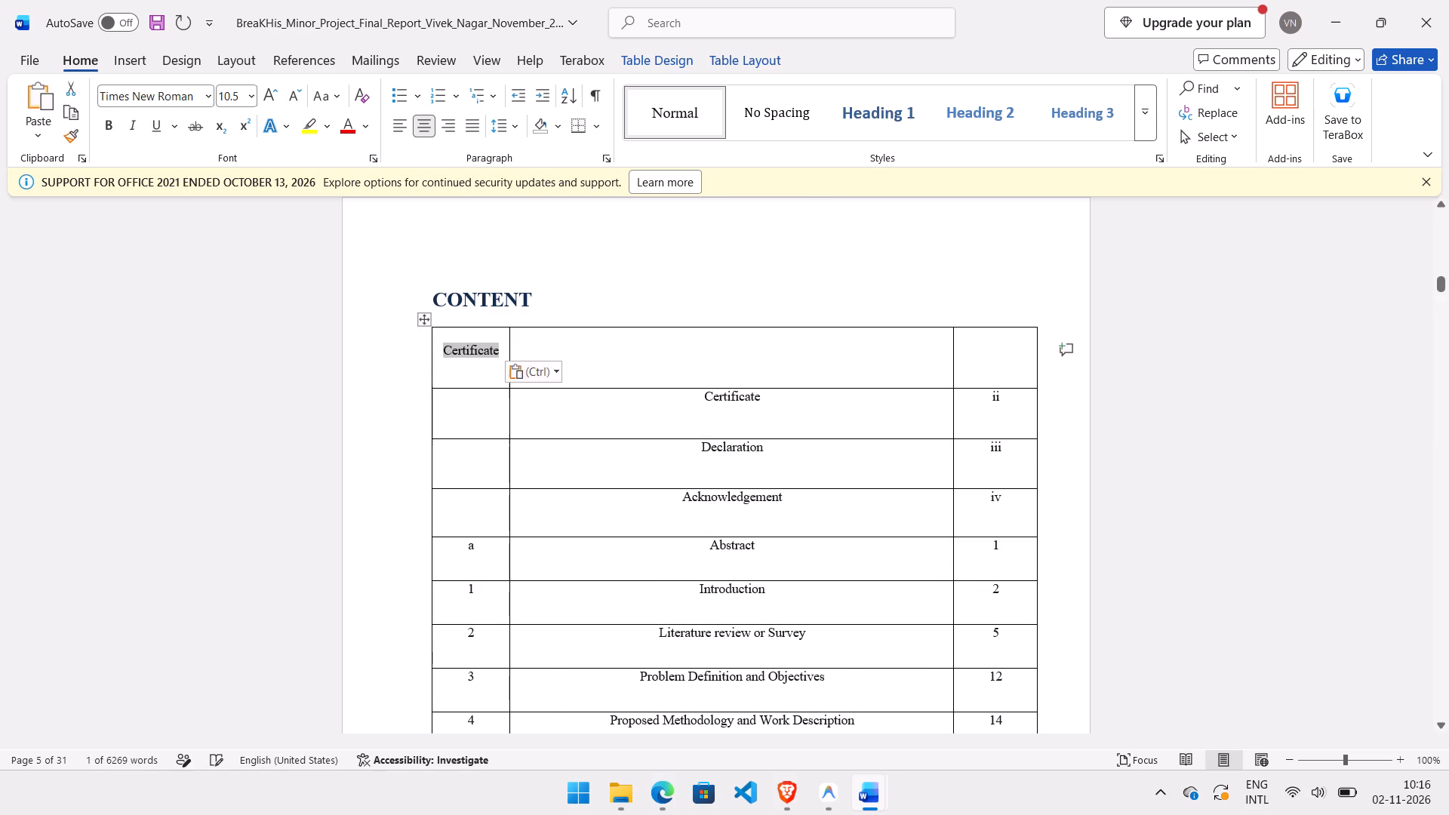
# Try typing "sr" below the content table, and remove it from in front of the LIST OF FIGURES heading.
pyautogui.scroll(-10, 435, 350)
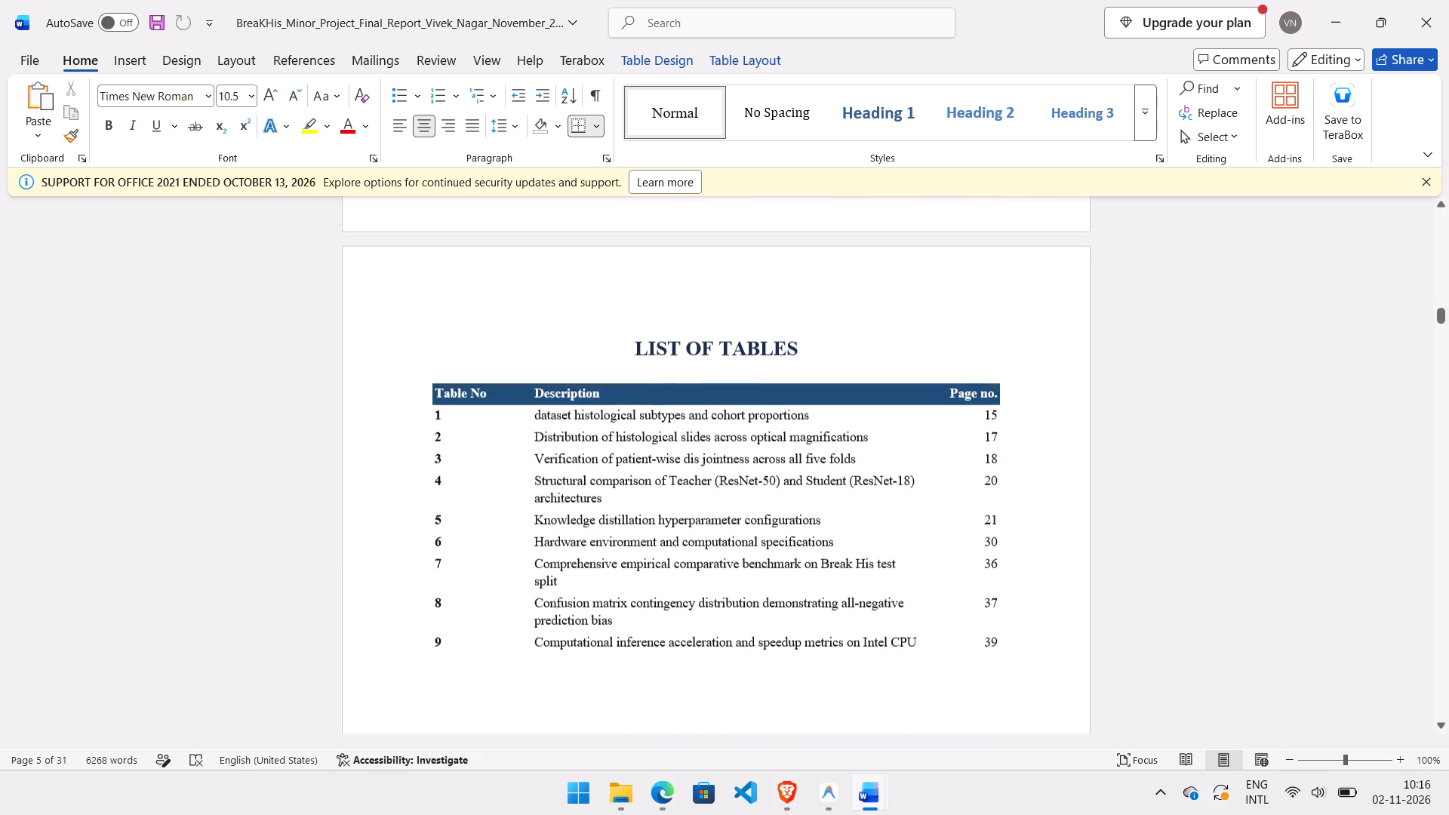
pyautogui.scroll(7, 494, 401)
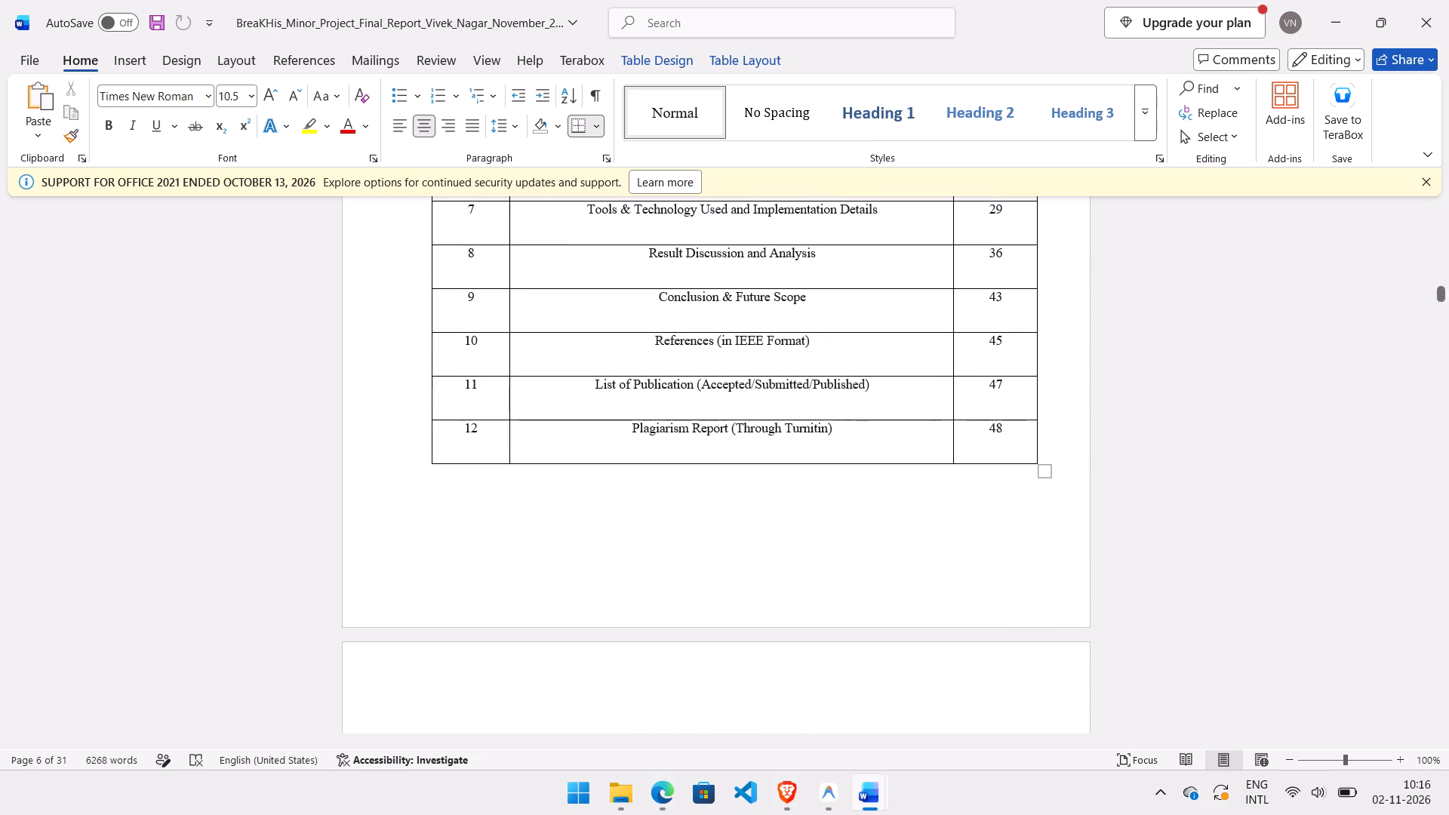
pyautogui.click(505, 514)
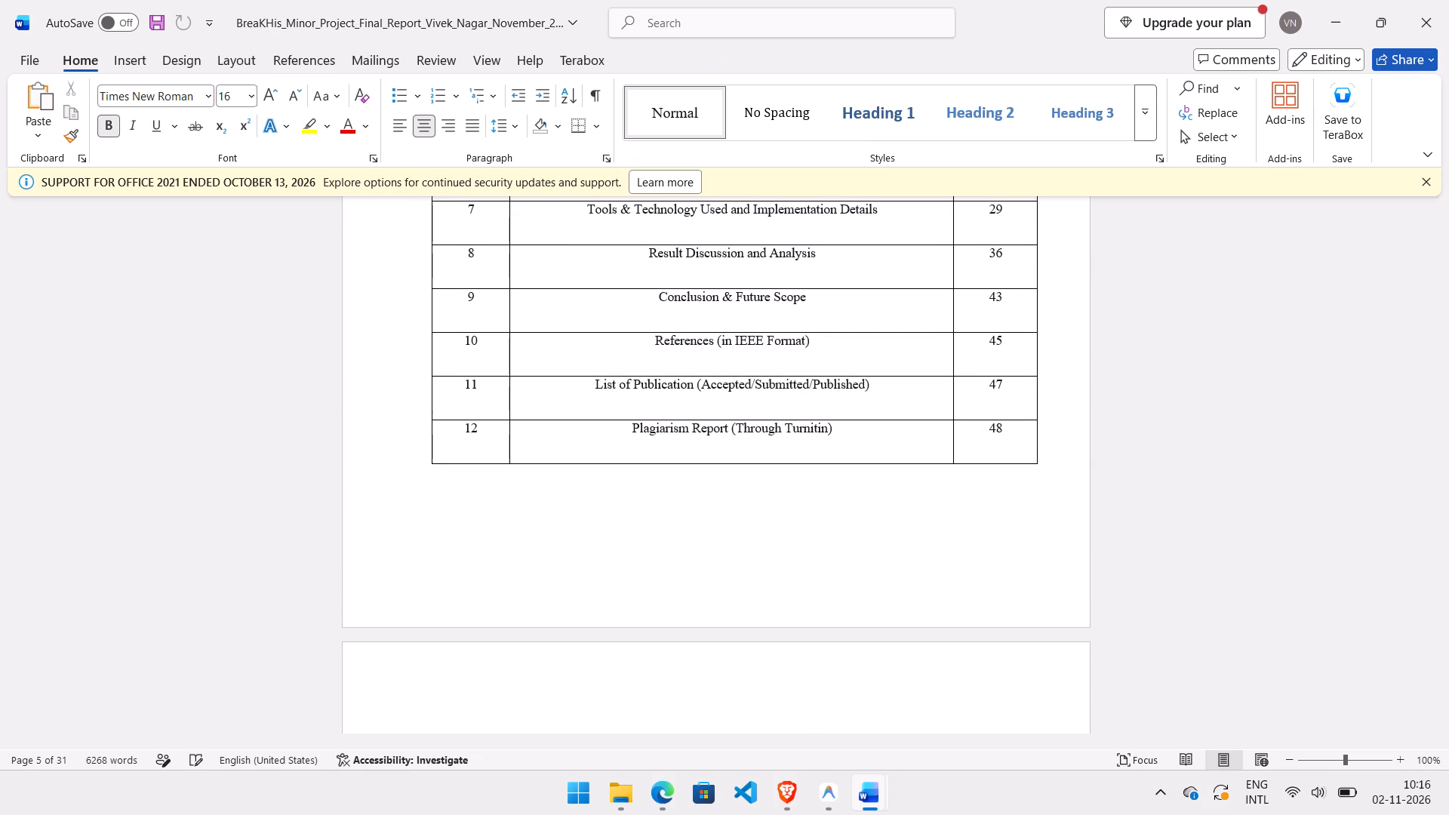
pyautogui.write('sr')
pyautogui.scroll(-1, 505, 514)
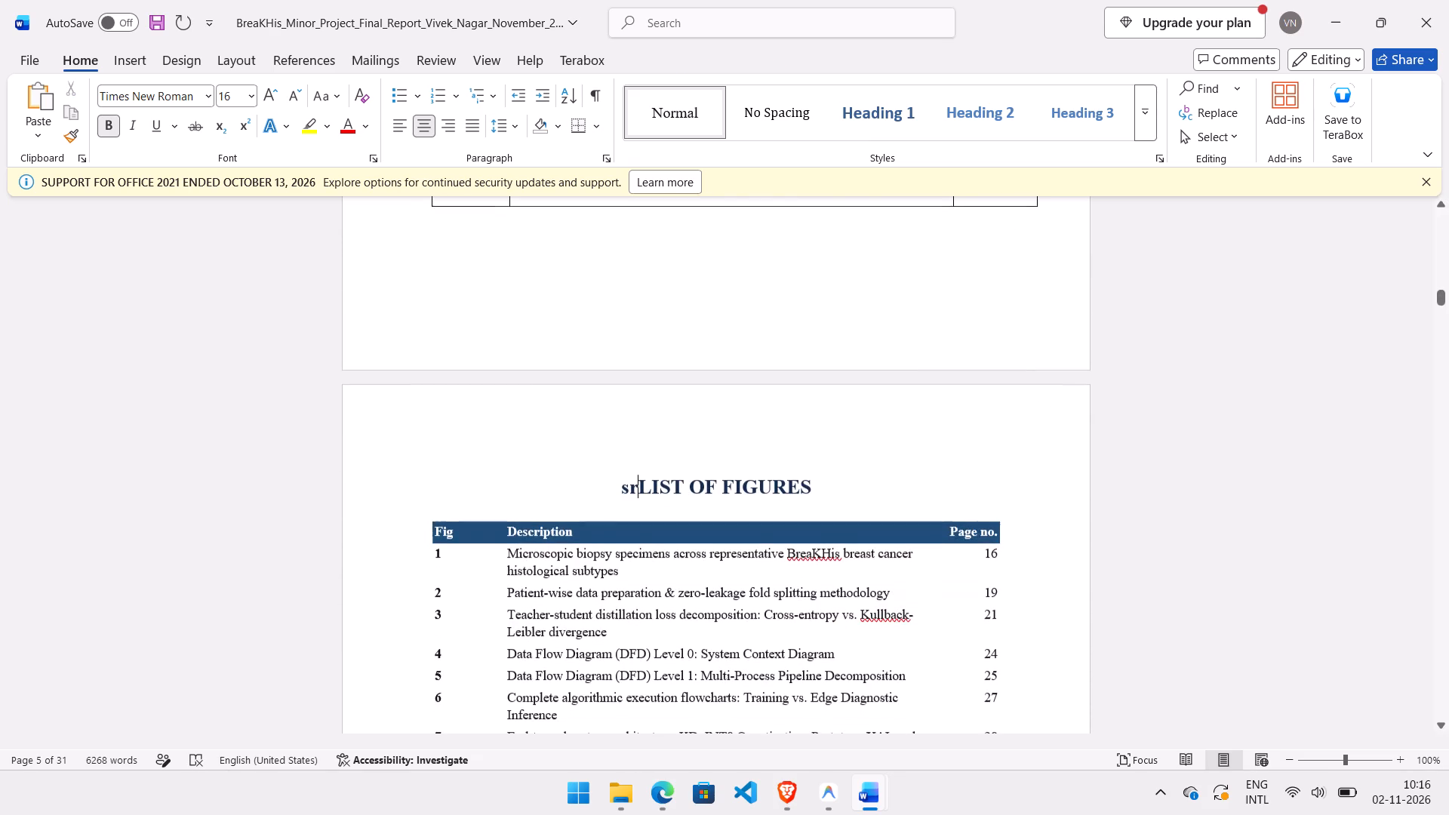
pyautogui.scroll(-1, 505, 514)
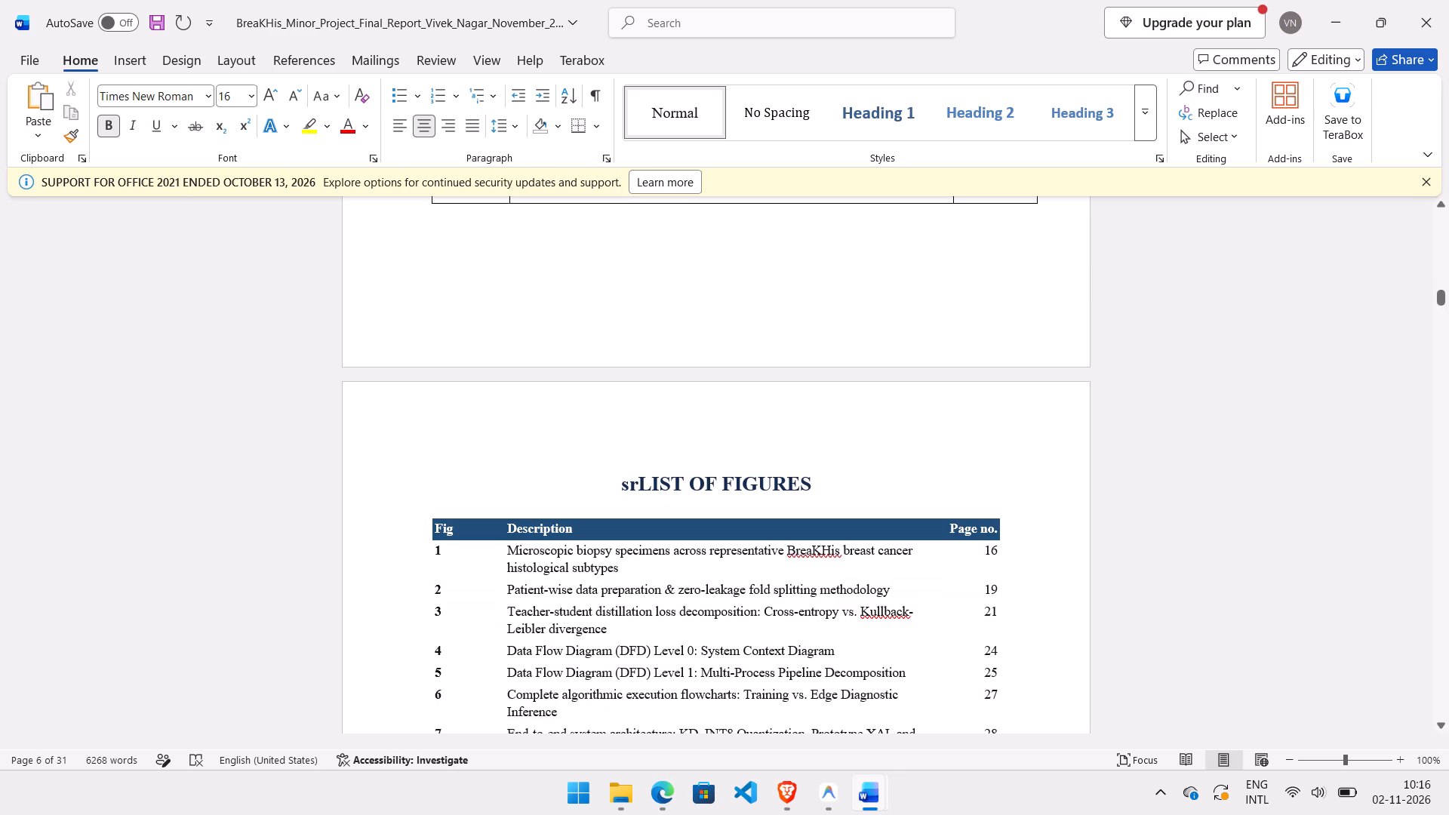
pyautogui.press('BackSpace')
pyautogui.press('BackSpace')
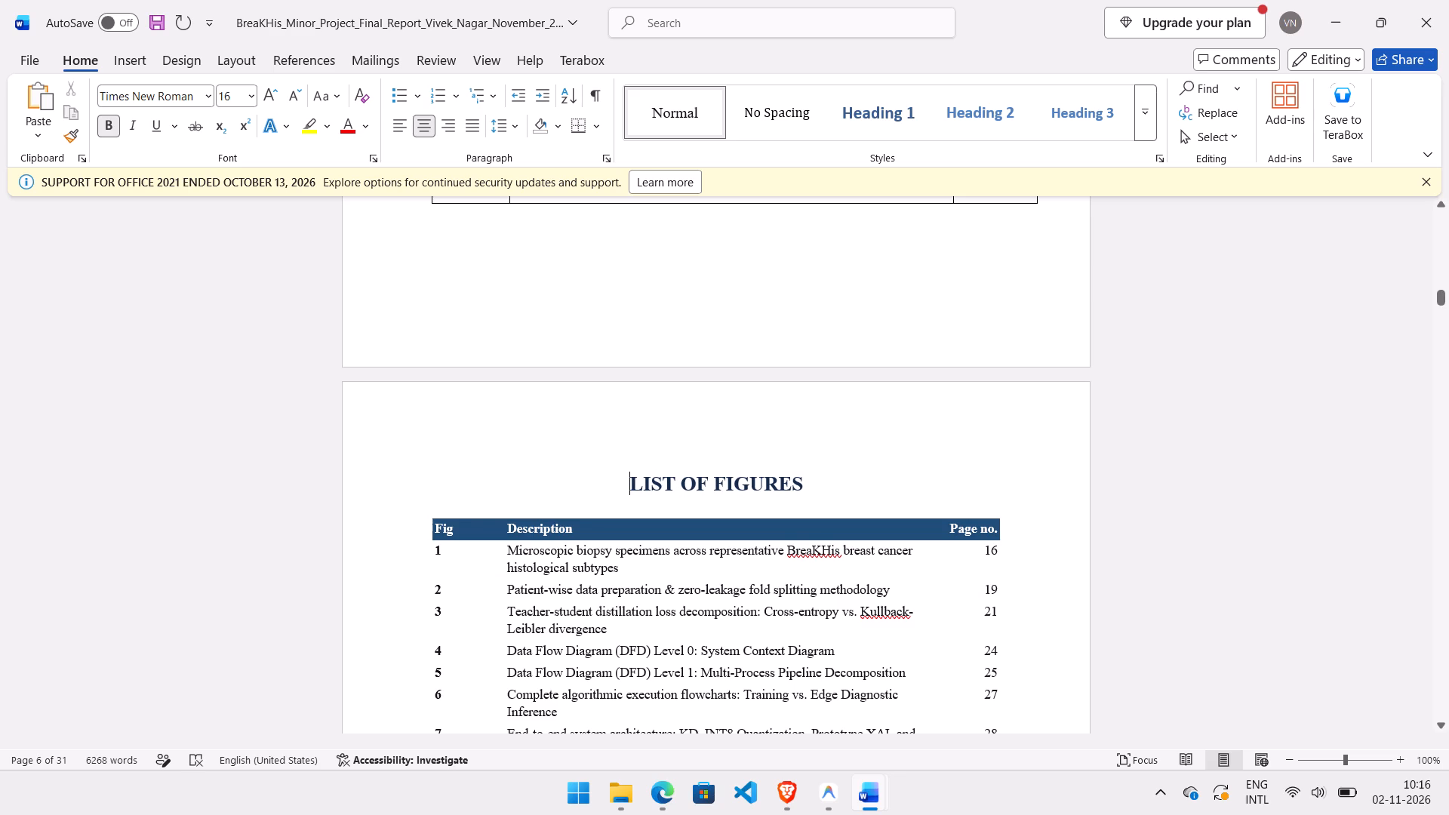
# Enter "Sr. no." directly in front of the LIST OF FIGURES heading text.
pyautogui.click(469, 438)
pyautogui.hotkey('shift', 's')
pyautogui.press('r')
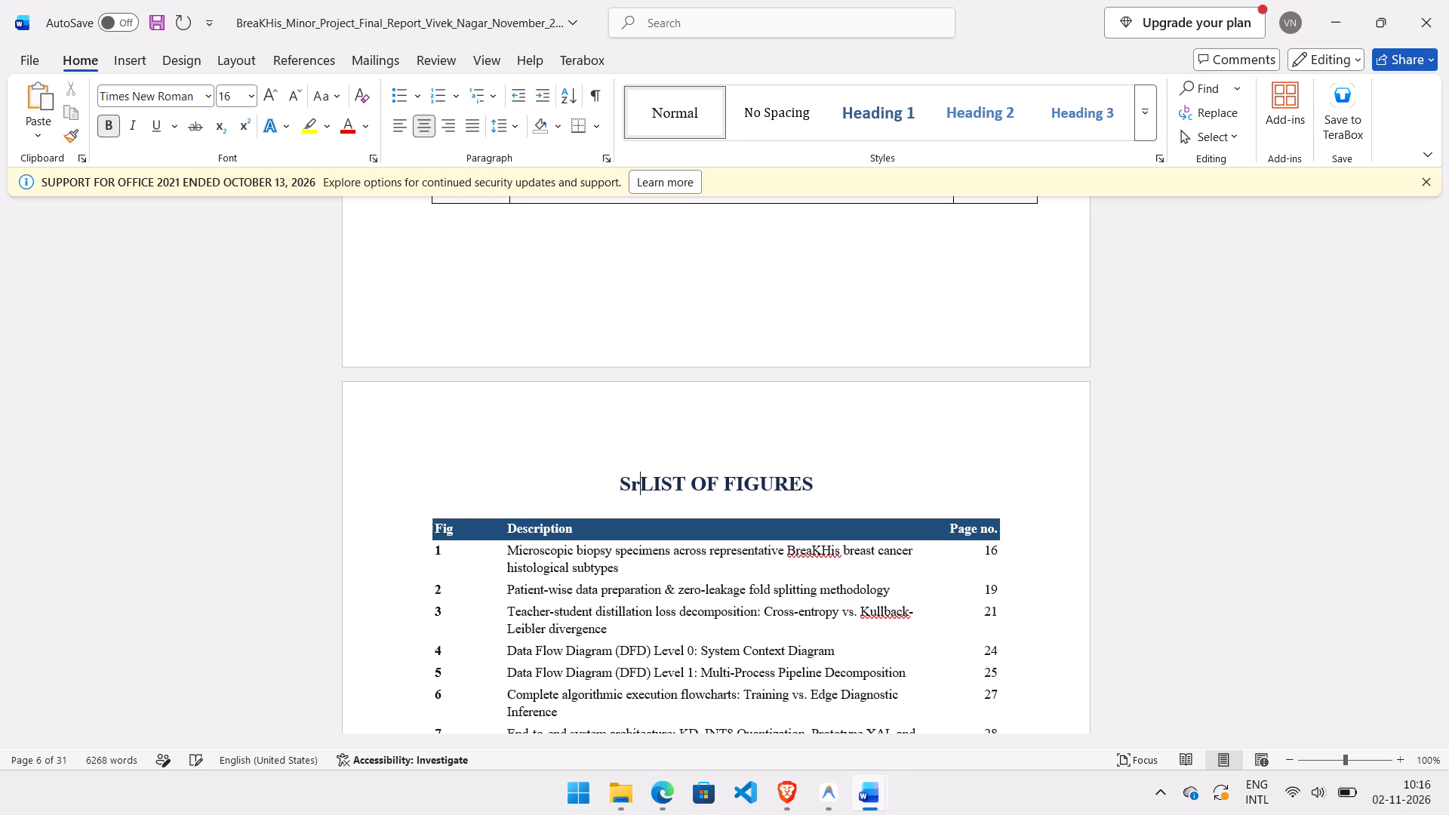
pyautogui.press('.')
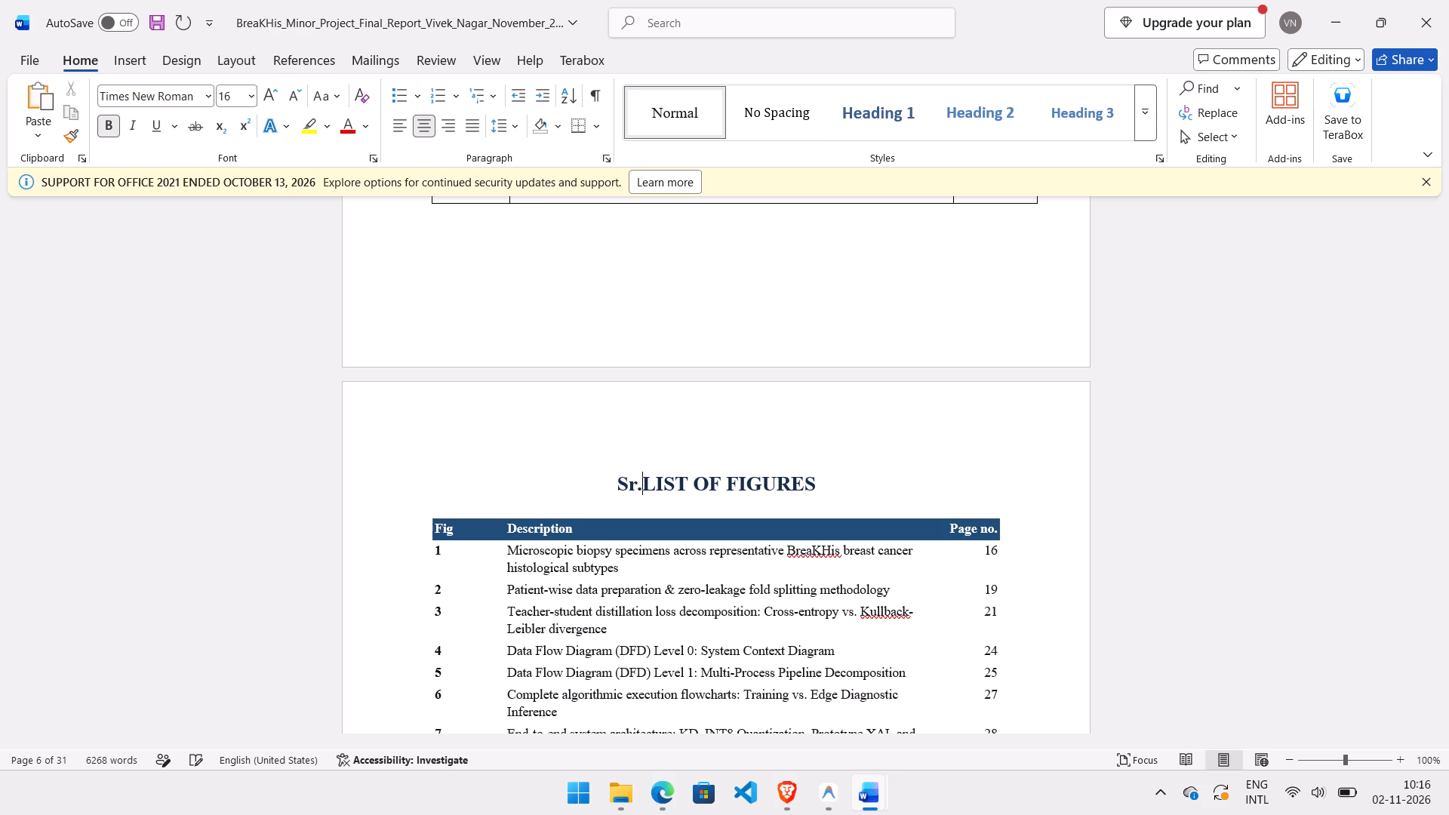
pyautogui.press('space')
pyautogui.write('no.')
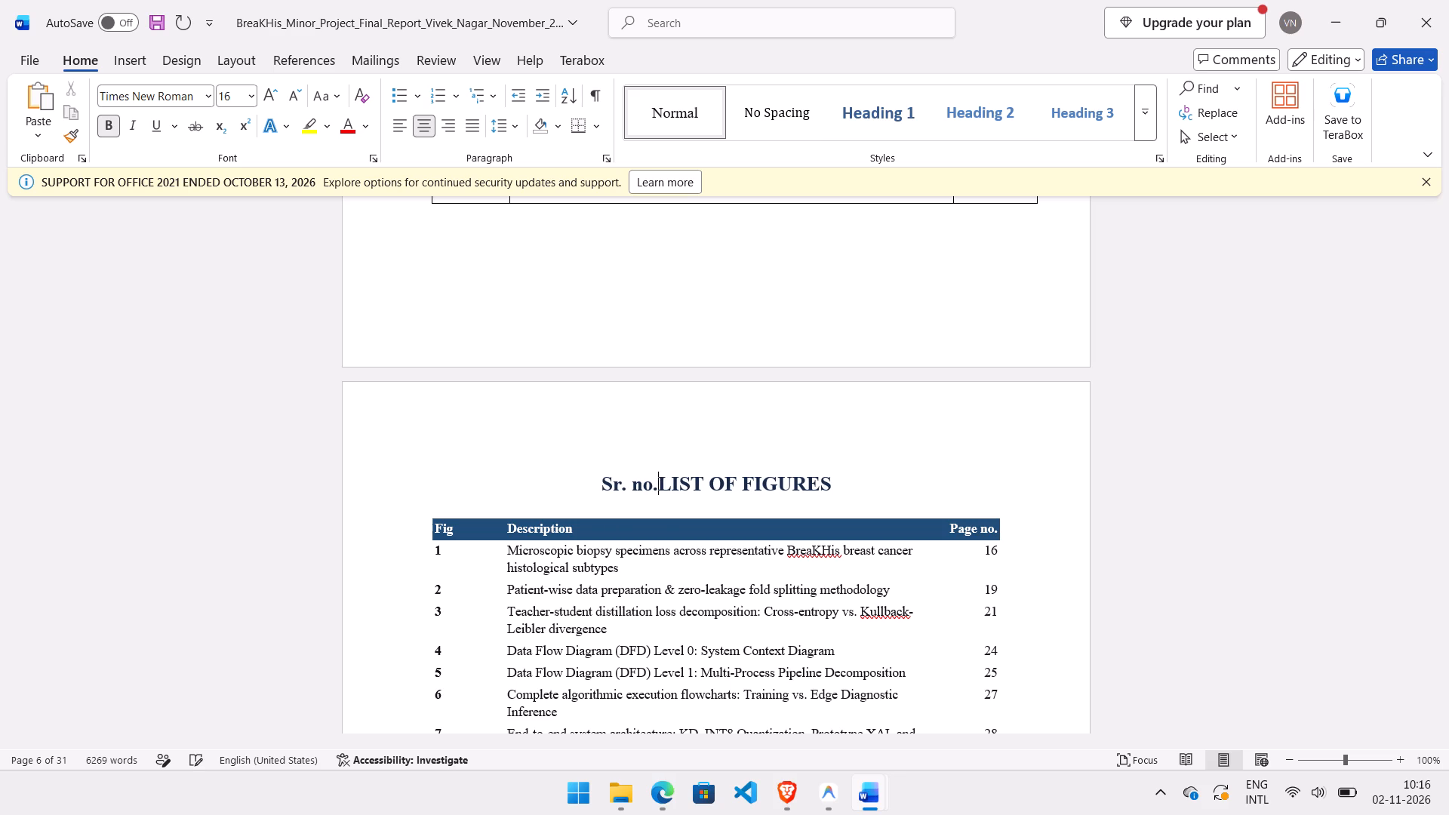
# Copy "Sr. no" from the LIST OF FIGURES heading into the first-column cell of the content table's top row.
pyautogui.moveTo(655, 484); pyautogui.dragTo(642, 484)
pyautogui.moveTo(642, 484); pyautogui.dragTo(602, 484)
pyautogui.hotkey('ctrl', 'c')
pyautogui.scroll(2, 602, 484)
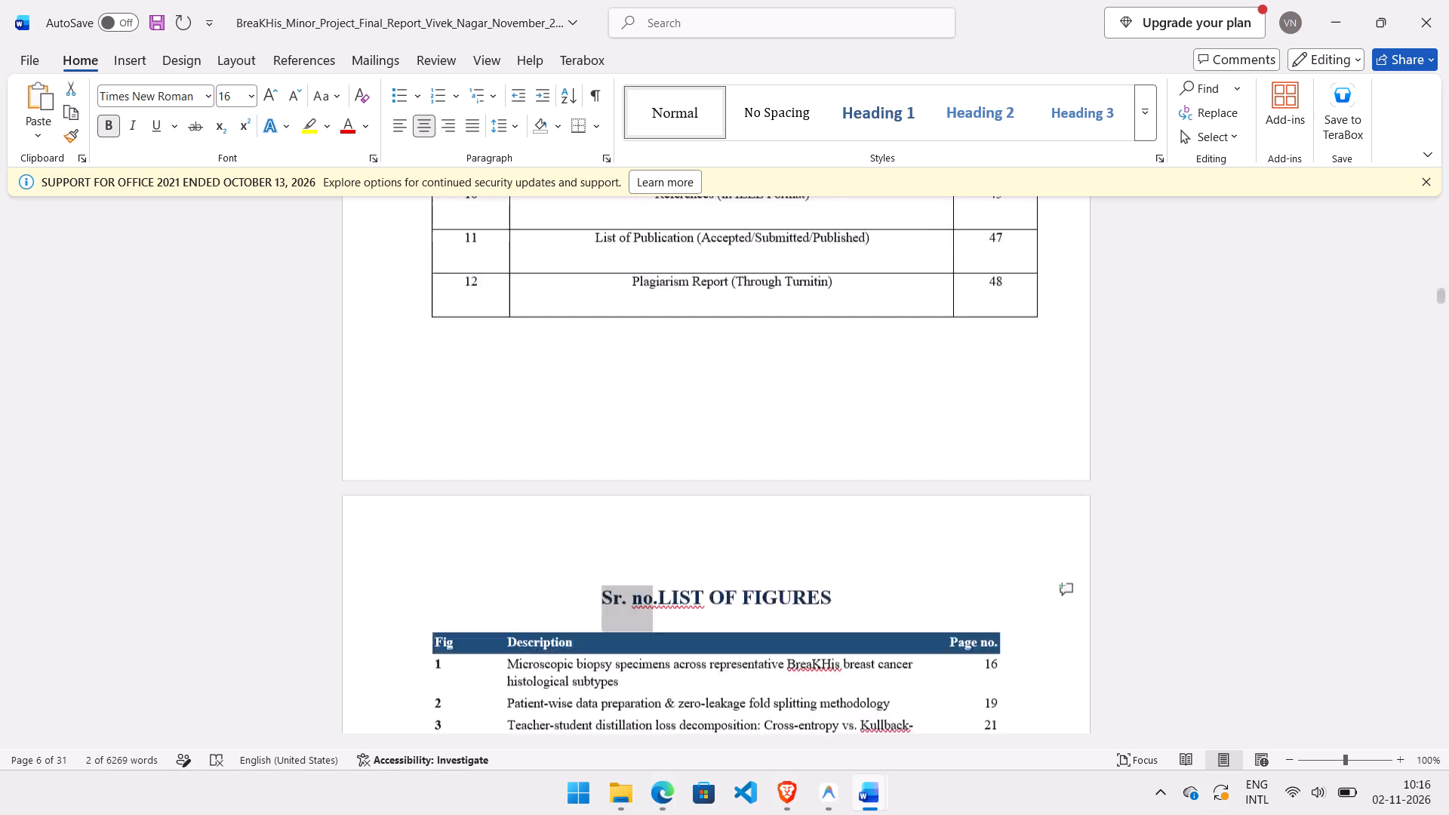
pyautogui.scroll(4, 602, 484)
pyautogui.click(459, 445)
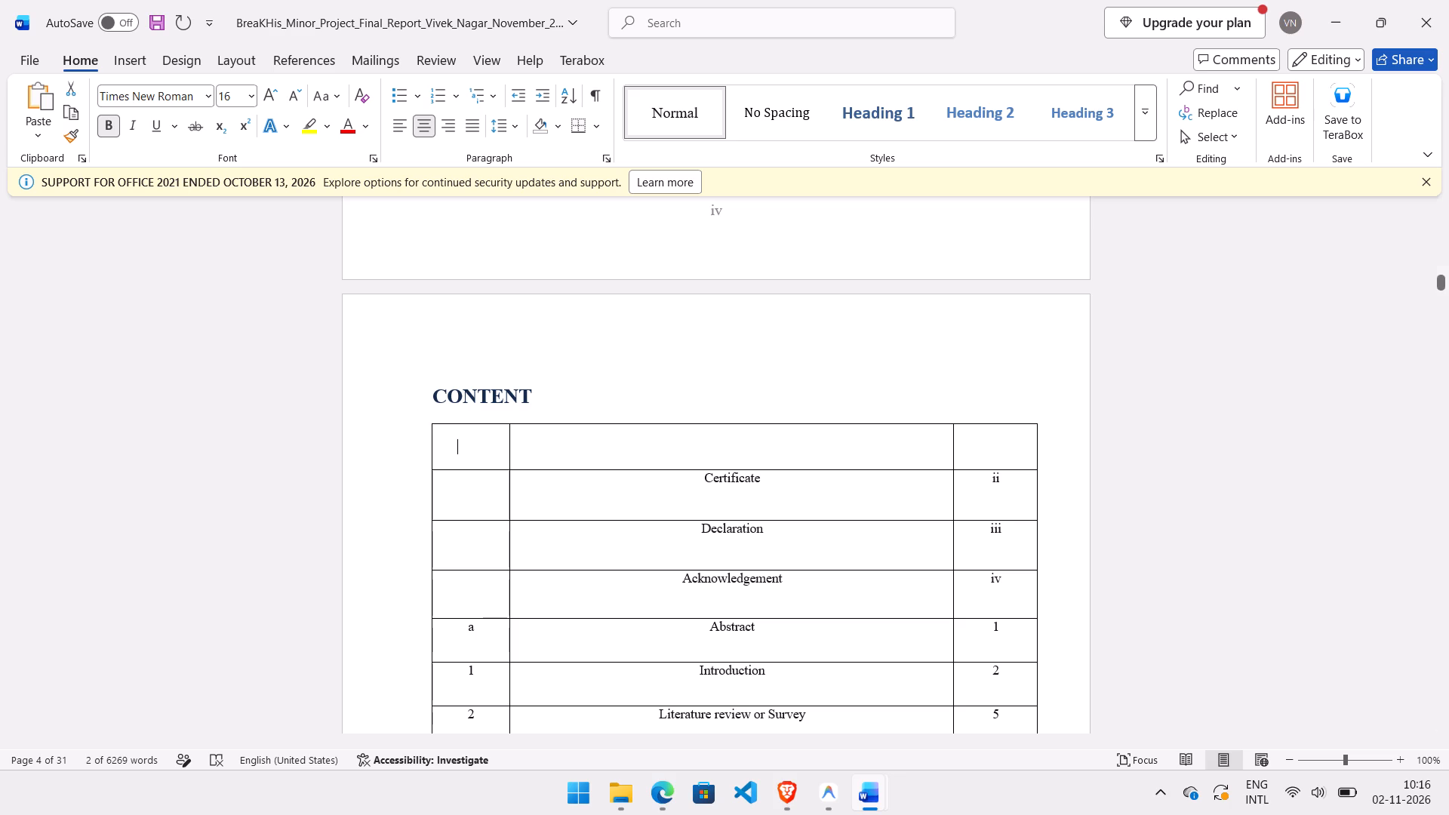
pyautogui.hotkey('ctrl', 'v')
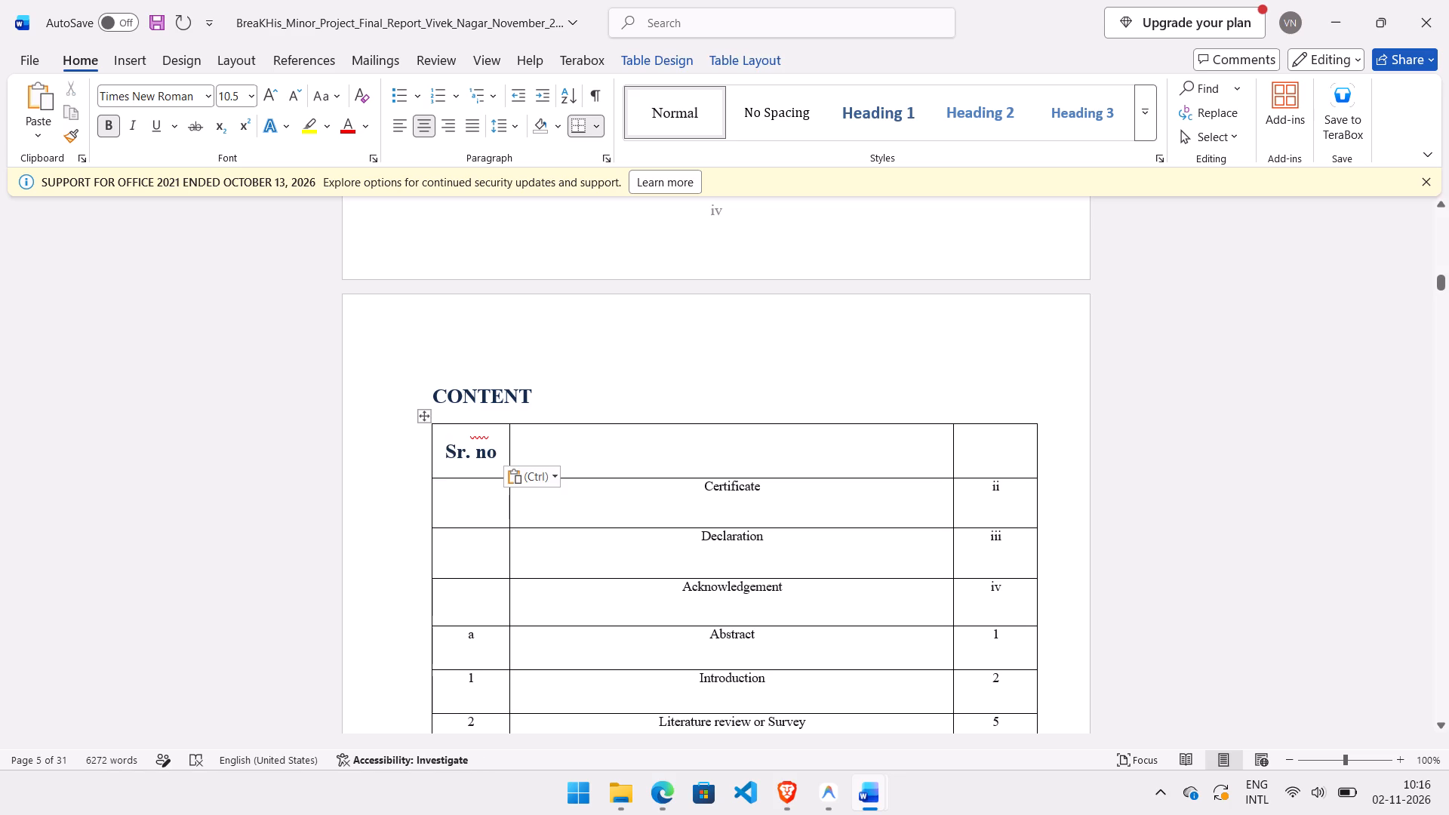
# Remove the bold from the "Sr. no" label in the content table and reduce its font size to 12.
pyautogui.moveTo(503, 450); pyautogui.dragTo(446, 451)
pyautogui.click(102, 121)
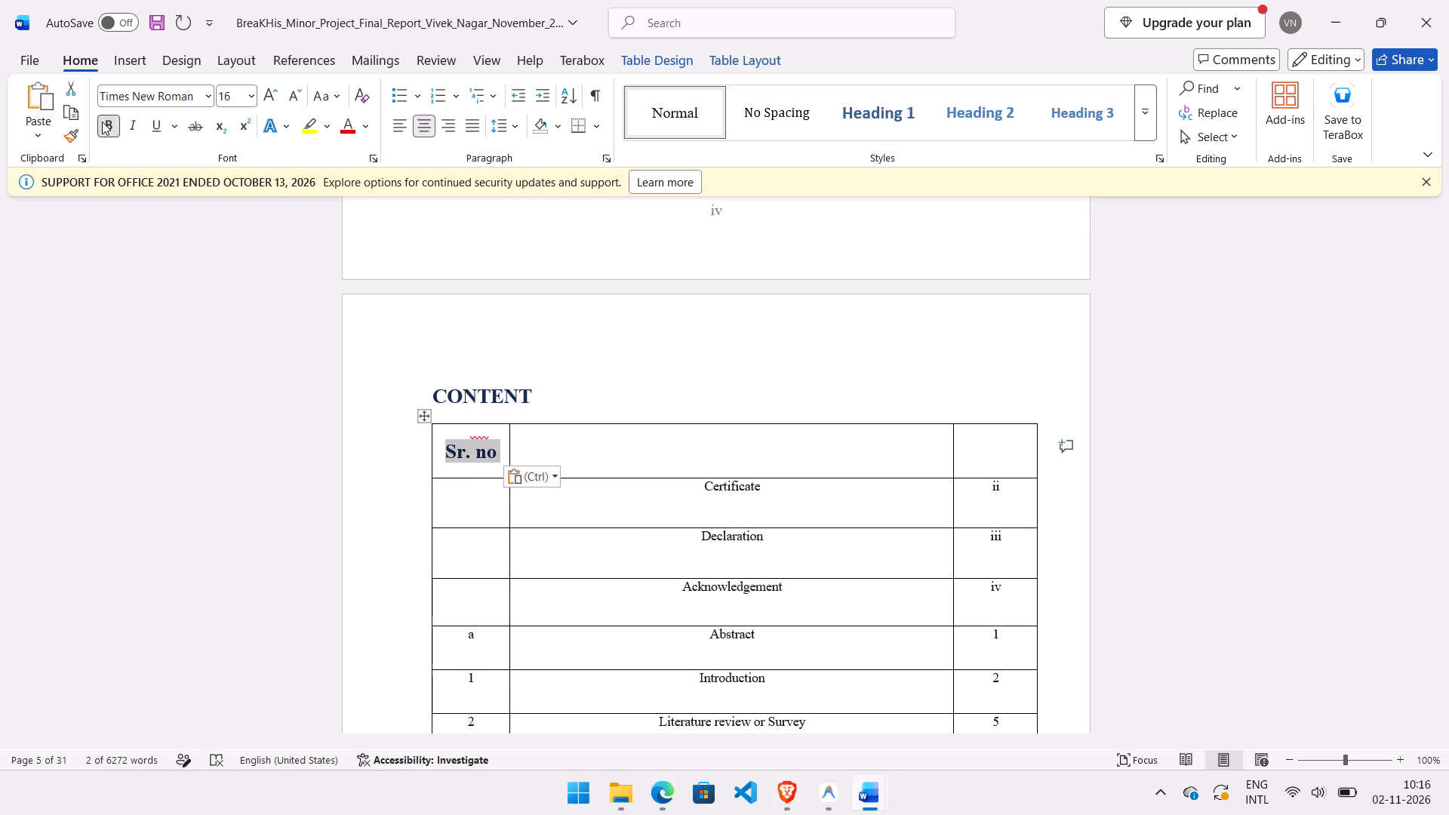
pyautogui.click(296, 88)
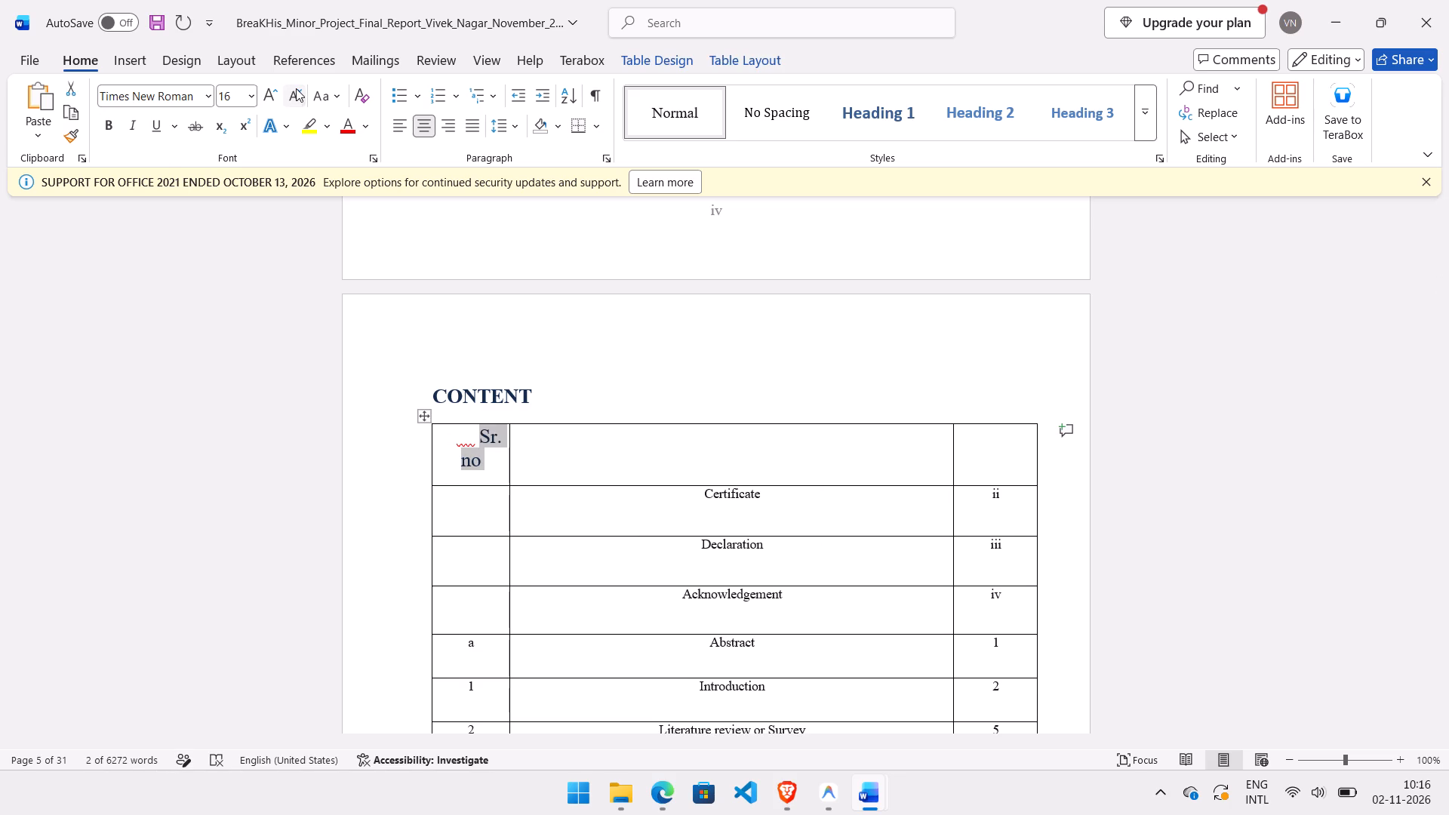
pyautogui.click(296, 88)
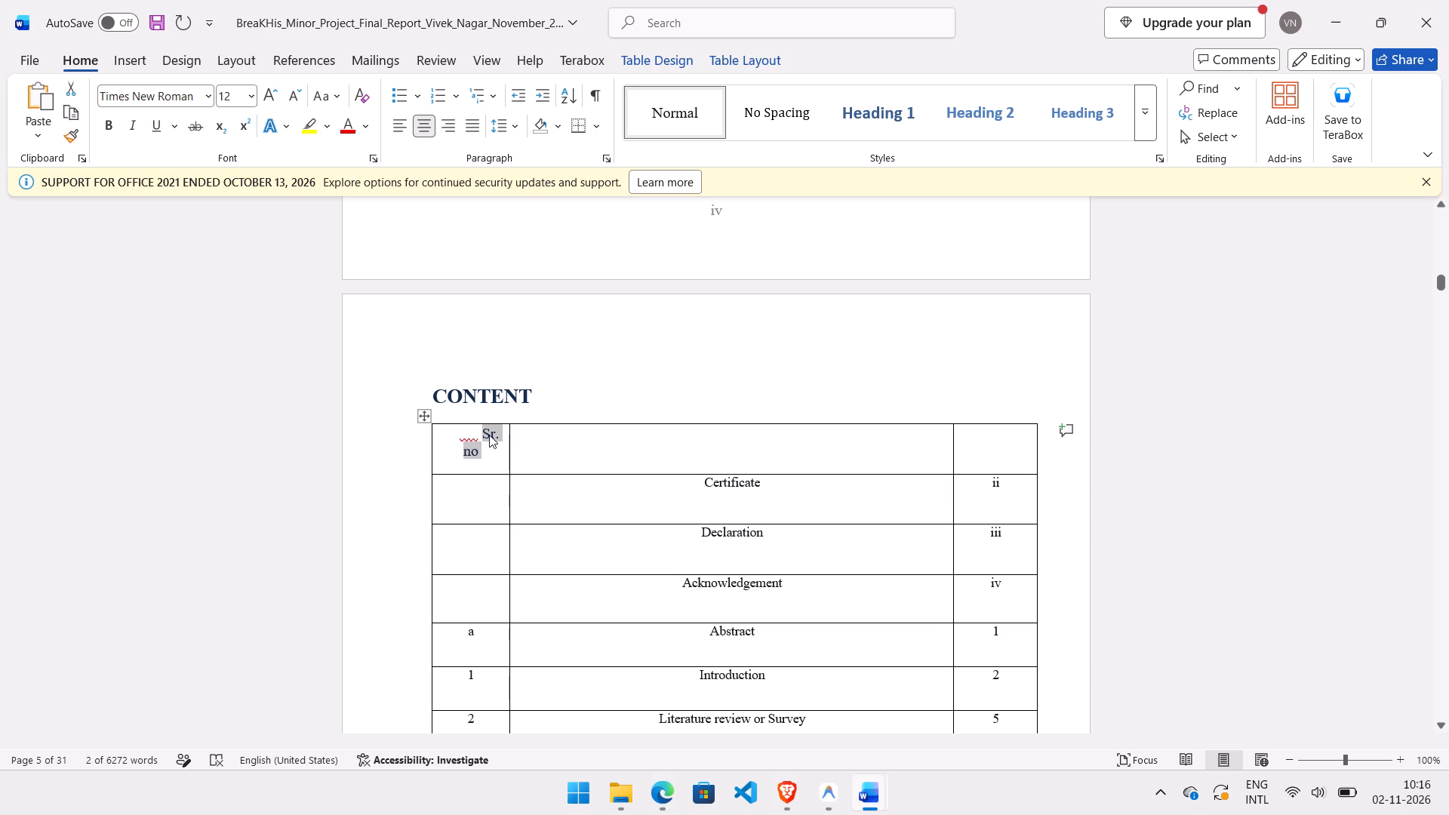
# Clear the stray hidden characters before "Sr. no" in the content table's top row and add leading spaces.
pyautogui.click(472, 428)
pyautogui.press('Right')
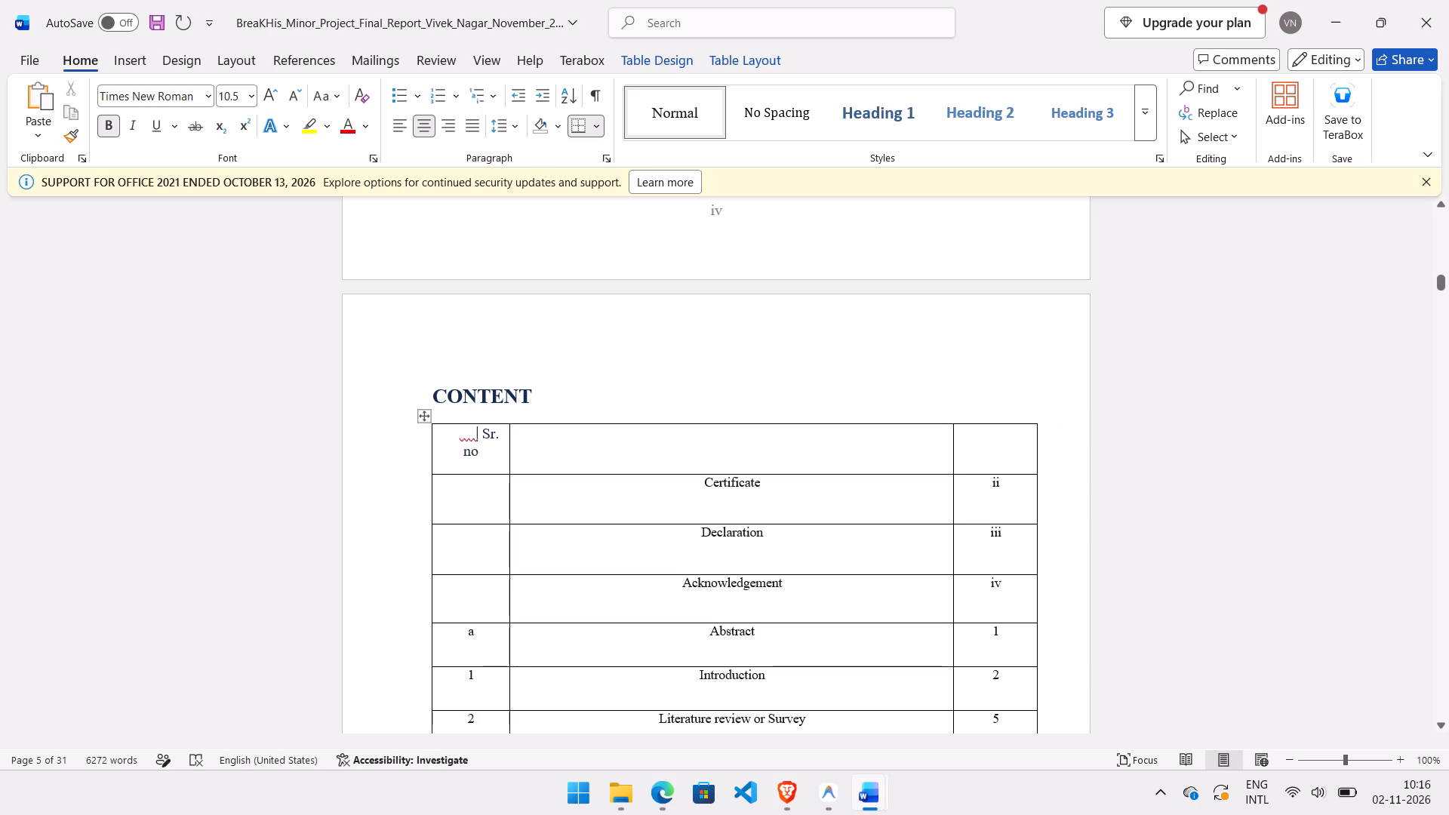
pyautogui.press('BackSpace')
pyautogui.press('BackSpace')
pyautogui.press('BackSpace')
pyautogui.press('BackSpace')
pyautogui.press('BackSpace')
pyautogui.press('BackSpace')
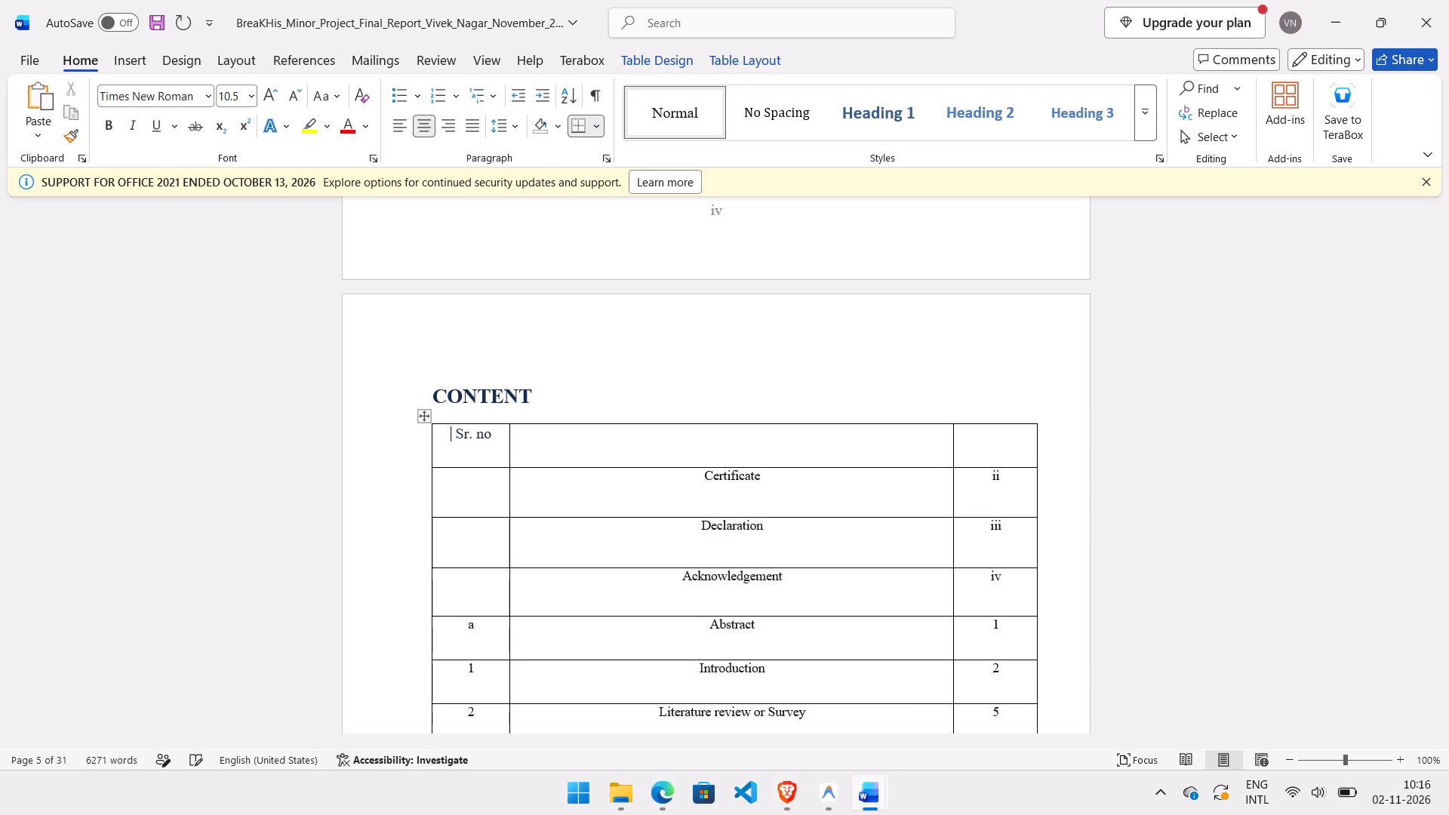
pyautogui.press('BackSpace')
pyautogui.press('space')
pyautogui.press('space')
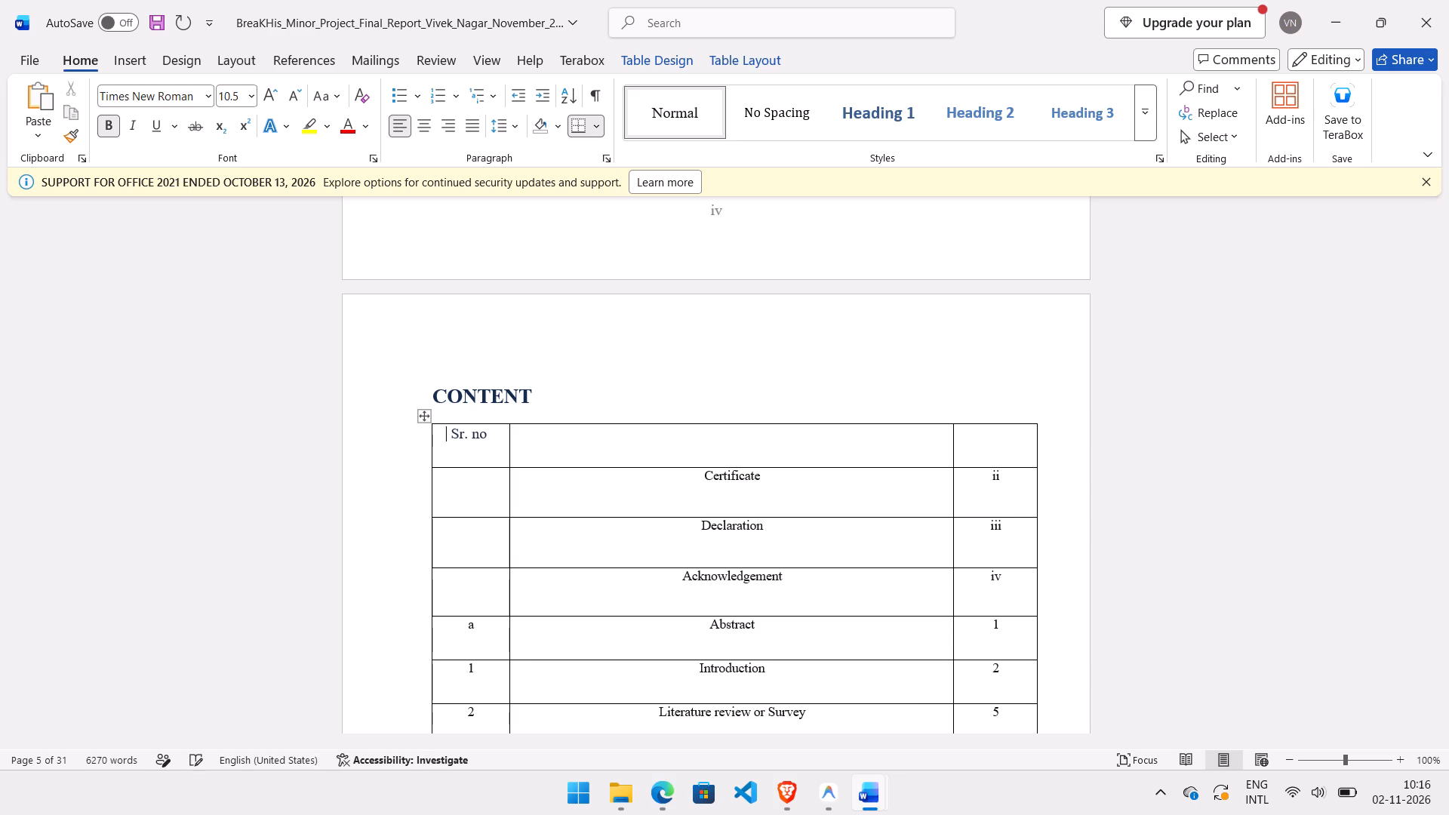
# Add a period to the end of the "Sr. no" label in the content table.
pyautogui.click(486, 433)
pyautogui.press('.')
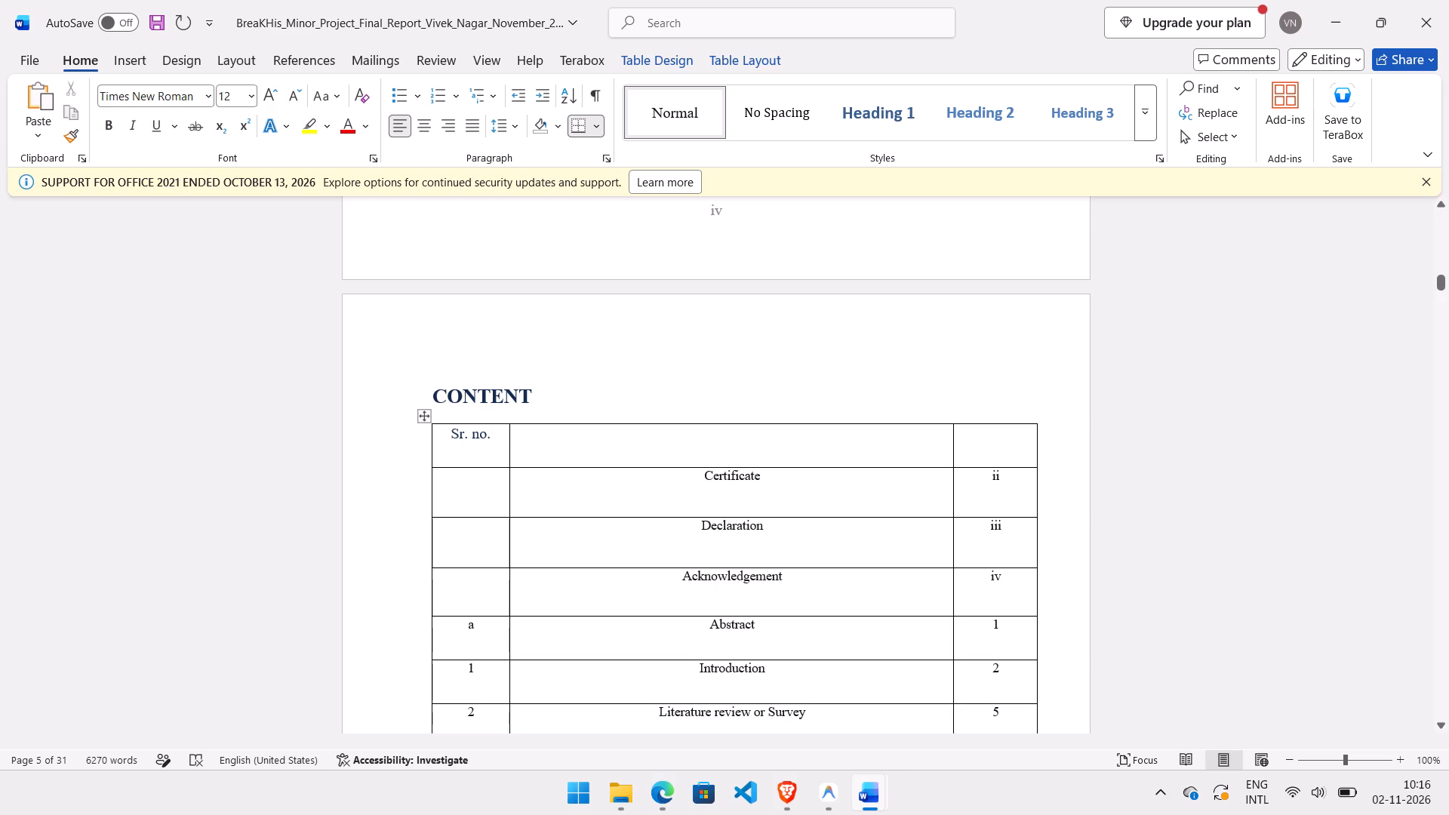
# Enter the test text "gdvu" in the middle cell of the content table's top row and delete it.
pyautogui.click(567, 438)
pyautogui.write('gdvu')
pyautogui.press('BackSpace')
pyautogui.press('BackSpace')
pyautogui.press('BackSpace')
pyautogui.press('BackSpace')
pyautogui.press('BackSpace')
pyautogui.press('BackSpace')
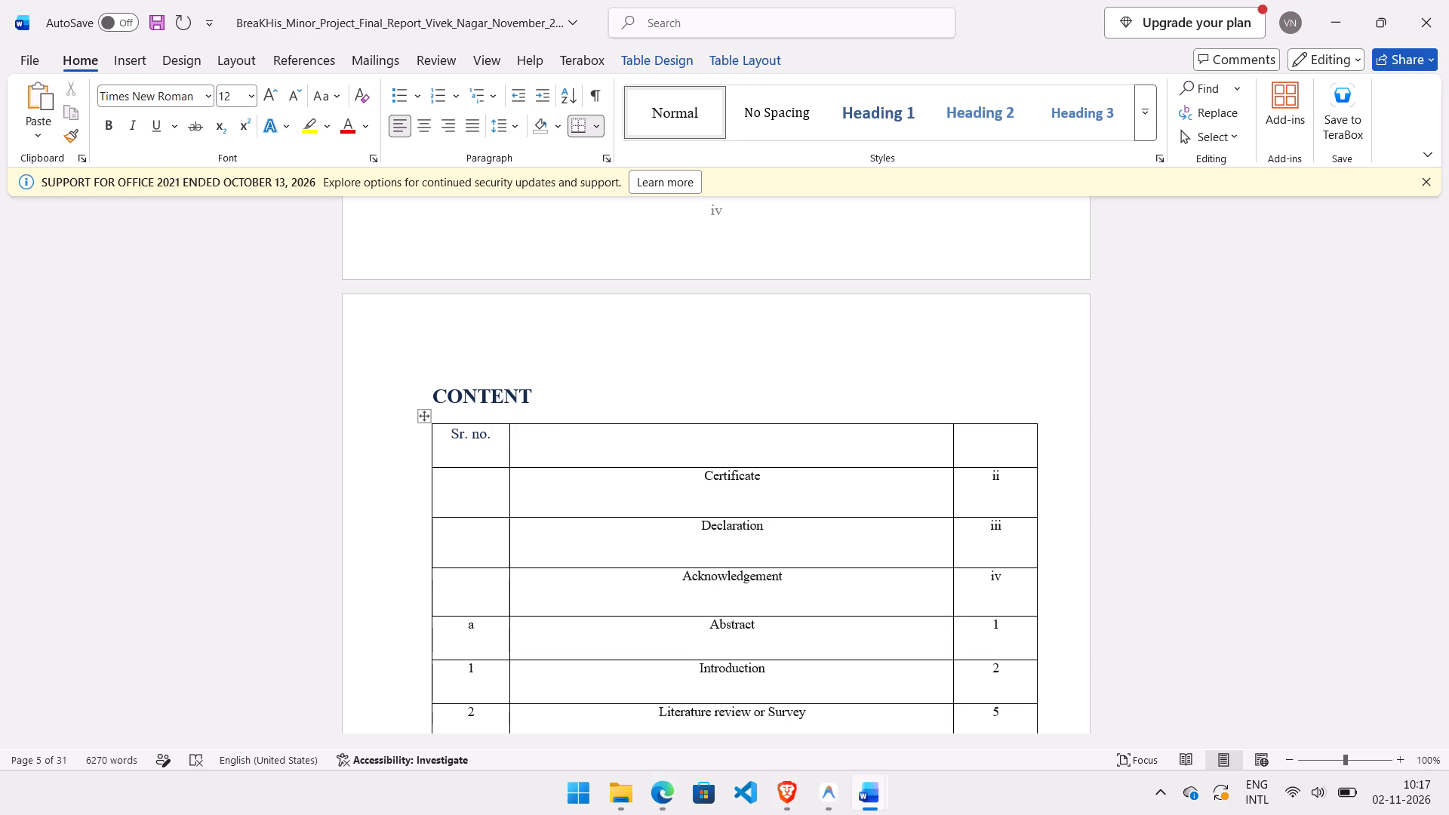
# Enter "Title /Chapter" in the middle cell of the content table's top row and centre it.
pyautogui.write('Title')
pyautogui.press('space')
pyautogui.write('/')
pyautogui.write('Chap')
pyautogui.write('ter')
pyautogui.moveTo(605, 435); pyautogui.dragTo(527, 437)
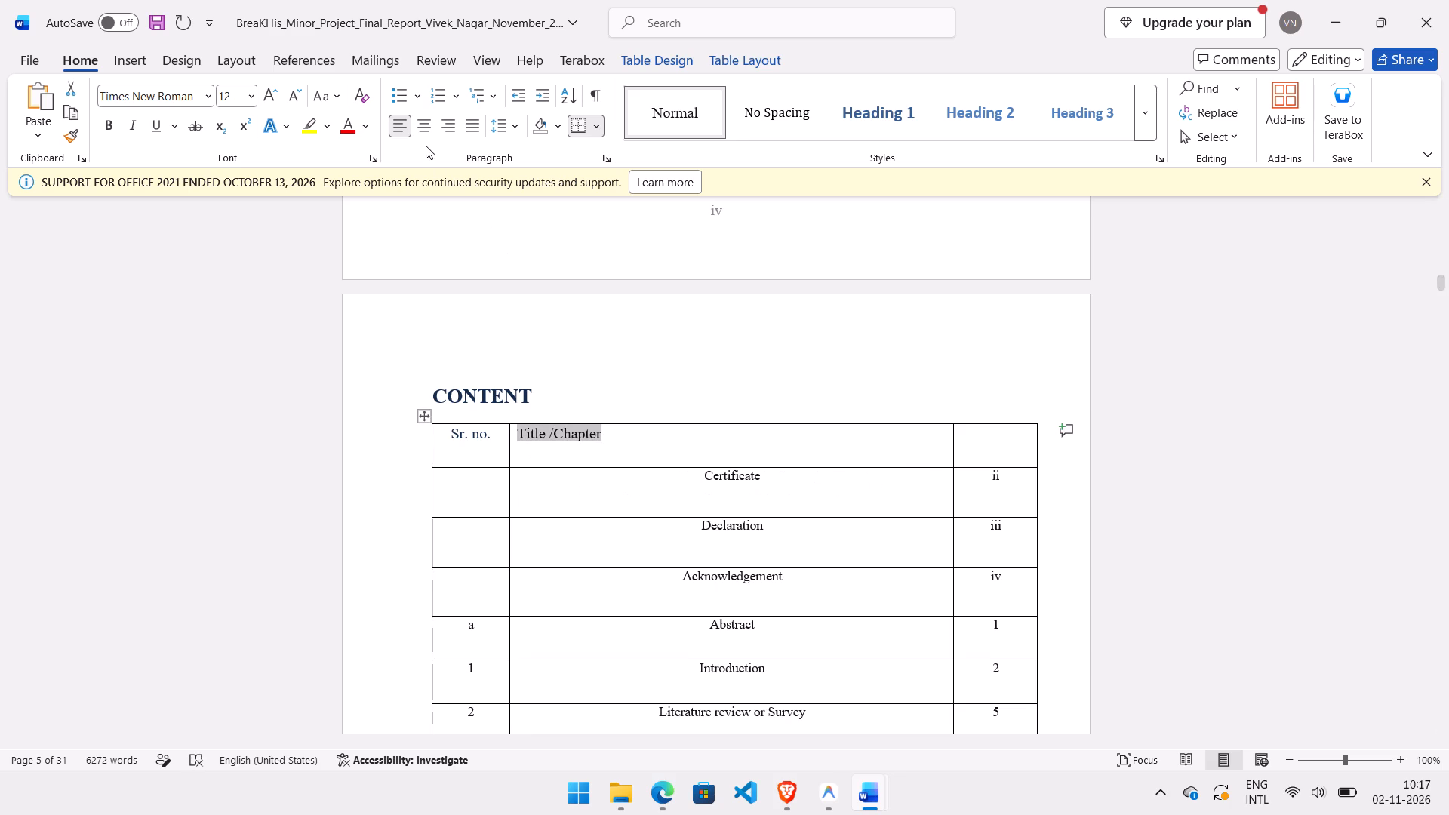
pyautogui.click(417, 120)
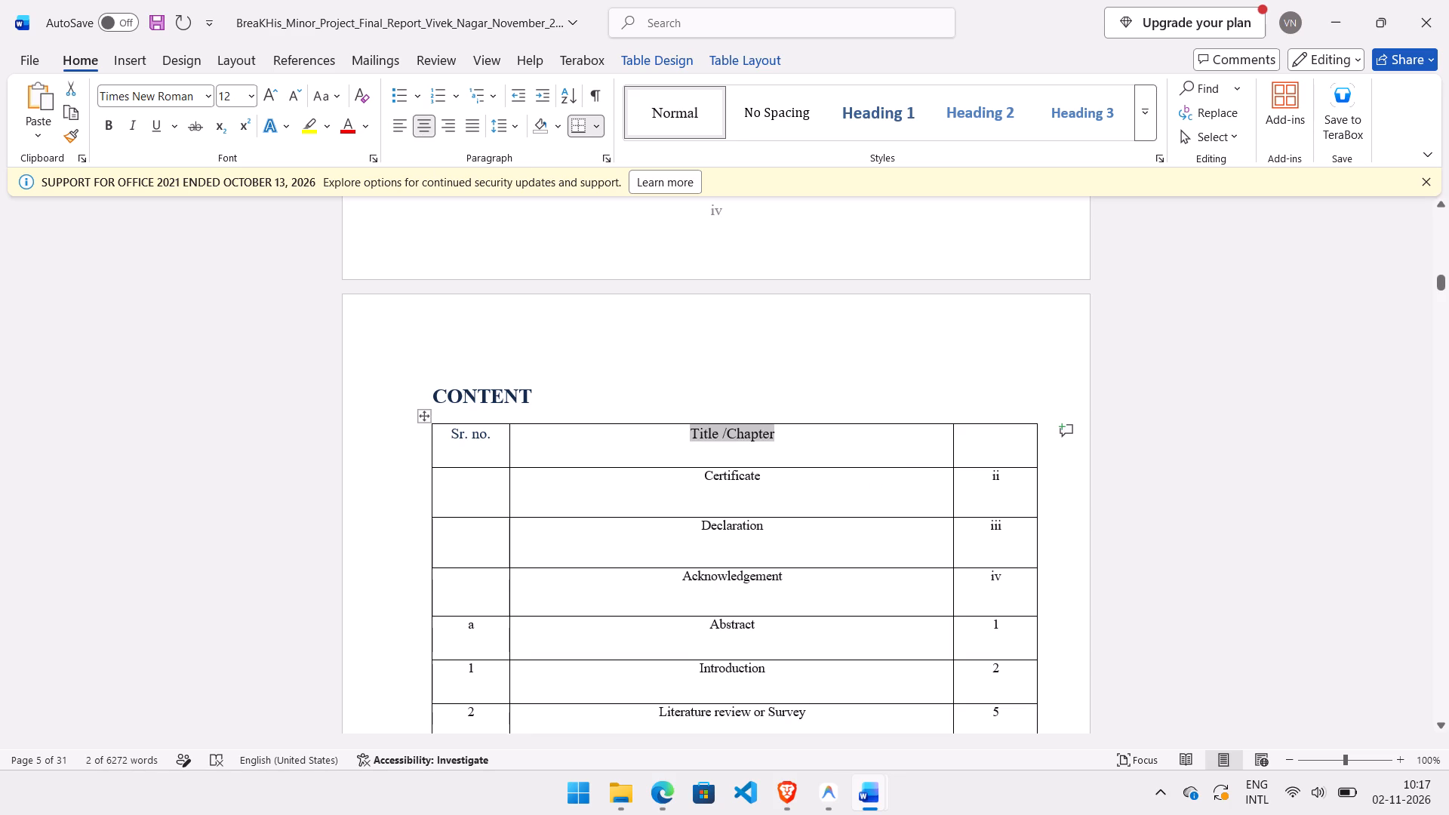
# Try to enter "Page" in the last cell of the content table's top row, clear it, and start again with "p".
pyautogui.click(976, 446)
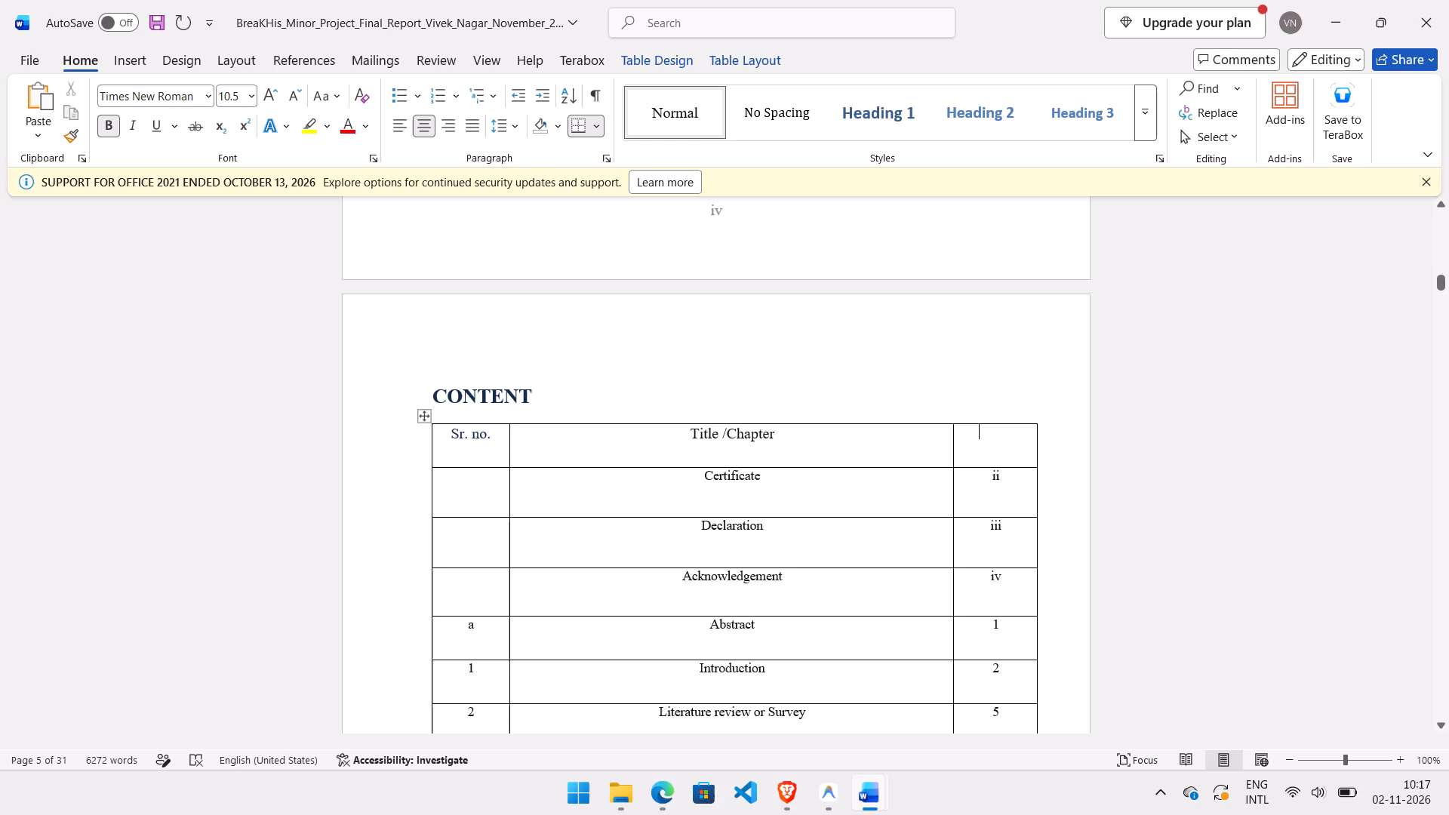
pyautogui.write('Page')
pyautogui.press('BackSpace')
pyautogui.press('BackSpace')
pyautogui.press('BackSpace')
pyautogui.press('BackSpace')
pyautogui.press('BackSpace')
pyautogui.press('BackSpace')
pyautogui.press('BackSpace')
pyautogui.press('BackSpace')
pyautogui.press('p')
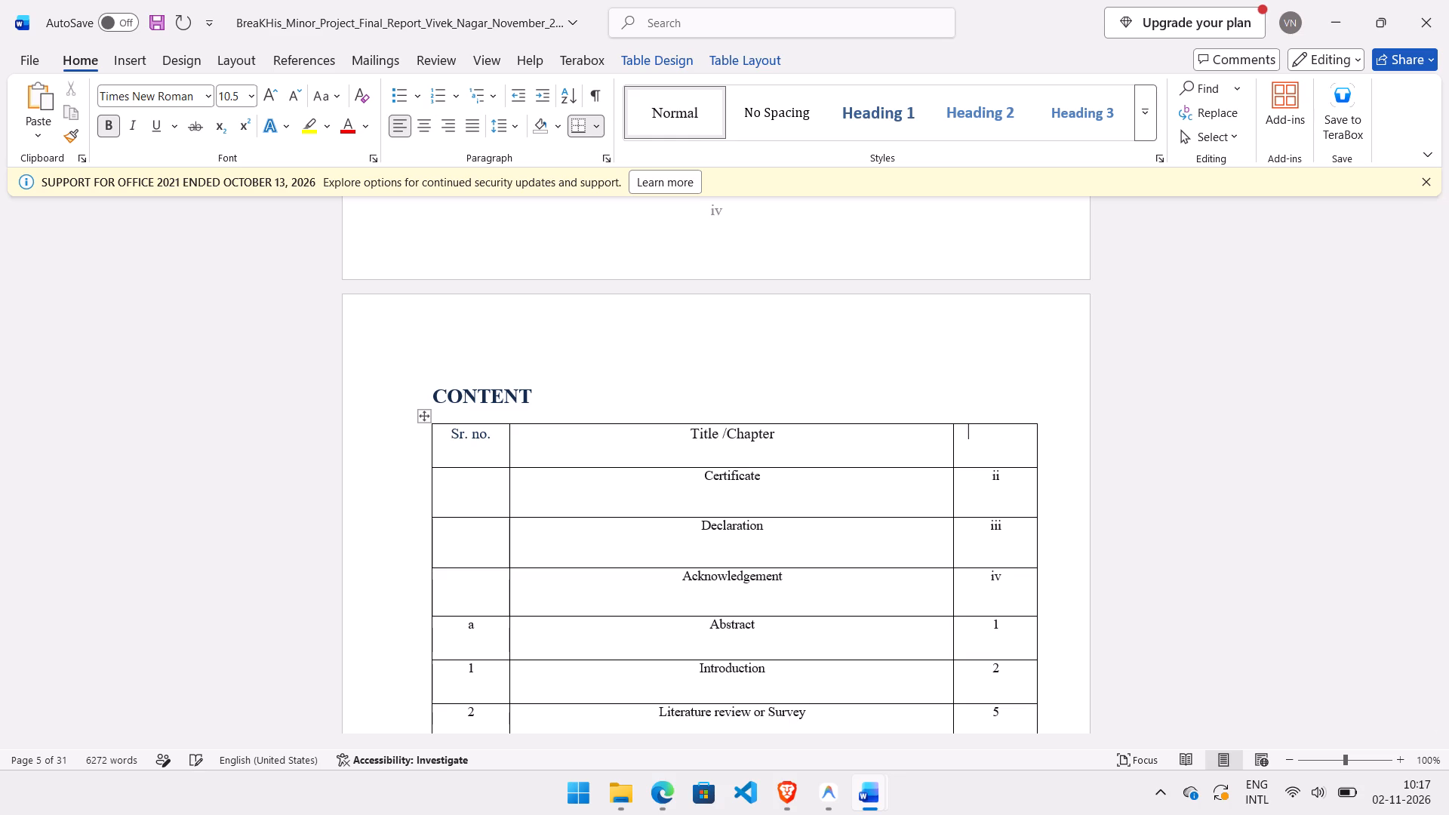
# Delete the stray "Sr. no." text in front of the LIST OF FIGURES heading.
pyautogui.scroll(-5, 976, 446)
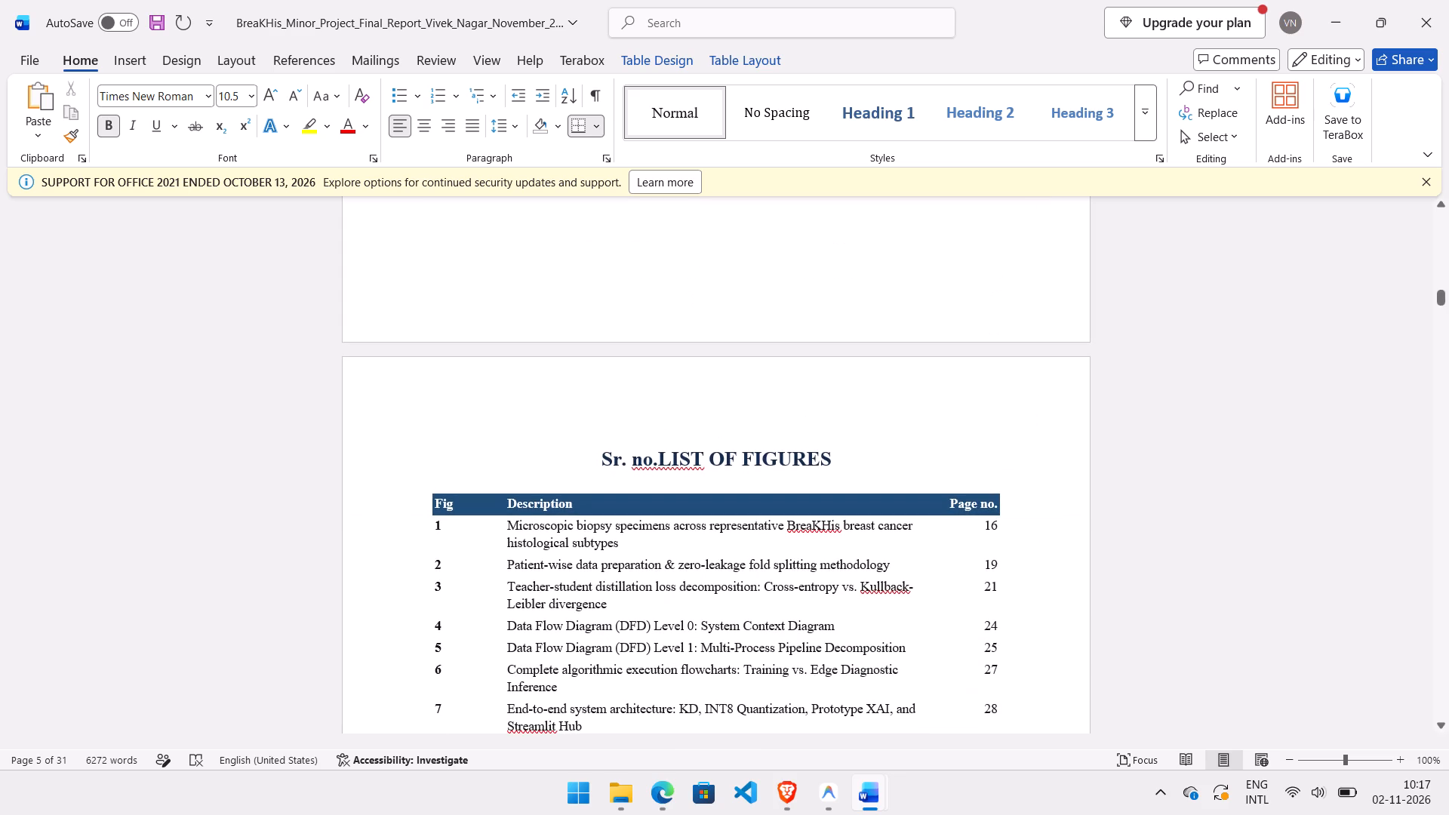
pyautogui.click(657, 459)
pyautogui.press('BackSpace')
pyautogui.press('BackSpace')
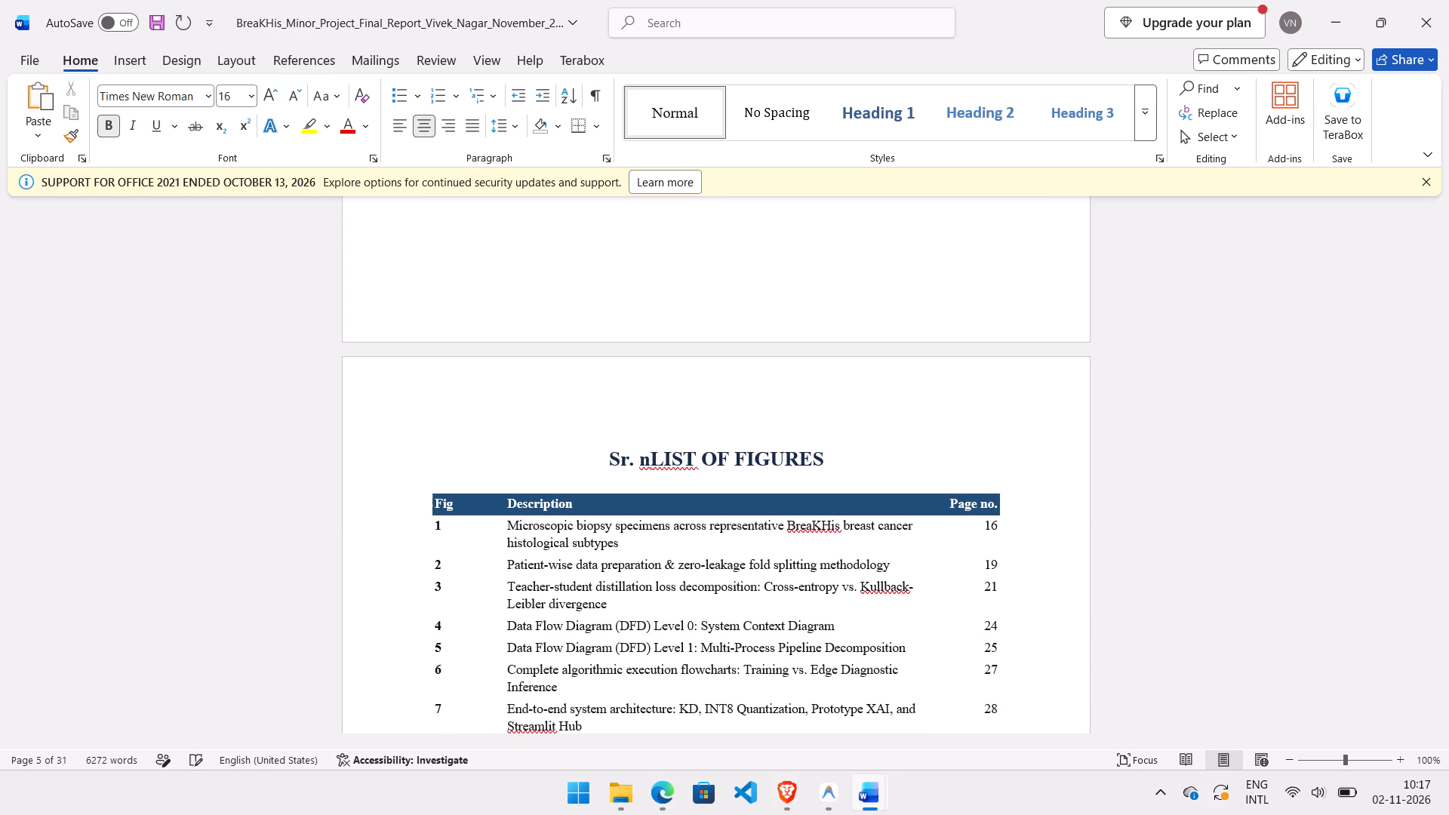
pyautogui.press('BackSpace')
pyautogui.press('BackSpace')
pyautogui.press('BackSpace')
pyautogui.press('BackSpace')
pyautogui.press('BackSpace')
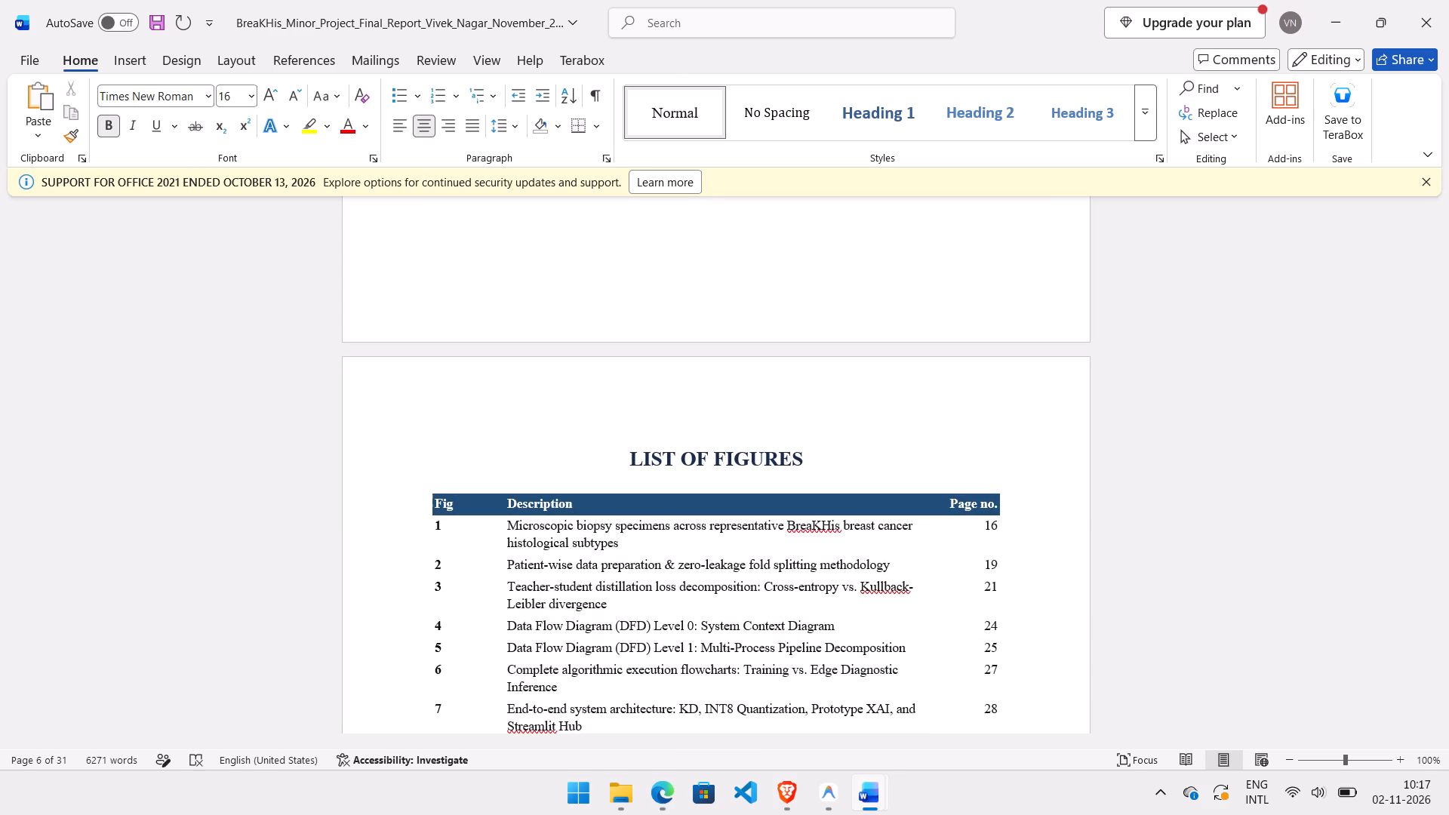
# Write "Page no." in front of the LIST OF FIGURES heading and move it into the last cell of the content table's top row.
pyautogui.write('Page')
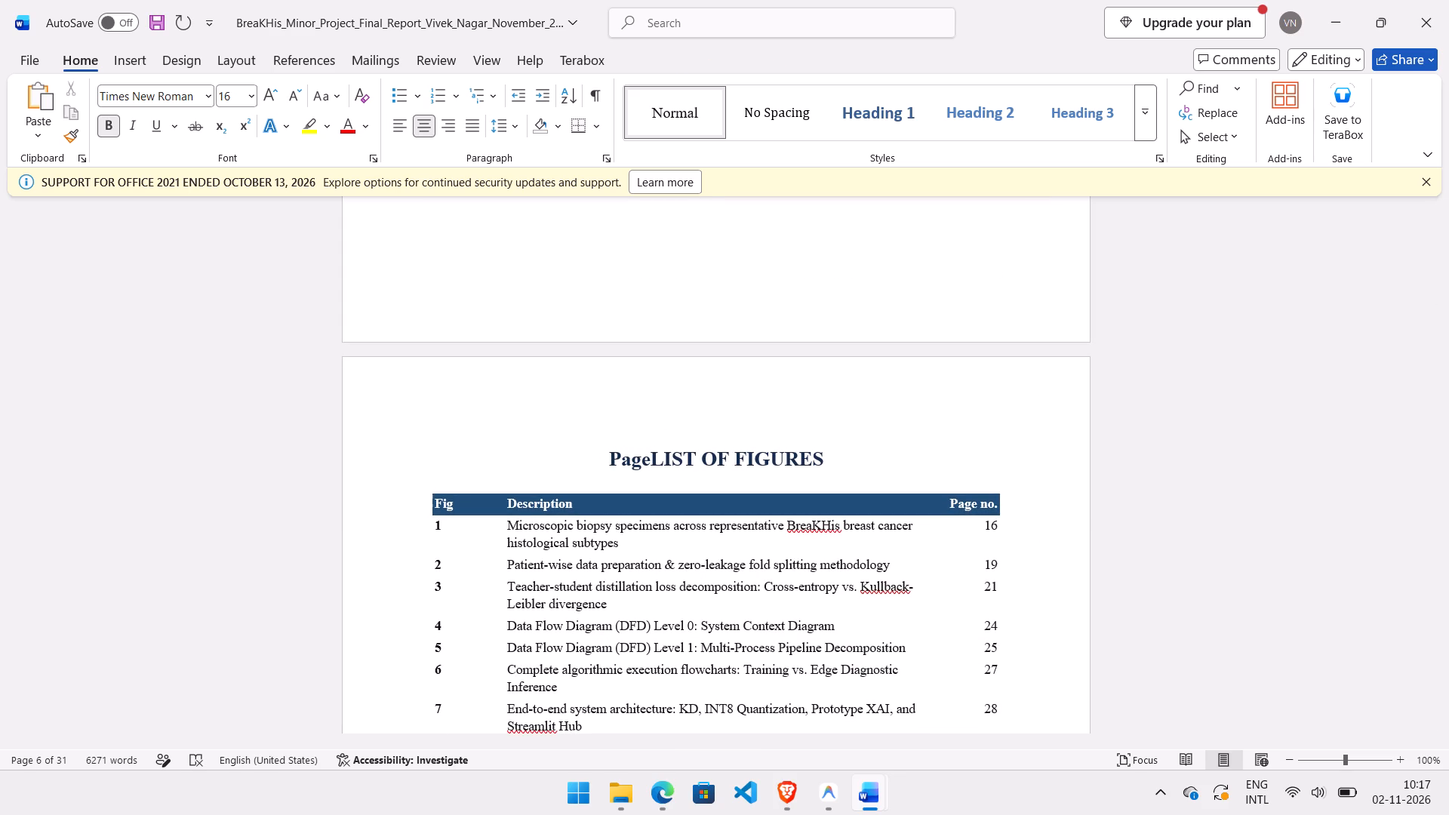
pyautogui.press('space')
pyautogui.write('no.')
pyautogui.moveTo(667, 457); pyautogui.dragTo(654, 457)
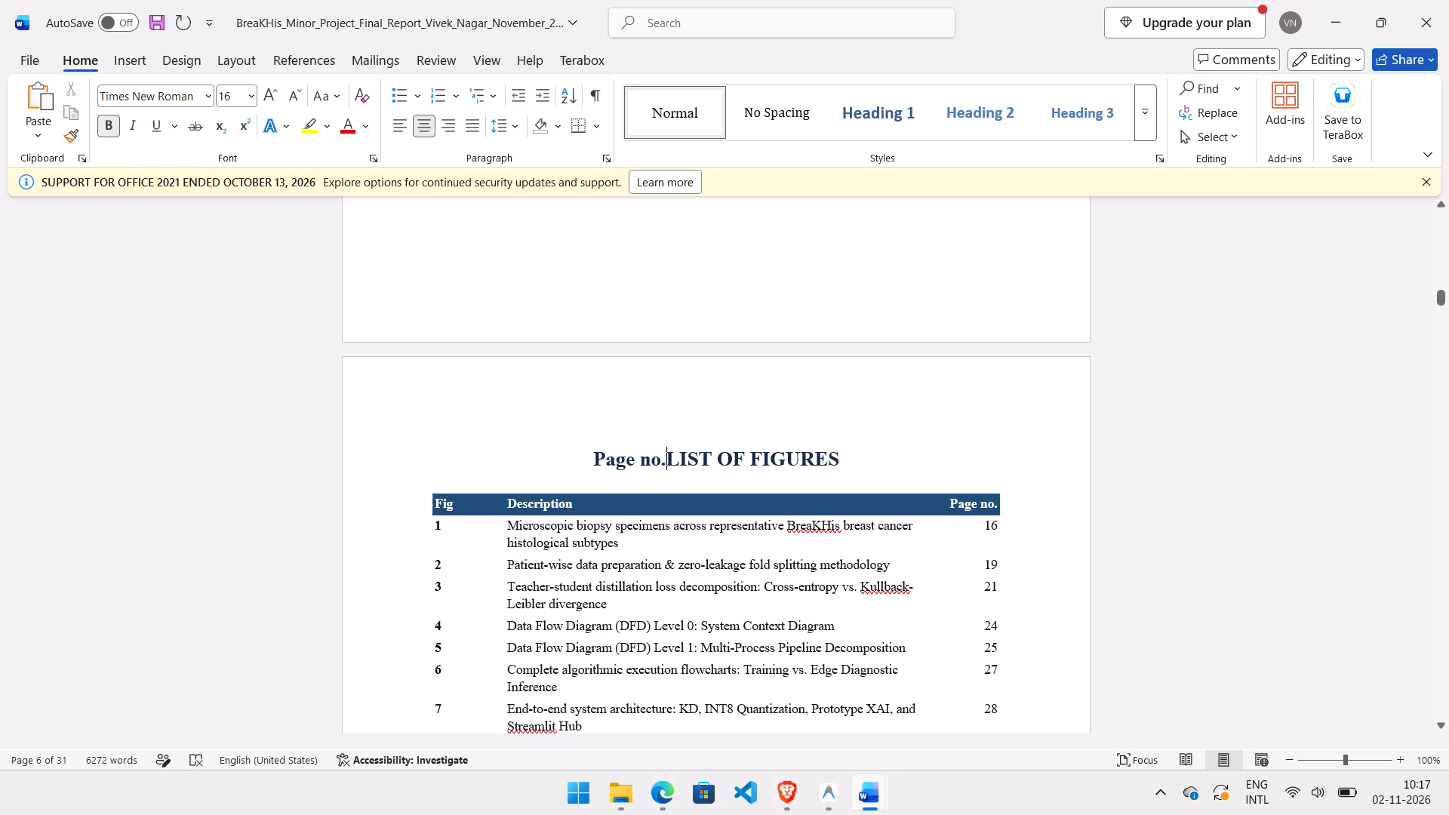
pyautogui.moveTo(654, 457); pyautogui.dragTo(604, 451)
pyautogui.hotkey('ctrl', 'x')
pyautogui.scroll(6, 604, 451)
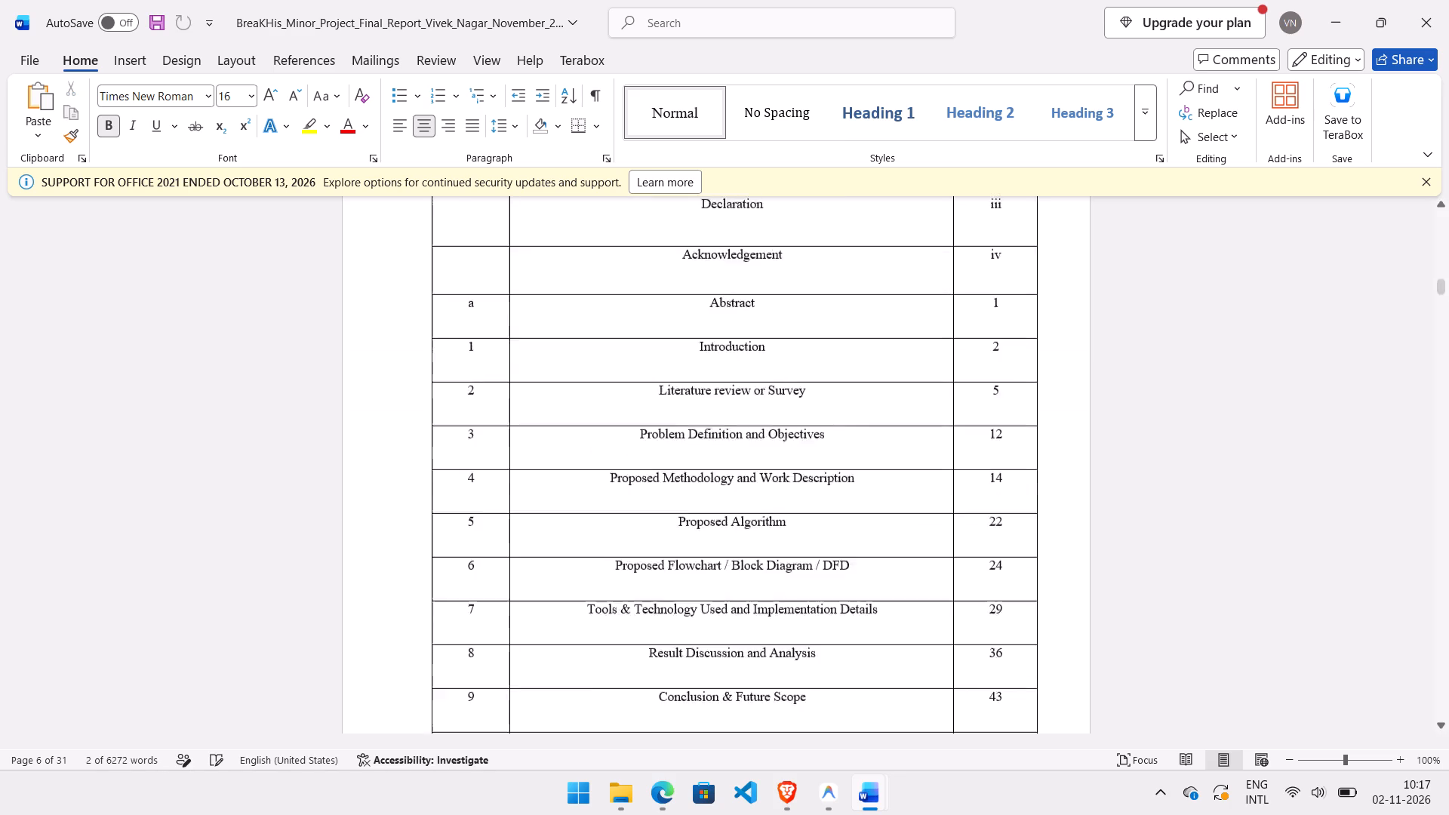
pyautogui.scroll(1, 604, 451)
pyautogui.click(968, 483)
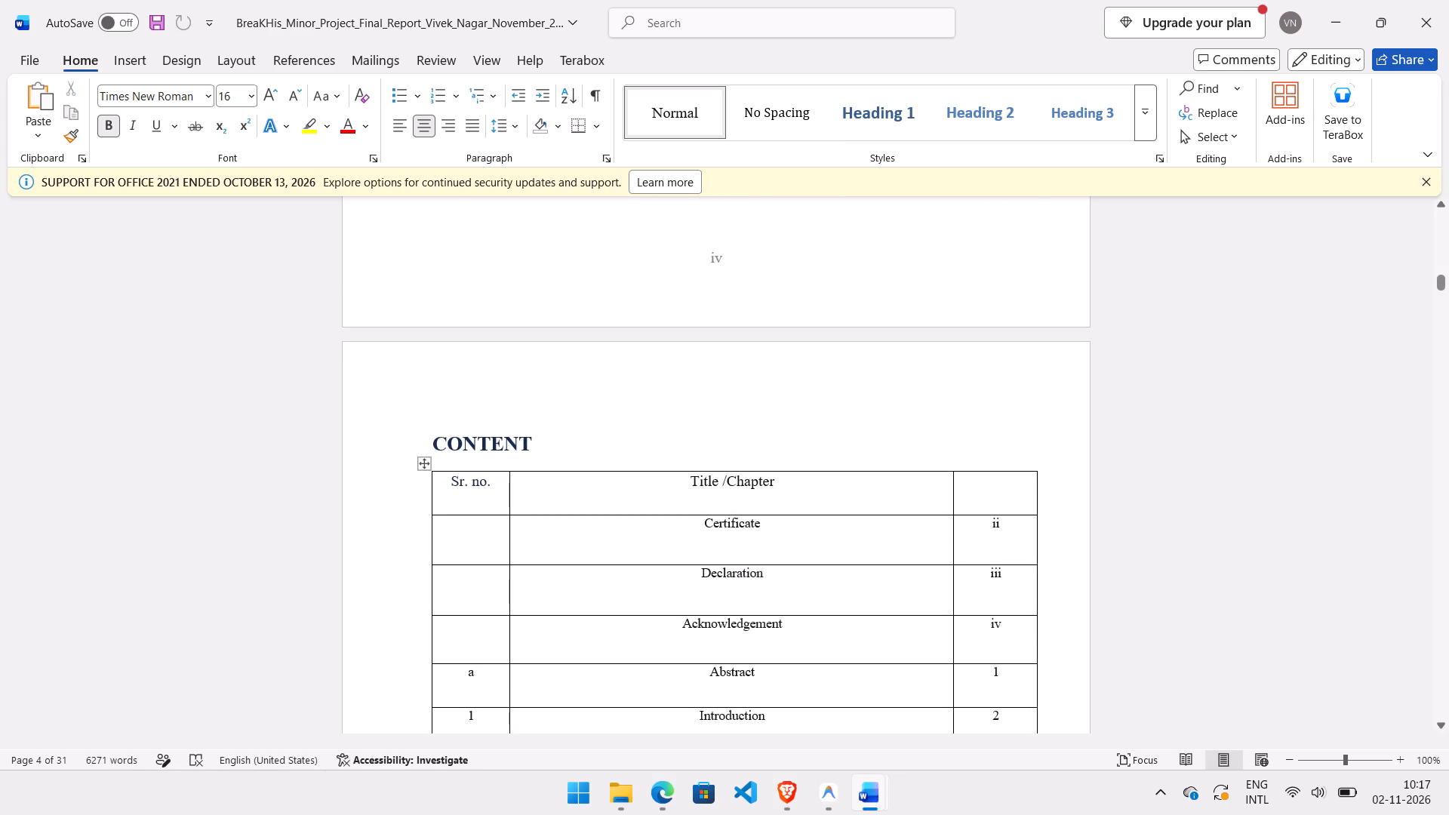
pyautogui.hotkey('ctrl', 'v')
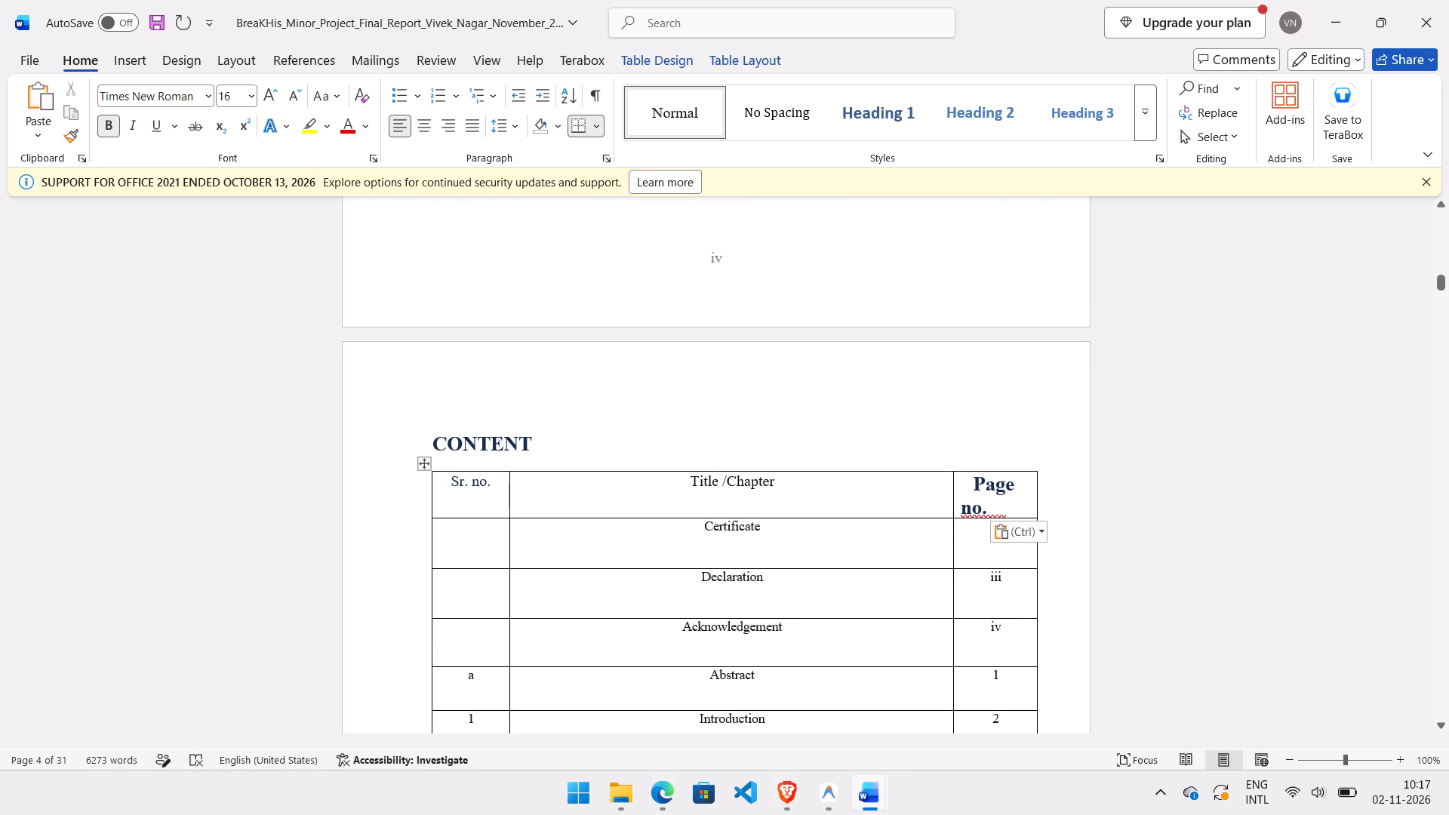
# Remove the bold formatting from "Page no." in the content table's top row.
pyautogui.moveTo(995, 505); pyautogui.dragTo(971, 486)
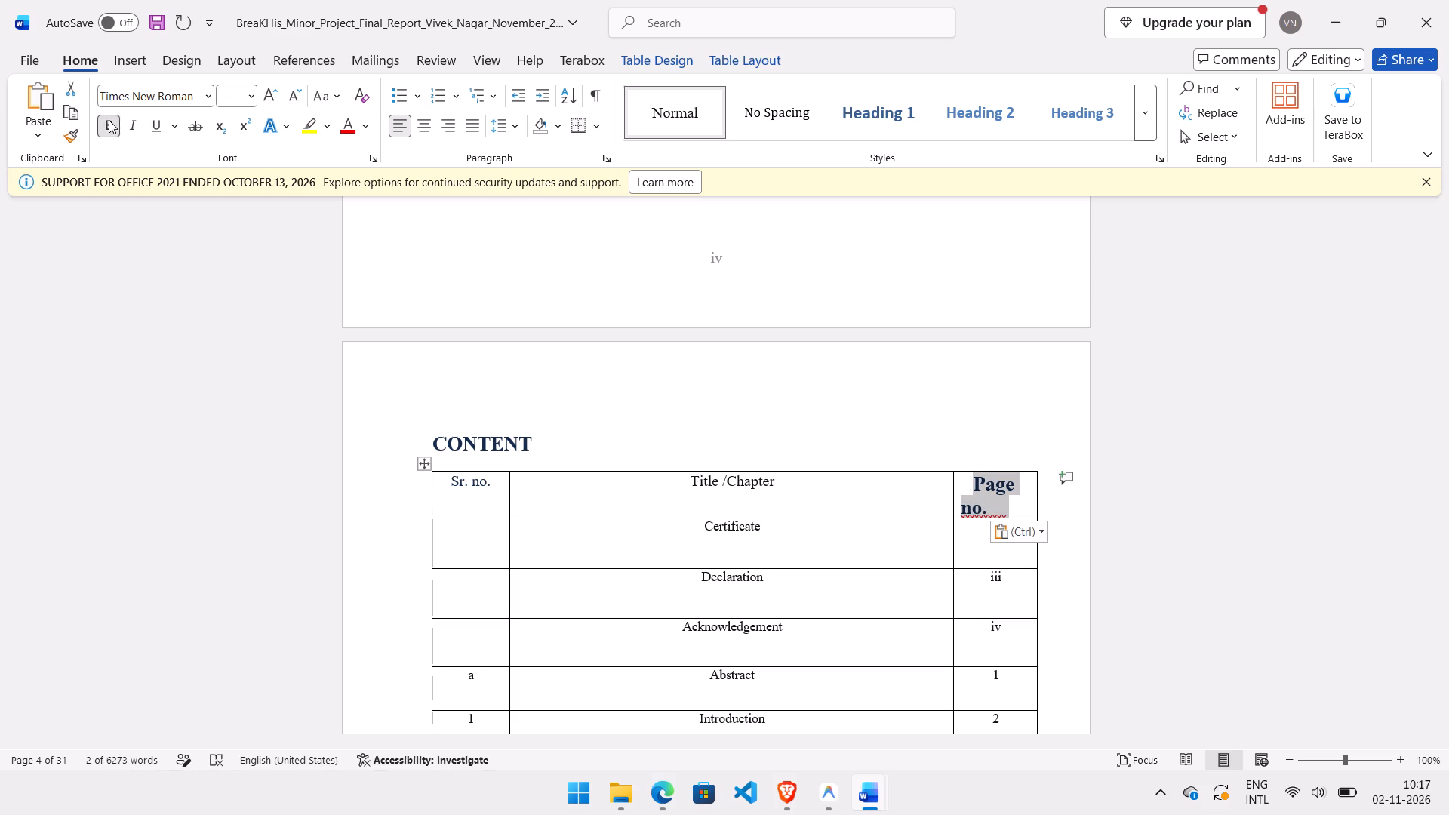
pyautogui.click(109, 120)
# Replace the space before "no." in the content table's "Page no." cell with five spaces to shift it.
pyautogui.click(989, 503)
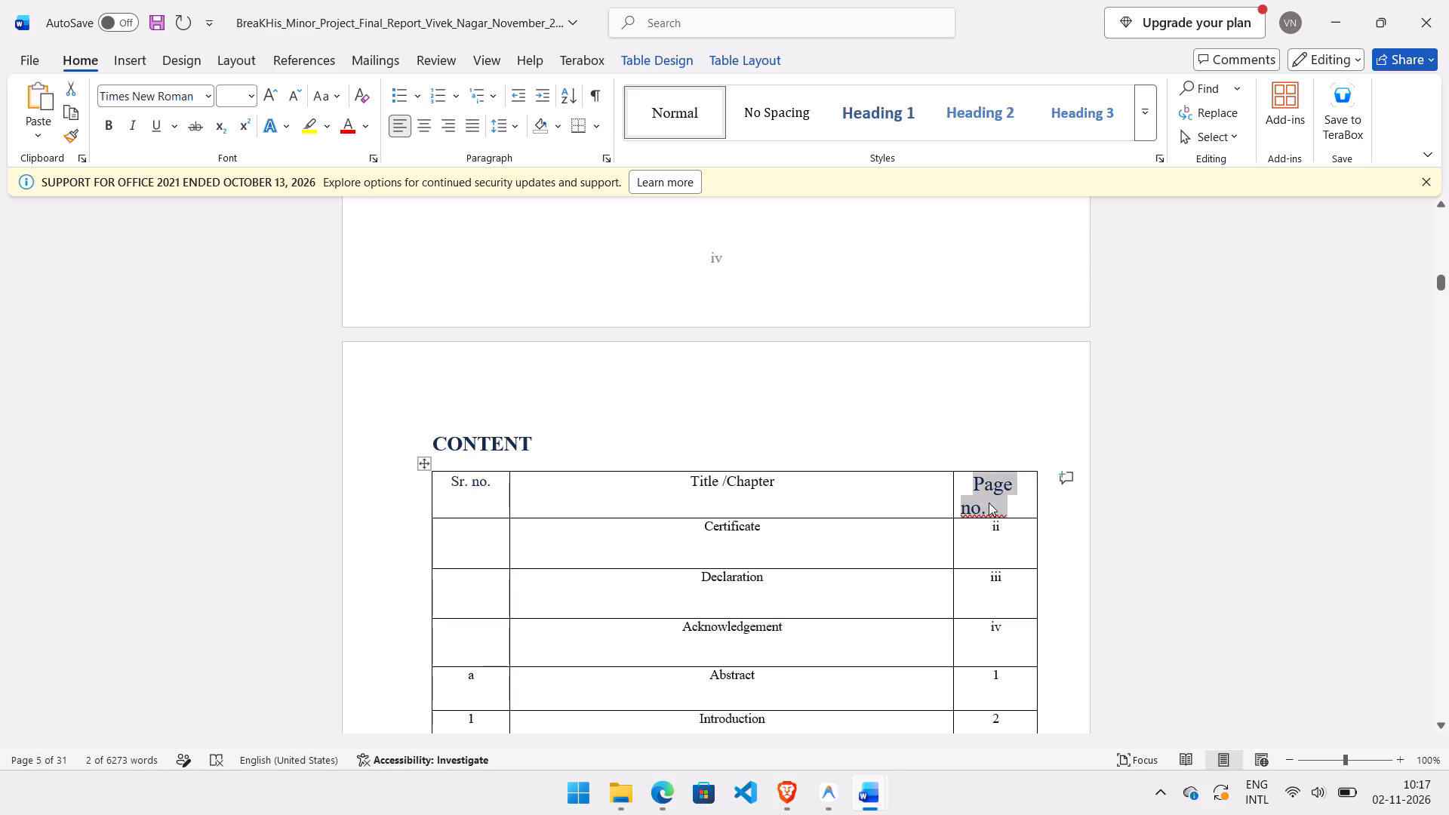
pyautogui.press('Left')
pyautogui.press('Left')
pyautogui.press('Left')
pyautogui.press('Left')
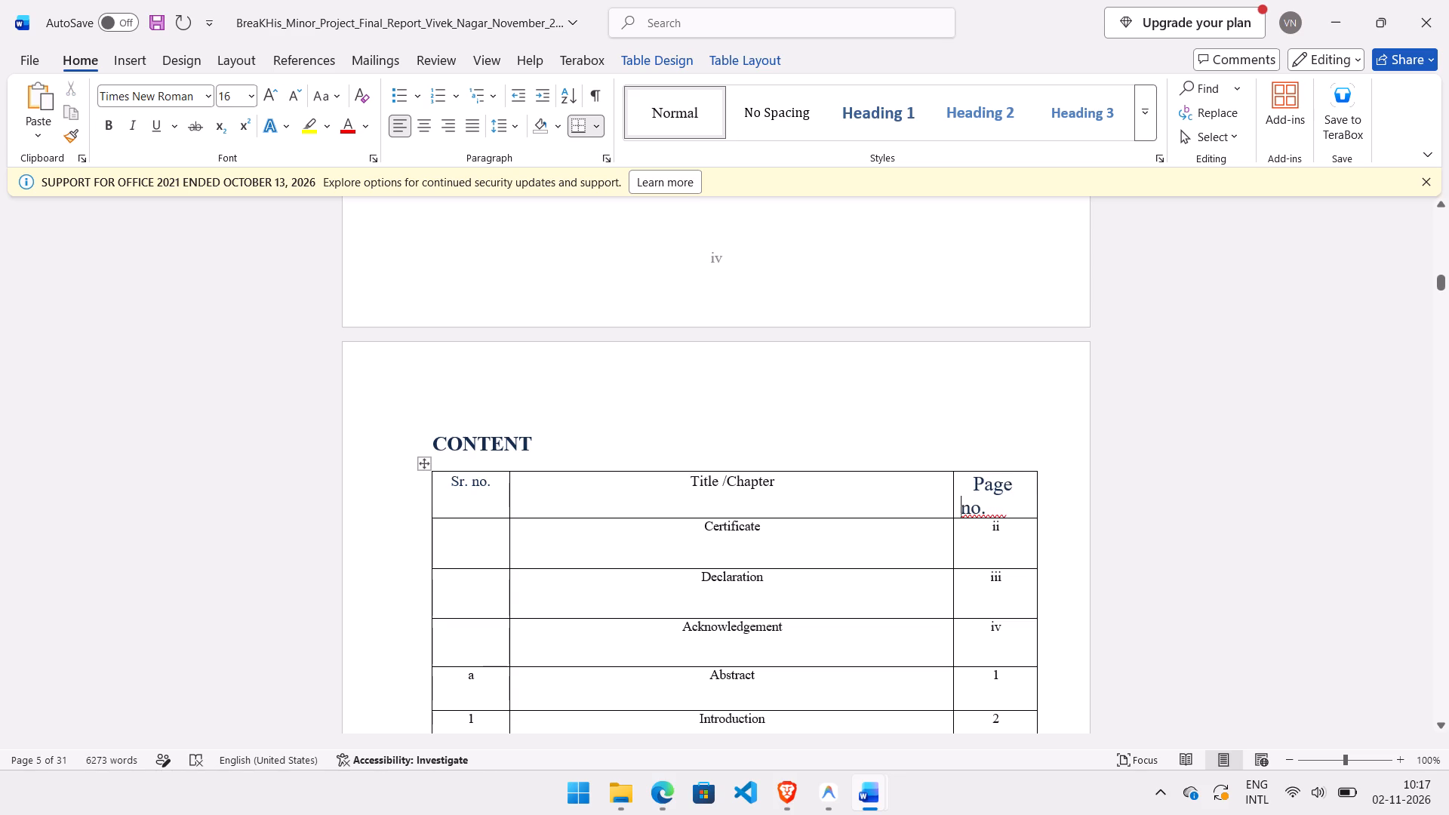
pyautogui.press('BackSpace')
pyautogui.press('space')
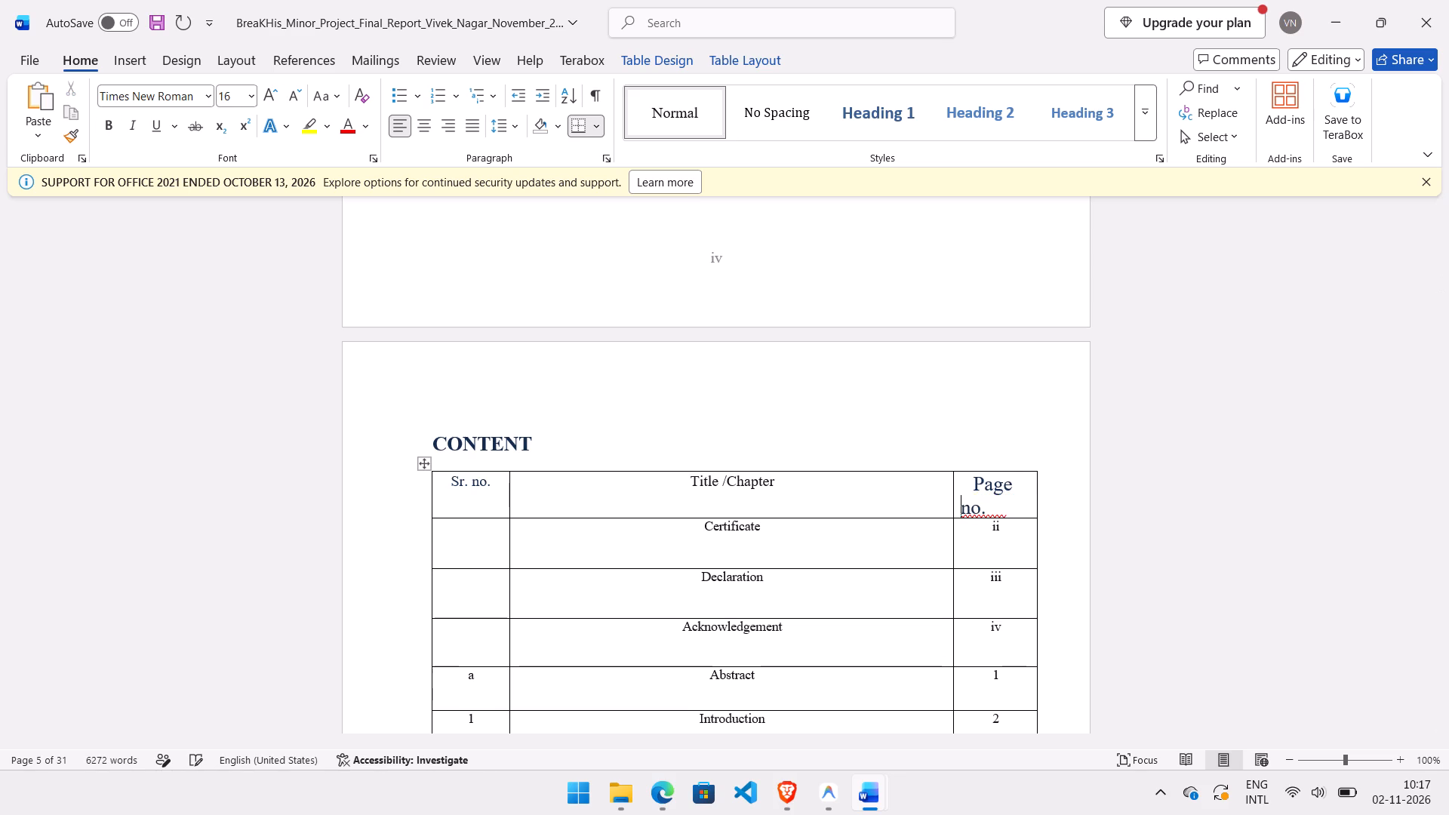
pyautogui.press('space')
pyautogui.press('space')
pyautogui.press('space')
pyautogui.press('space')
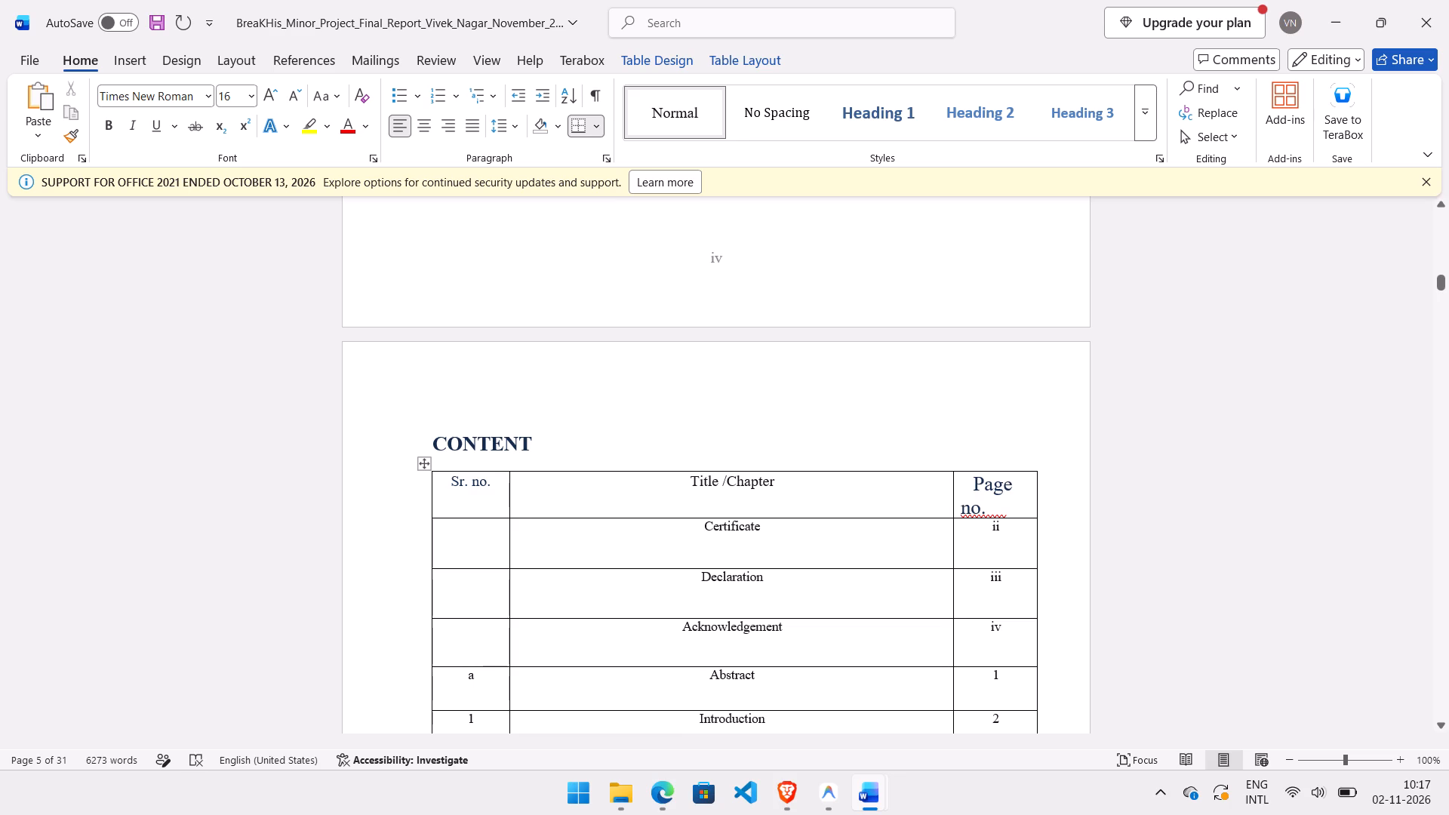
# Delete "no." from the content table's "Page no." cell, add spaces after "Page" and try entering "n" on the cell's second line.
pyautogui.click(996, 506)
pyautogui.press('BackSpace')
pyautogui.press('BackSpace')
pyautogui.press('BackSpace')
pyautogui.press('BackSpace')
pyautogui.press('BackSpace')
pyautogui.press('space')
pyautogui.press('space')
pyautogui.press('space')
pyautogui.press('space')
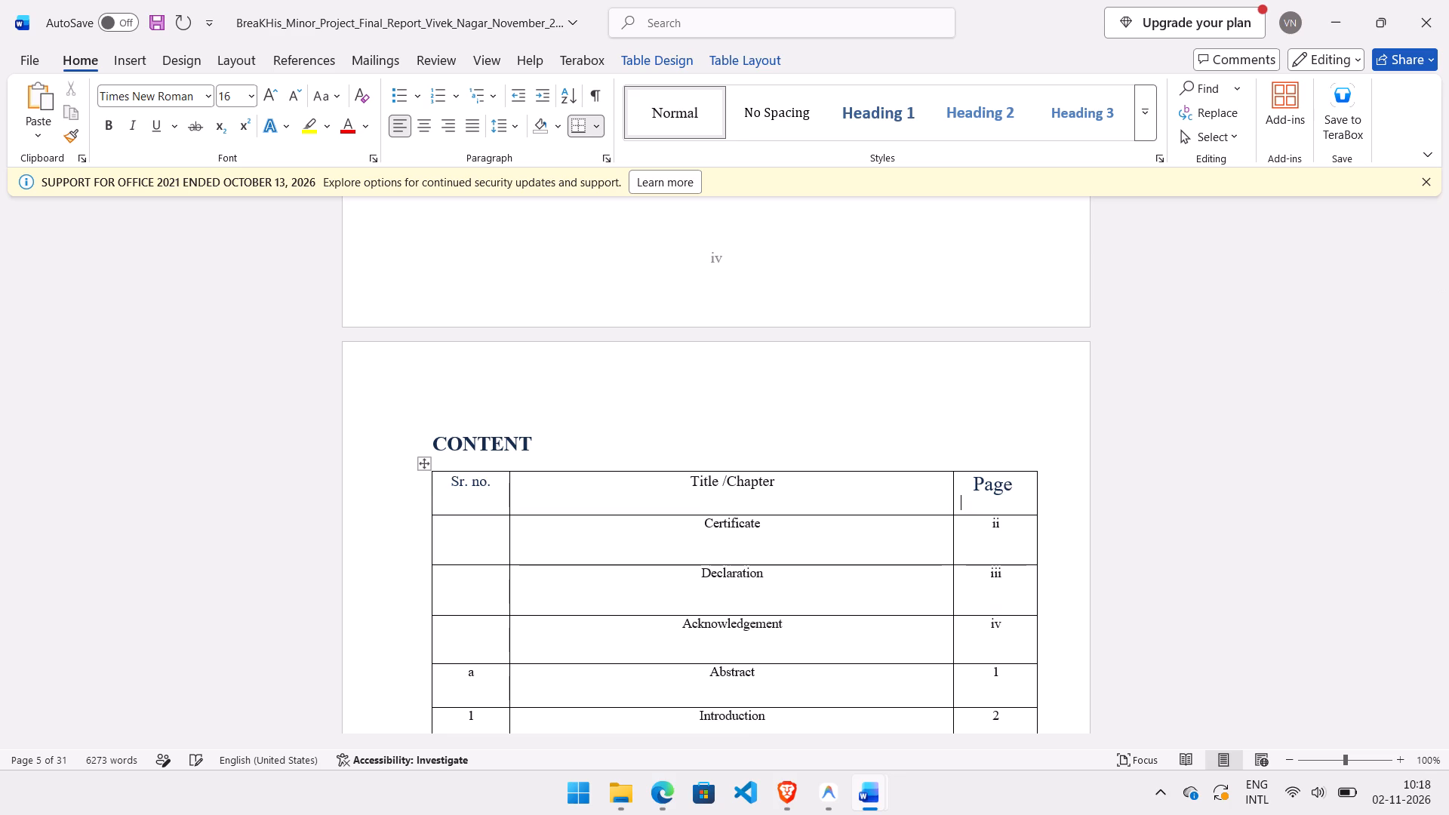
pyautogui.press('space')
pyautogui.press('space')
pyautogui.press('space')
pyautogui.press('space')
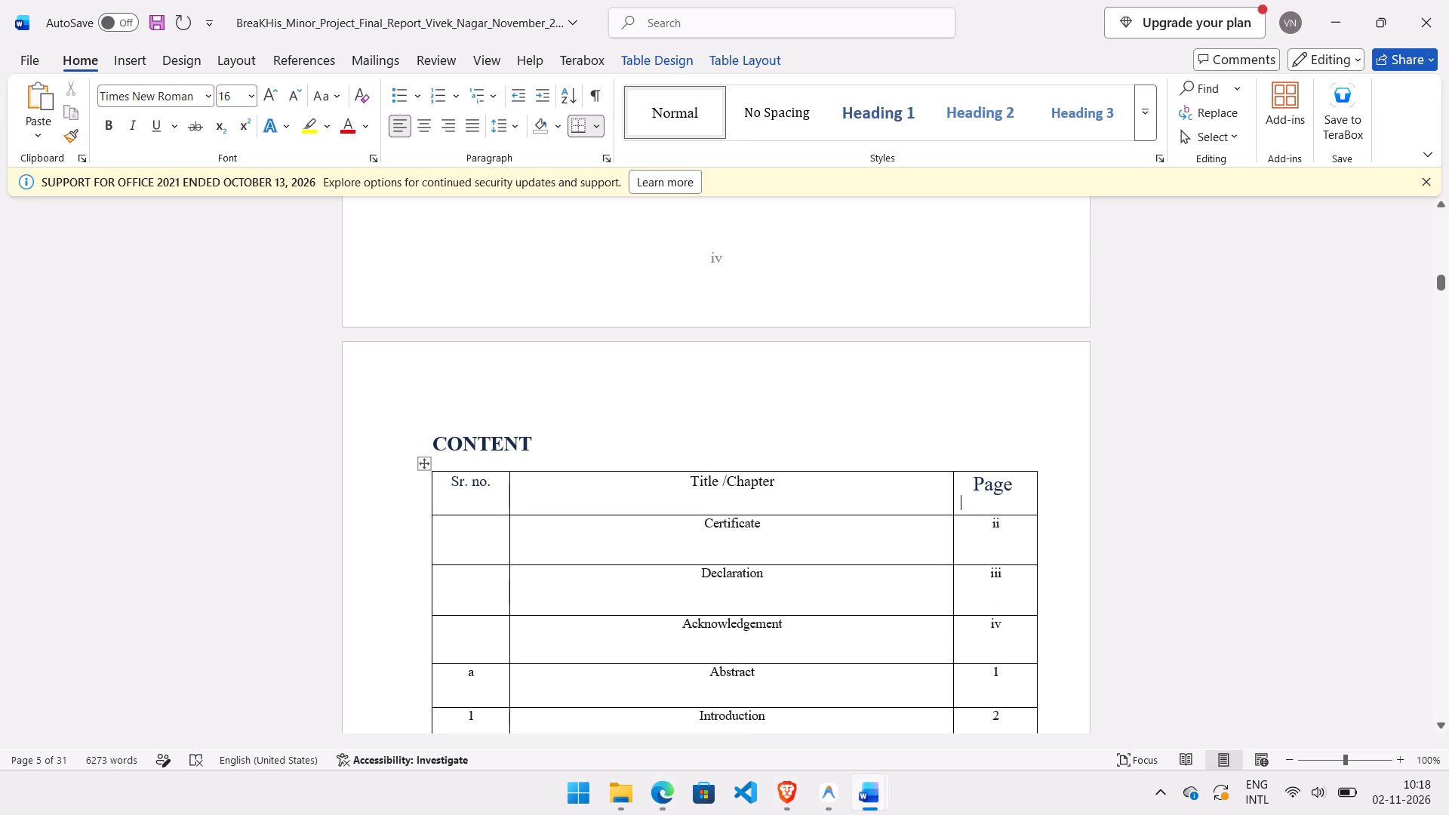
pyautogui.click(975, 495)
pyautogui.press('n')
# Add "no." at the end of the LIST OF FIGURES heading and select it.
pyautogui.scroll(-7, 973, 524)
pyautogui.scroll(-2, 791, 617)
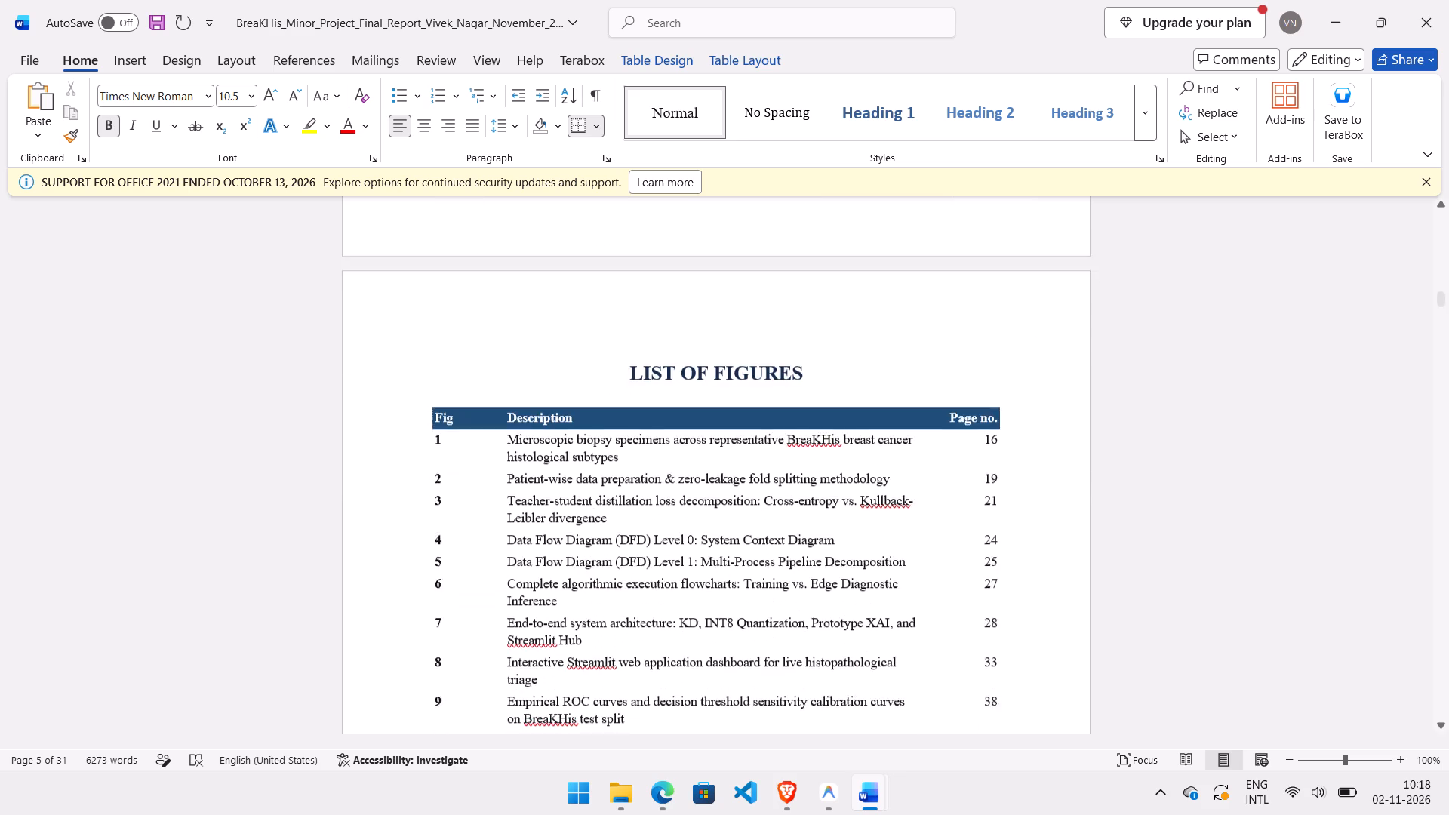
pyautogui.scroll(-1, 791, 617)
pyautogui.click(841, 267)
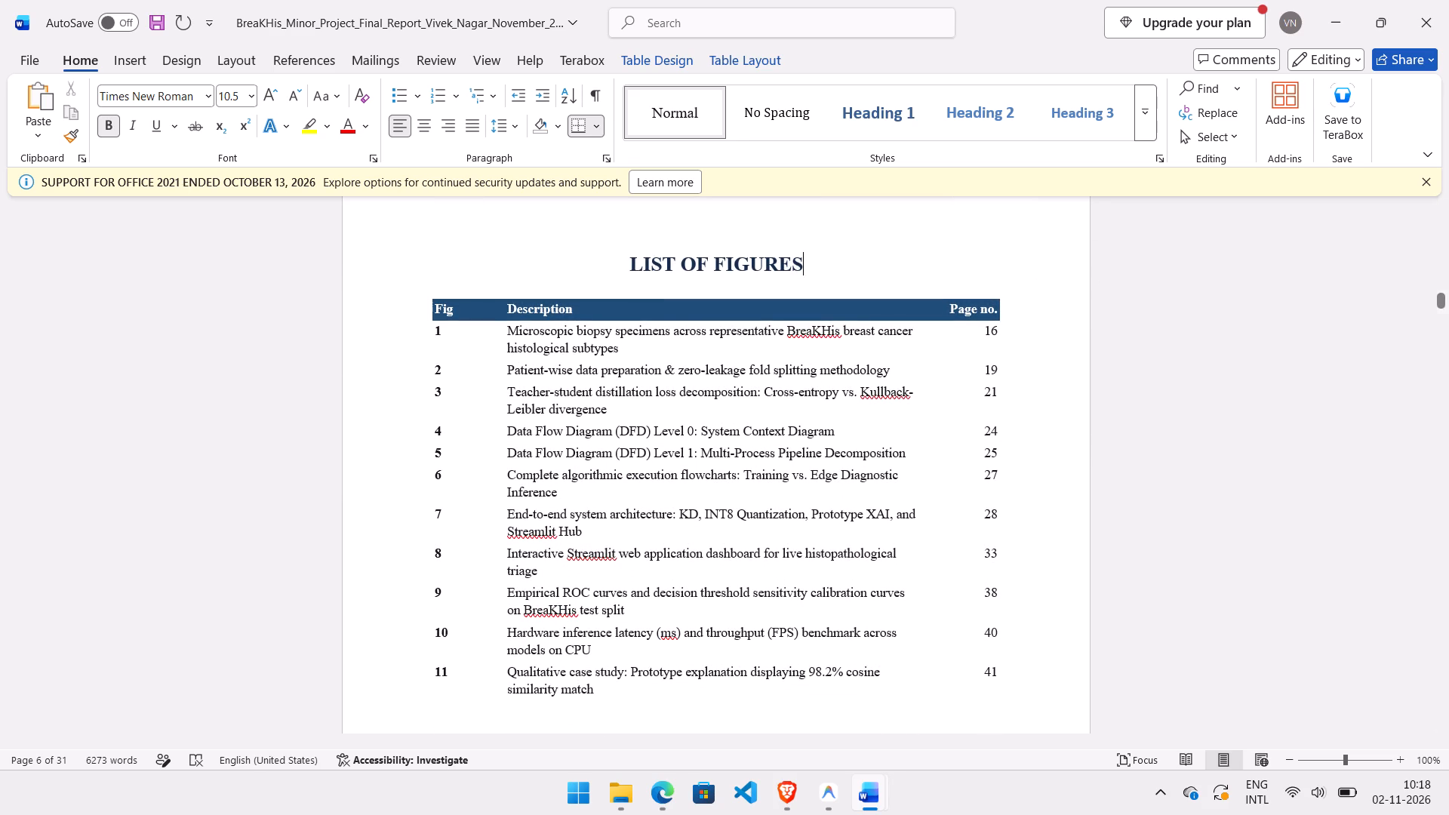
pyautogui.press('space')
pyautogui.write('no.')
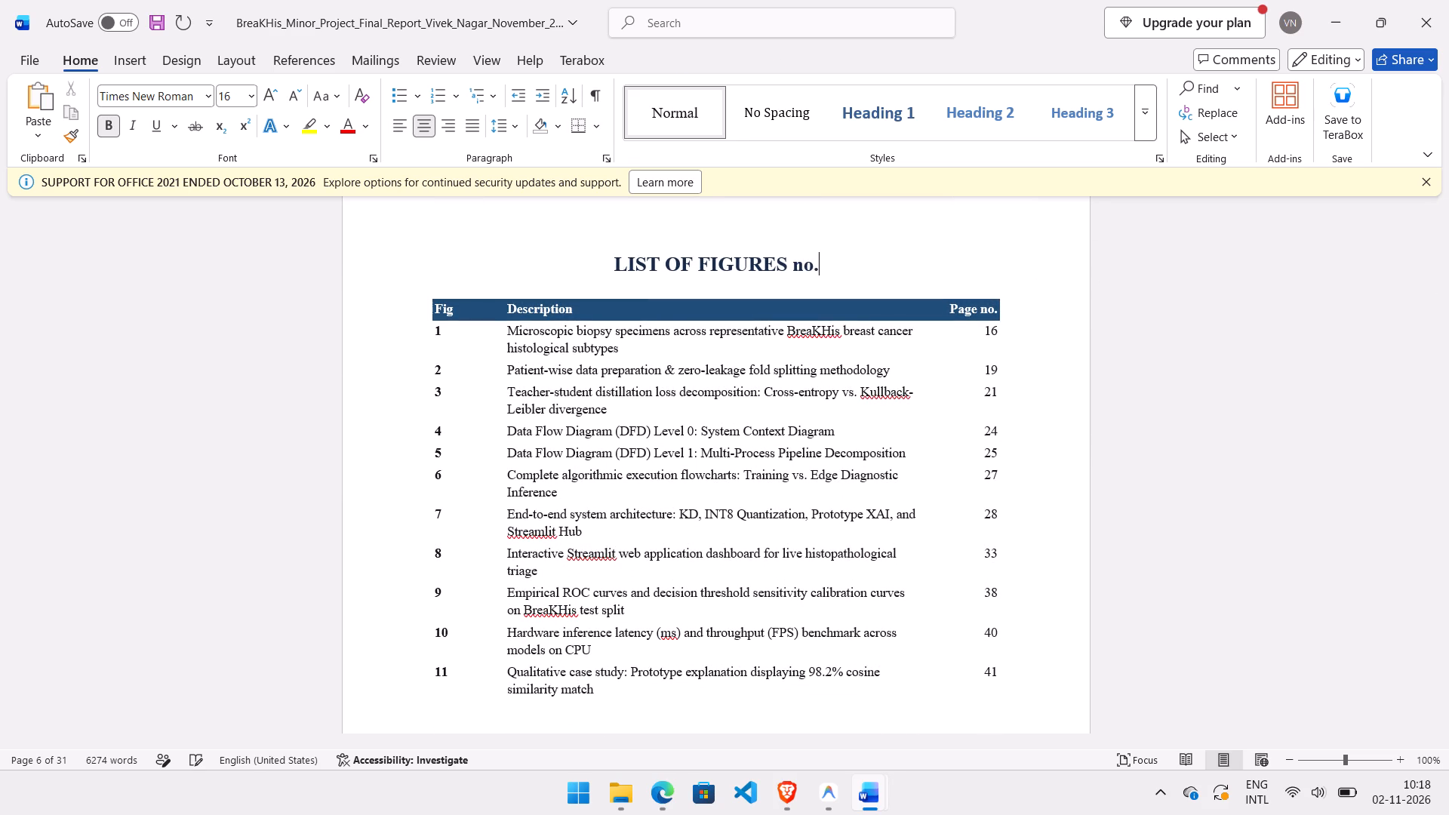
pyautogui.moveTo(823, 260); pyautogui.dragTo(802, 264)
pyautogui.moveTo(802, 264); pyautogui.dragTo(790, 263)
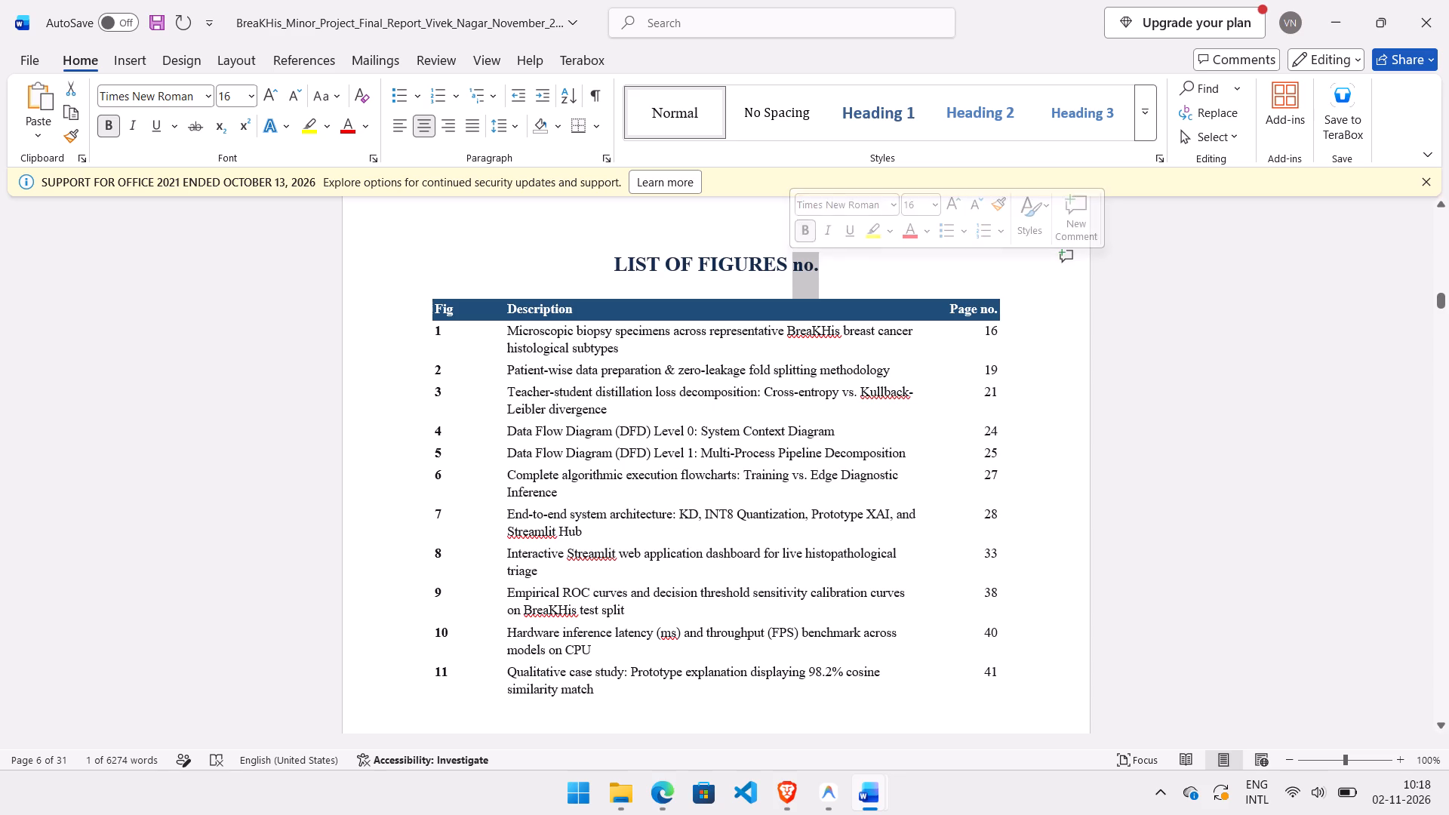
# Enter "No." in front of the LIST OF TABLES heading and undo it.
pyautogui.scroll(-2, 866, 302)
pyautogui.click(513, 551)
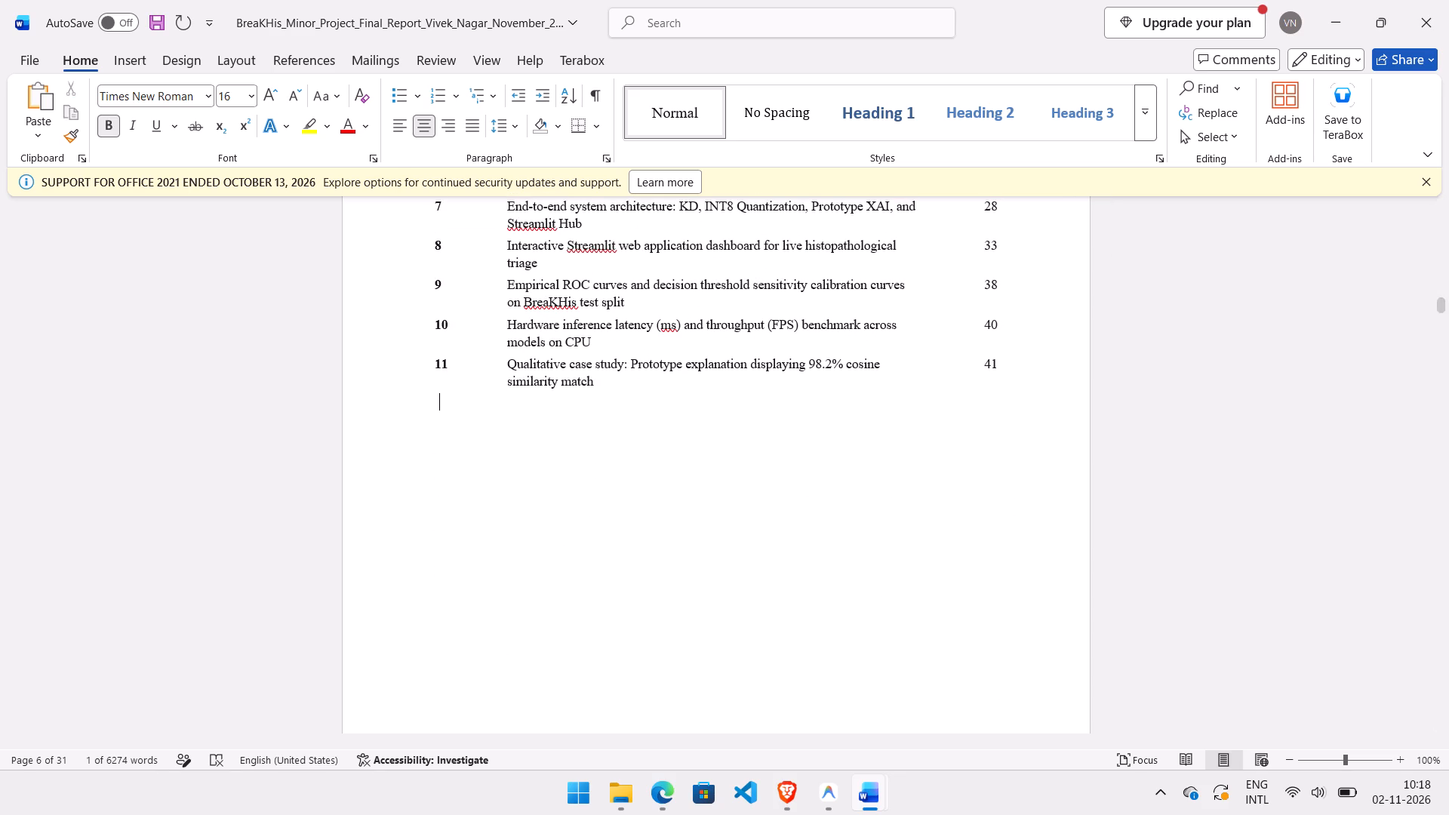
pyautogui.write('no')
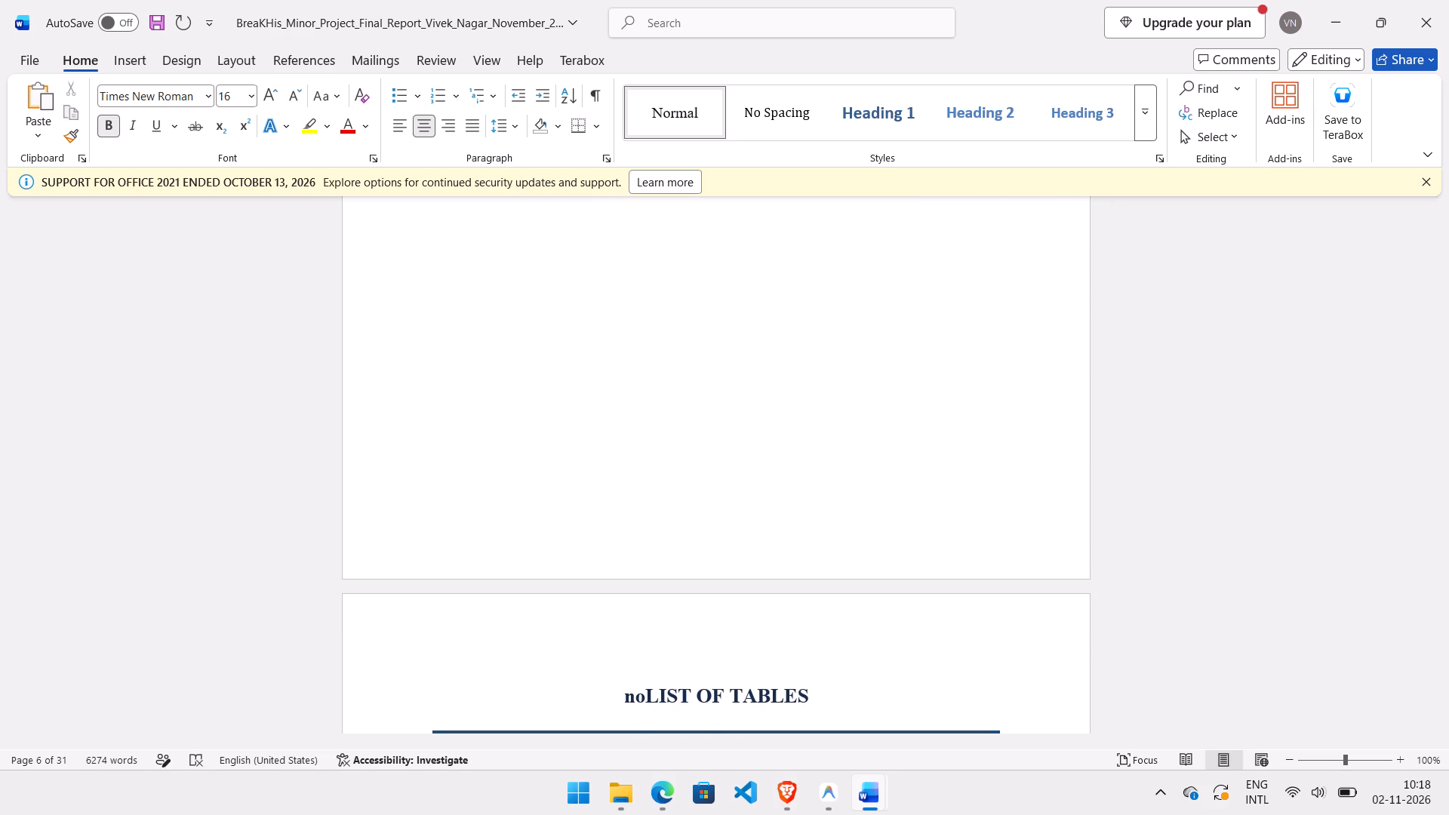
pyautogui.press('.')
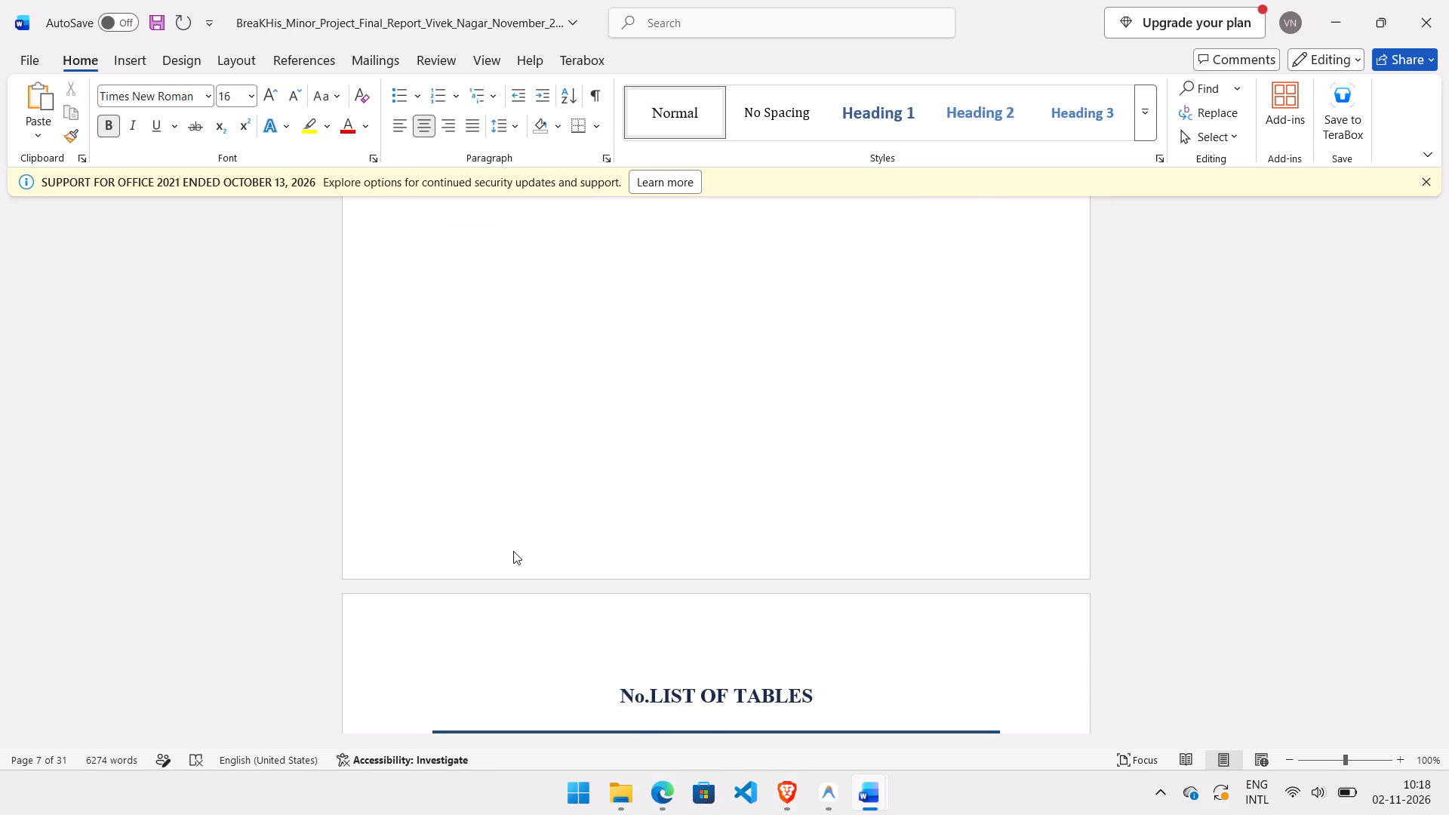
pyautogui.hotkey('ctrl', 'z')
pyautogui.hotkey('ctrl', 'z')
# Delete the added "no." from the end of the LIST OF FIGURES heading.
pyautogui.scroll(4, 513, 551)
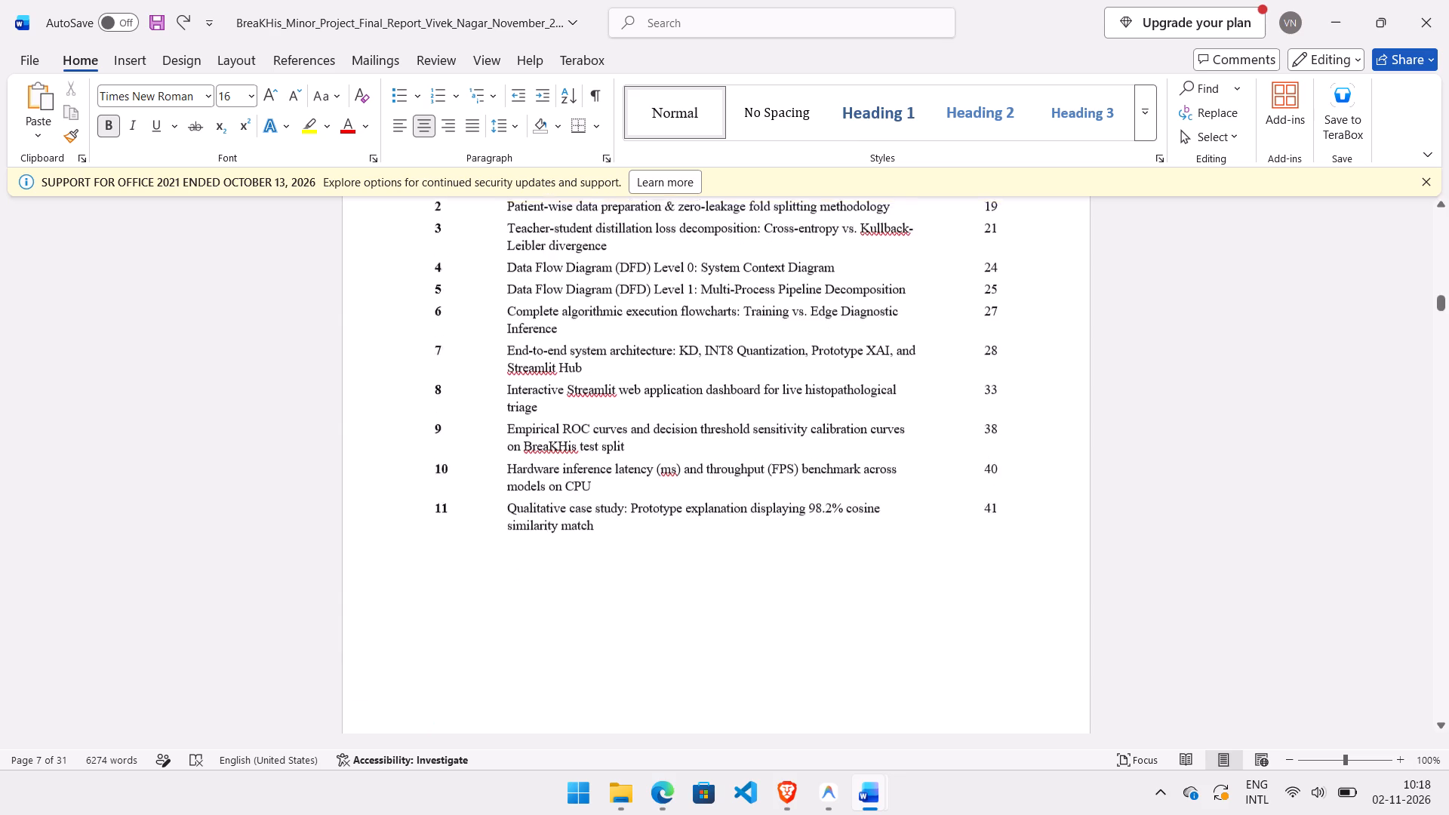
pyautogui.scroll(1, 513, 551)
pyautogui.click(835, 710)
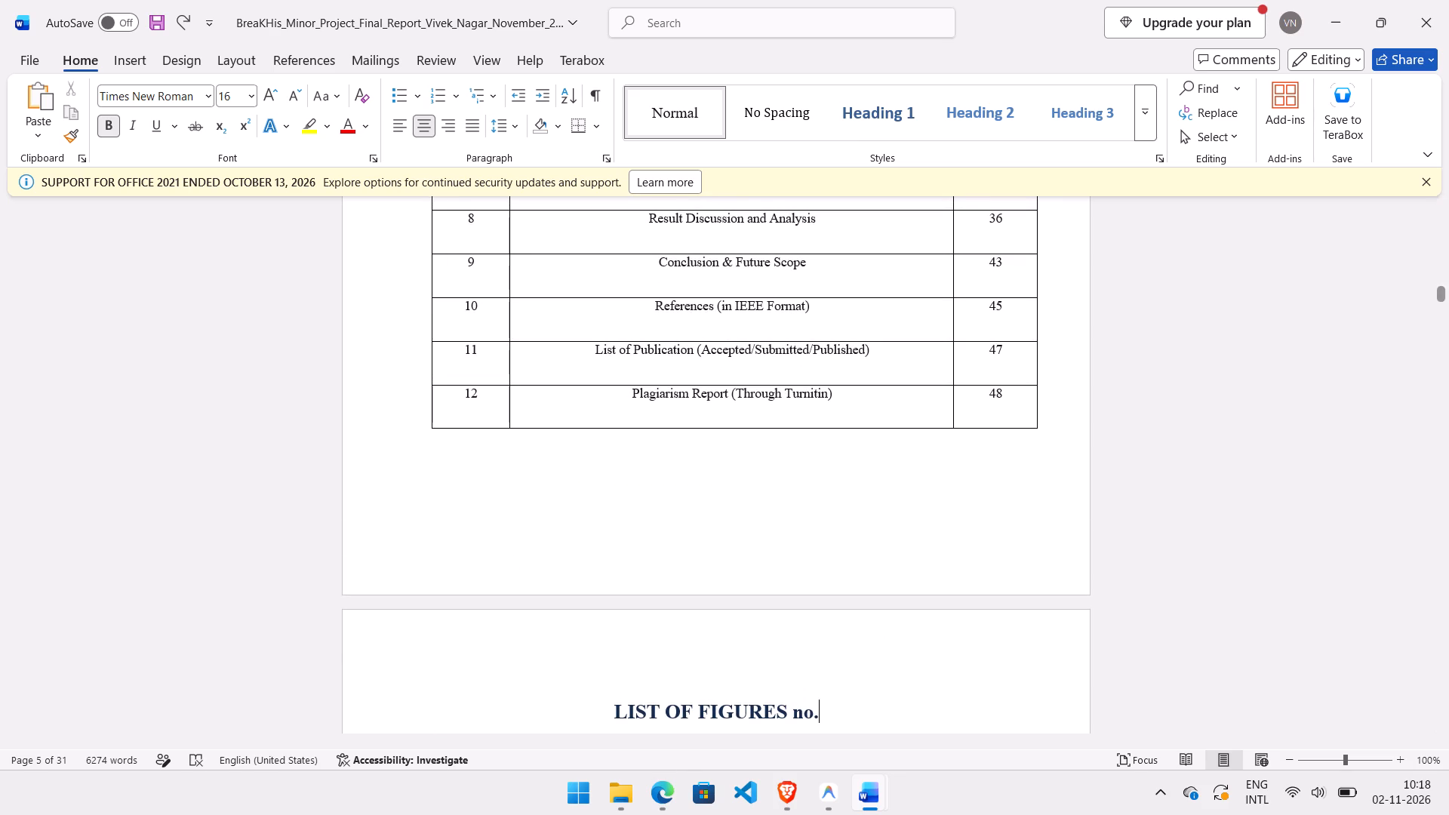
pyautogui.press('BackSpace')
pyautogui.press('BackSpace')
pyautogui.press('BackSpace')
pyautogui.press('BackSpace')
# Enter "No." after "retrieval." at the end of the abstract's last paragraph and cut it.
pyautogui.scroll(-12, 835, 710)
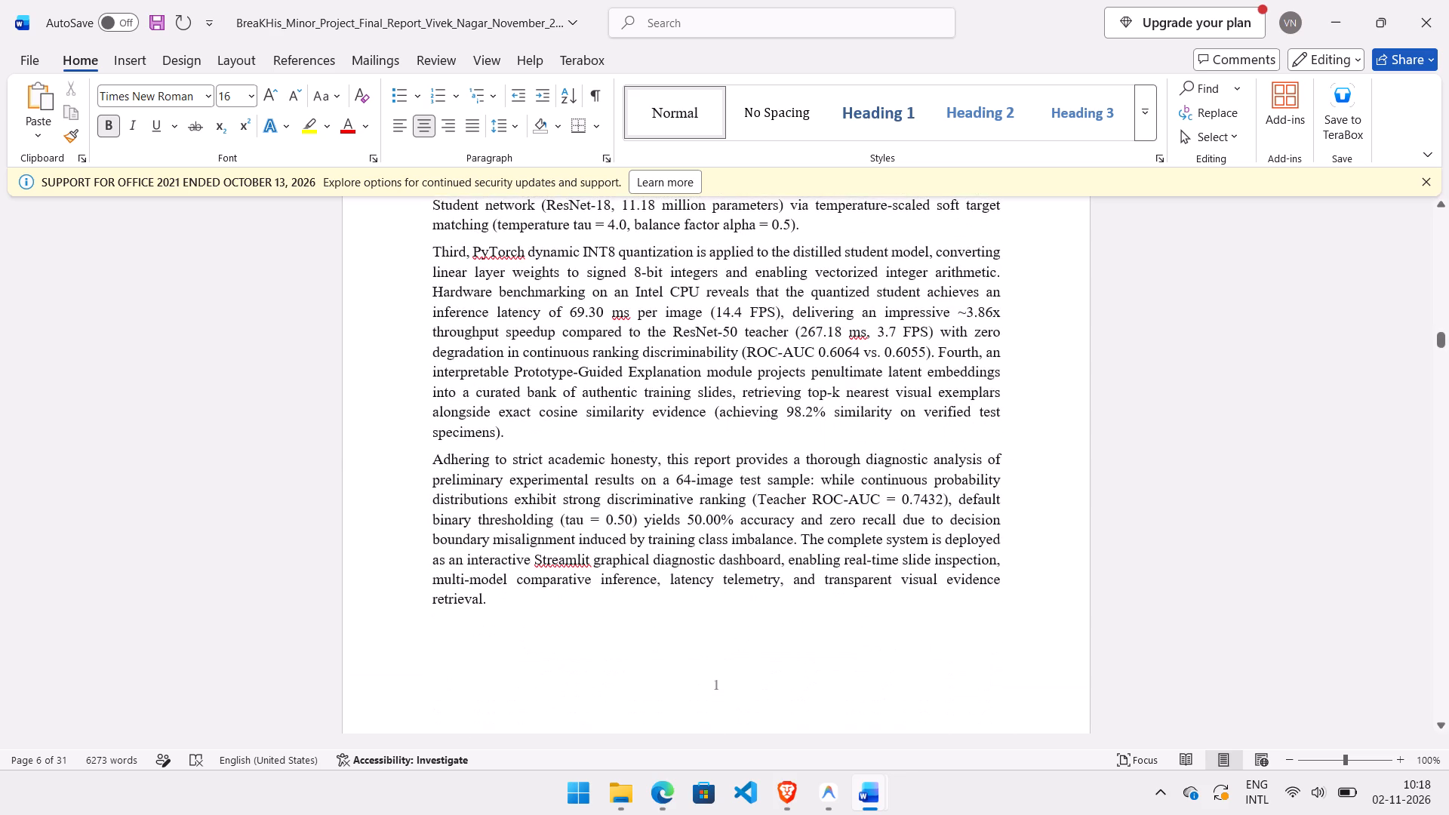
pyautogui.click(529, 592)
pyautogui.press('space')
pyautogui.press('space')
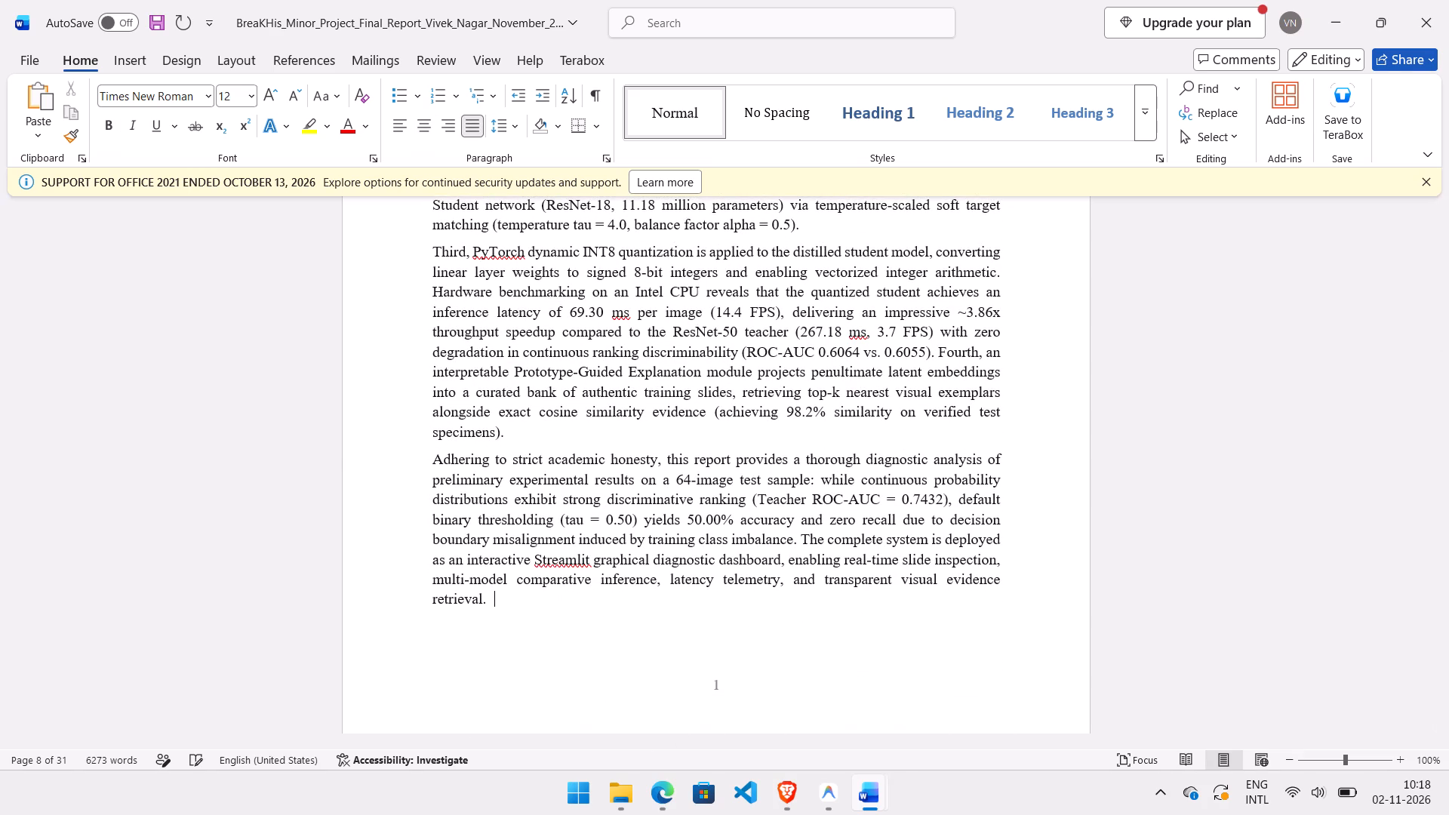
pyautogui.write('no')
pyautogui.press('.')
pyautogui.moveTo(521, 602); pyautogui.dragTo(493, 599)
pyautogui.hotkey('ctrl', 'x')
# Paste the cut "No." after "Page" in the content table's heading row.
pyautogui.scroll(9, 493, 599)
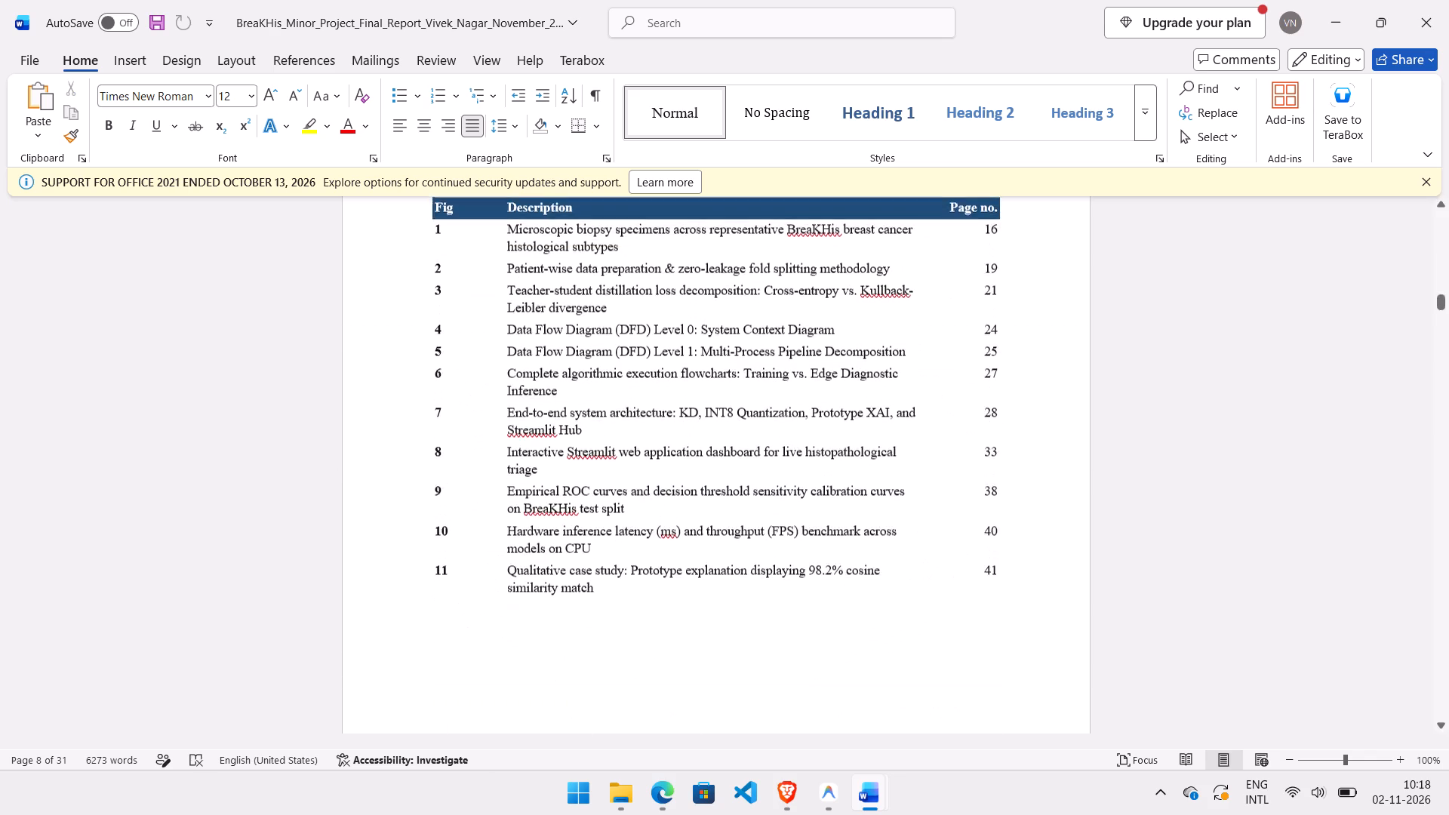
pyautogui.scroll(6, 493, 599)
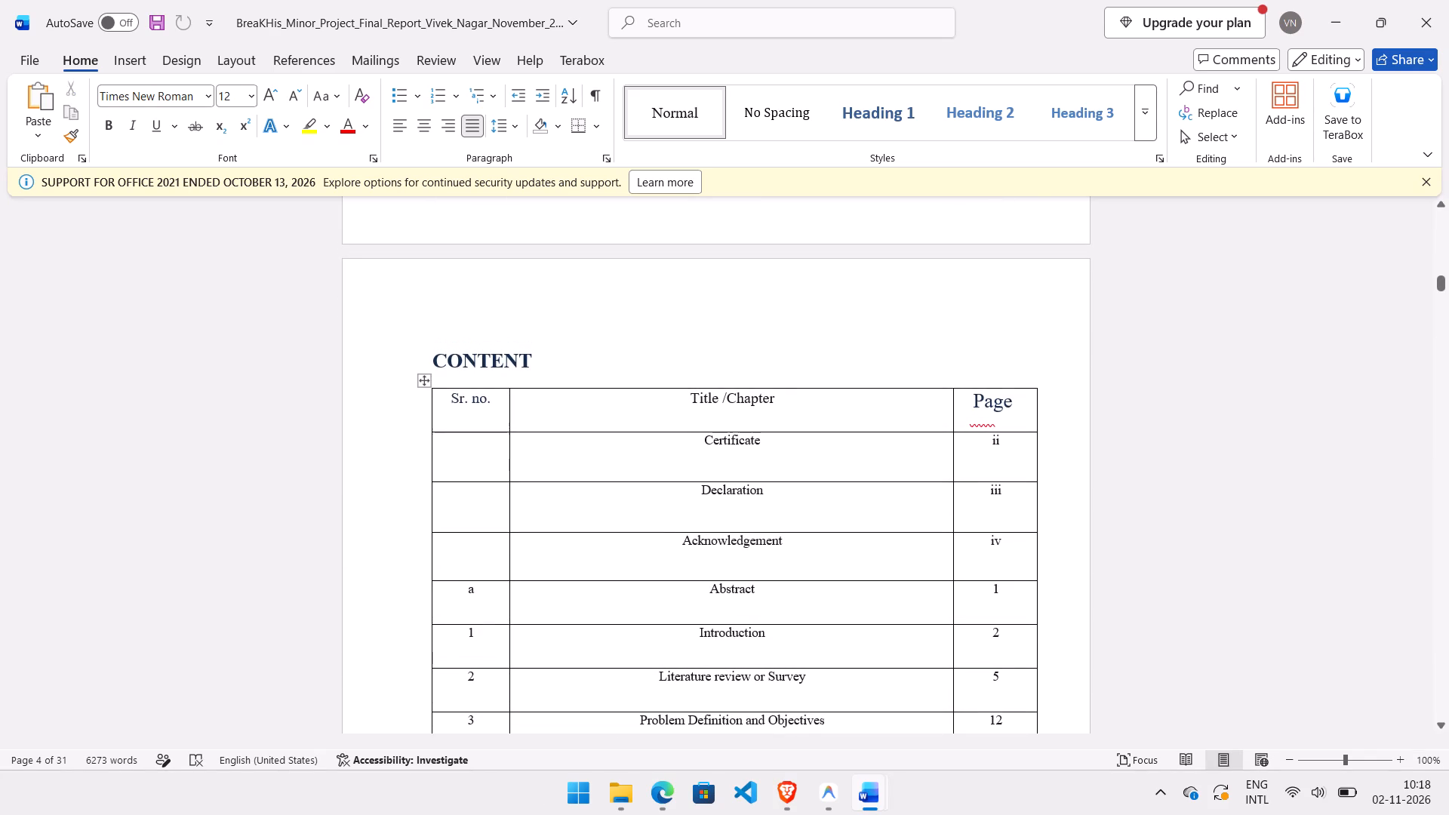
pyautogui.click(1022, 407)
pyautogui.hotkey('ctrl', 'v')
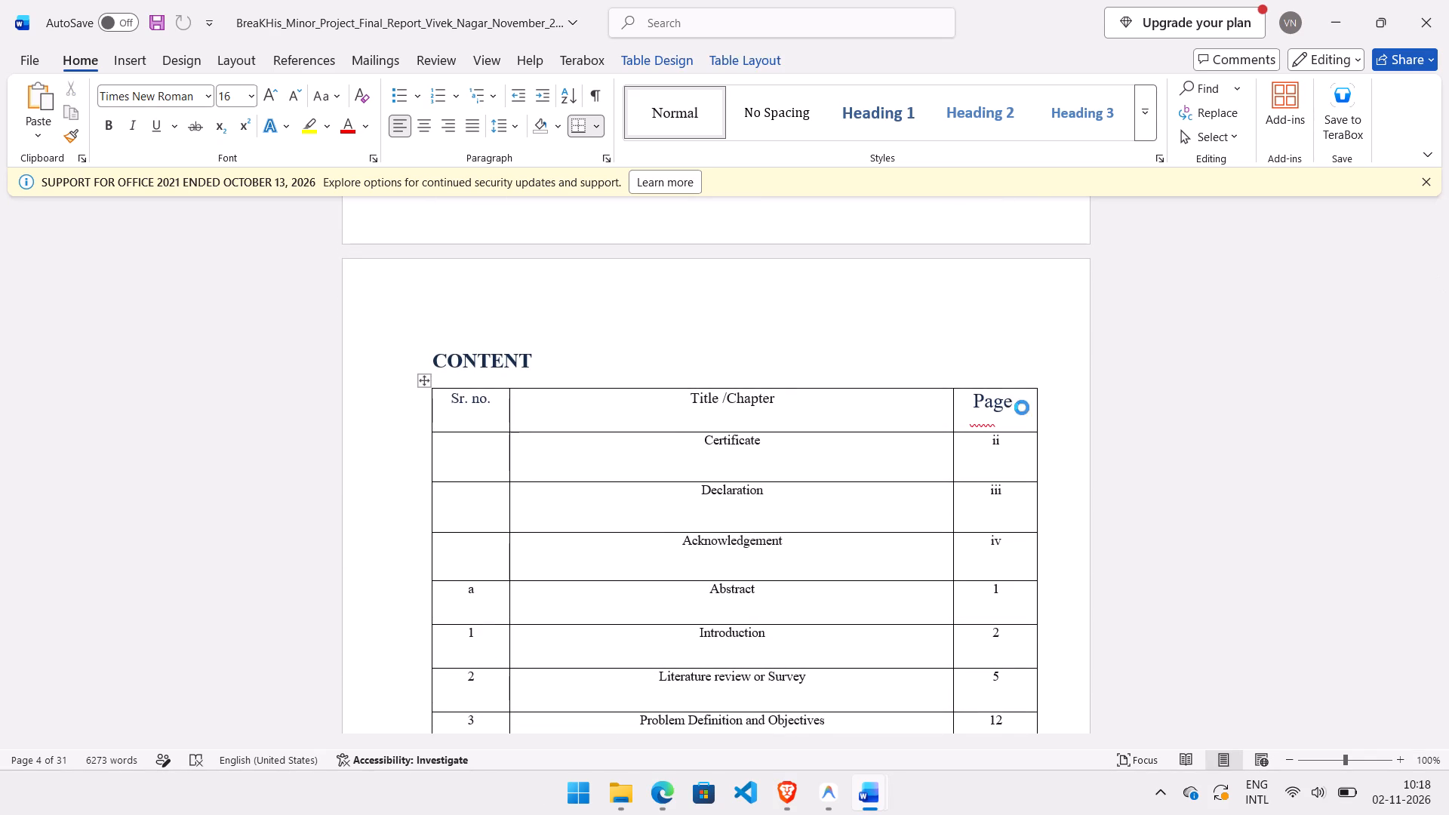
pyautogui.press('Left')
pyautogui.press('Left')
pyautogui.press('Left')
pyautogui.press('Left')
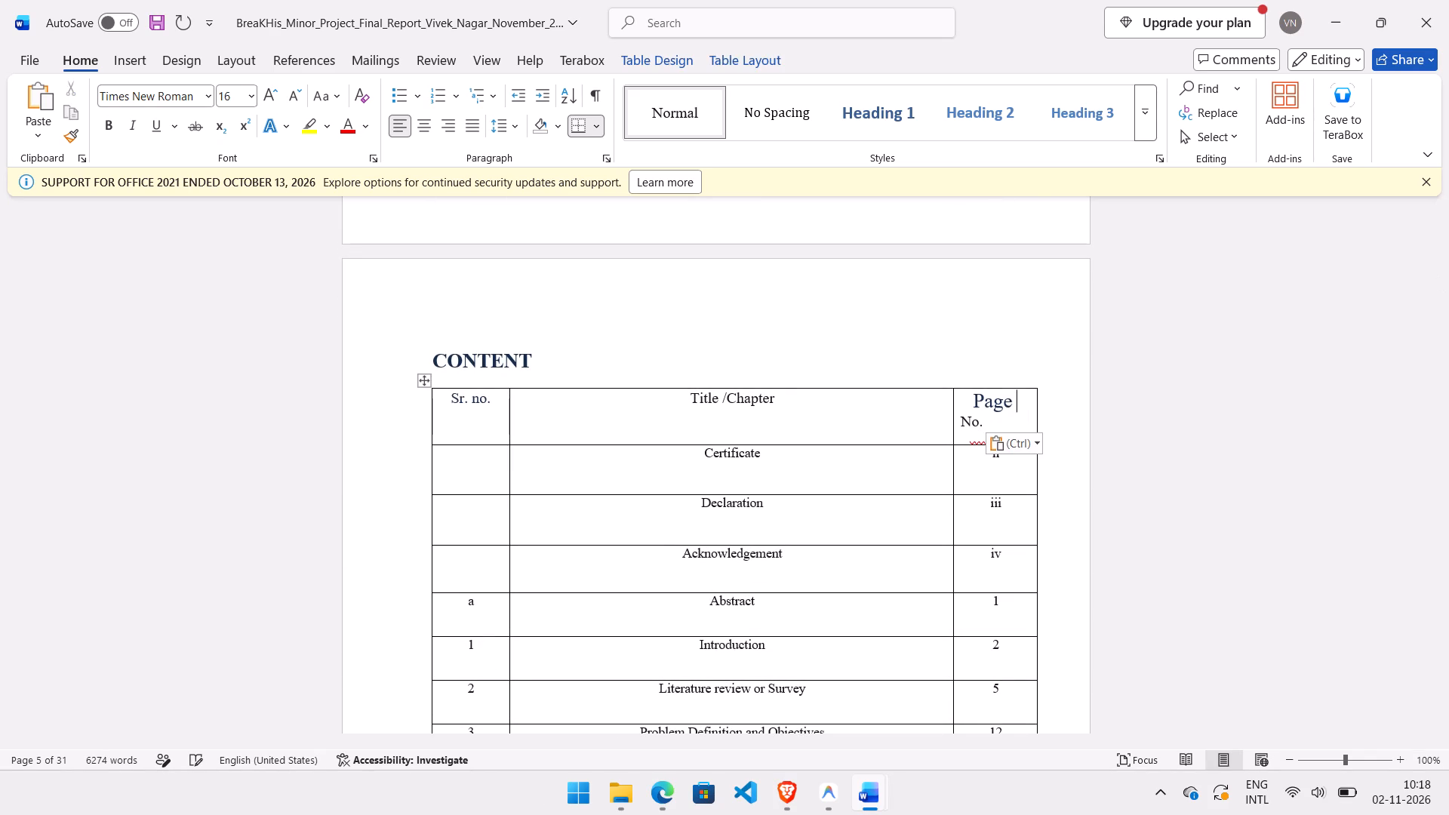
pyautogui.press('Left')
pyautogui.press('Left')
pyautogui.press('Left')
pyautogui.press('Left')
# Set the font size of "Page" in the content table's heading row to 14.
pyautogui.moveTo(1022, 407); pyautogui.dragTo(977, 396)
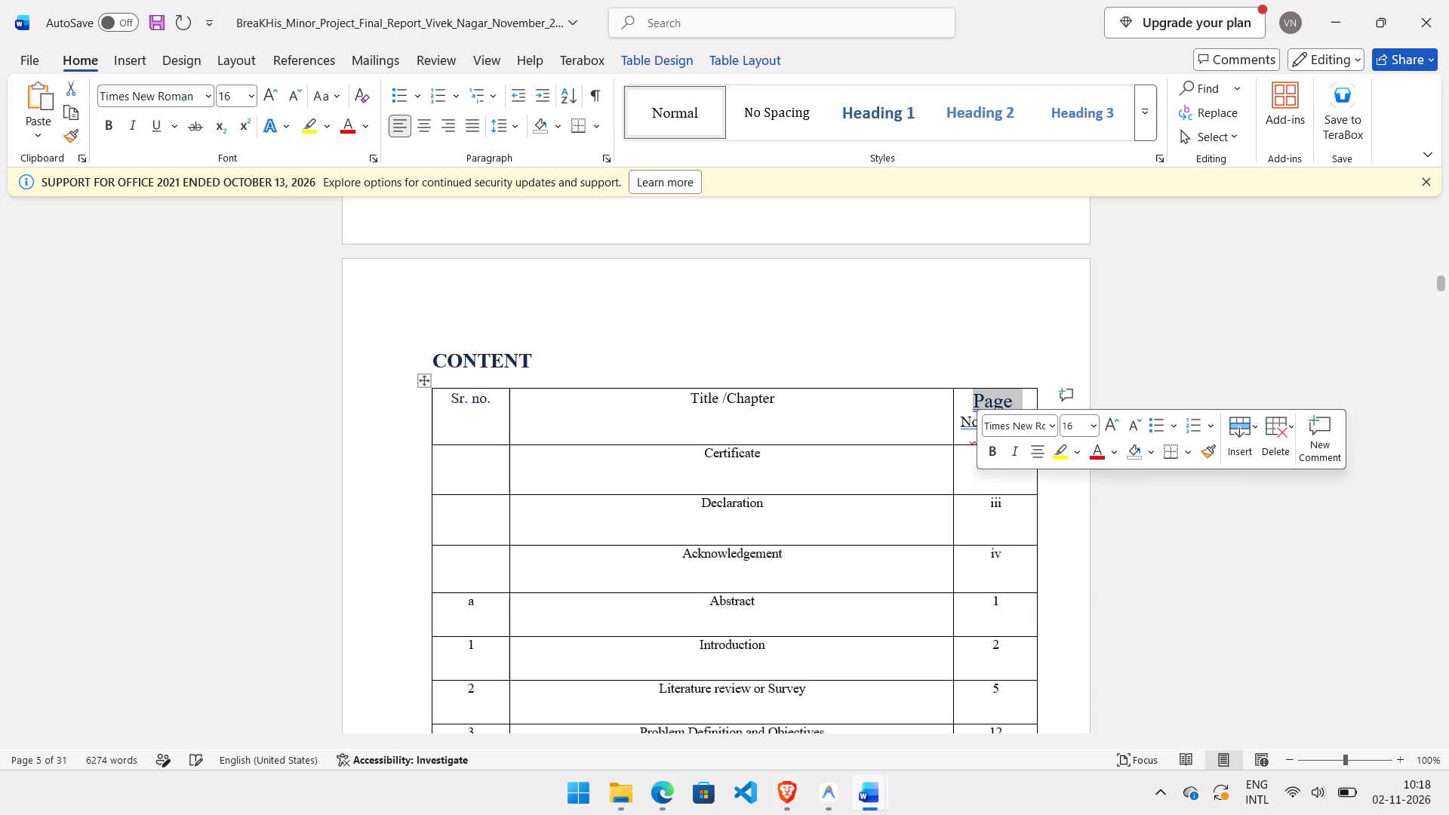
pyautogui.click(294, 90)
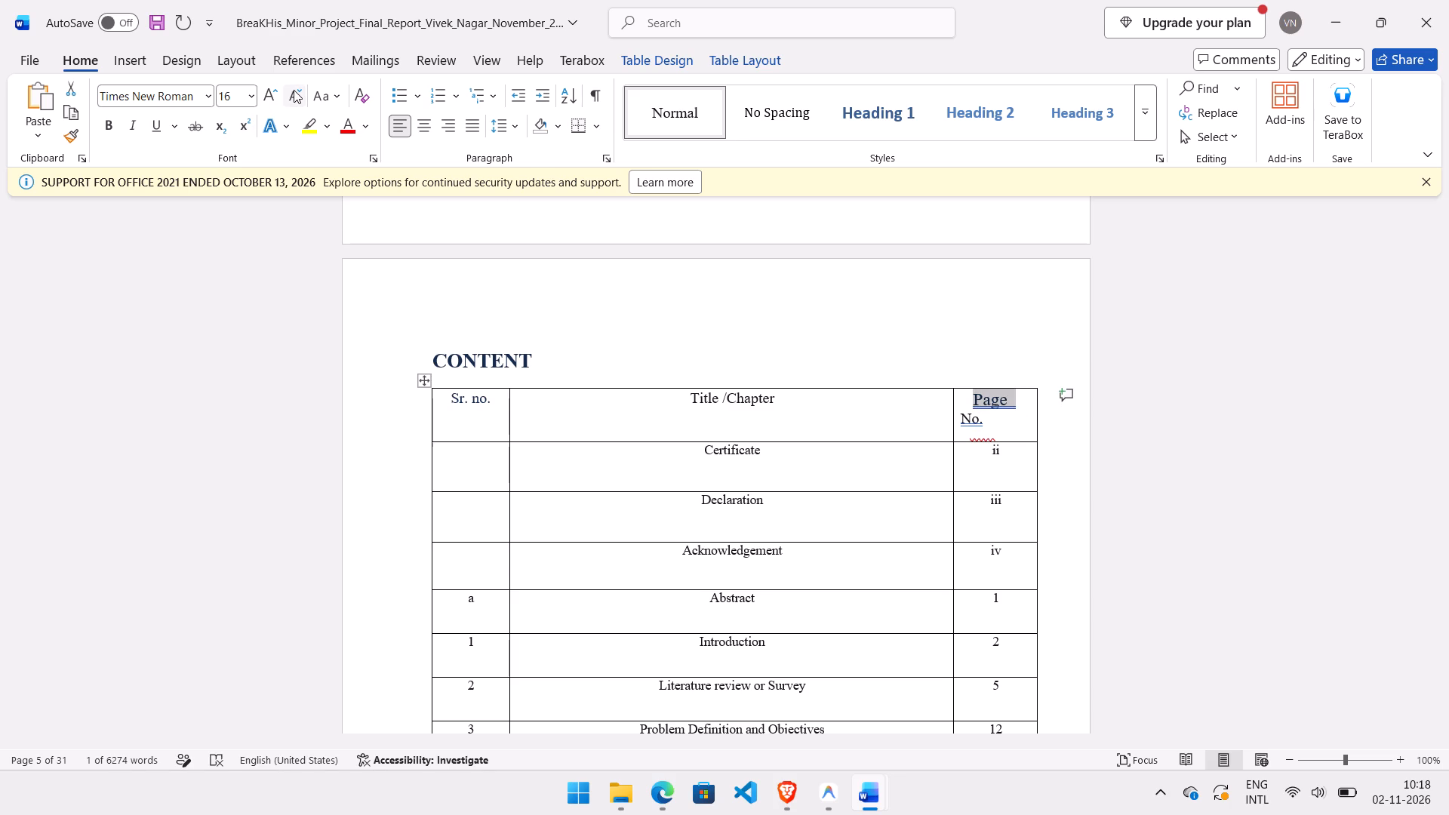
pyautogui.click(294, 90)
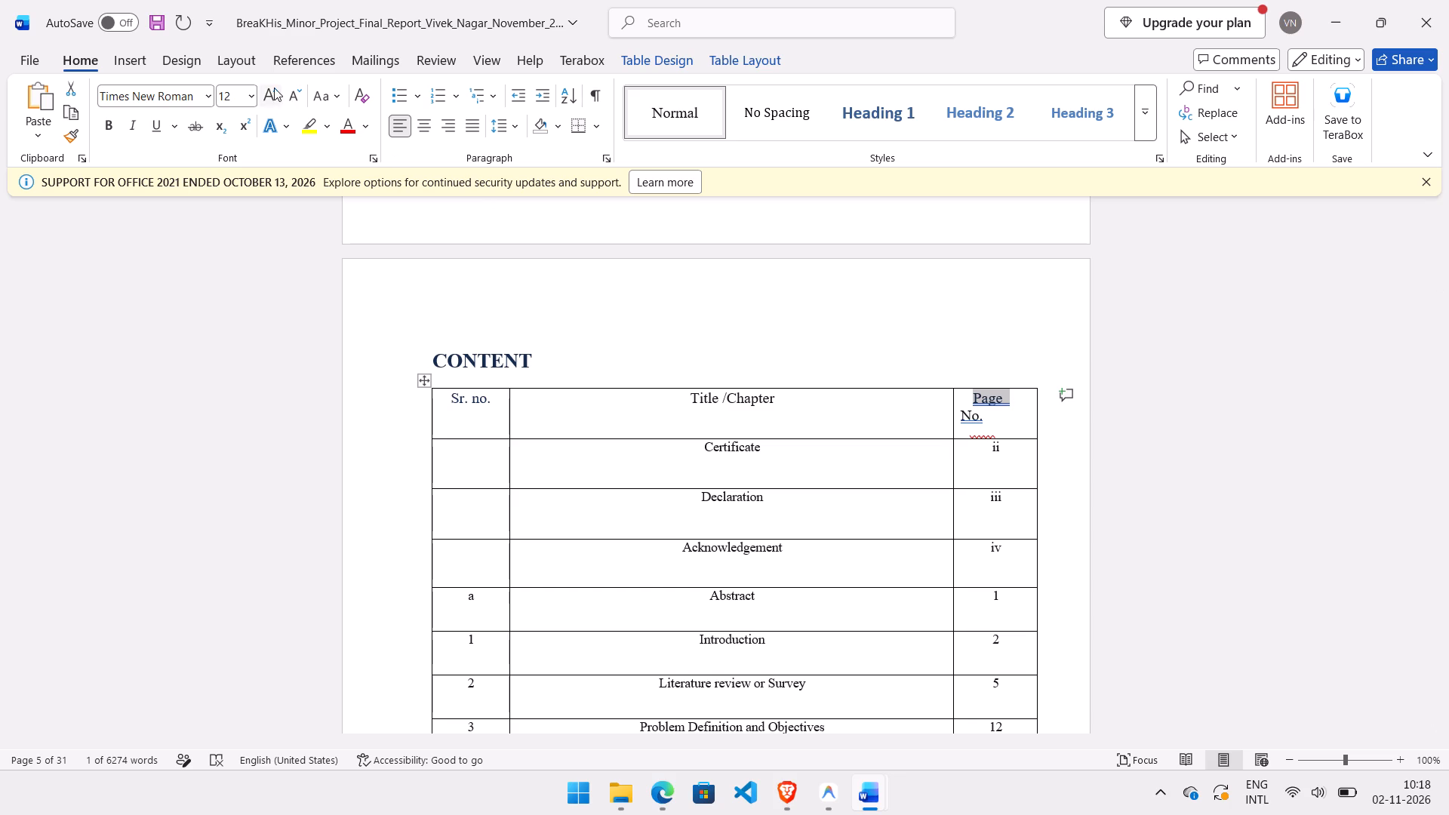
pyautogui.click(272, 88)
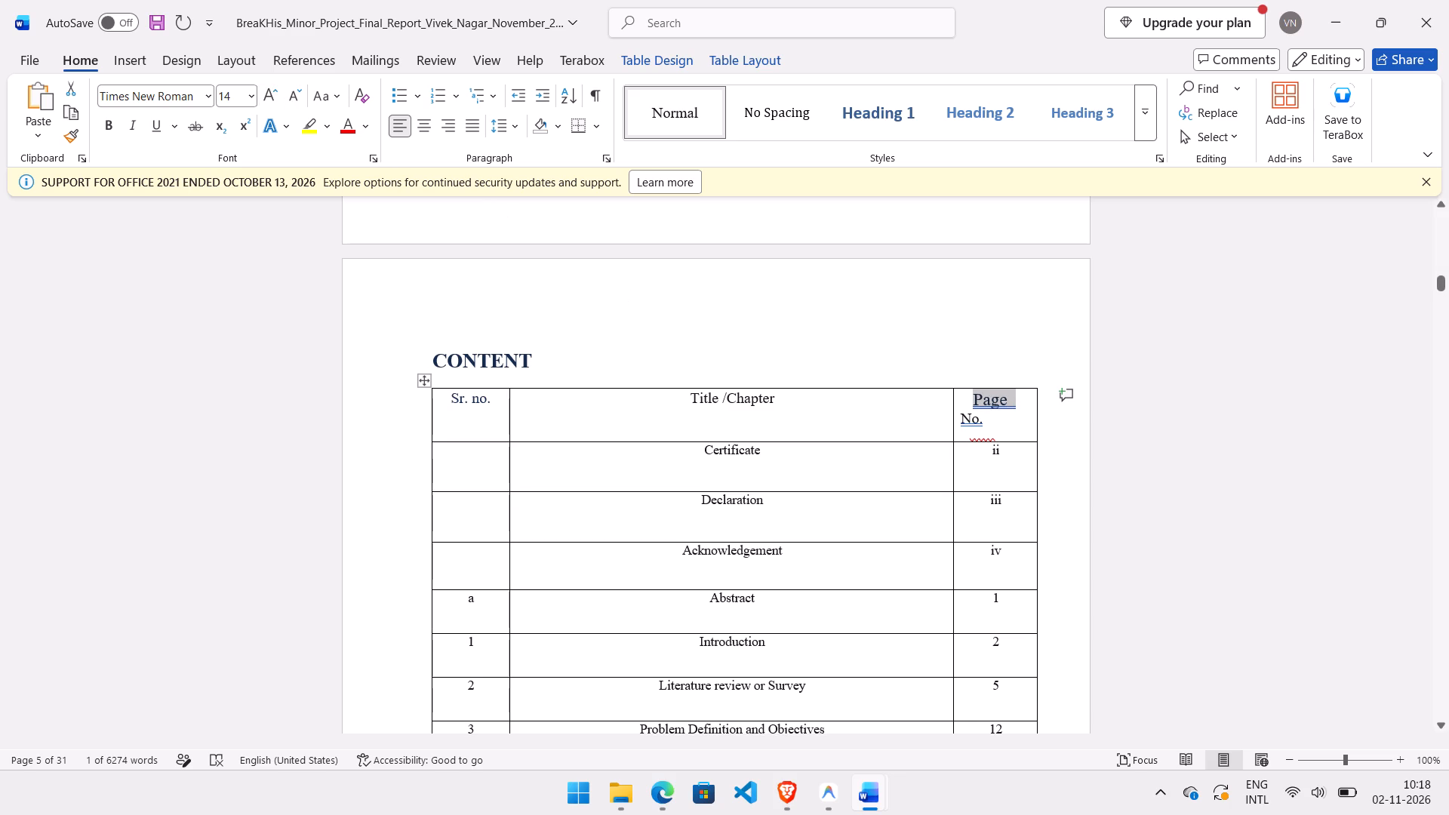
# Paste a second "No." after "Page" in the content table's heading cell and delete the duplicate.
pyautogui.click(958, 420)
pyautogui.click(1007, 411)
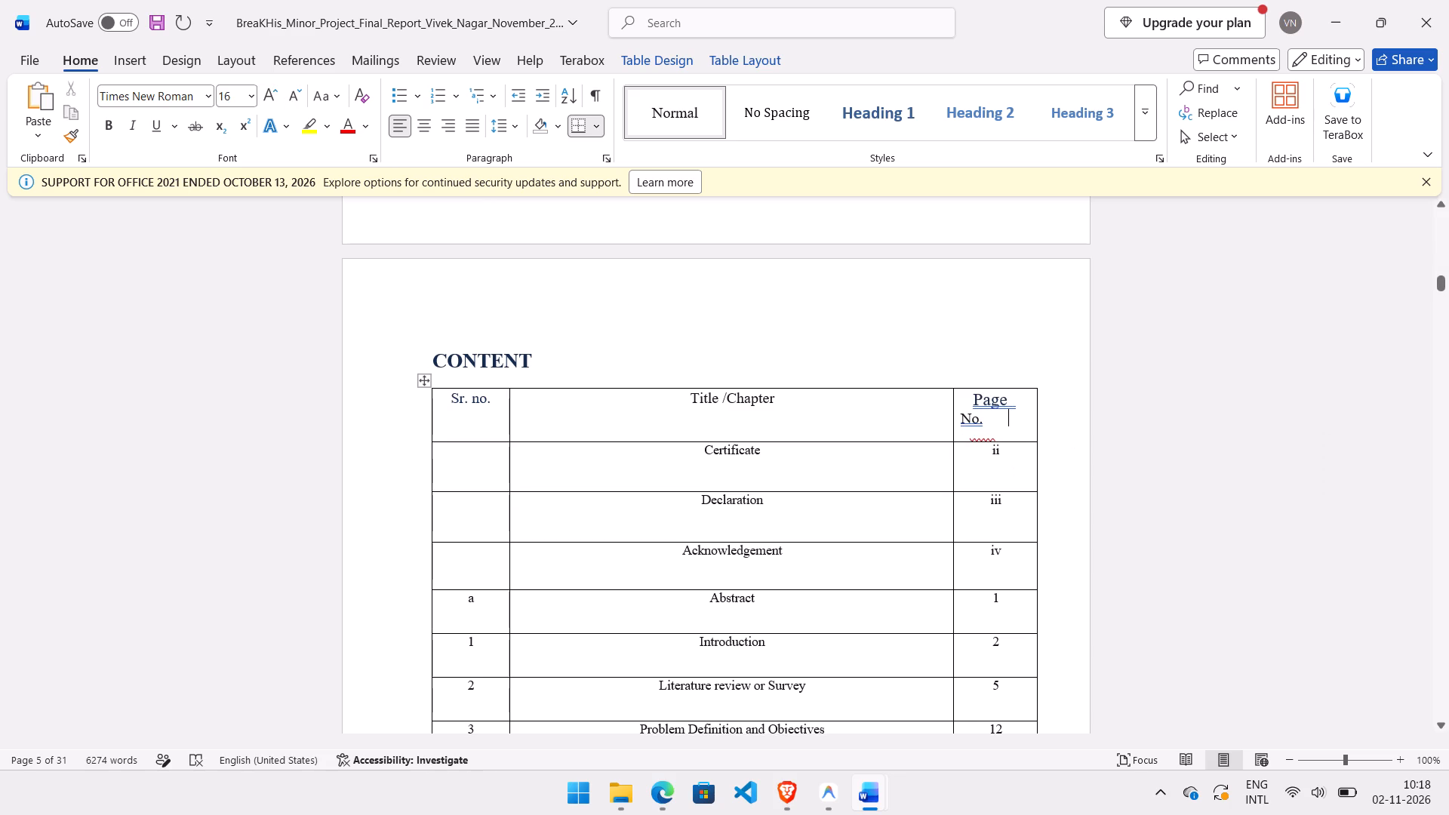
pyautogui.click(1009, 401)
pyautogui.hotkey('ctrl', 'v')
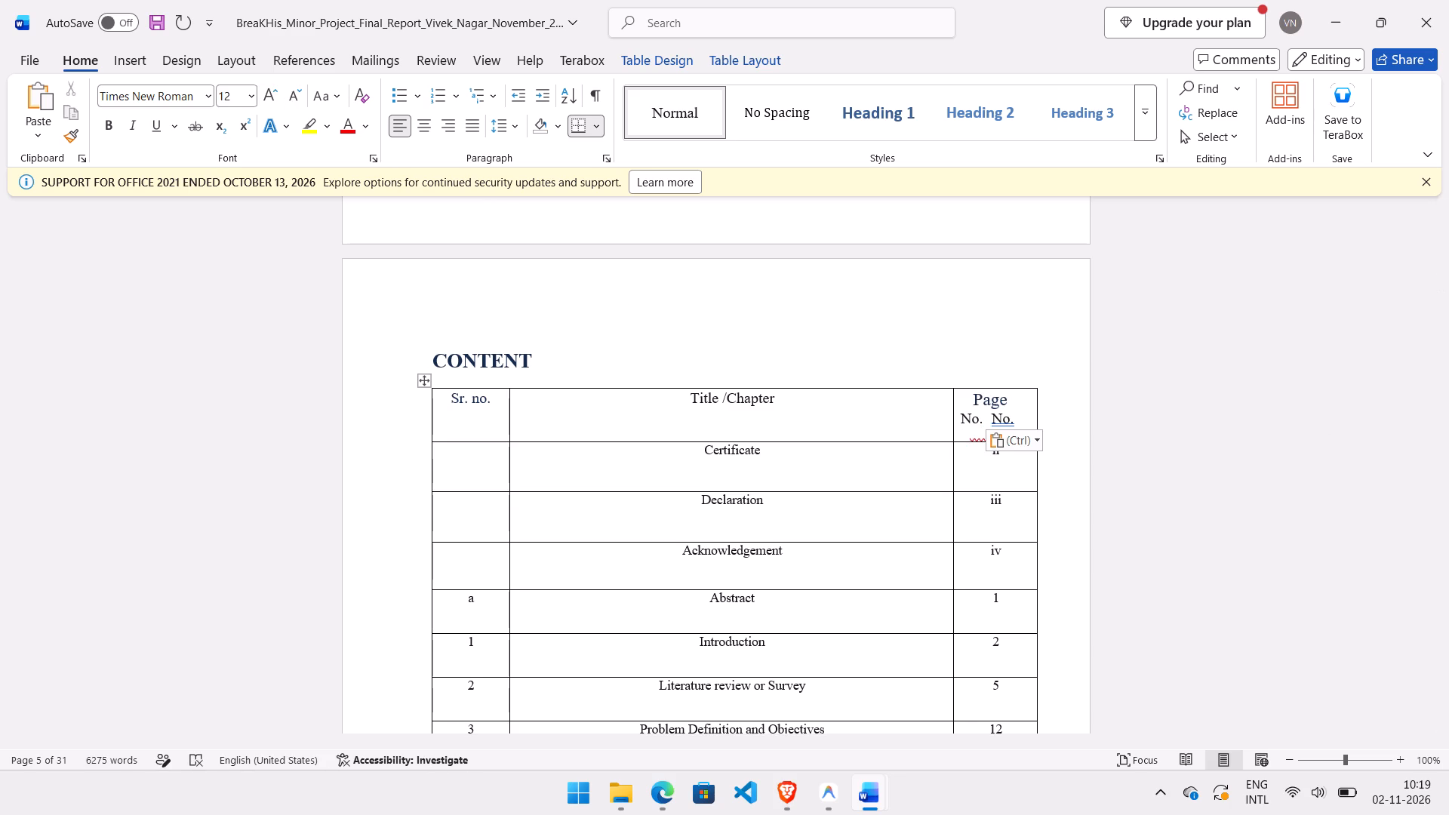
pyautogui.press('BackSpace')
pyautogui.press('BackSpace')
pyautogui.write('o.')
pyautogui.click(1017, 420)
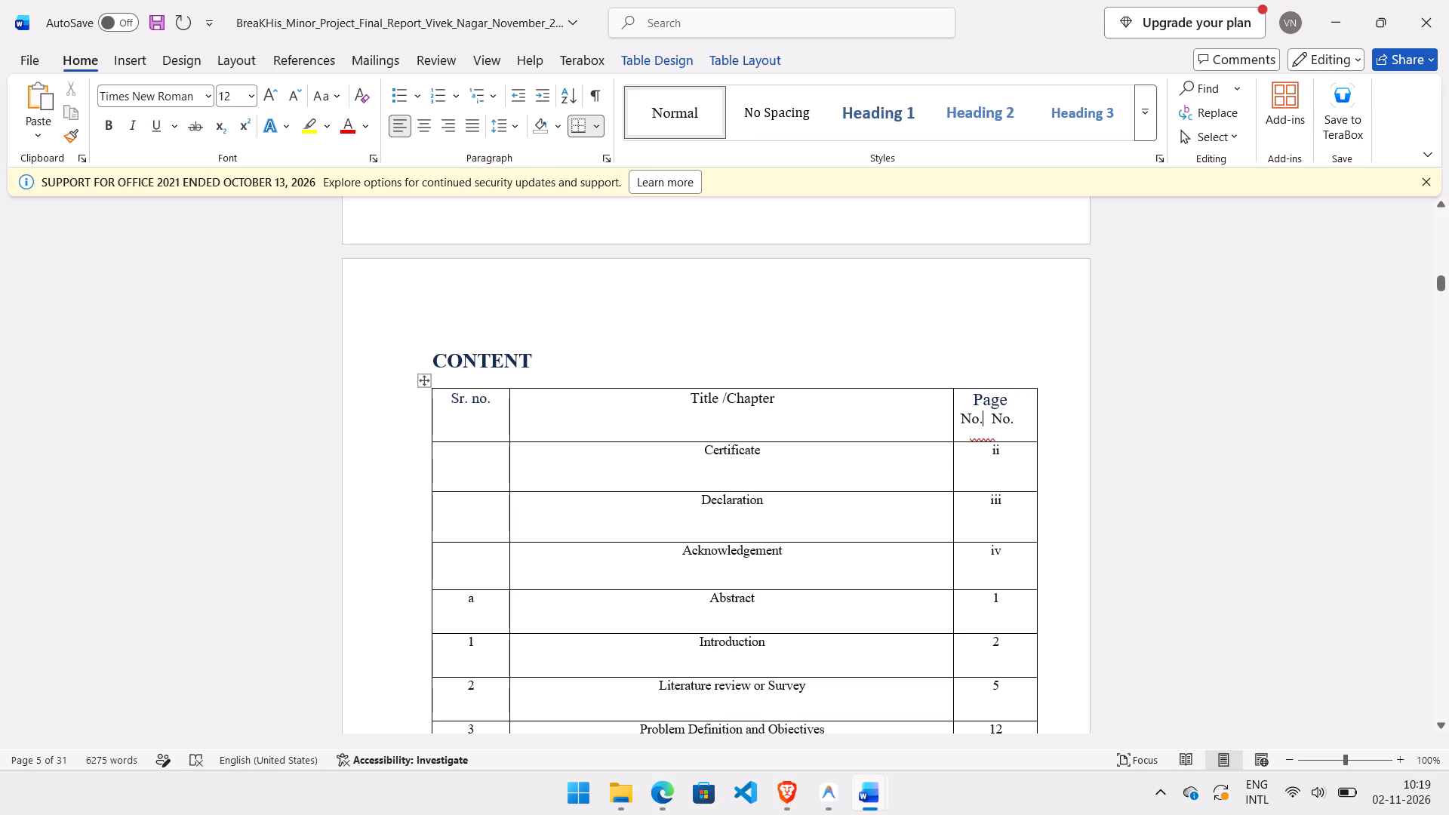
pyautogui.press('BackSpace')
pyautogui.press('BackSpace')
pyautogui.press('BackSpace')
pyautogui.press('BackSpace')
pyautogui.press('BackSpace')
# Add three spaces in front of "No." in the content table's page-number heading cell.
pyautogui.click(961, 414)
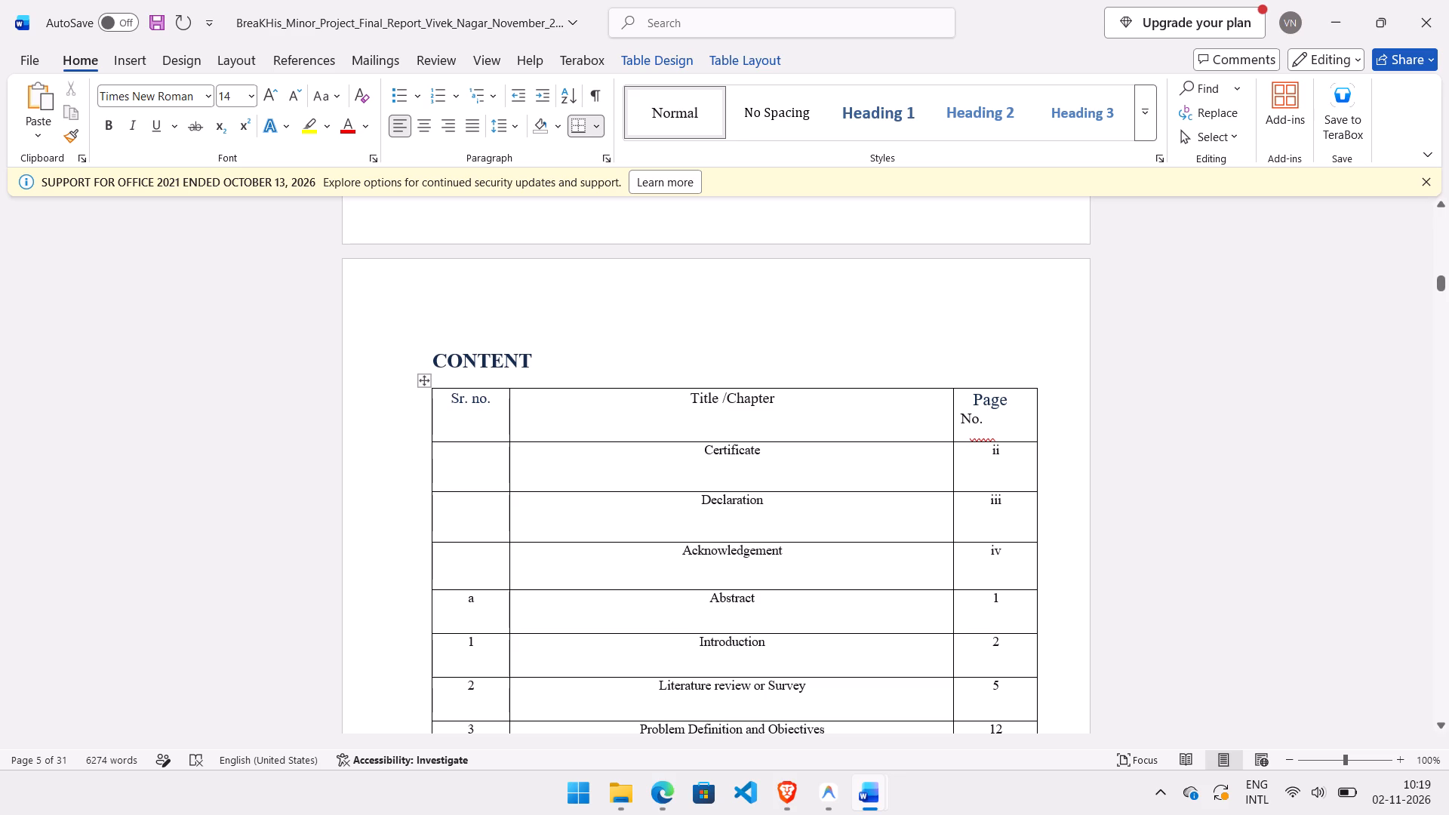
pyautogui.press('space')
pyautogui.press('space')
pyautogui.press('space')
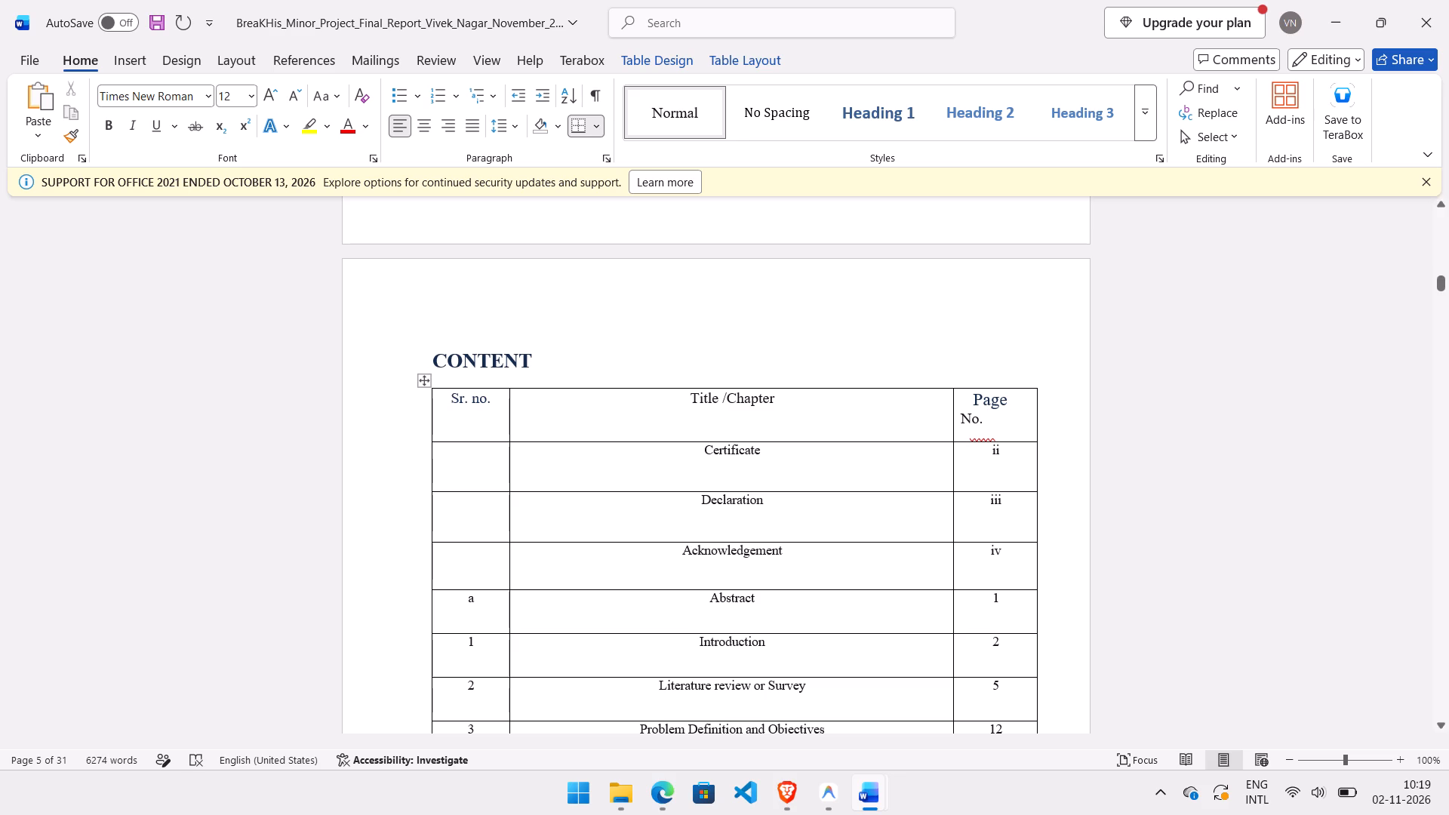
# Centre-align the "Title /Chapter" and "Page No." heading cells of the content table.
pyautogui.click(986, 420)
pyautogui.moveTo(1015, 422); pyautogui.dragTo(949, 404)
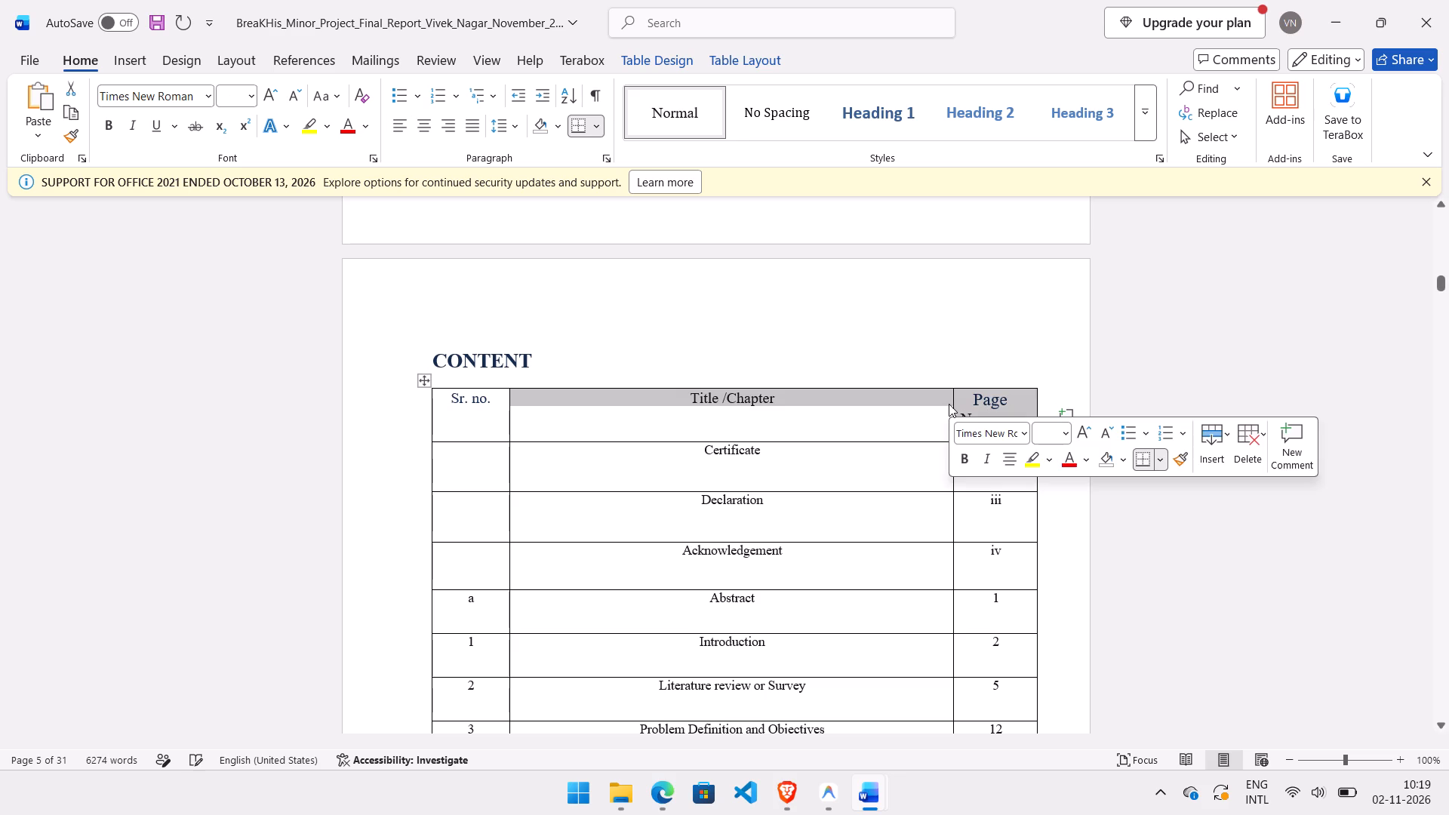
pyautogui.click(423, 126)
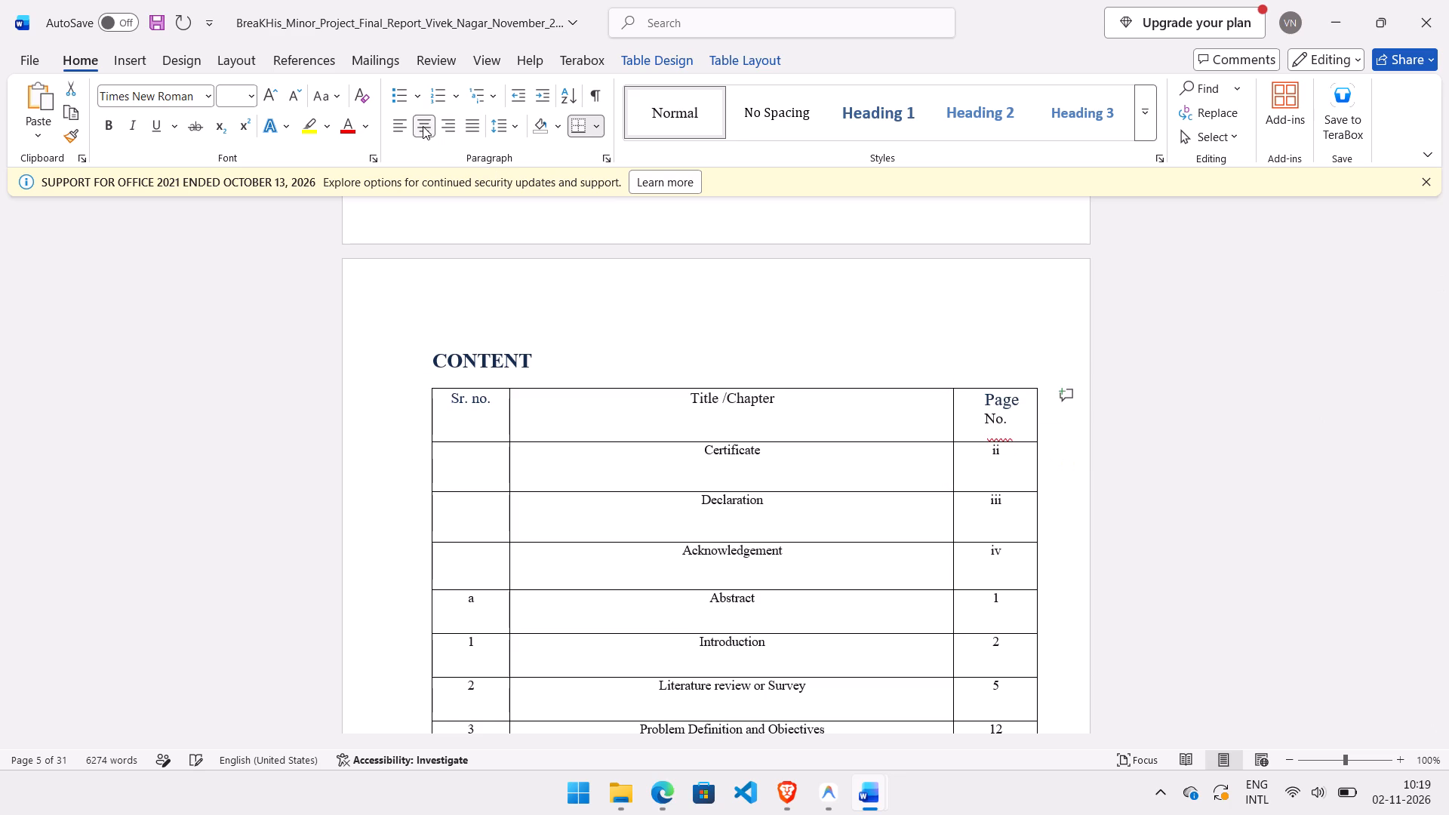
pyautogui.click(765, 322)
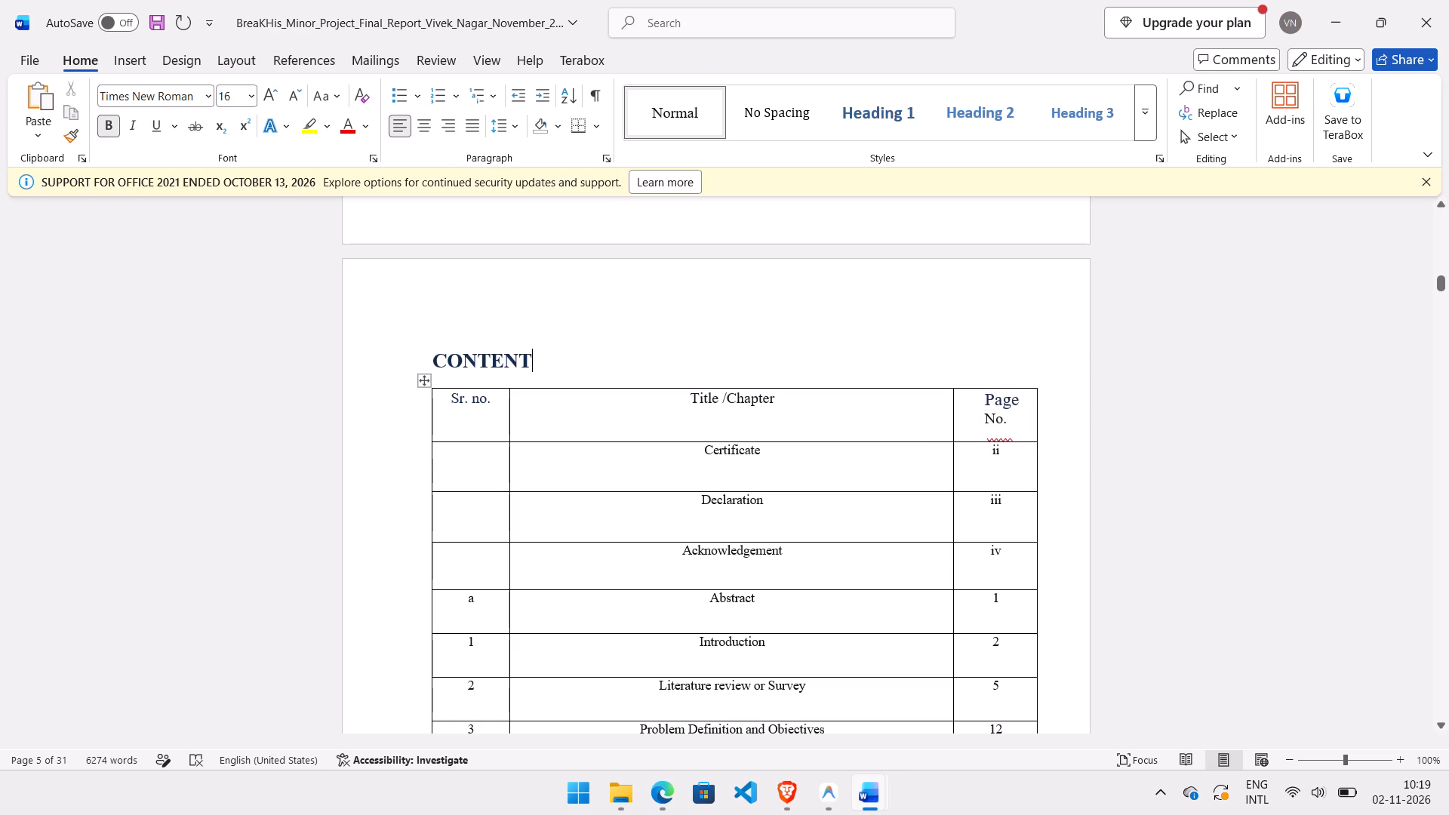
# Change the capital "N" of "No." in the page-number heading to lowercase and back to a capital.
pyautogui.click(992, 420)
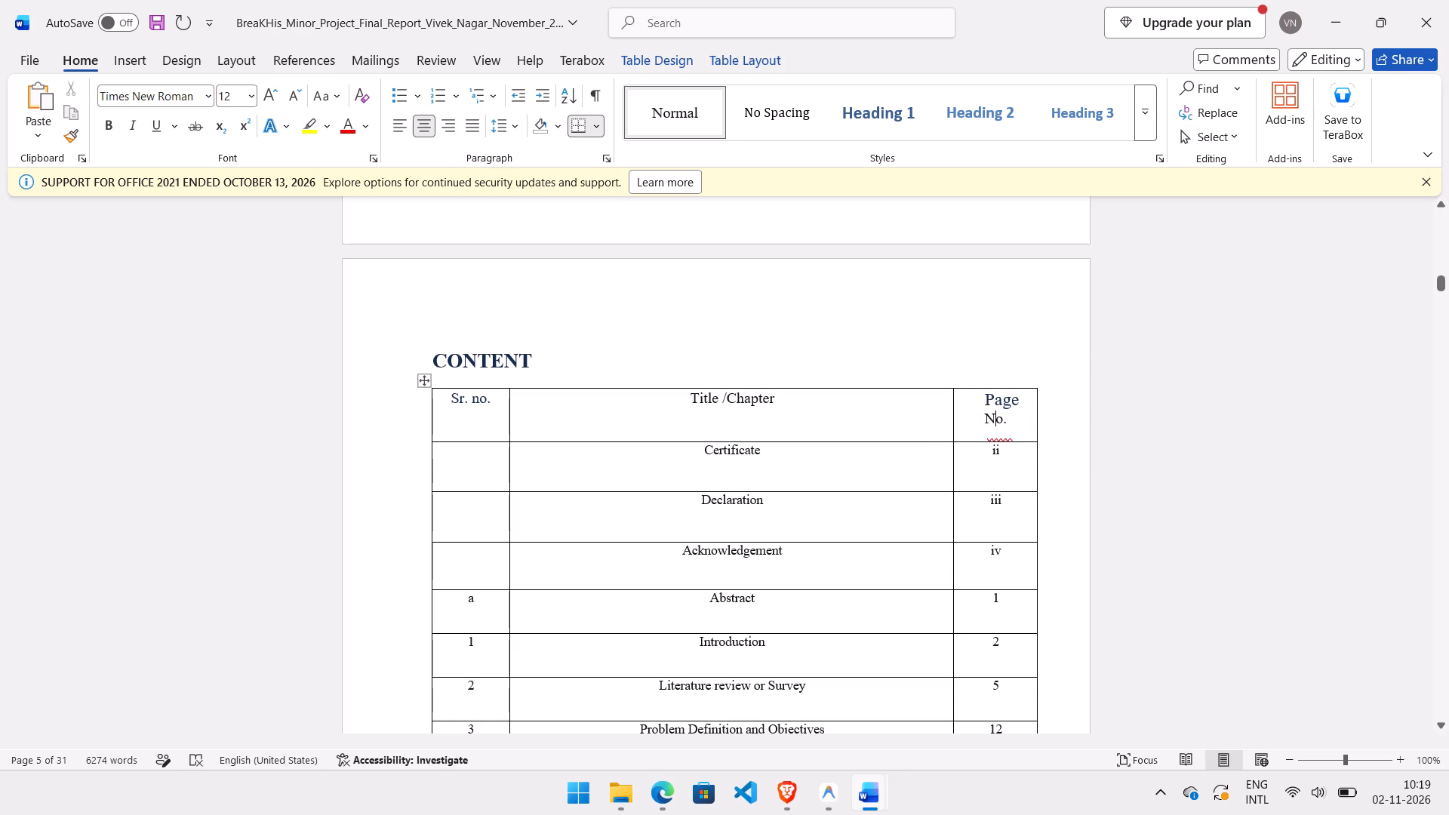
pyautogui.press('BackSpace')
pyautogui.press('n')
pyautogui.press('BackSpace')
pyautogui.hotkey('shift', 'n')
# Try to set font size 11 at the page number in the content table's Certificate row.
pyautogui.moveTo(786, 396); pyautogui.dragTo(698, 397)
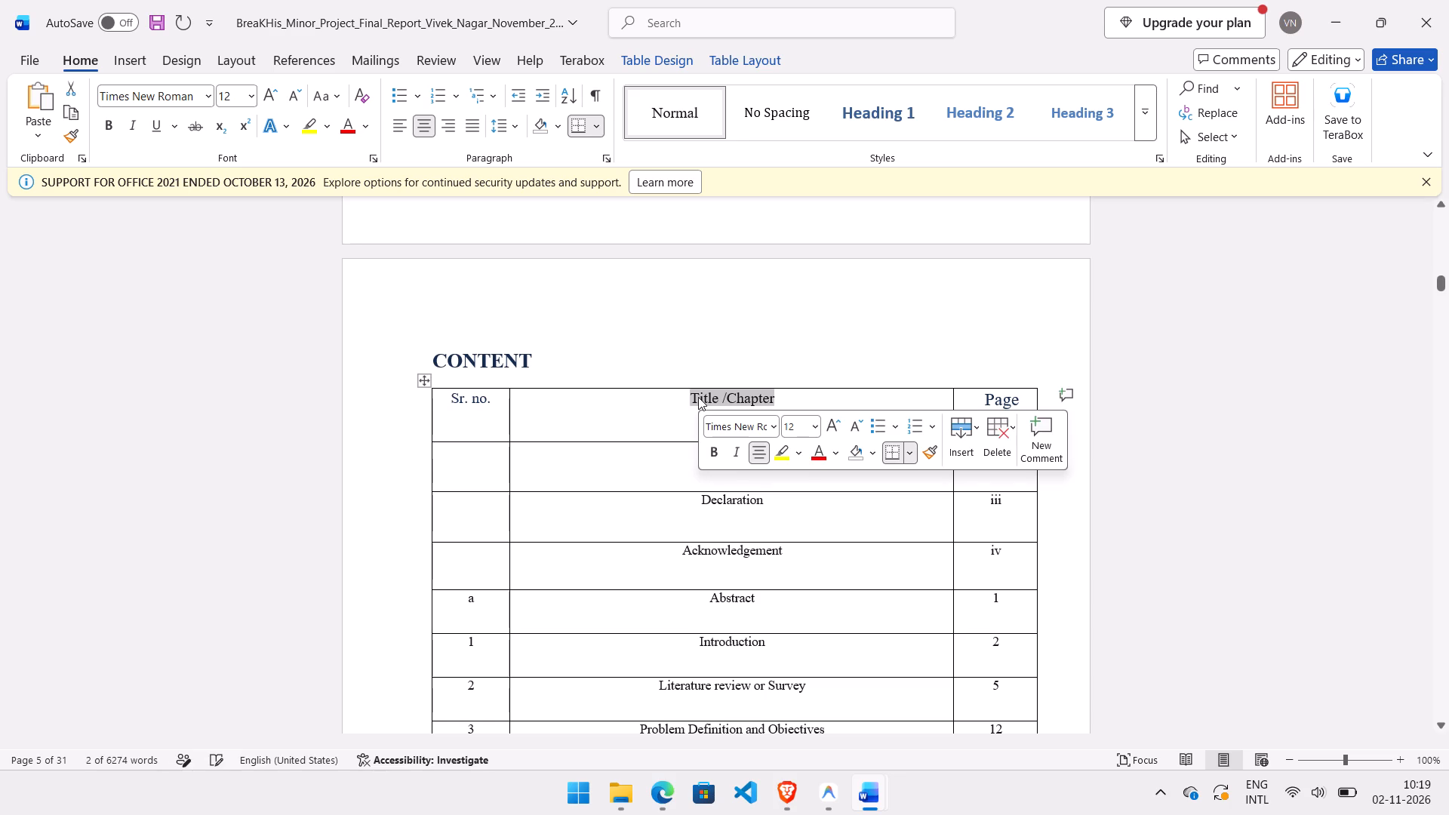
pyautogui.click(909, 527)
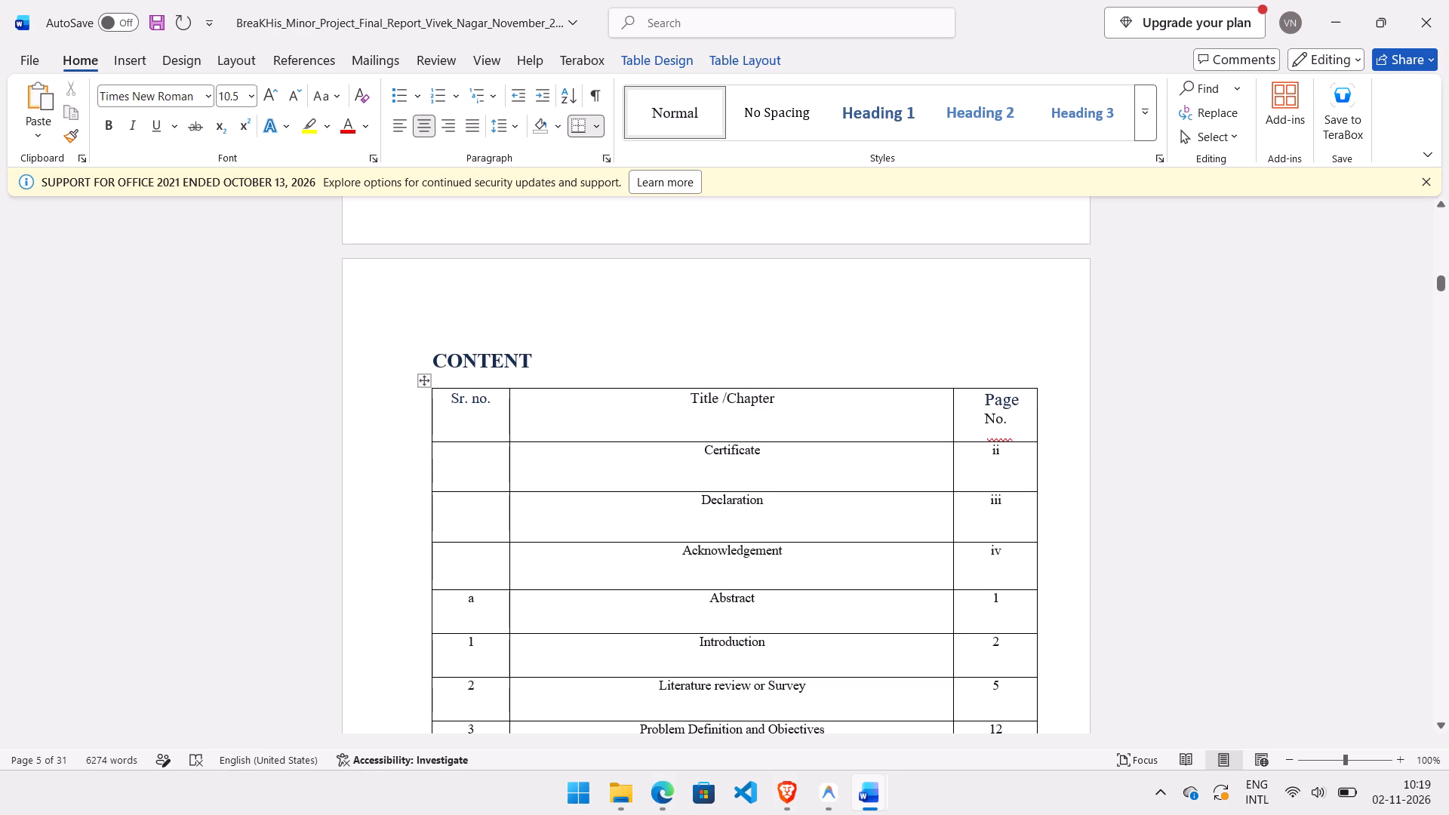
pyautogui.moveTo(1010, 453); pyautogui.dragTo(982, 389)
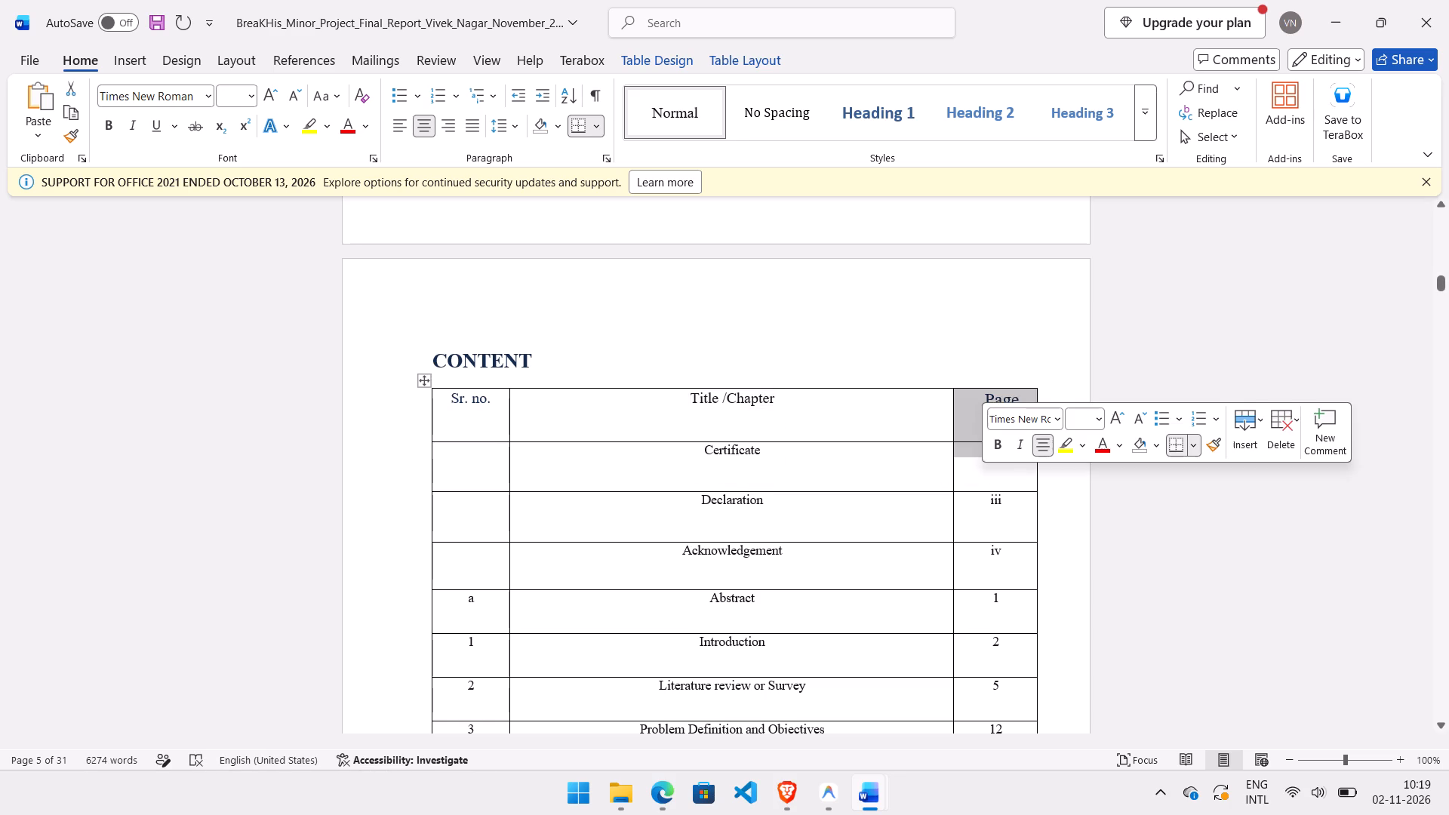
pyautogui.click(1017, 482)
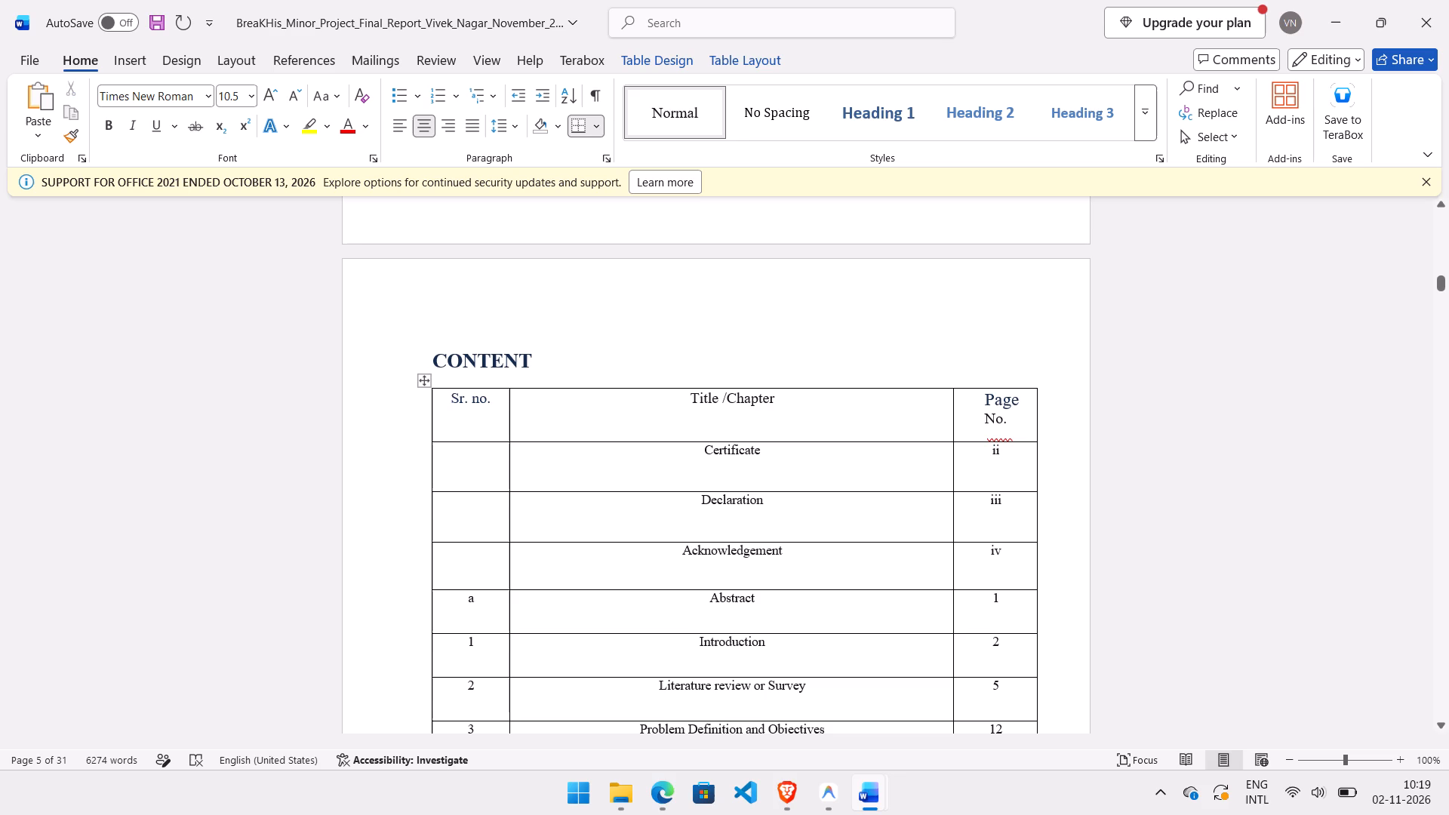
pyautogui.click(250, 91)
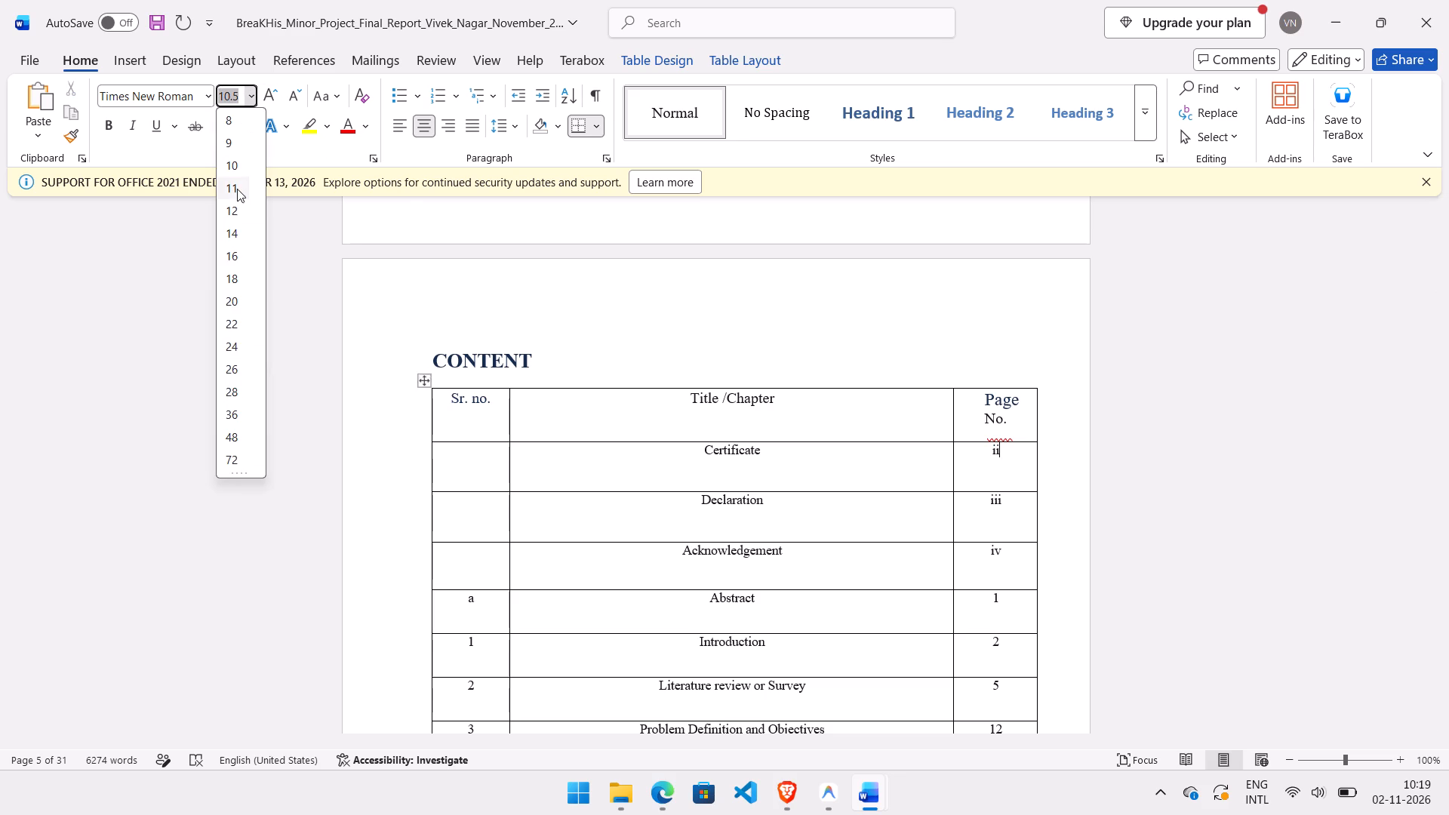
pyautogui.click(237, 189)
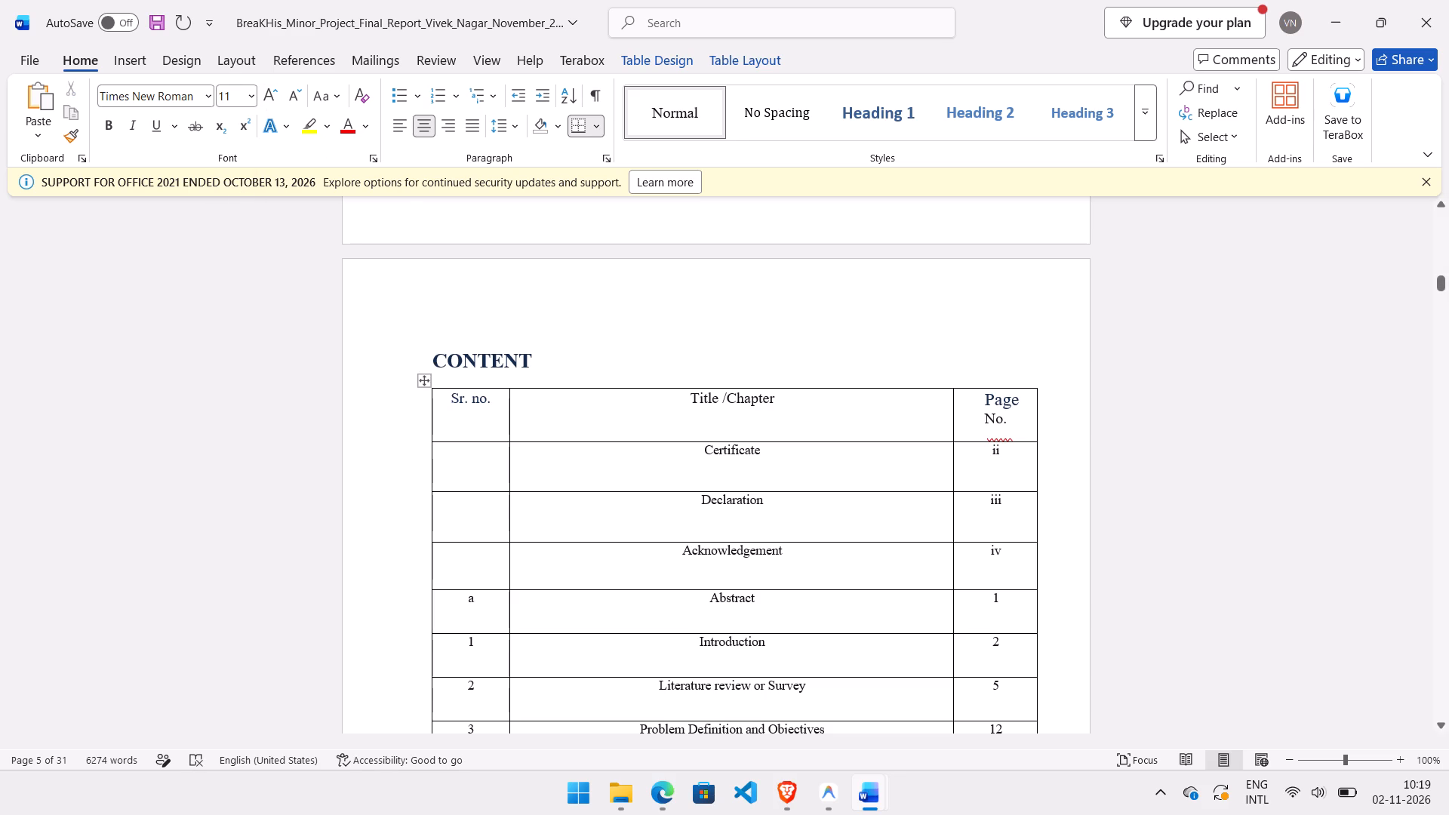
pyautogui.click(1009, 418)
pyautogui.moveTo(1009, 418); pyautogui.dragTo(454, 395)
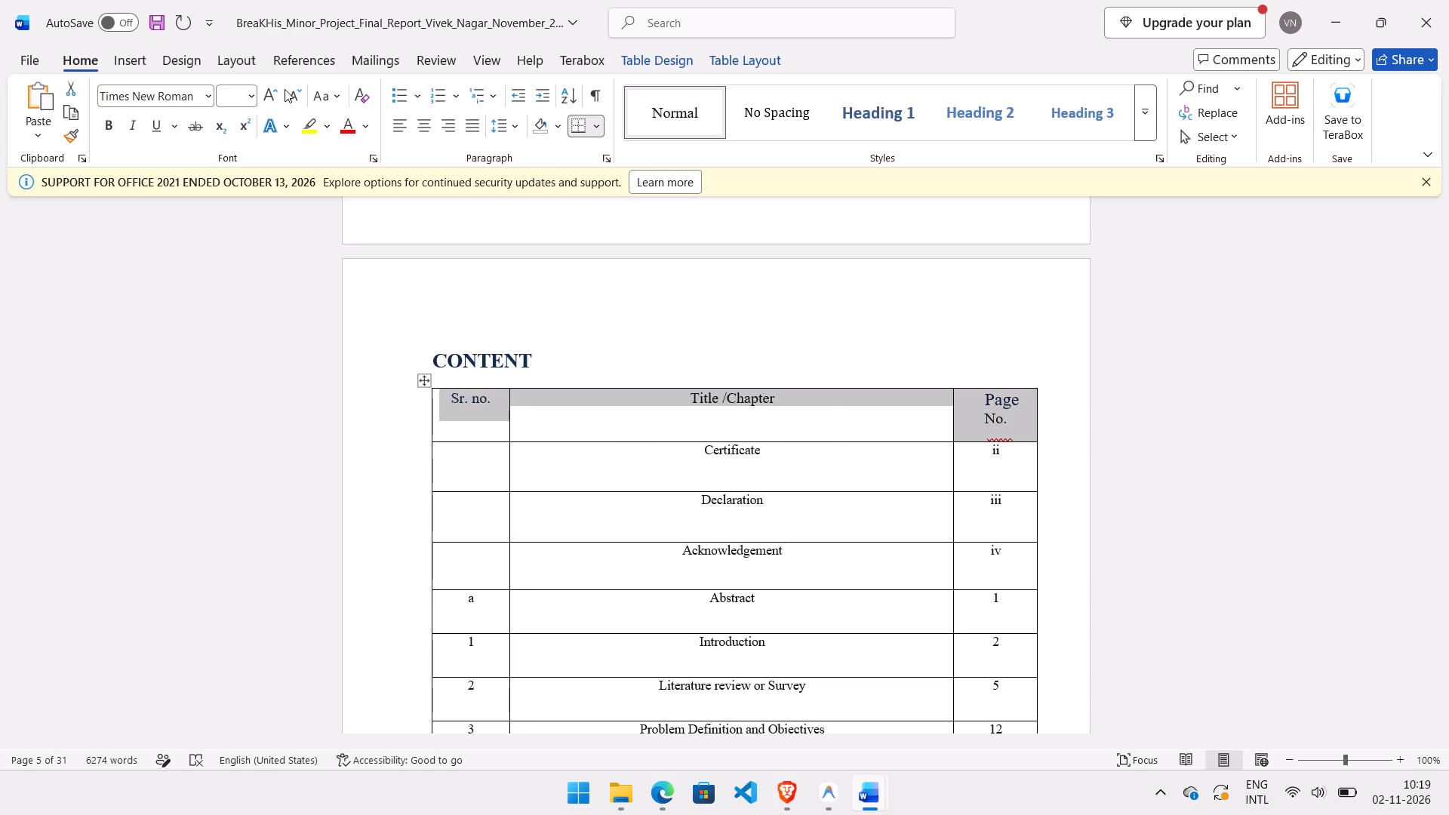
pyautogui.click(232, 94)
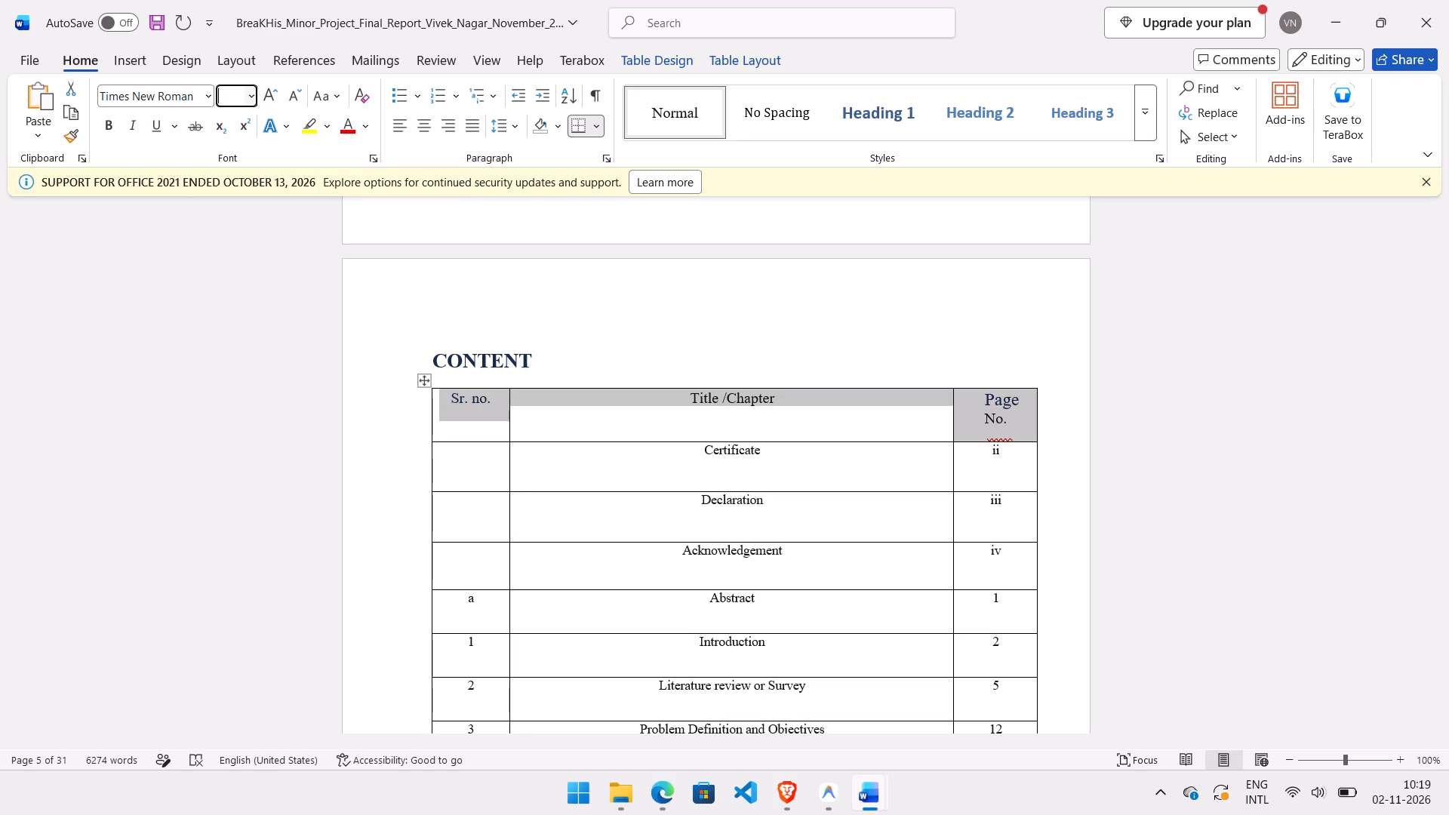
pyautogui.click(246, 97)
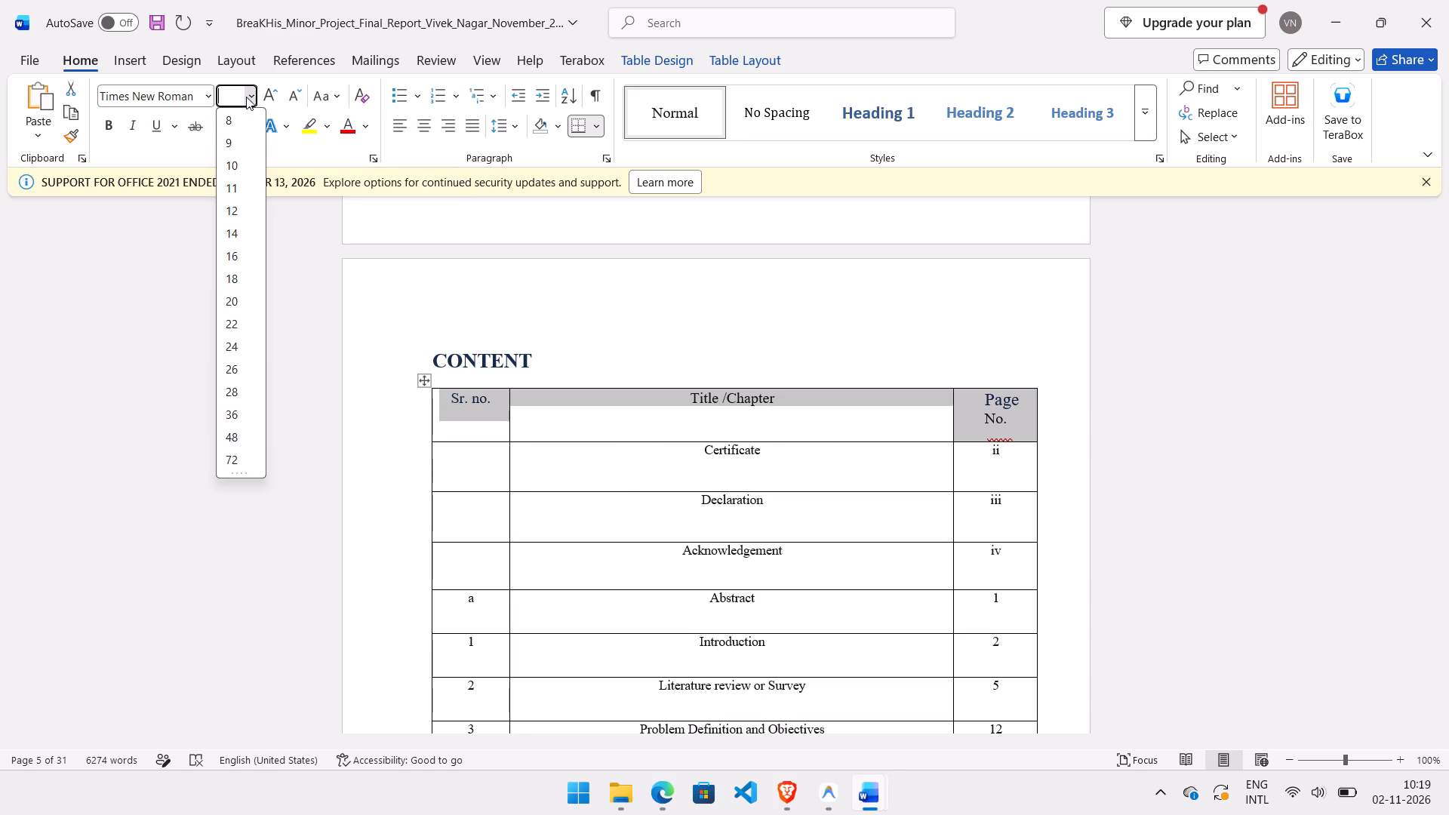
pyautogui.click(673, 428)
# Set the text of the entire content table to Times New Roman, size 11.
pyautogui.click(424, 379)
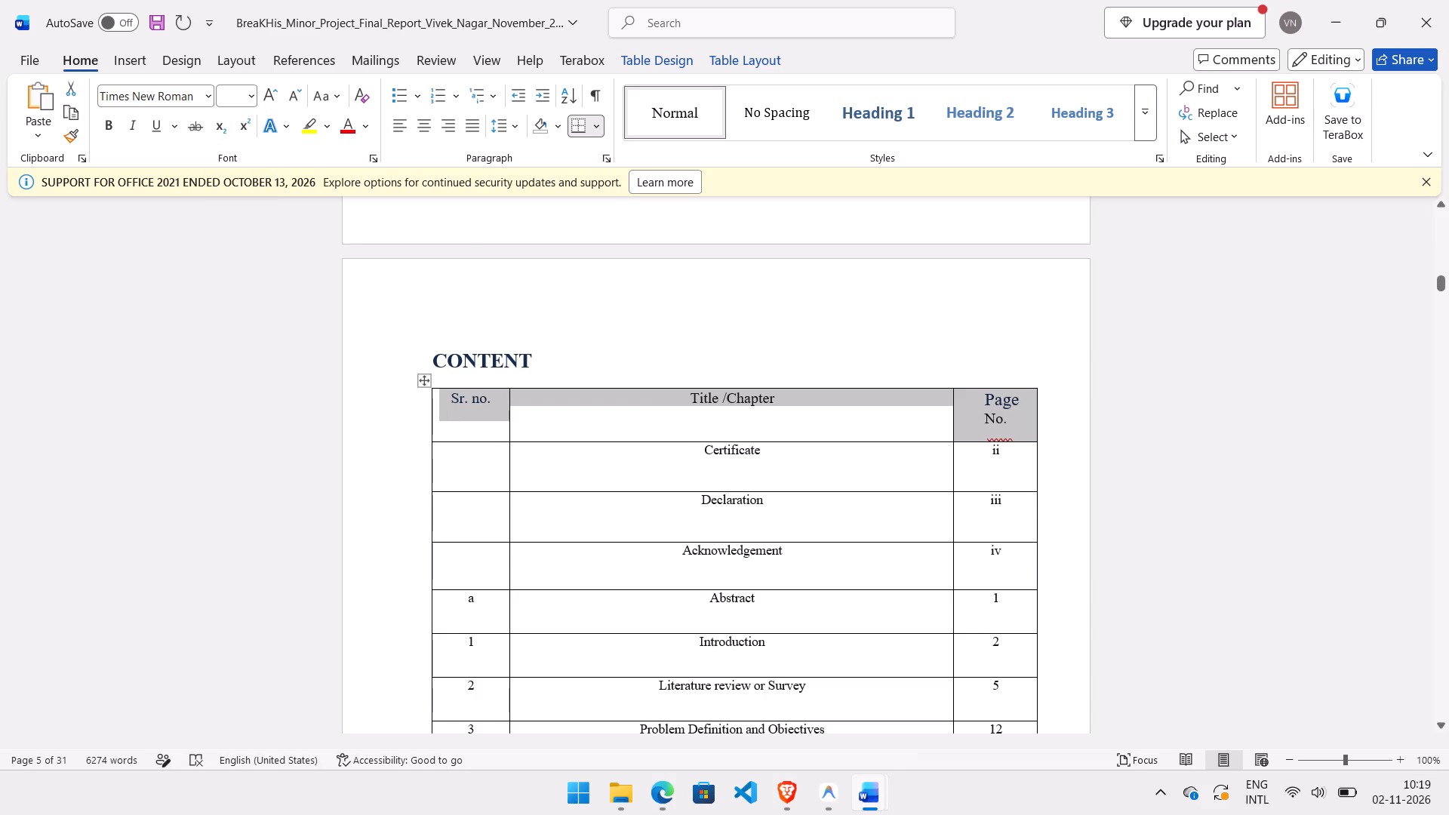
pyautogui.click(271, 93)
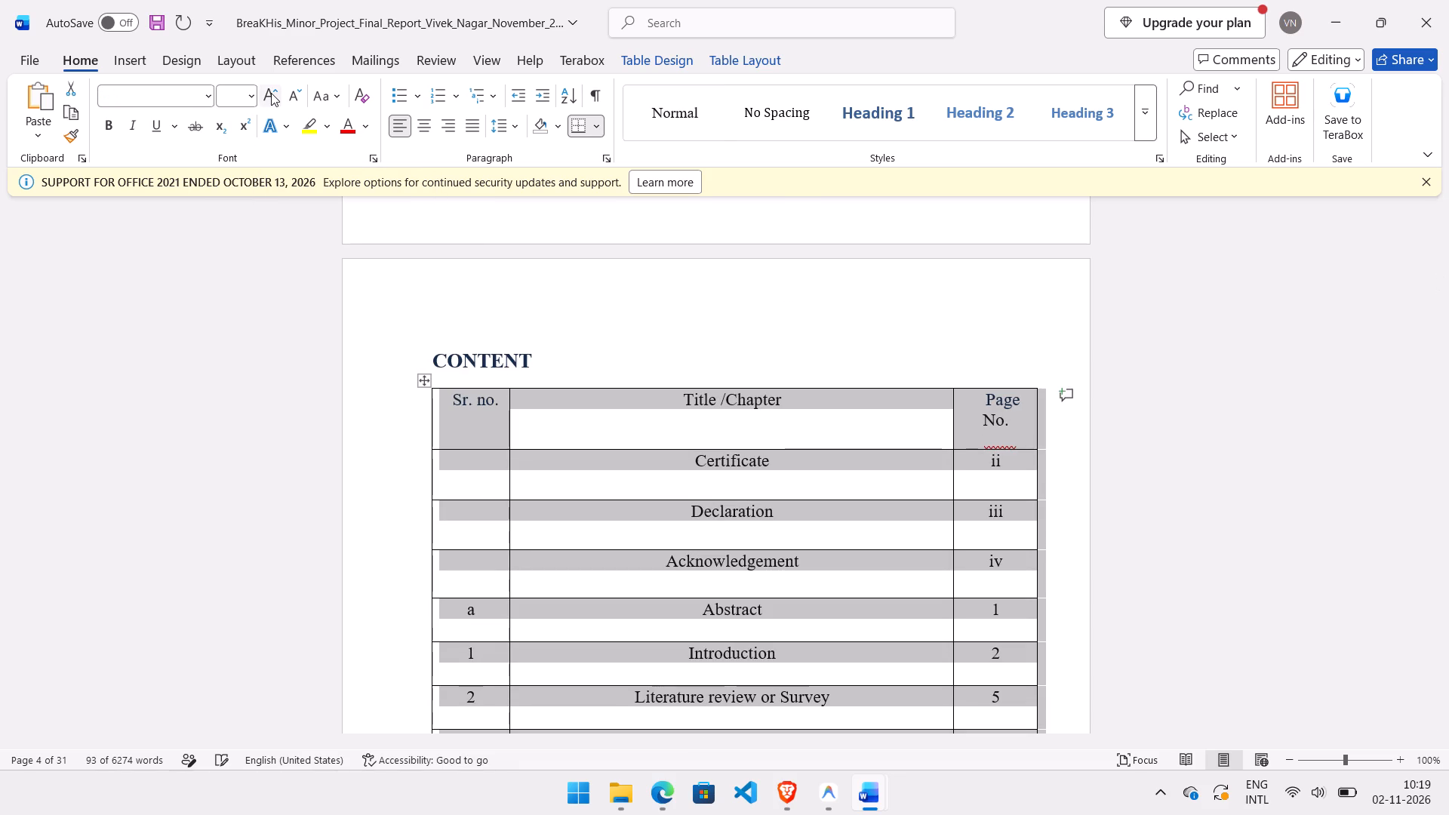
pyautogui.click(251, 93)
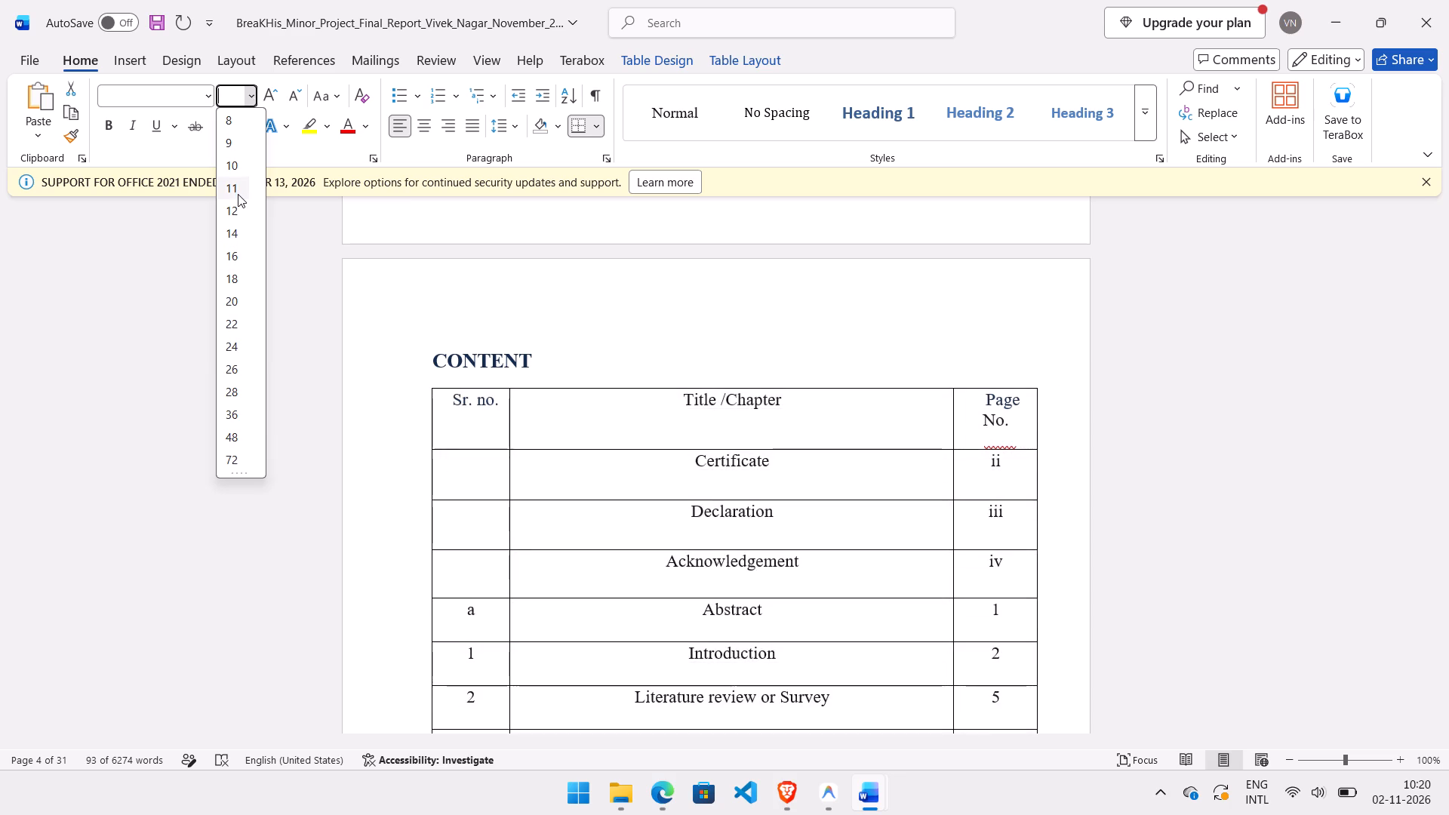
pyautogui.click(235, 192)
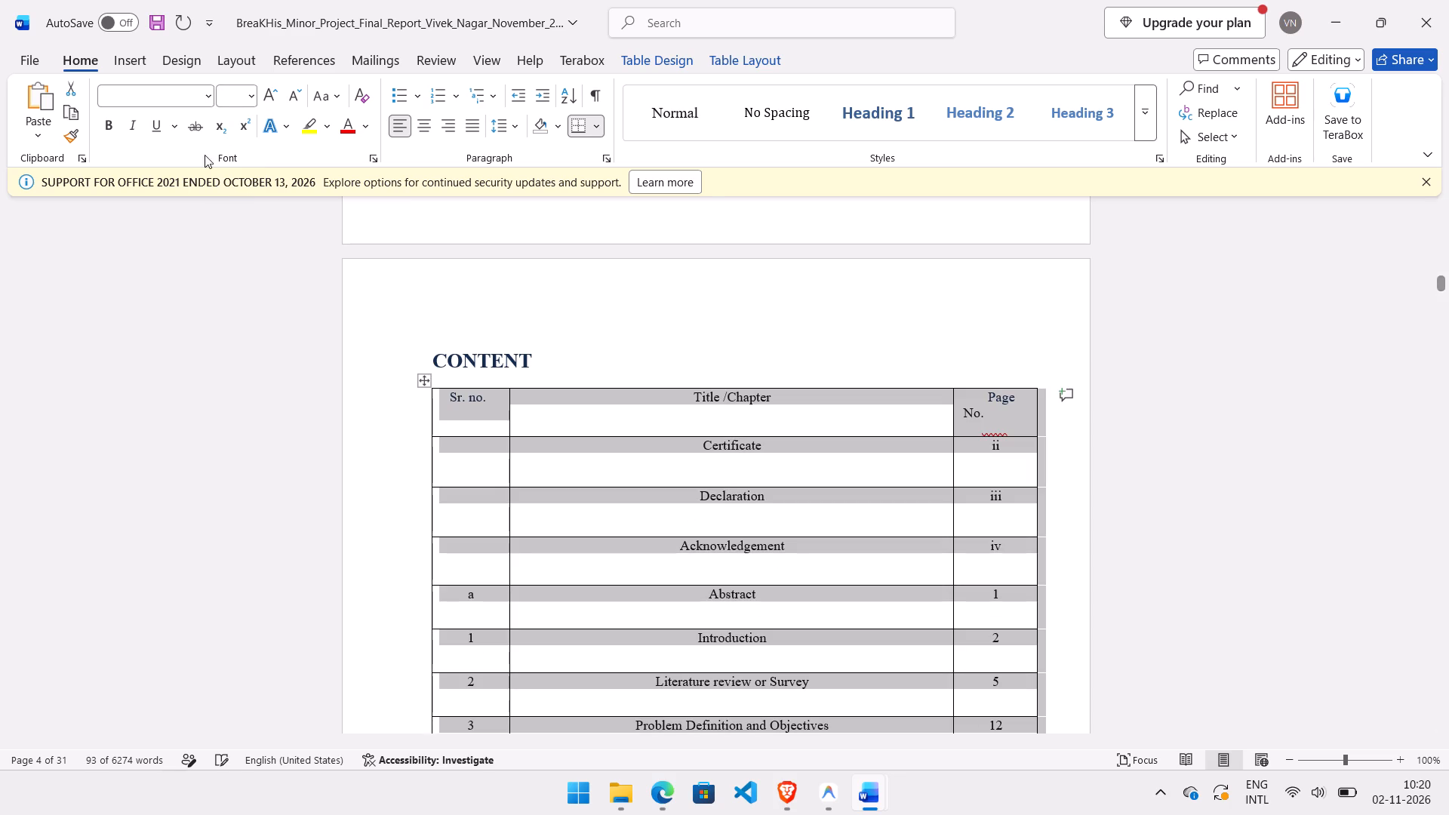
pyautogui.click(208, 93)
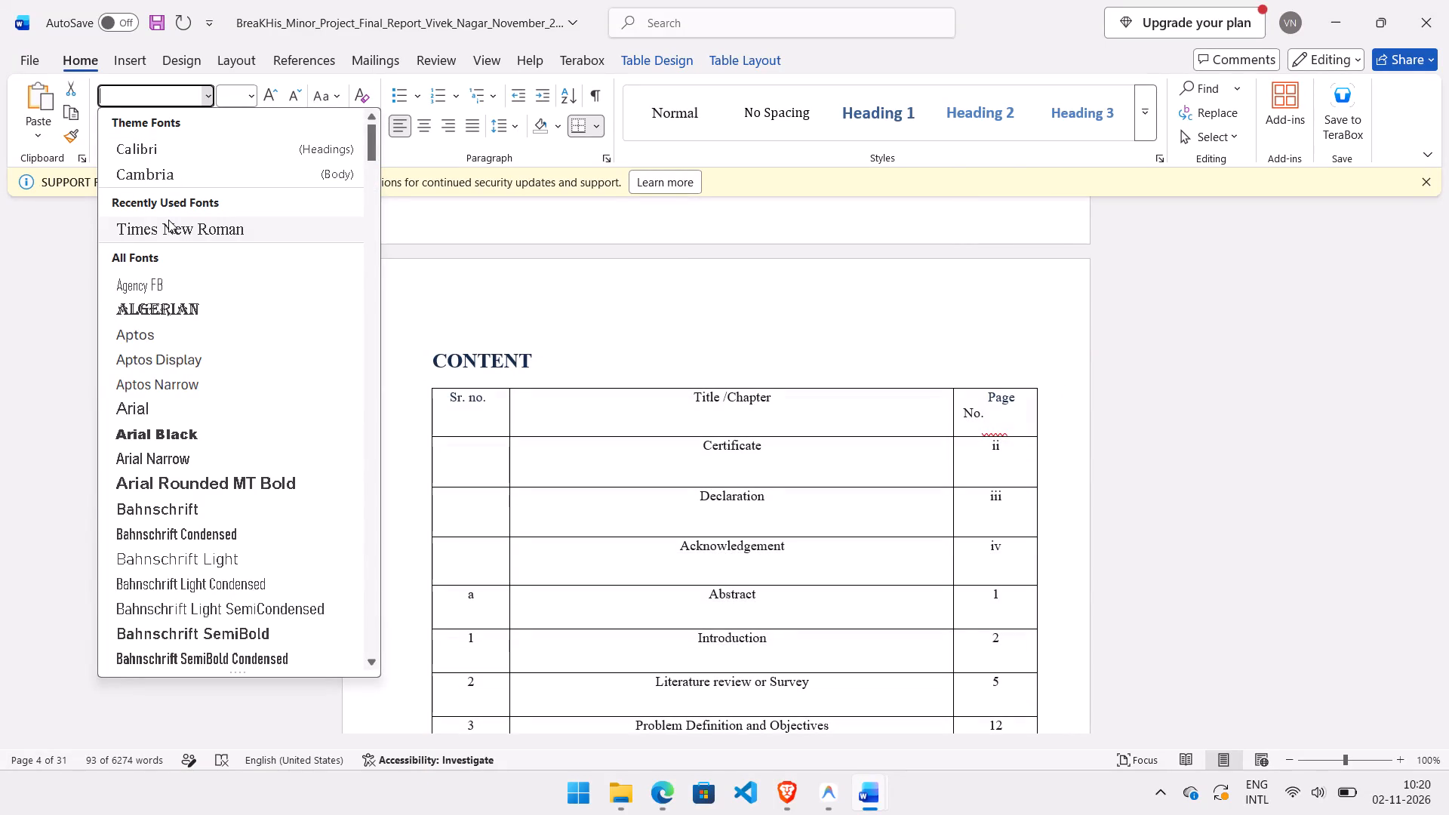
pyautogui.click(168, 220)
pyautogui.click(928, 404)
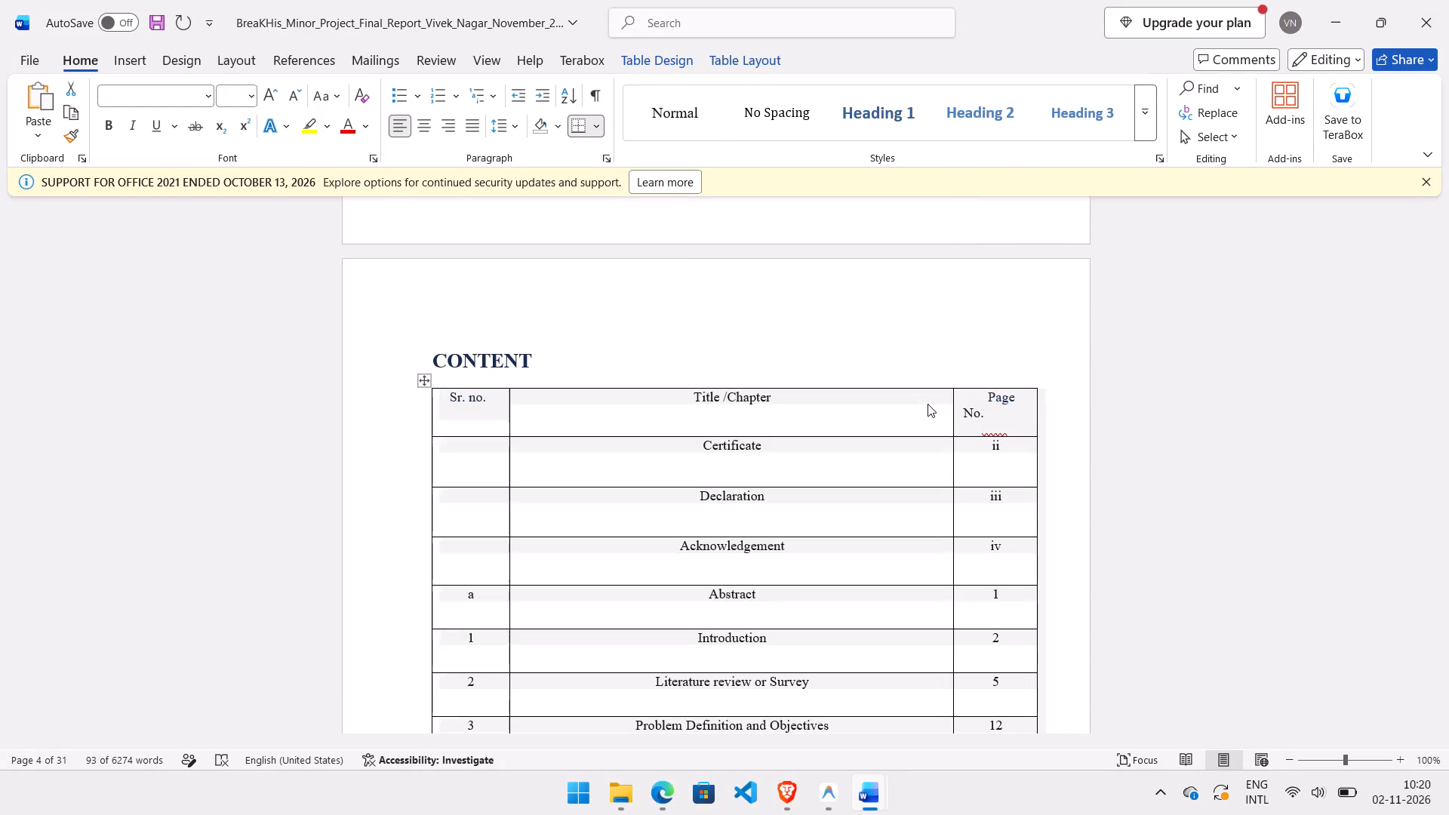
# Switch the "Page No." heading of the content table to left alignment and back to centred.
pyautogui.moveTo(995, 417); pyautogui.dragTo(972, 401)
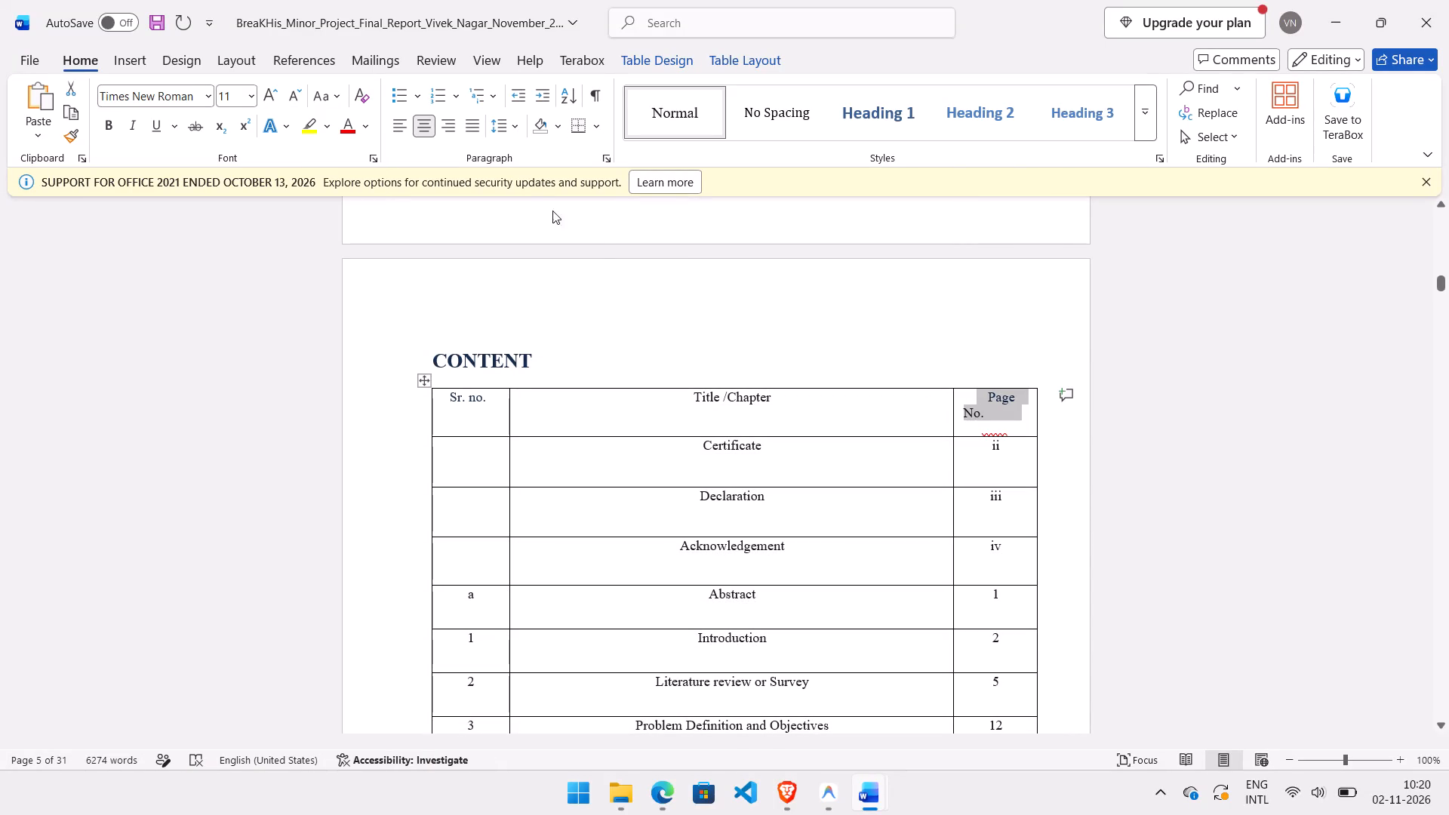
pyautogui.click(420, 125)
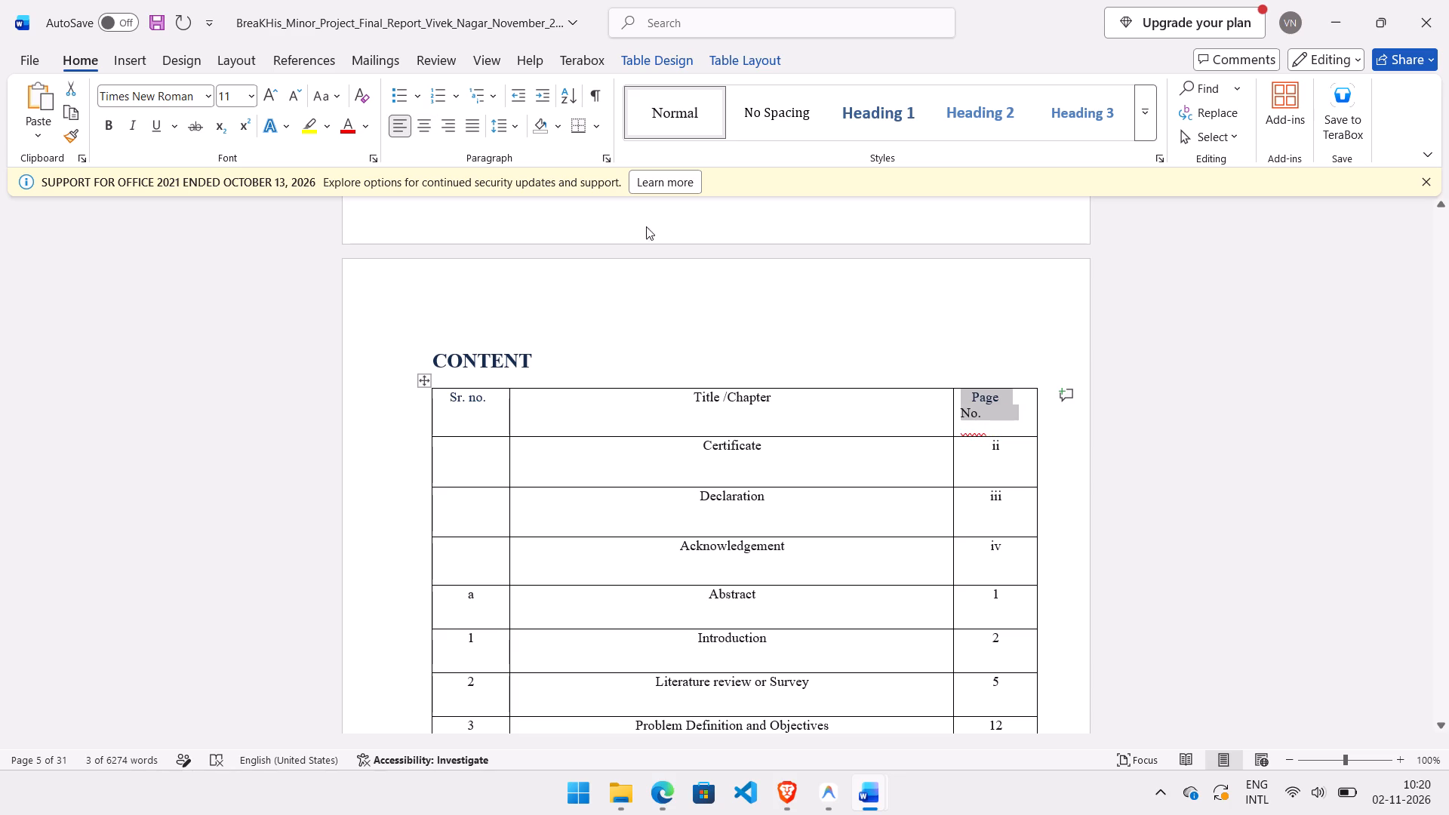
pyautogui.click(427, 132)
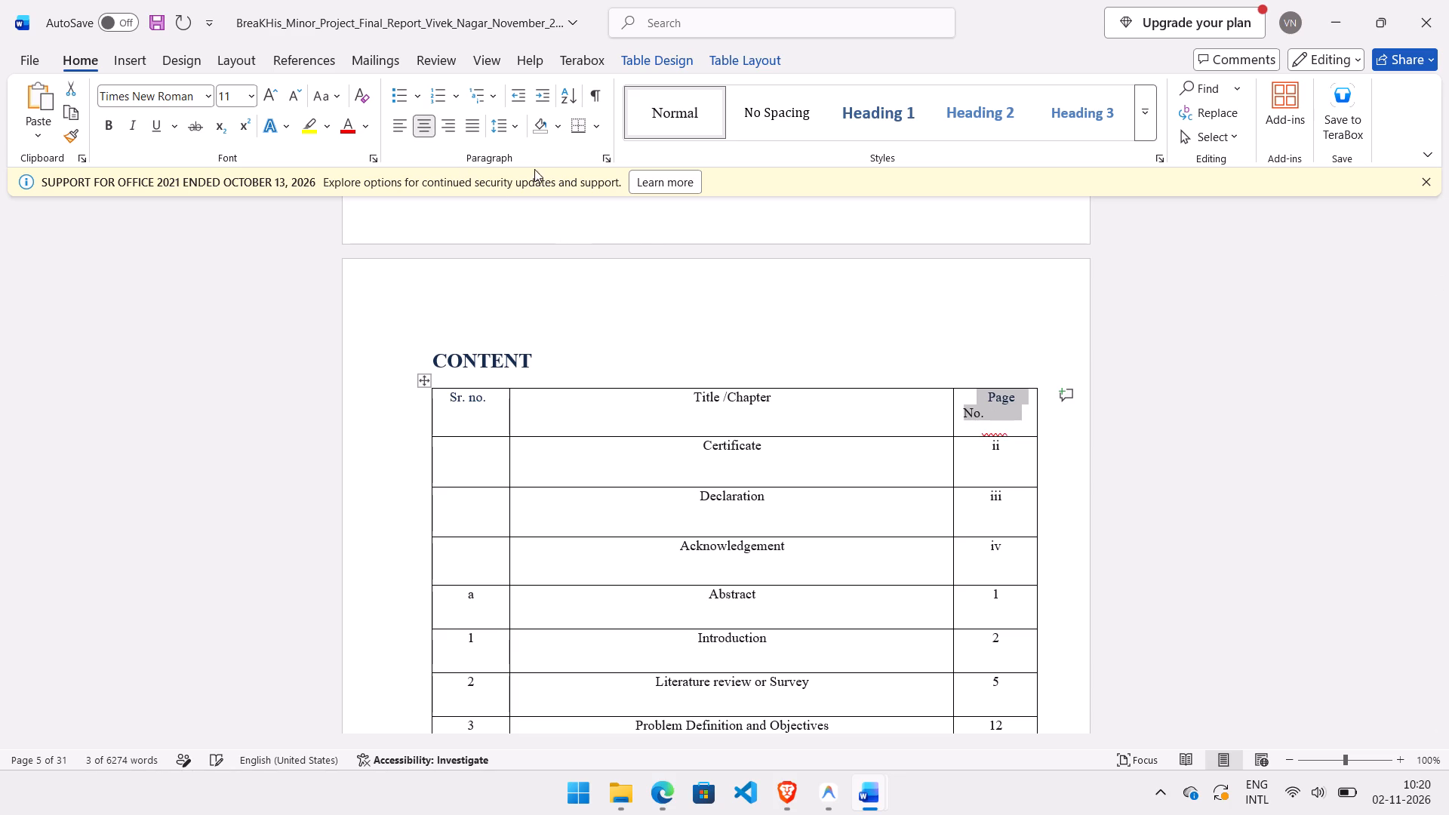
# Delete the extra spacing before "Page" and "No." in the page-number heading cell, leaving "Page No." on one line with a single space.
pyautogui.click(992, 398)
pyautogui.click(989, 397)
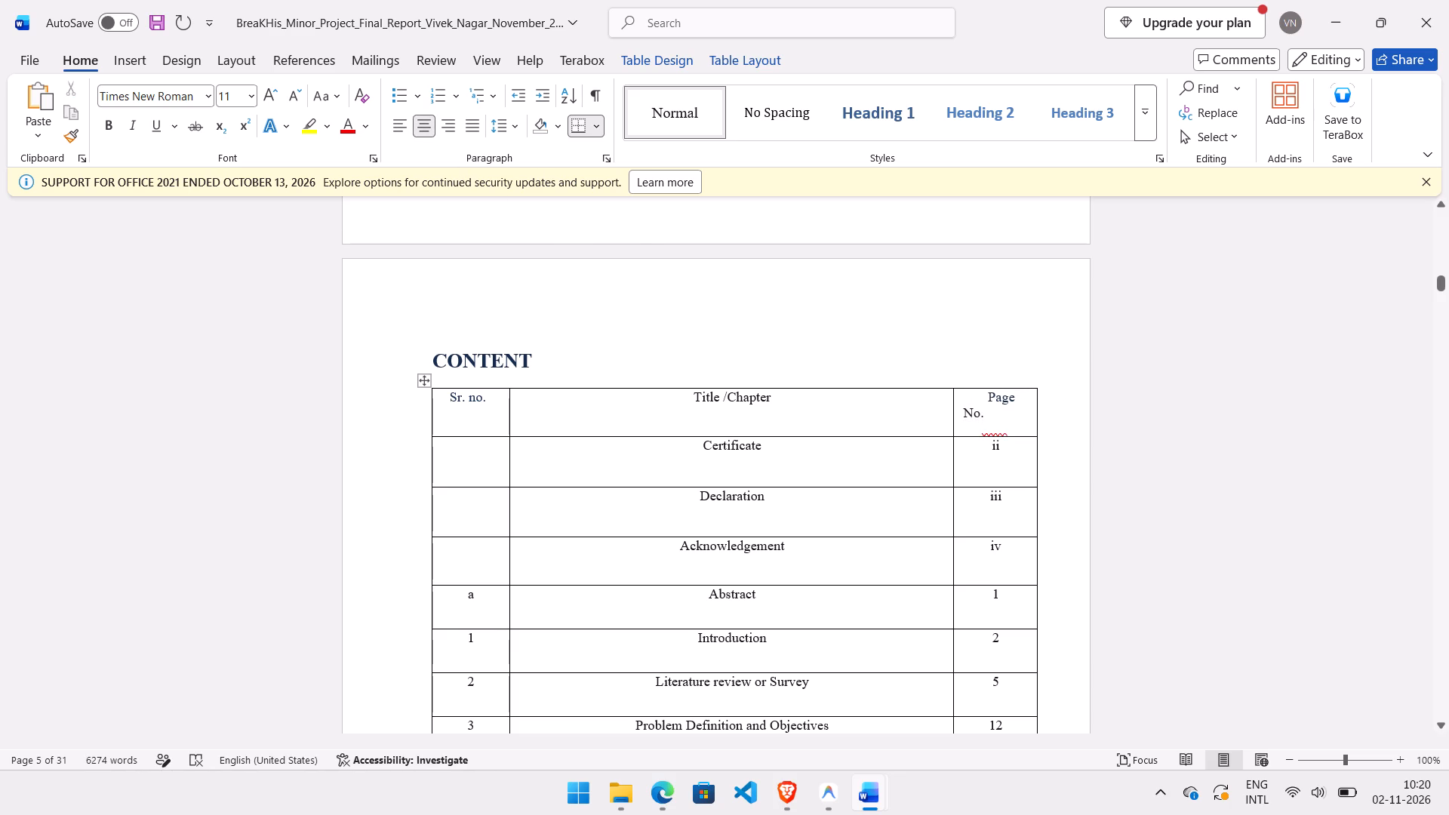
pyautogui.press('BackSpace')
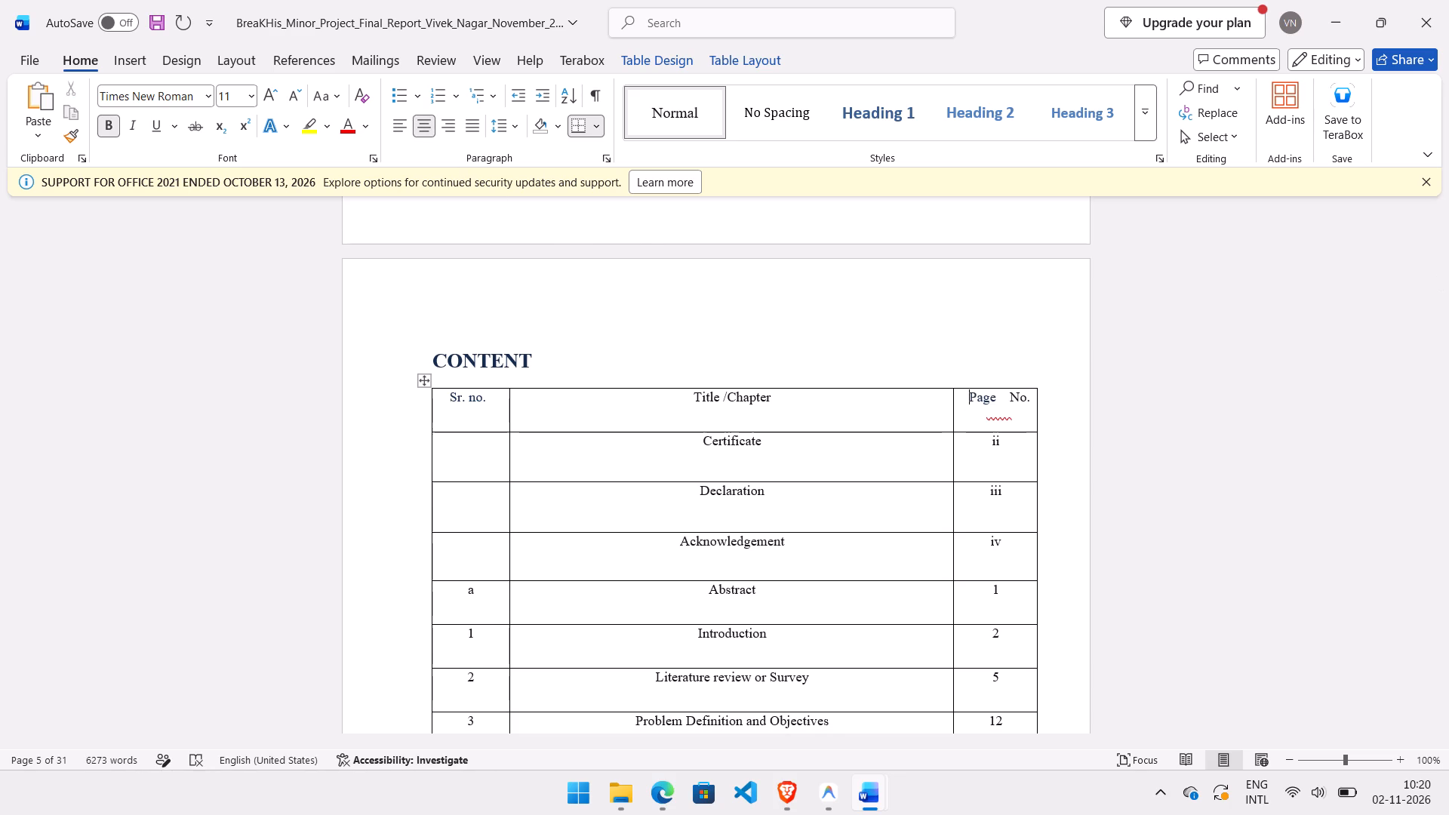
pyautogui.press('Right')
pyautogui.press('Right')
pyautogui.press('Right')
pyautogui.press('Right')
pyautogui.press('Right')
pyautogui.press('Right')
pyautogui.press('Right')
pyautogui.press('Right')
pyautogui.press('BackSpace')
pyautogui.press('BackSpace')
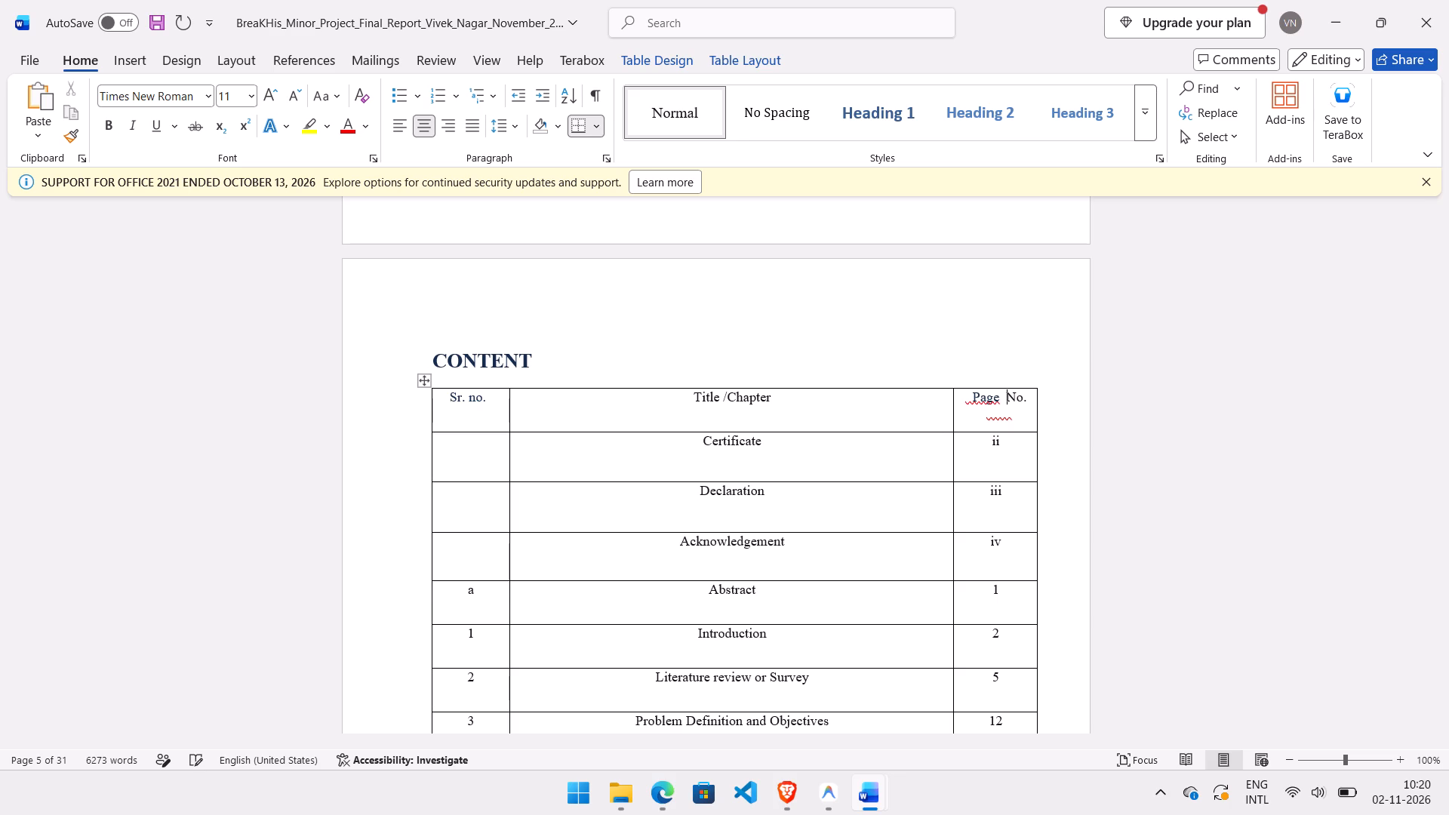
pyautogui.press('BackSpace')
# Enter serial numbers "1.", "2." and "3." for the content table's Certificate, Declaration and Acknowledgement rows.
pyautogui.scroll(-1, 989, 397)
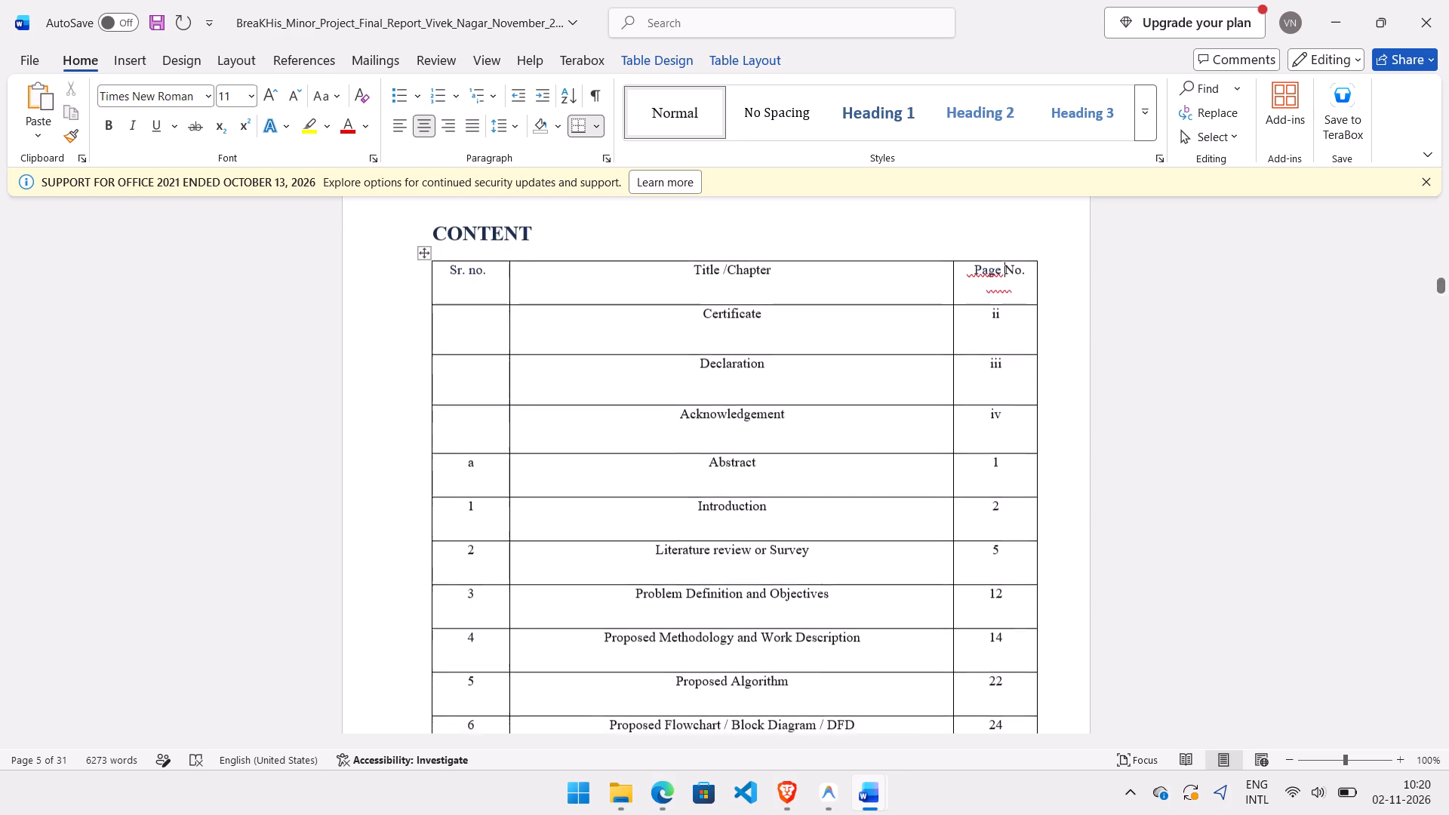
pyautogui.scroll(-1, 989, 397)
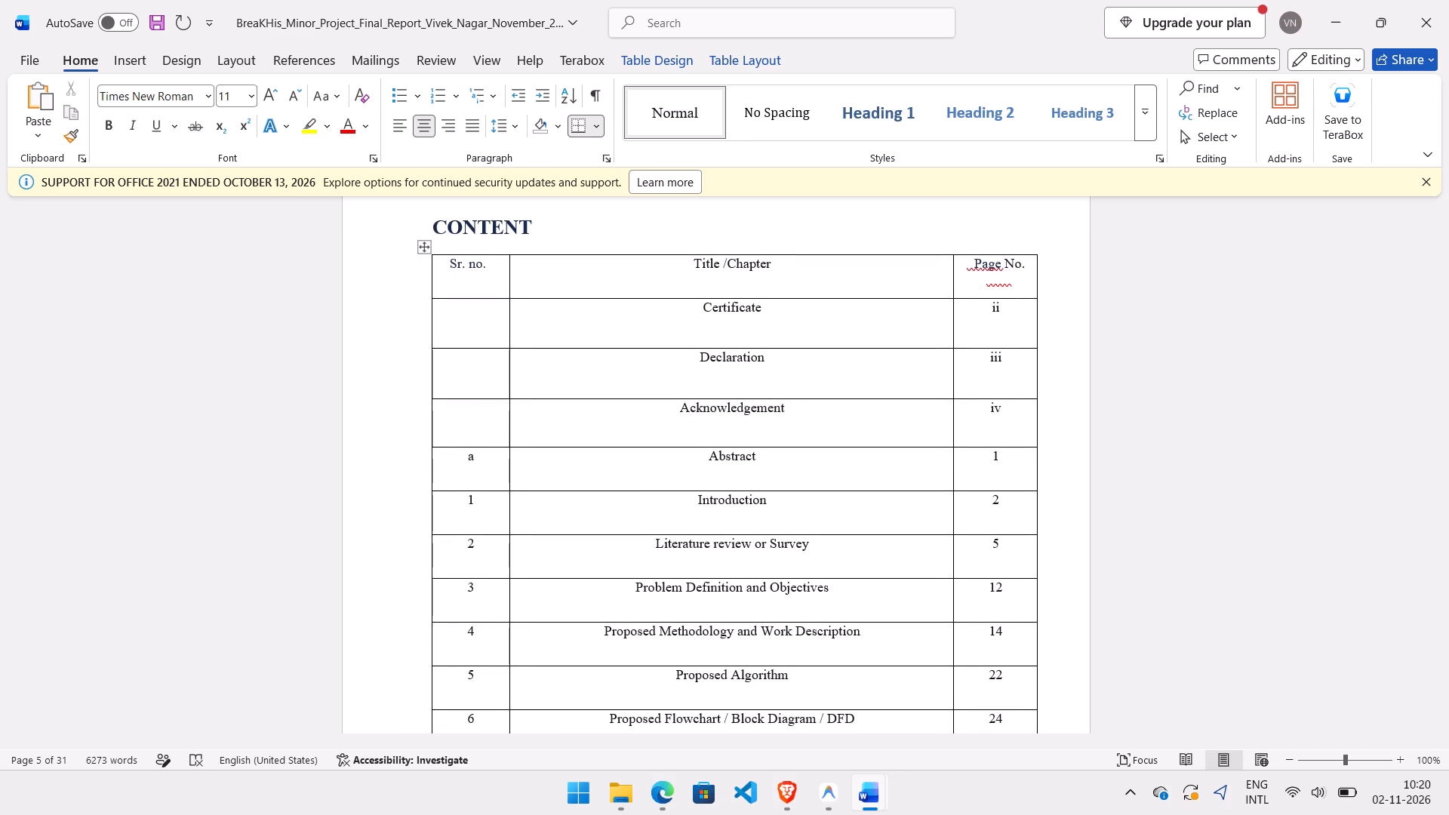
pyautogui.scroll(-1, 522, 403)
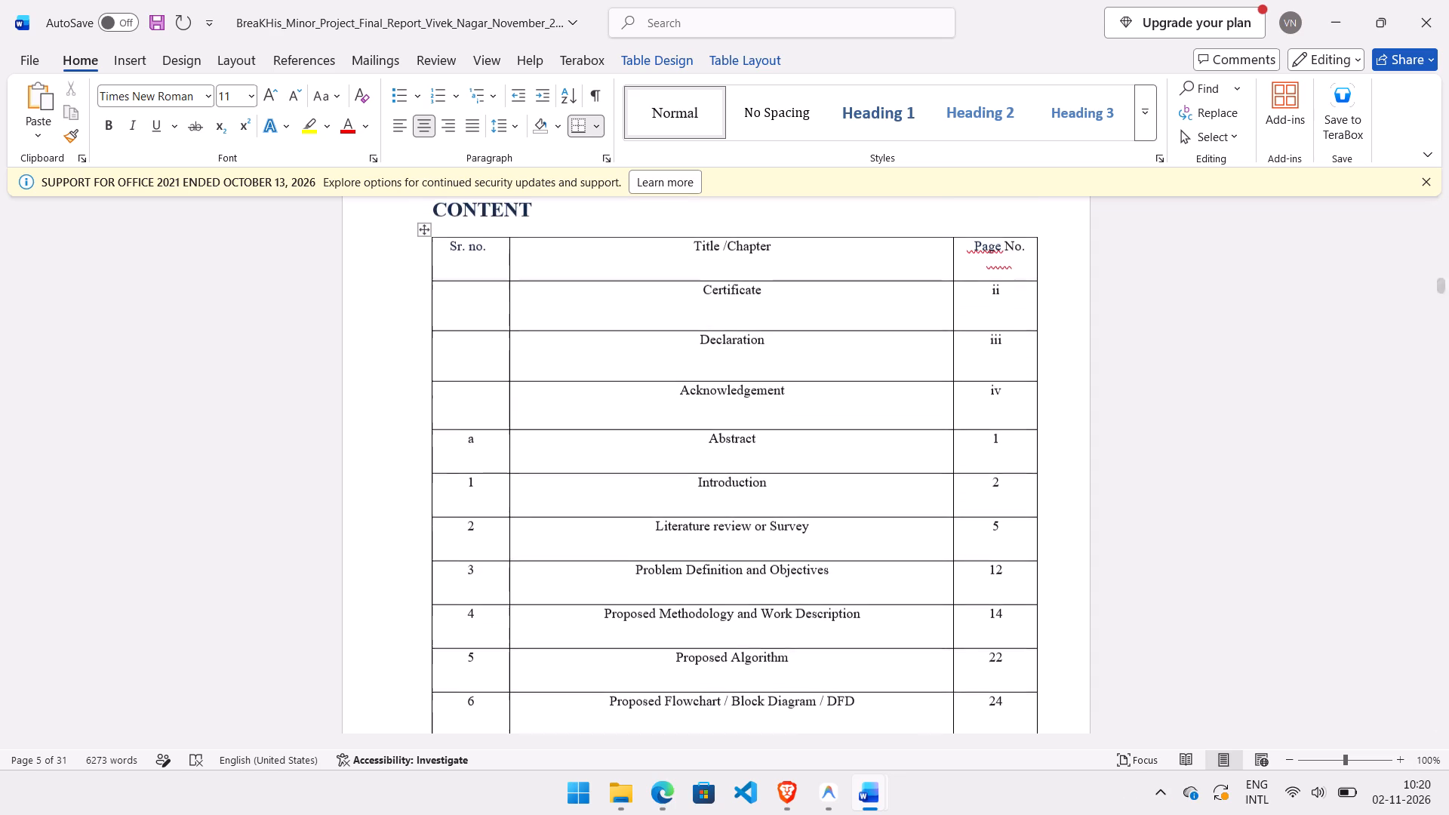
pyautogui.scroll(-1, 564, 385)
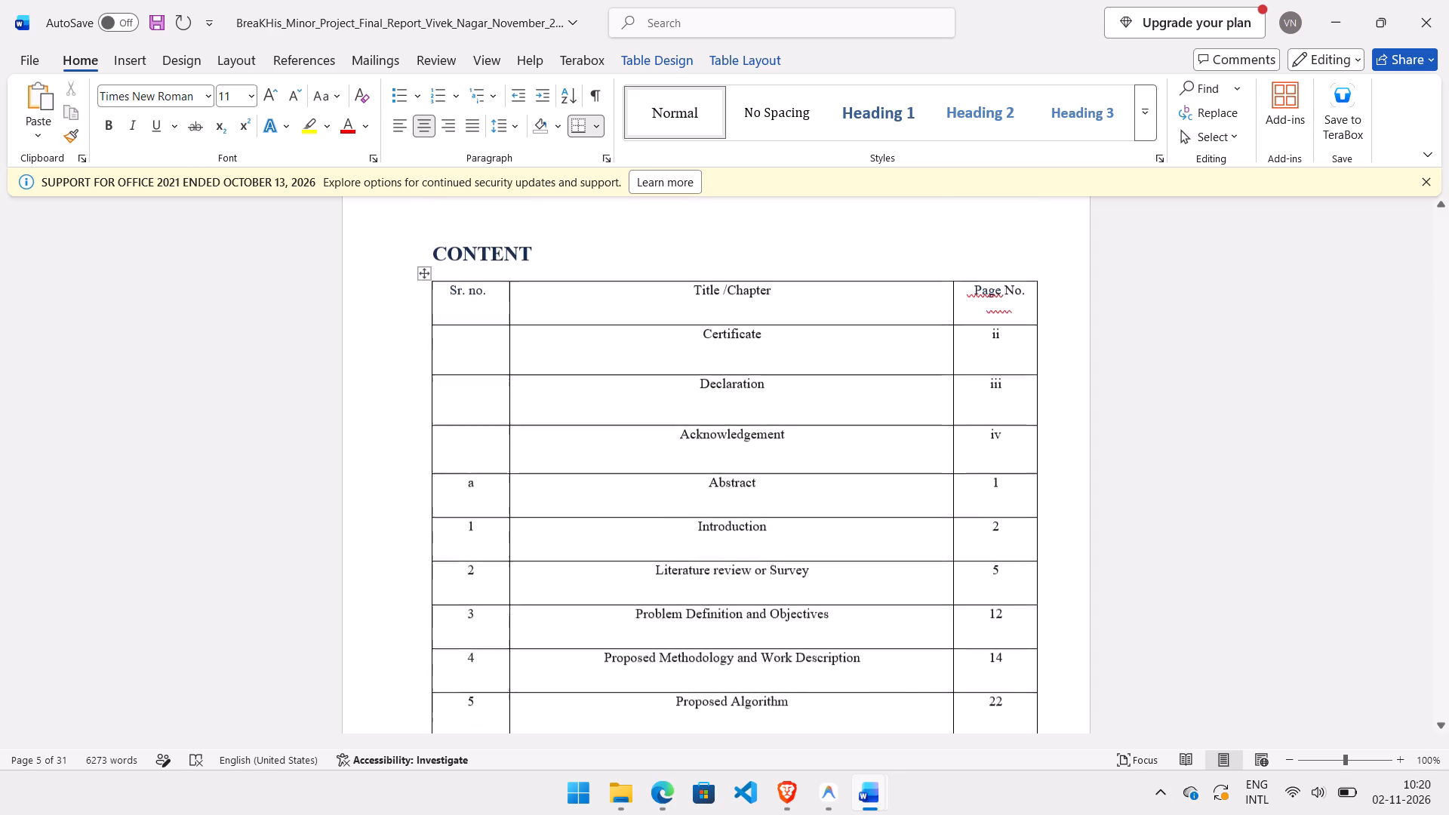
pyautogui.scroll(-3, 564, 385)
pyautogui.scroll(3, 564, 385)
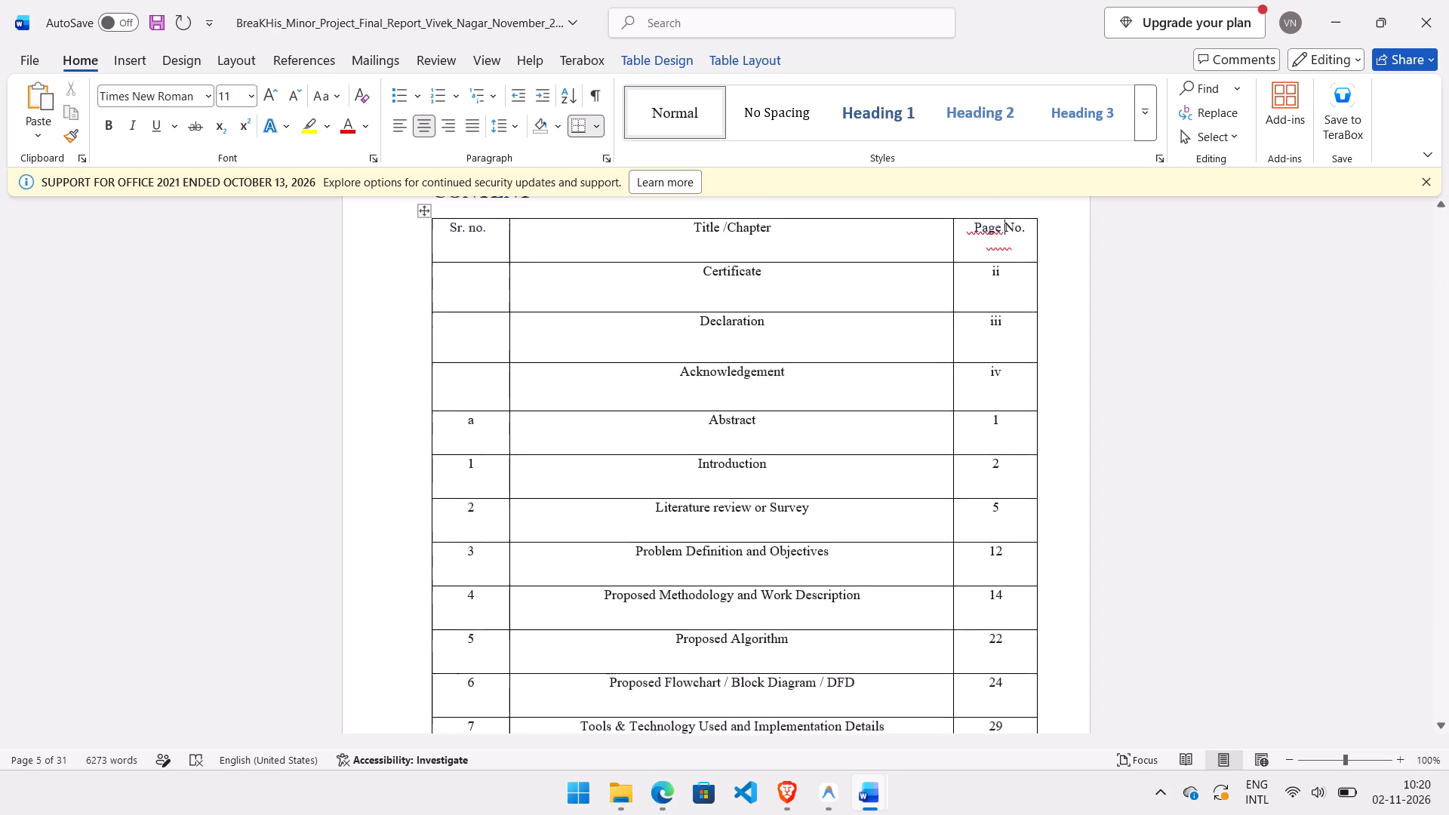
pyautogui.scroll(1, 564, 385)
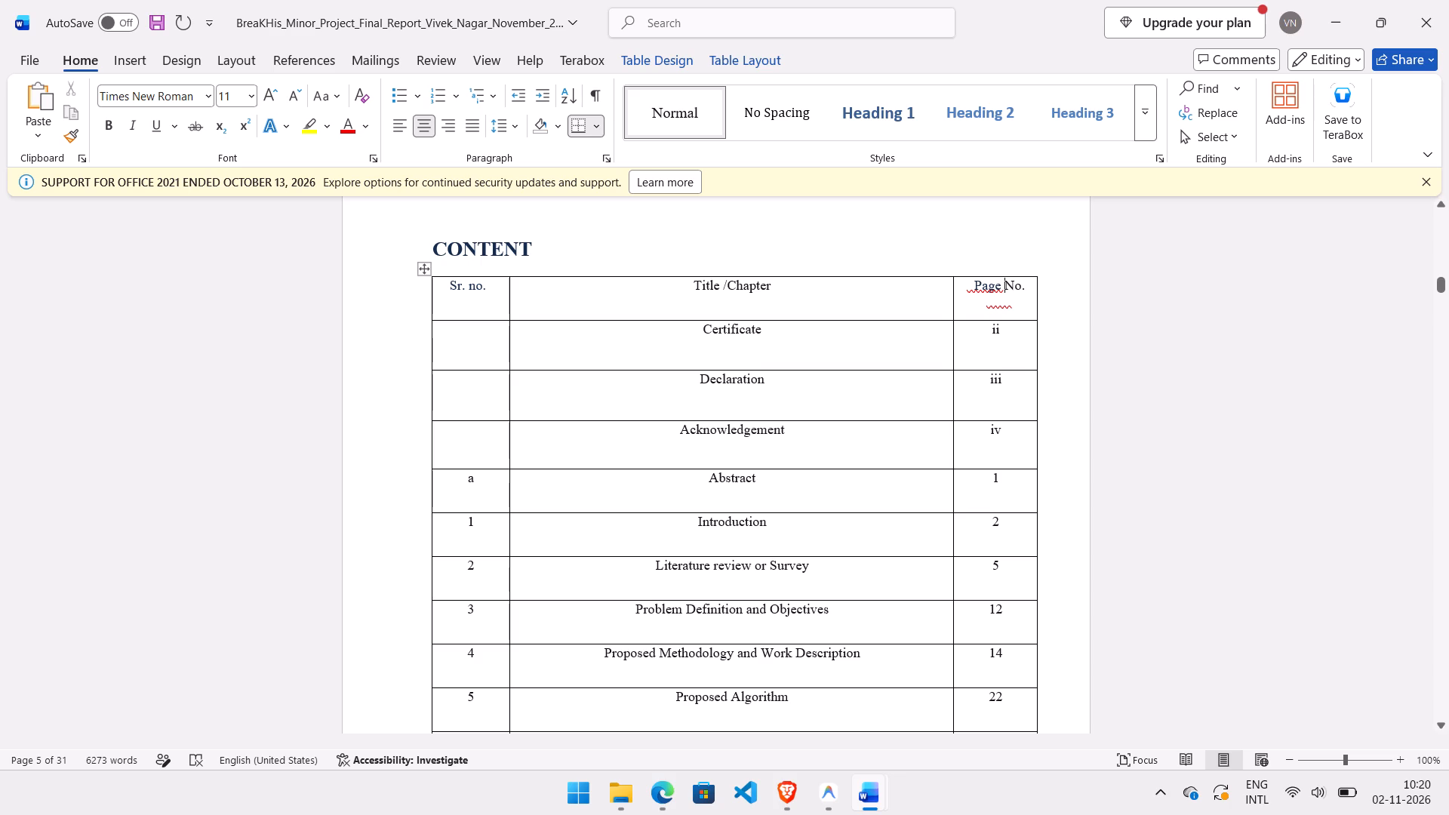
pyautogui.click(470, 337)
pyautogui.press('1')
pyautogui.press('.')
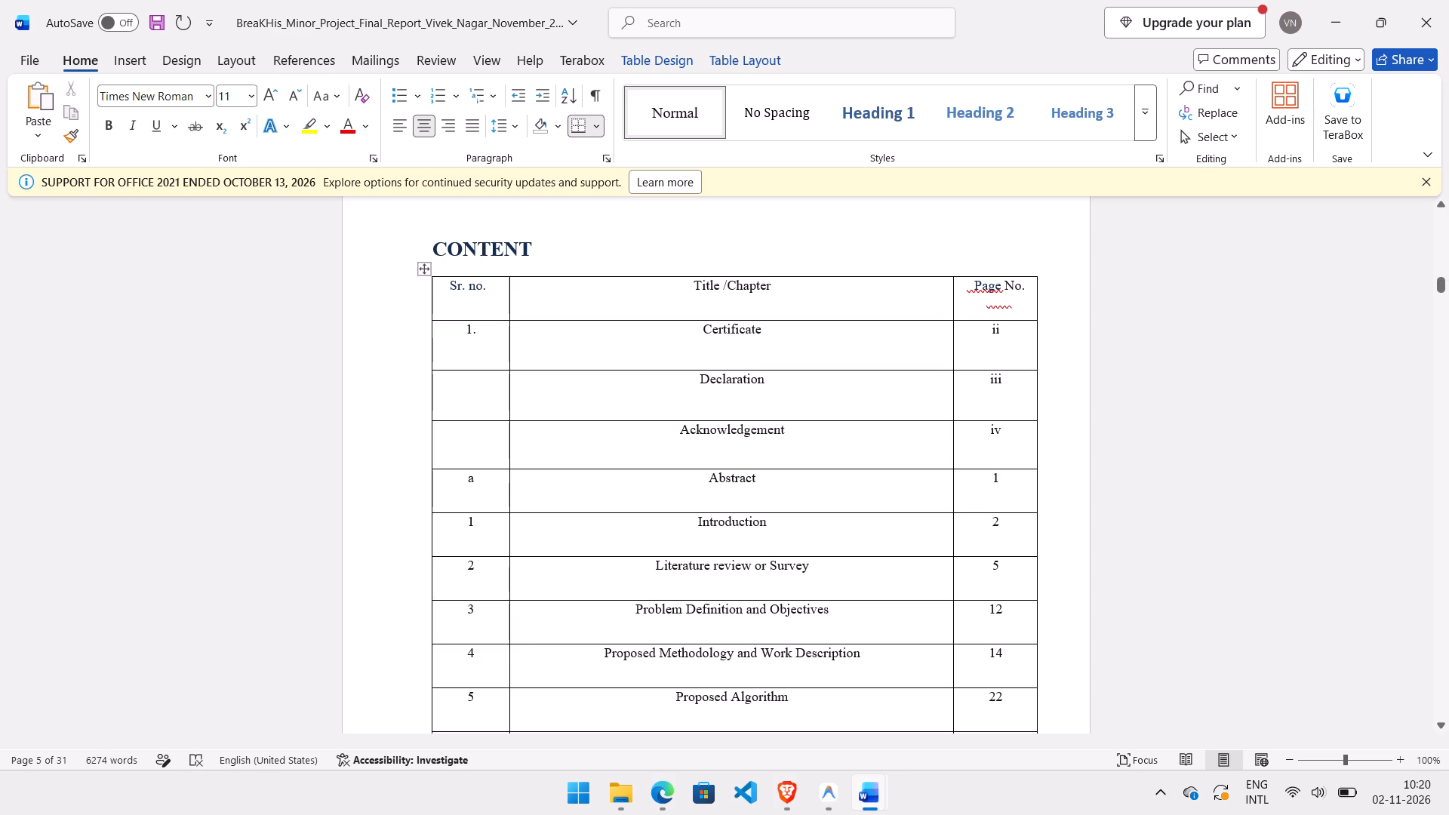
pyautogui.click(470, 380)
pyautogui.write('2.')
pyautogui.click(469, 432)
pyautogui.write('3.')
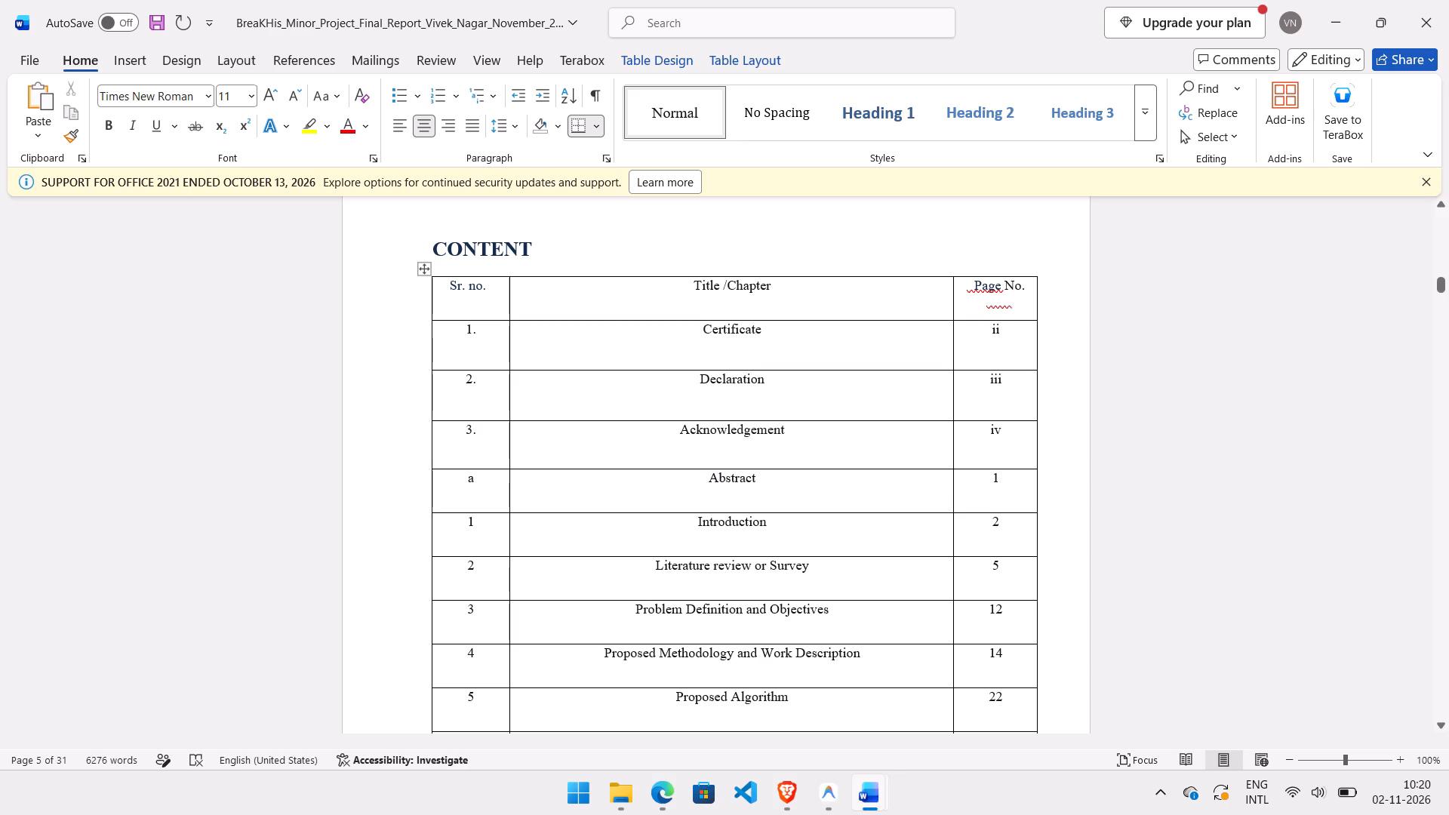
# Replace the serial numbers of the content table's Abstract and Introduction rows with "4." and "5.".
pyautogui.click(482, 476)
pyautogui.press('BackSpace')
pyautogui.write('4.')
pyautogui.scroll(-1, 482, 476)
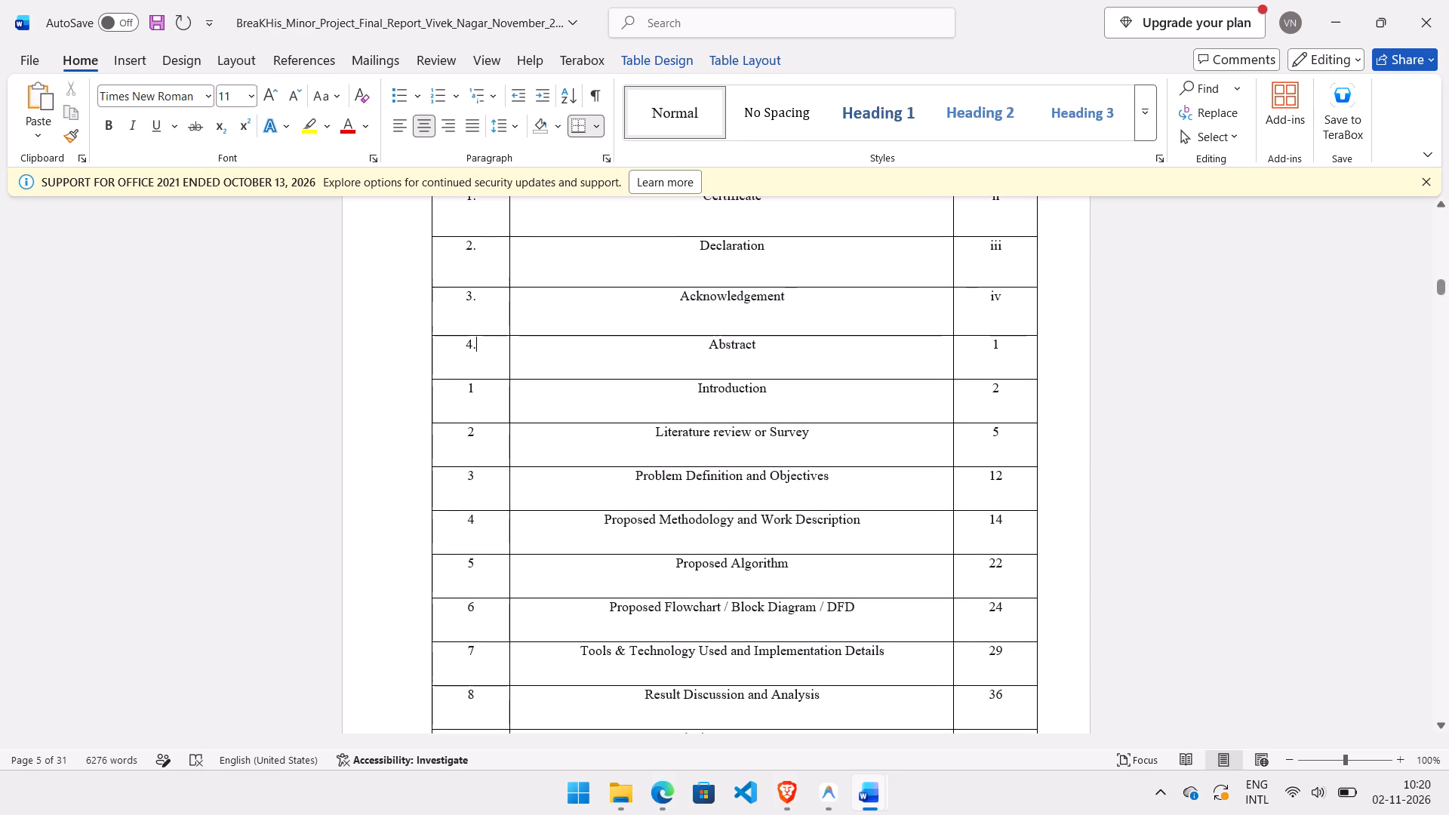
pyautogui.click(473, 386)
pyautogui.press('BackSpace')
pyautogui.write('5.')
# Renumber the "Literature review or Survey" row as "6." and the "Problem Definition and Objectives" row as "7." in the content table.
pyautogui.scroll(-1, 473, 386)
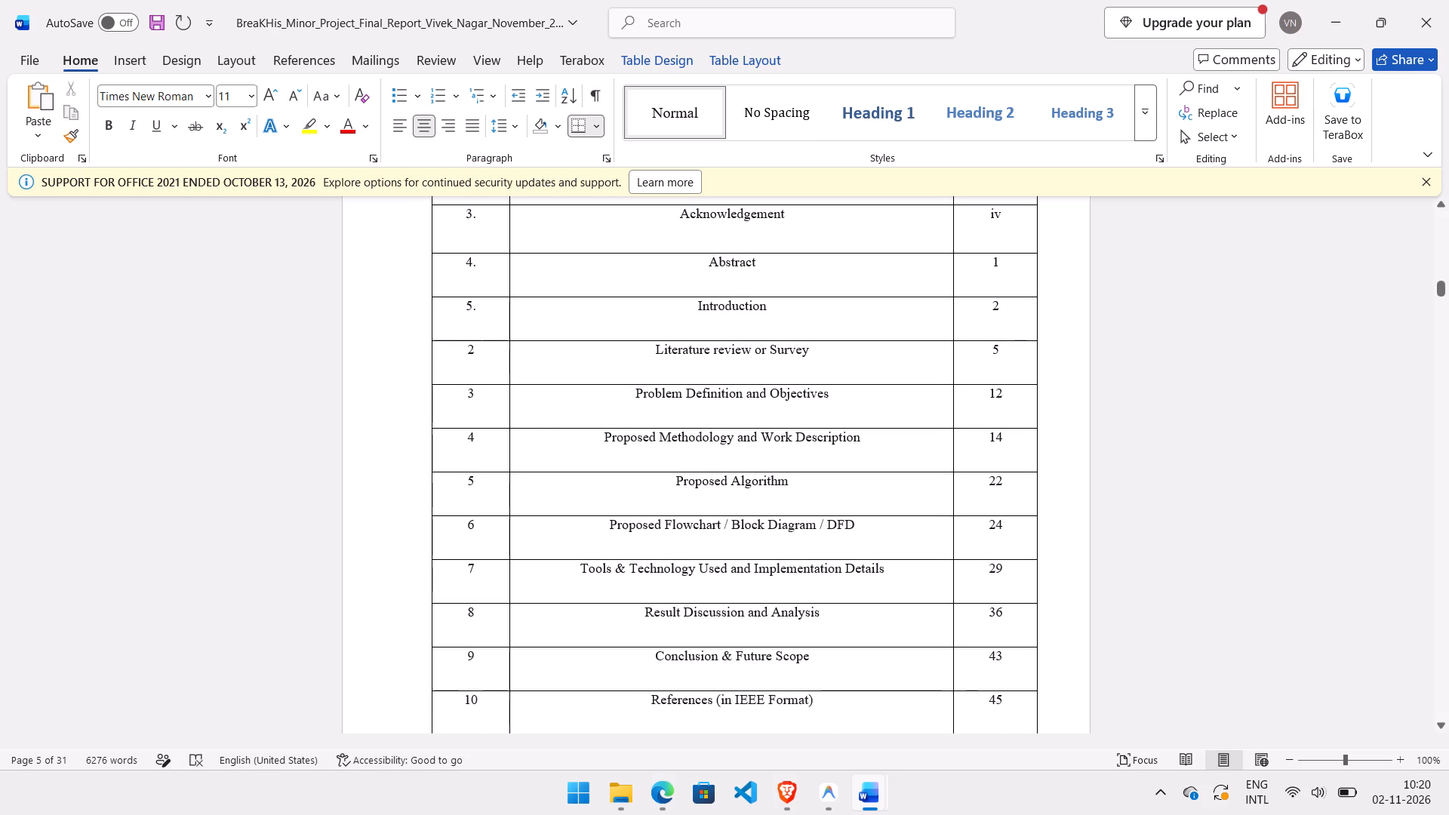
pyautogui.click(476, 349)
pyautogui.press('BackSpace')
pyautogui.press('6')
pyautogui.press('.')
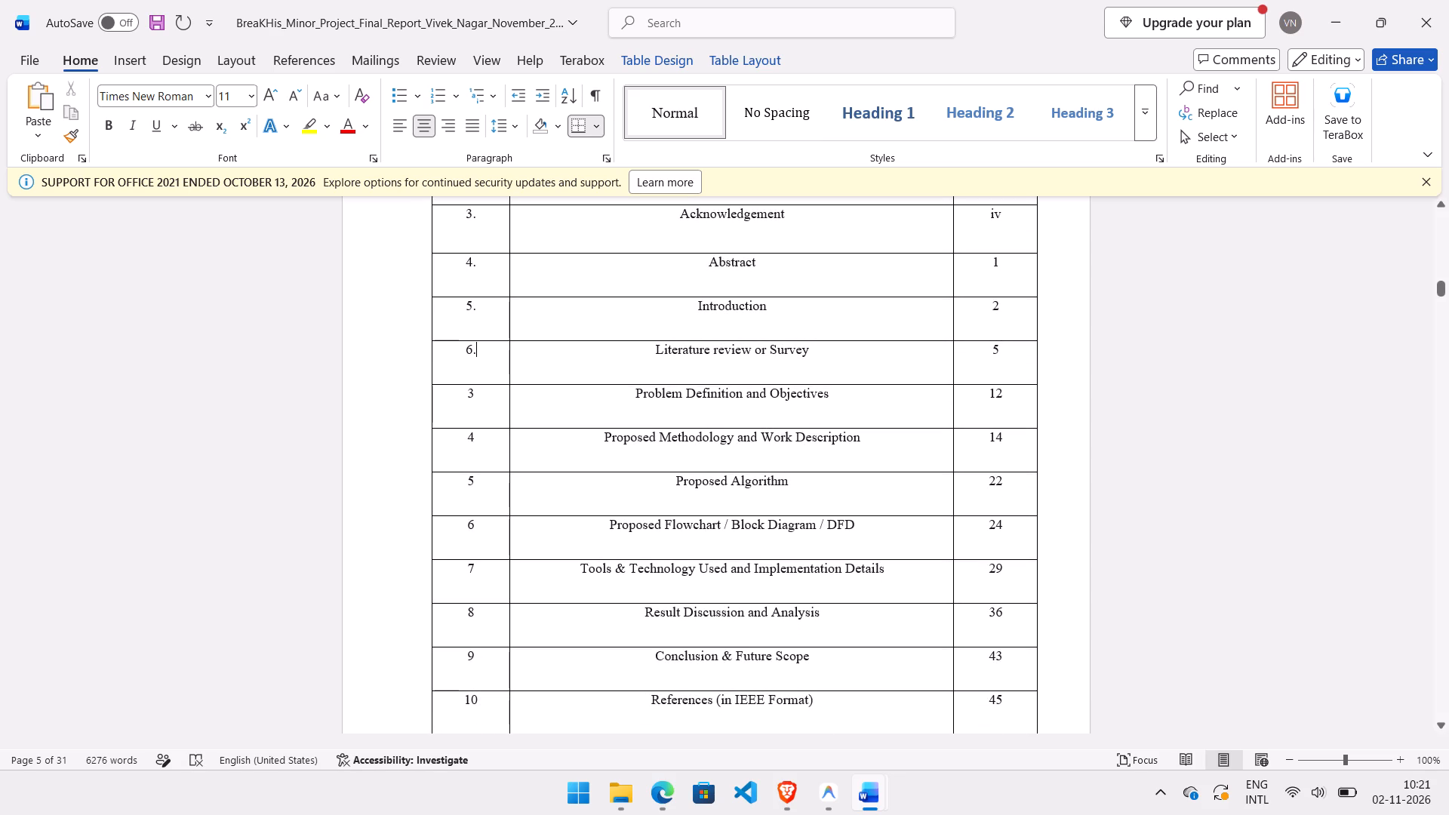
pyautogui.click(477, 392)
pyautogui.press('BackSpace')
pyautogui.write('7.')
# Renumber the "Proposed Methodology and Work Description" row as "8." and the "Proposed Algorithm" row as "9." in the content table.
pyautogui.click(475, 436)
pyautogui.press('BackSpace')
pyautogui.write('8.')
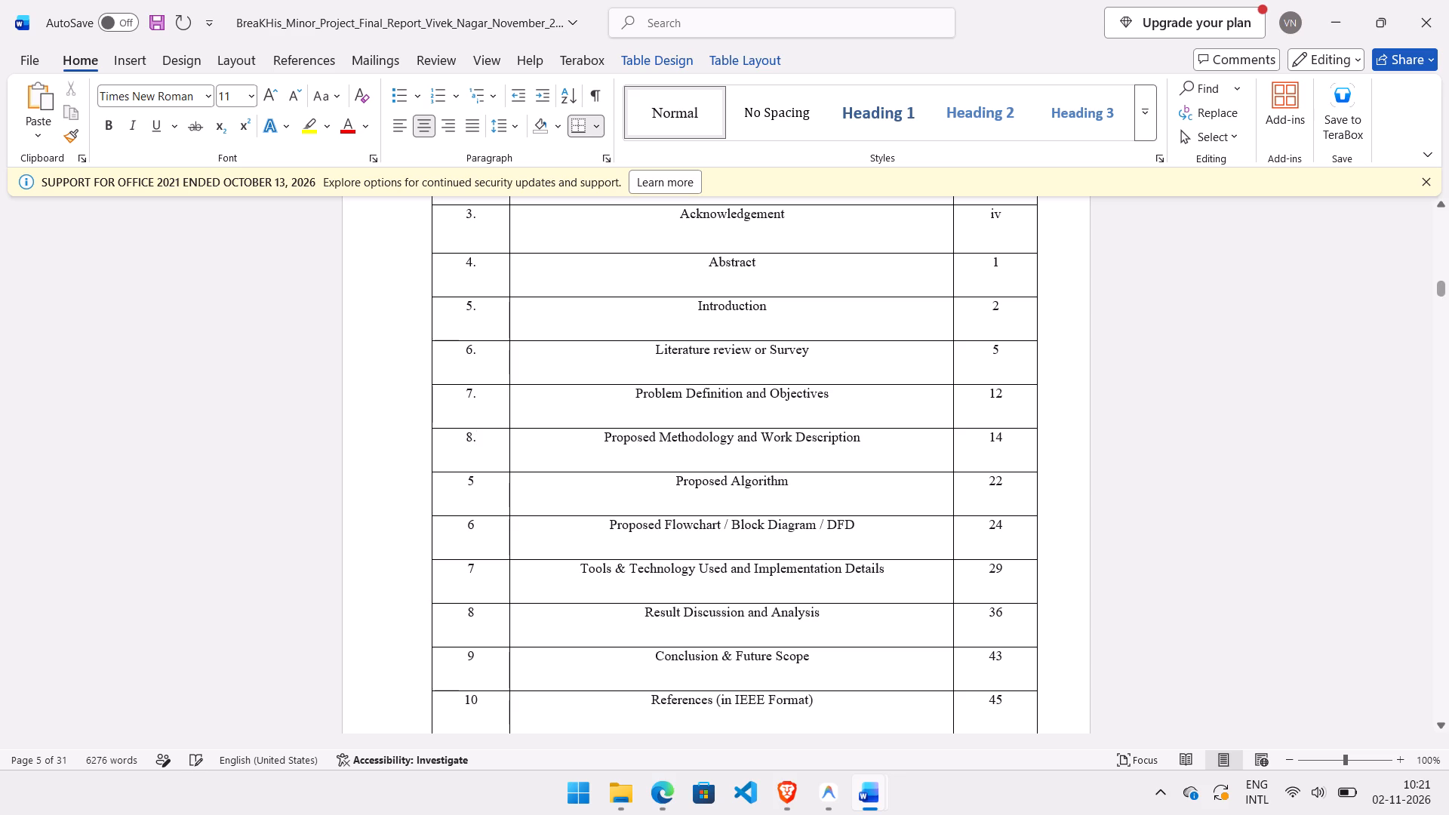
pyautogui.click(478, 477)
pyautogui.press('BackSpace')
pyautogui.write('9.')
# Renumber the "Proposed Flowchart / Block Diagram / DFD" row as "10." and the "Tools & Technology Used and Implementation Details" row as "11.".
pyautogui.scroll(-2, 478, 477)
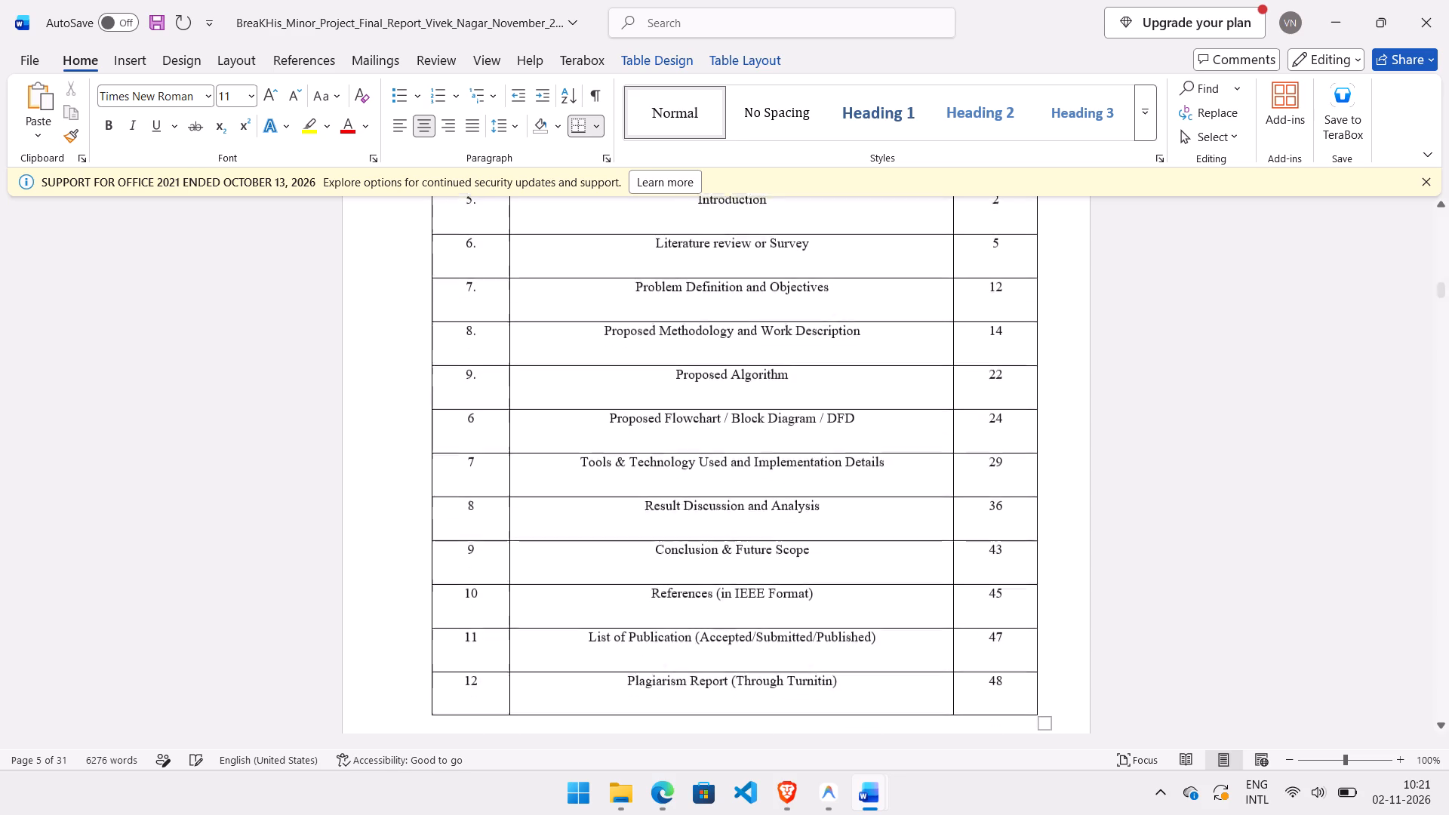
pyautogui.click(476, 411)
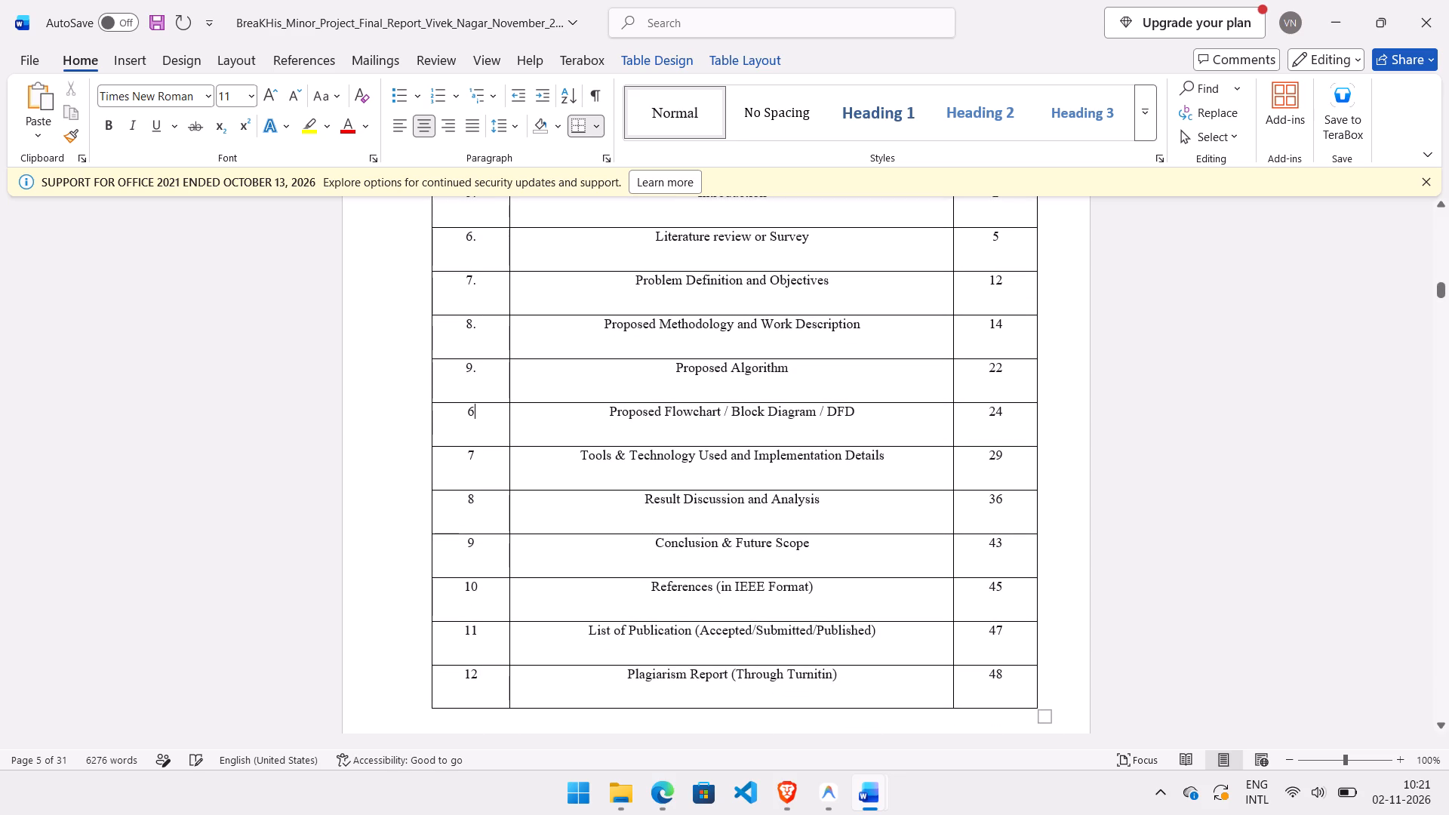
pyautogui.press('BackSpace')
pyautogui.write('10.')
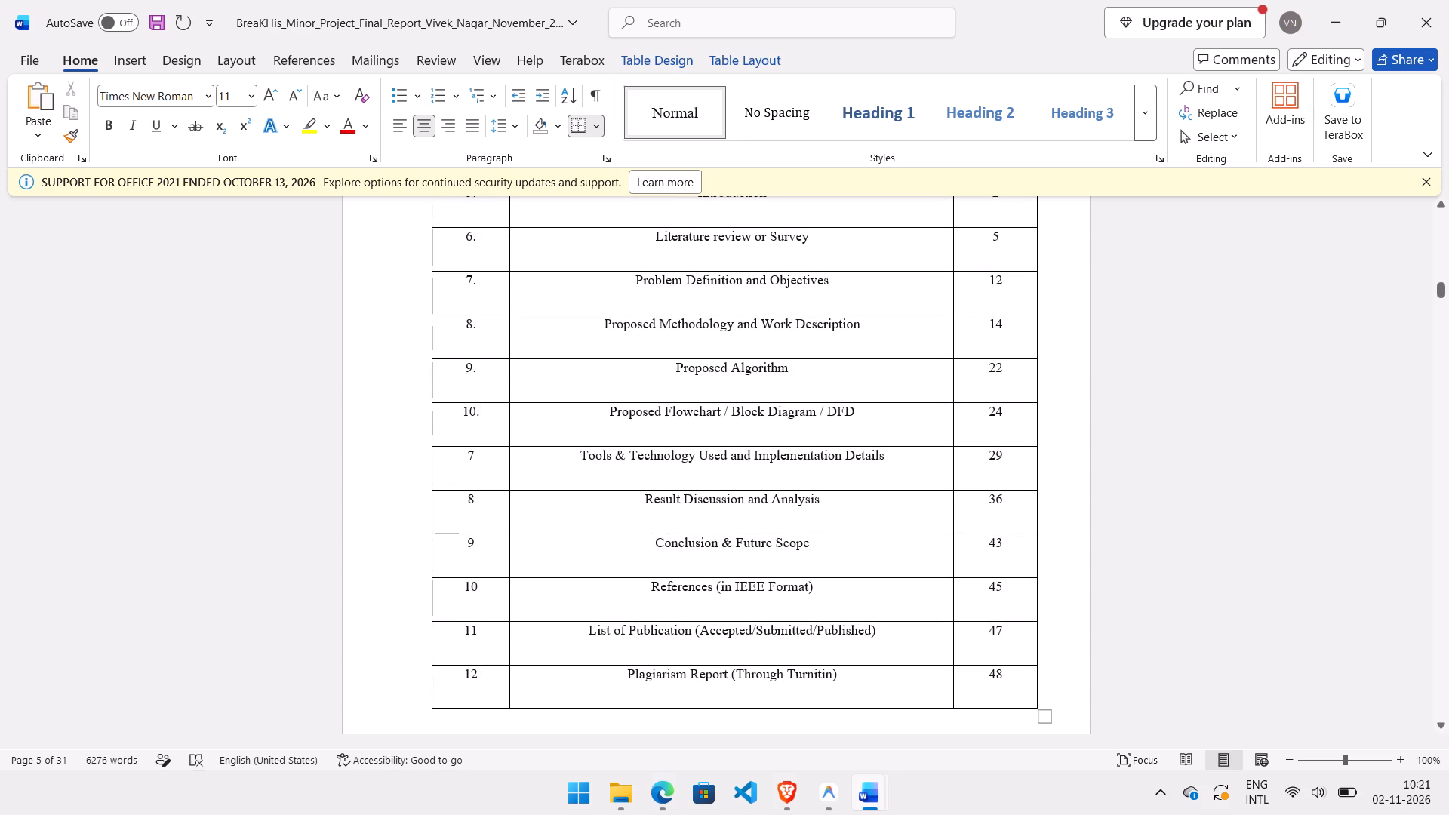
pyautogui.click(477, 450)
pyautogui.press('BackSpace')
pyautogui.write('11.')
# Renumber the "Result Discussion and Analysis" row as "12." and the "Conclusion & Future Scope" row as "13." in the content table.
pyautogui.click(477, 494)
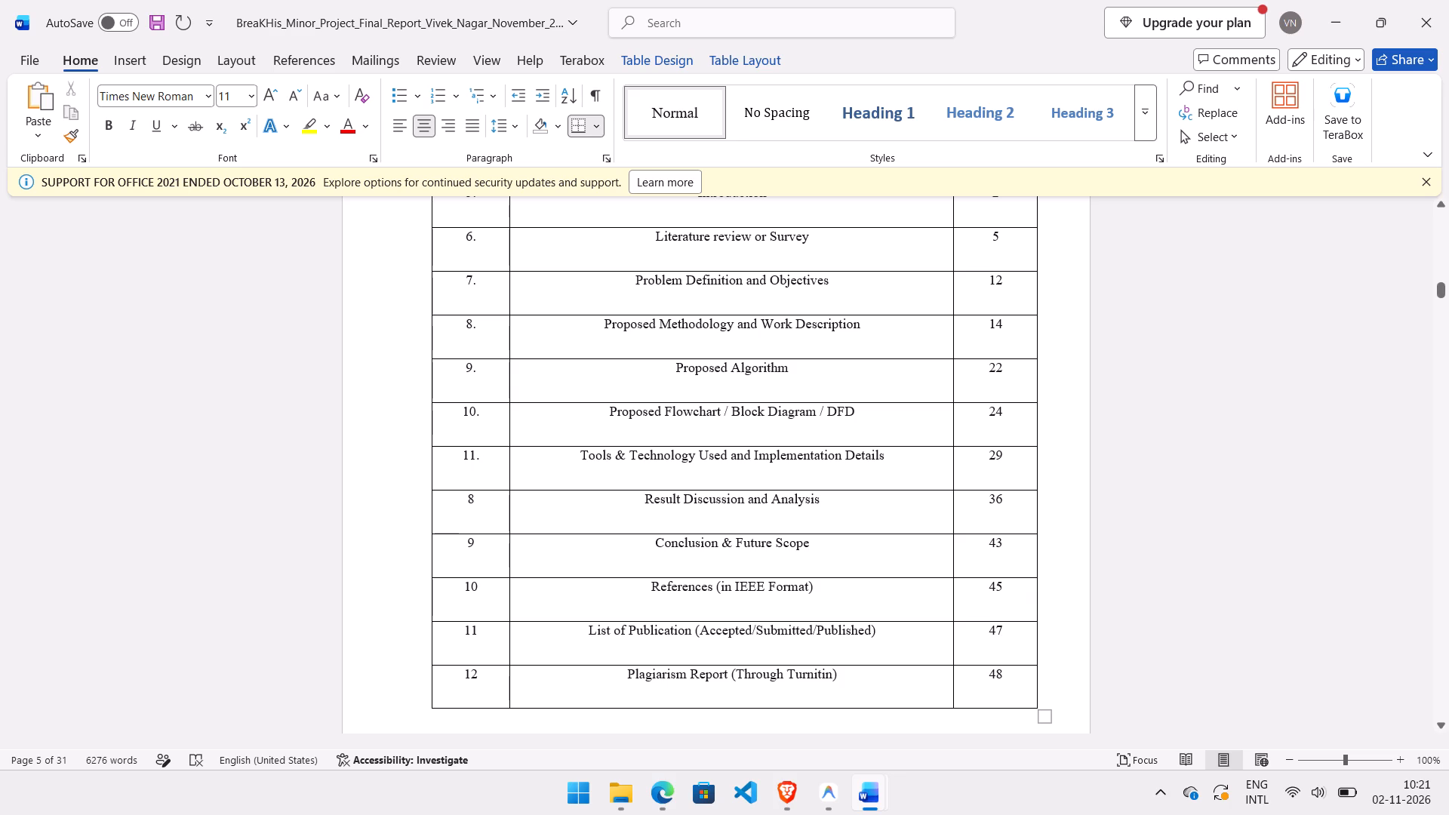
pyautogui.press('BackSpace')
pyautogui.write('12.')
pyautogui.click(478, 537)
pyautogui.press('BackSpace')
pyautogui.write('13.')
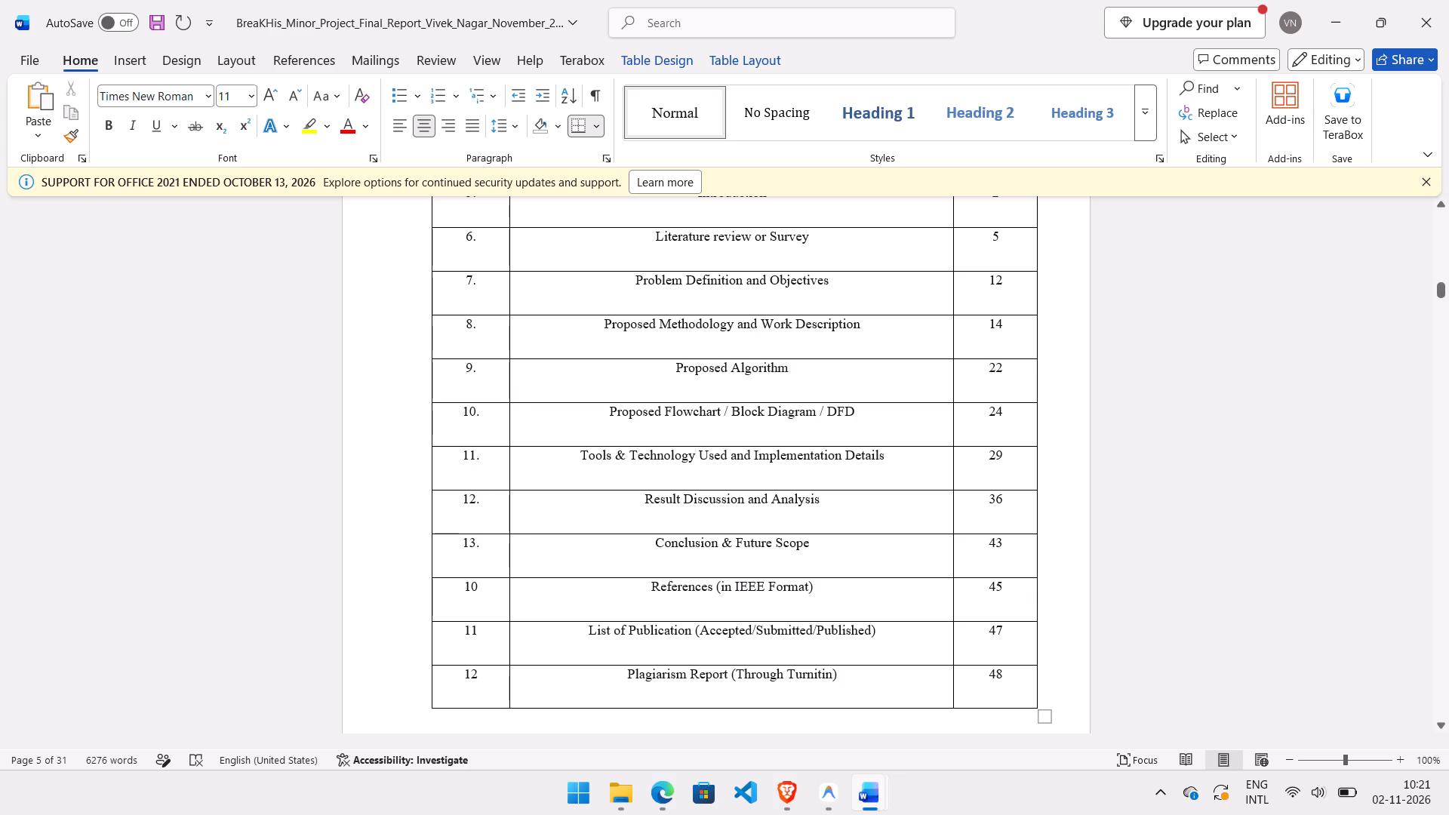
# Replace the serial numbers of the References, List of Publication and Plagiarism Report rows with "14.", "15." and "16.".
pyautogui.click(478, 584)
pyautogui.press('BackSpace')
pyautogui.press('4')
pyautogui.press('.')
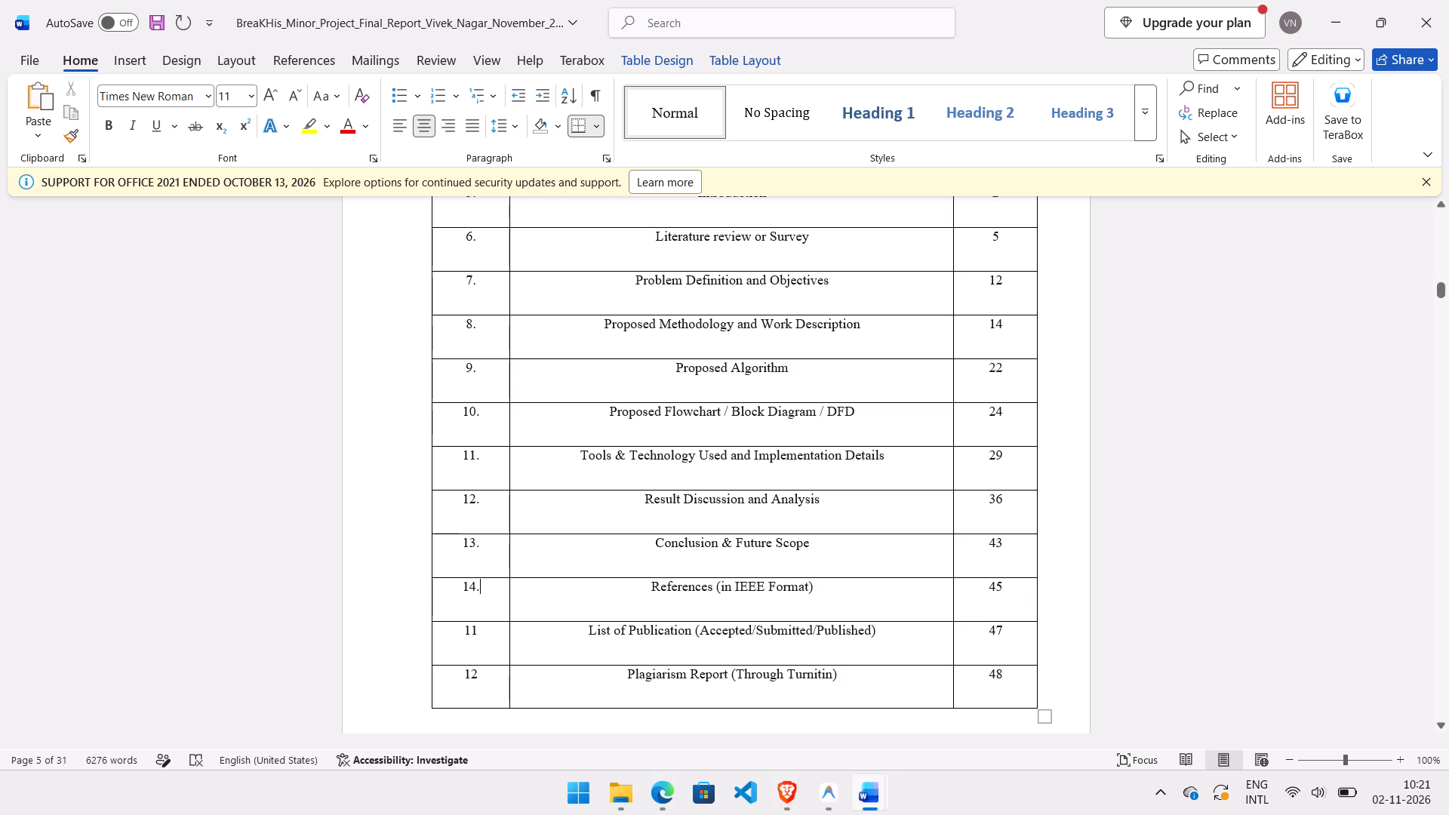
pyautogui.click(478, 632)
pyautogui.press('BackSpace')
pyautogui.write('5.')
pyautogui.click(478, 678)
pyautogui.press('BackSpace')
pyautogui.write('6.')
# Select the whole content table and centre it horizontally between the page margins.
pyautogui.scroll(4, 478, 678)
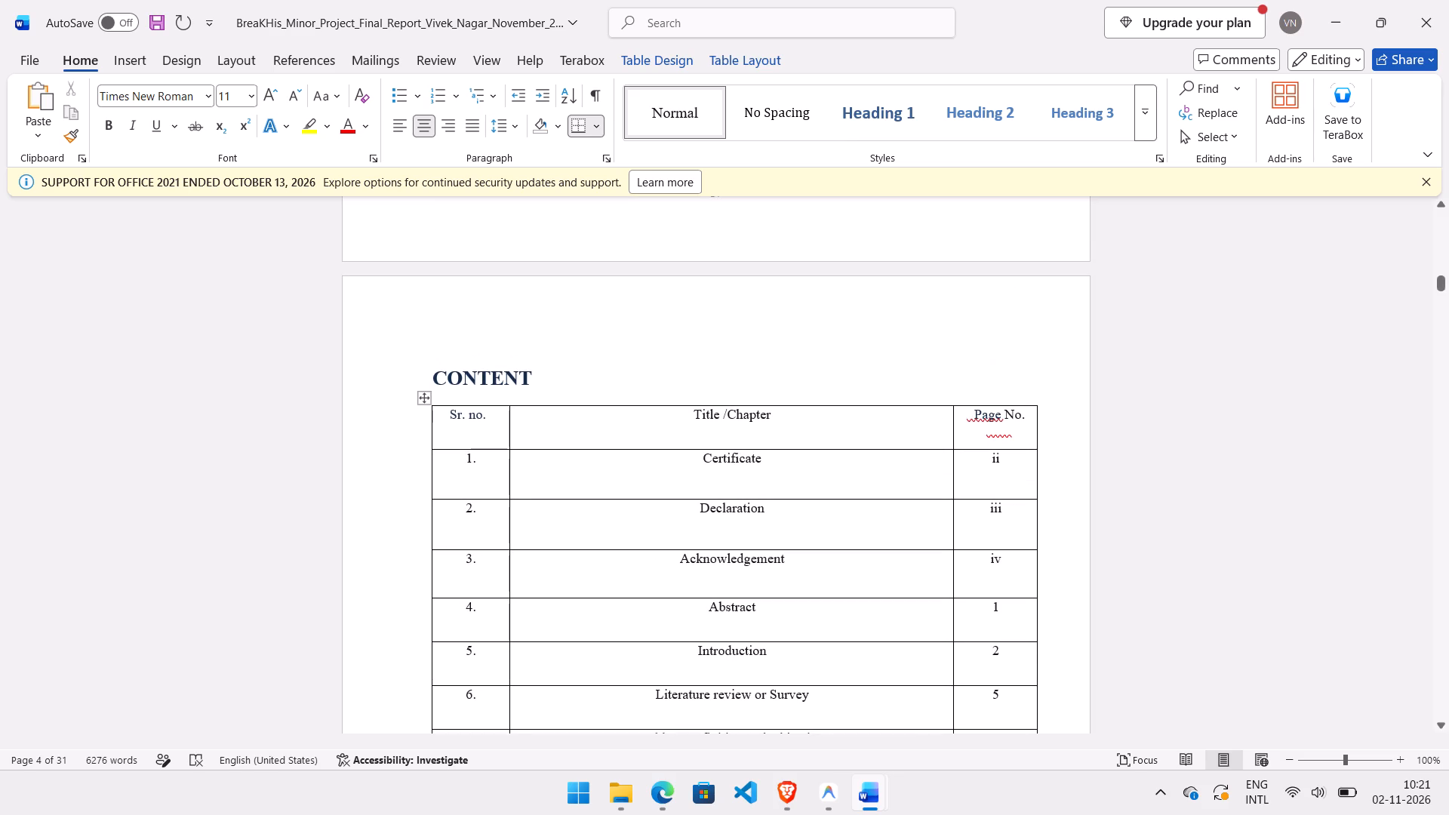
pyautogui.scroll(-3, 752, 544)
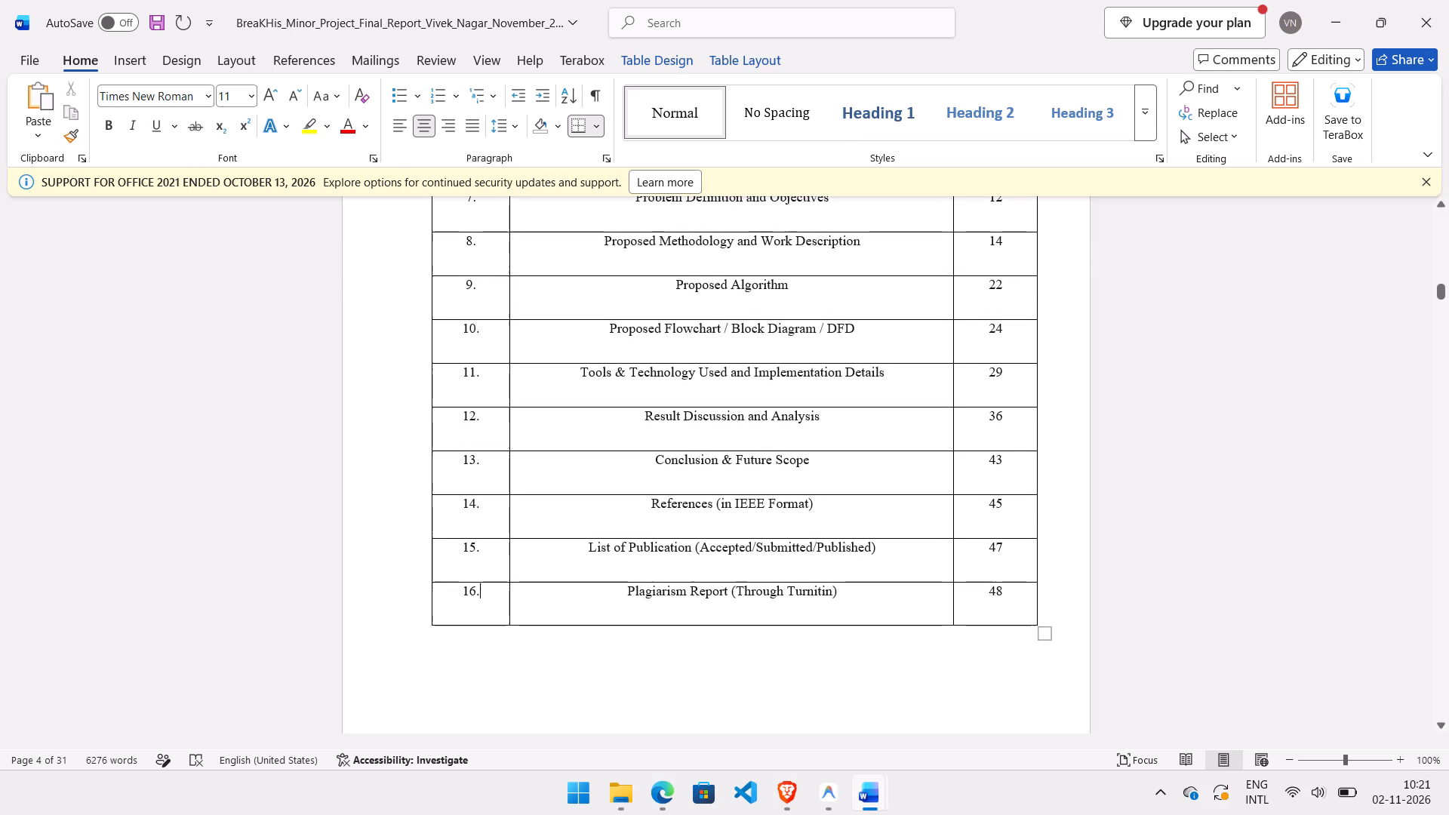
pyautogui.moveTo(1016, 595); pyautogui.dragTo(472, 195)
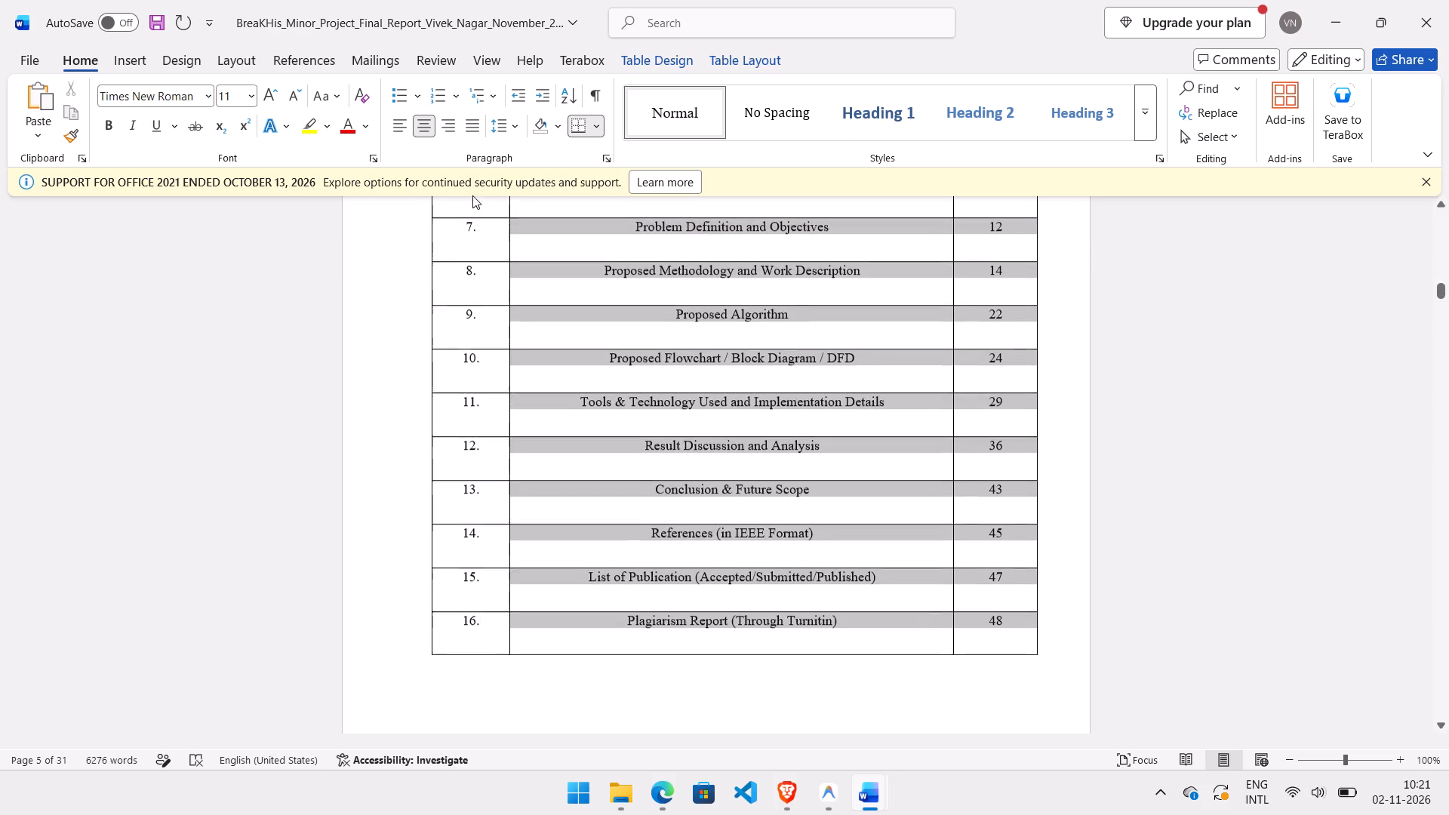
pyautogui.moveTo(472, 195); pyautogui.dragTo(454, 257)
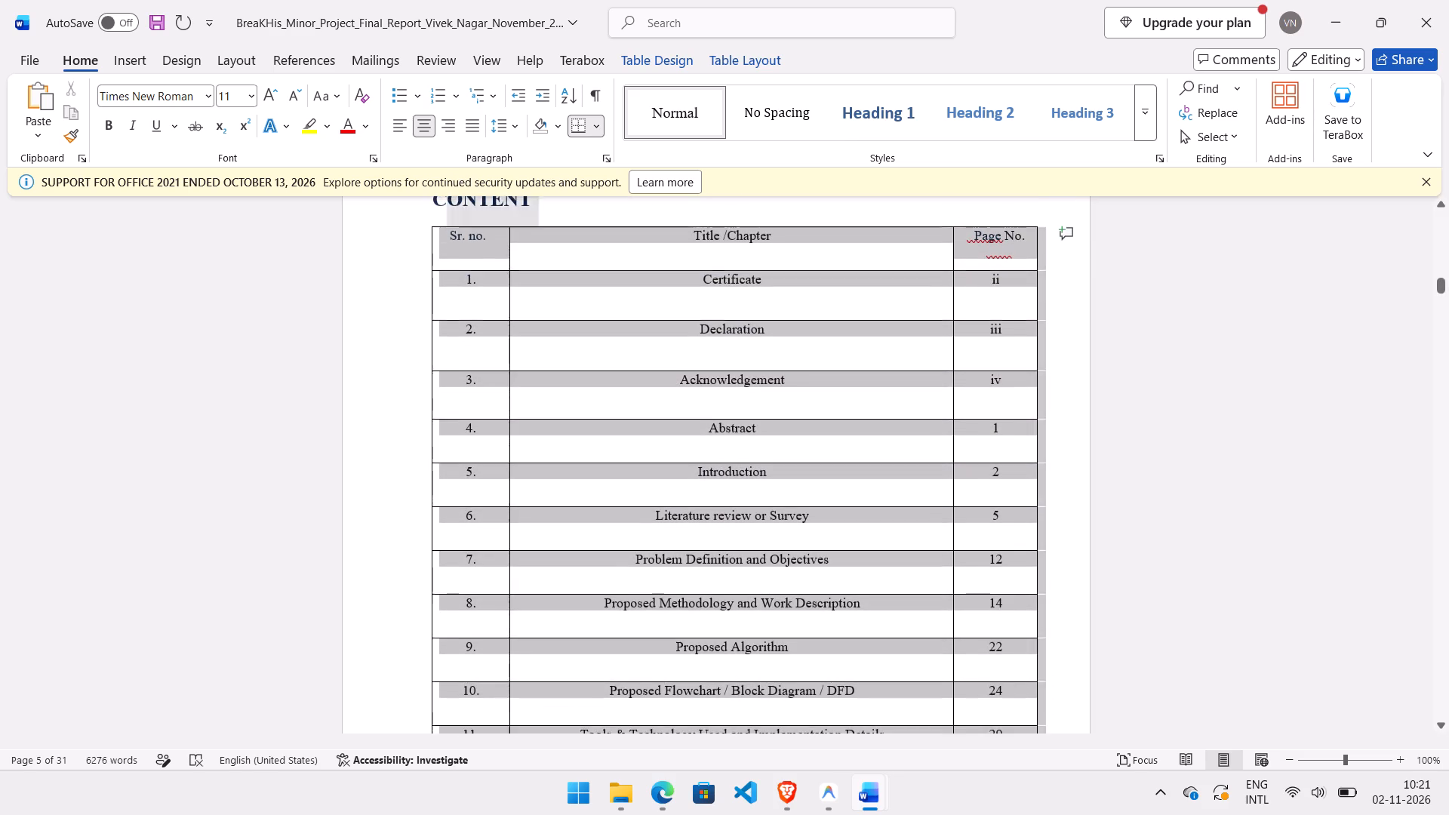
pyautogui.moveTo(454, 257); pyautogui.dragTo(441, 288)
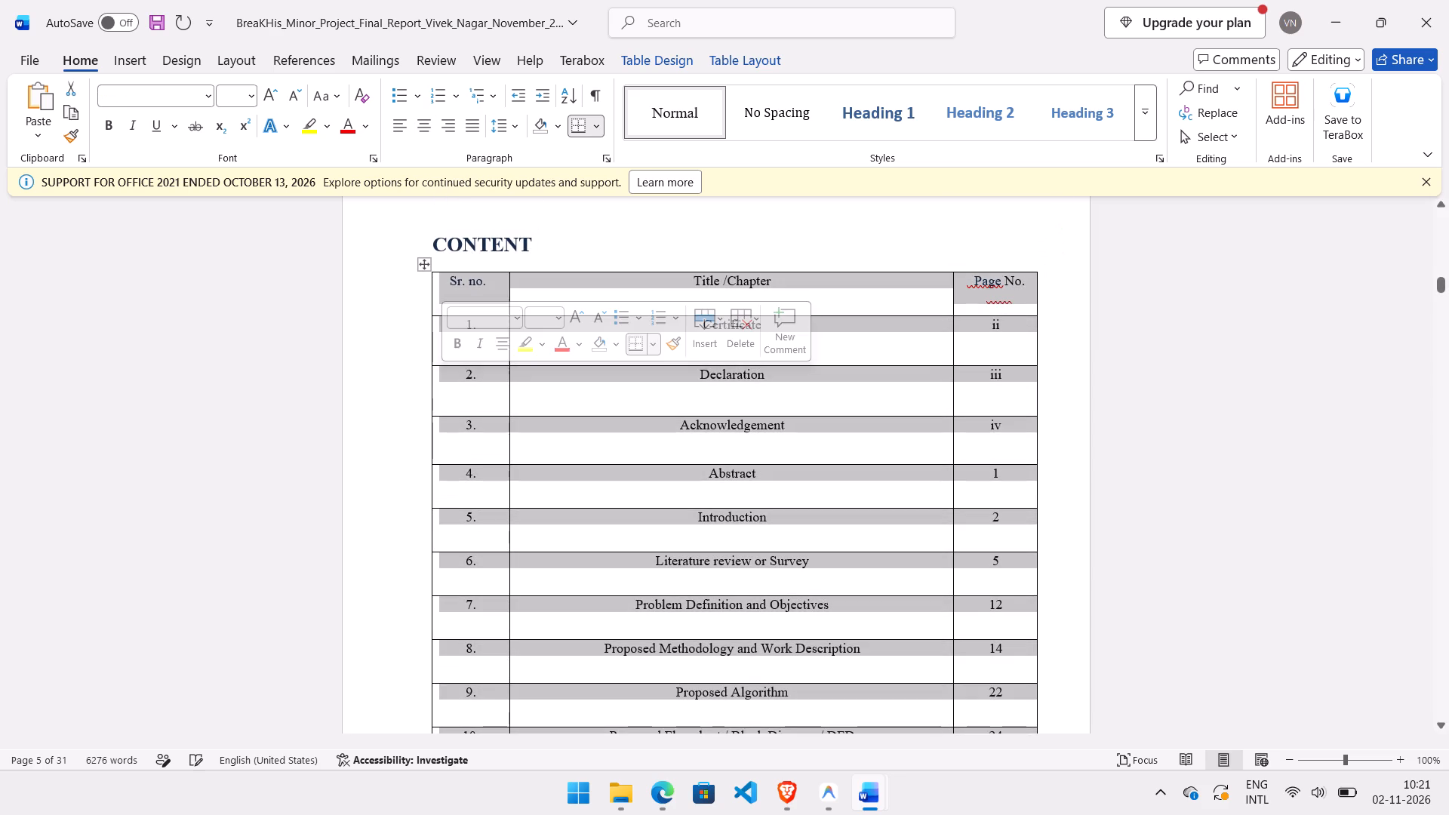
pyautogui.click(423, 265)
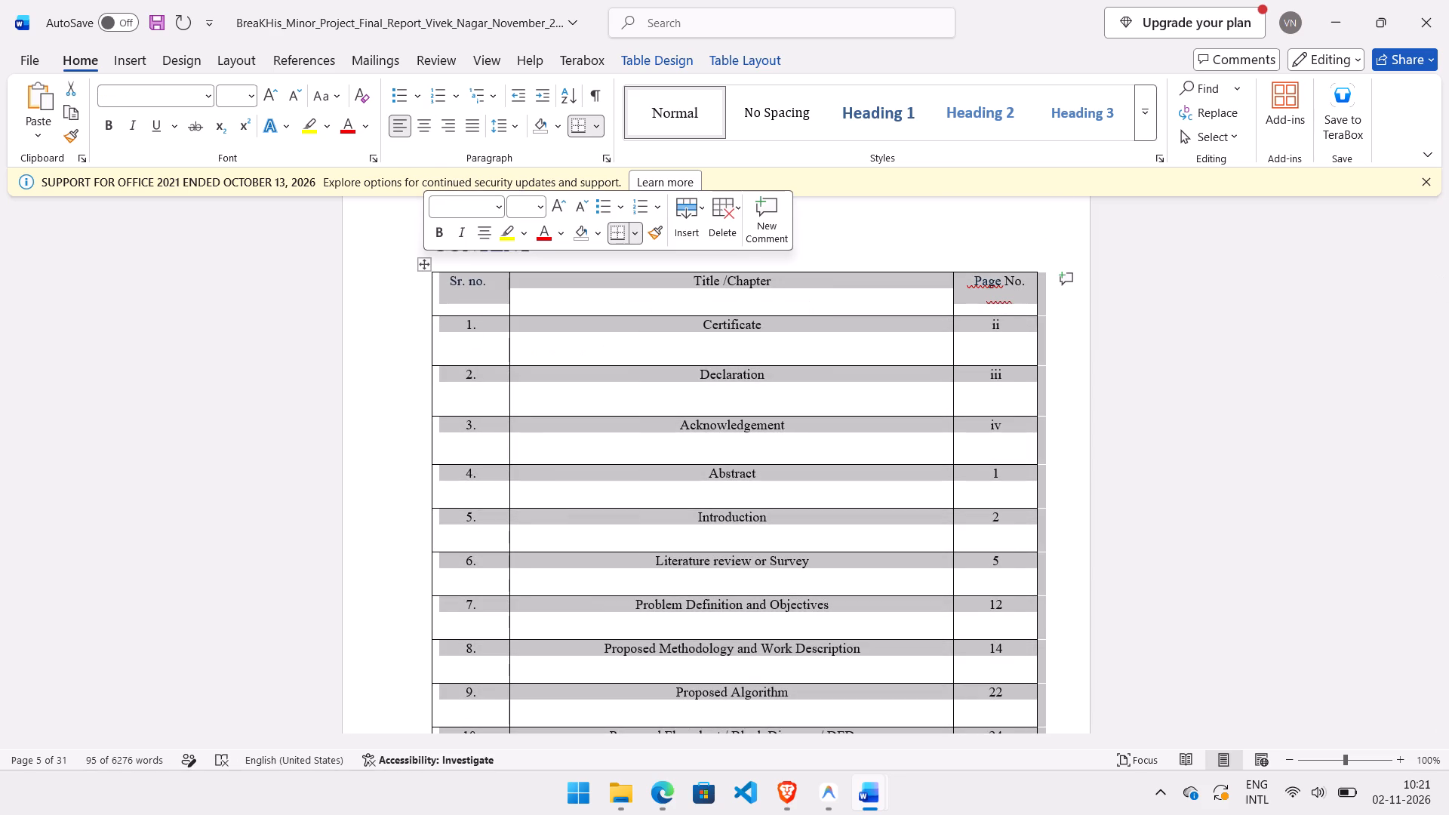
pyautogui.click(424, 131)
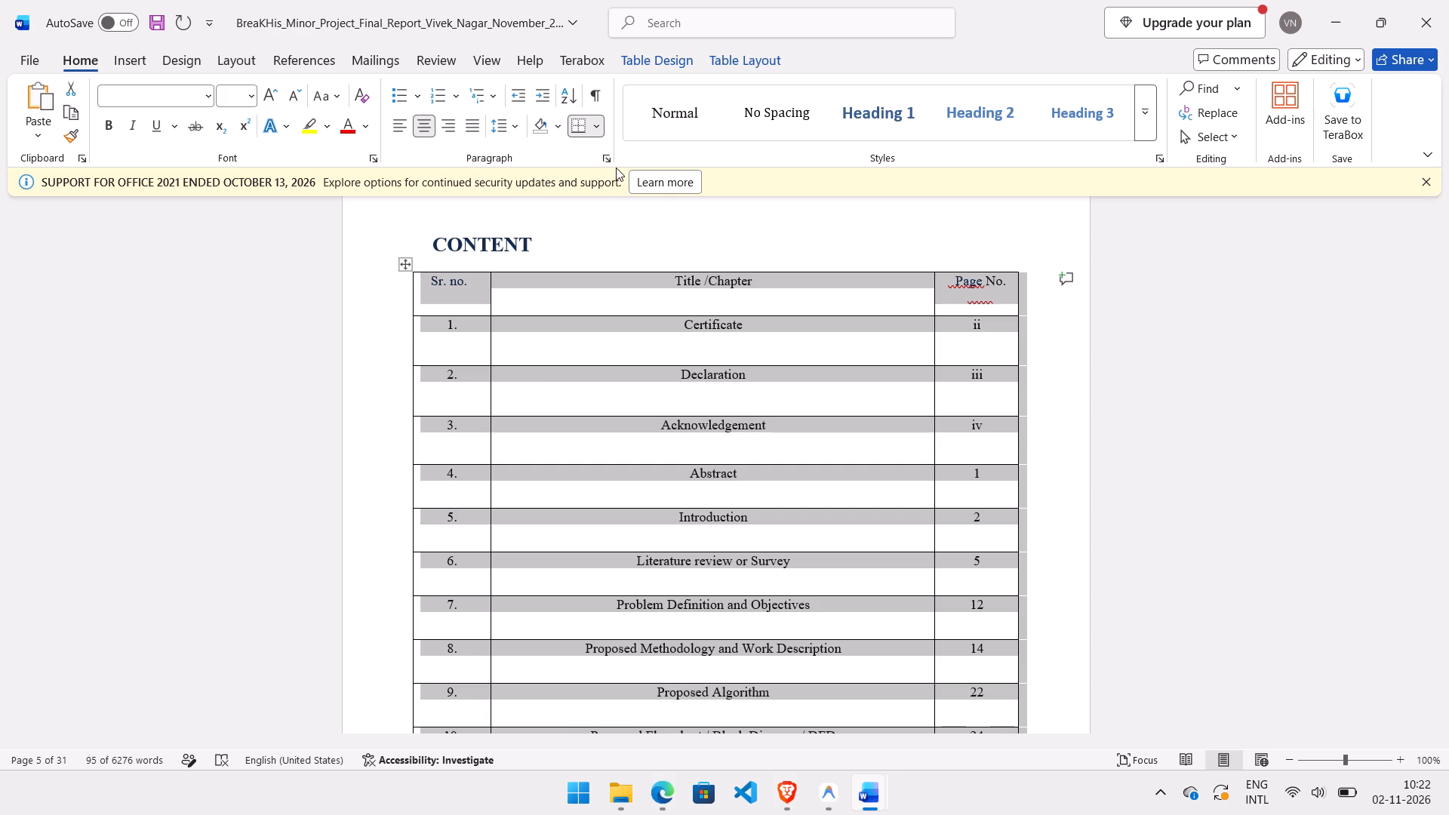
pyautogui.click(638, 222)
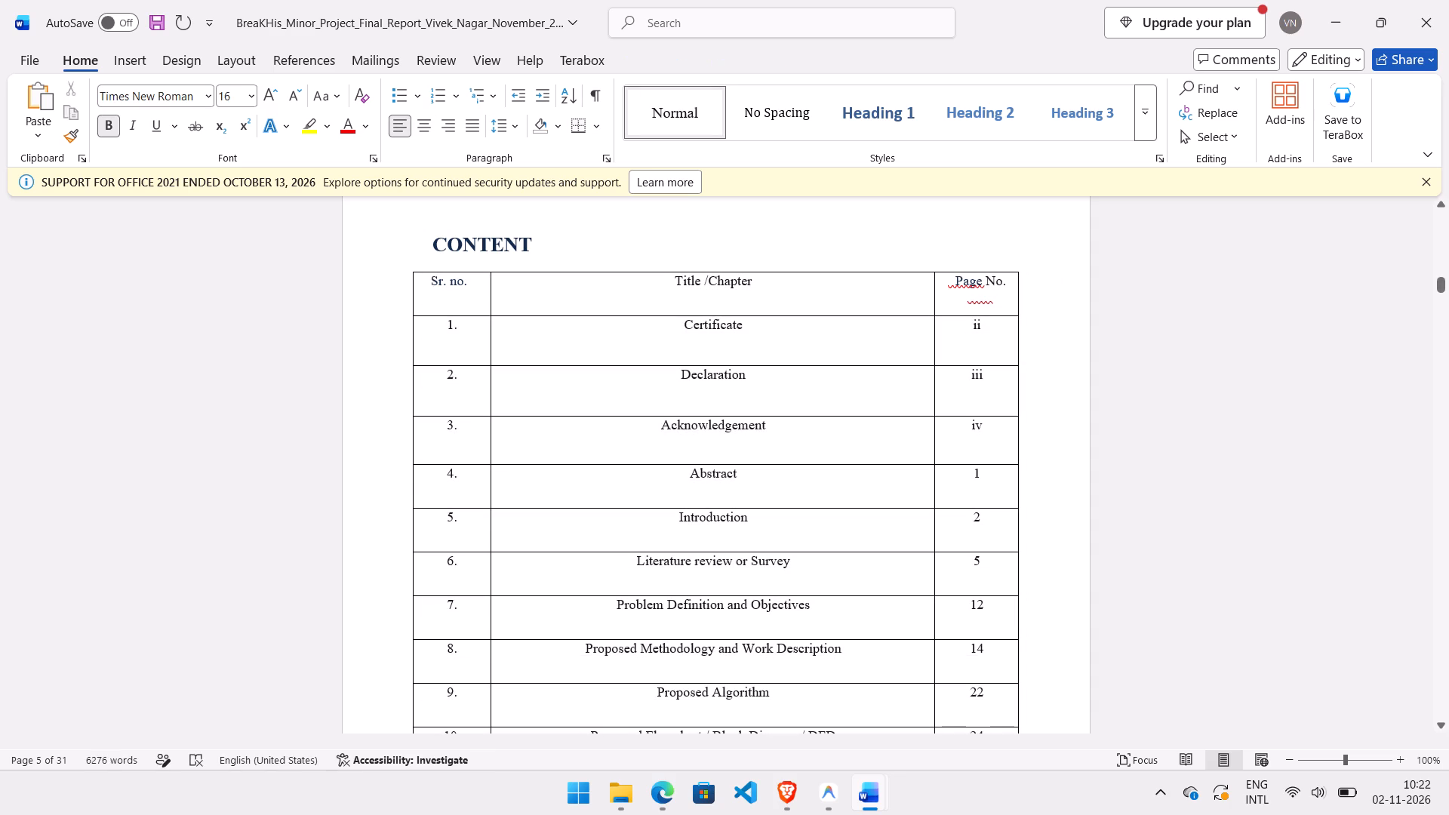
# Capture a screenshot of the page region showing the CONTENT heading and the upper part of the table.
pyautogui.press('Print')
pyautogui.moveTo(382, 200); pyautogui.dragTo(568, 399)
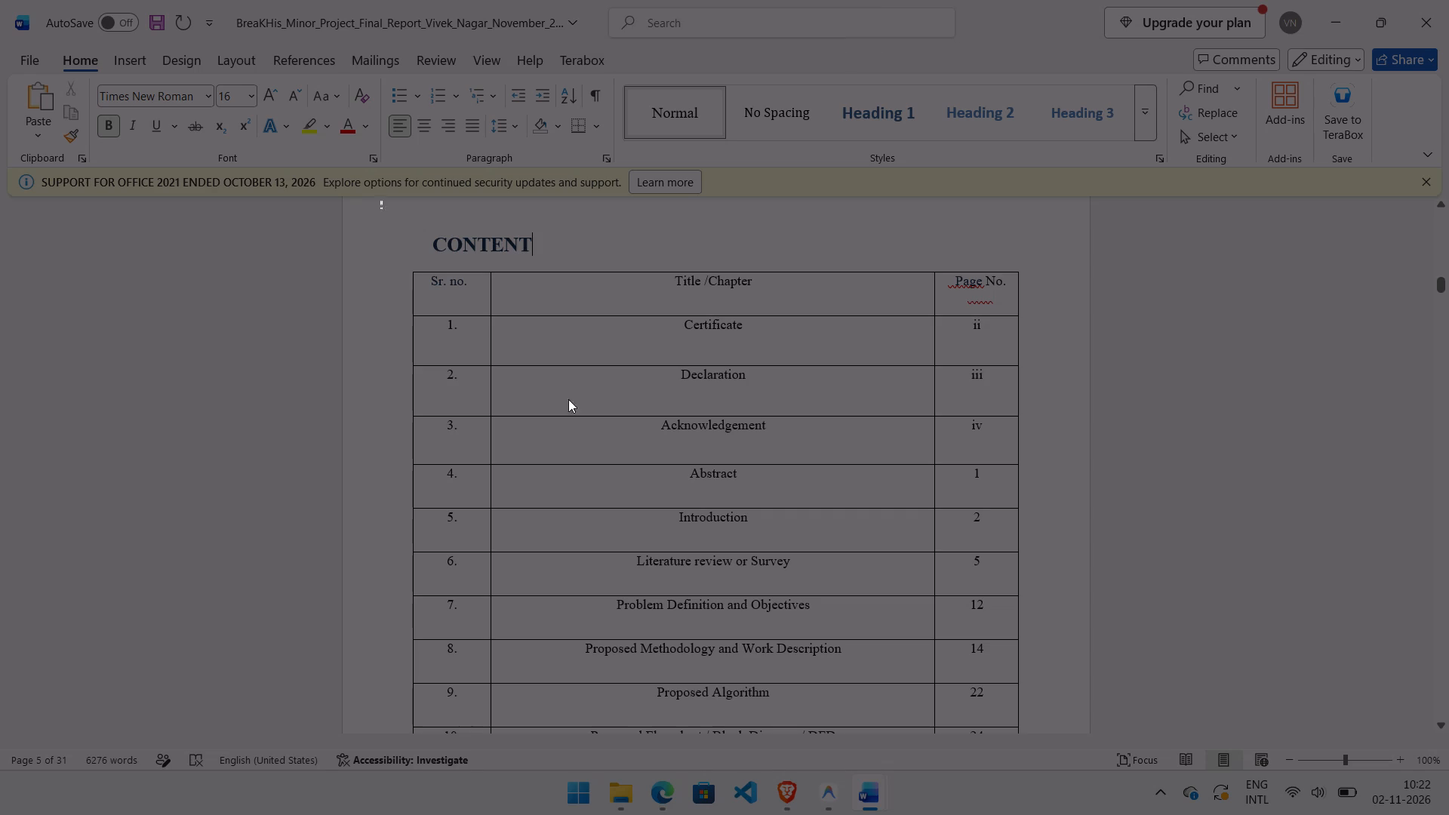
pyautogui.moveTo(568, 399); pyautogui.dragTo(1112, 672)
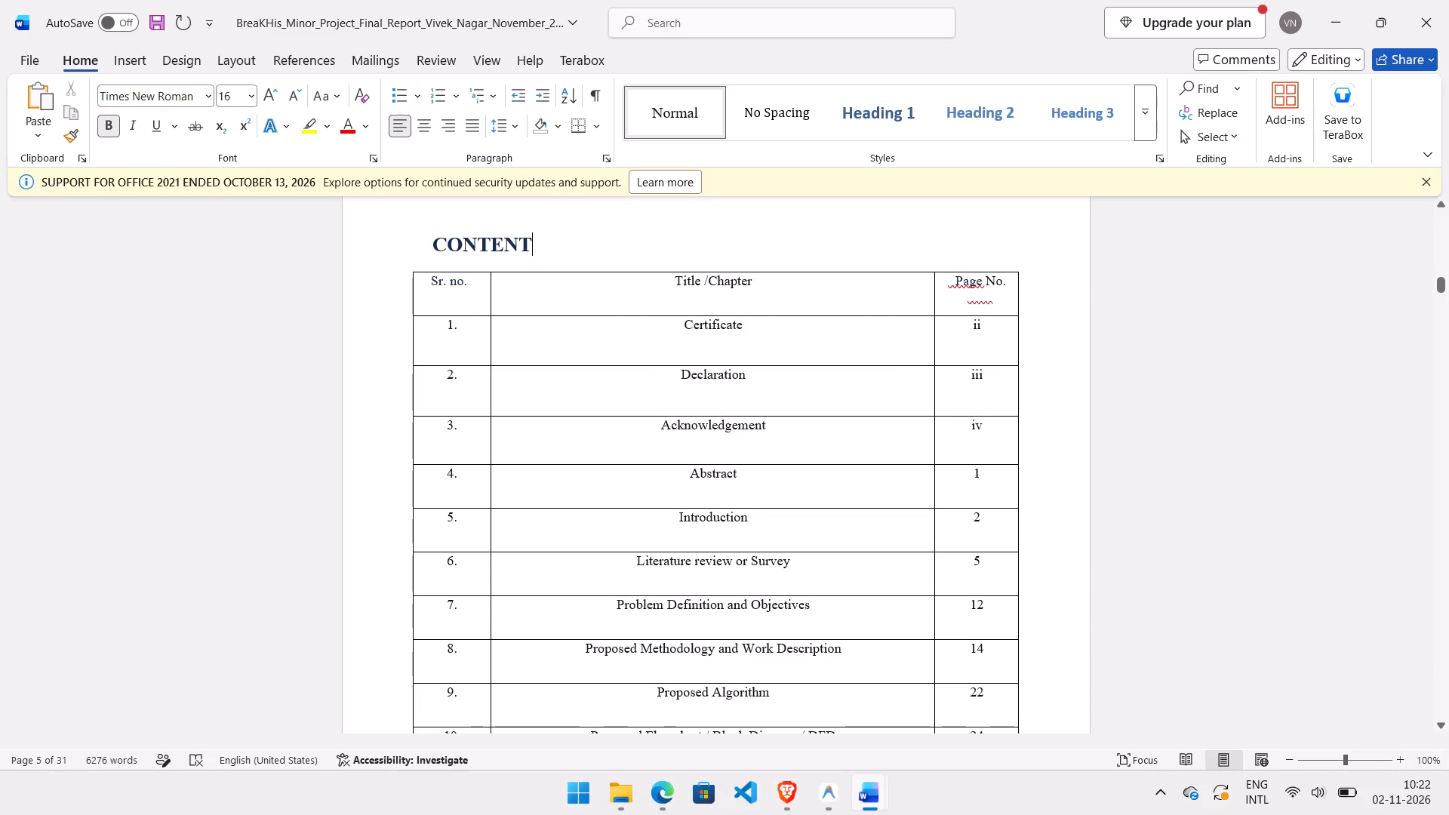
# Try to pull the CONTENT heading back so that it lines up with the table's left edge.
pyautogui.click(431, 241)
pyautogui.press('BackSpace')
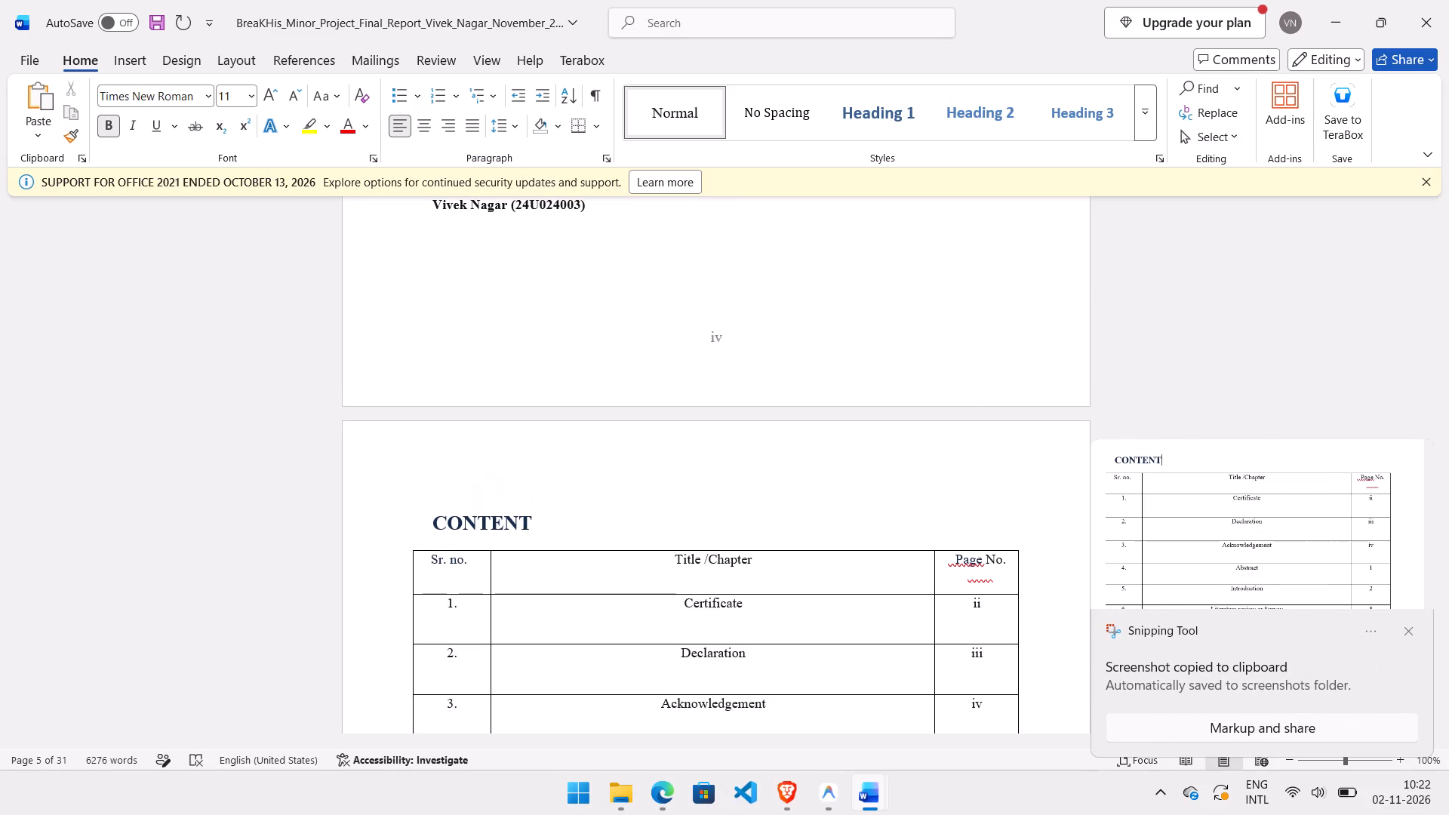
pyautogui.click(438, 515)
# Look over the content table from the CONTENT heading down to the Plagiarism Report row.
pyautogui.scroll(-3, 438, 515)
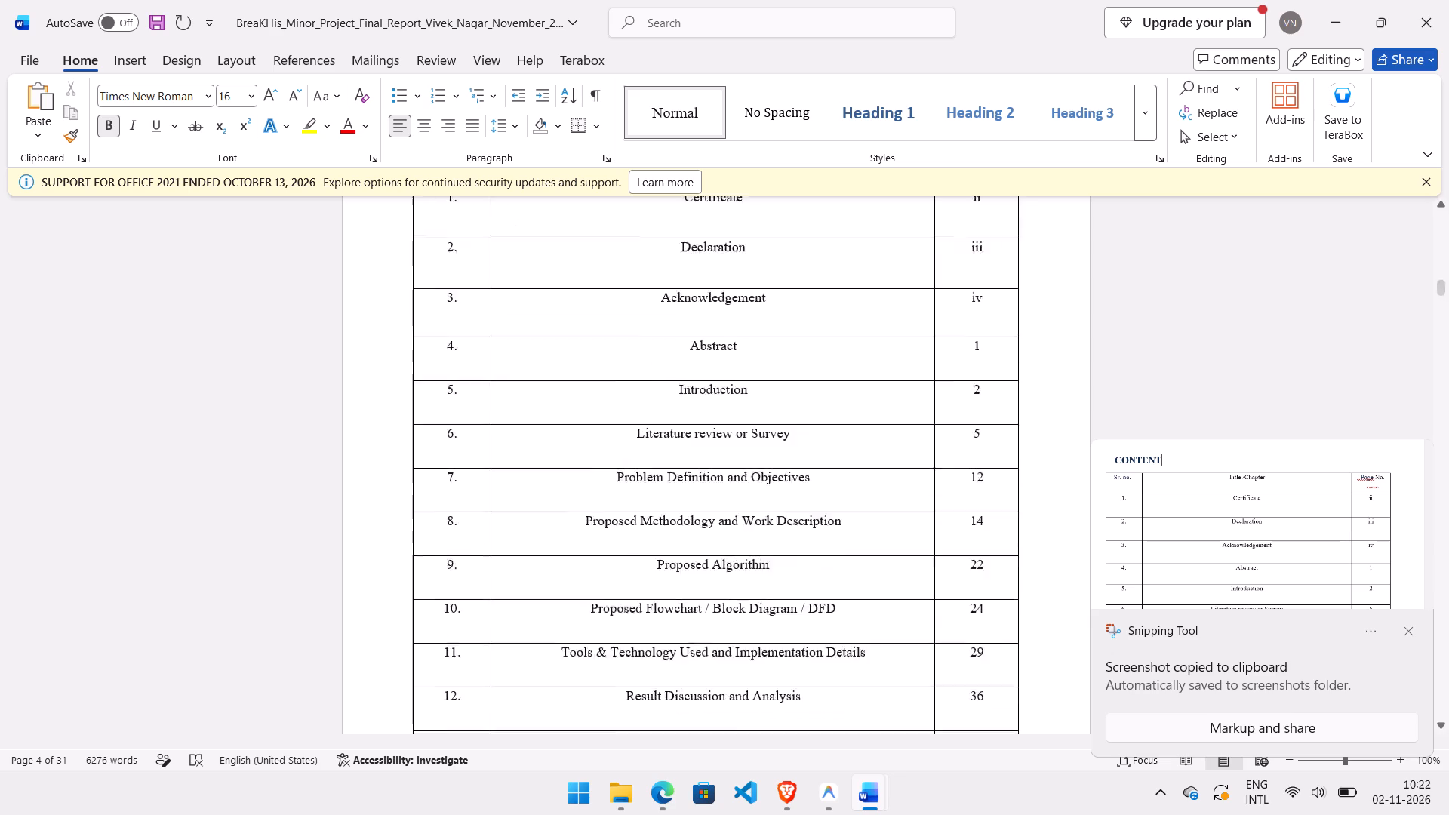
pyautogui.scroll(-2, 438, 515)
pyautogui.scroll(4, 438, 515)
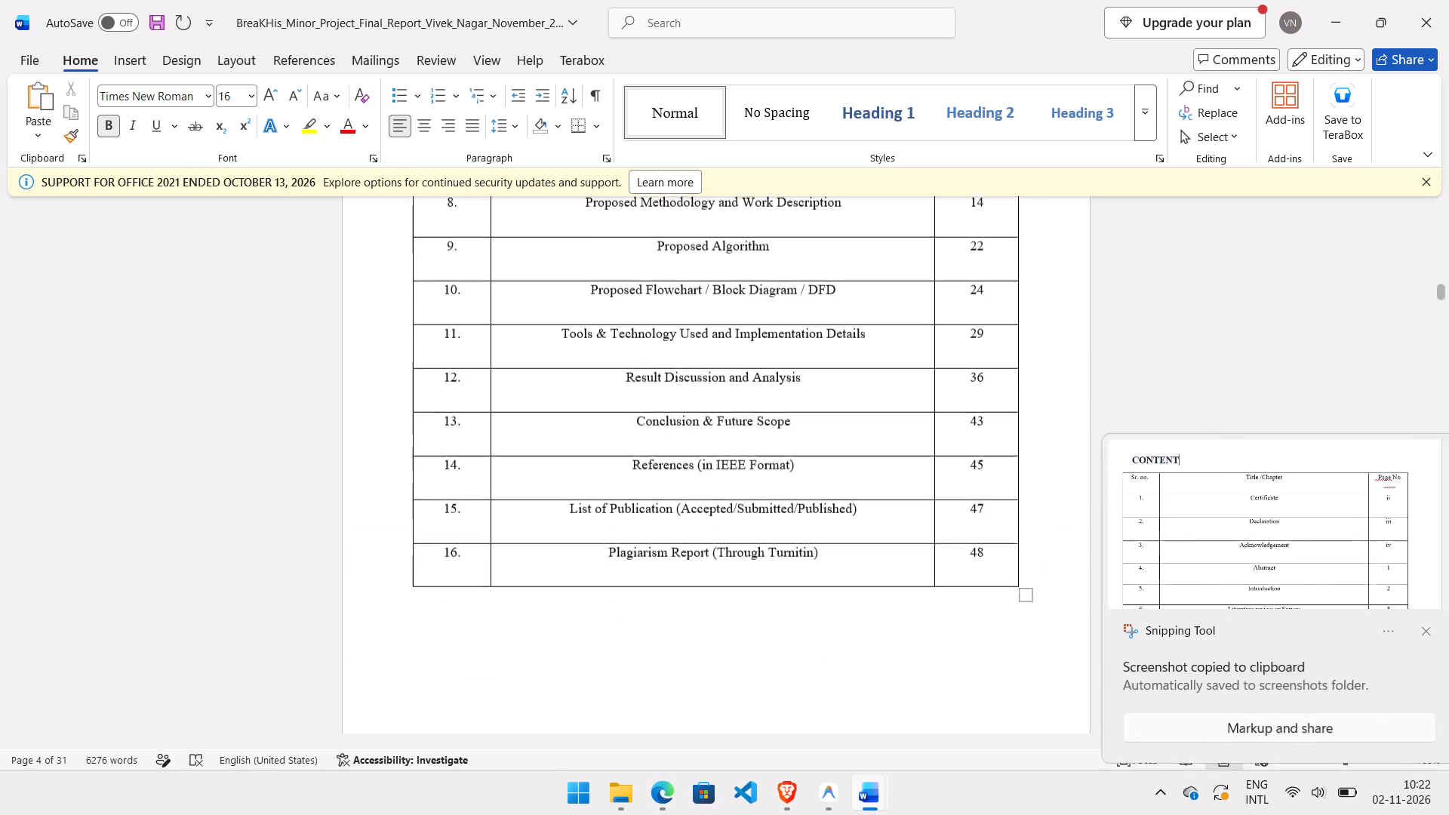
pyautogui.scroll(2, 438, 515)
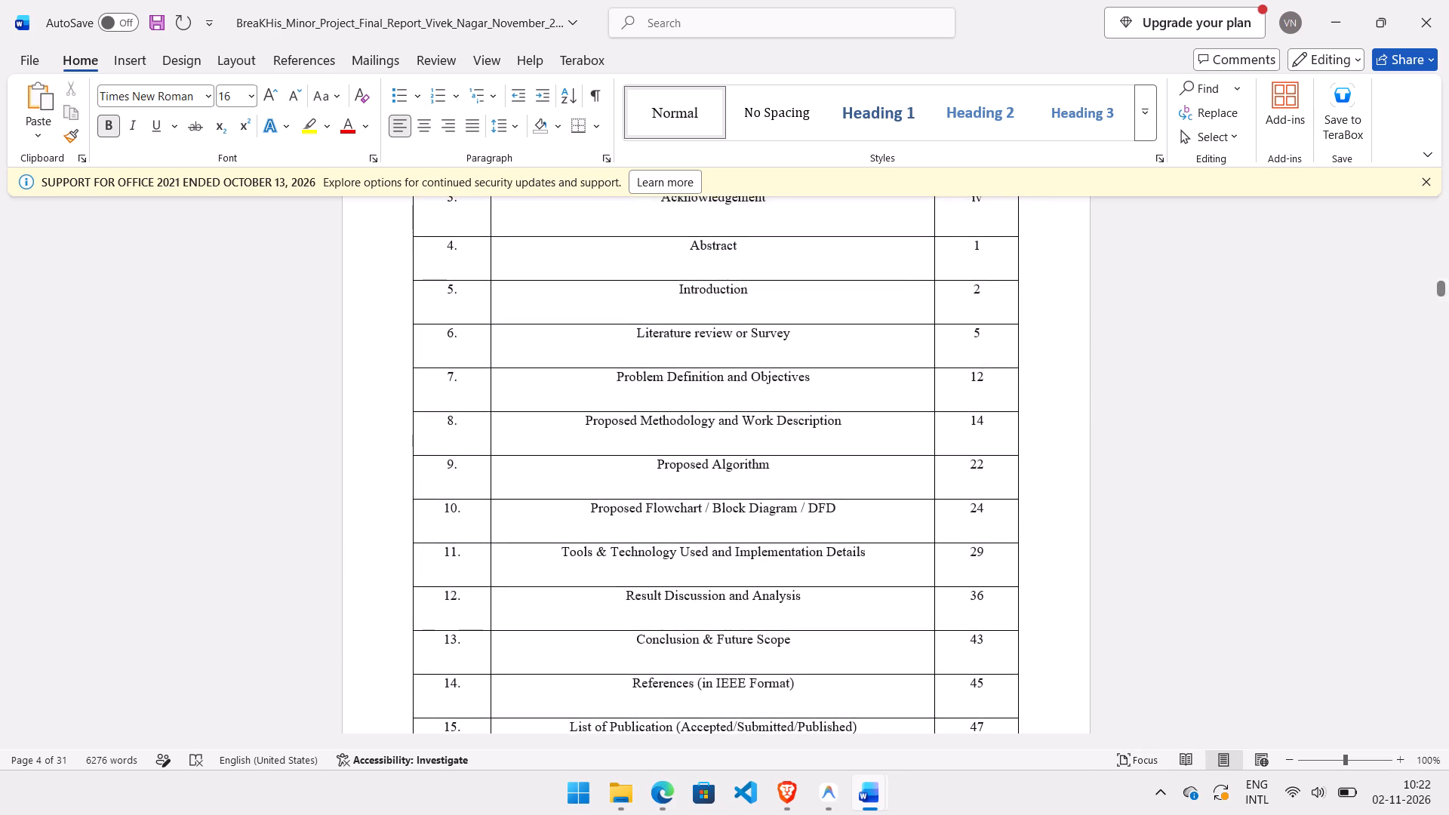
pyautogui.scroll(1, 438, 515)
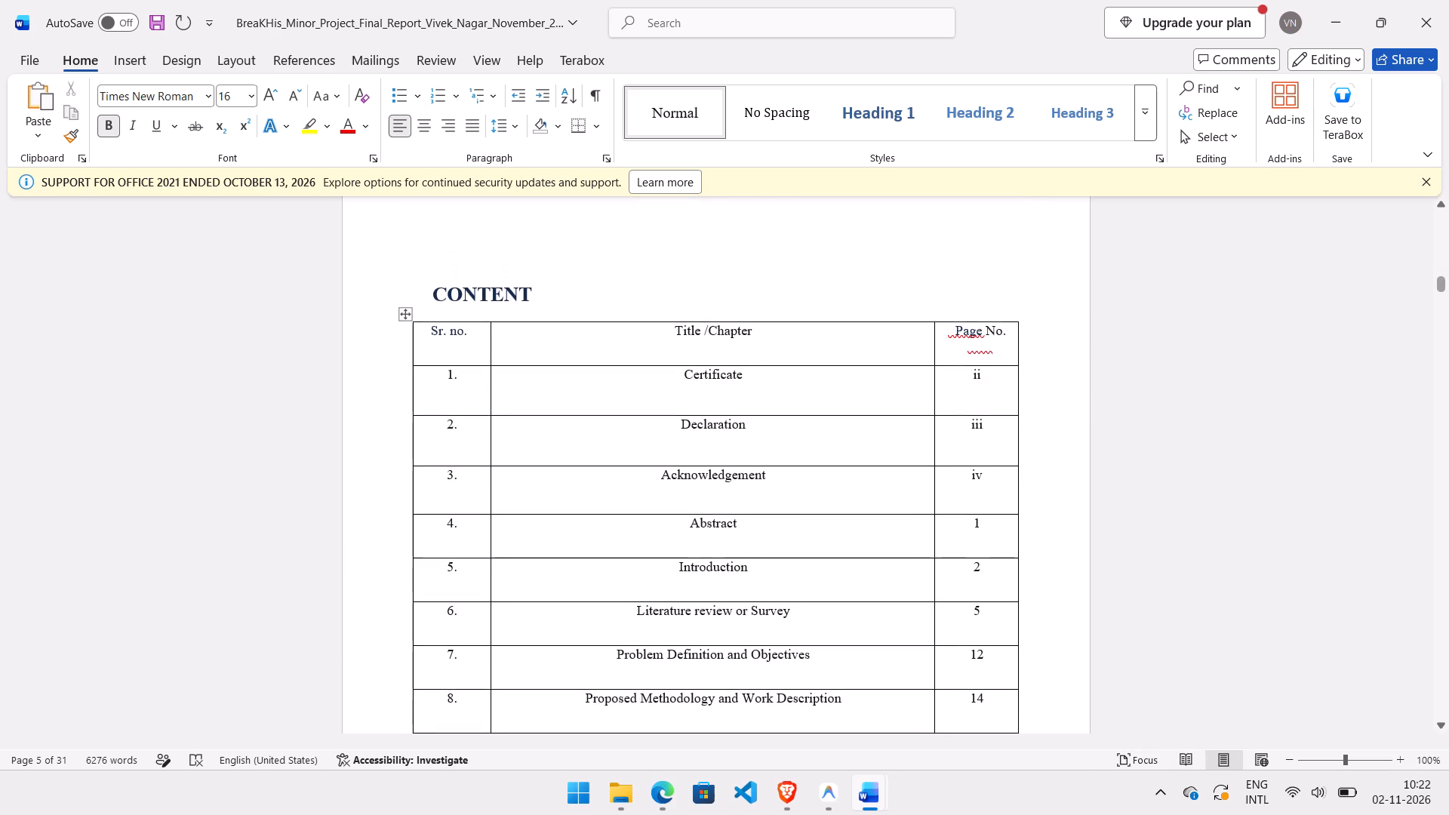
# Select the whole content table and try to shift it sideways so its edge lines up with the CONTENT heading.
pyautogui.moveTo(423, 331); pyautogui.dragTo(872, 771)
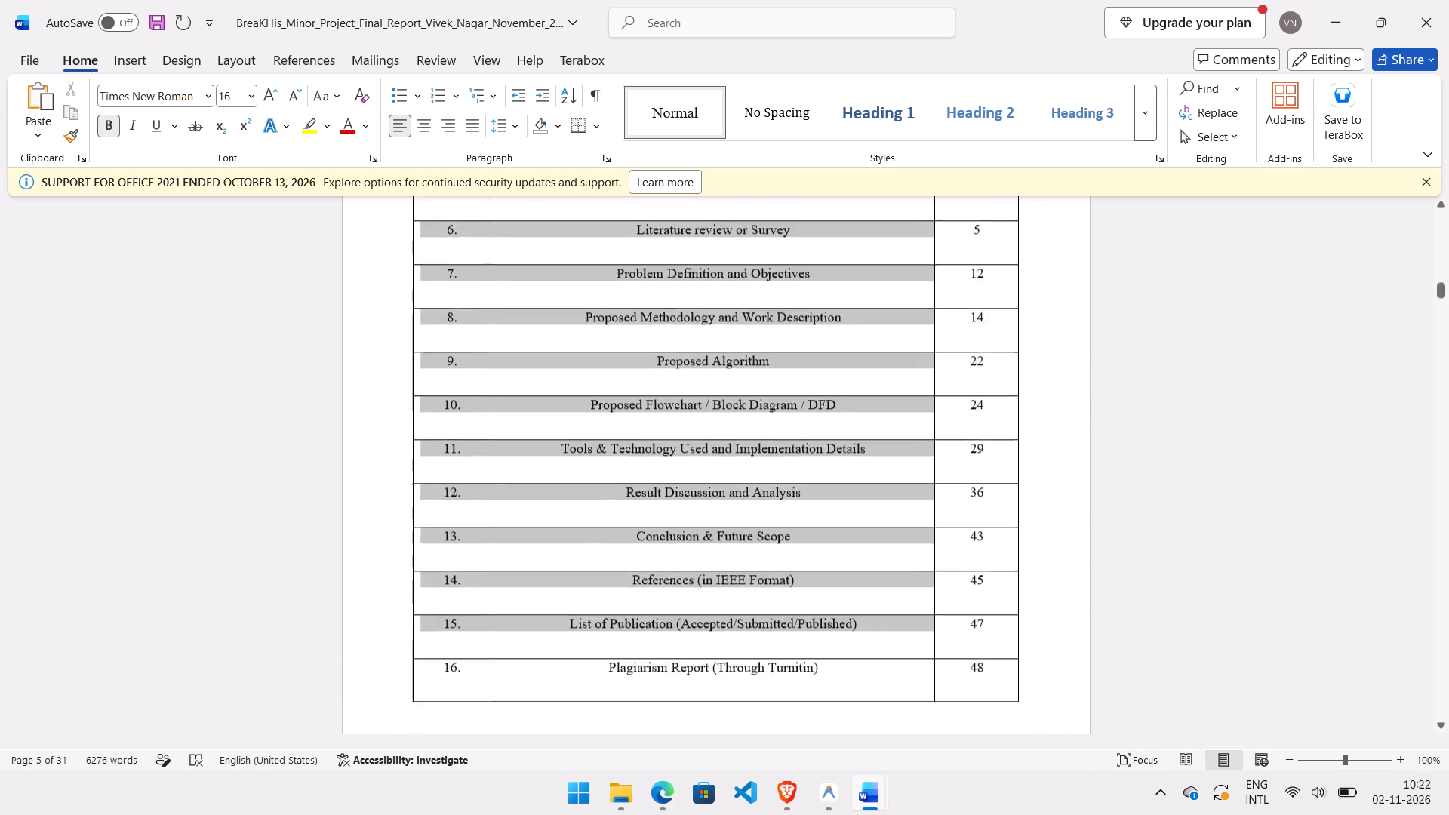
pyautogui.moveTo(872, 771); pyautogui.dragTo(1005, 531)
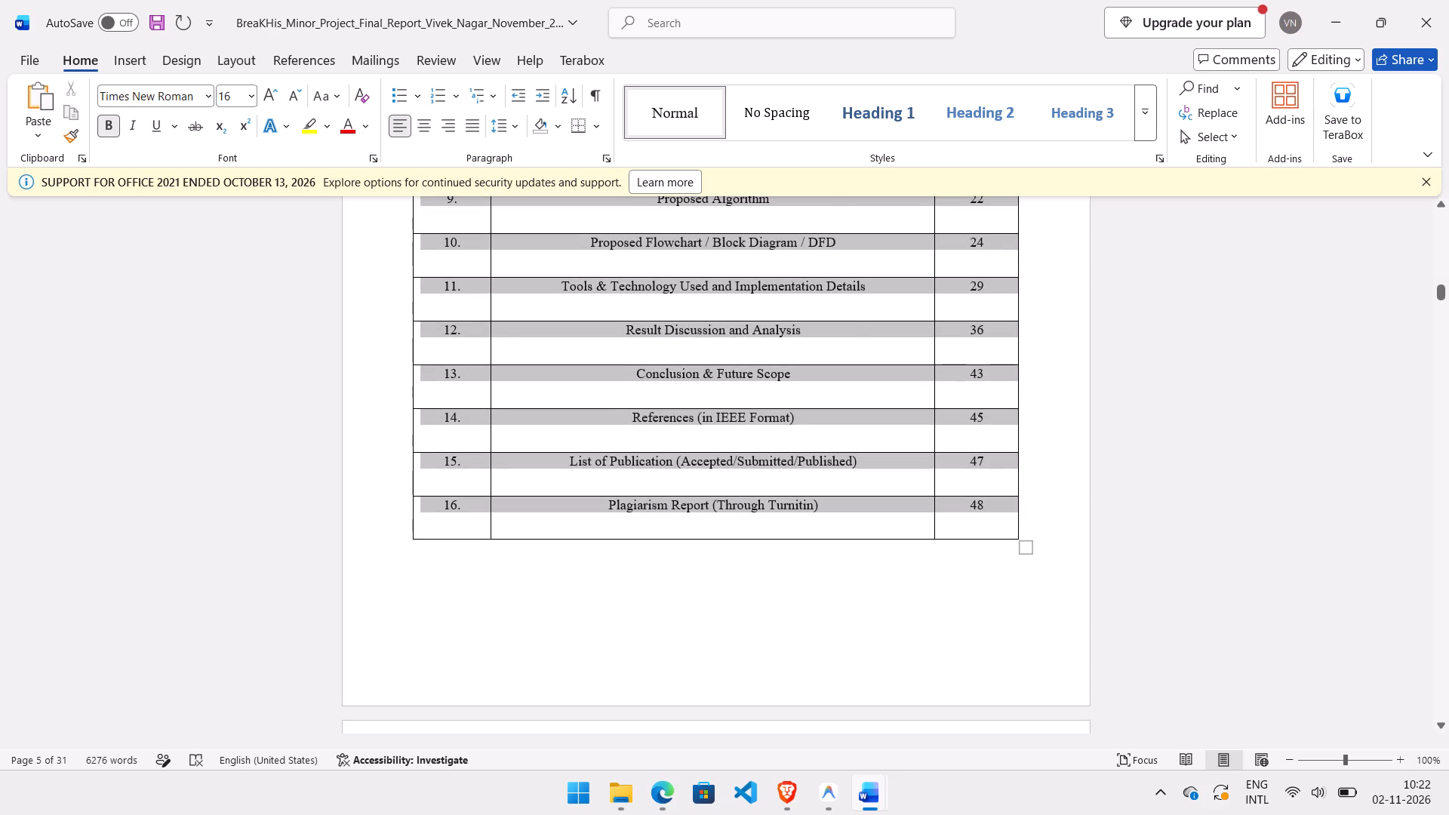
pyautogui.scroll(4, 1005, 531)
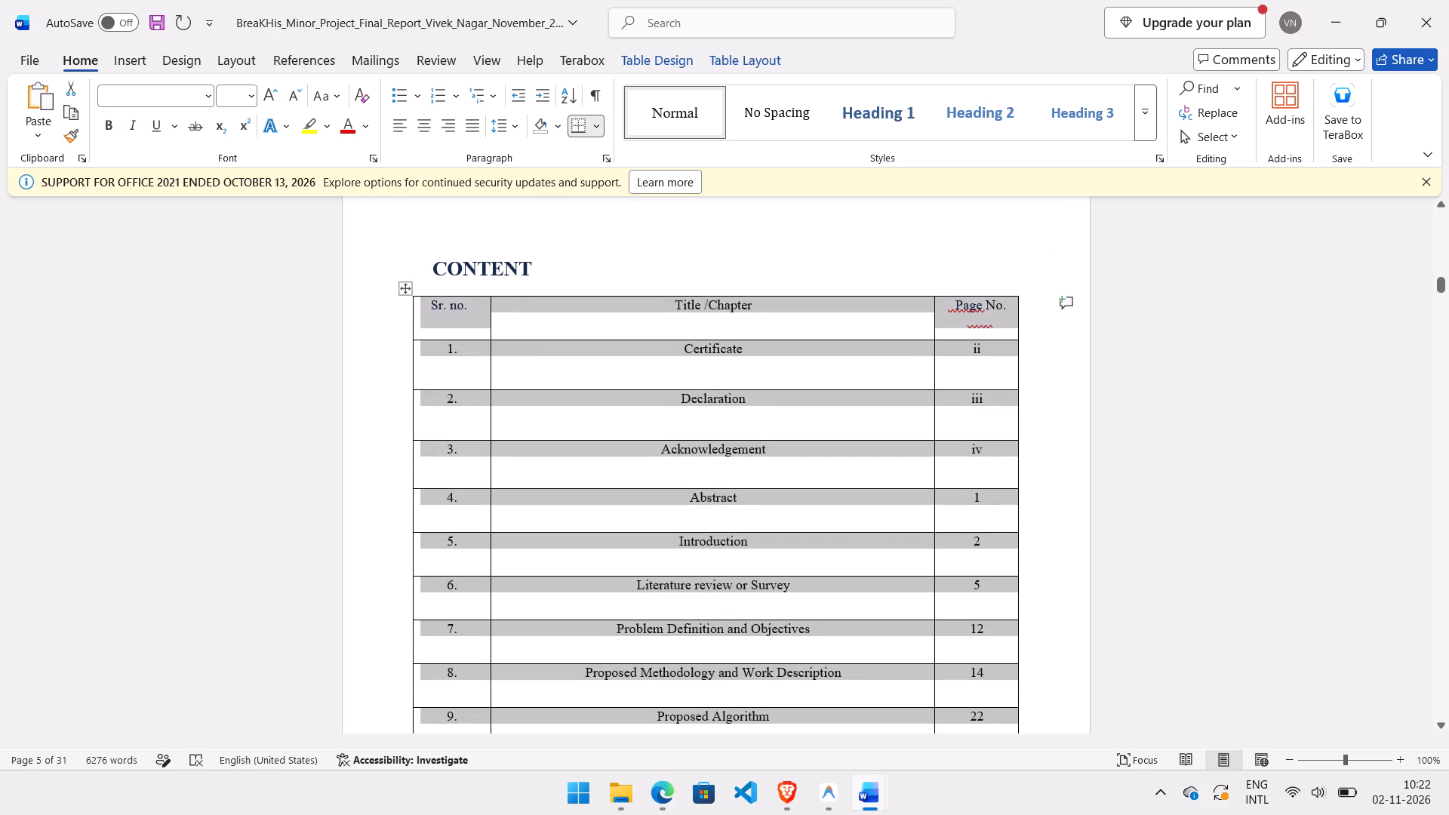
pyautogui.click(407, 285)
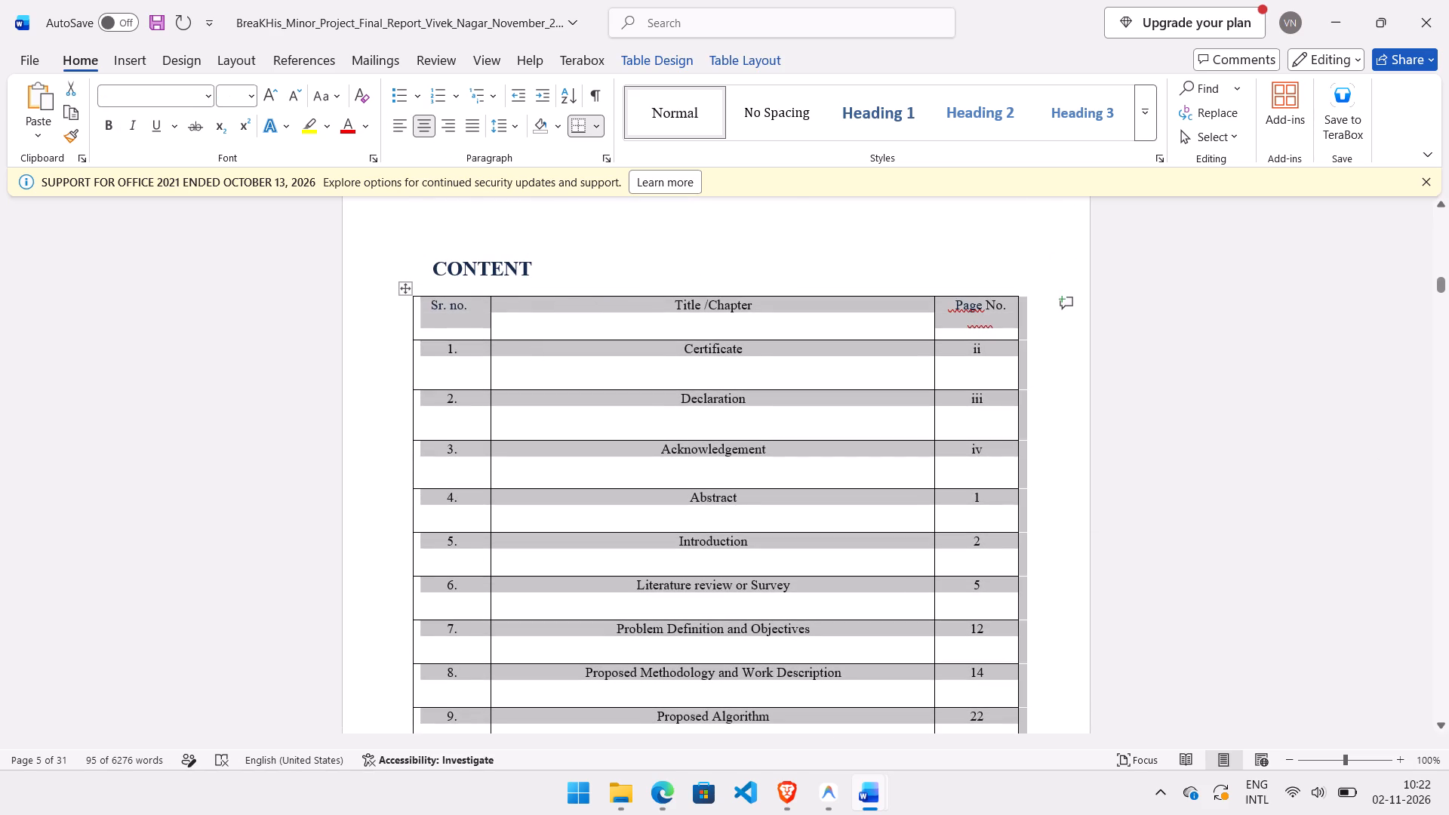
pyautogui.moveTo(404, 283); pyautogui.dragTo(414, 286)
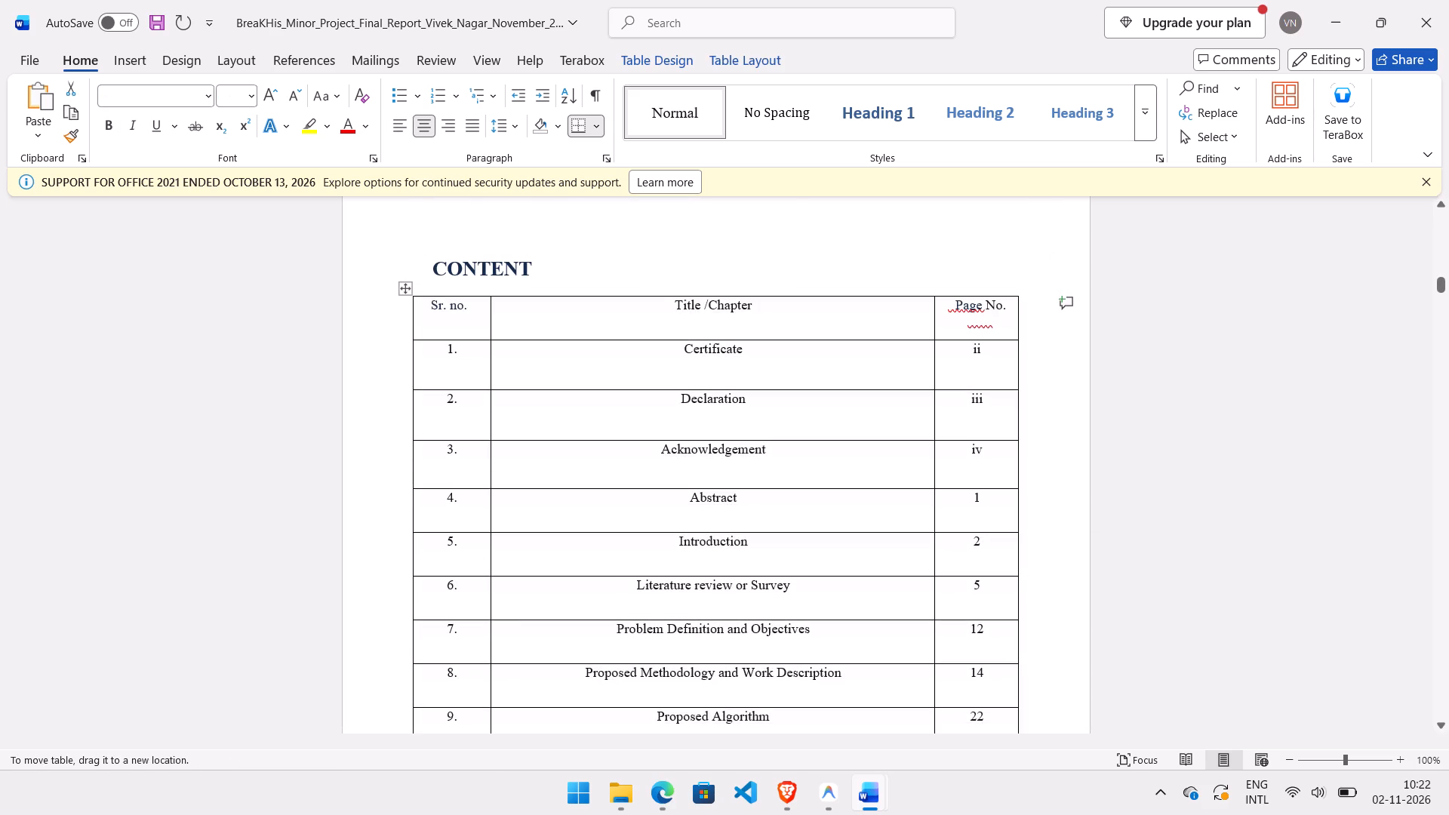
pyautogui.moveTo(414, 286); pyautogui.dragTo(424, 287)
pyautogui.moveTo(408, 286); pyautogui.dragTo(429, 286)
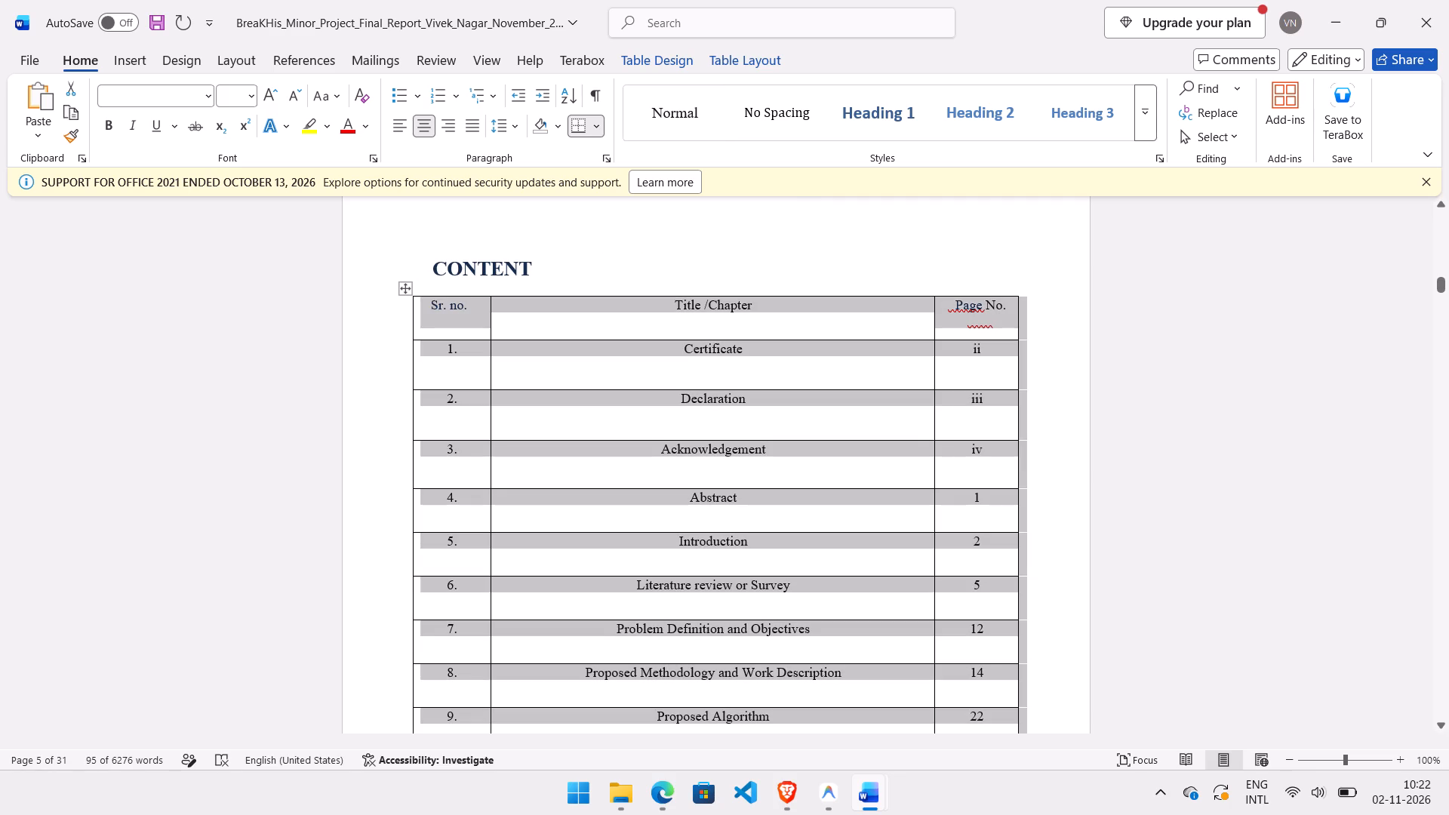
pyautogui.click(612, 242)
pyautogui.scroll(-3, 629, 336)
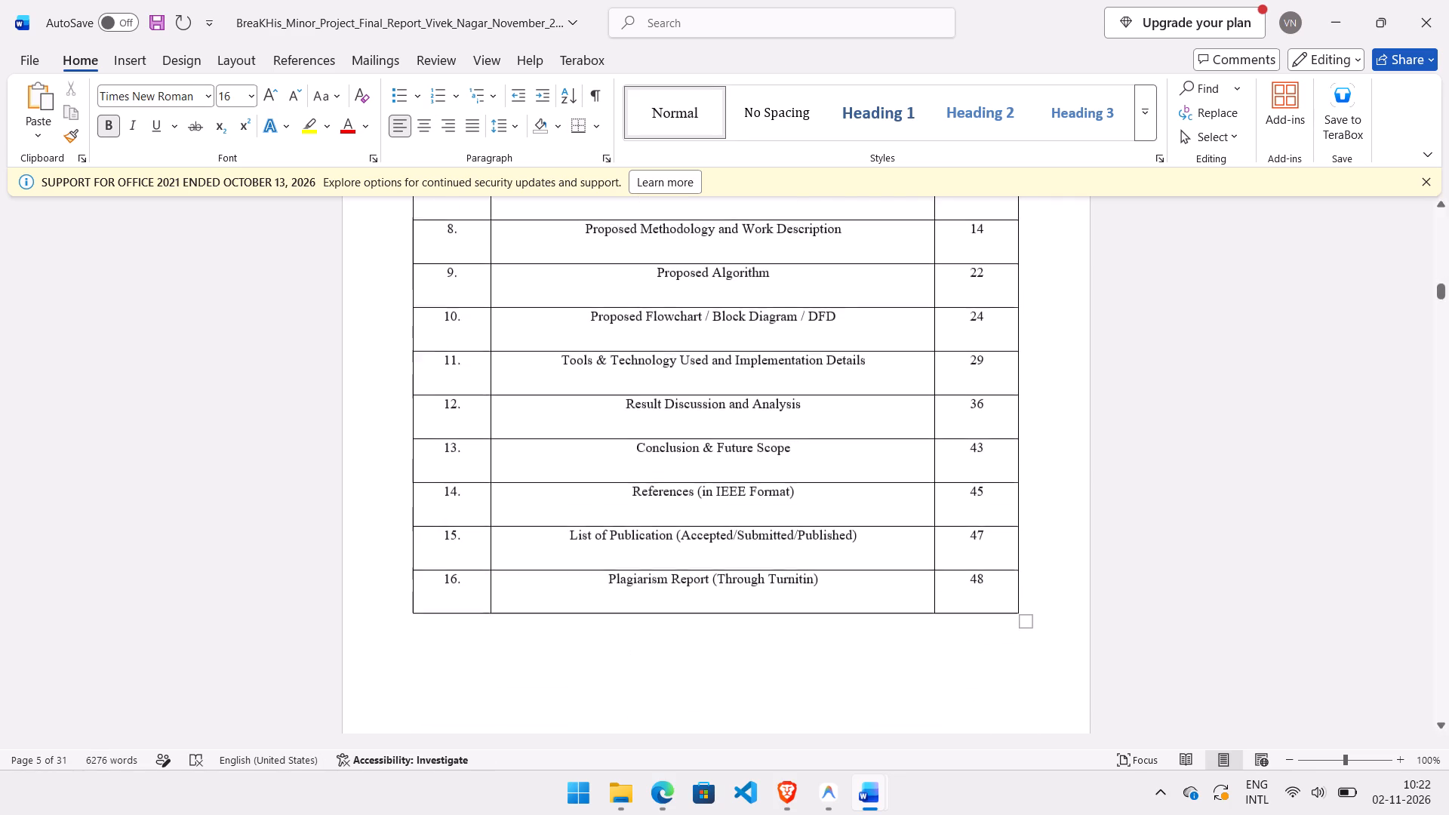
pyautogui.moveTo(1021, 591); pyautogui.dragTo(1006, 584)
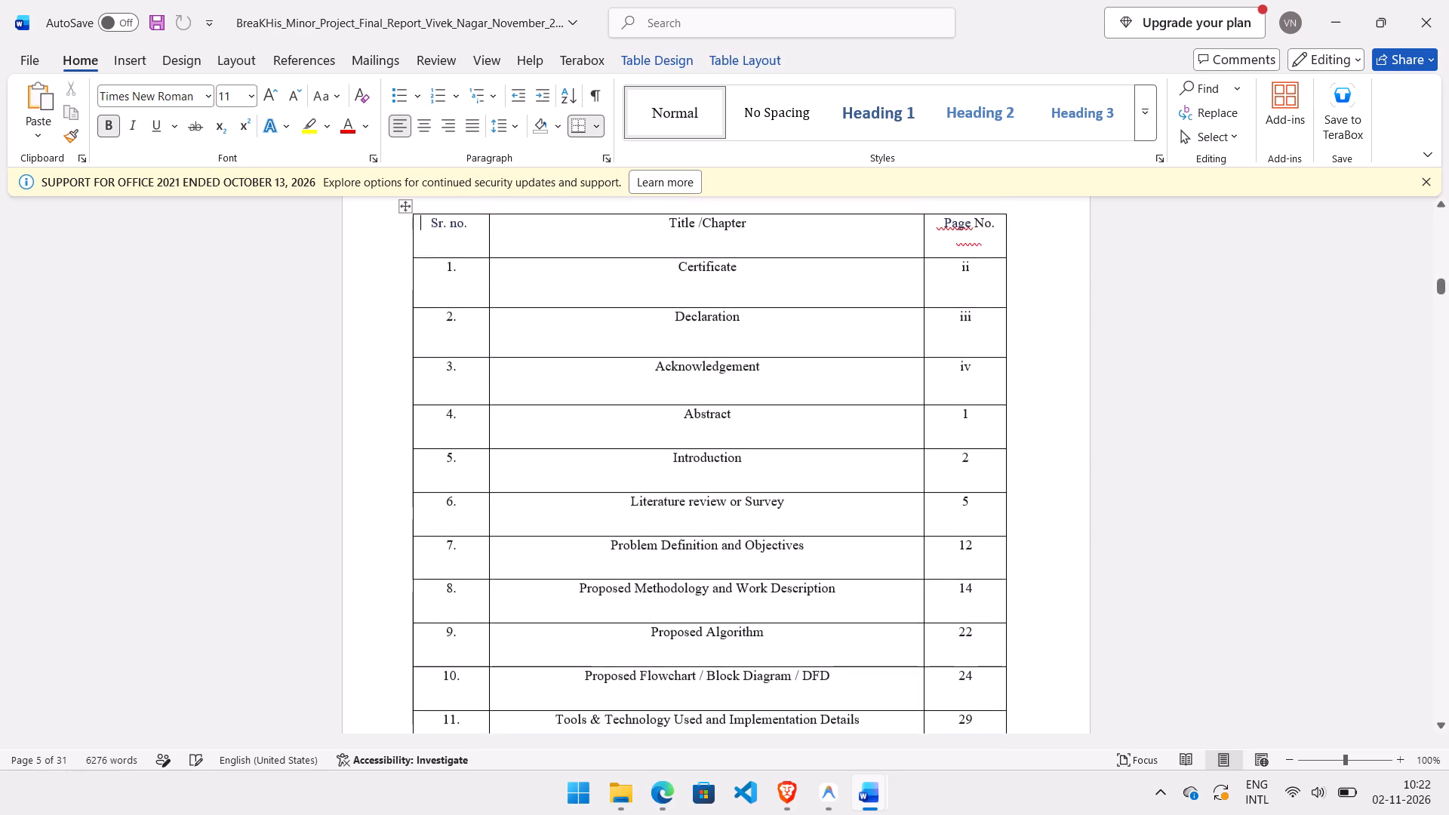
pyautogui.scroll(1, 663, 460)
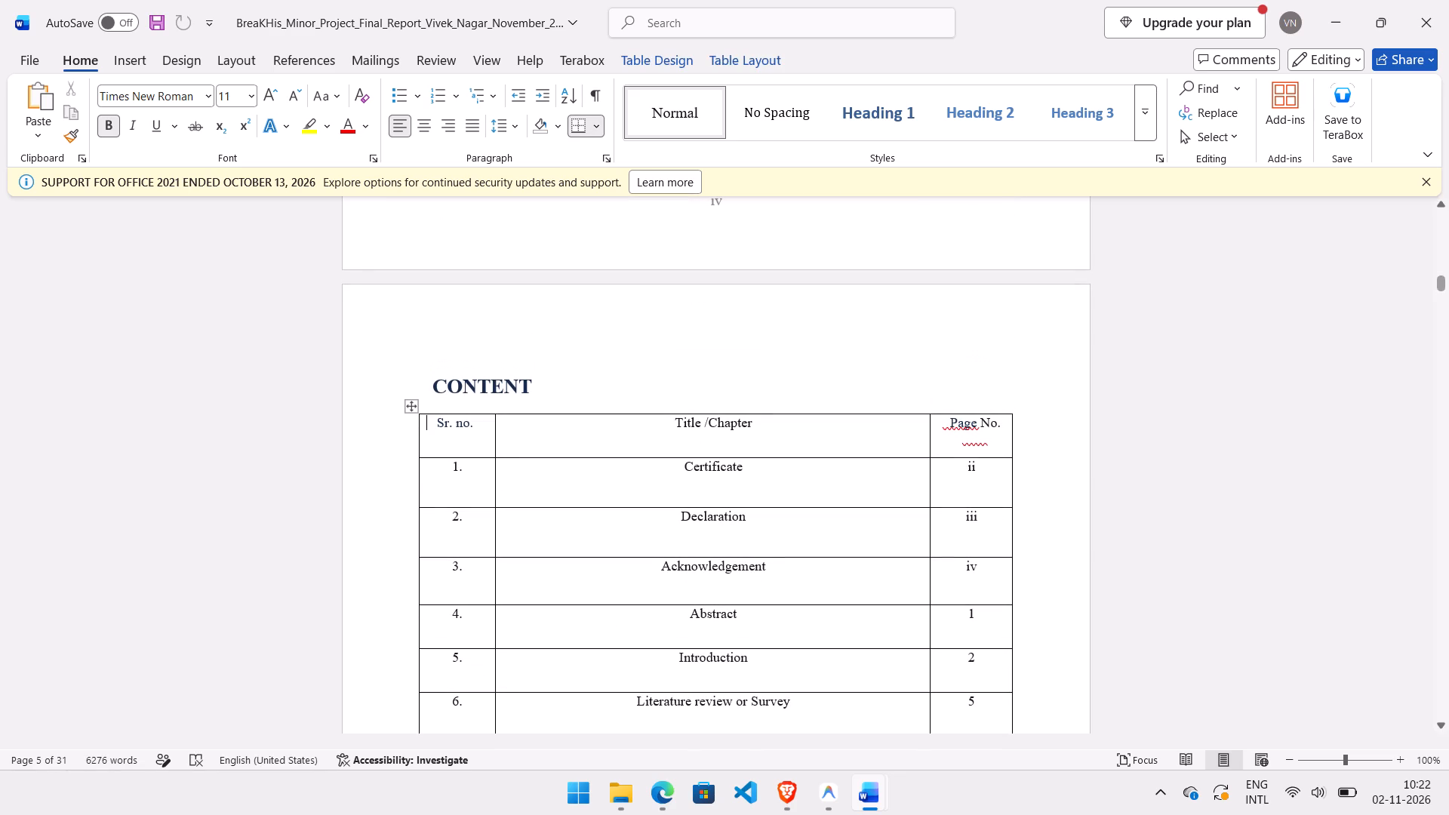
pyautogui.scroll(-4, 672, 556)
pyautogui.scroll(1, 755, 557)
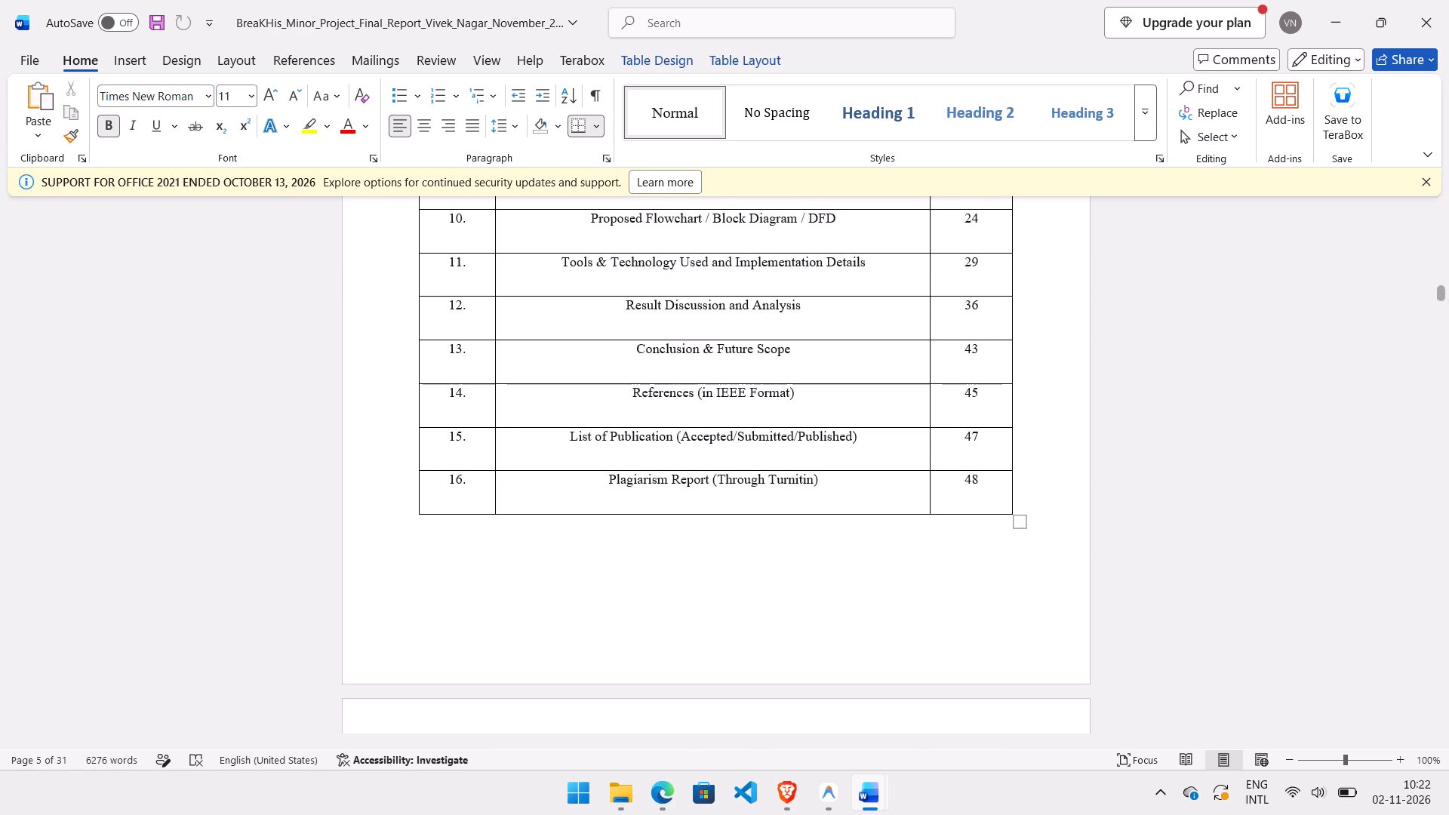
pyautogui.scroll(1, 755, 557)
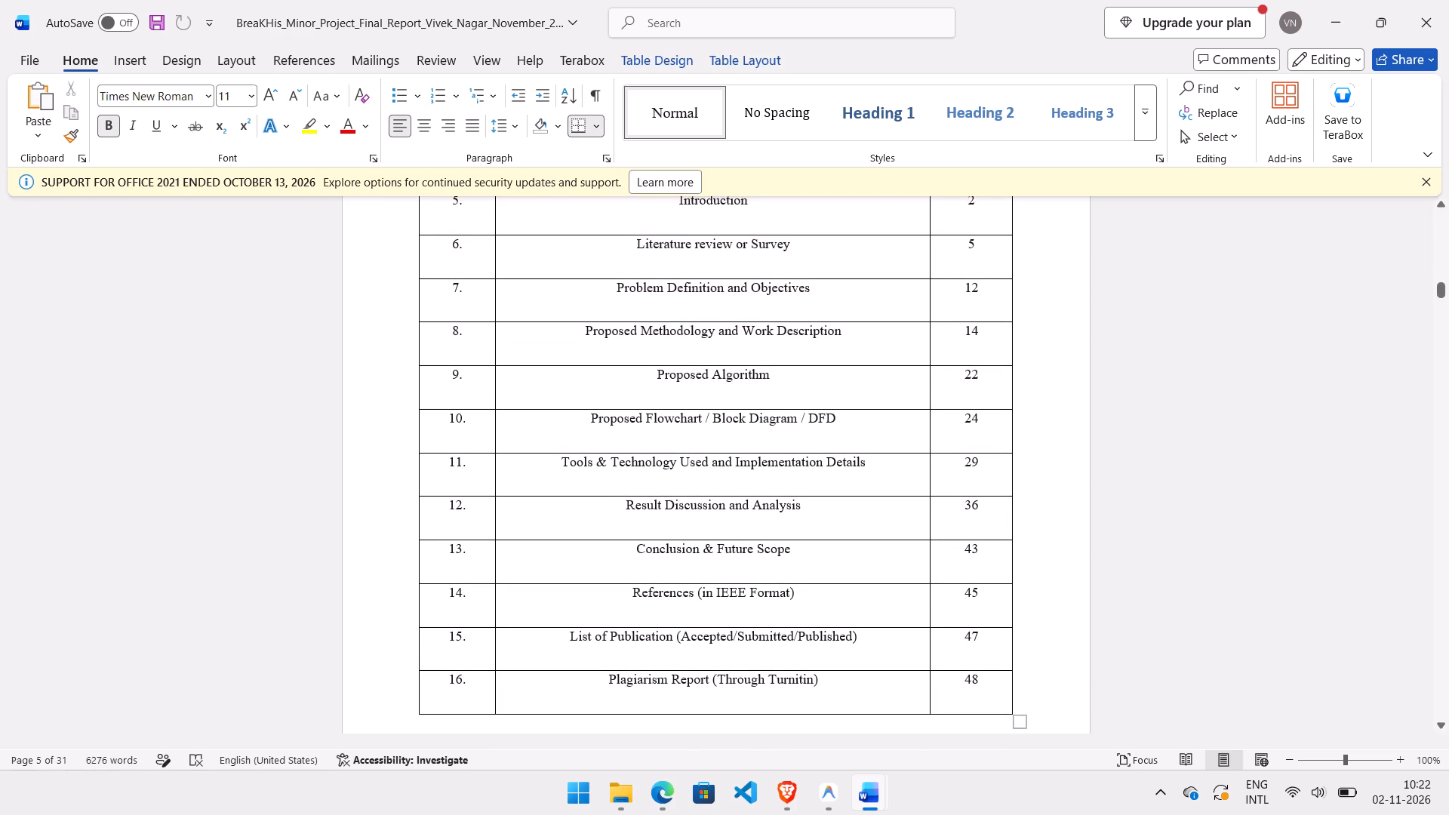
pyautogui.click(798, 791)
pyautogui.click(693, 674)
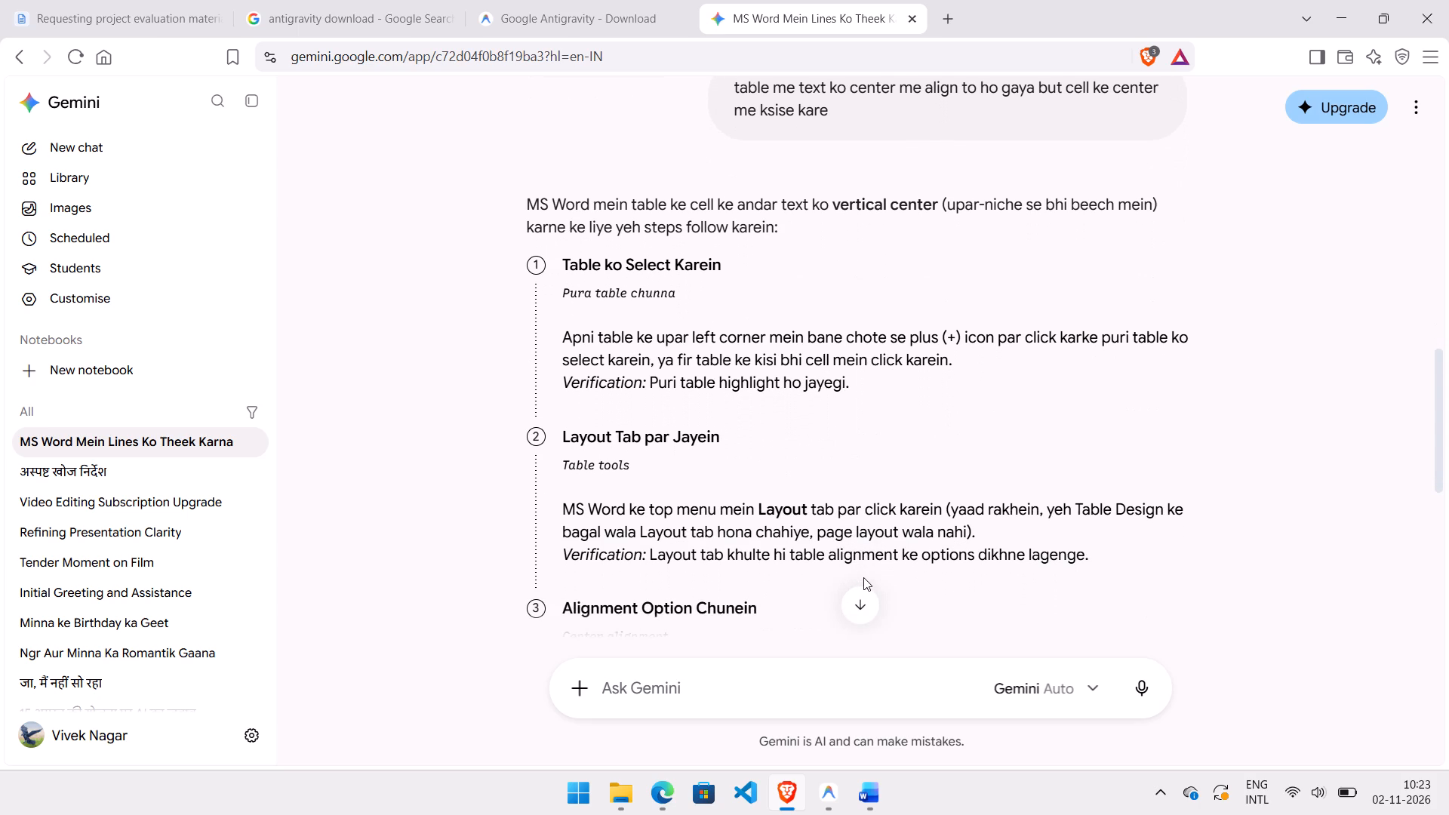
pyautogui.scroll(-1, 863, 577)
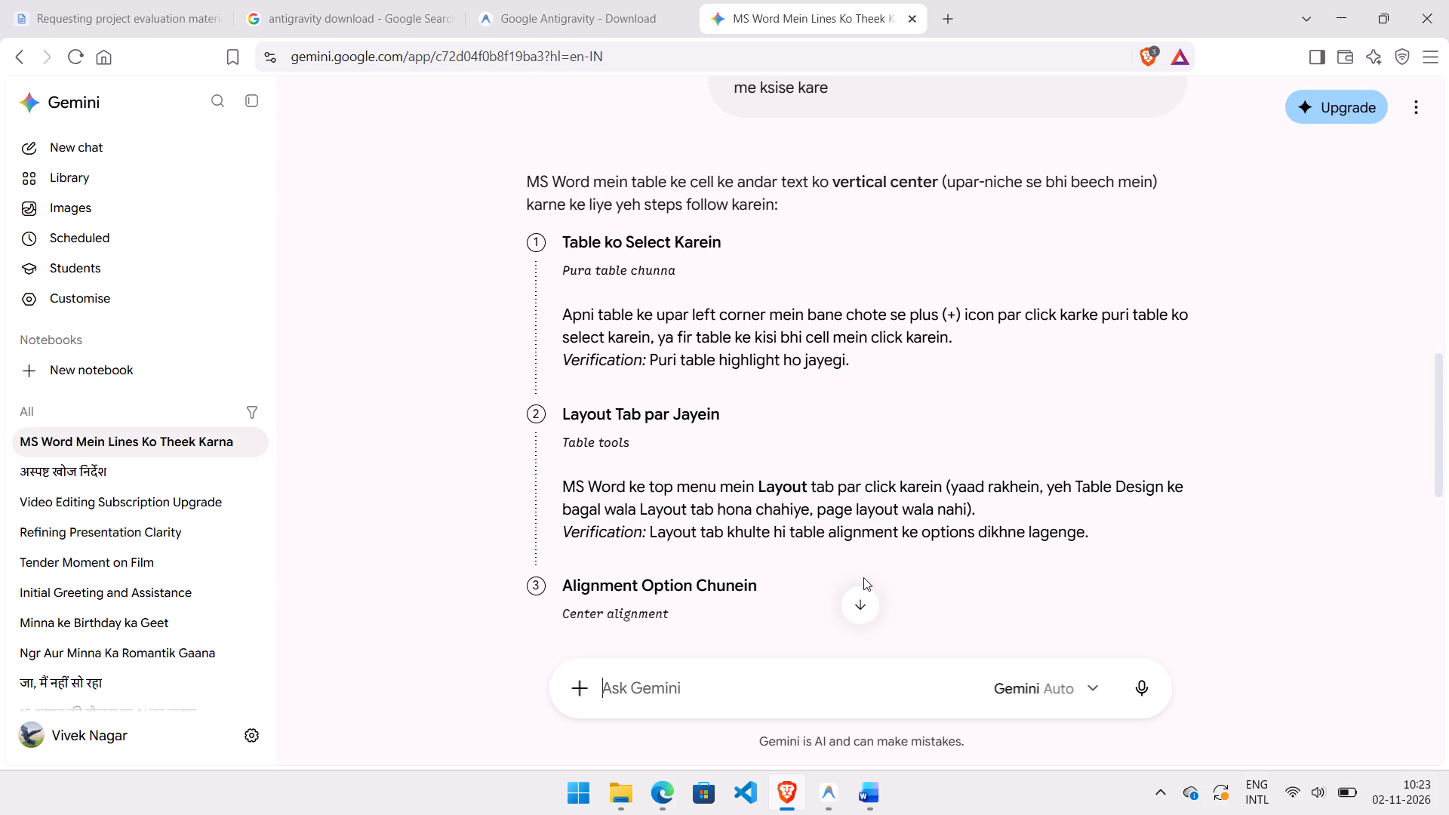
pyautogui.scroll(-3, 863, 577)
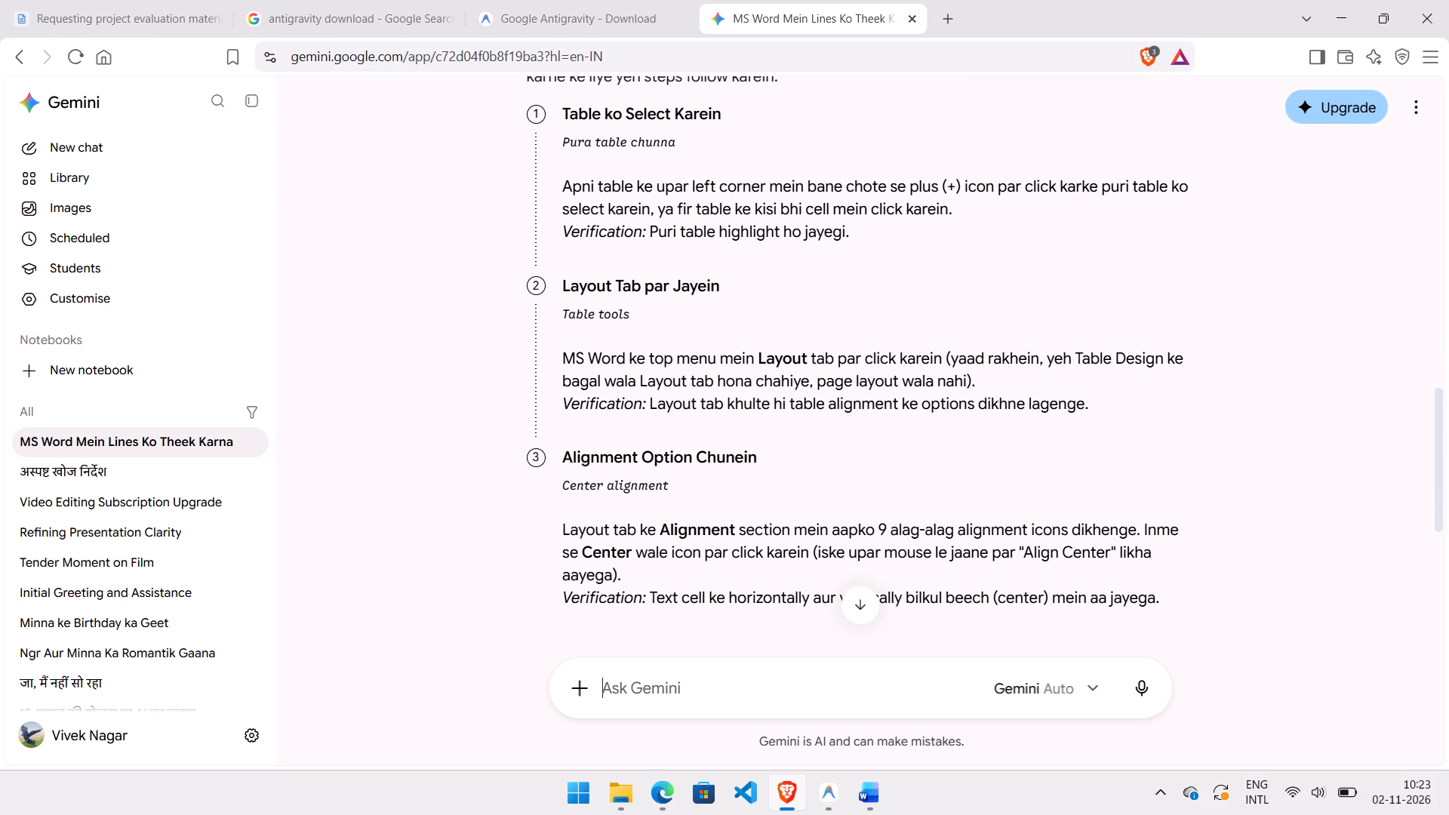
pyautogui.scroll(-1, 863, 577)
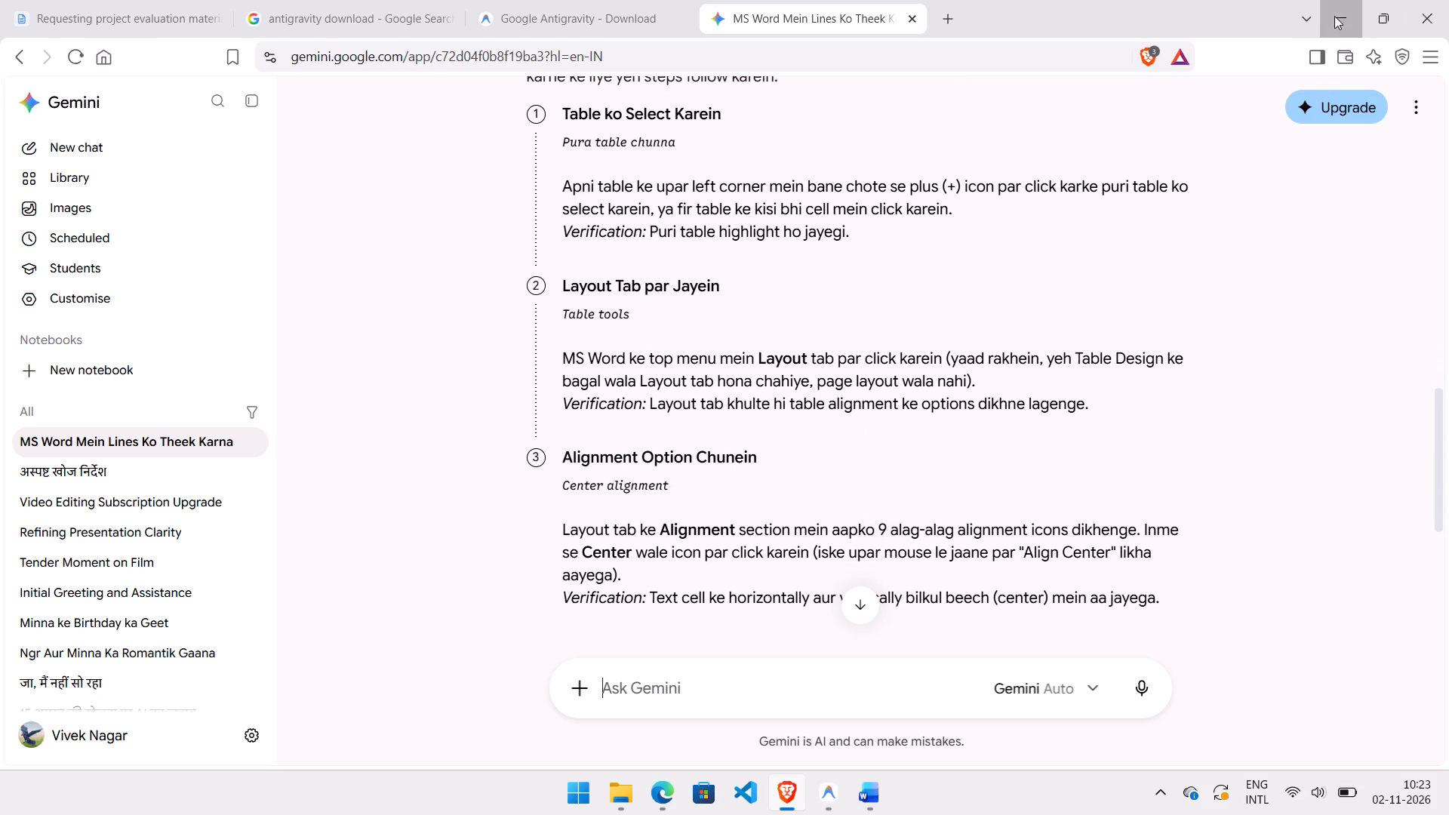
# Return to Word and set the cell alignment of the whole content table to Align Center, both horizontally and vertically.
pyautogui.click(1334, 16)
pyautogui.scroll(3, 963, 711)
pyautogui.click(409, 394)
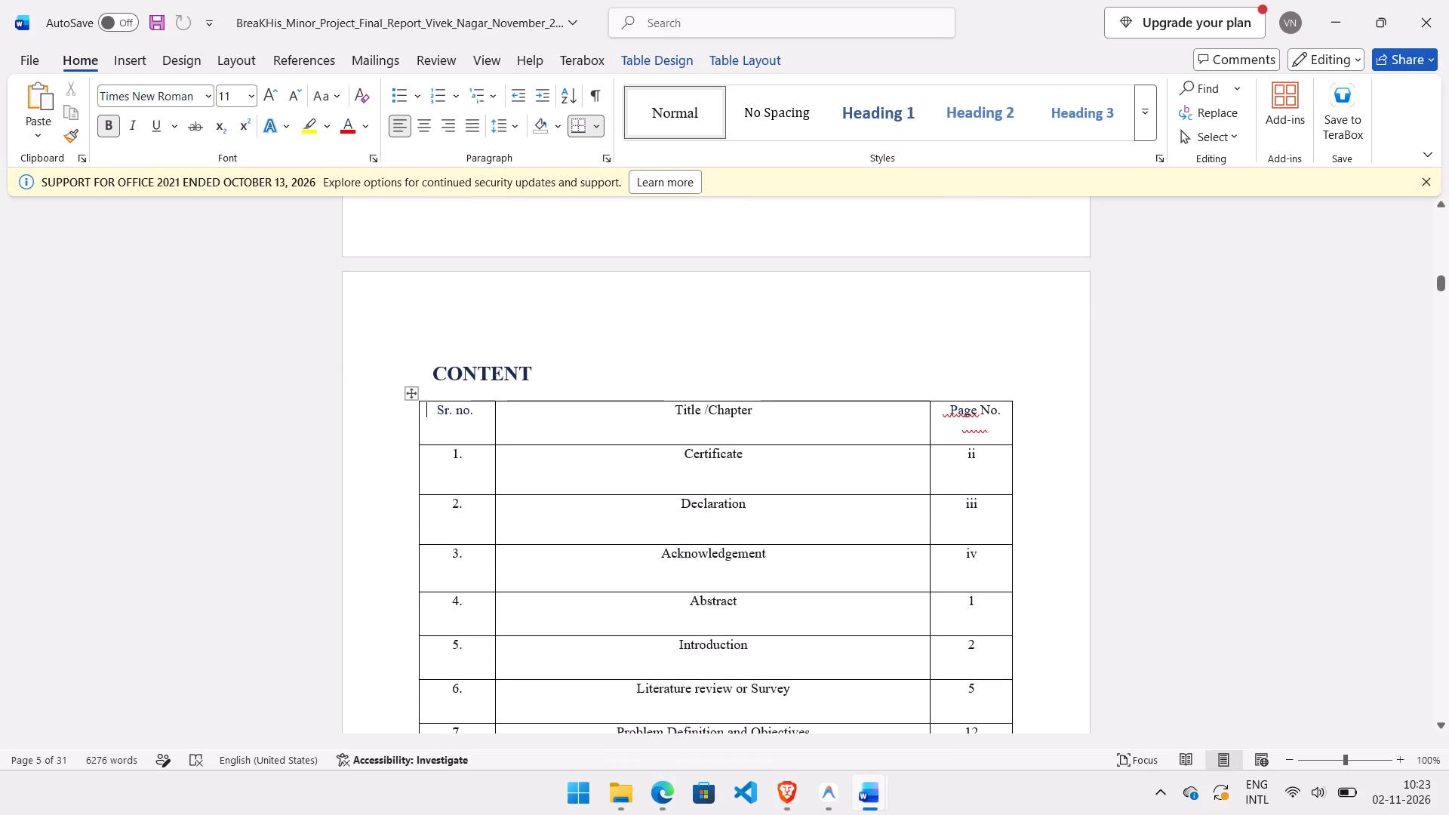
pyautogui.click(739, 54)
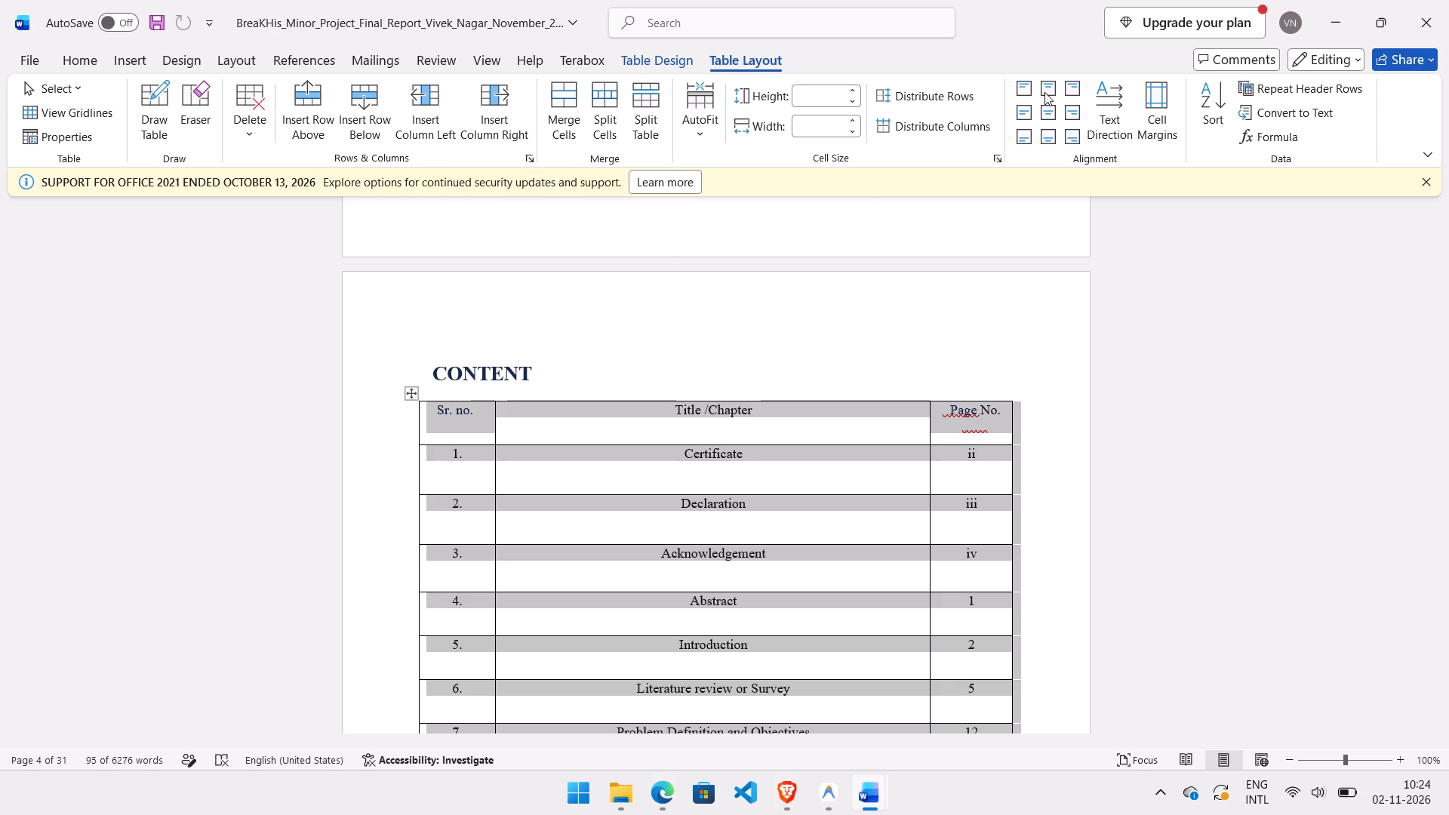
pyautogui.click(1046, 112)
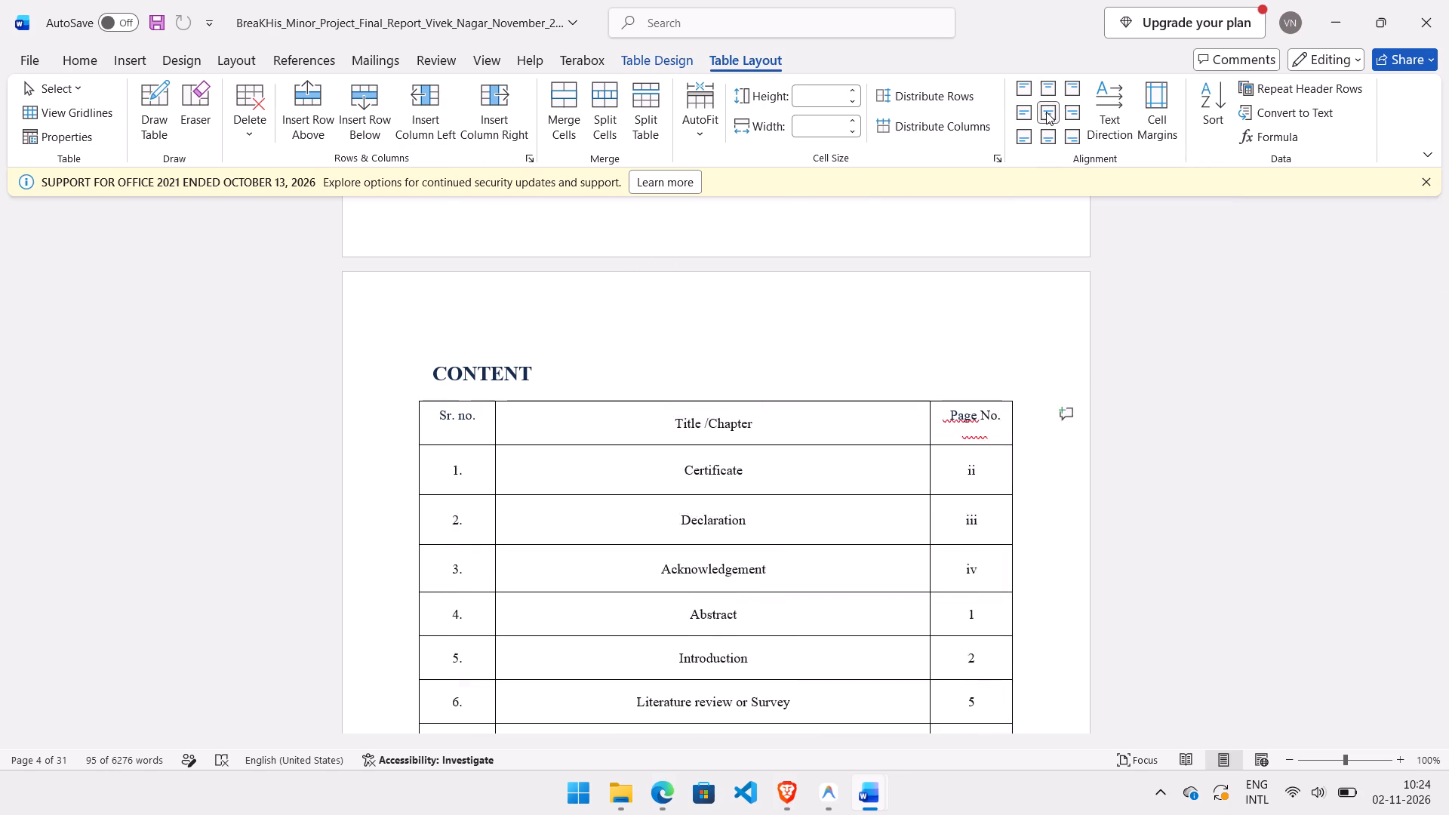
pyautogui.click(905, 261)
# Check the text alignment across all rows of the content table and continue to the LIST OF FIGURES page.
pyautogui.scroll(-4, 905, 261)
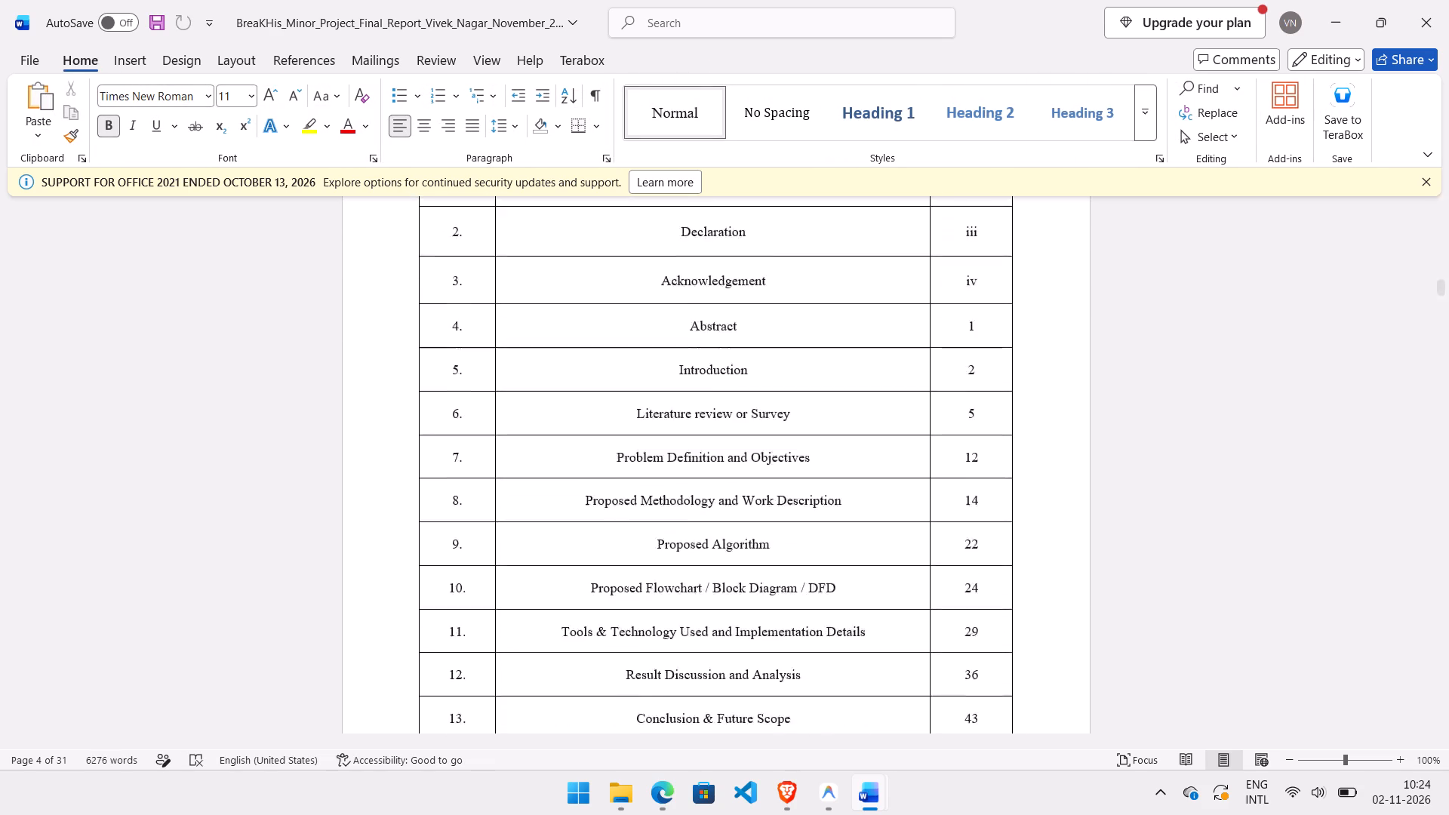
pyautogui.scroll(-1, 905, 261)
pyautogui.scroll(4, 905, 261)
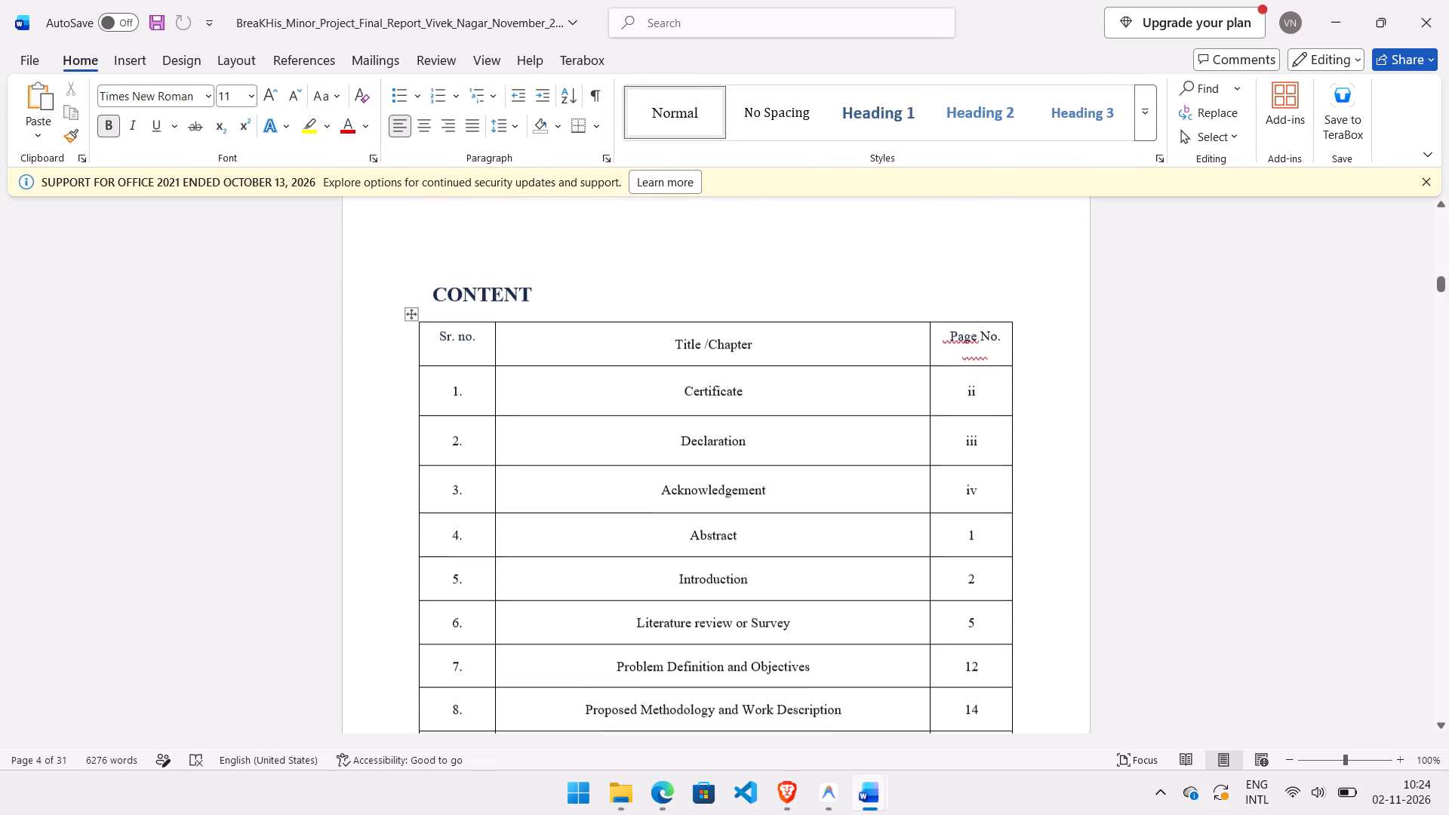
pyautogui.scroll(-8, 905, 261)
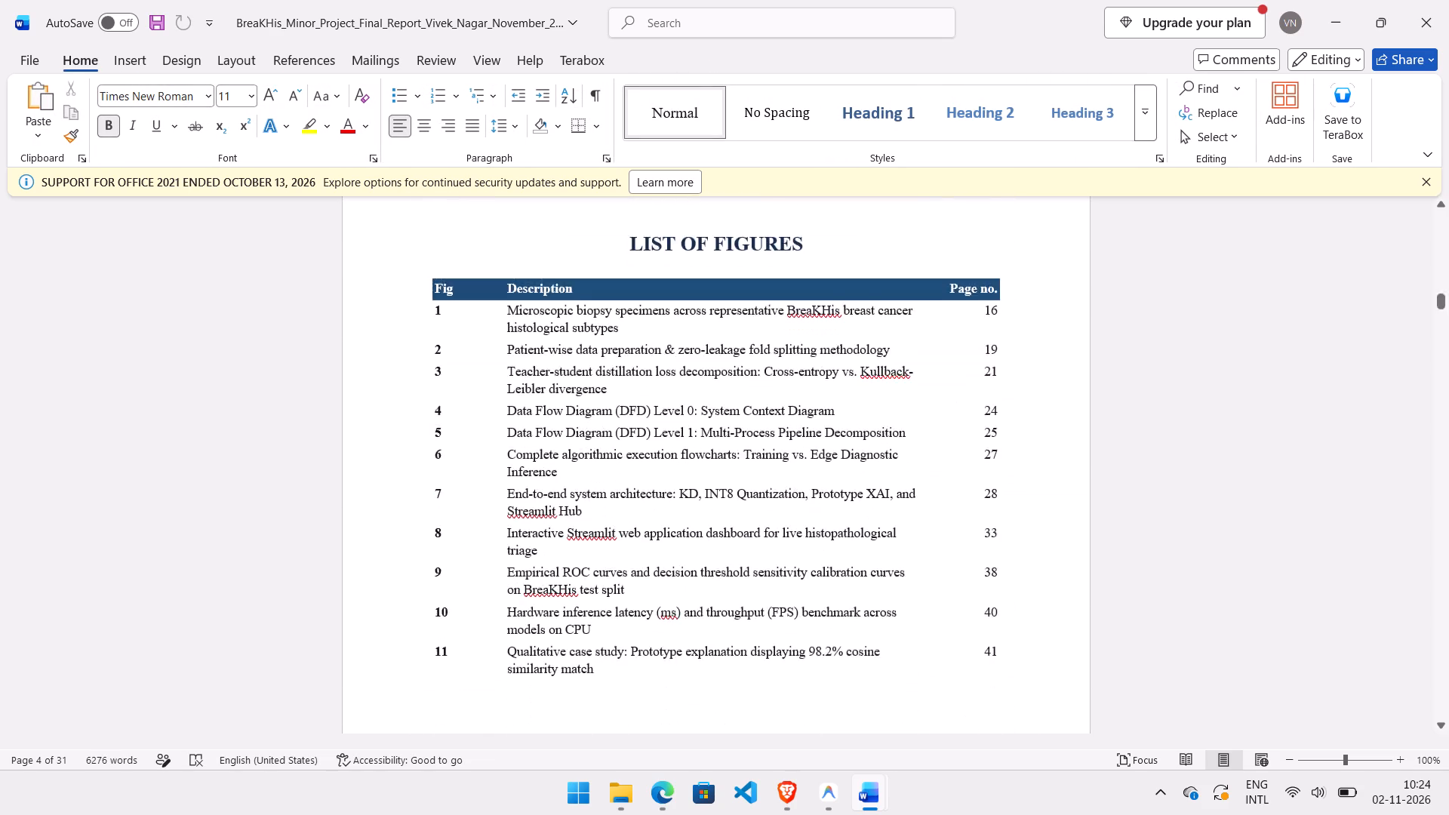
# Look over the end of the content table and the LIST OF FIGURES and LIST OF TABLES pages.
pyautogui.scroll(3, 905, 261)
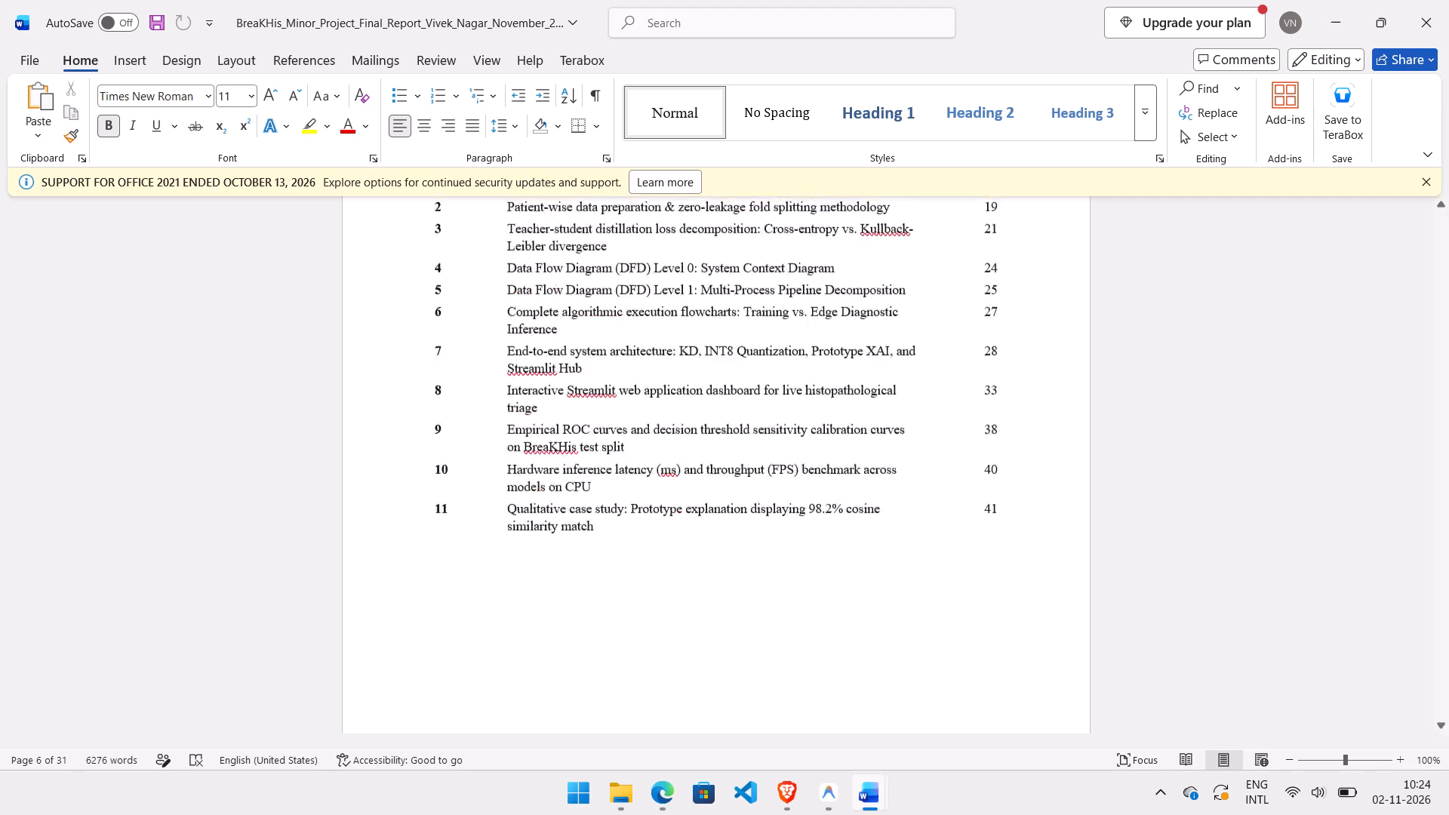
pyautogui.scroll(1, 905, 261)
pyautogui.hscroll(-1, 905, 261)
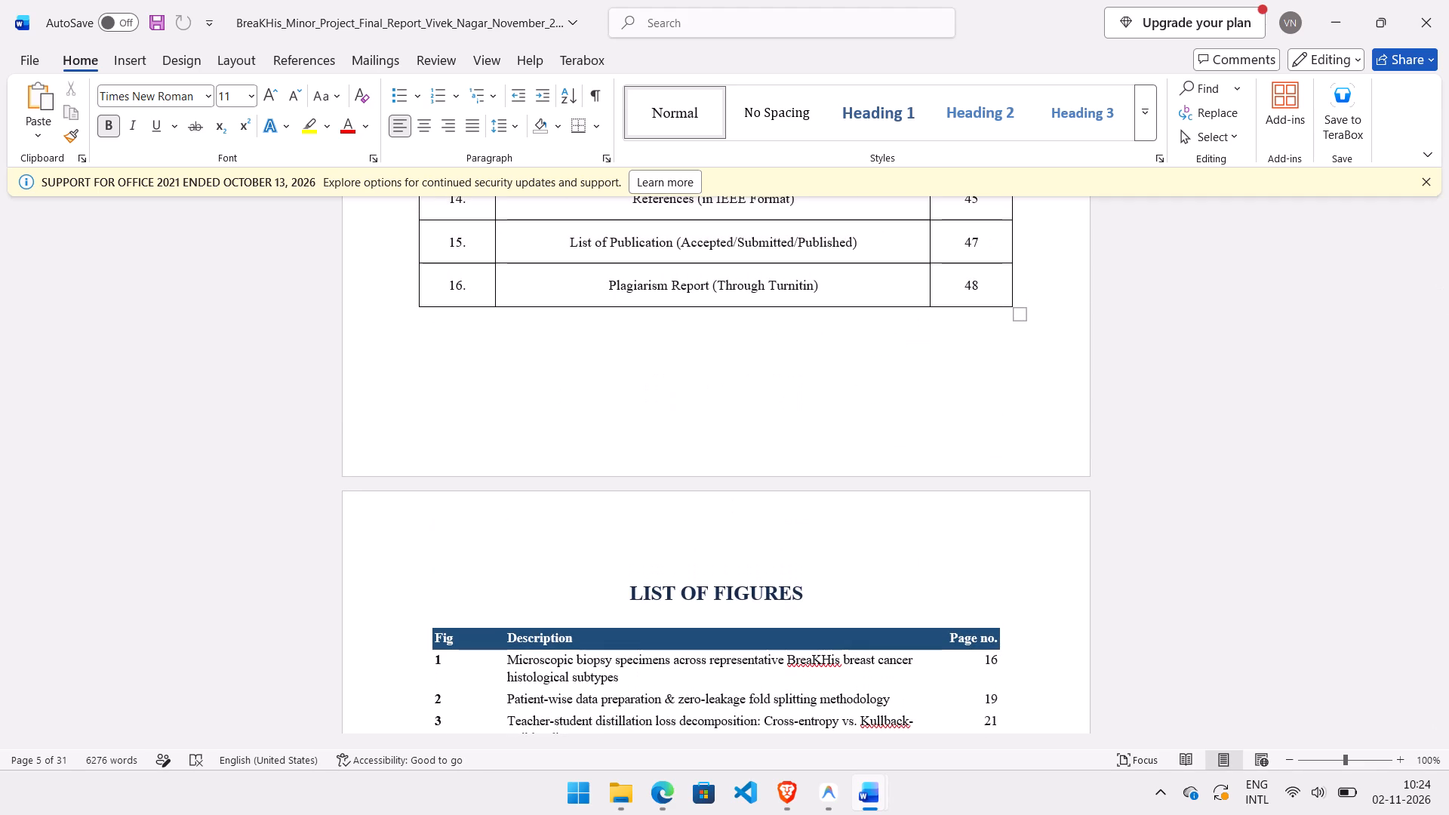
pyautogui.scroll(1, 869, 344)
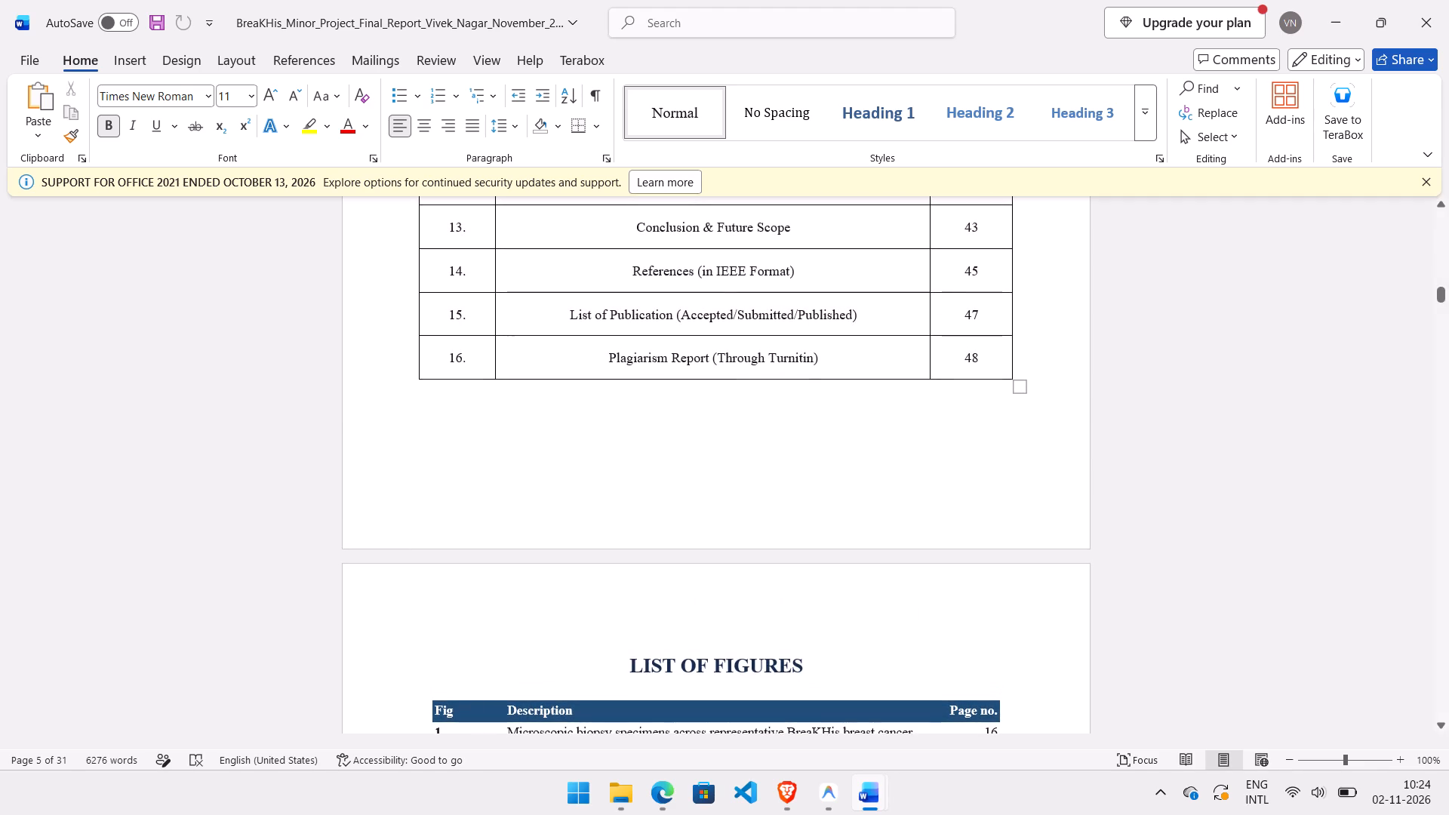
pyautogui.scroll(-9, 869, 344)
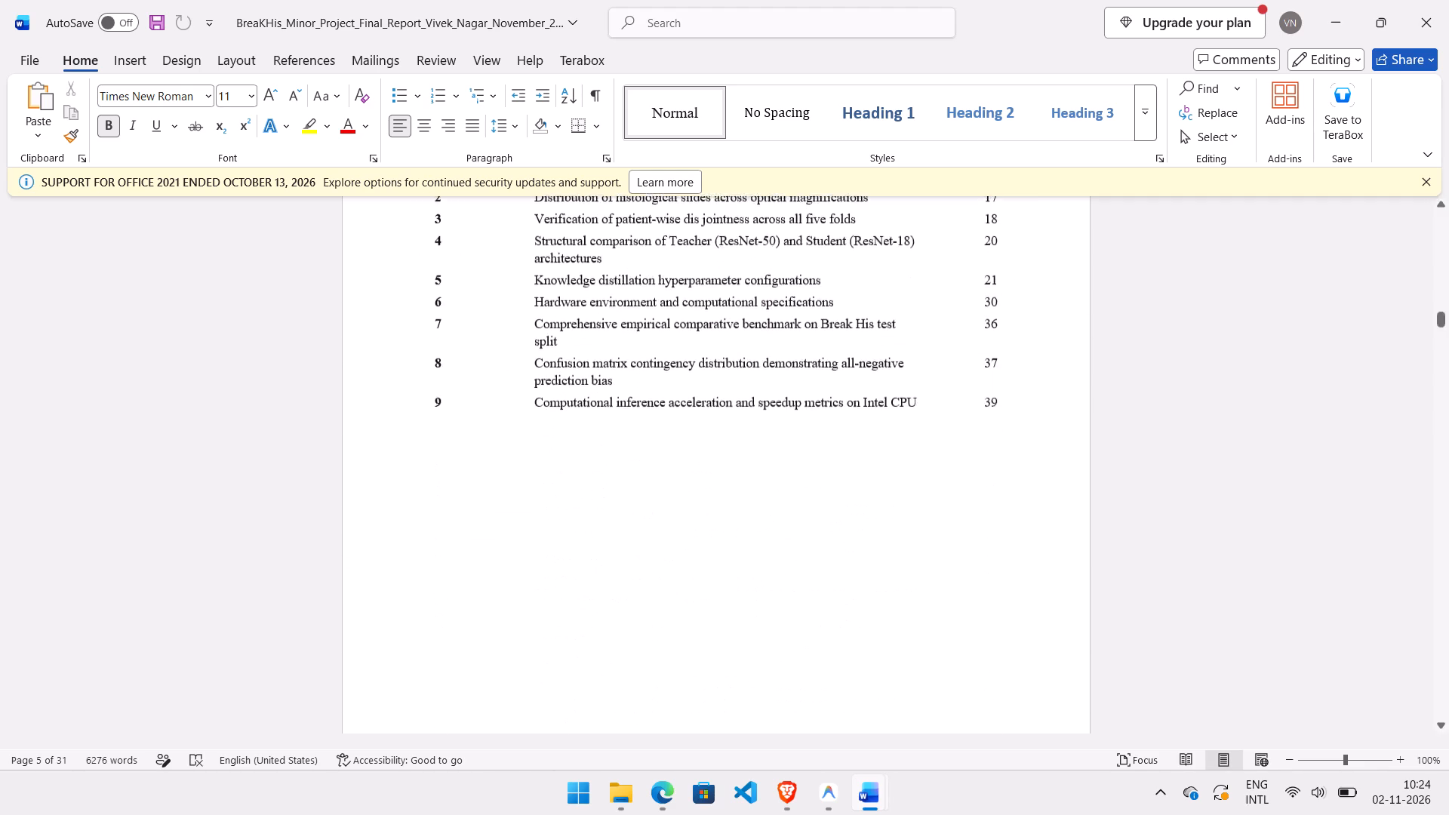
pyautogui.scroll(-2, 869, 344)
pyautogui.scroll(5, 869, 344)
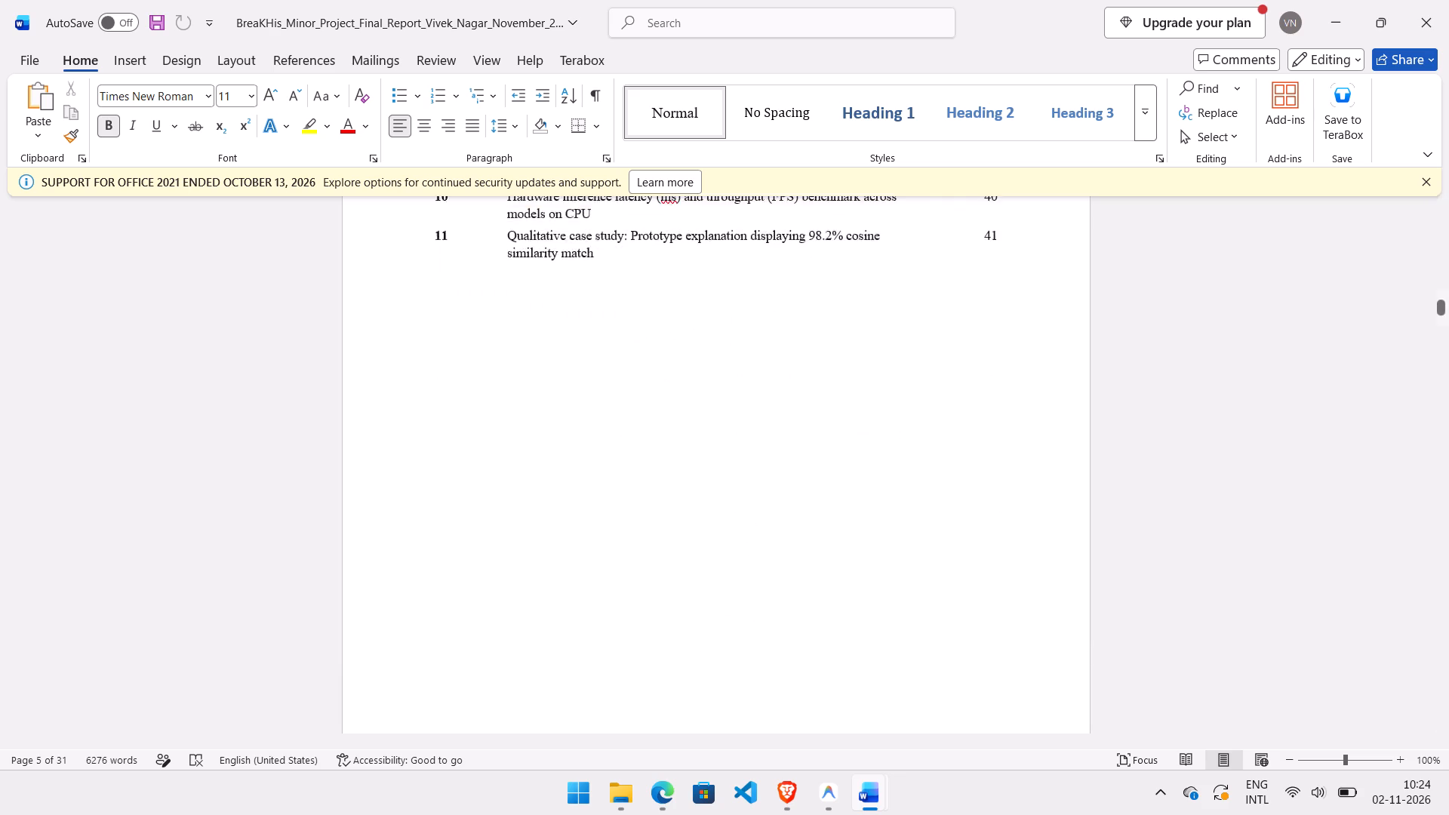
pyautogui.scroll(3, 869, 344)
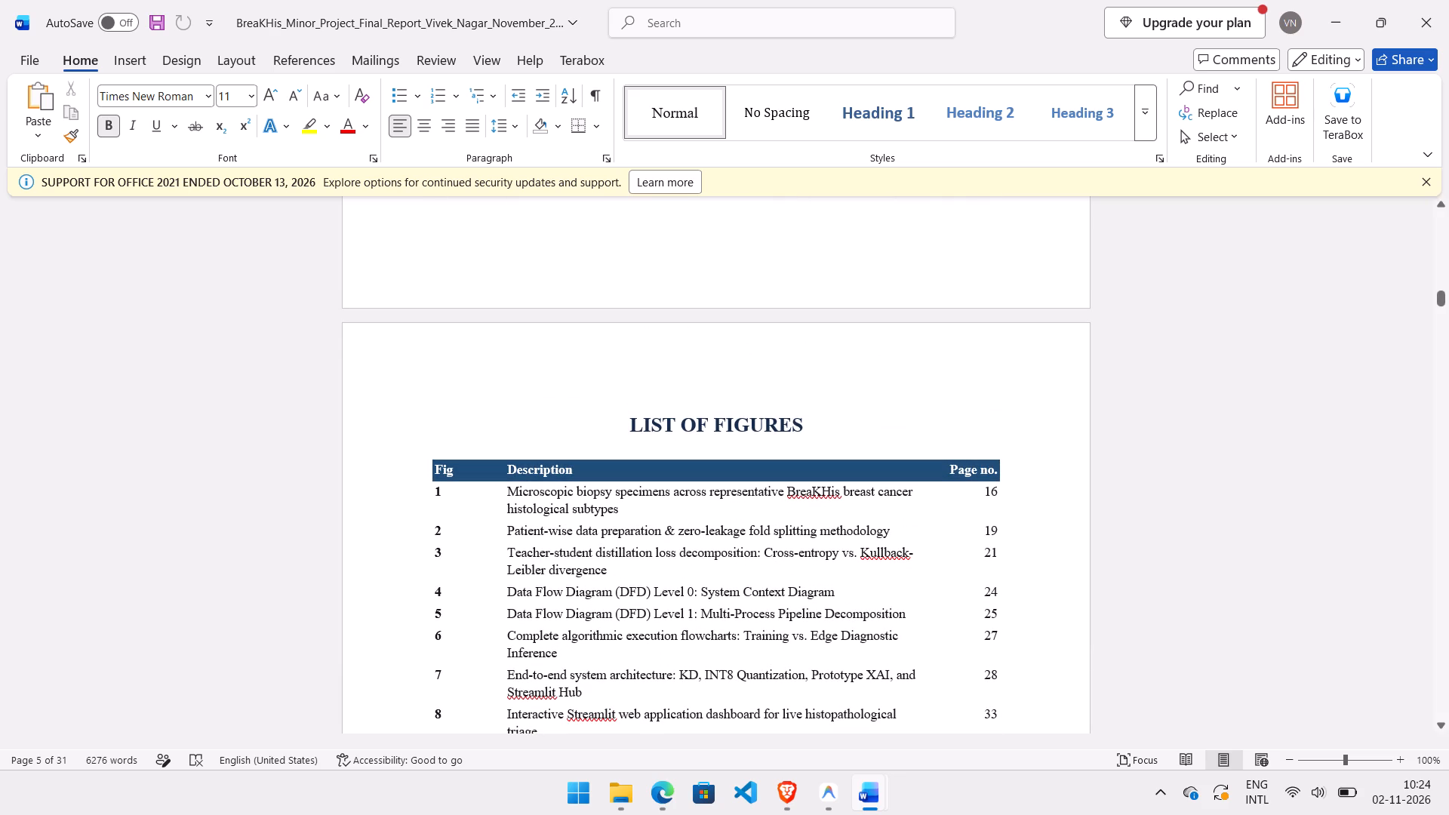
# Left-align the LIST OF FIGURES heading.
pyautogui.click(629, 423)
pyautogui.press('BackSpace')
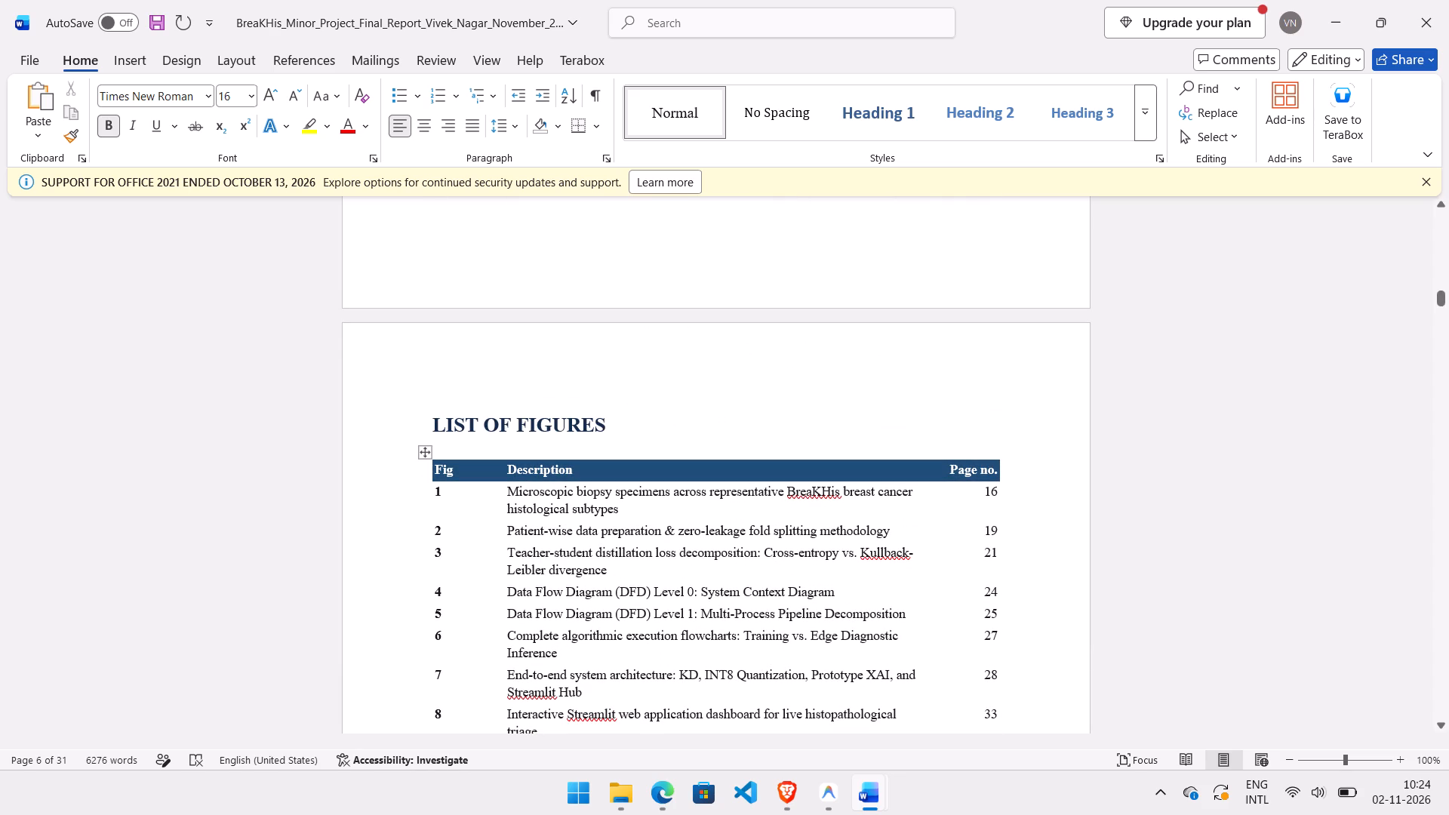
# Apply the Table Grid style to the whole LIST OF FIGURES table, undo it once and reapply it.
pyautogui.moveTo(436, 456); pyautogui.dragTo(565, 594)
pyautogui.moveTo(565, 594); pyautogui.dragTo(920, 607)
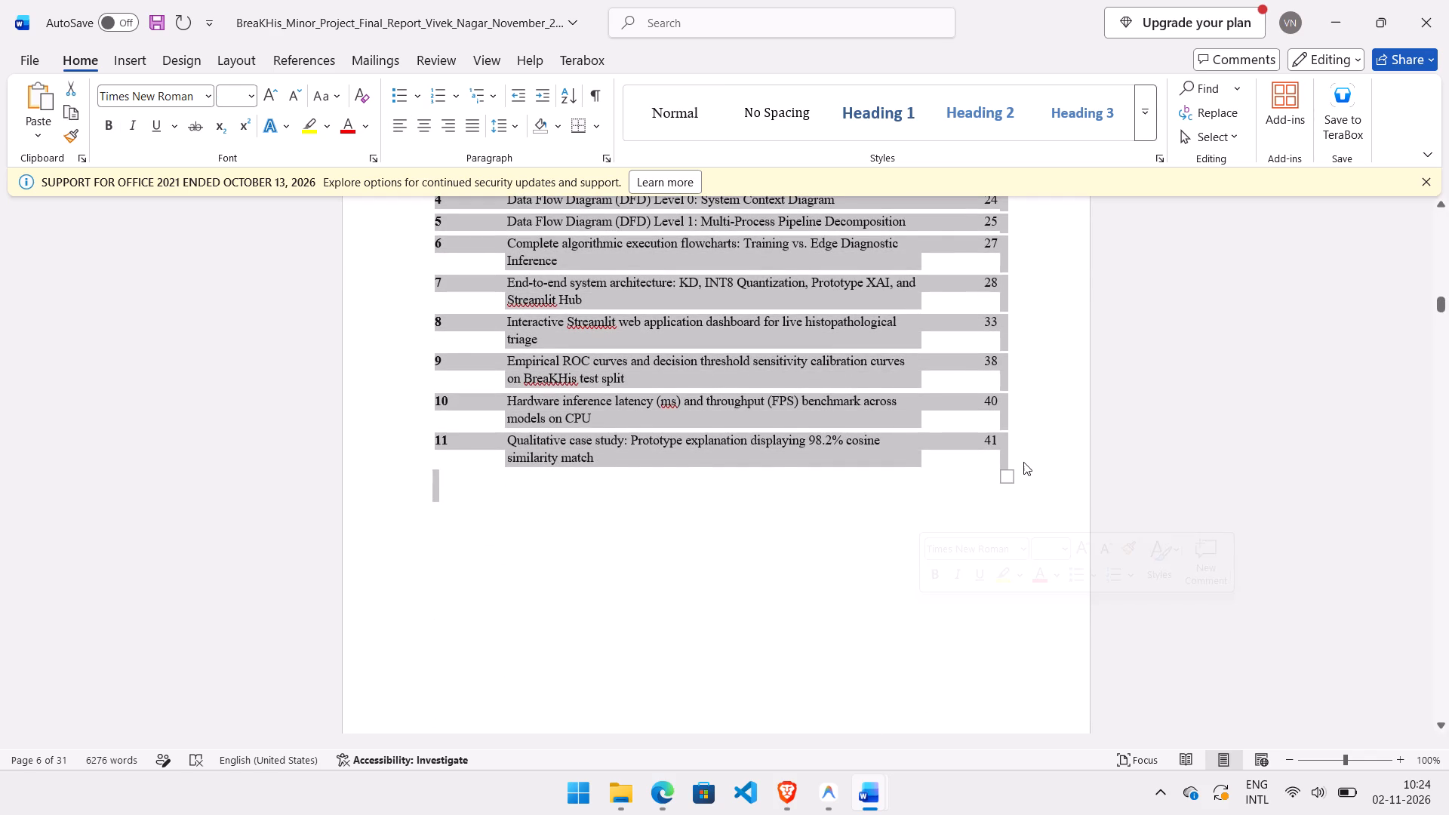
pyautogui.click(1023, 462)
pyautogui.moveTo(1013, 455); pyautogui.dragTo(455, 211)
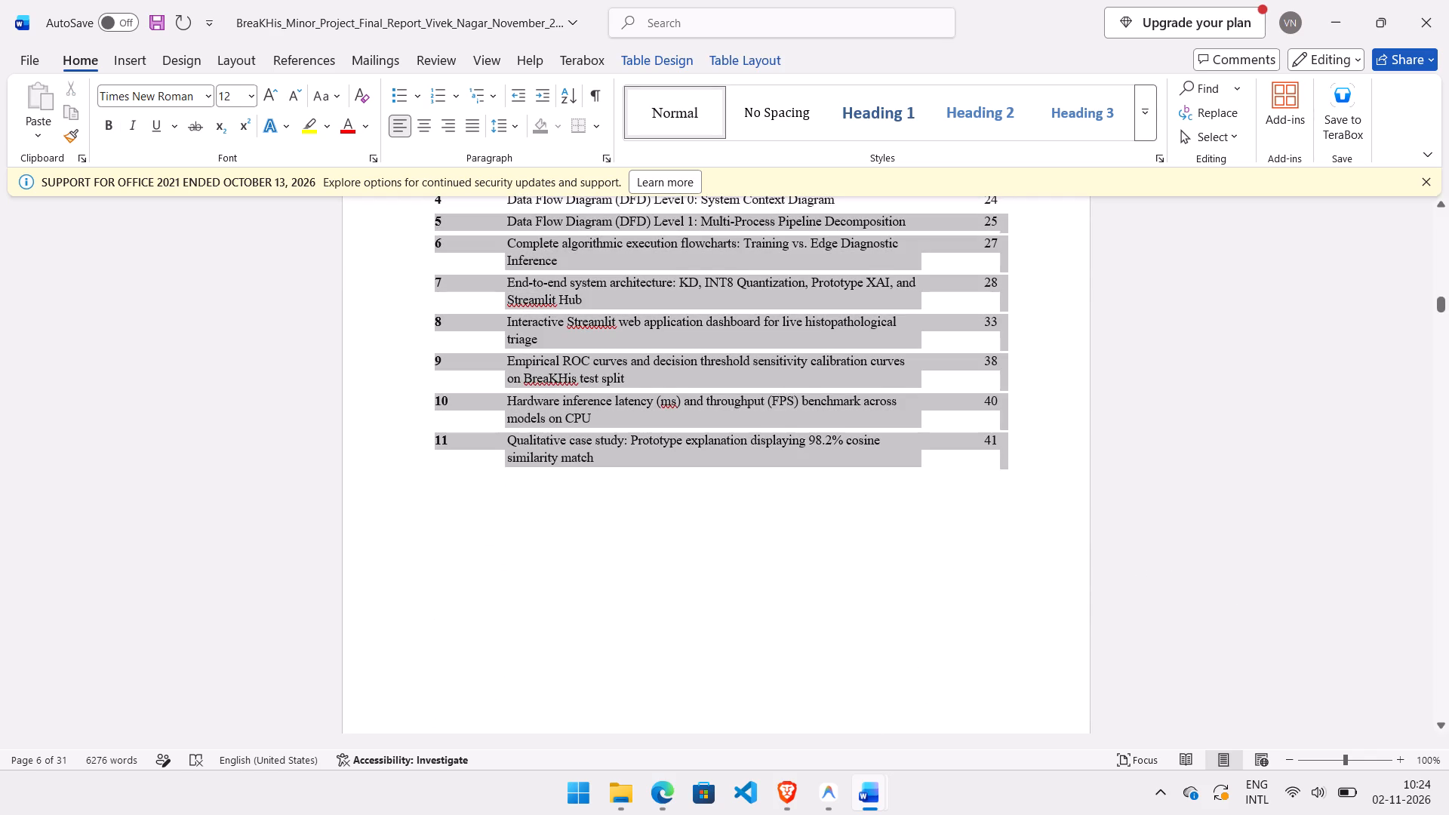
pyautogui.moveTo(455, 211); pyautogui.dragTo(430, 266)
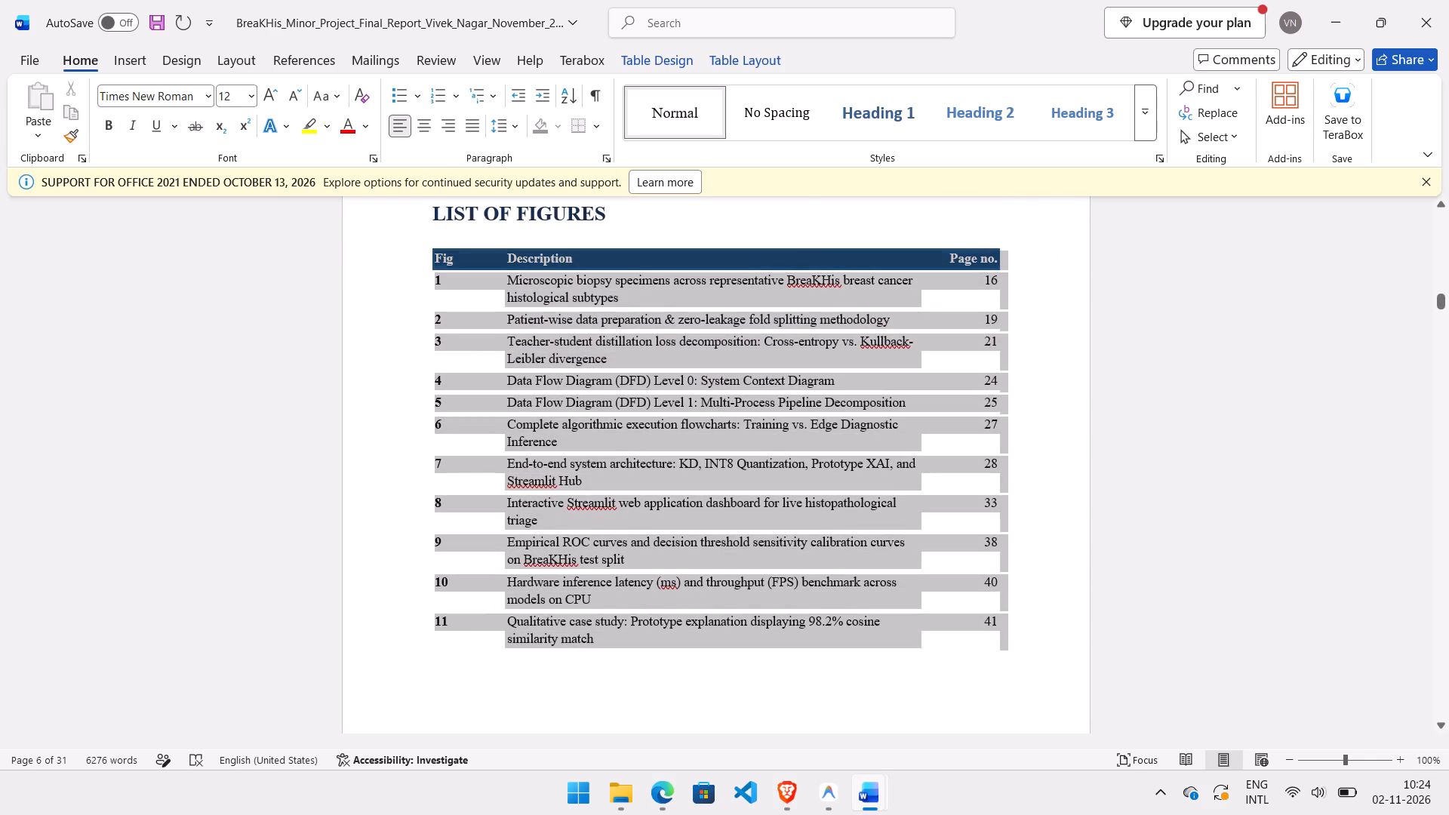
pyautogui.moveTo(430, 266); pyautogui.dragTo(430, 261)
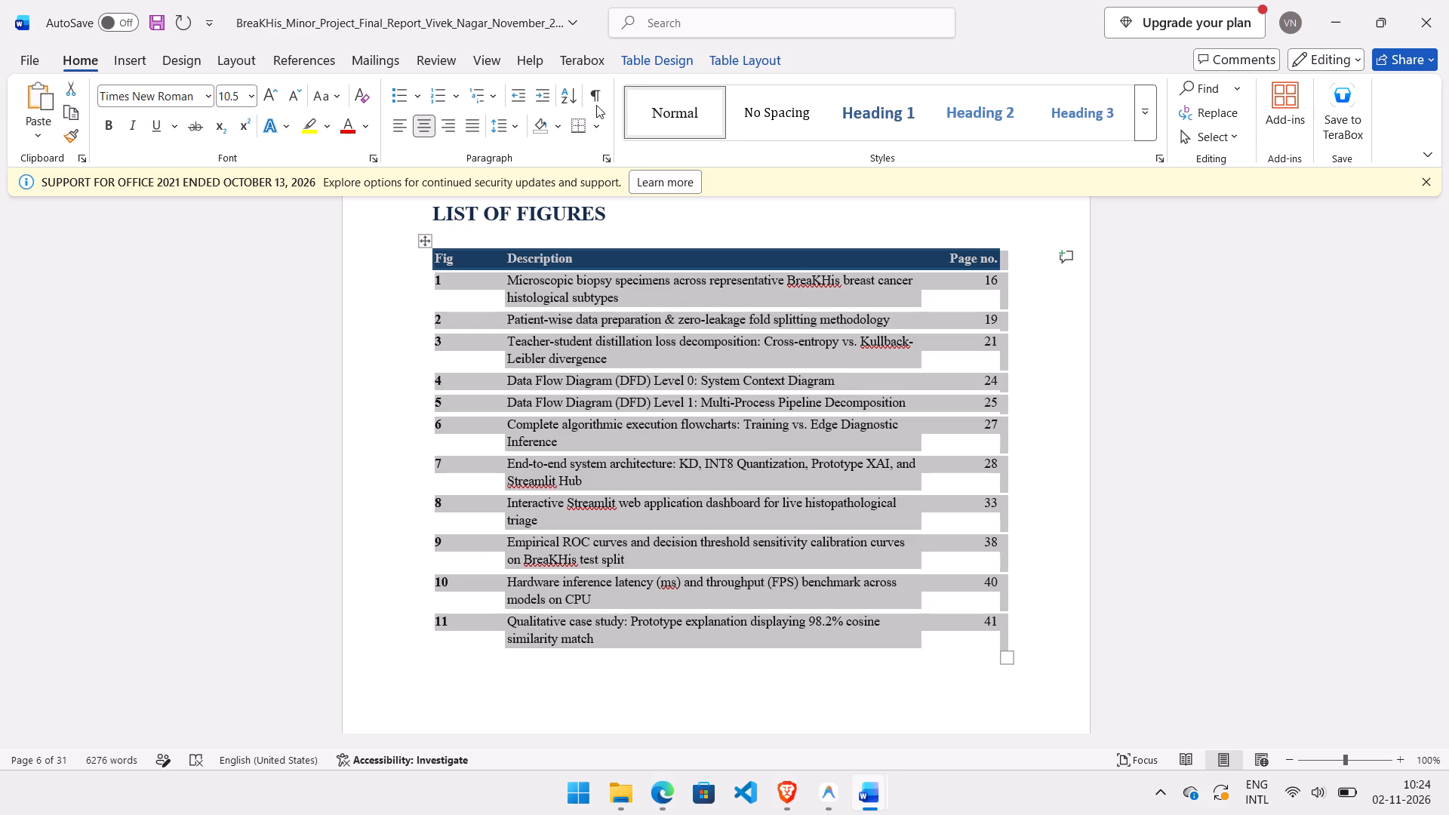
pyautogui.click(656, 58)
pyautogui.click(271, 115)
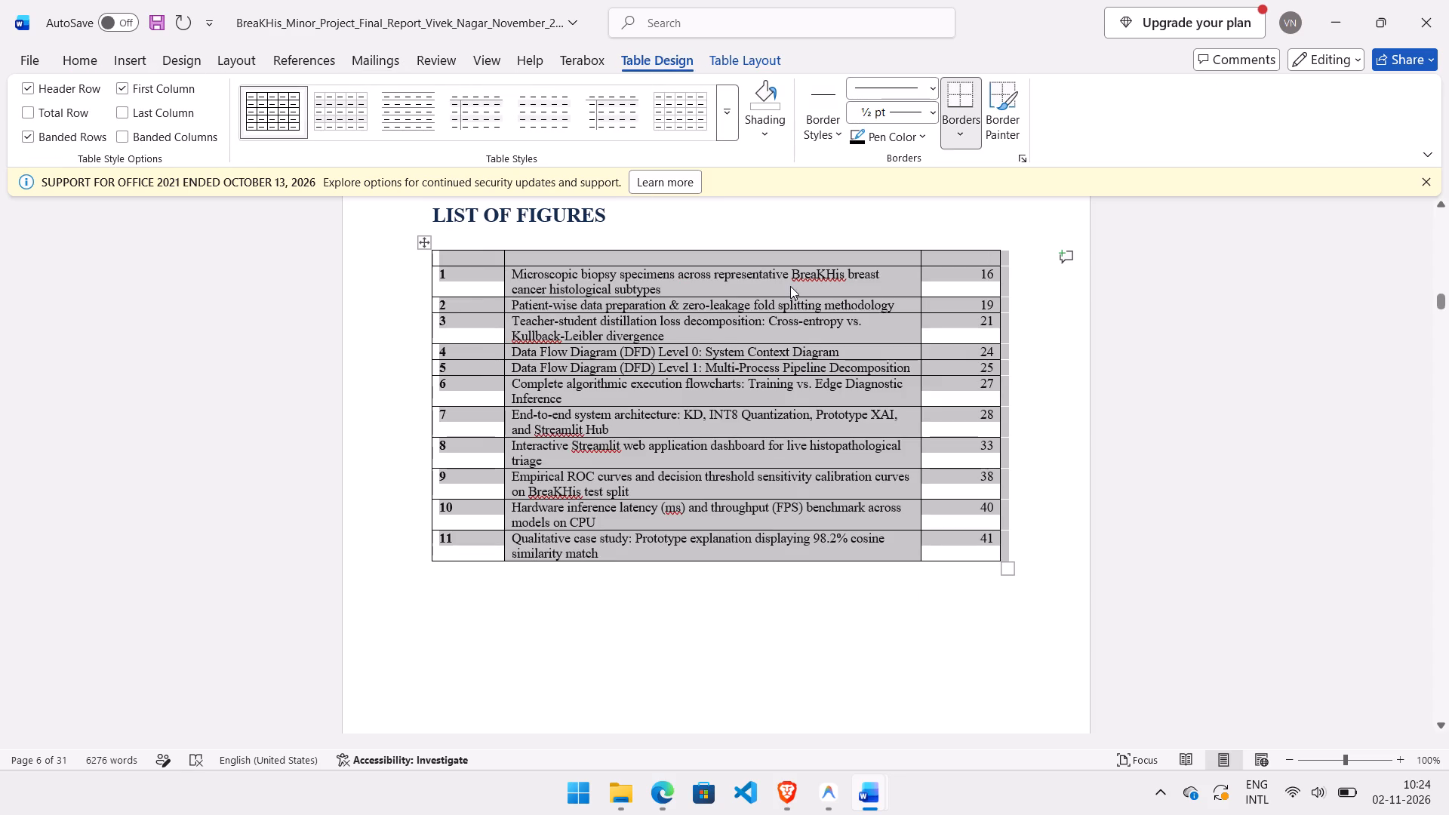
pyautogui.click(790, 286)
pyautogui.hotkey('ctrl', 'z')
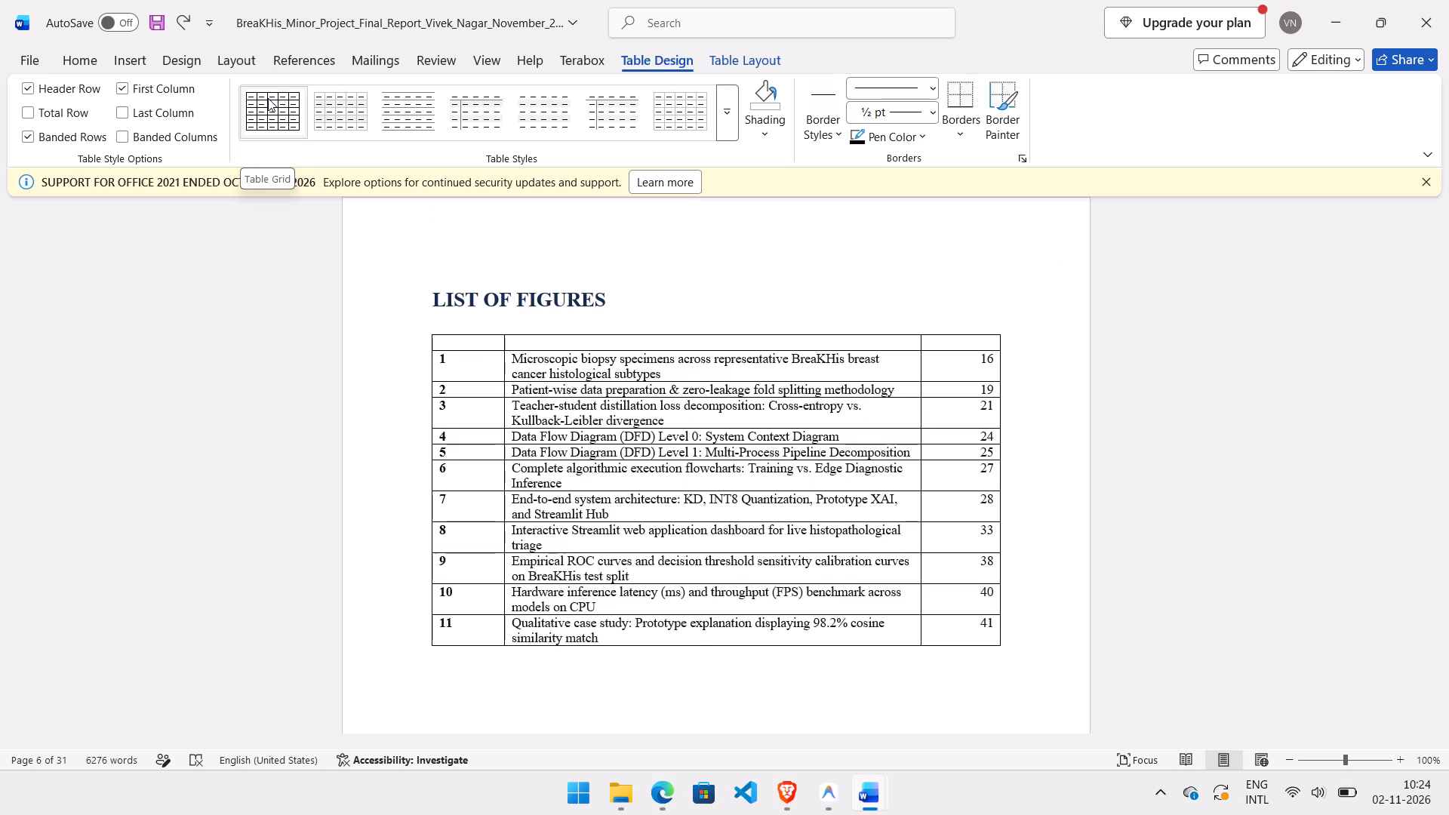
pyautogui.click(268, 98)
pyautogui.click(688, 524)
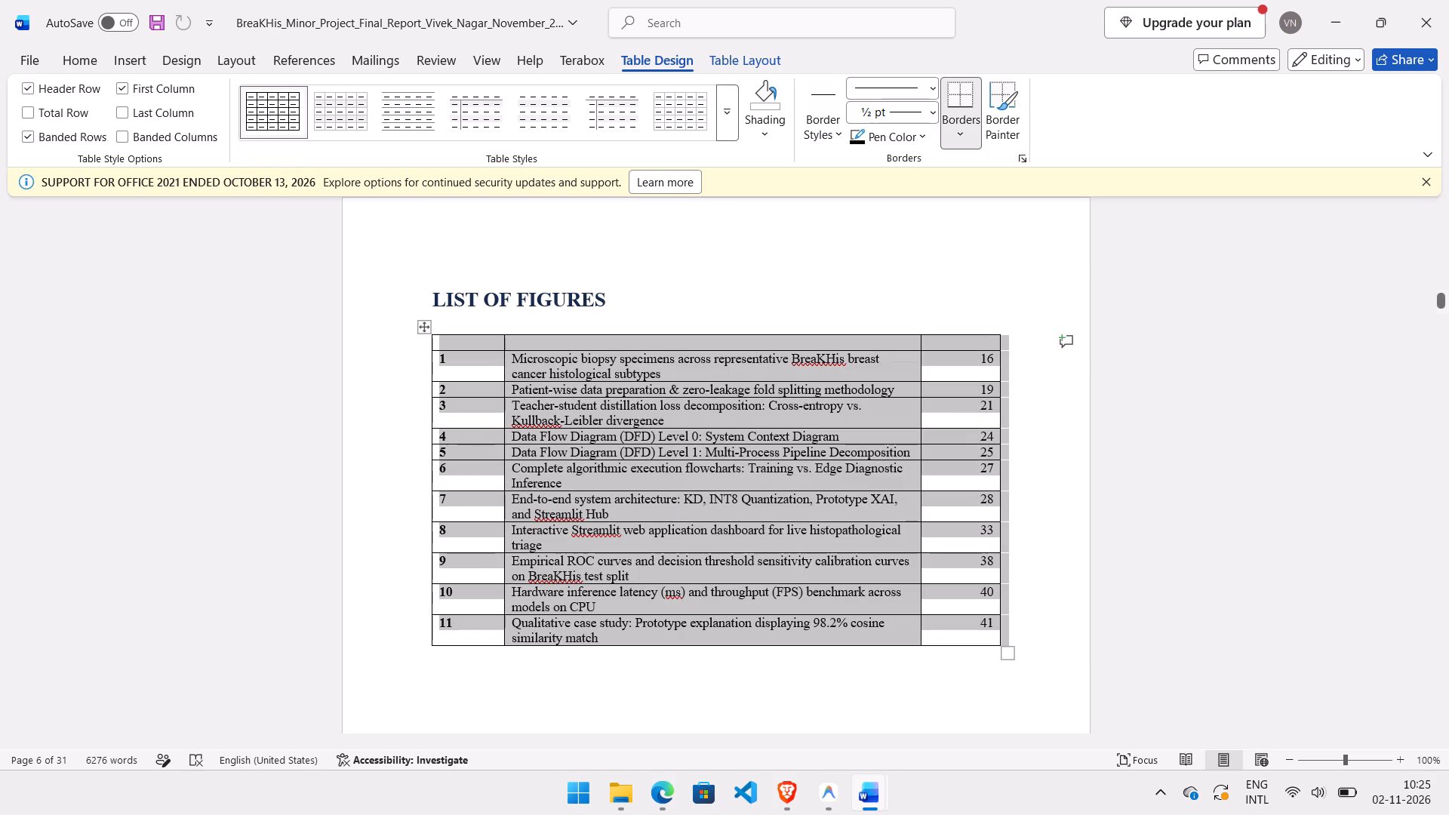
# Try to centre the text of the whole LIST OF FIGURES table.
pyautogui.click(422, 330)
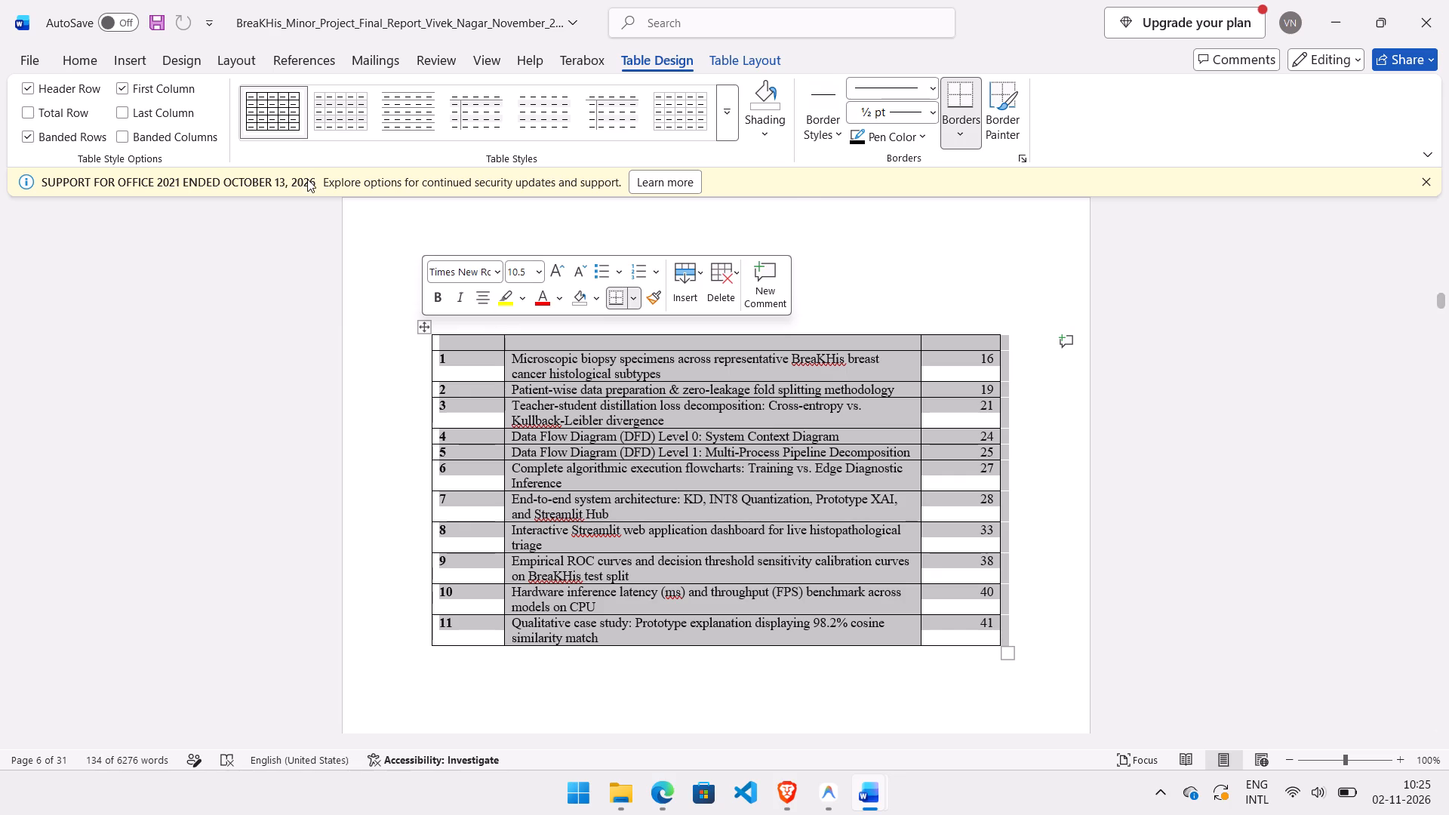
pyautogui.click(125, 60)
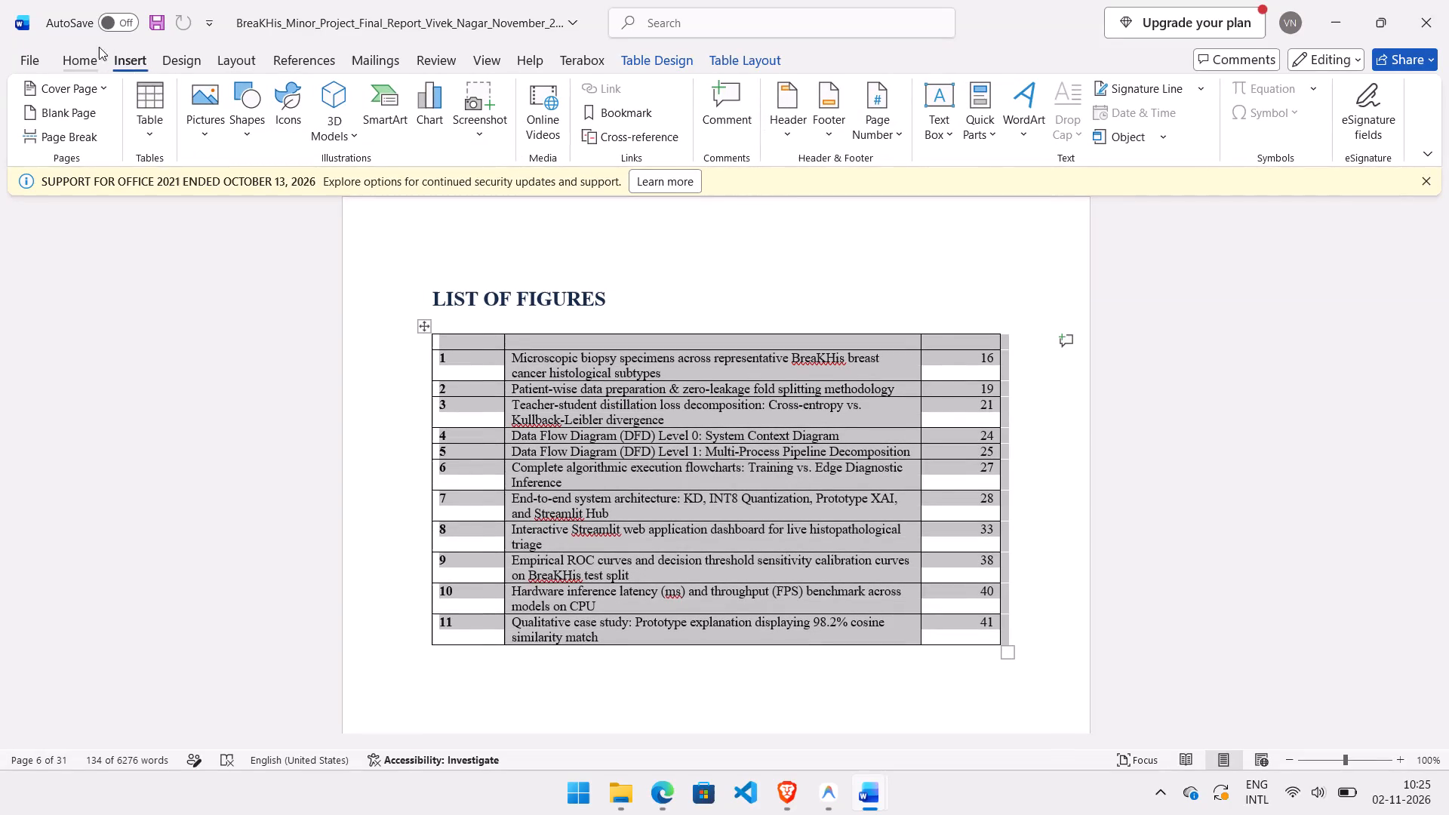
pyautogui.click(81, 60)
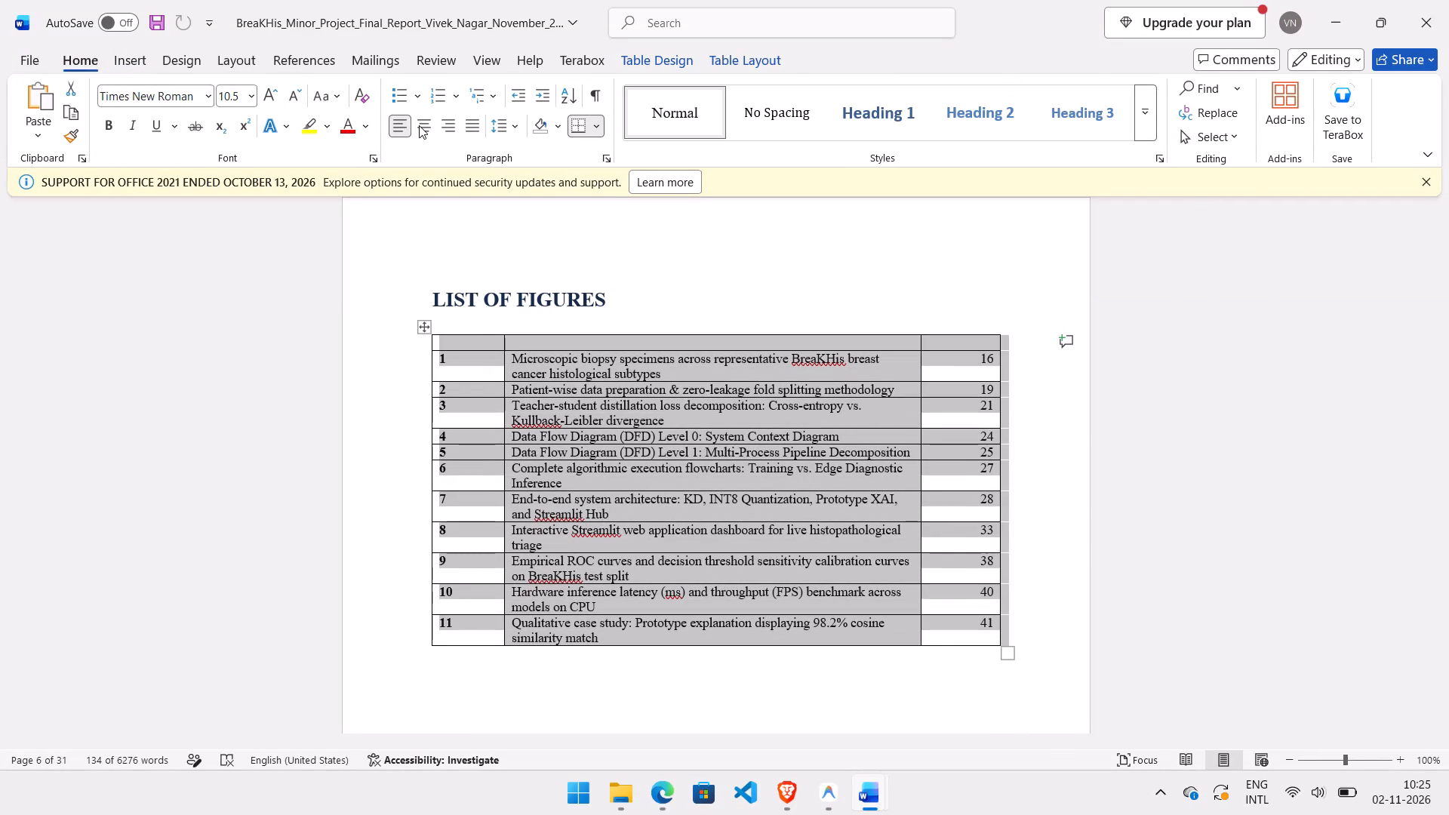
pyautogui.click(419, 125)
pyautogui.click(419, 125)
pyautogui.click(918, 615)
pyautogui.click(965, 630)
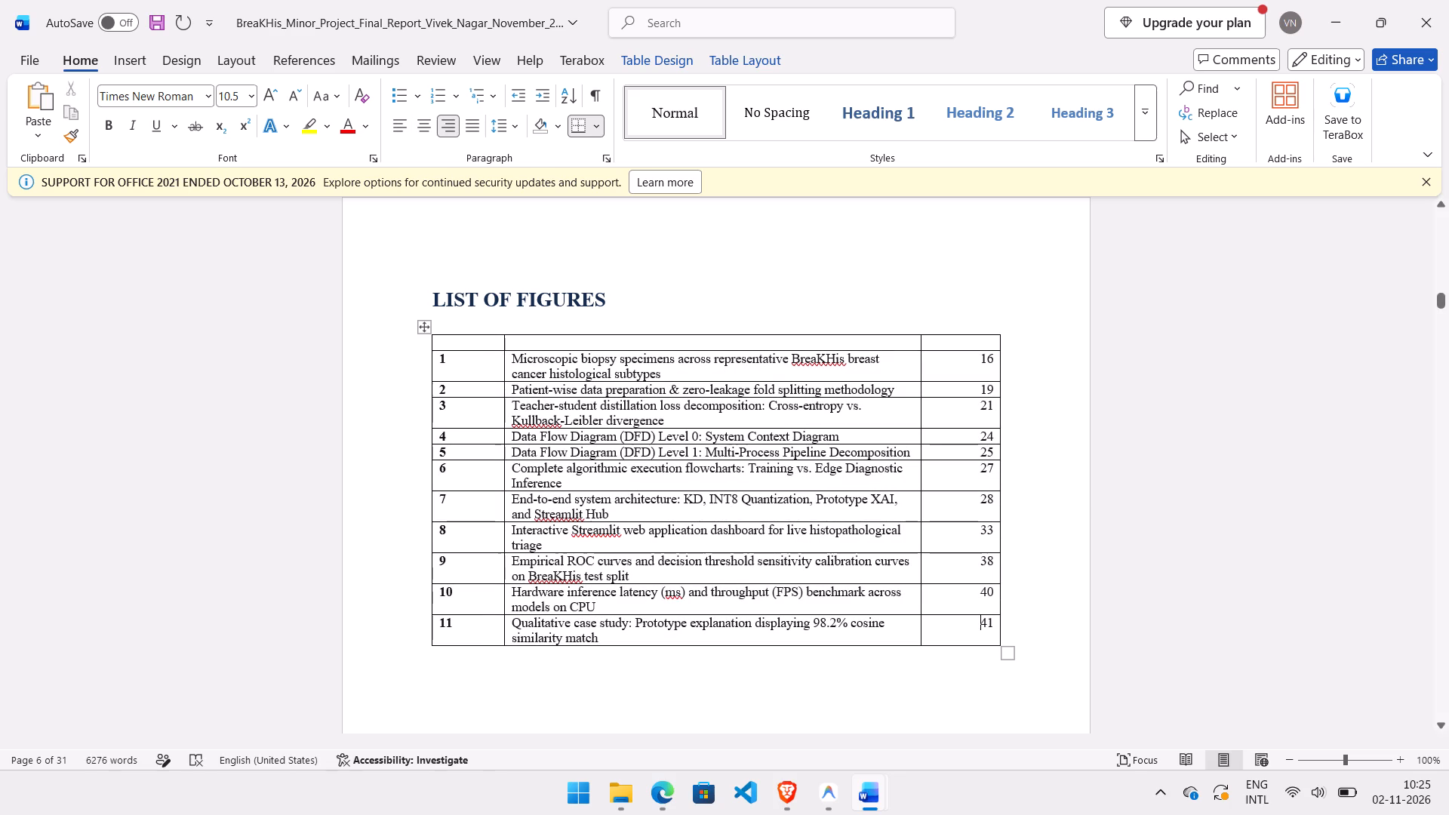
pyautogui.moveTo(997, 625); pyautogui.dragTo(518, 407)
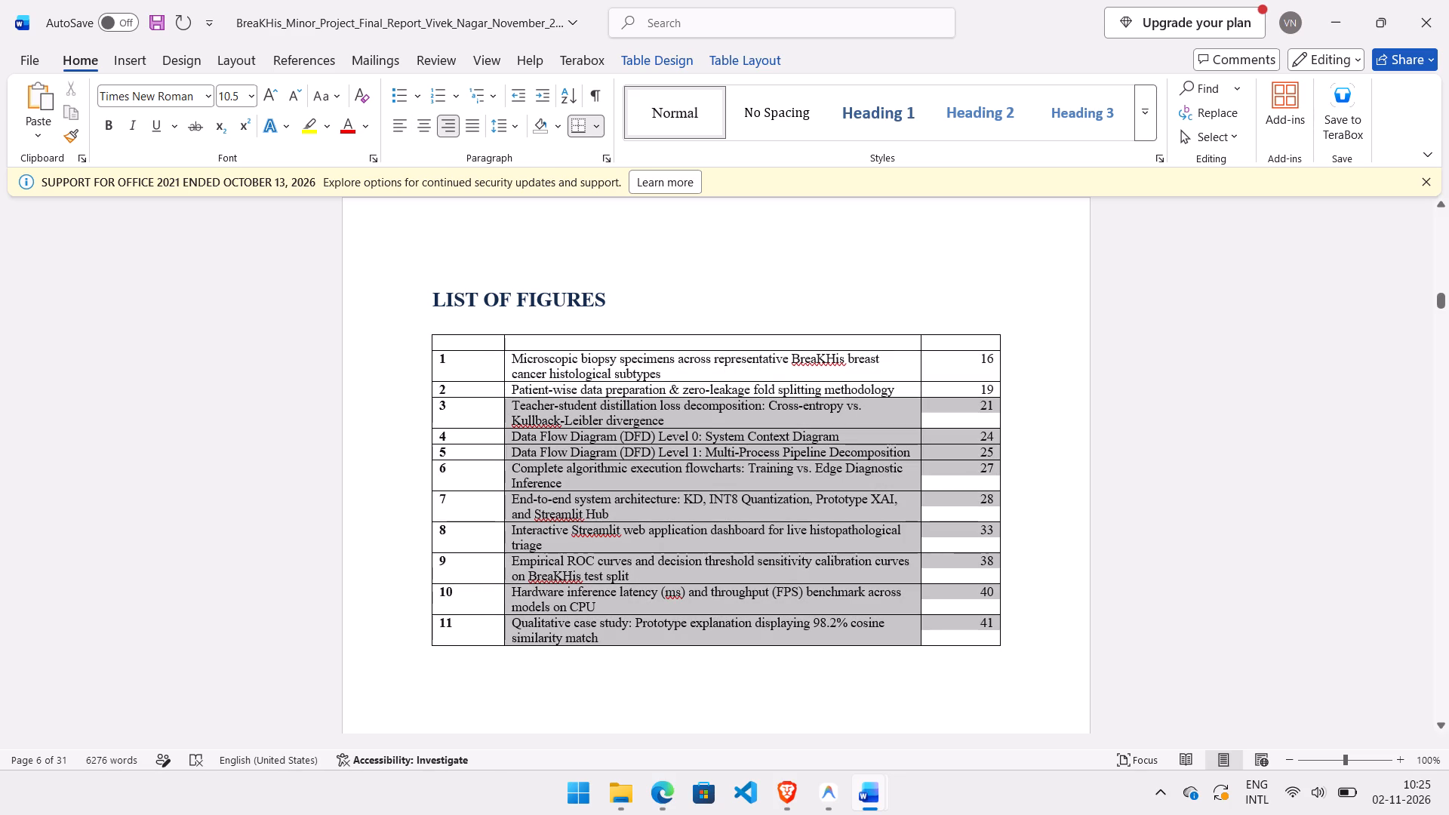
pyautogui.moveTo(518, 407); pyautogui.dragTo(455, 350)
# Copy "Sr. no." from the content table's header row into the first header cell of the LIST OF FIGURES table.
pyautogui.click(463, 338)
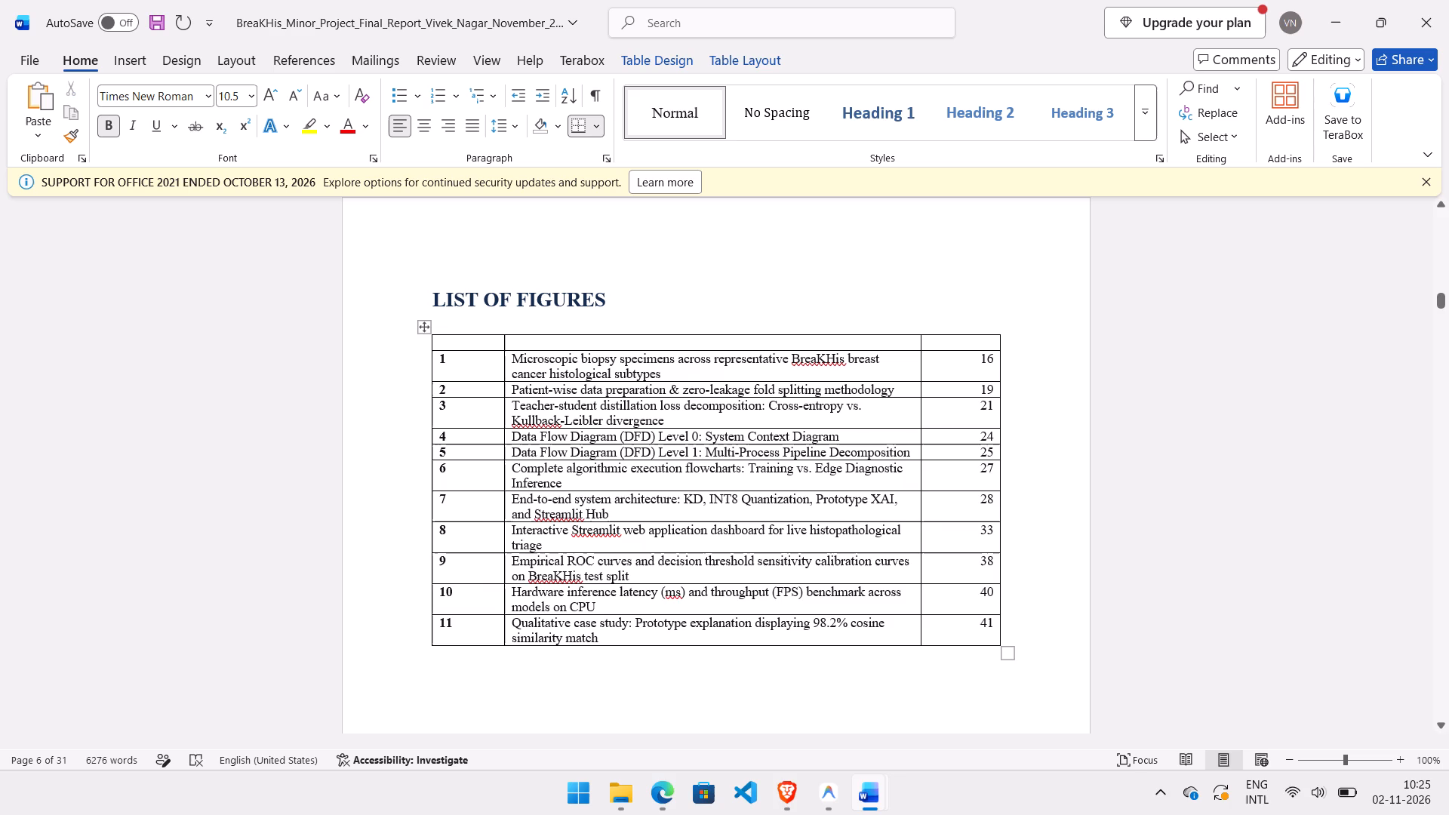
pyautogui.press('s')
pyautogui.scroll(5, 463, 338)
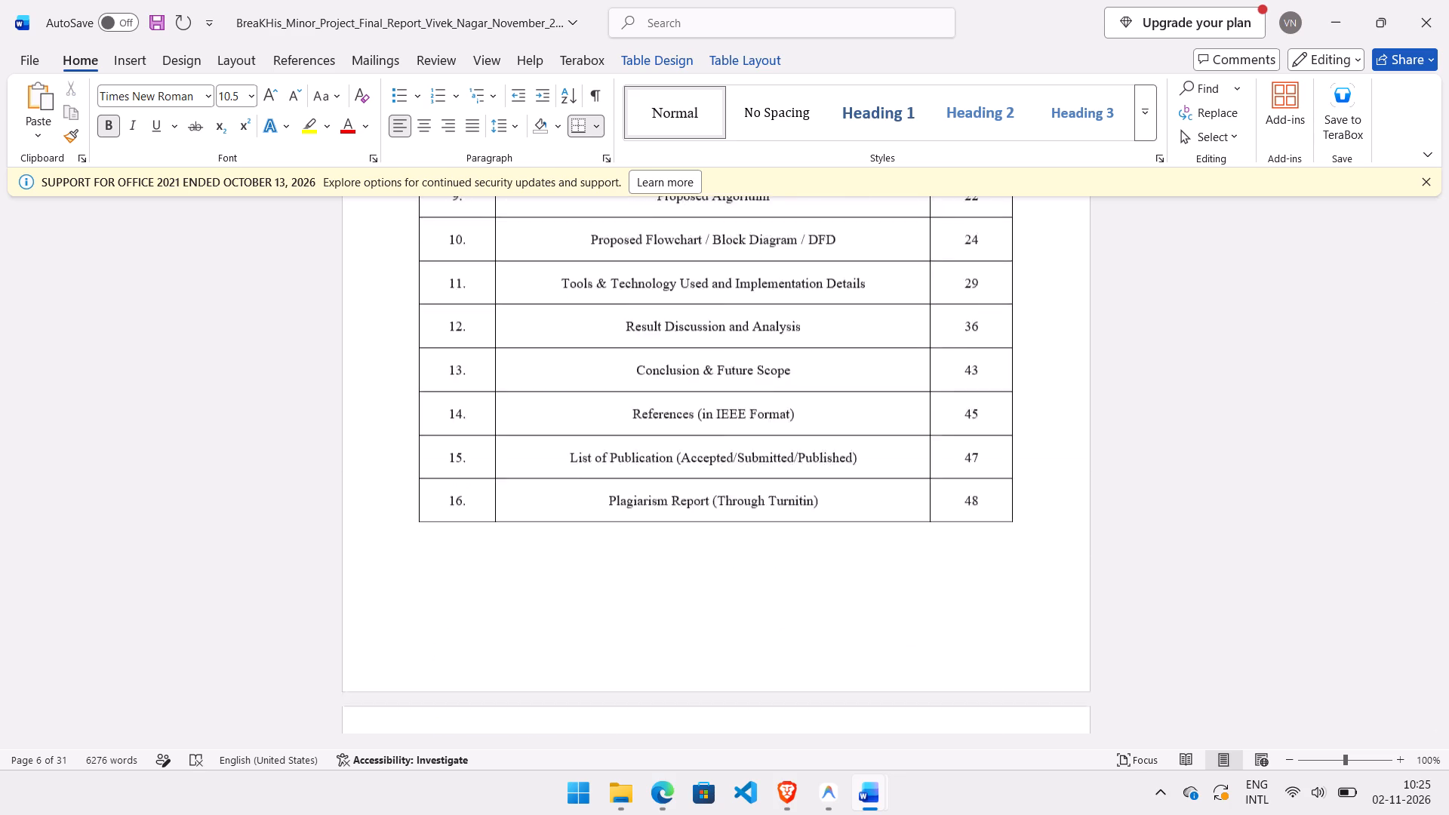
pyautogui.scroll(4, 463, 338)
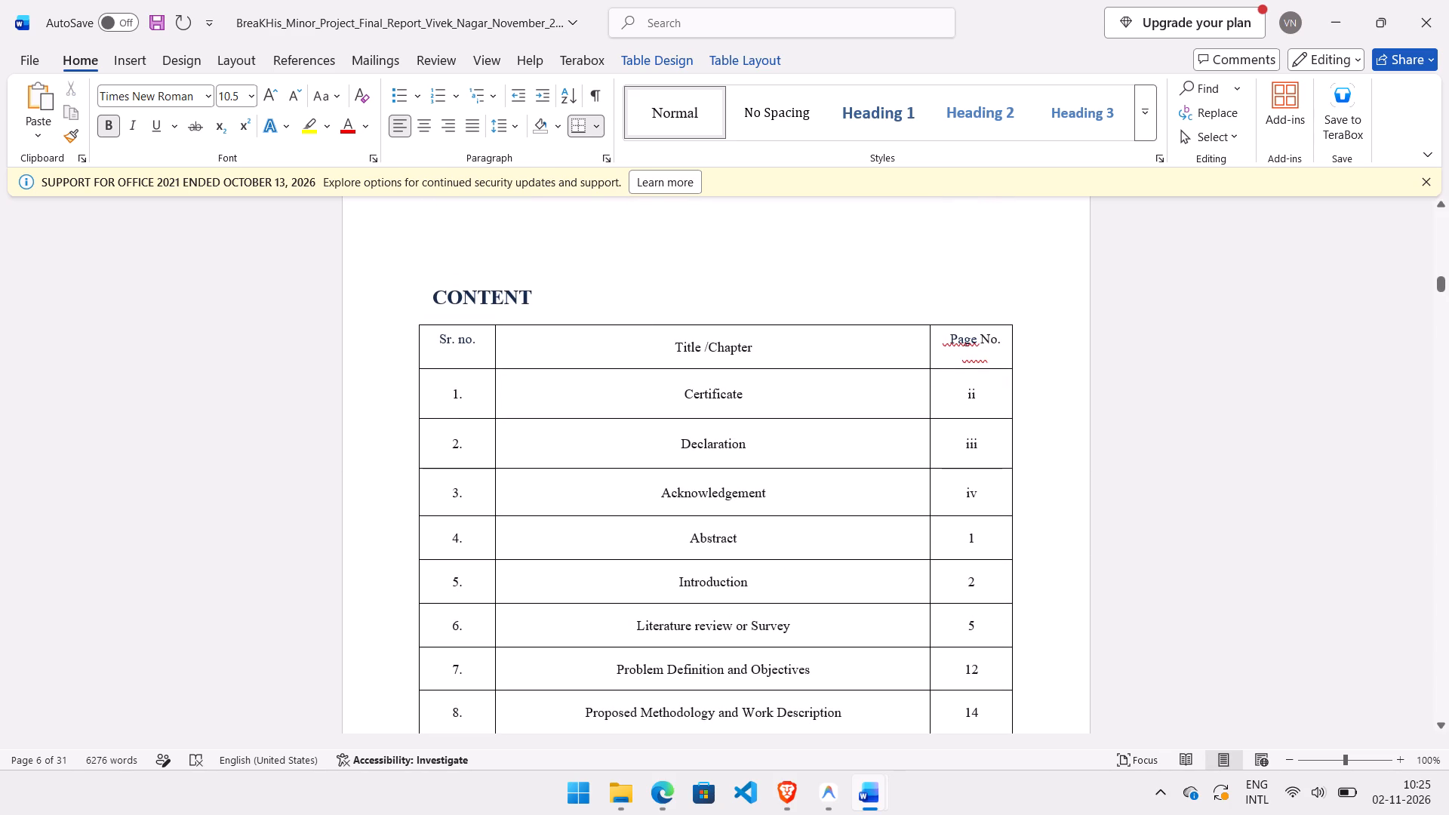
pyautogui.moveTo(477, 337); pyautogui.dragTo(441, 335)
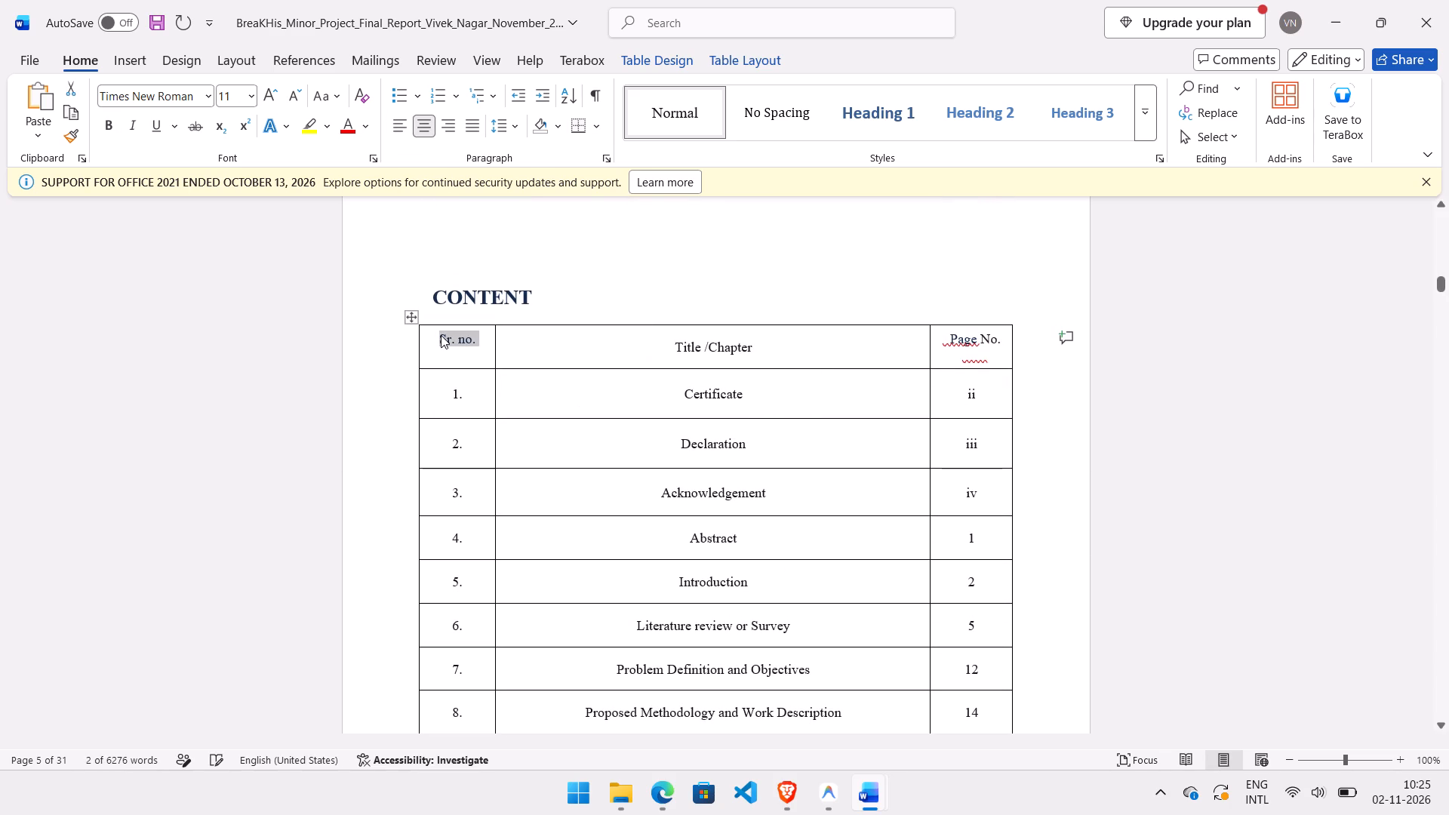
pyautogui.hotkey('ctrl', 'c')
pyautogui.scroll(-6, 441, 335)
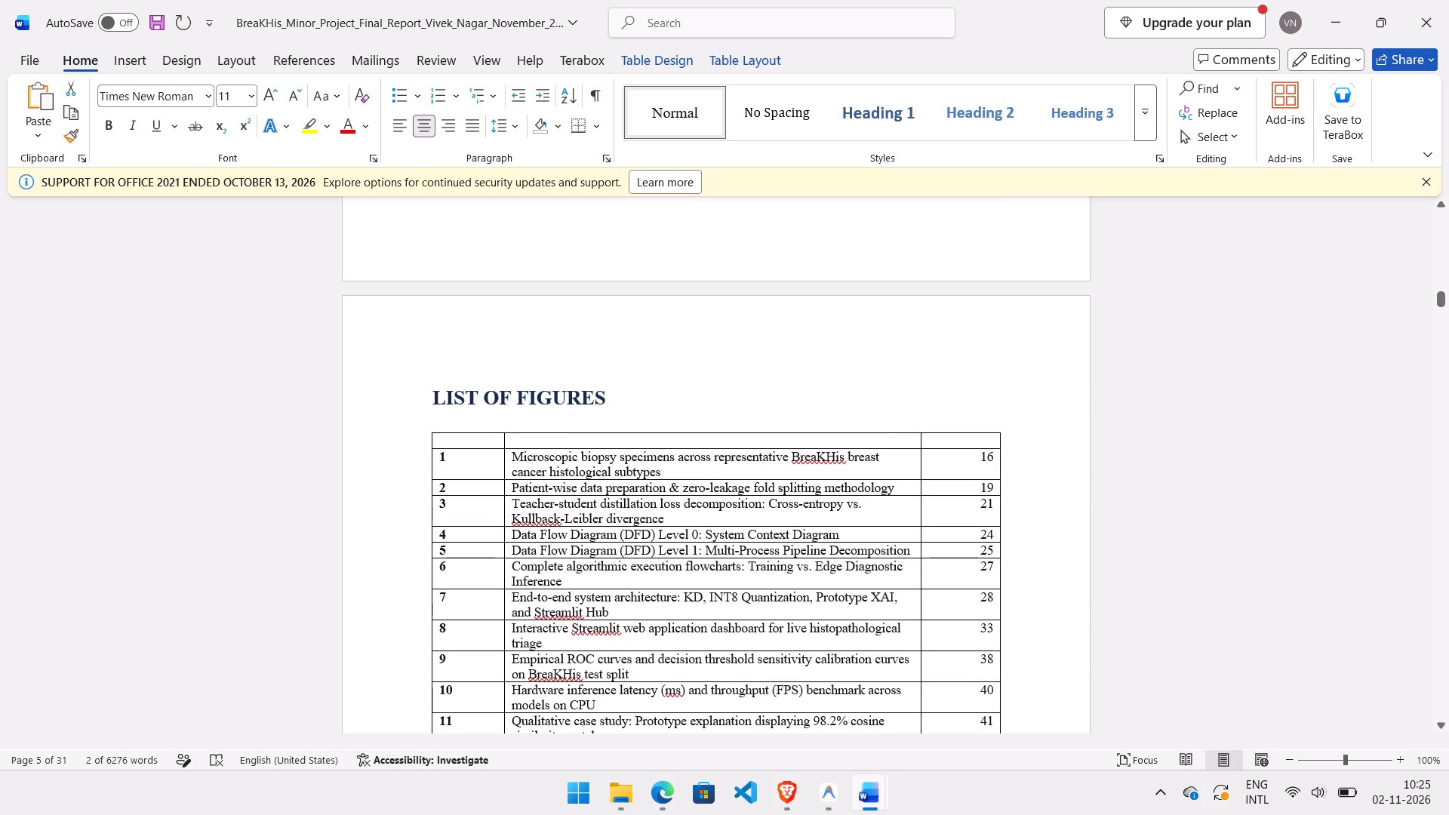
pyautogui.click(451, 438)
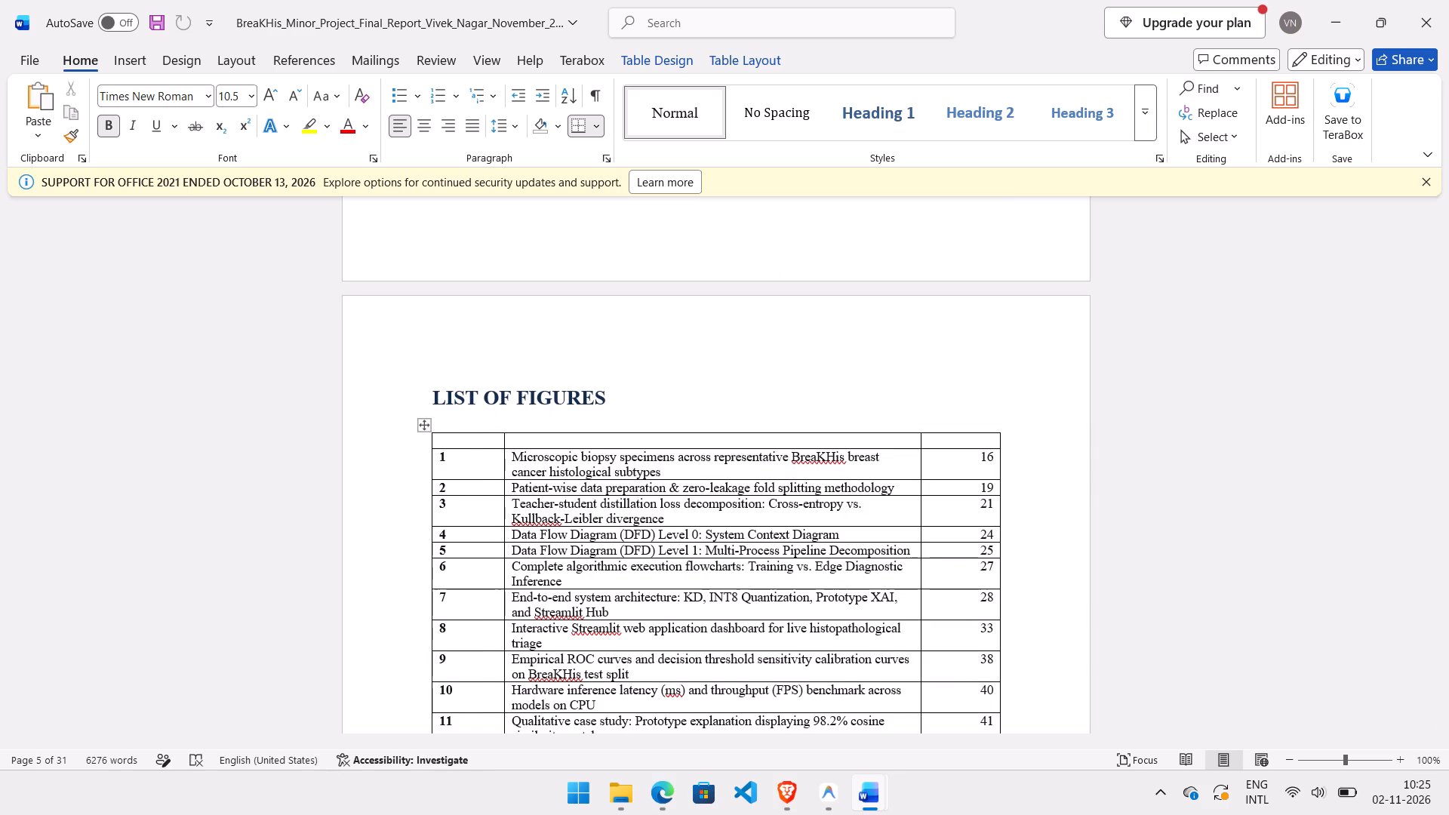
pyautogui.hotkey('ctrl', 'v')
# Write "Description" after the Keywords paragraph and move it into the middle header cell of the LIST OF FIGURES table.
pyautogui.scroll(5, 622, 211)
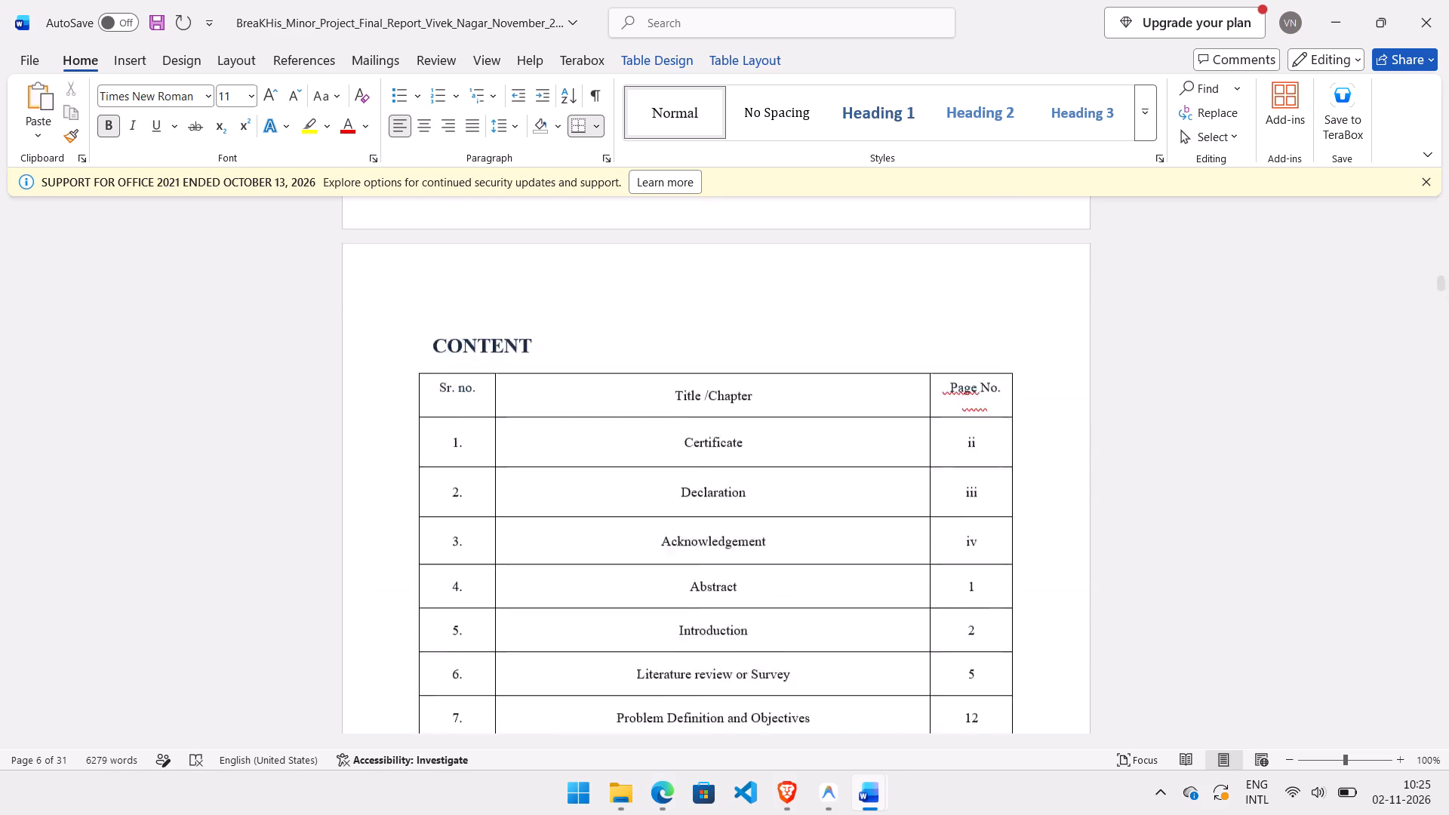
pyautogui.scroll(2, 622, 211)
pyautogui.scroll(-4, 757, 490)
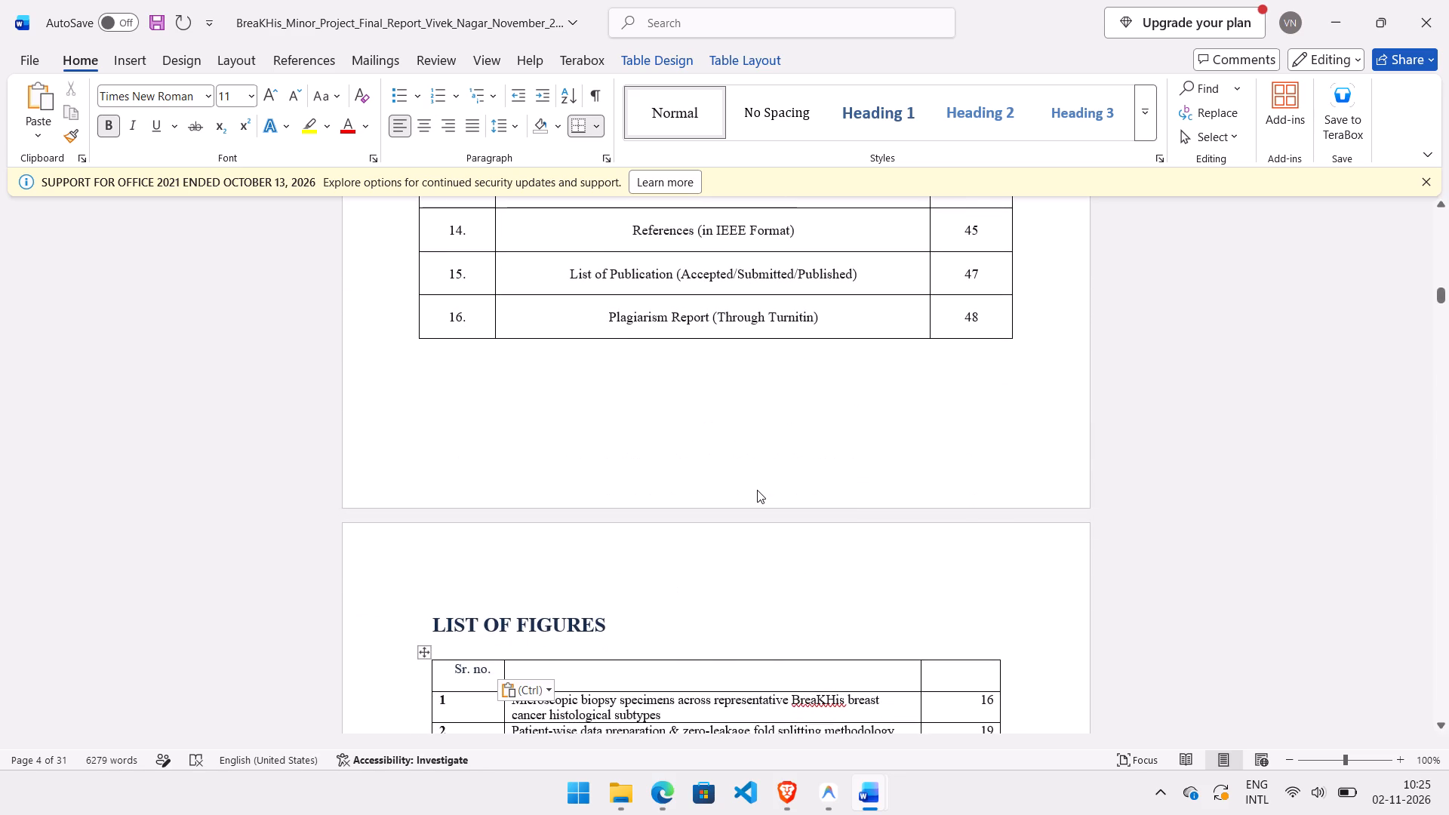
pyautogui.scroll(-13, 611, 515)
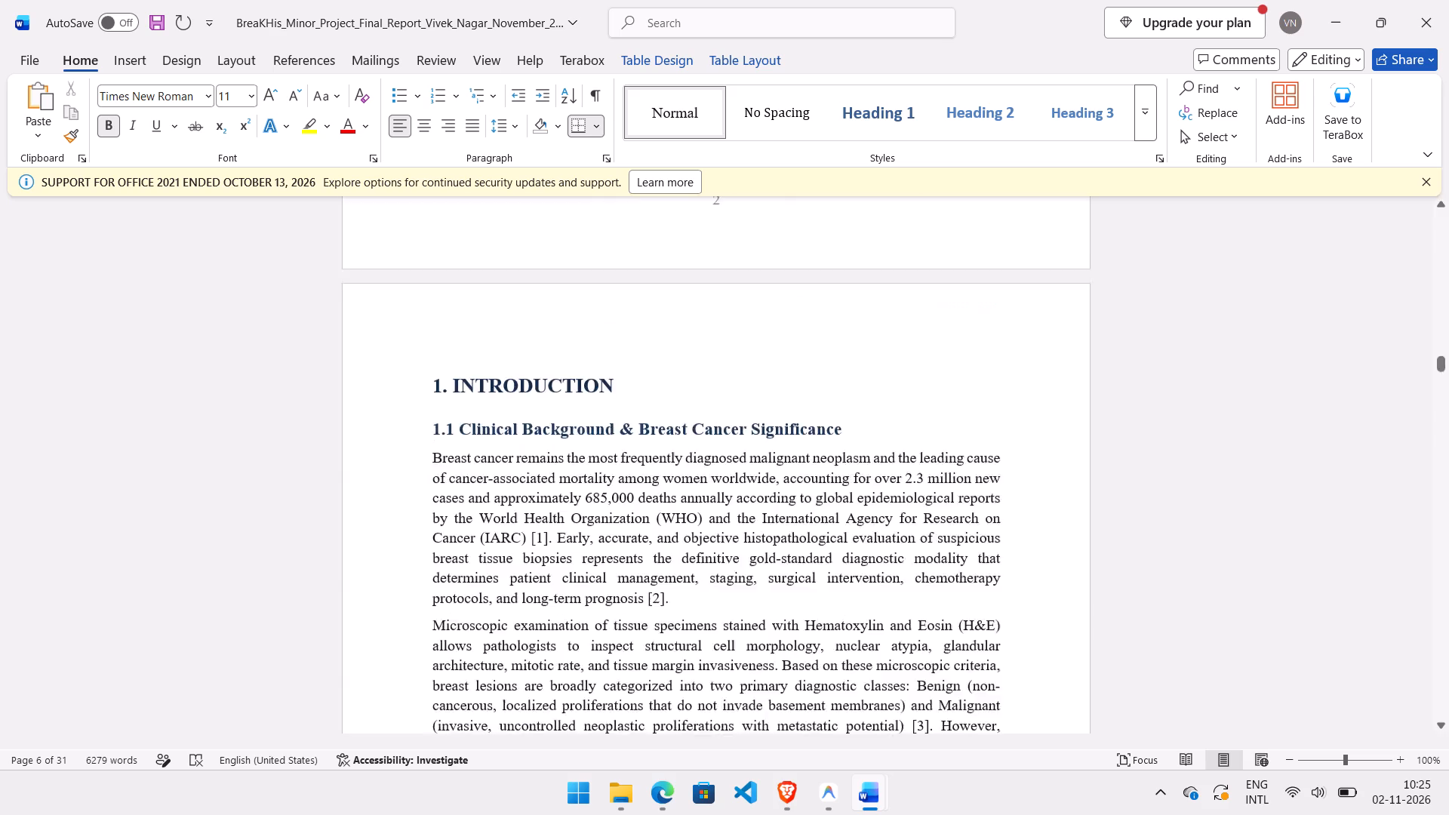
pyautogui.scroll(5, 611, 515)
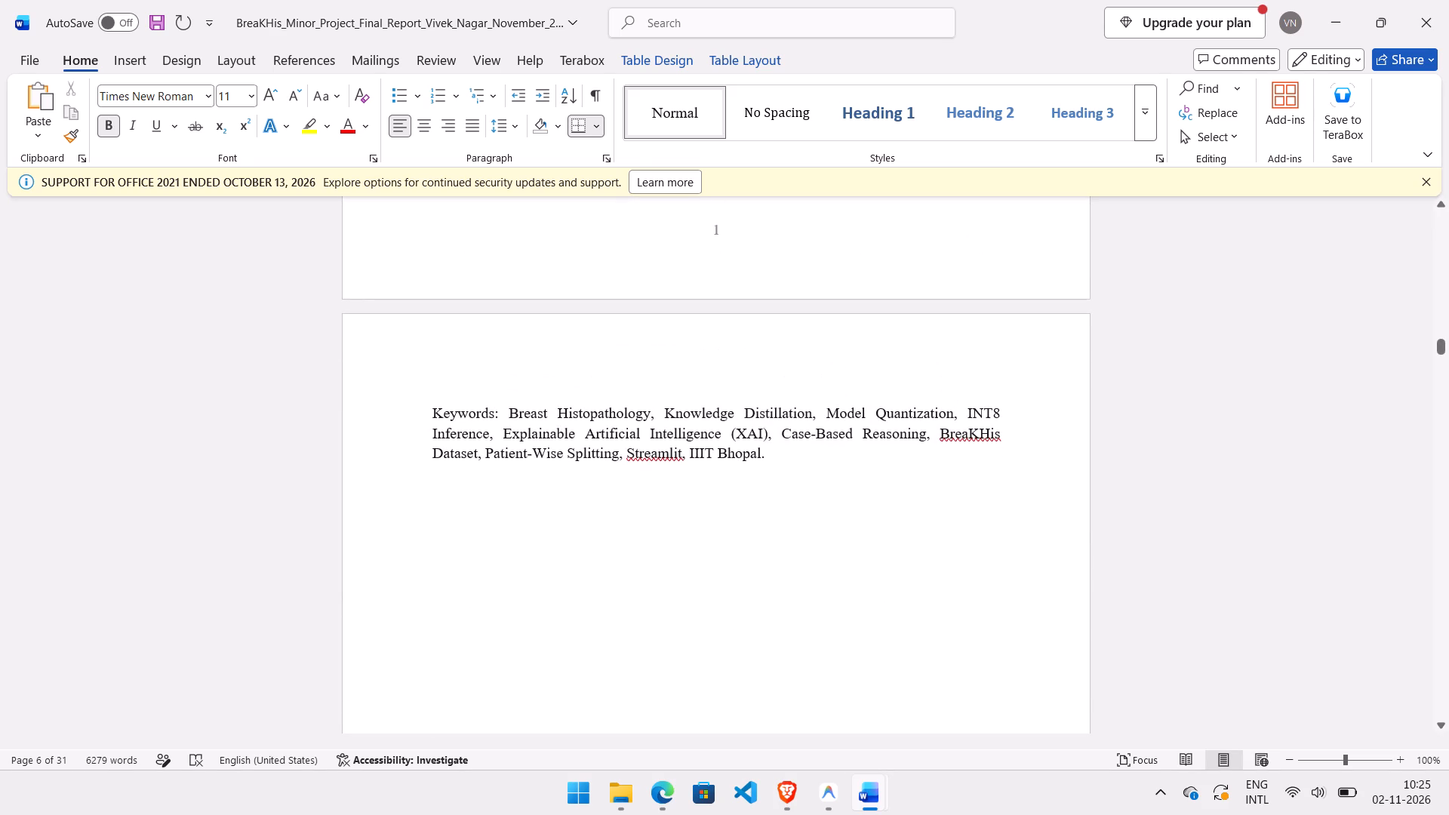
pyautogui.click(780, 447)
pyautogui.press('space')
pyautogui.write('Description')
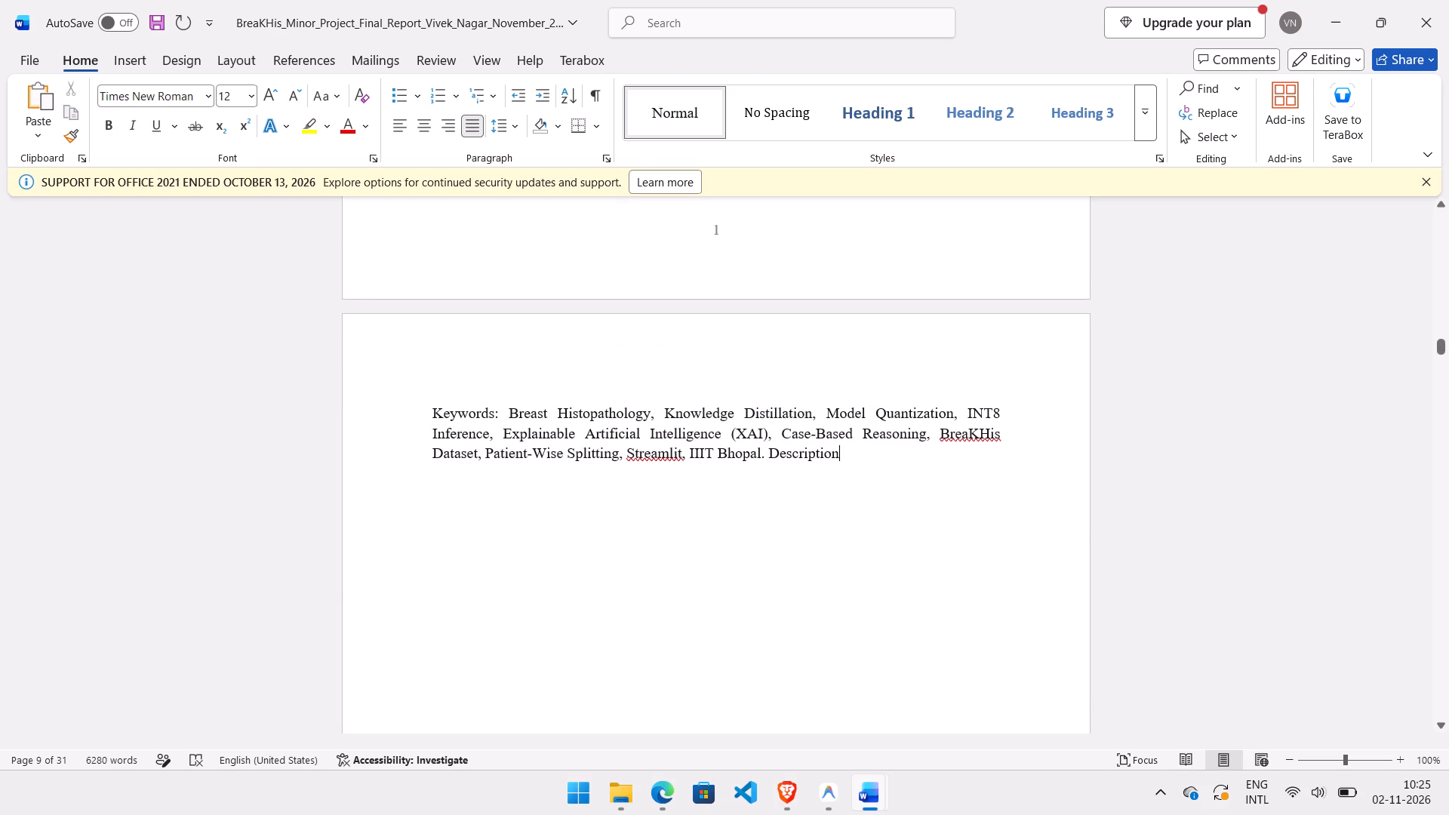
pyautogui.moveTo(842, 456); pyautogui.dragTo(768, 448)
pyautogui.hotkey('ctrl', 'x')
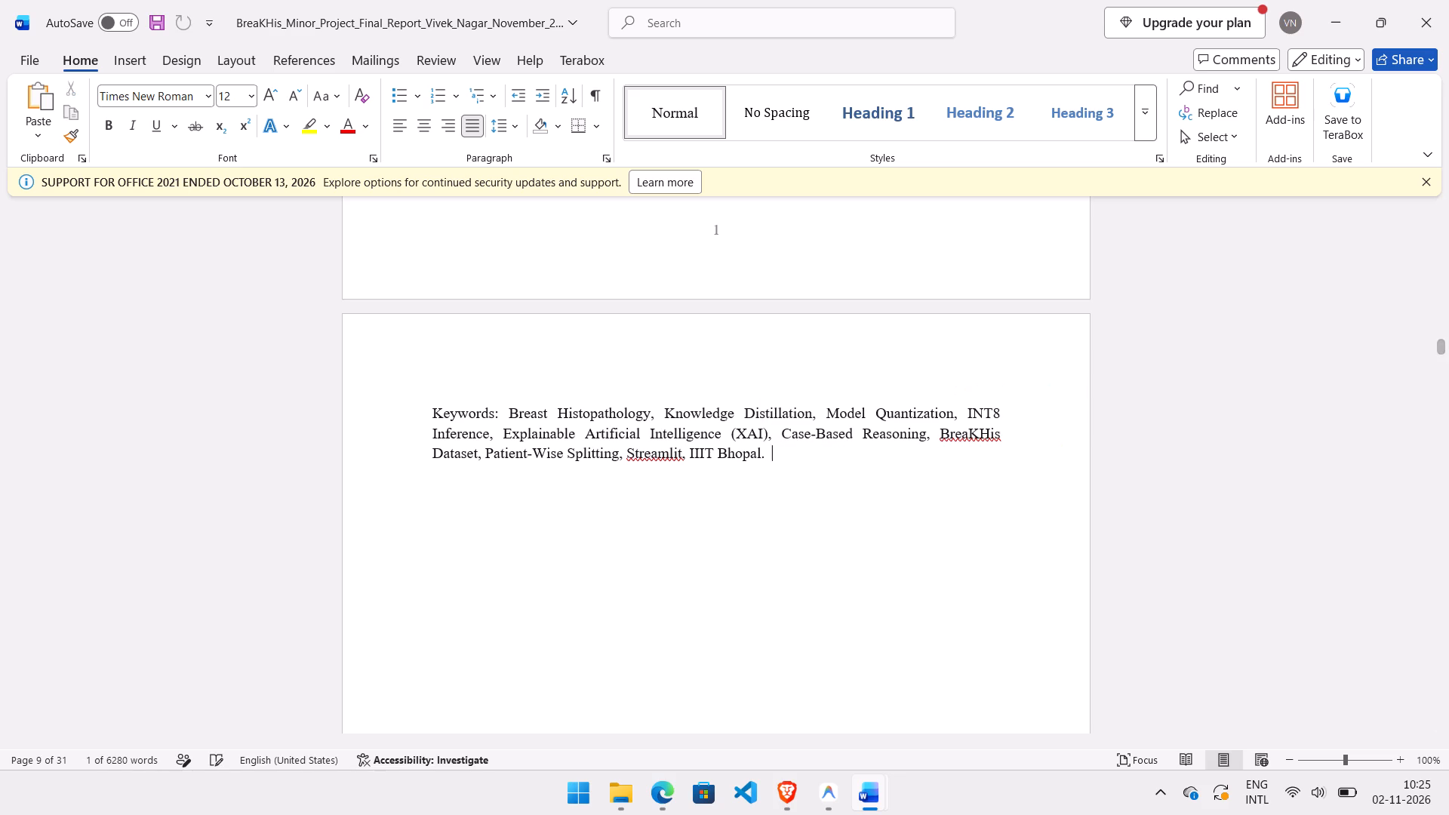
pyautogui.scroll(8, 768, 448)
pyautogui.scroll(-1, 768, 448)
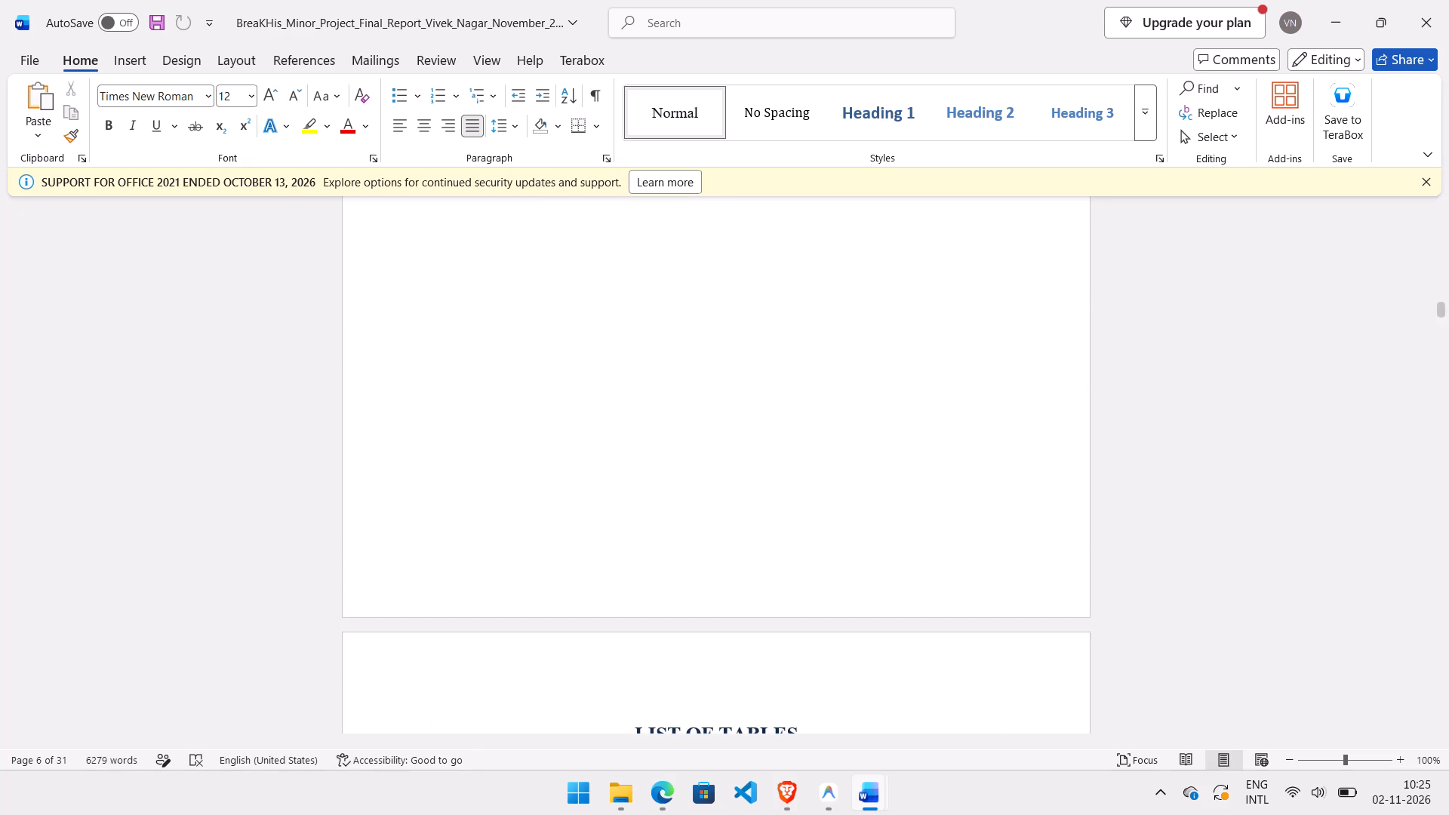
pyautogui.scroll(-1, 768, 448)
pyautogui.scroll(9, 768, 448)
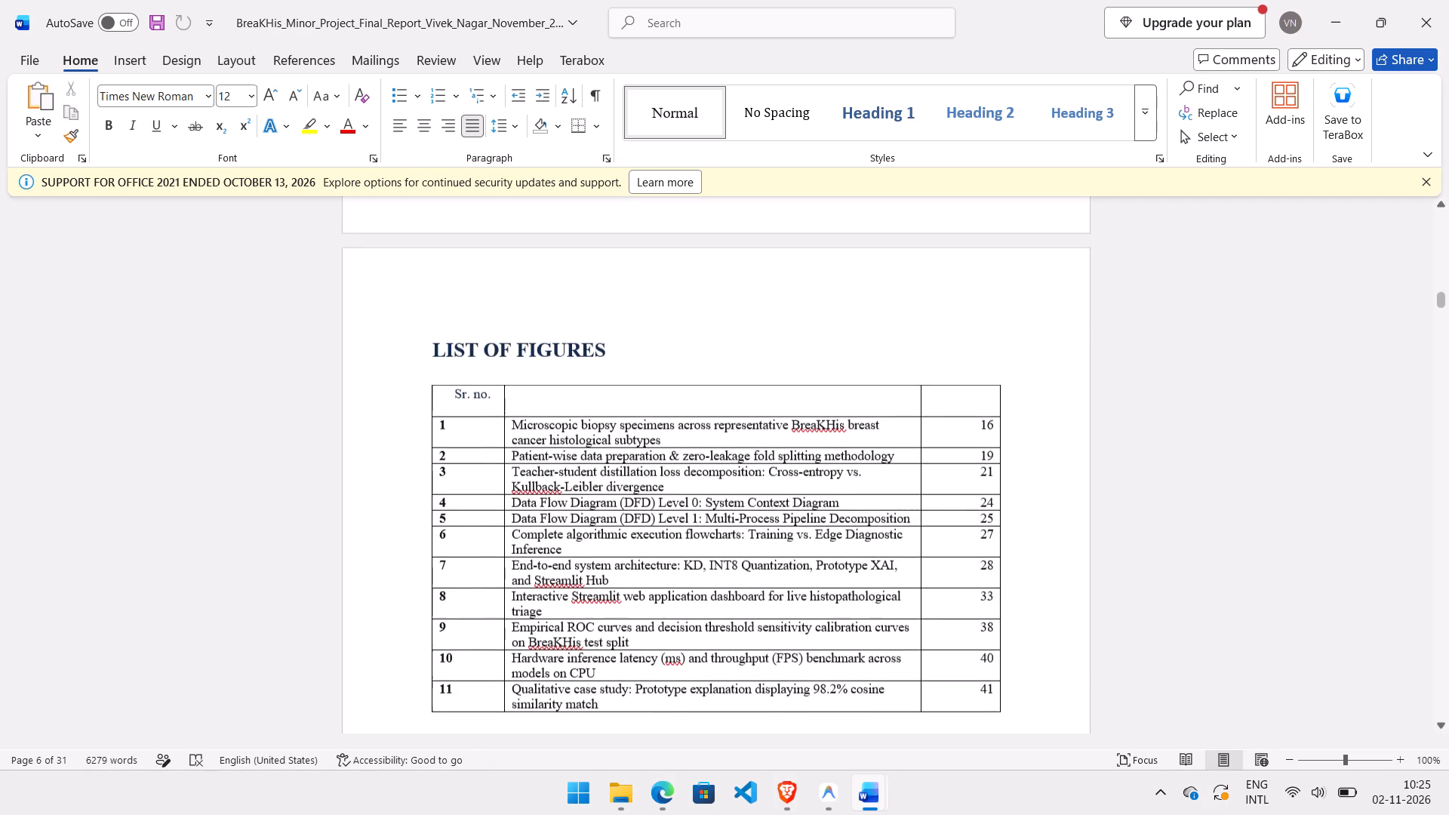
pyautogui.click(583, 407)
pyautogui.hotkey('ctrl', 'v')
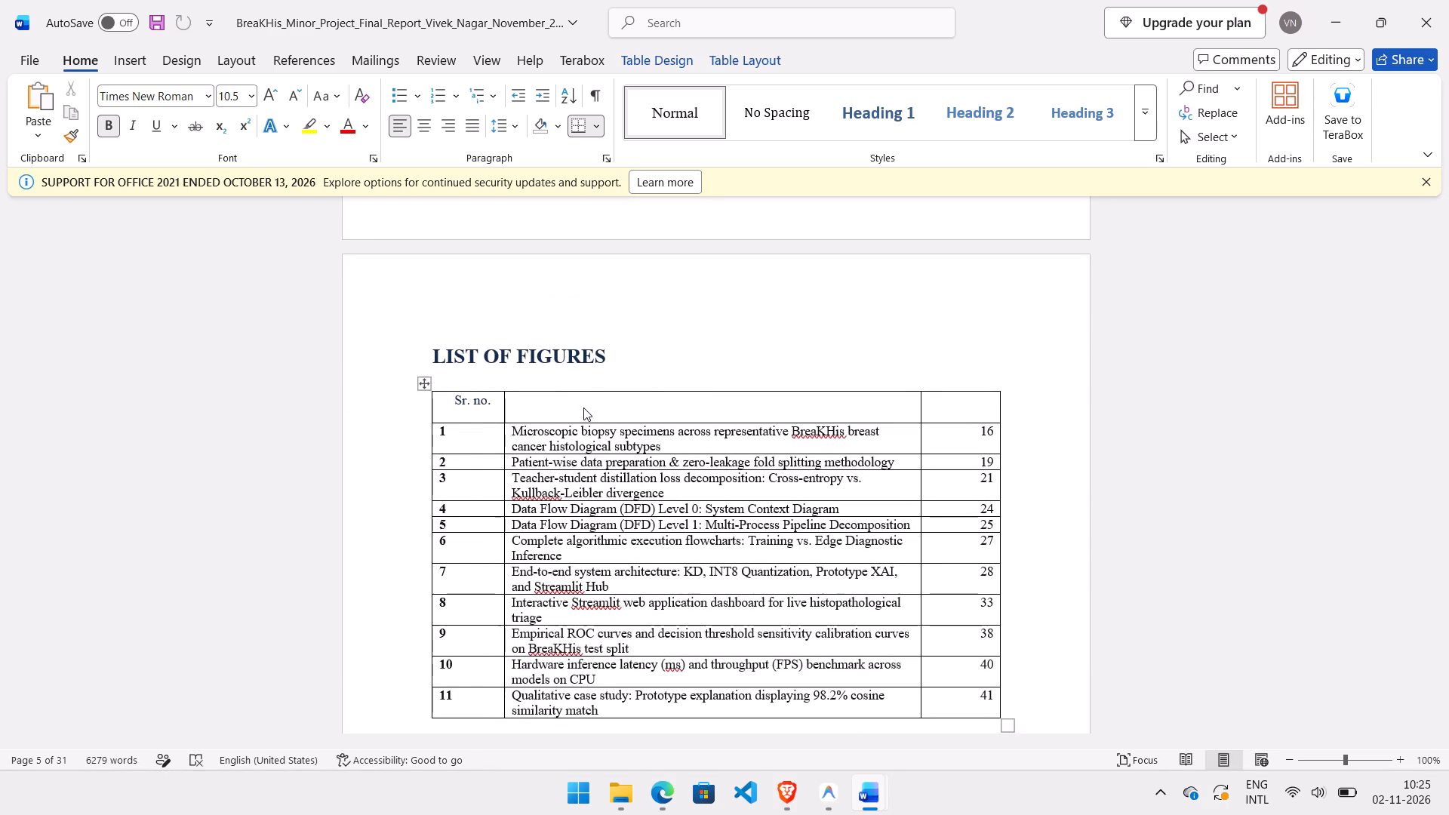
# Copy "Page No." from the content table's header row into the last header cell of the LIST OF FIGURES table.
pyautogui.scroll(3, 958, 404)
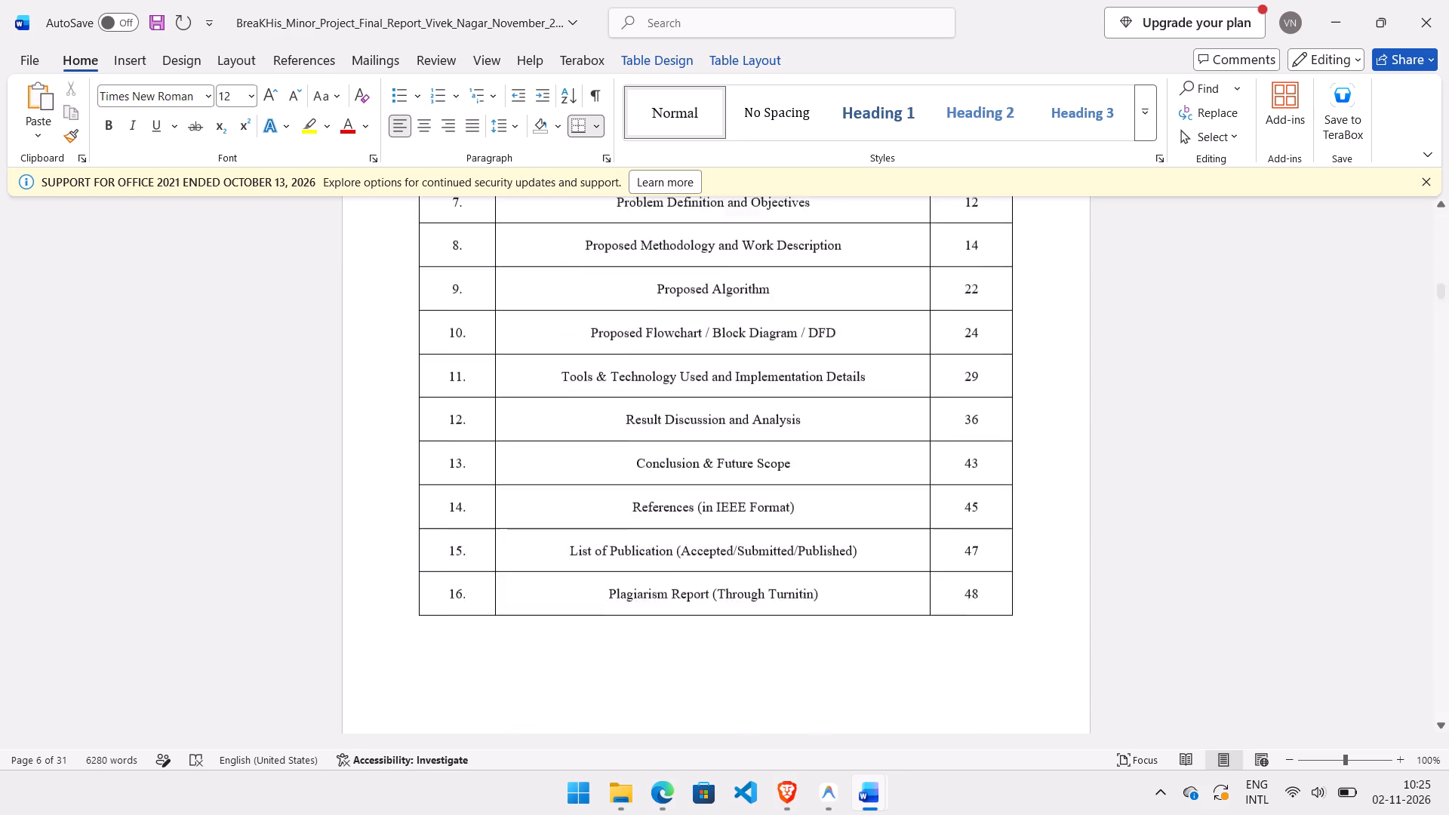
pyautogui.scroll(2, 958, 404)
pyautogui.scroll(1, 988, 288)
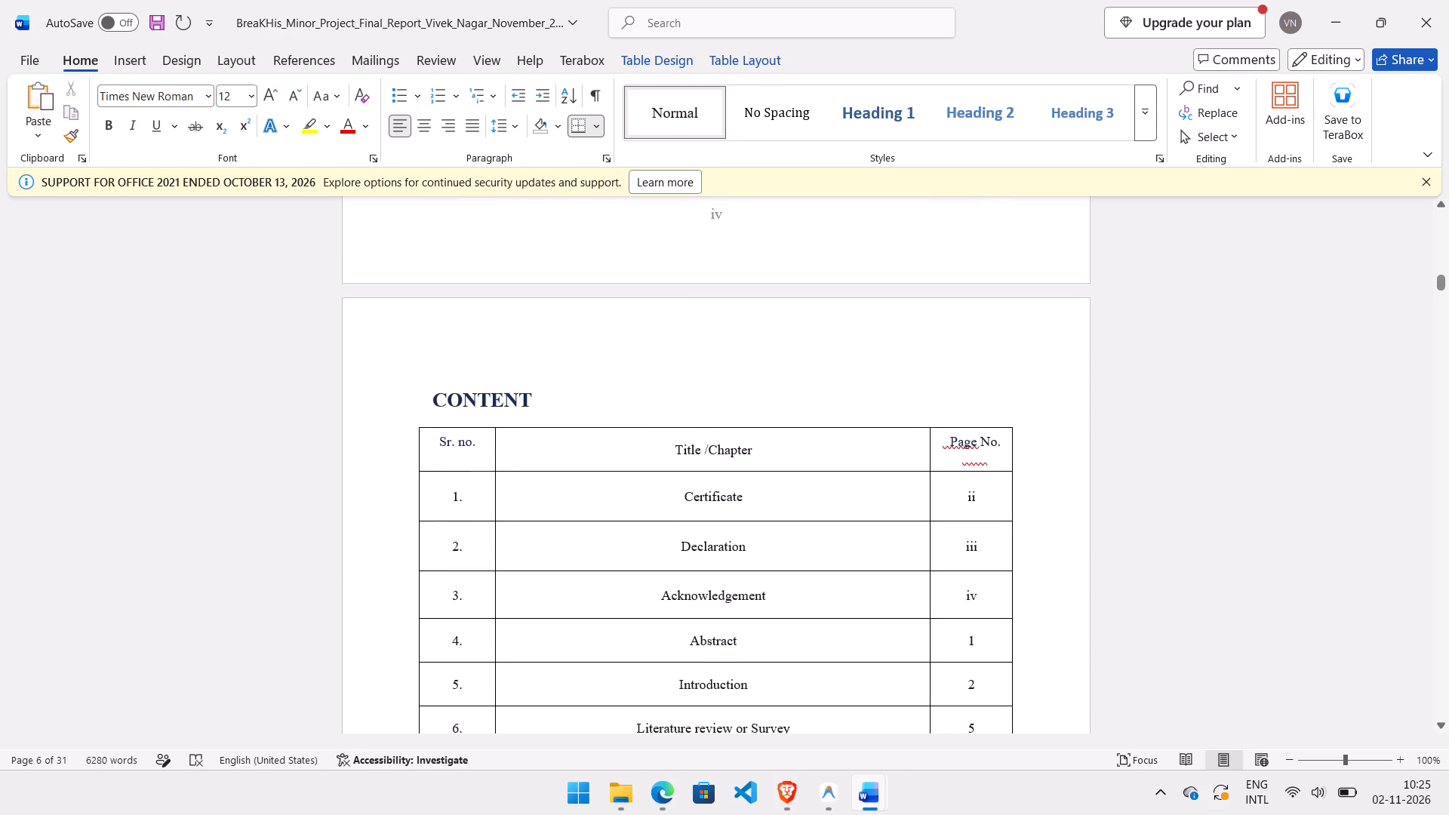
pyautogui.moveTo(998, 440); pyautogui.dragTo(949, 441)
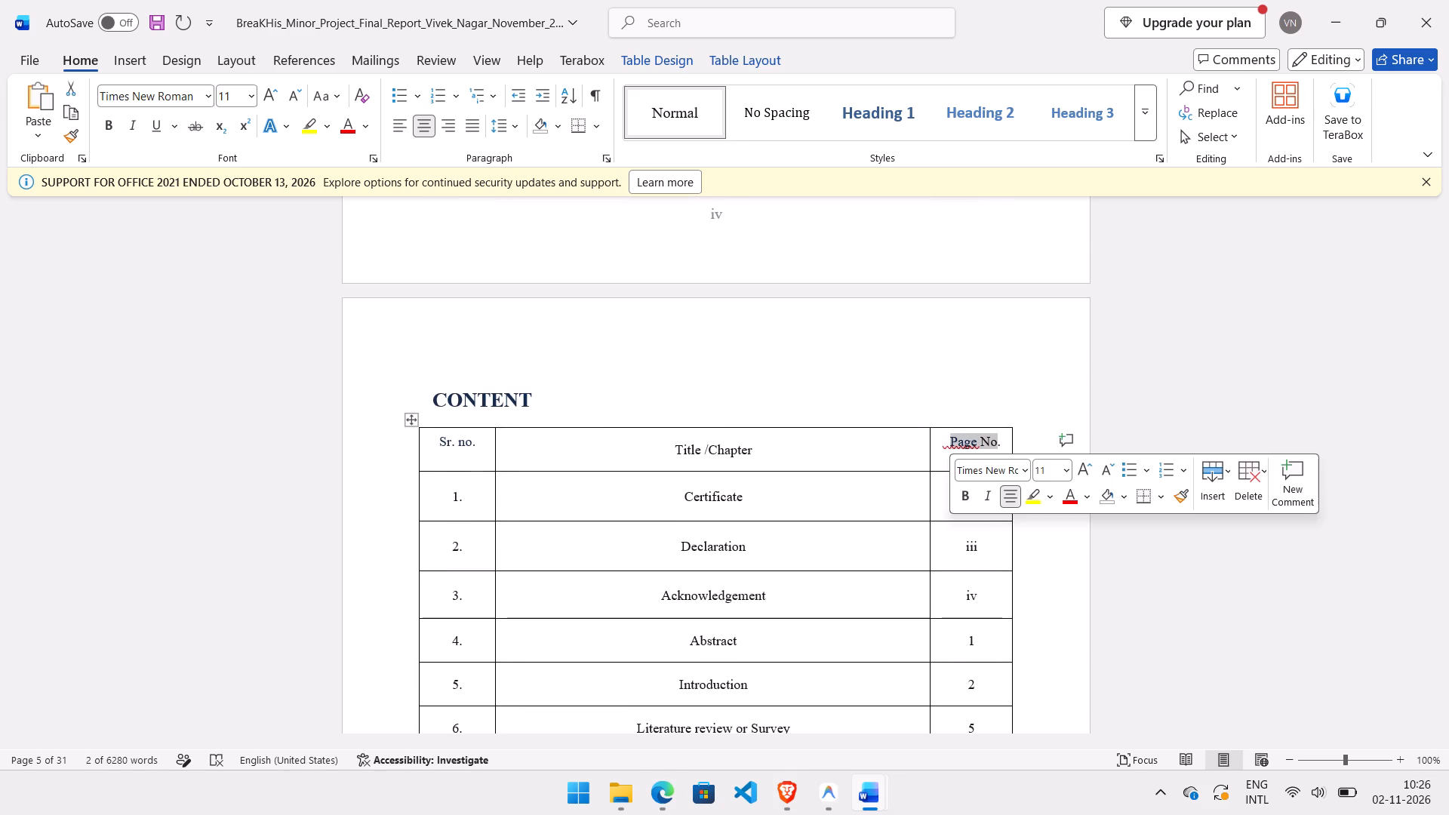
pyautogui.click(1002, 442)
pyautogui.moveTo(1002, 442); pyautogui.dragTo(956, 441)
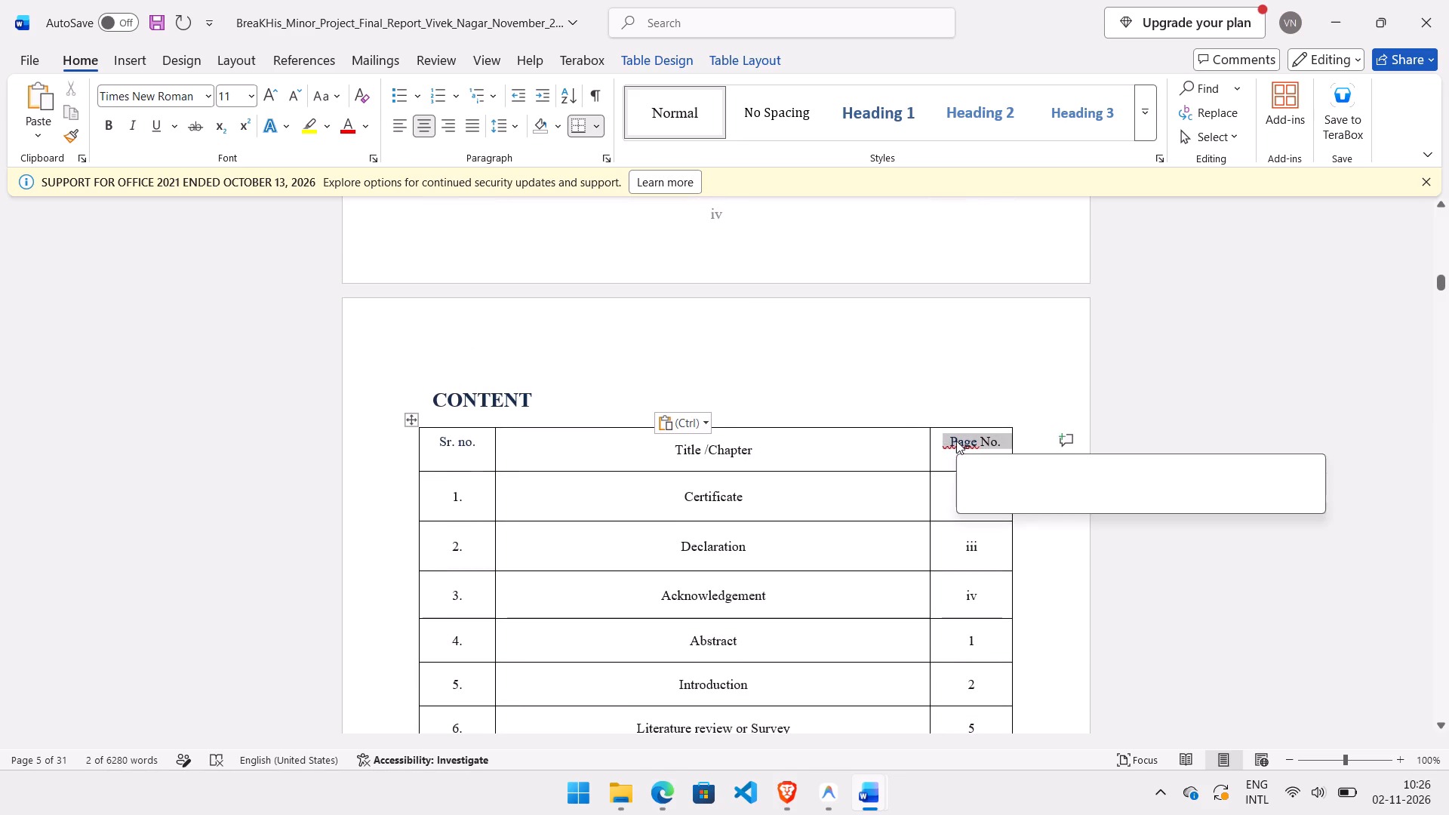
pyautogui.hotkey('ctrl', 'c')
pyautogui.scroll(-9, 956, 441)
pyautogui.click(956, 441)
pyautogui.scroll(2, 956, 441)
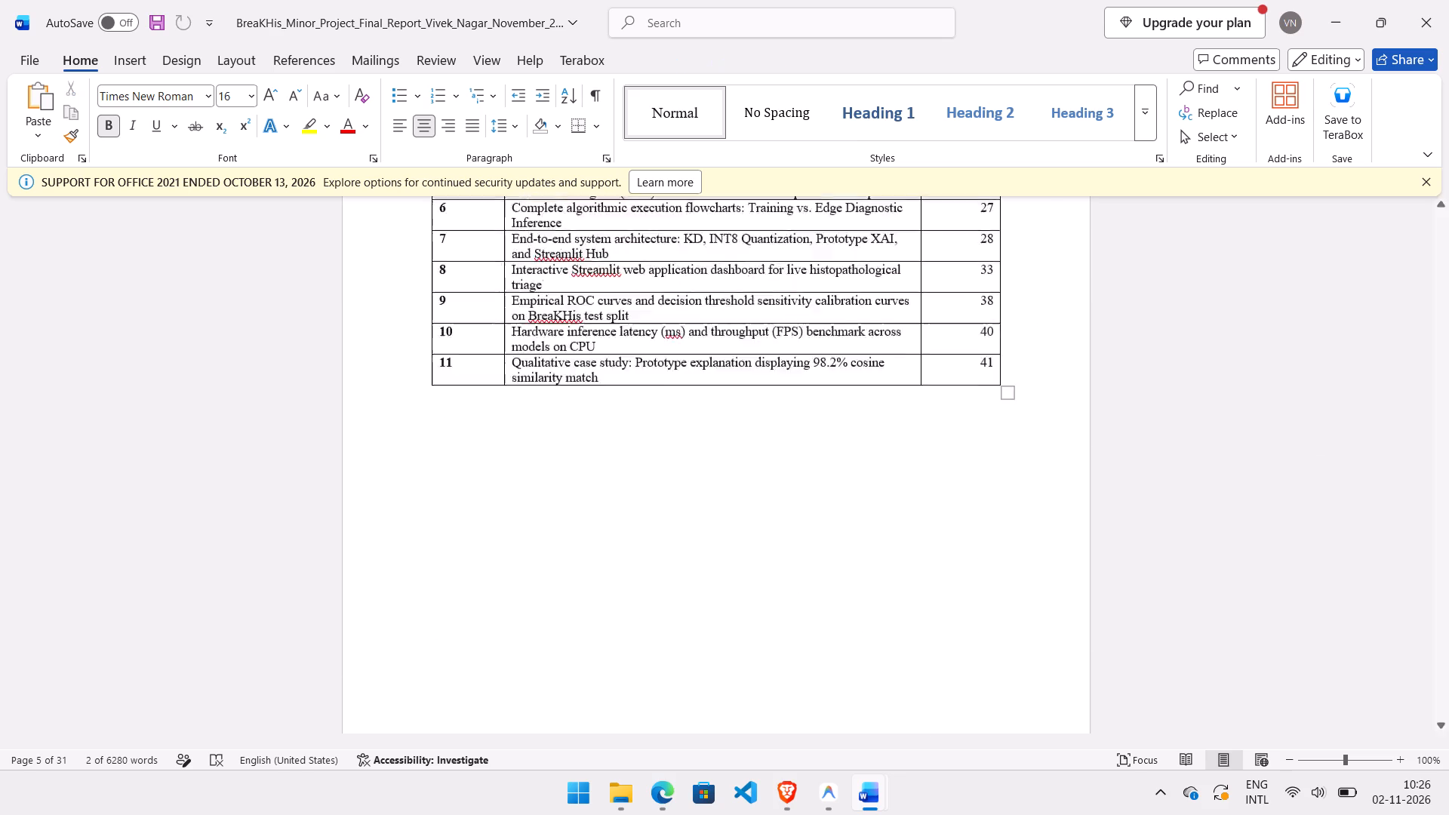
pyautogui.scroll(1, 956, 441)
pyautogui.click(945, 578)
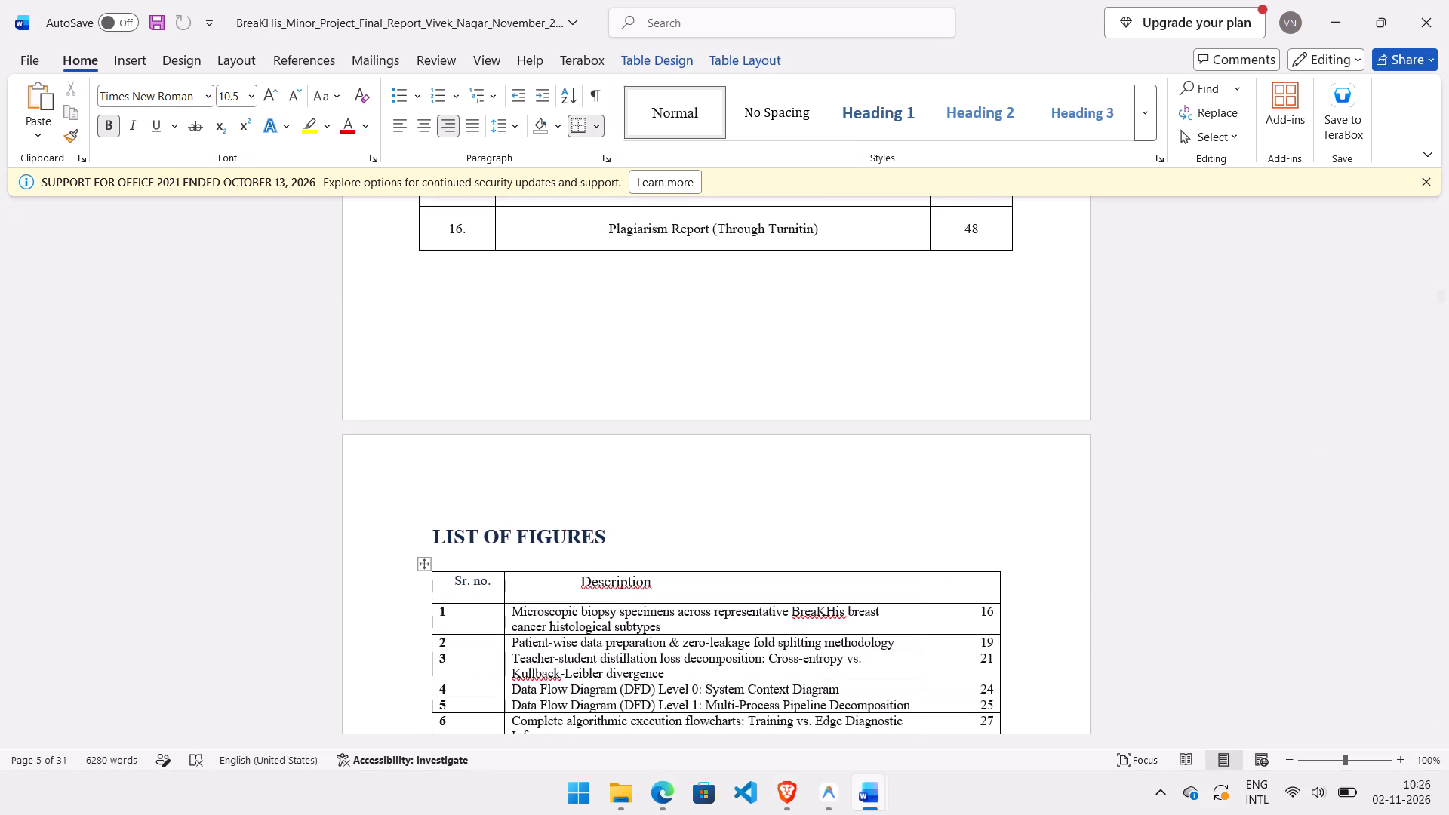
pyautogui.hotkey('ctrl', 'v')
# Centre the text horizontally in all cells of the LIST OF FIGURES table.
pyautogui.scroll(-2, 945, 578)
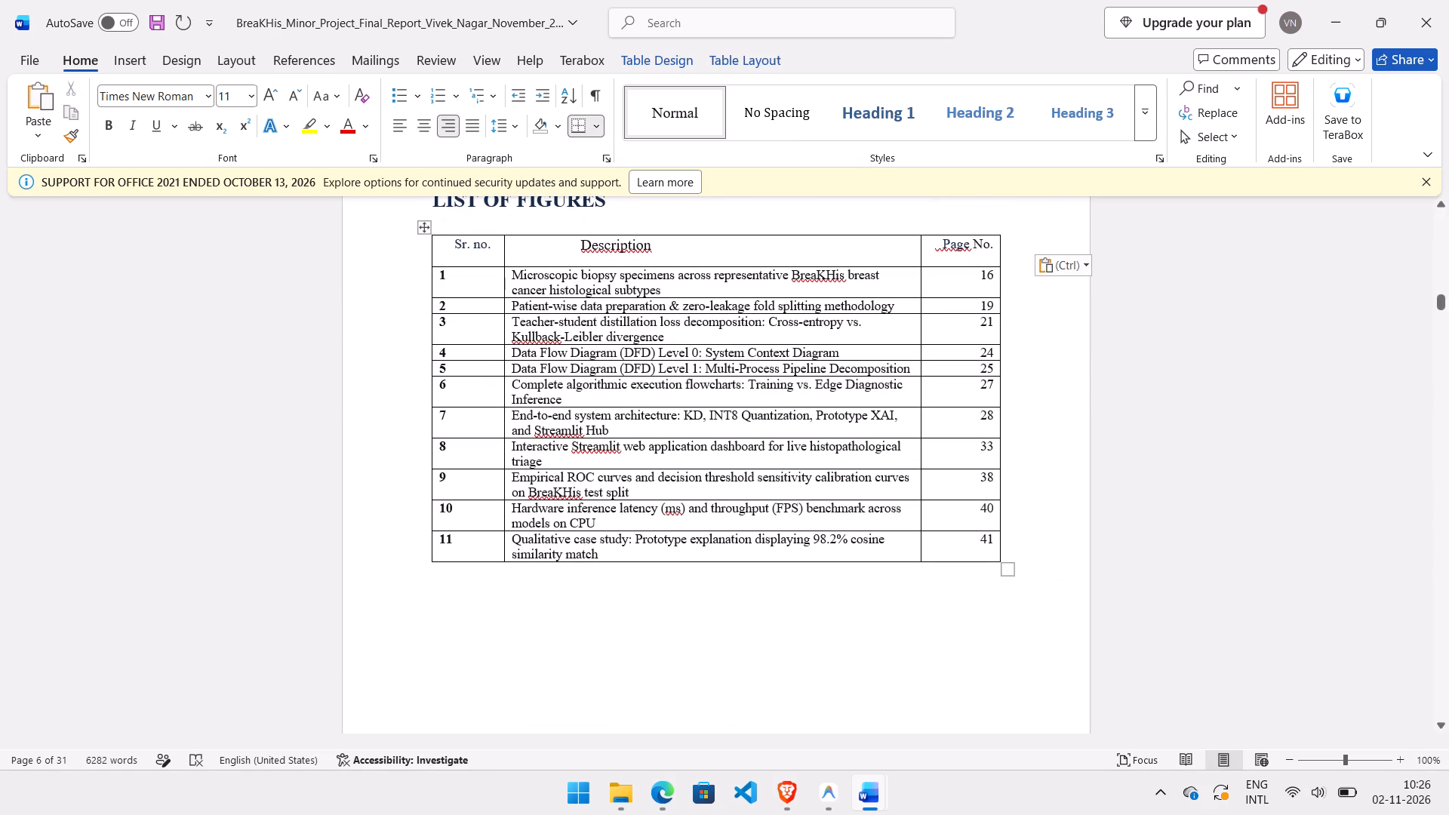
pyautogui.moveTo(992, 540); pyautogui.dragTo(451, 247)
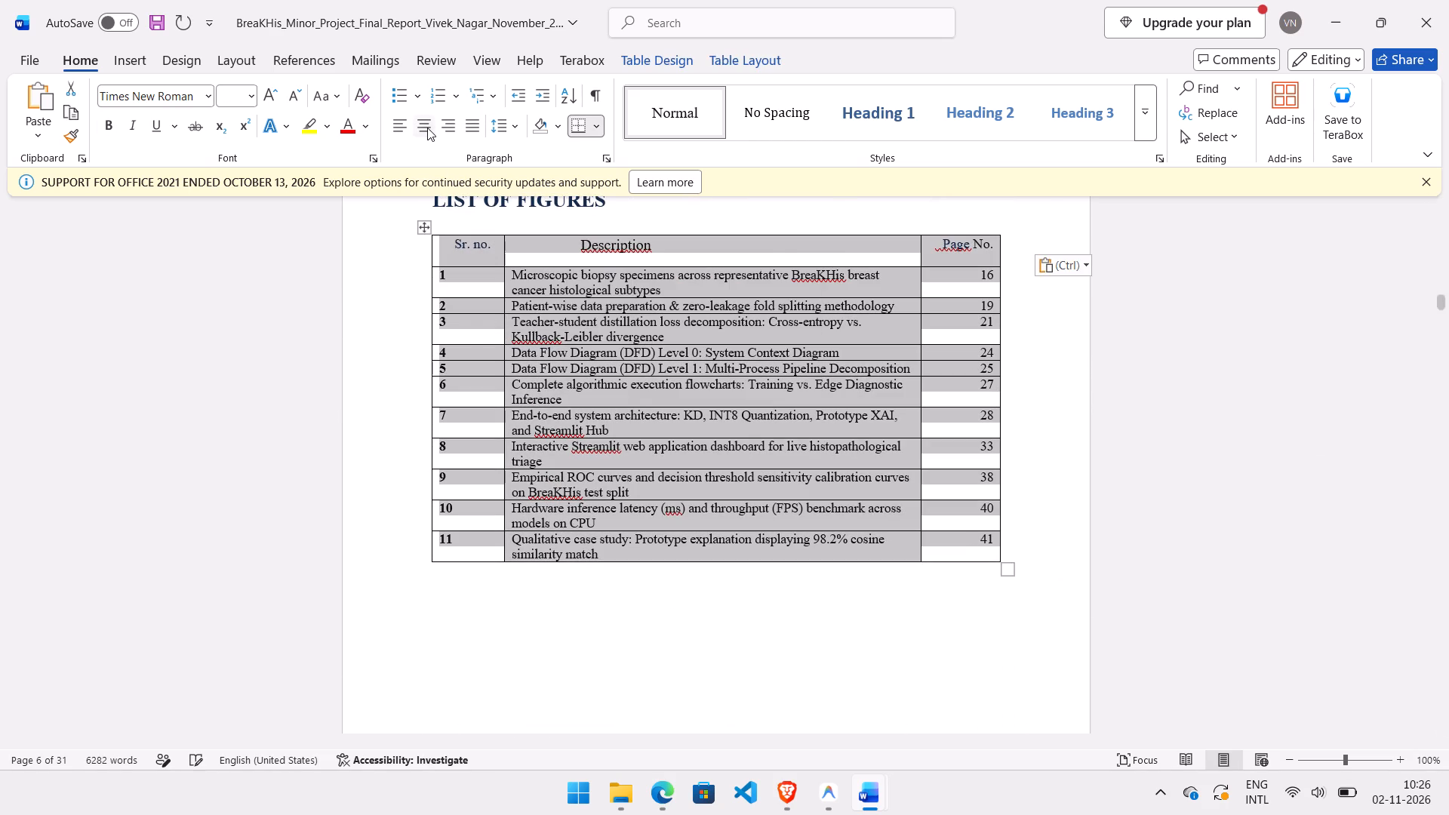
pyautogui.click(427, 128)
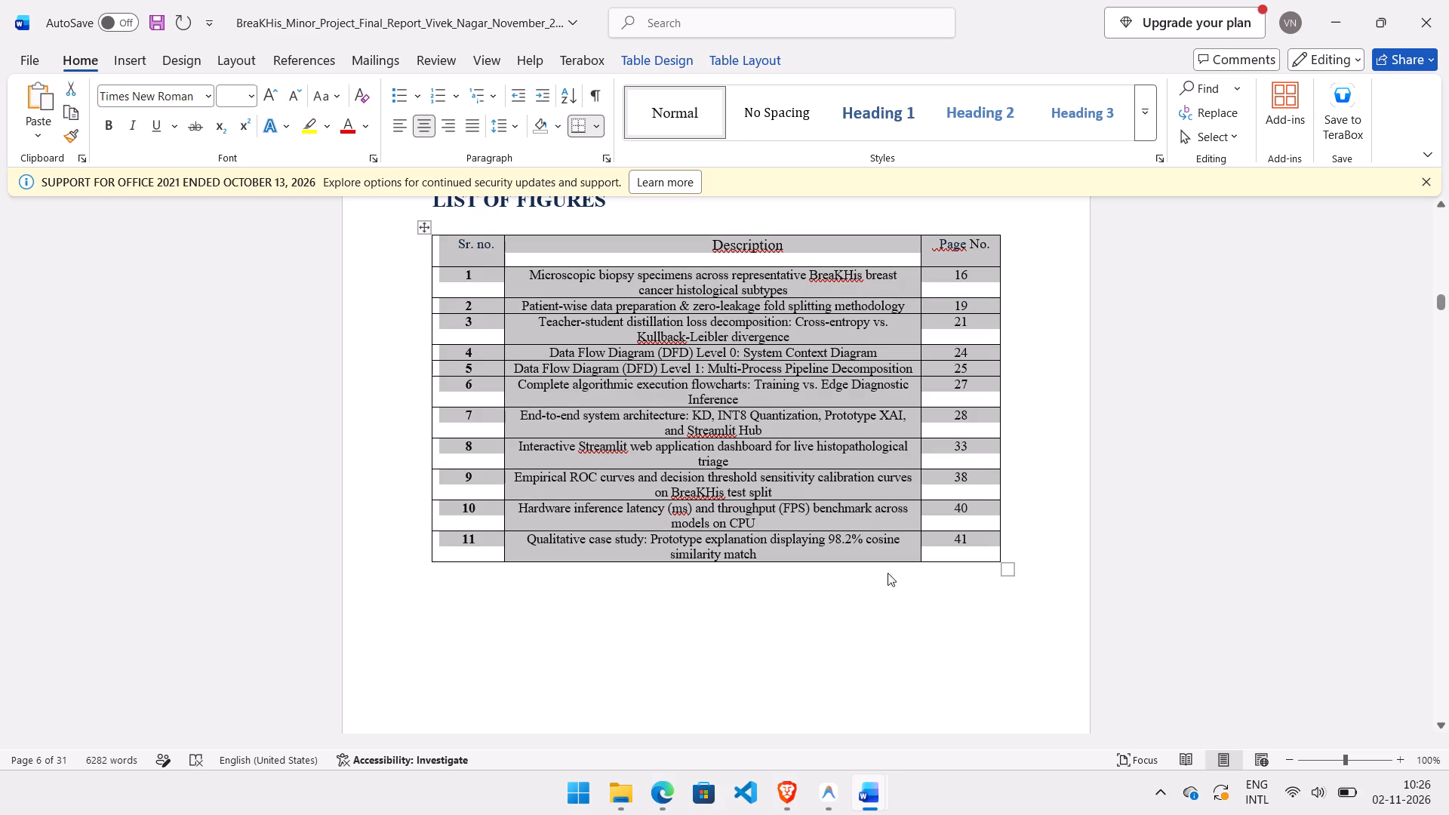
pyautogui.click(977, 585)
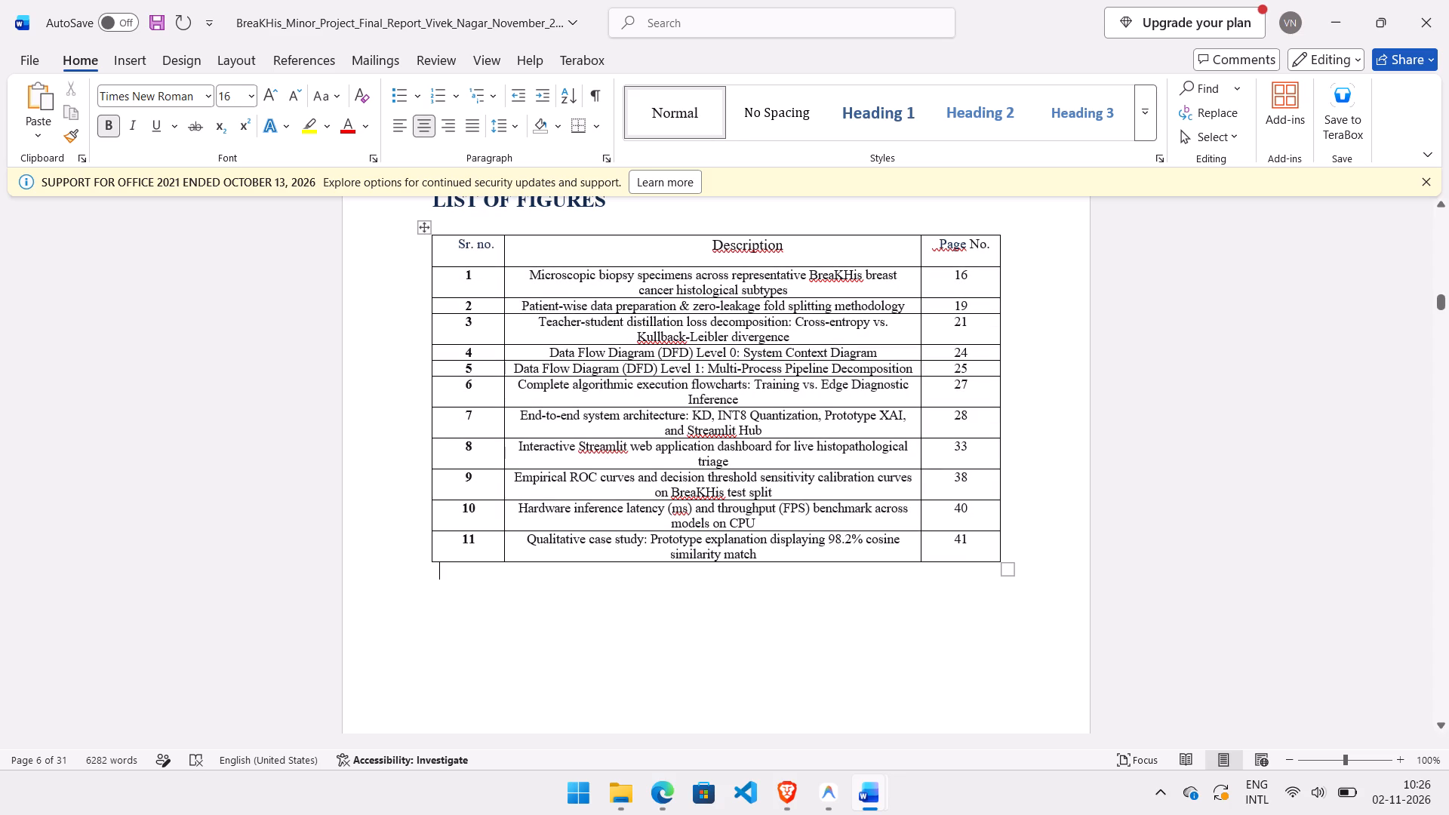
# Enlarge the LIST OF FIGURES table so its rows are taller and its overall width is slightly greater.
pyautogui.scroll(-1, 1002, 561)
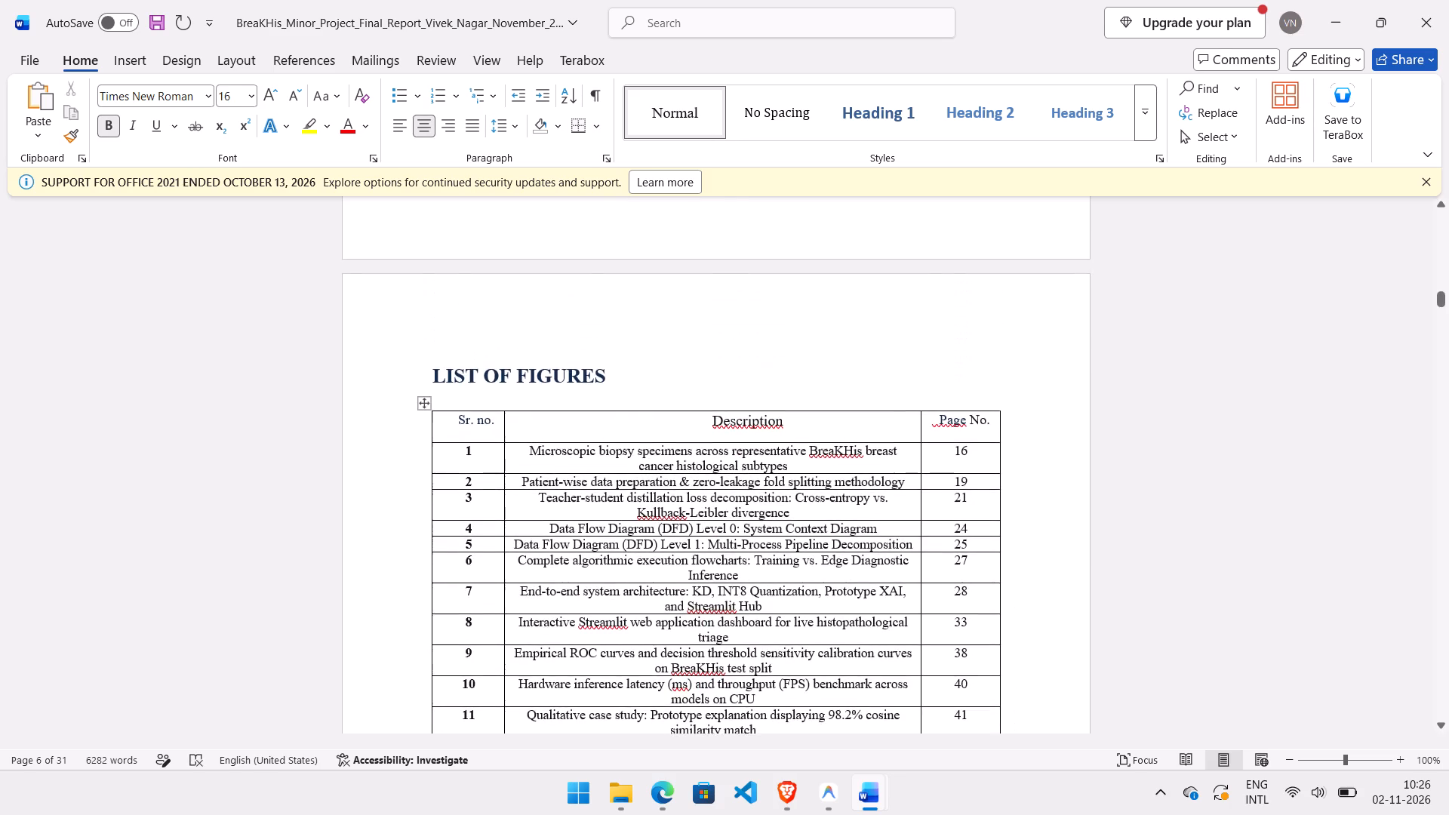
pyautogui.scroll(-1, 1002, 561)
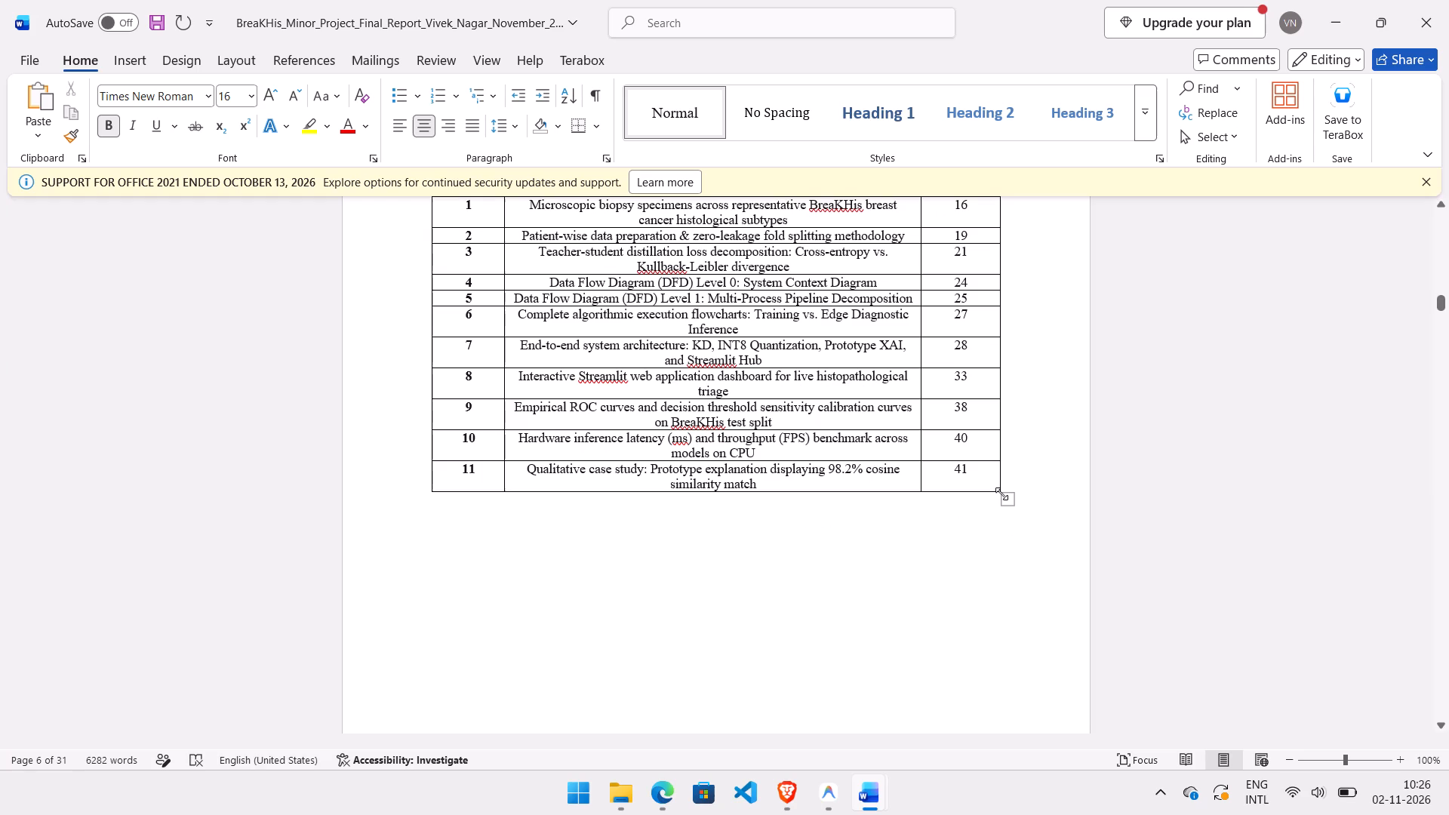
pyautogui.moveTo(1001, 494); pyautogui.dragTo(1014, 722)
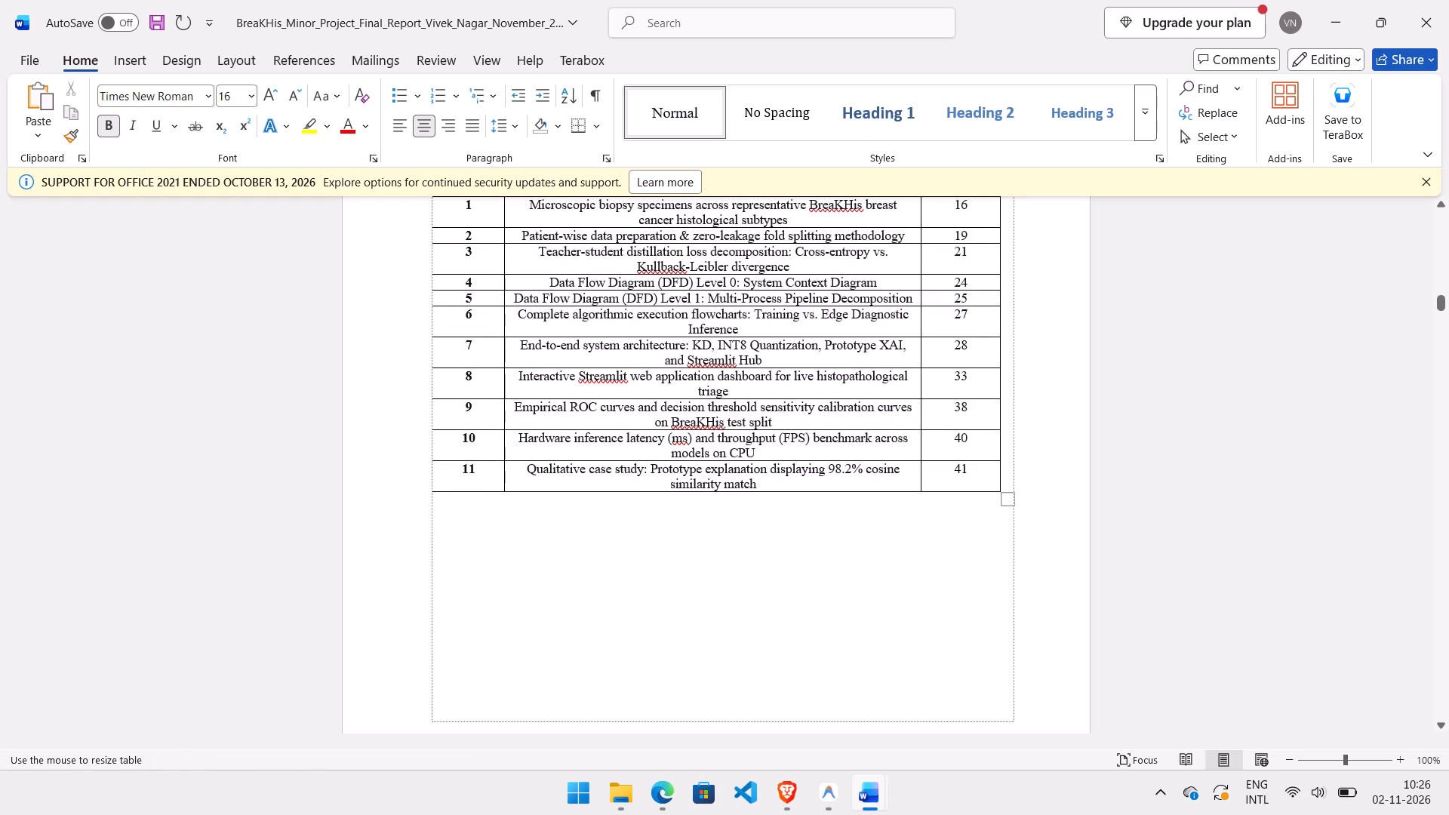
pyautogui.moveTo(1014, 722); pyautogui.dragTo(1014, 724)
pyautogui.scroll(-3, 1014, 724)
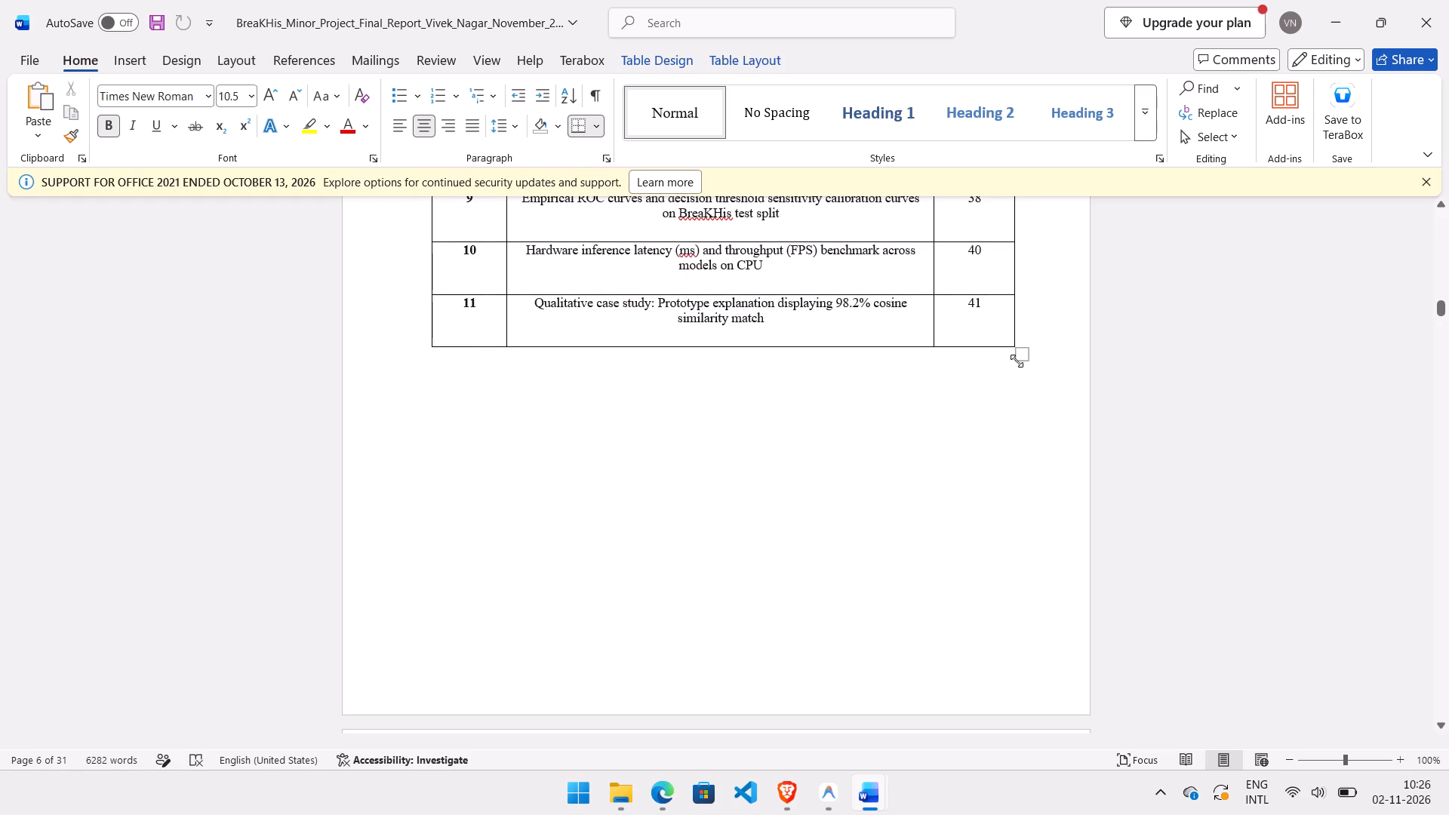
pyautogui.moveTo(1015, 352); pyautogui.dragTo(1010, 478)
# Select the whole LIST OF FIGURES table and centre it between the page margins.
pyautogui.scroll(1, 1010, 478)
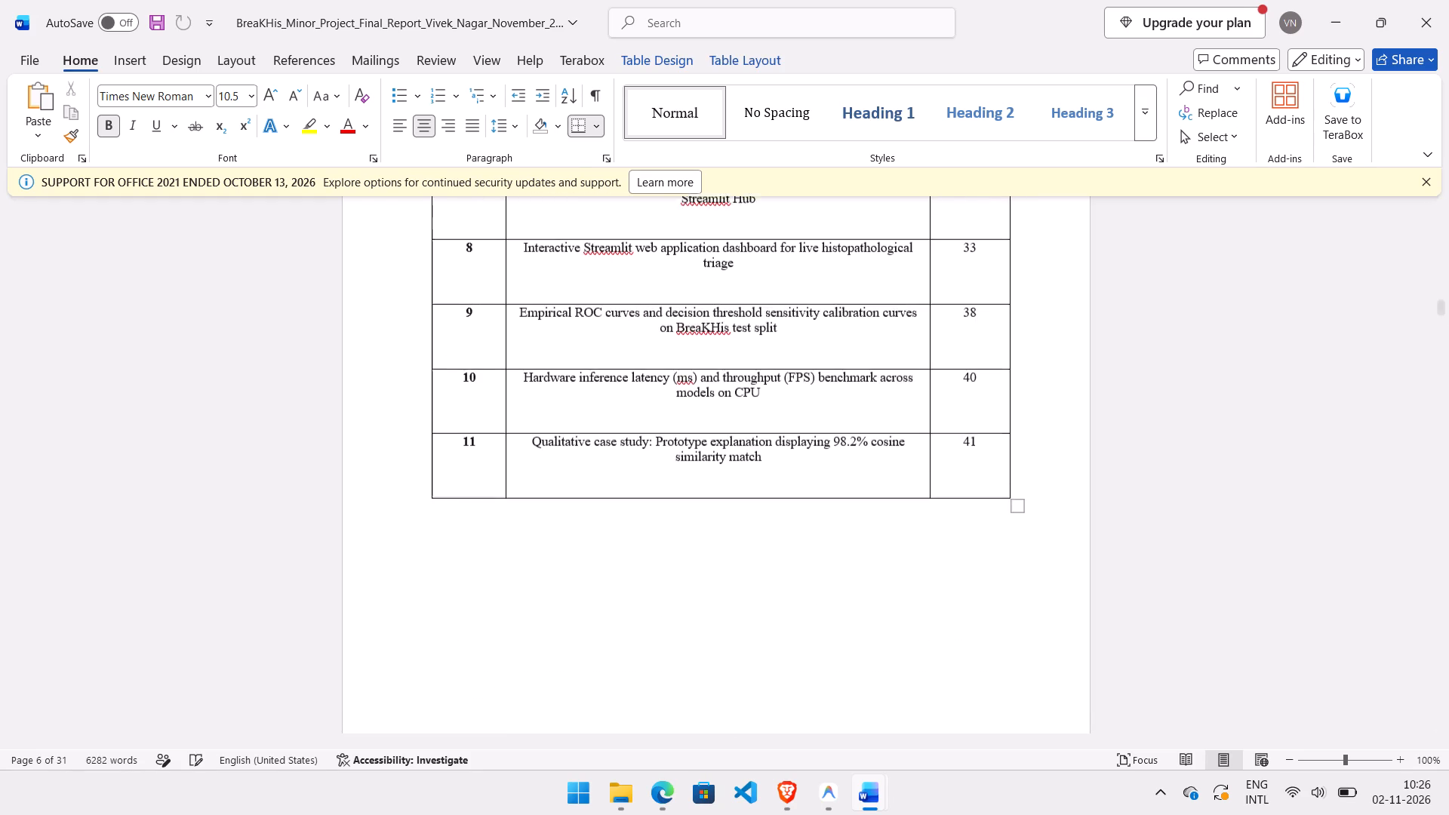
pyautogui.scroll(2, 1010, 478)
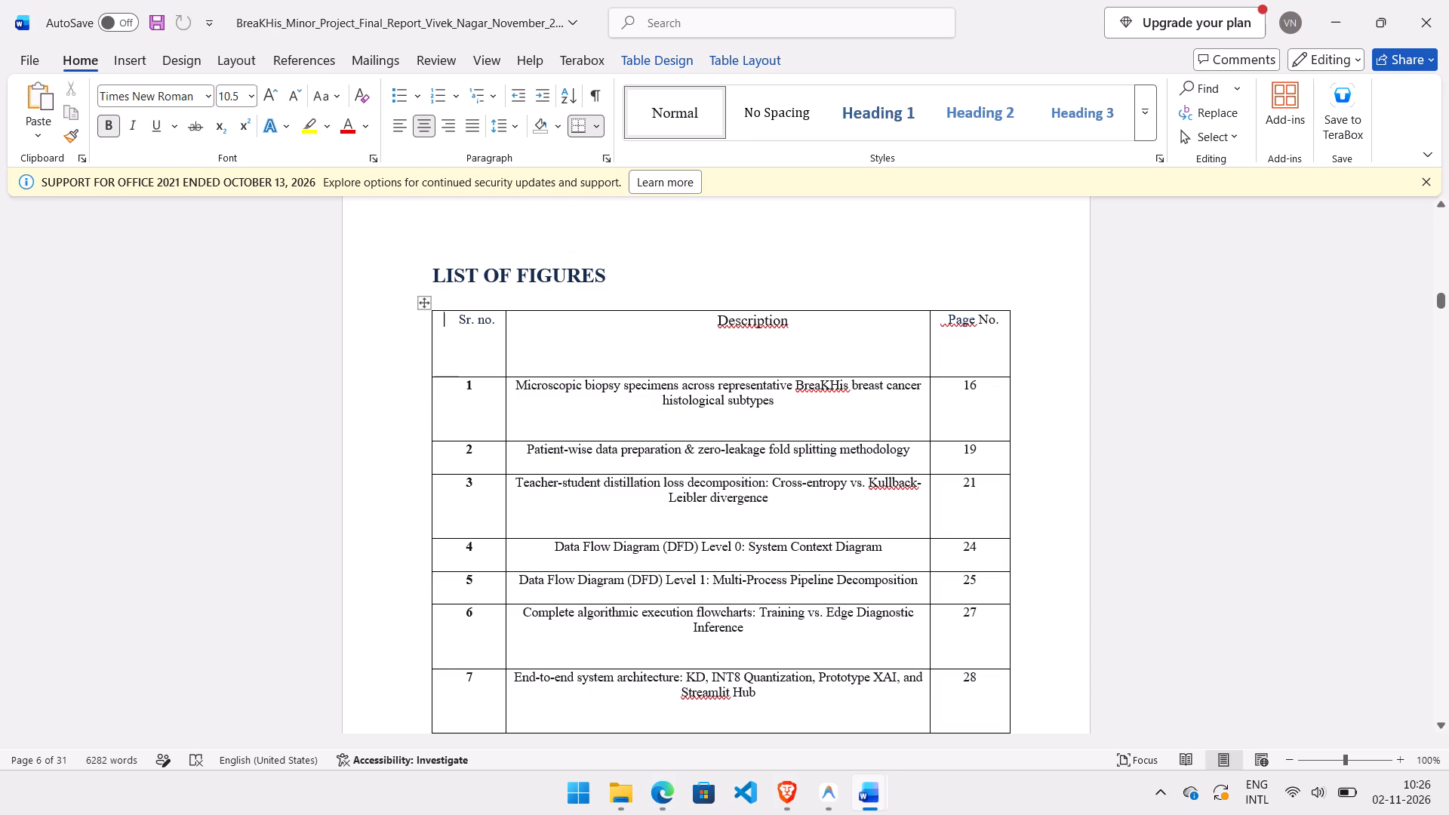
pyautogui.moveTo(453, 317); pyautogui.dragTo(978, 773)
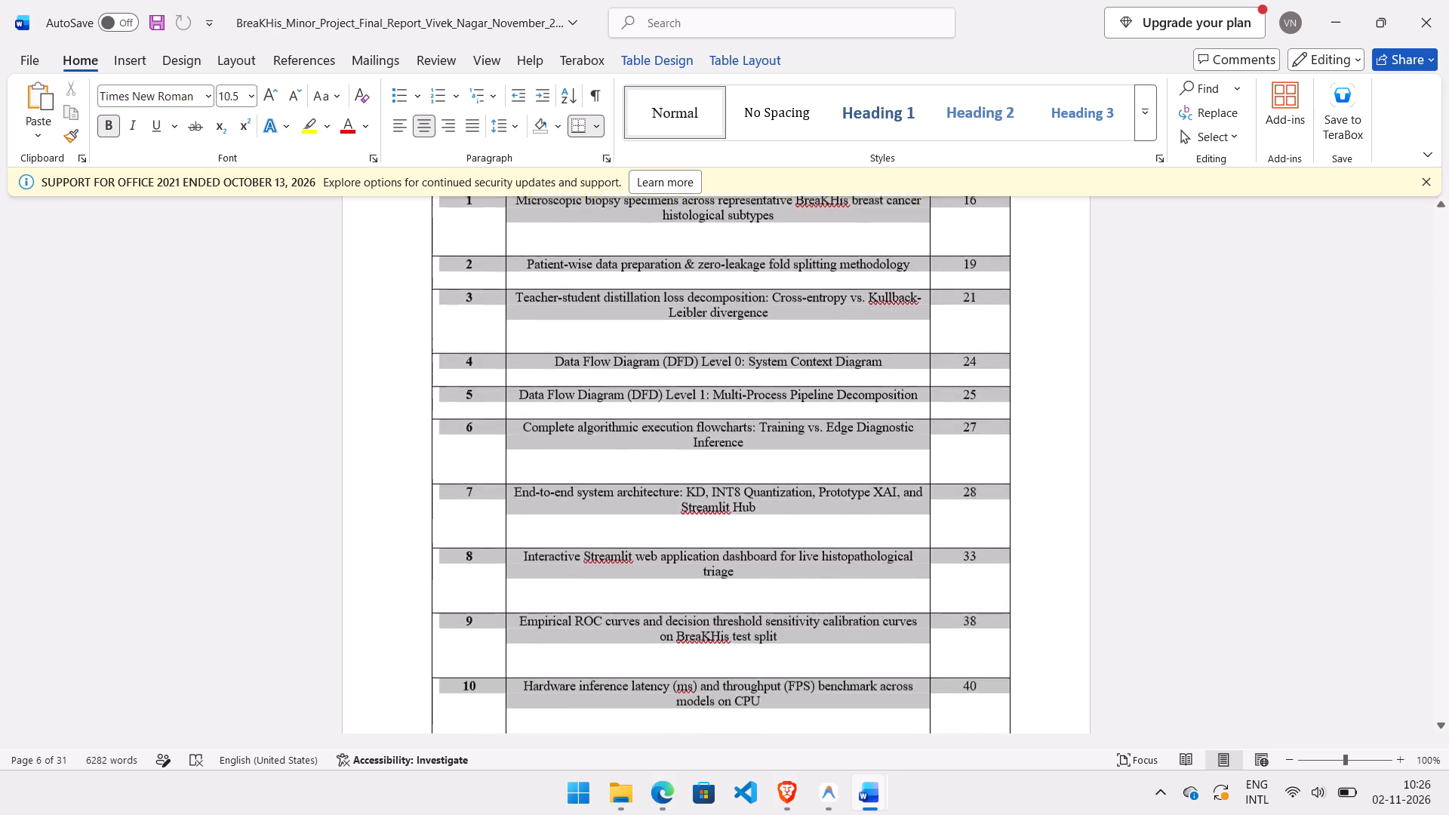
pyautogui.moveTo(978, 773); pyautogui.dragTo(992, 570)
pyautogui.scroll(5, 992, 570)
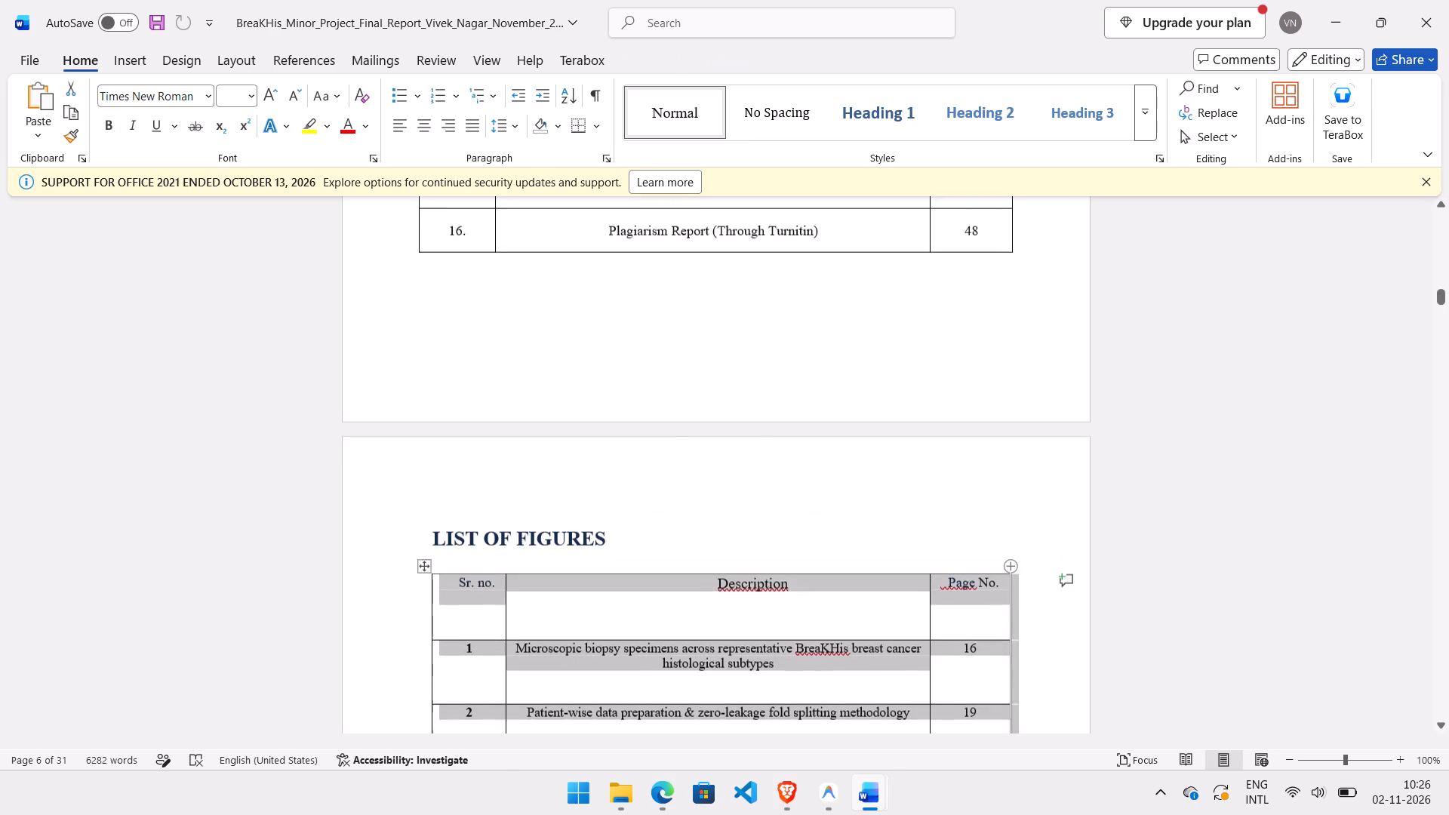
pyautogui.click(423, 130)
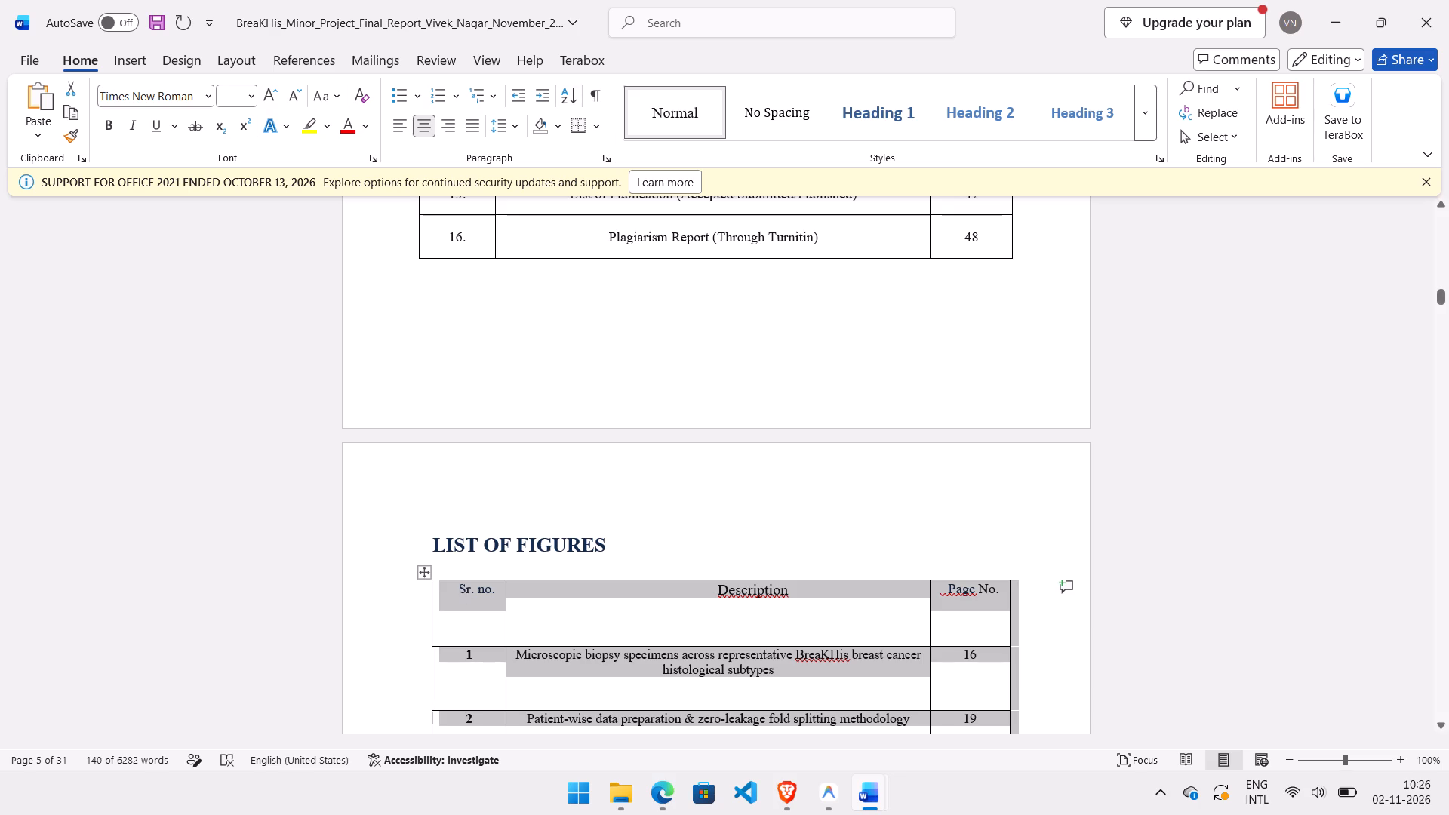
pyautogui.click(423, 576)
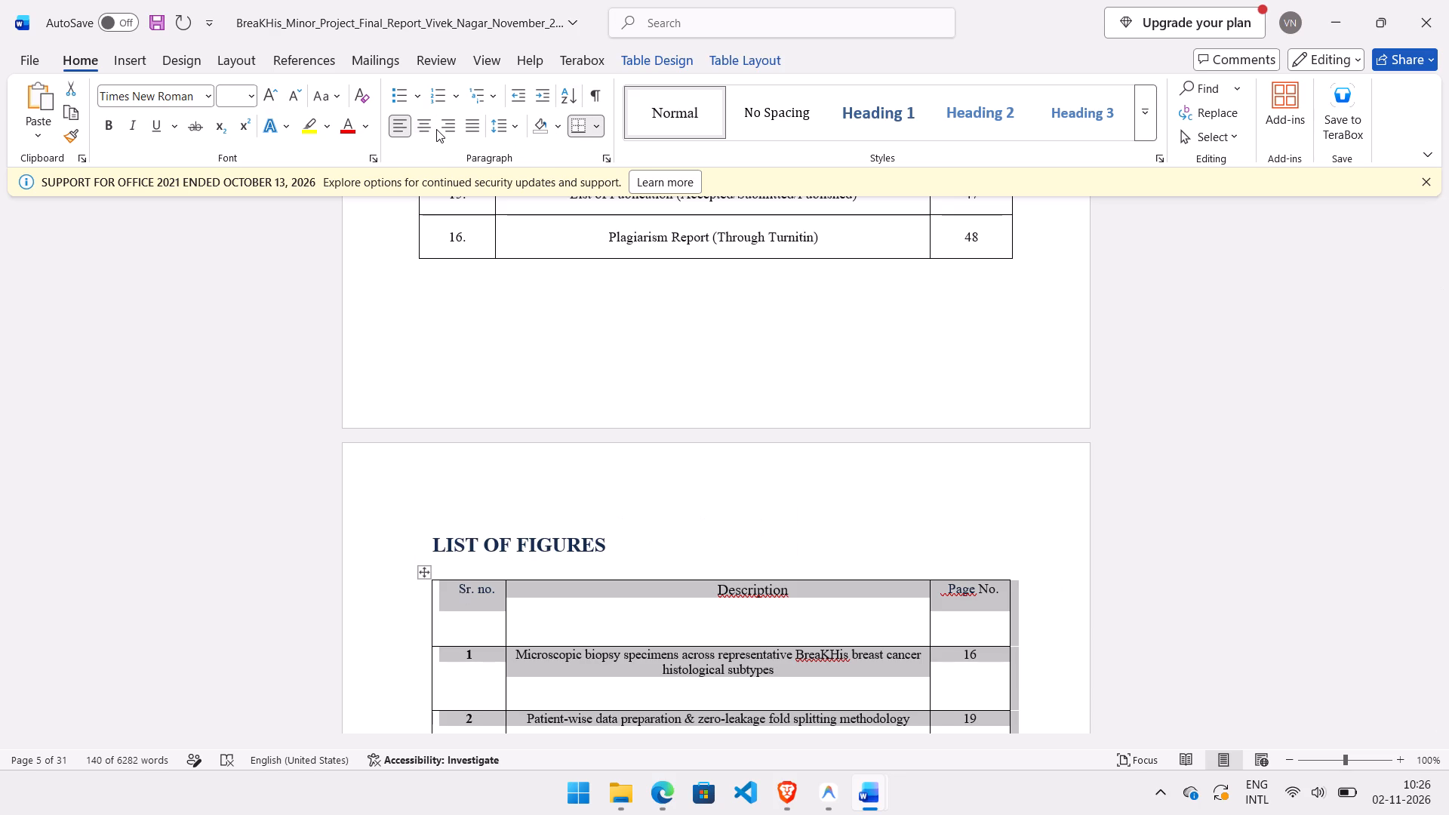
pyautogui.click(429, 128)
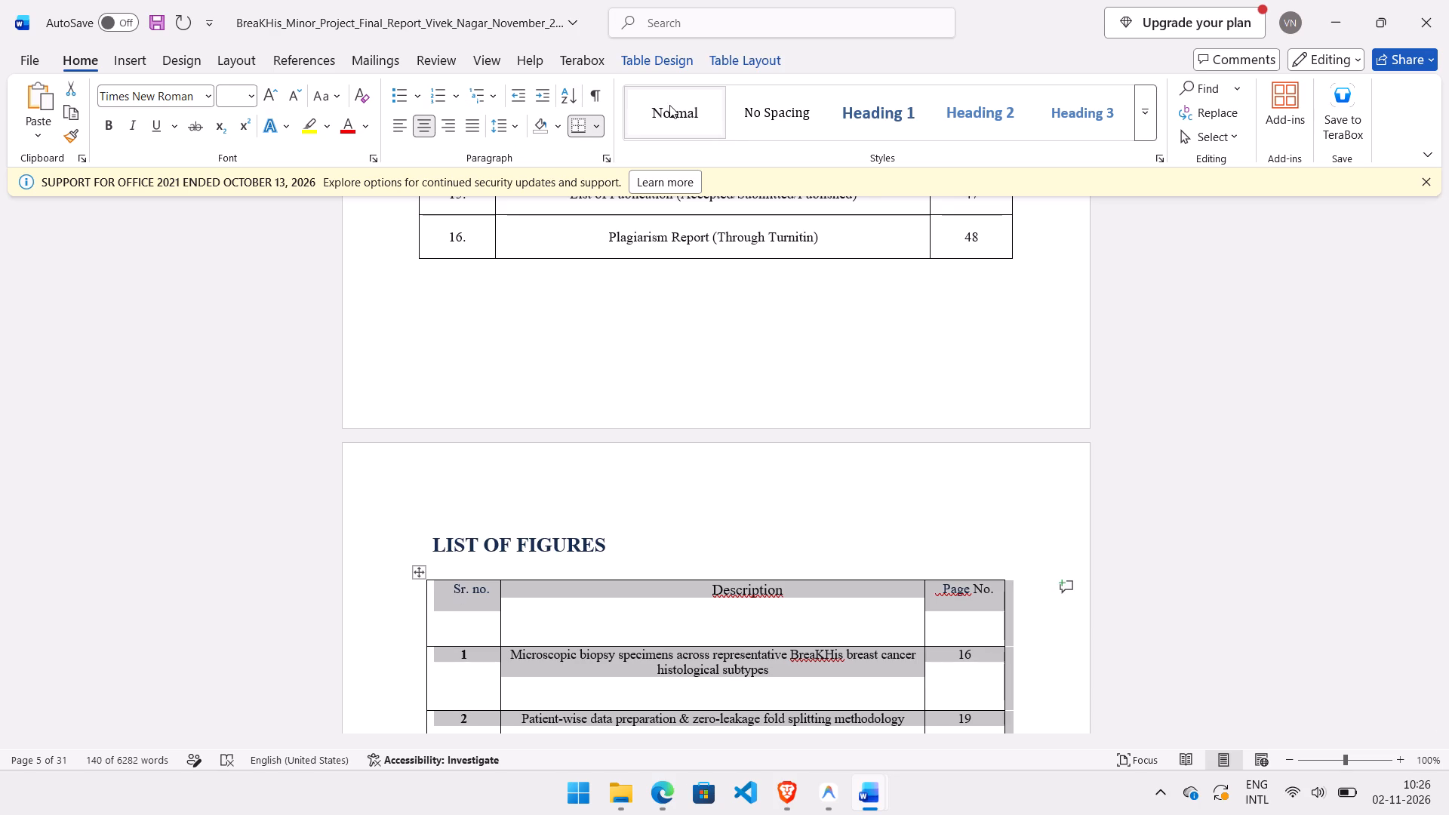
# Align the contents of all LIST OF FIGURES table cells to the centre both vertically and horizontally.
pyautogui.click(654, 58)
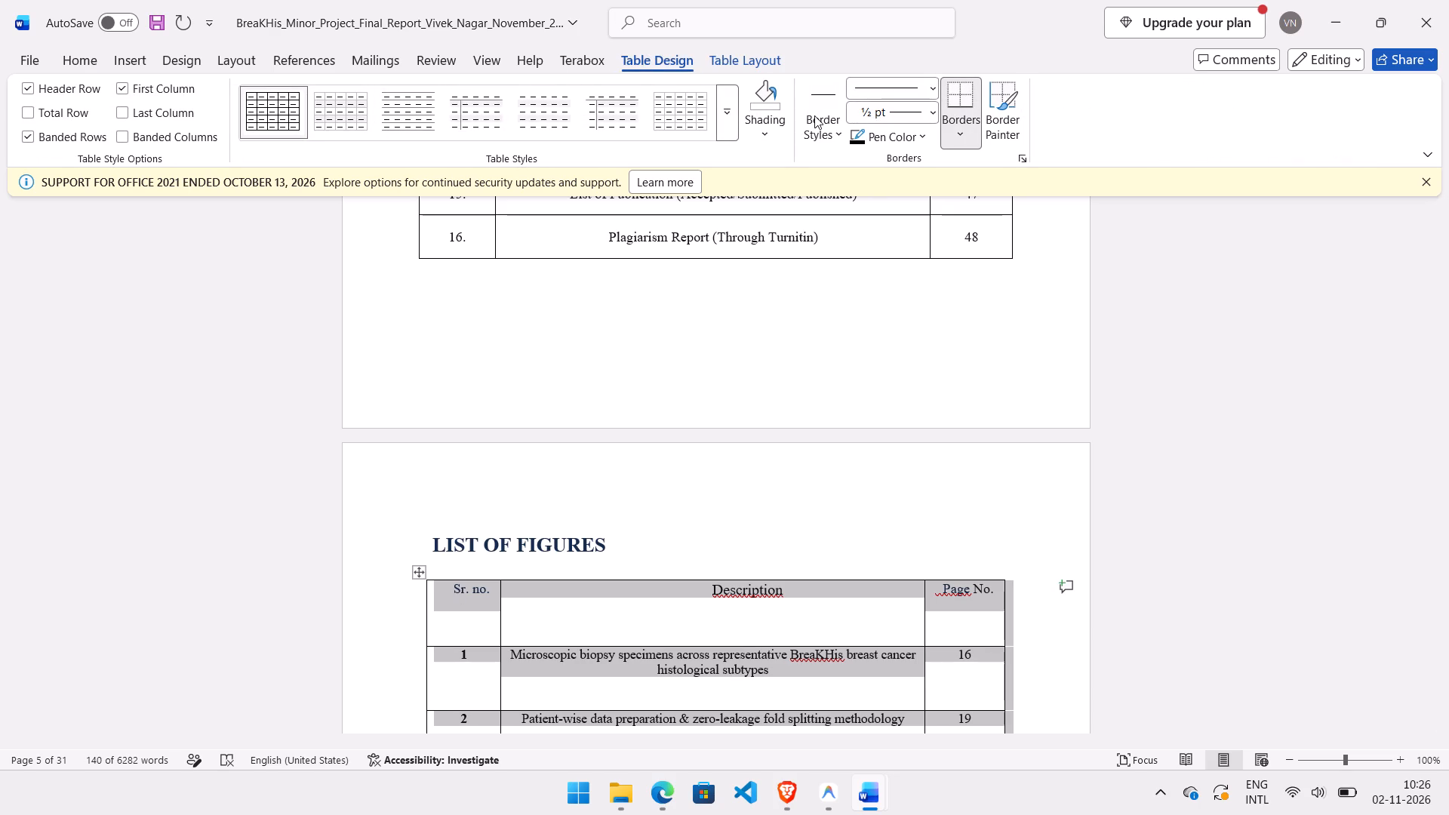
pyautogui.click(728, 49)
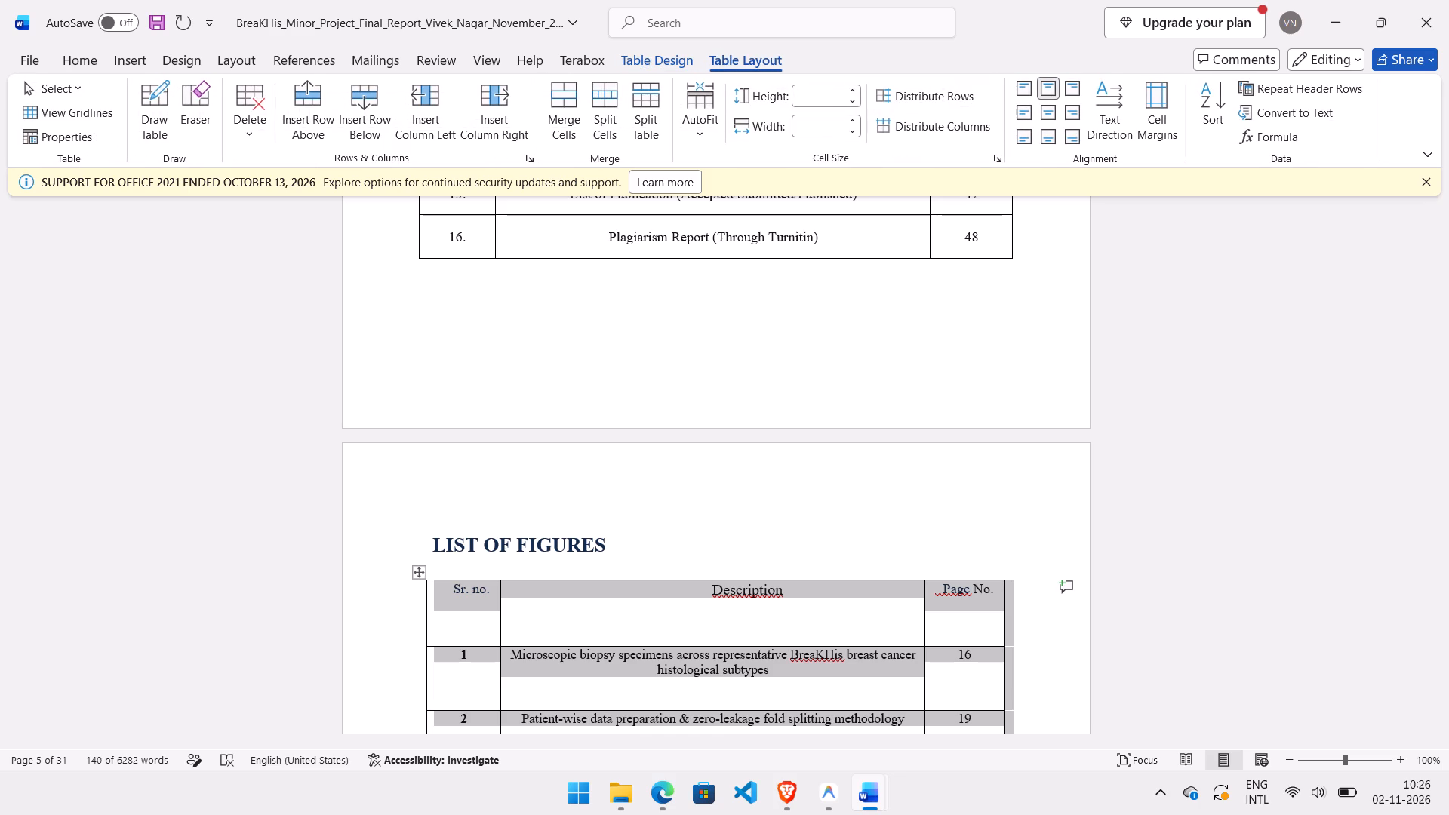
pyautogui.click(1056, 113)
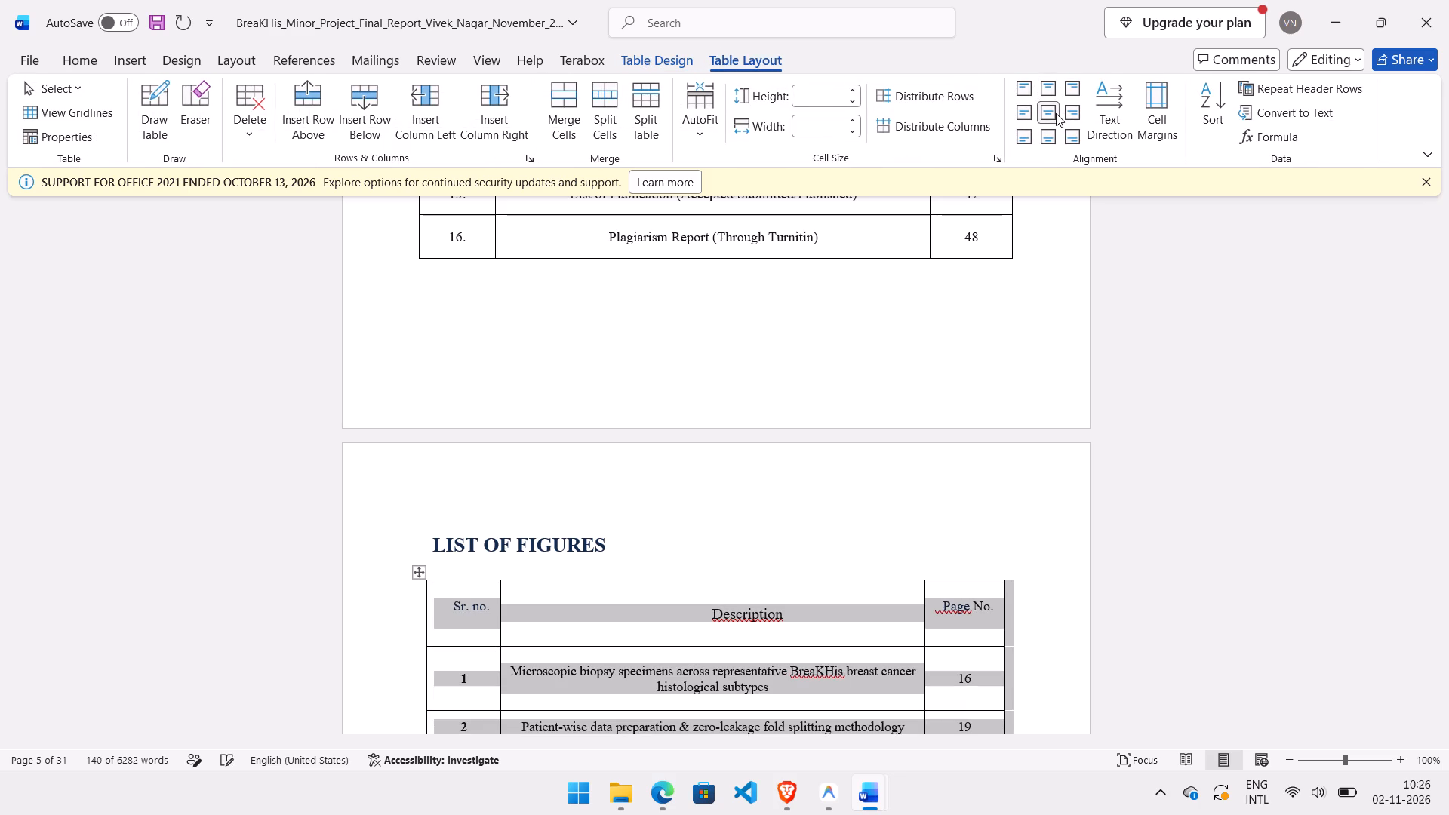
pyautogui.click(829, 376)
pyautogui.scroll(-3, 829, 376)
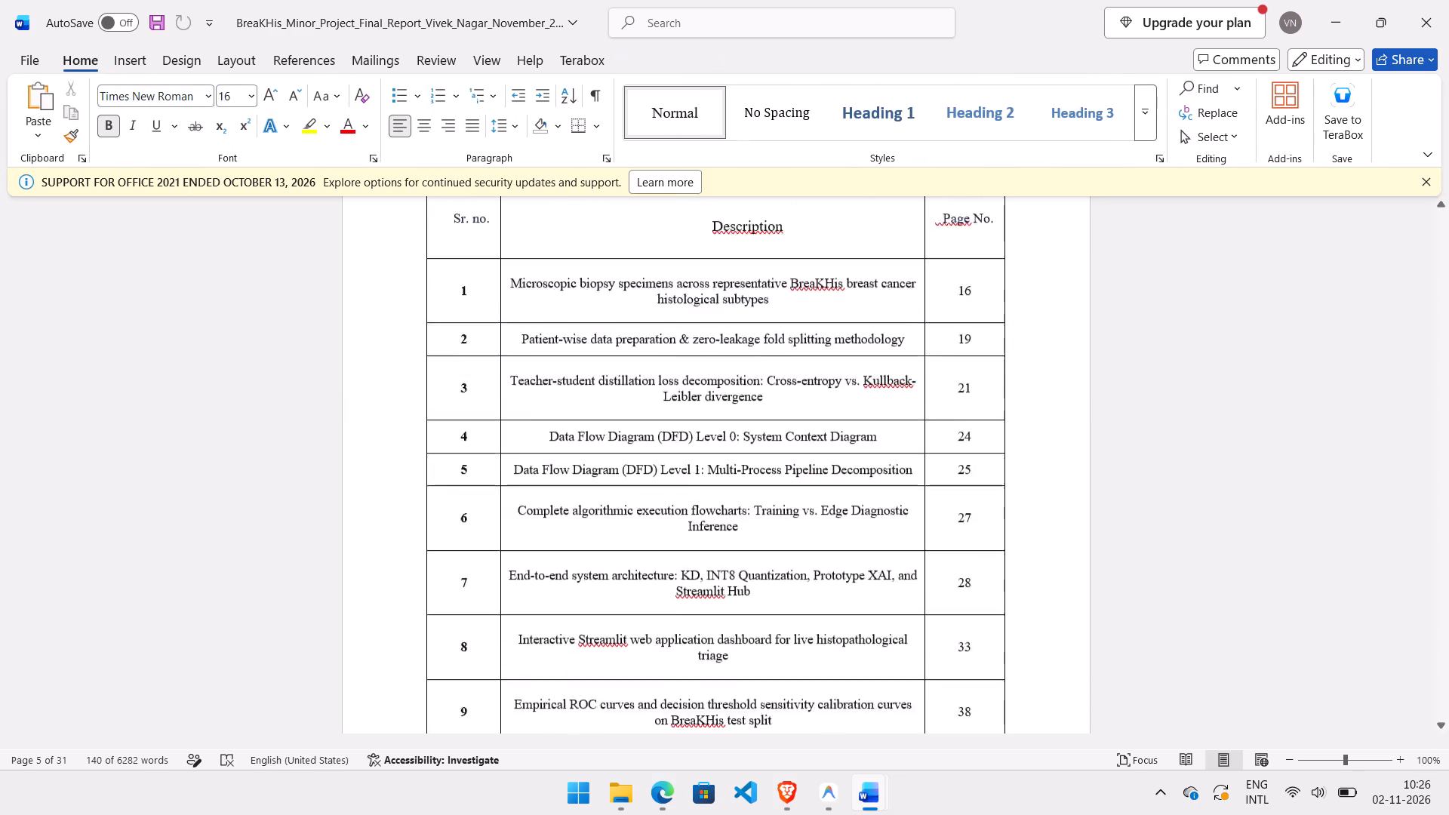
pyautogui.scroll(-2, 829, 376)
pyautogui.scroll(2, 829, 376)
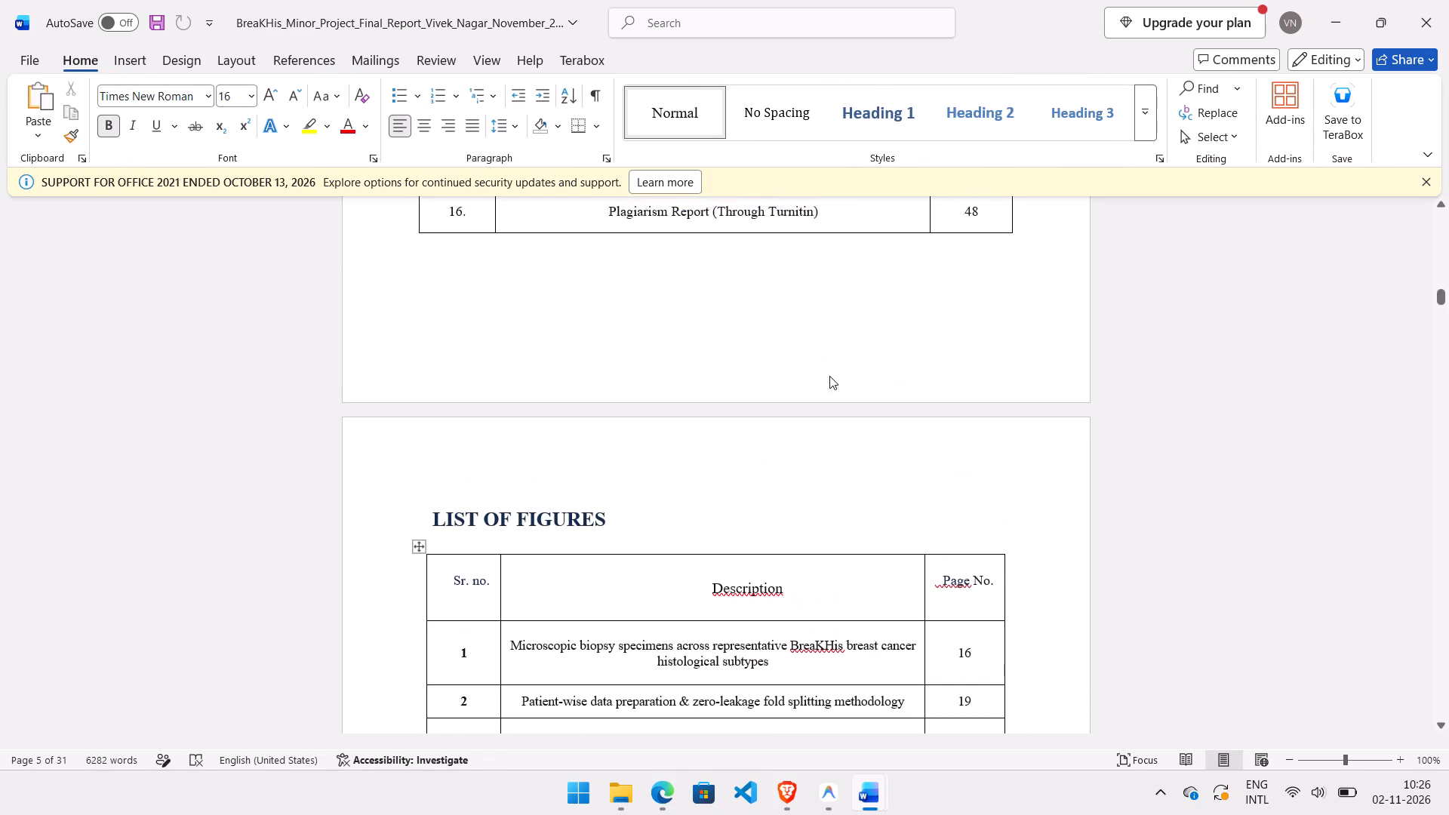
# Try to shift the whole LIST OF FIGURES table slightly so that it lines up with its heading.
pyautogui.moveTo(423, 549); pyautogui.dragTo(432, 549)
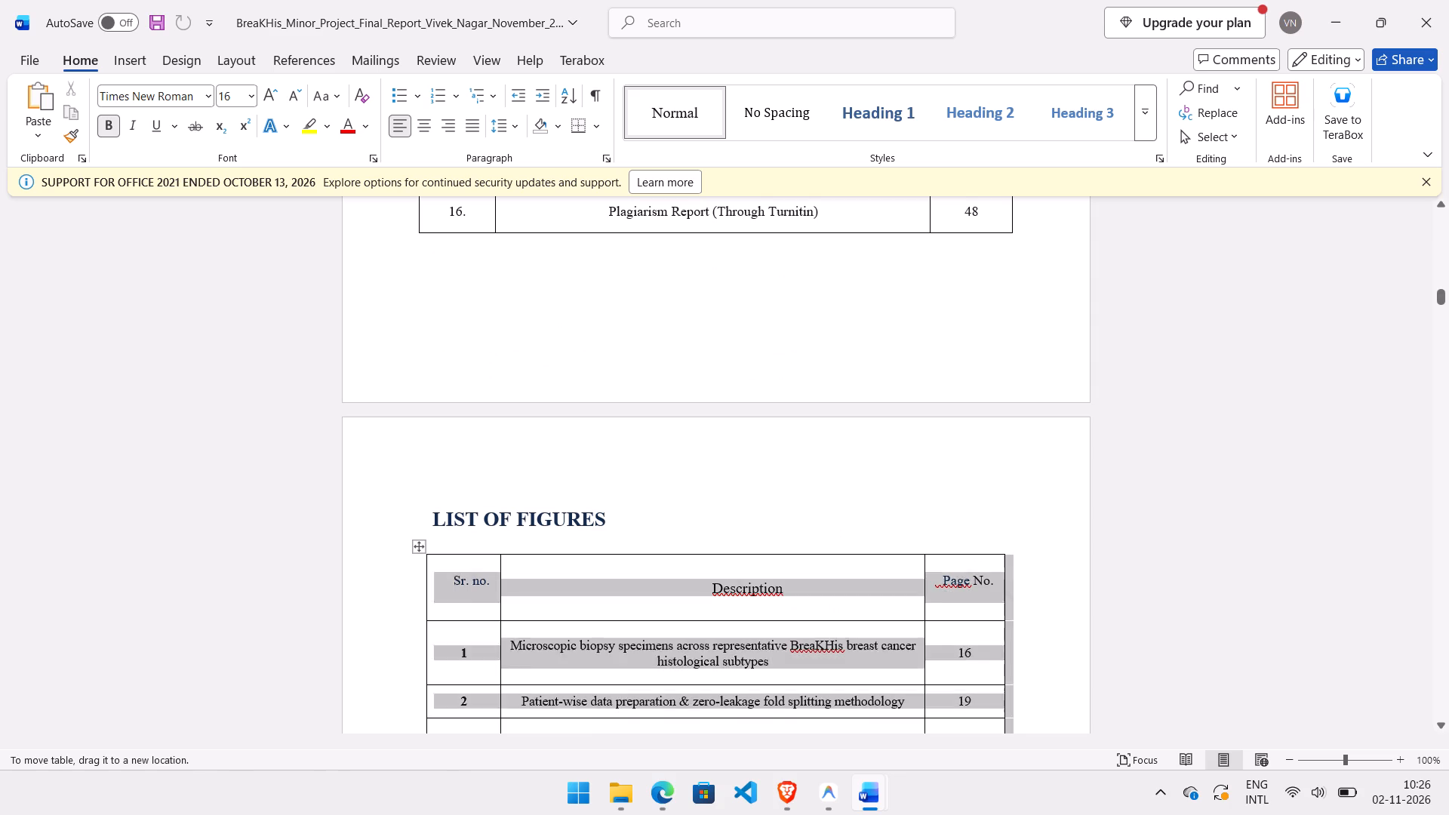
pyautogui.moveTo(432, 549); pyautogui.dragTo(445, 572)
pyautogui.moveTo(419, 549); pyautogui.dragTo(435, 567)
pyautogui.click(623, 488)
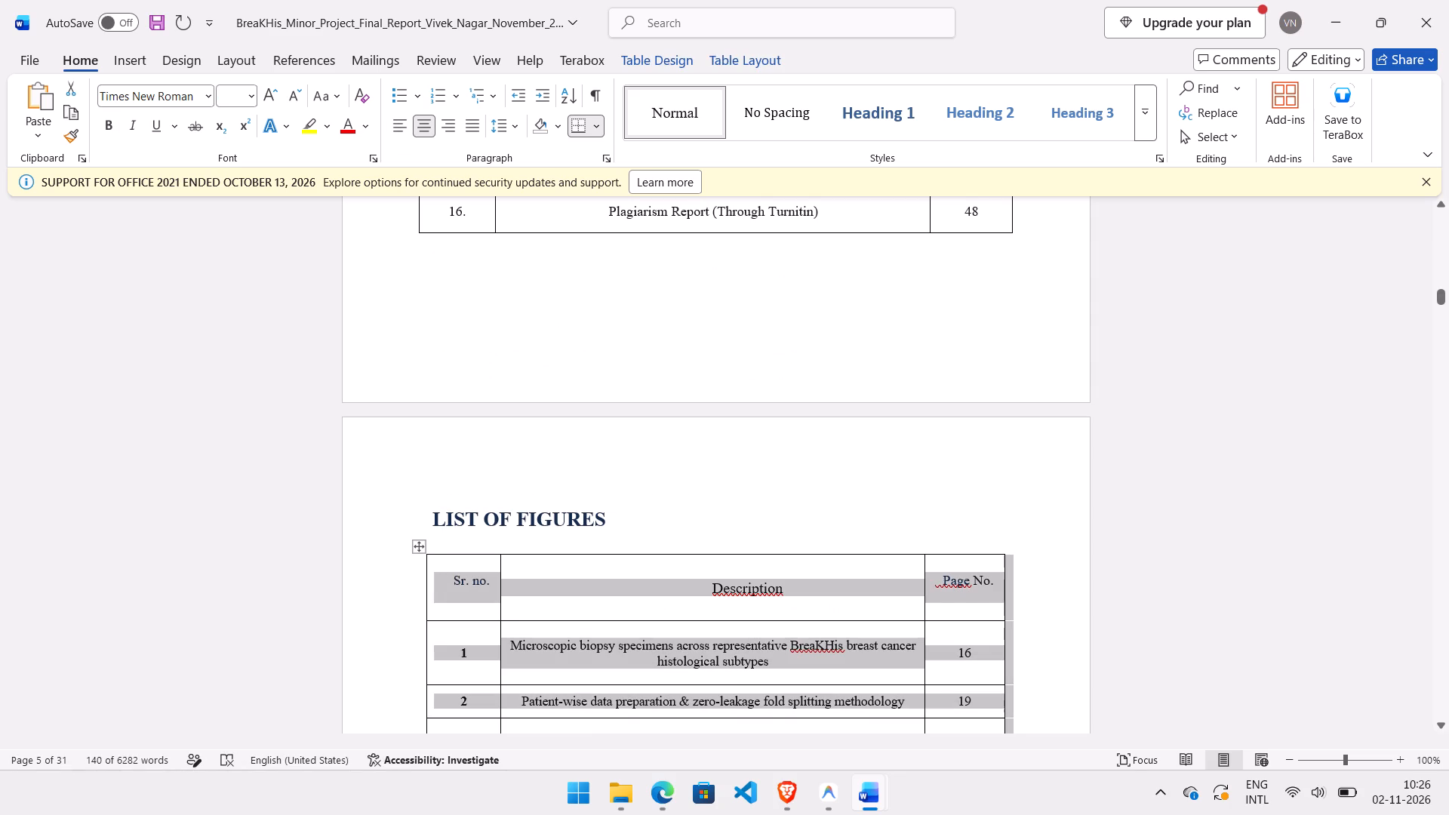
# Align the LIST OF TABLES heading to the left margin.
pyautogui.scroll(-7, 623, 488)
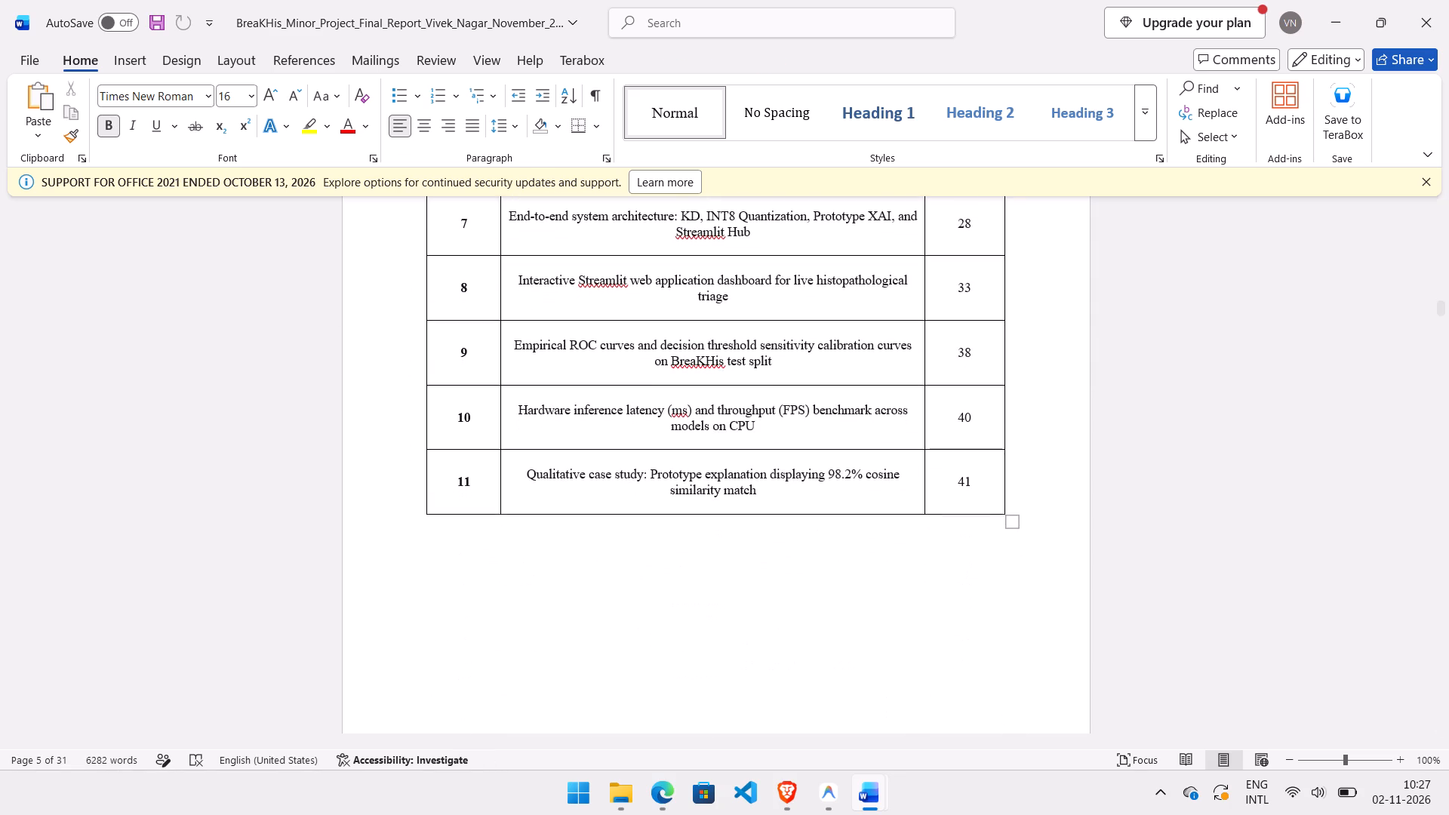
pyautogui.scroll(-3, 623, 488)
pyautogui.scroll(3, 623, 488)
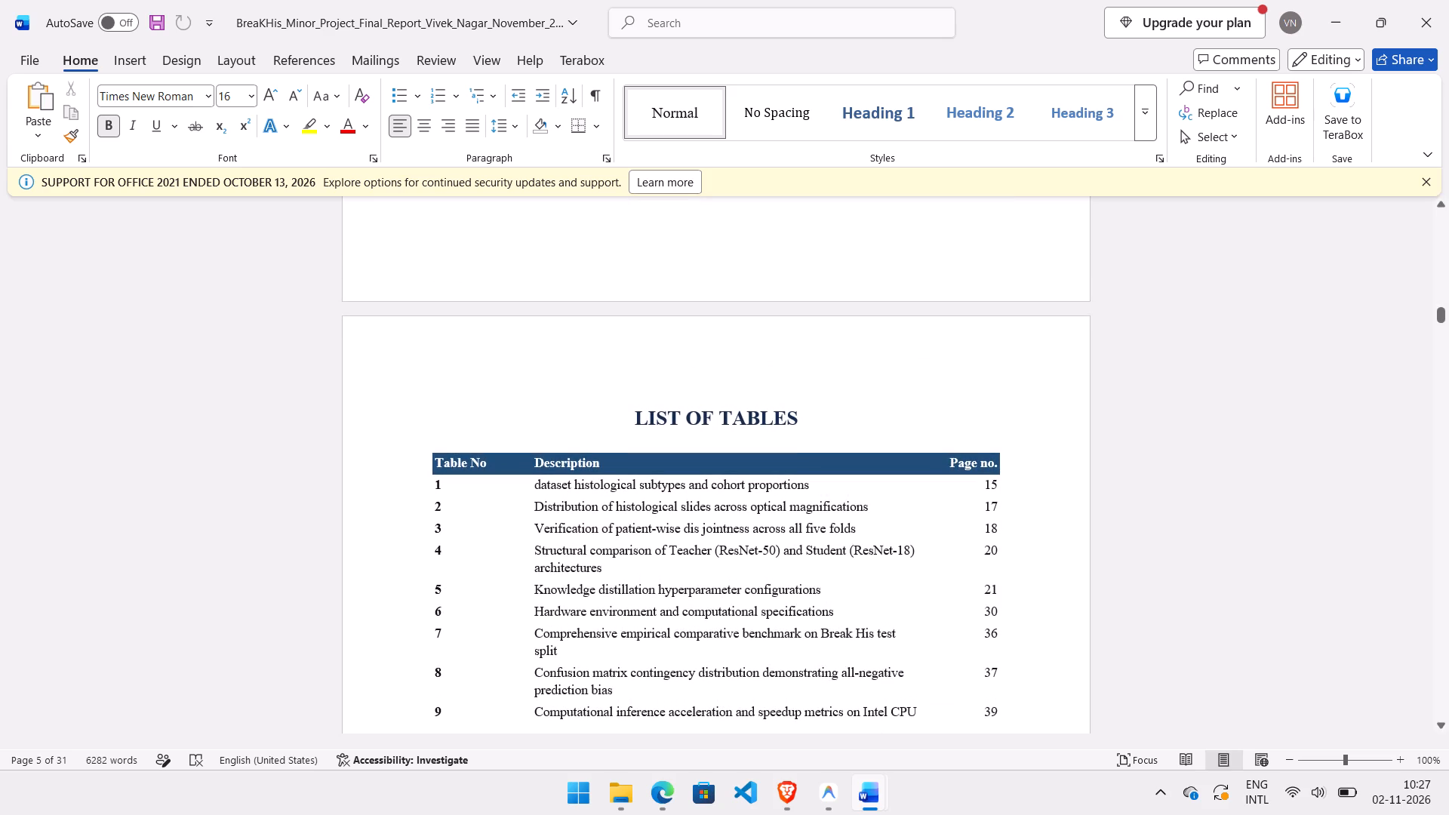
pyautogui.scroll(-1, 910, 580)
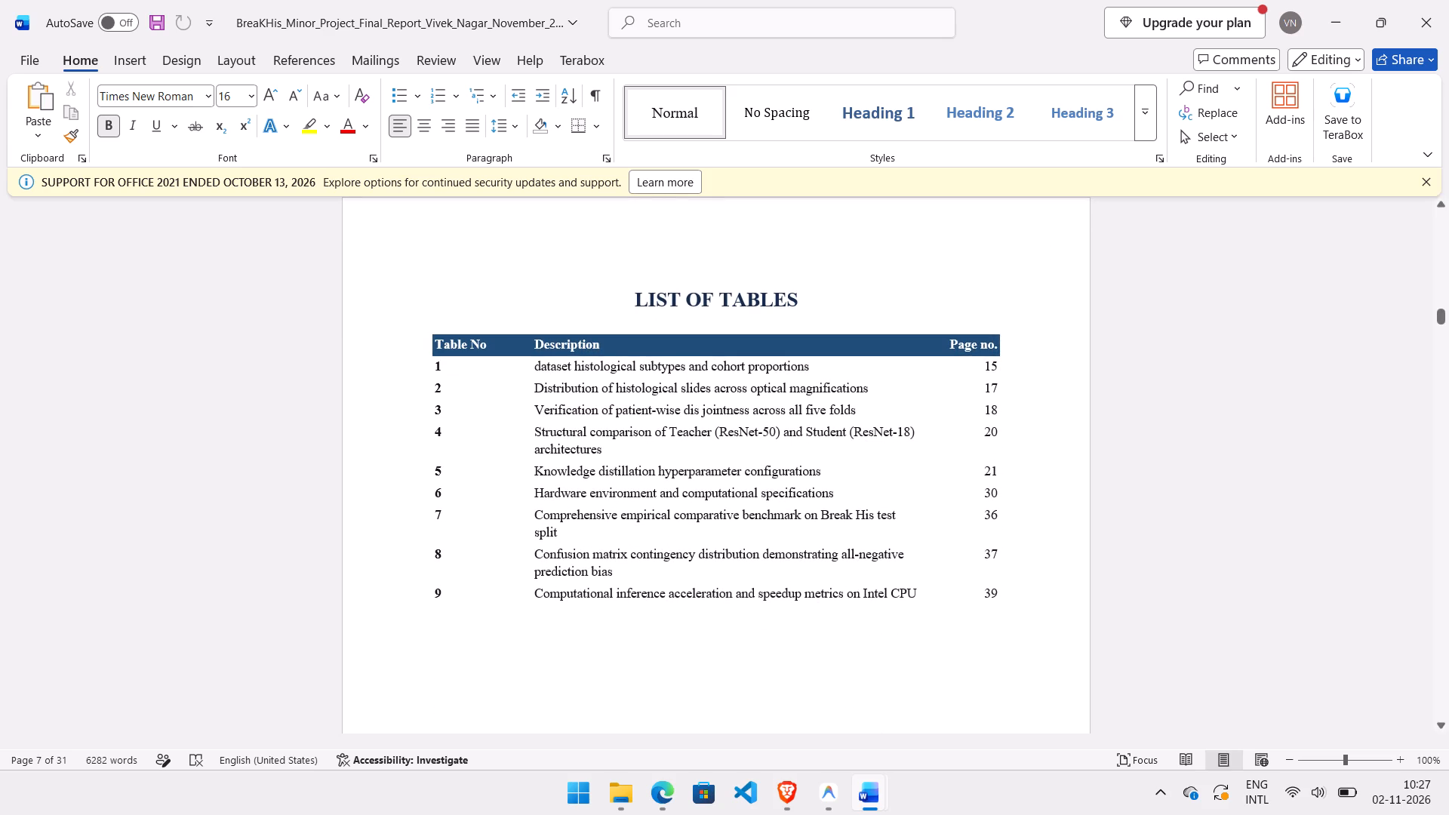
pyautogui.click(629, 297)
pyautogui.press('BackSpace')
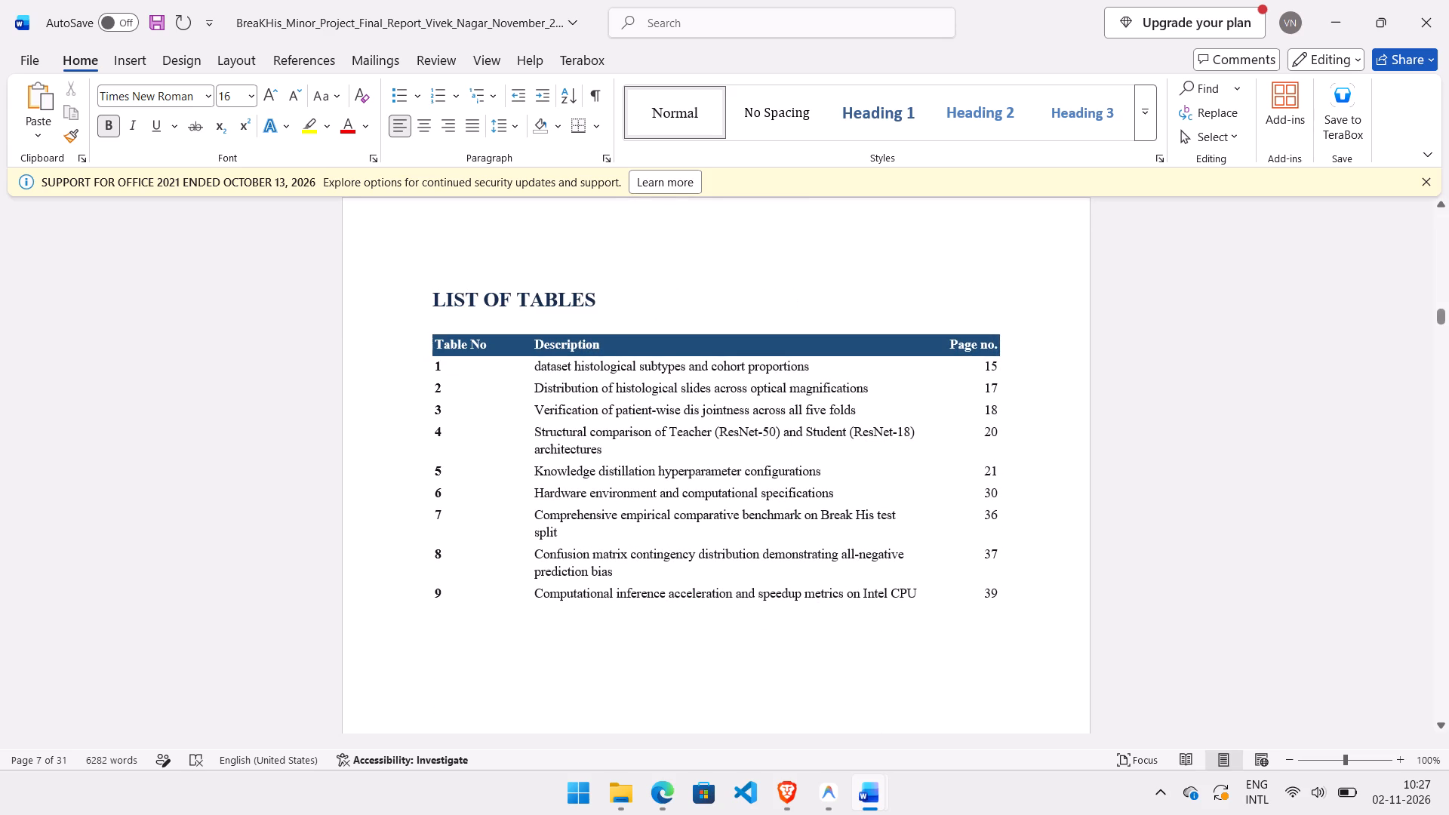
# Apply the plain bordered grid style to the whole LIST OF TABLES table.
pyautogui.moveTo(1014, 590); pyautogui.dragTo(435, 341)
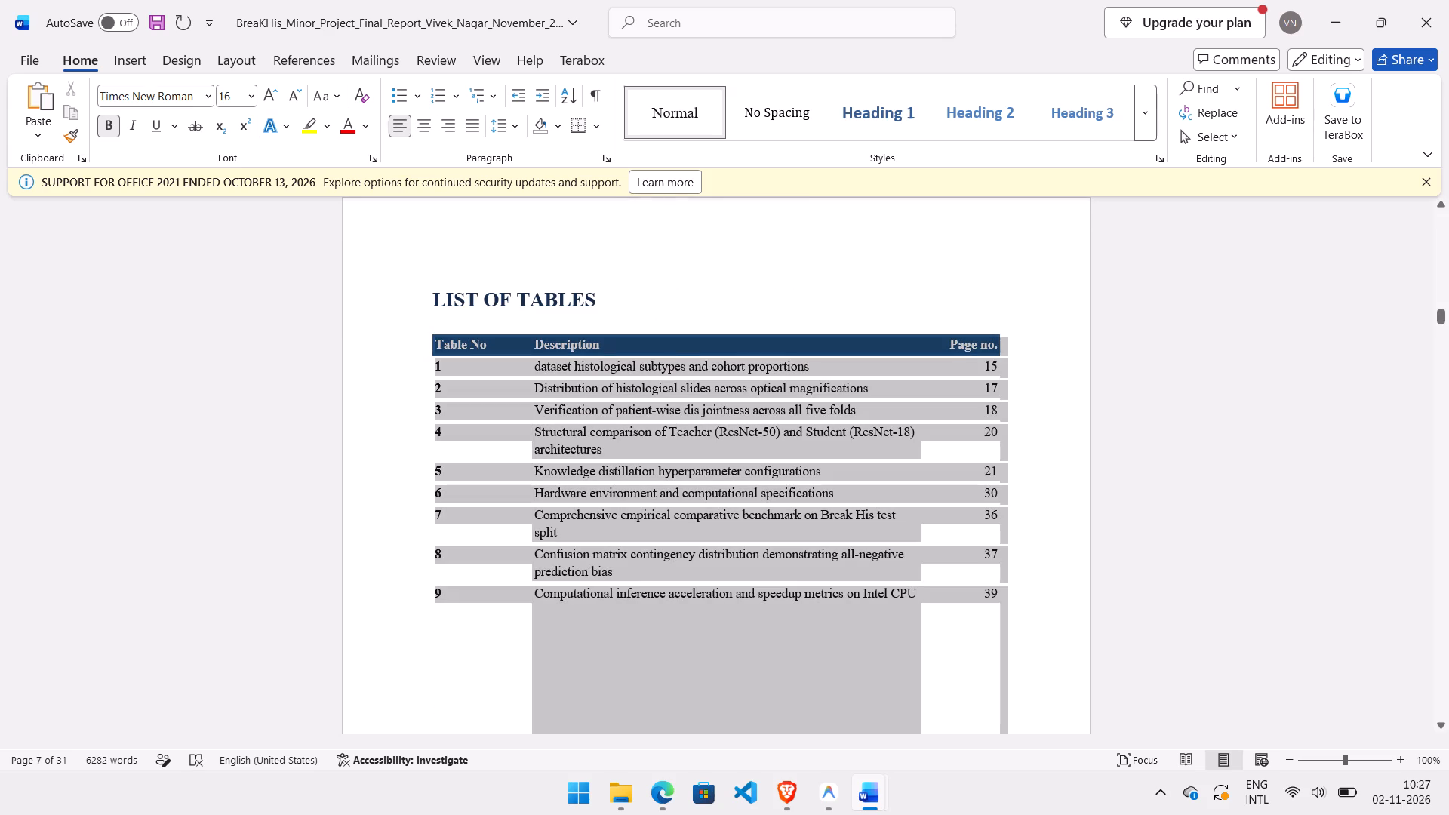
pyautogui.moveTo(435, 341); pyautogui.dragTo(435, 339)
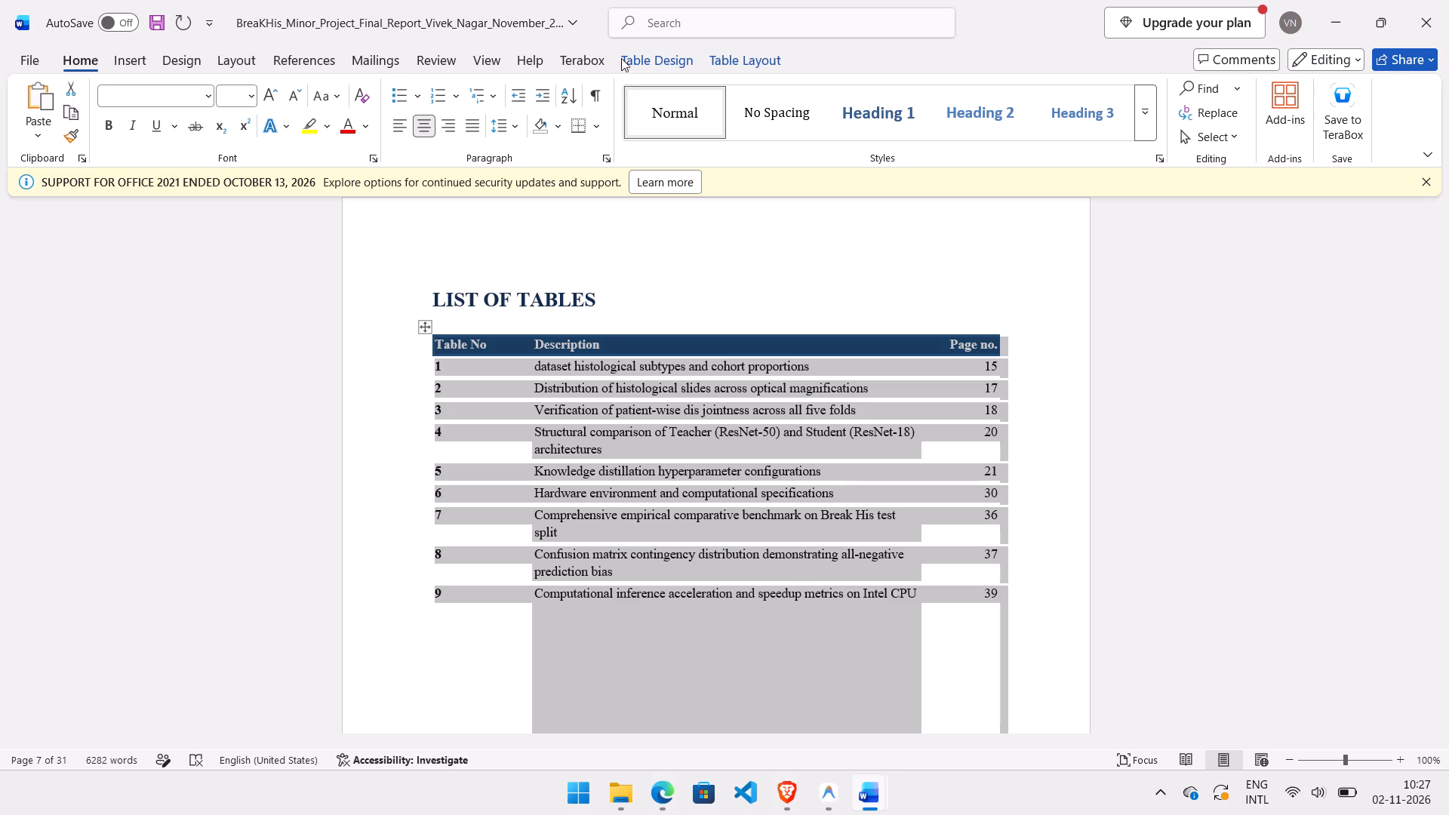
pyautogui.click(653, 56)
pyautogui.click(283, 112)
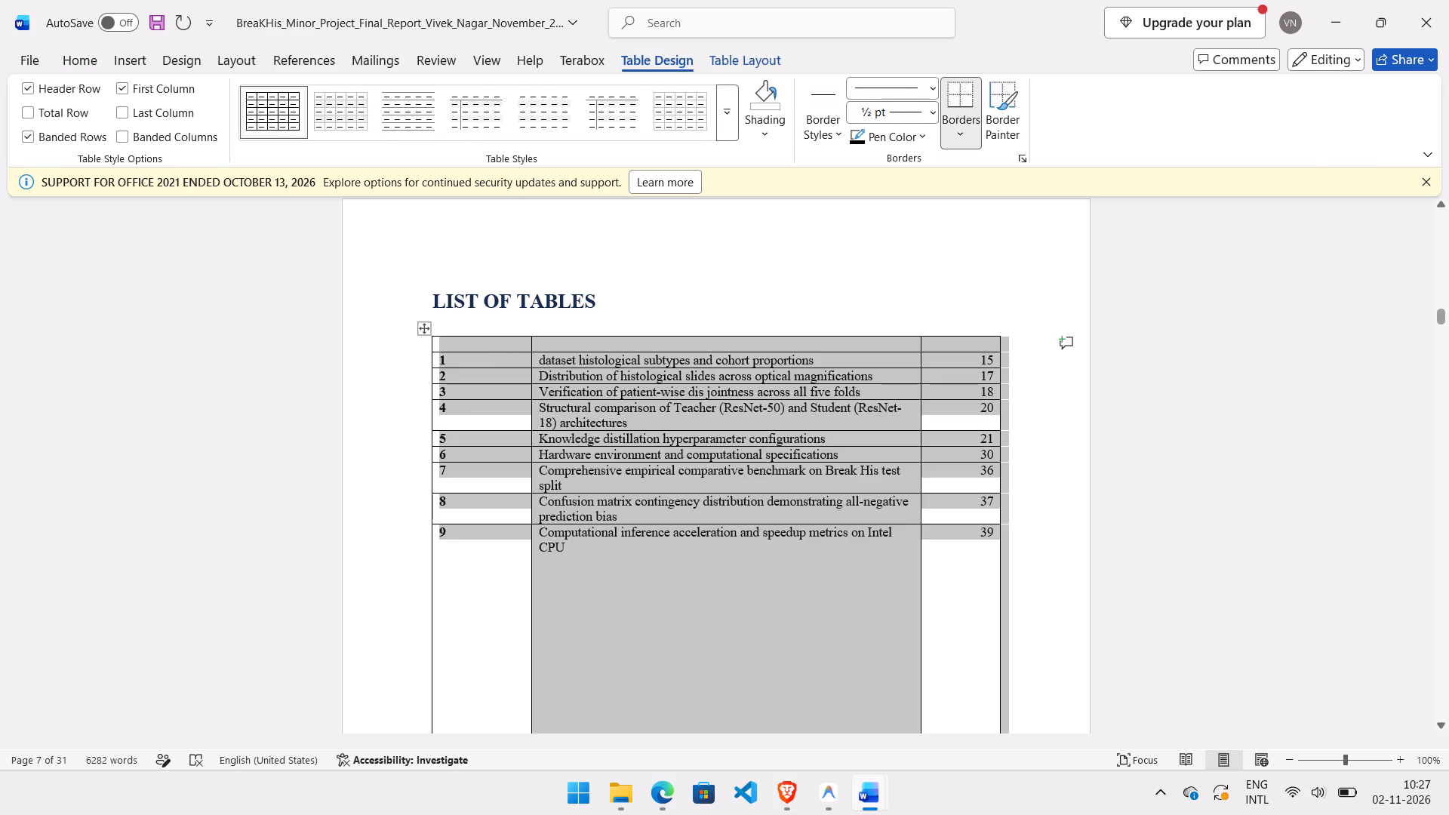
# Paste the copied "Page No." label into the last header cell of the LIST OF TABLES table.
pyautogui.click(942, 343)
pyautogui.hotkey('ctrl', 'v')
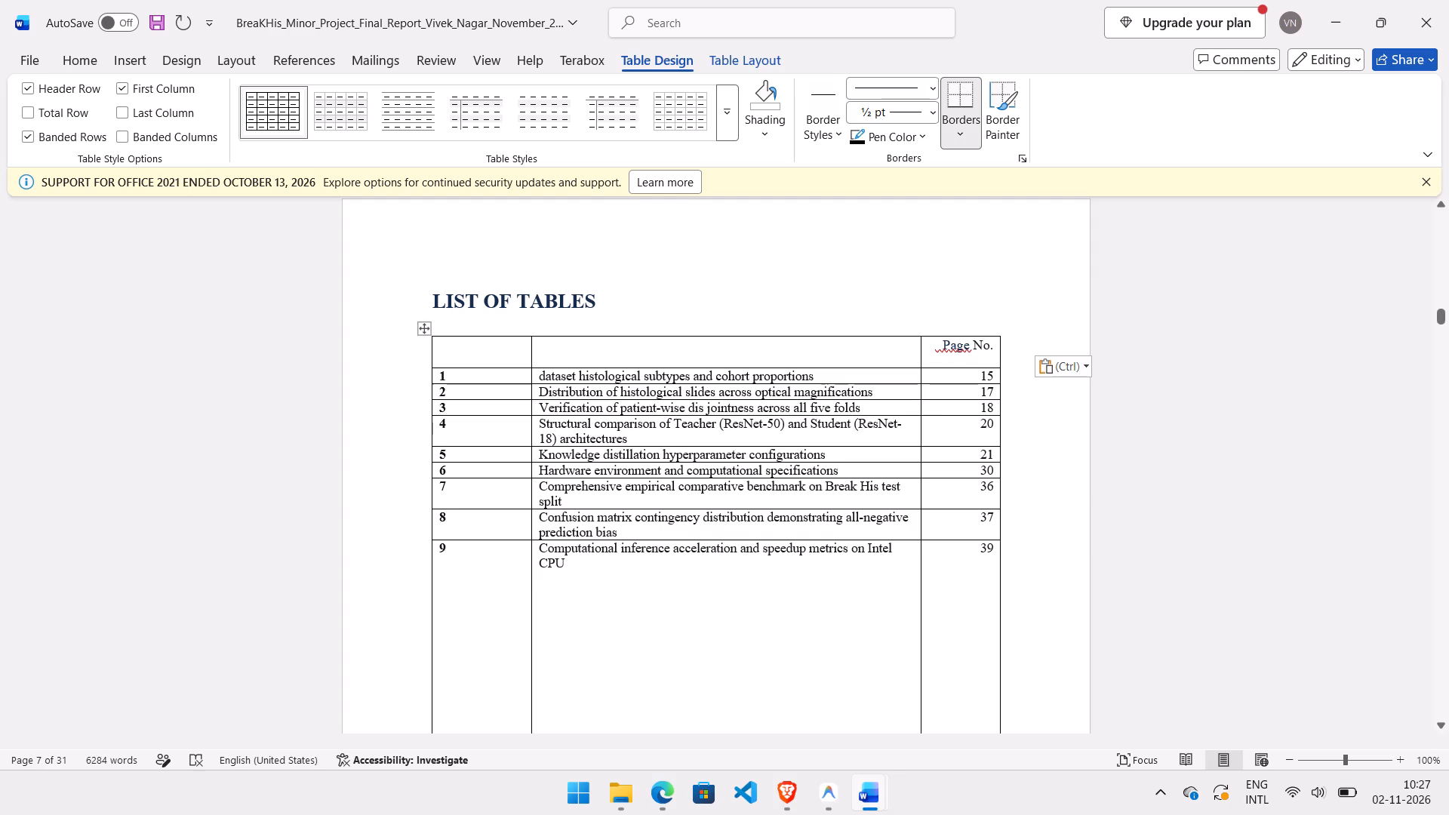
# Clear the hidden Description text from the middle header cell of the LIST OF TABLES table.
pyautogui.click(605, 345)
pyautogui.press('BackSpace')
pyautogui.press('BackSpace')
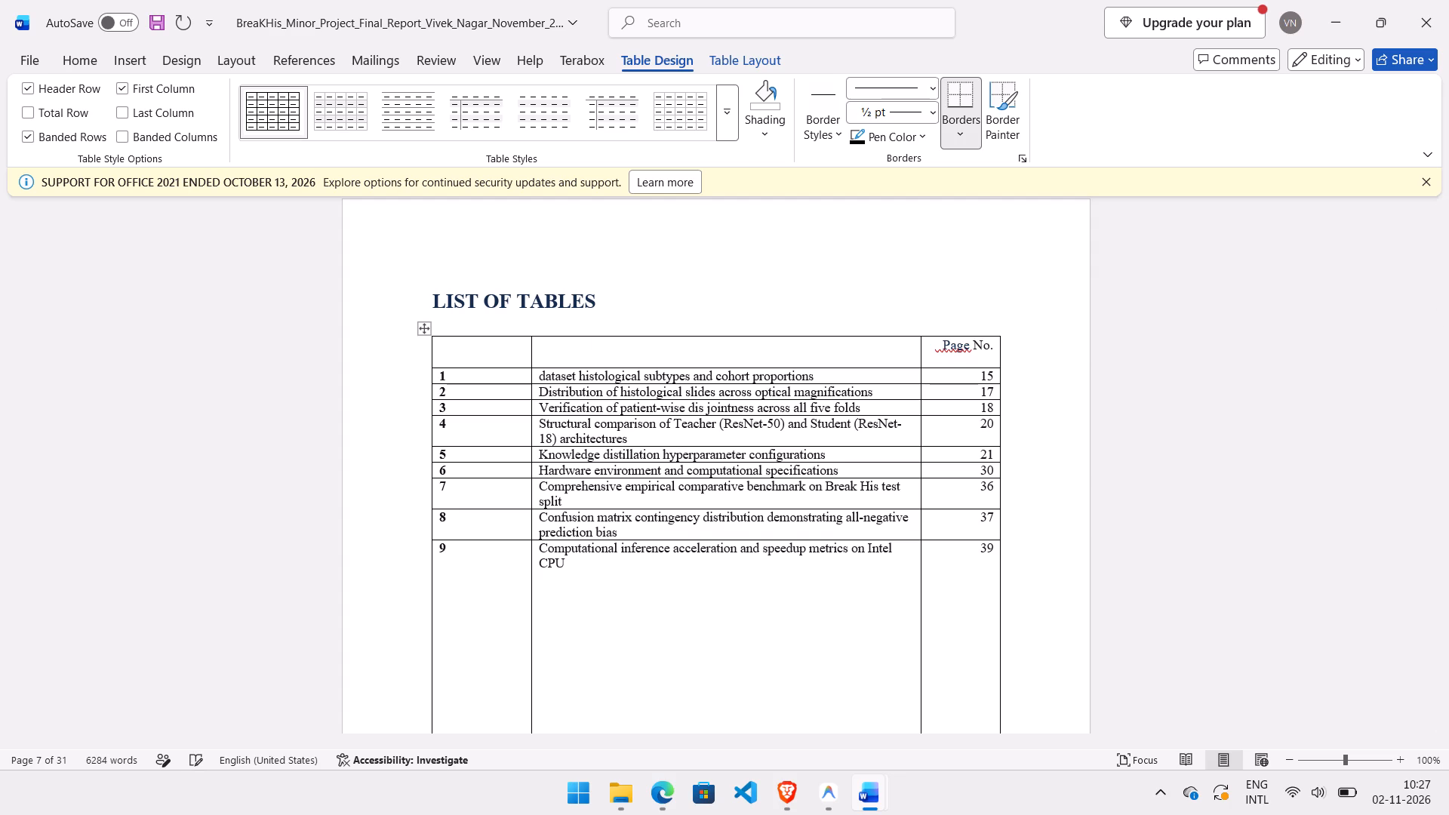
pyautogui.press('BackSpace')
pyautogui.press('BackSpace')
pyautogui.press('BackSpace')
pyautogui.write('dnipsf')
pyautogui.press('BackSpace')
pyautogui.press('BackSpace')
pyautogui.press('BackSpace')
pyautogui.press('BackSpace')
pyautogui.press('BackSpace')
pyautogui.press('BackSpace')
pyautogui.press('BackSpace')
pyautogui.press('BackSpace')
pyautogui.press('BackSpace')
pyautogui.press('BackSpace')
pyautogui.press('BackSpace')
pyautogui.press('BackSpace')
pyautogui.press('BackSpace')
pyautogui.press('BackSpace')
pyautogui.press('BackSpace')
pyautogui.press('BackSpace')
pyautogui.press('BackSpace')
pyautogui.press('BackSpace')
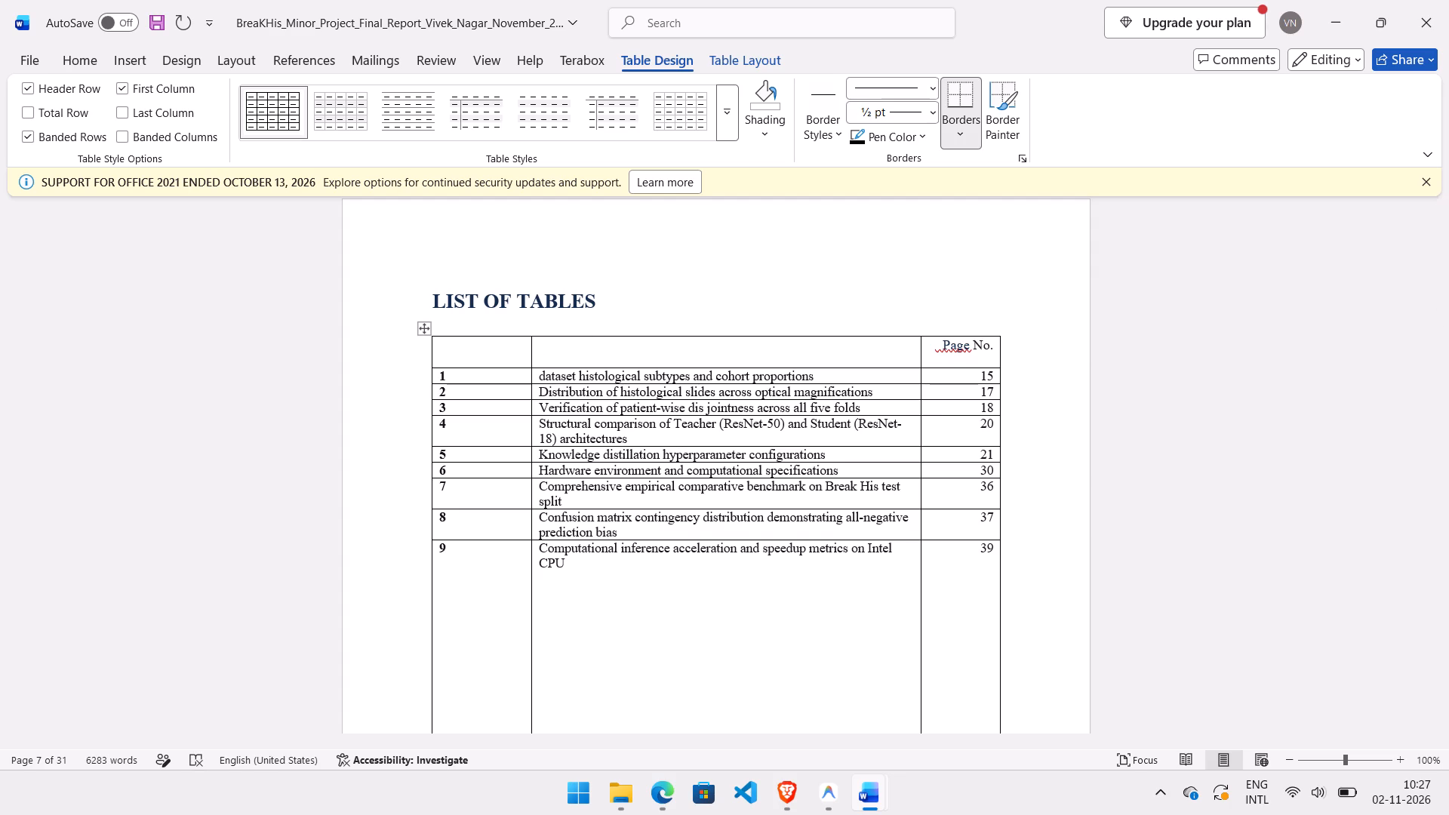
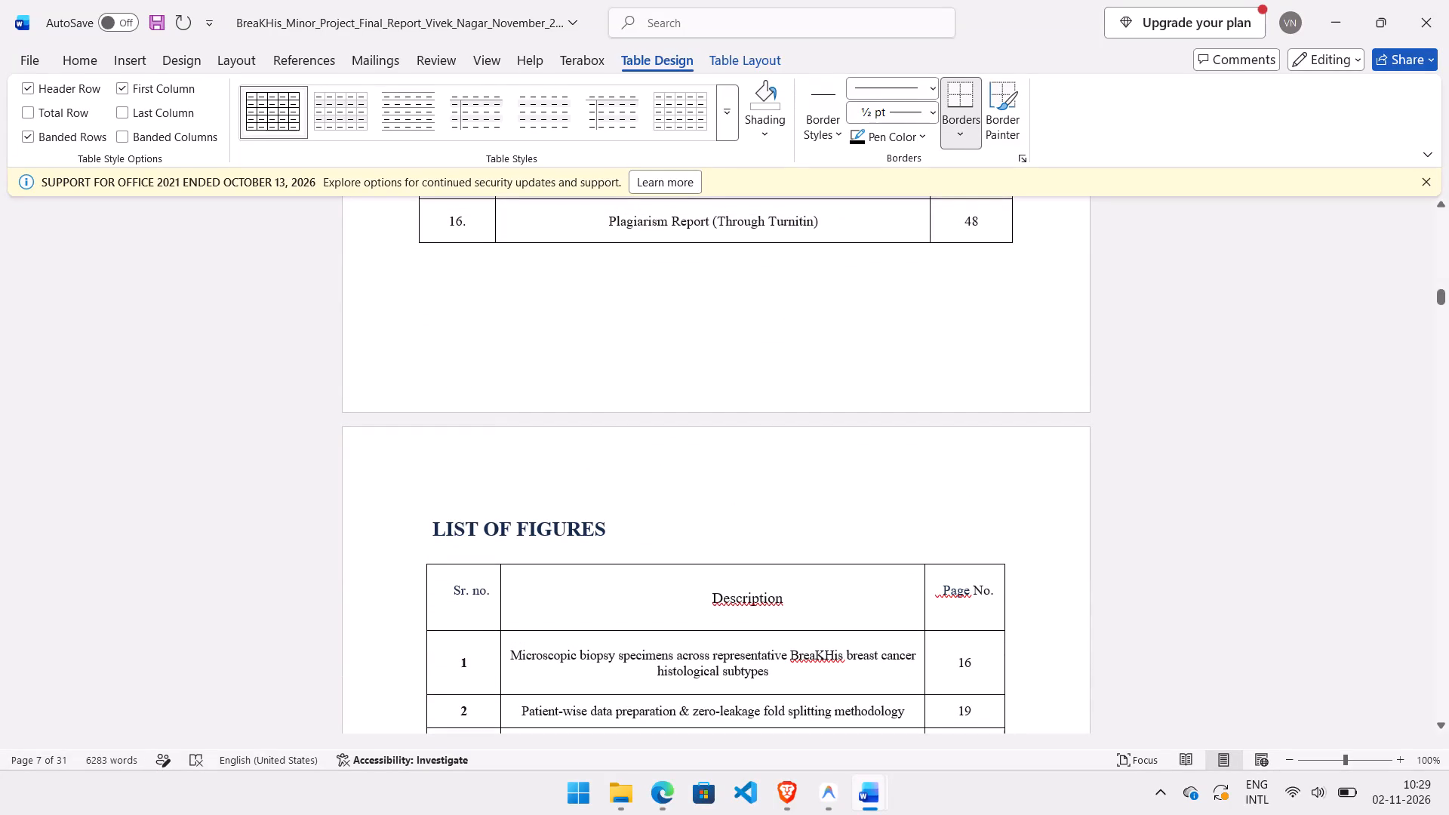
# Copy the "Description" label from the LIST OF FIGURES header into the middle header cell of the LIST OF TABLES table.
pyautogui.moveTo(791, 604); pyautogui.dragTo(707, 594)
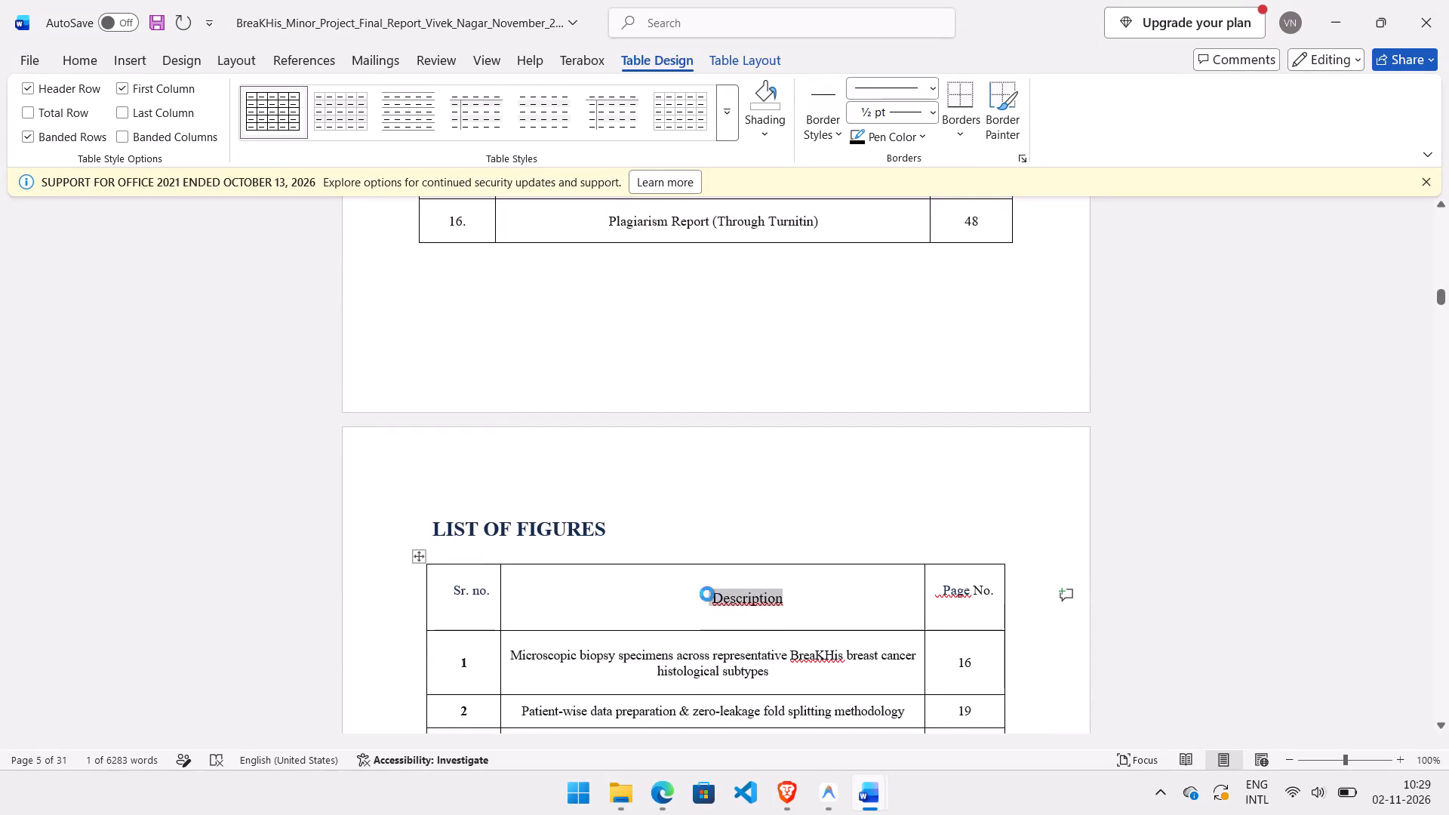
pyautogui.hotkey('ctrl', 'c')
pyautogui.scroll(-6, 707, 594)
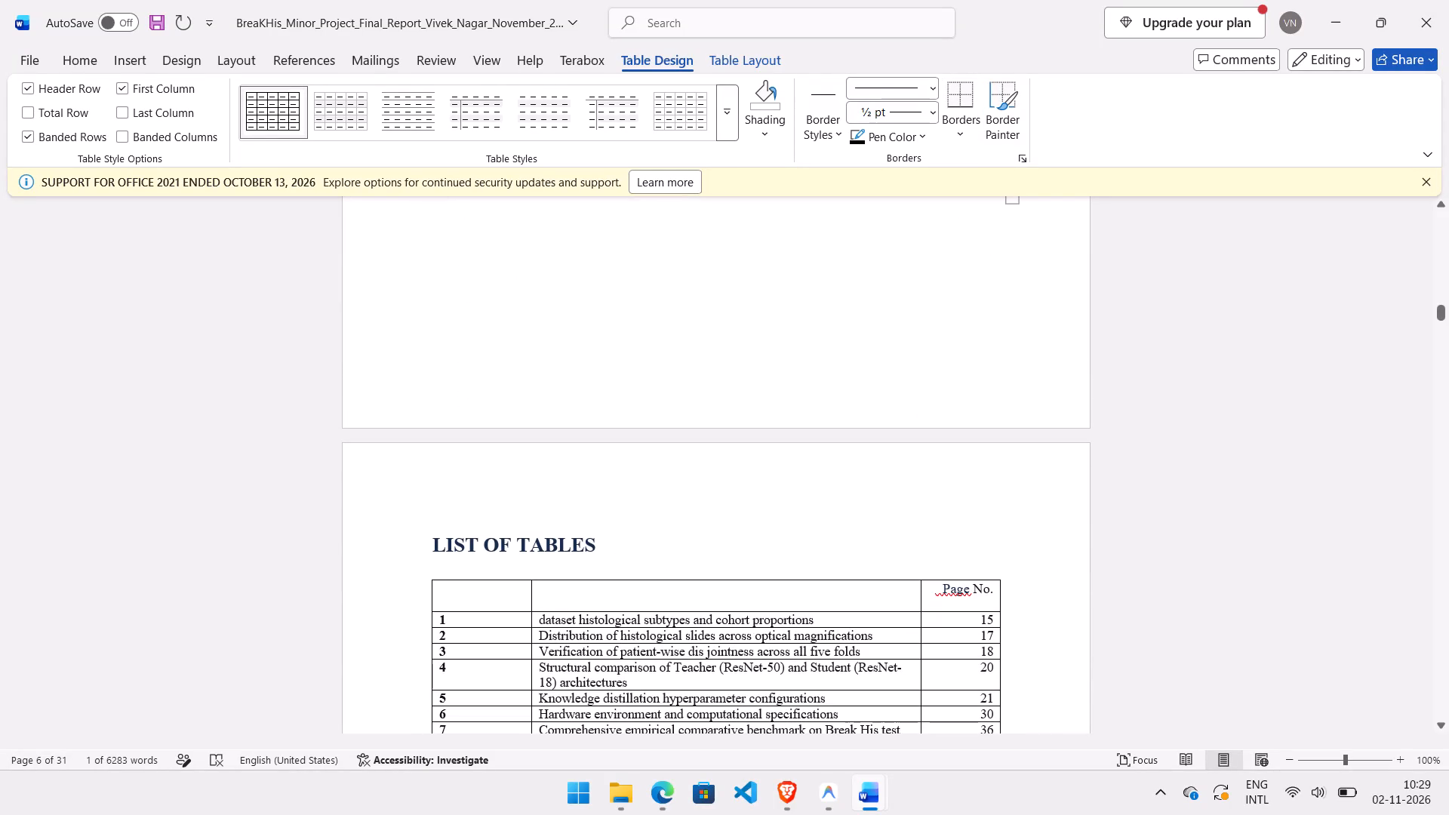
pyautogui.click(565, 590)
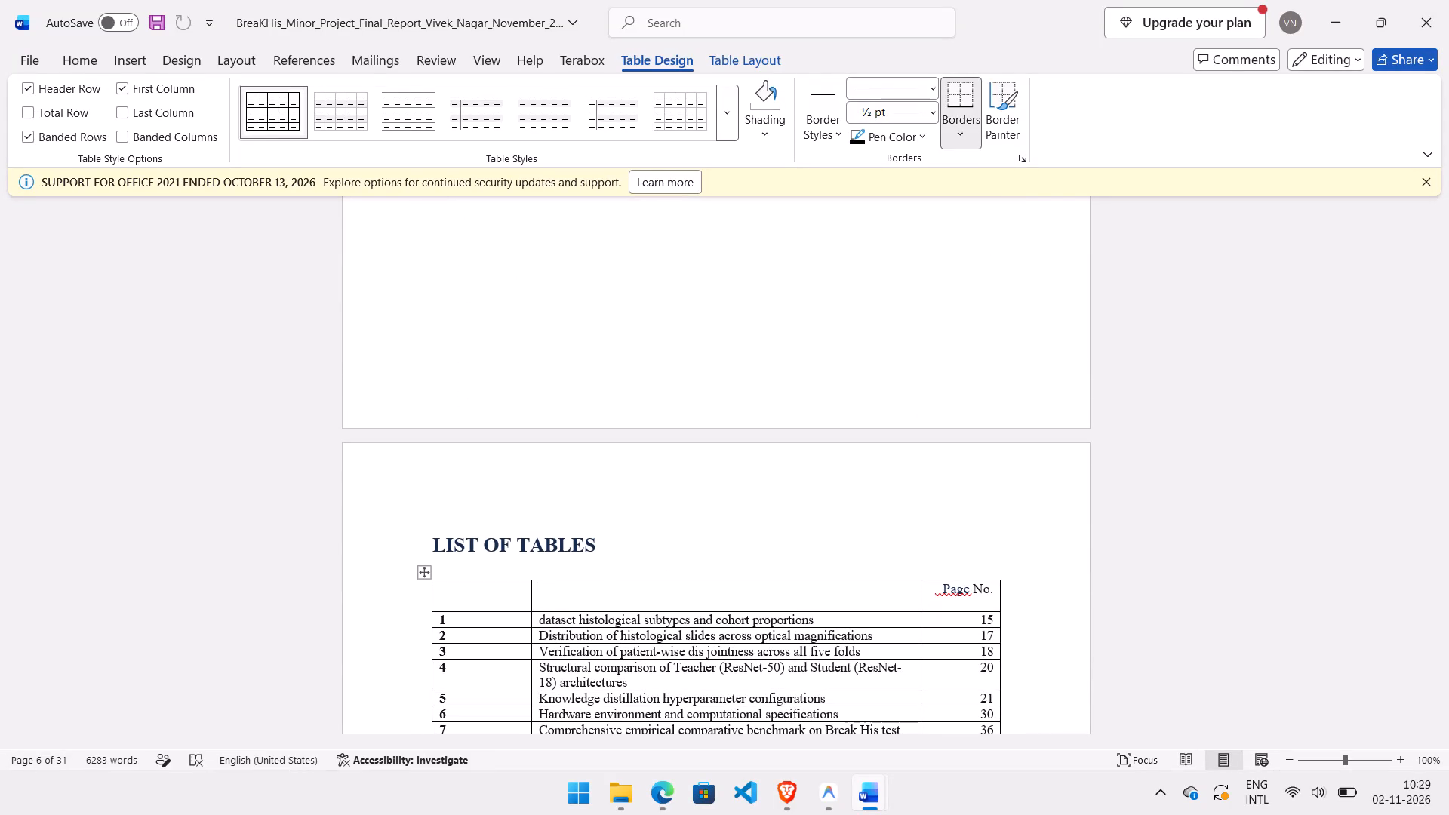
pyautogui.hotkey('ctrl', 'v')
# Remove the bold formatting from serial numbers 1 to 10 in the LIST OF FIGURES table.
pyautogui.scroll(3, 562, 570)
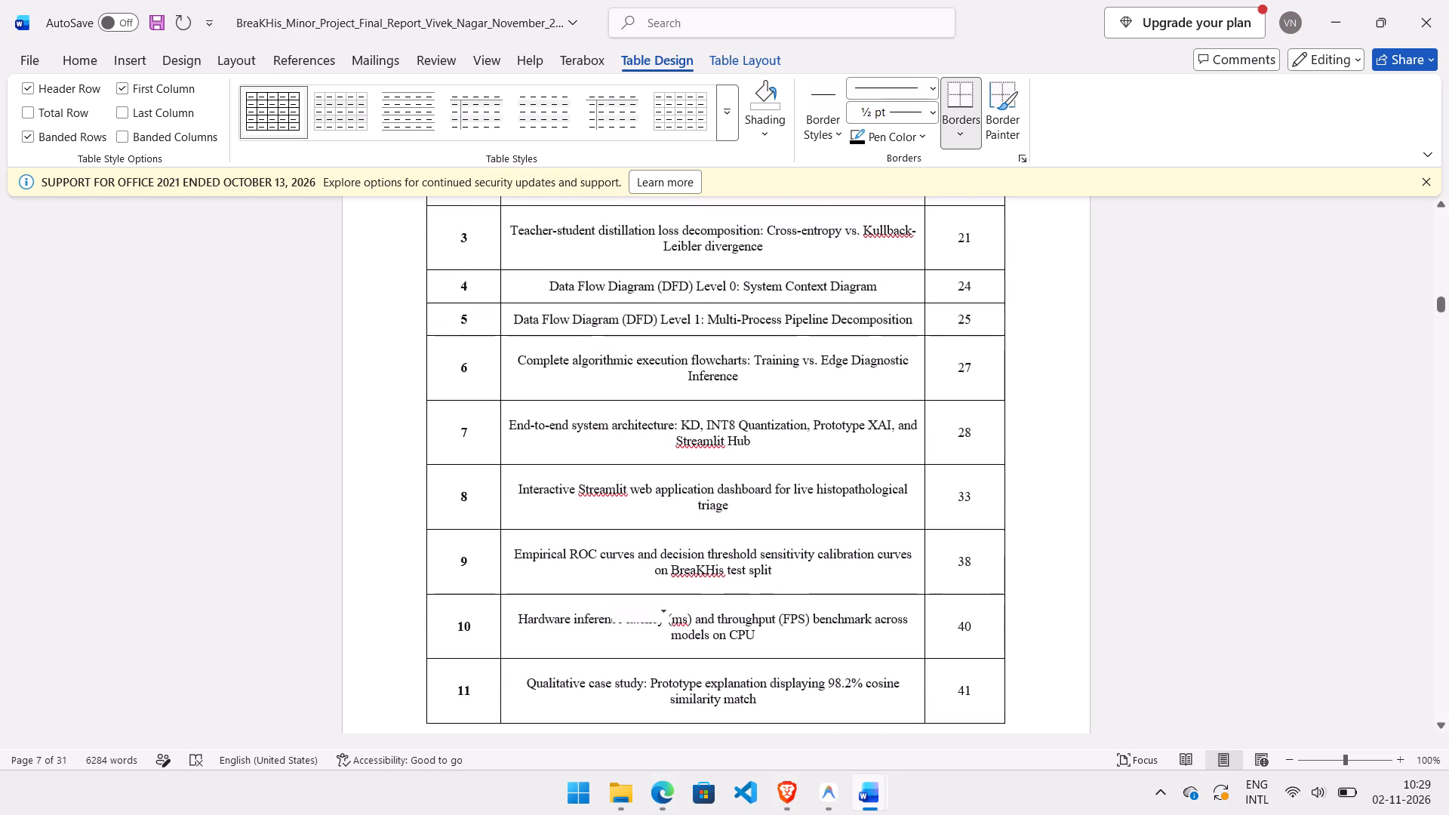
pyautogui.scroll(1, 562, 570)
pyautogui.scroll(-1, 492, 460)
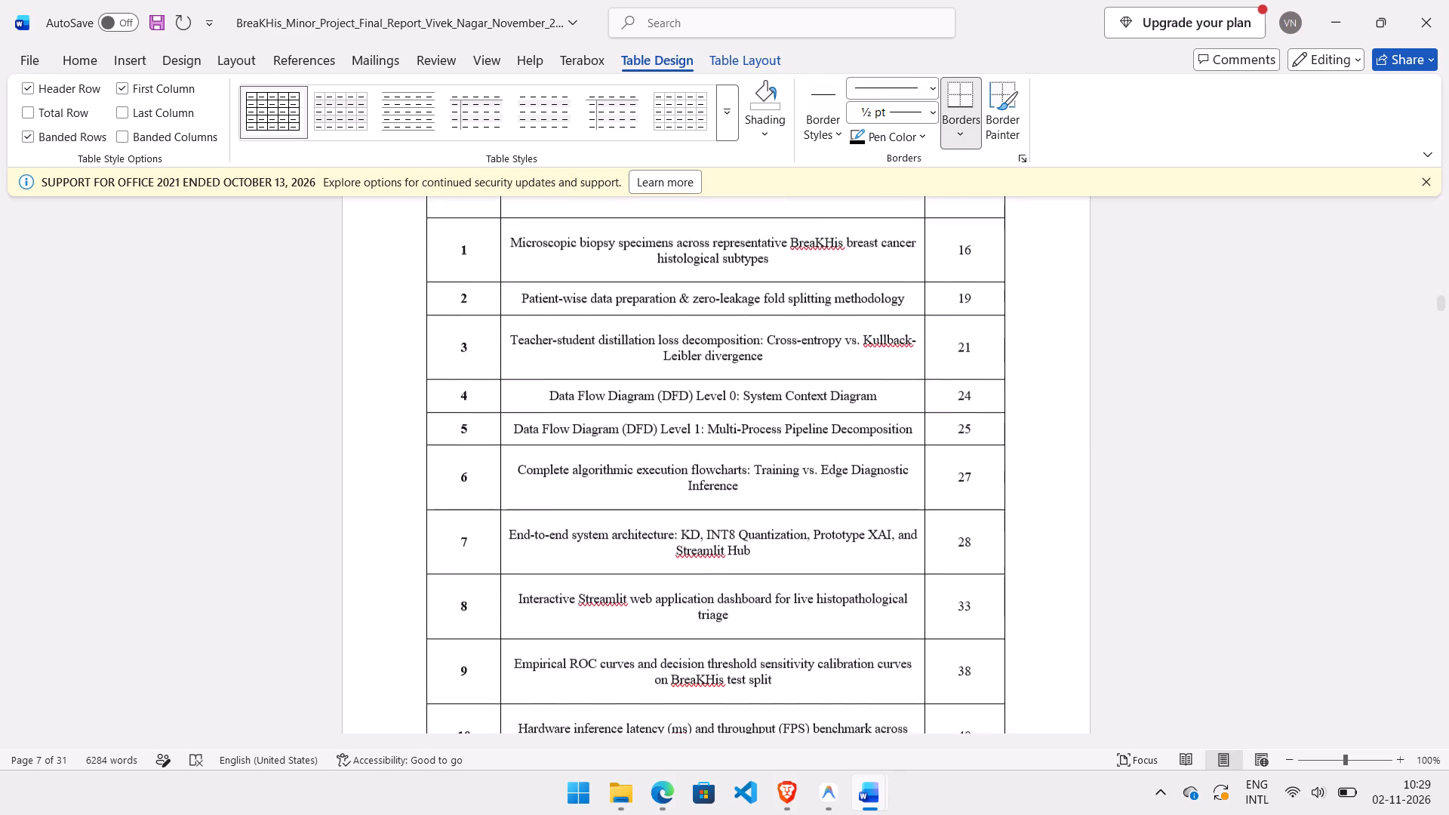
pyautogui.scroll(-1, 492, 460)
pyautogui.moveTo(476, 698); pyautogui.dragTo(457, 200)
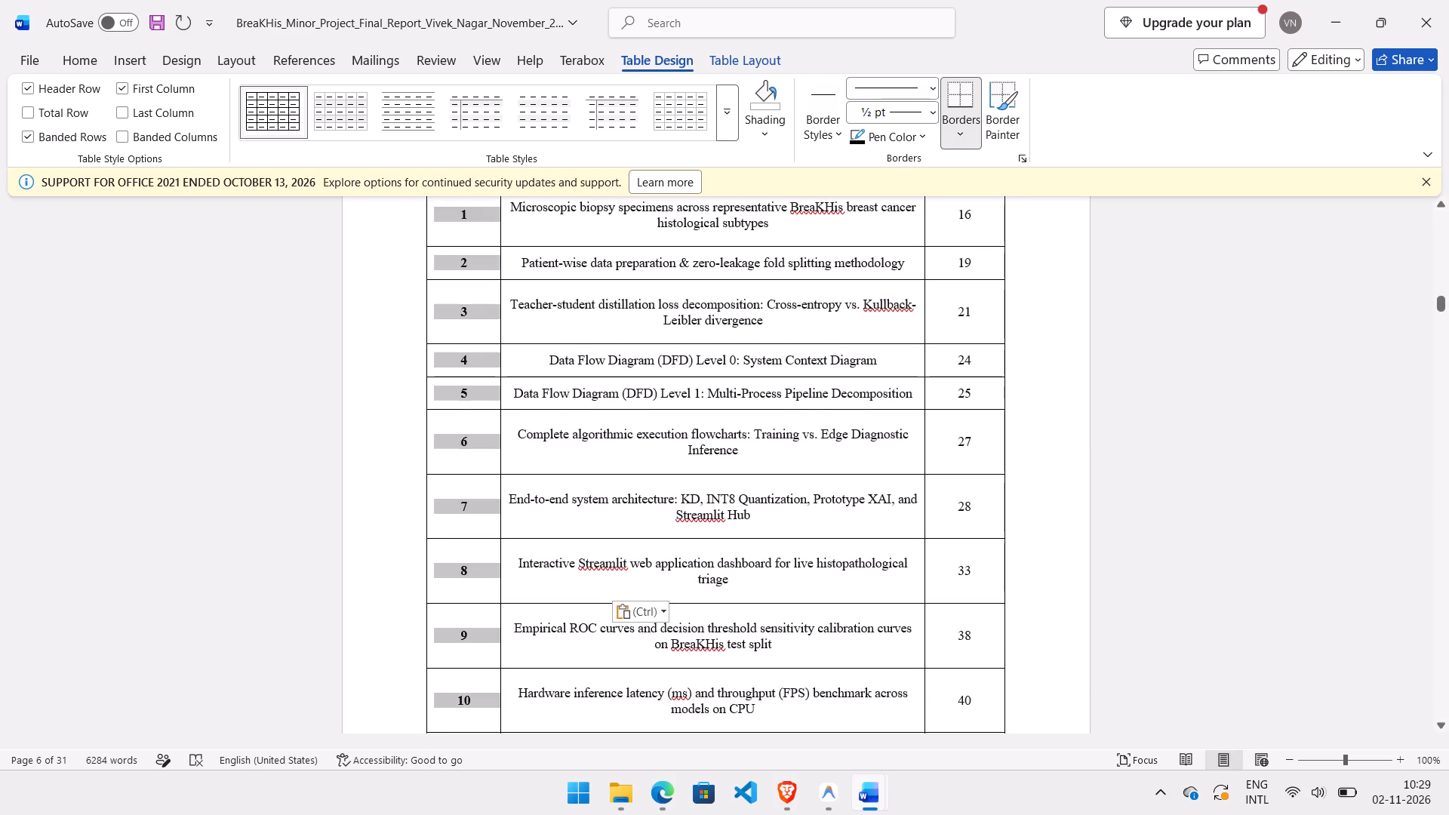
pyautogui.moveTo(457, 200); pyautogui.dragTo(437, 315)
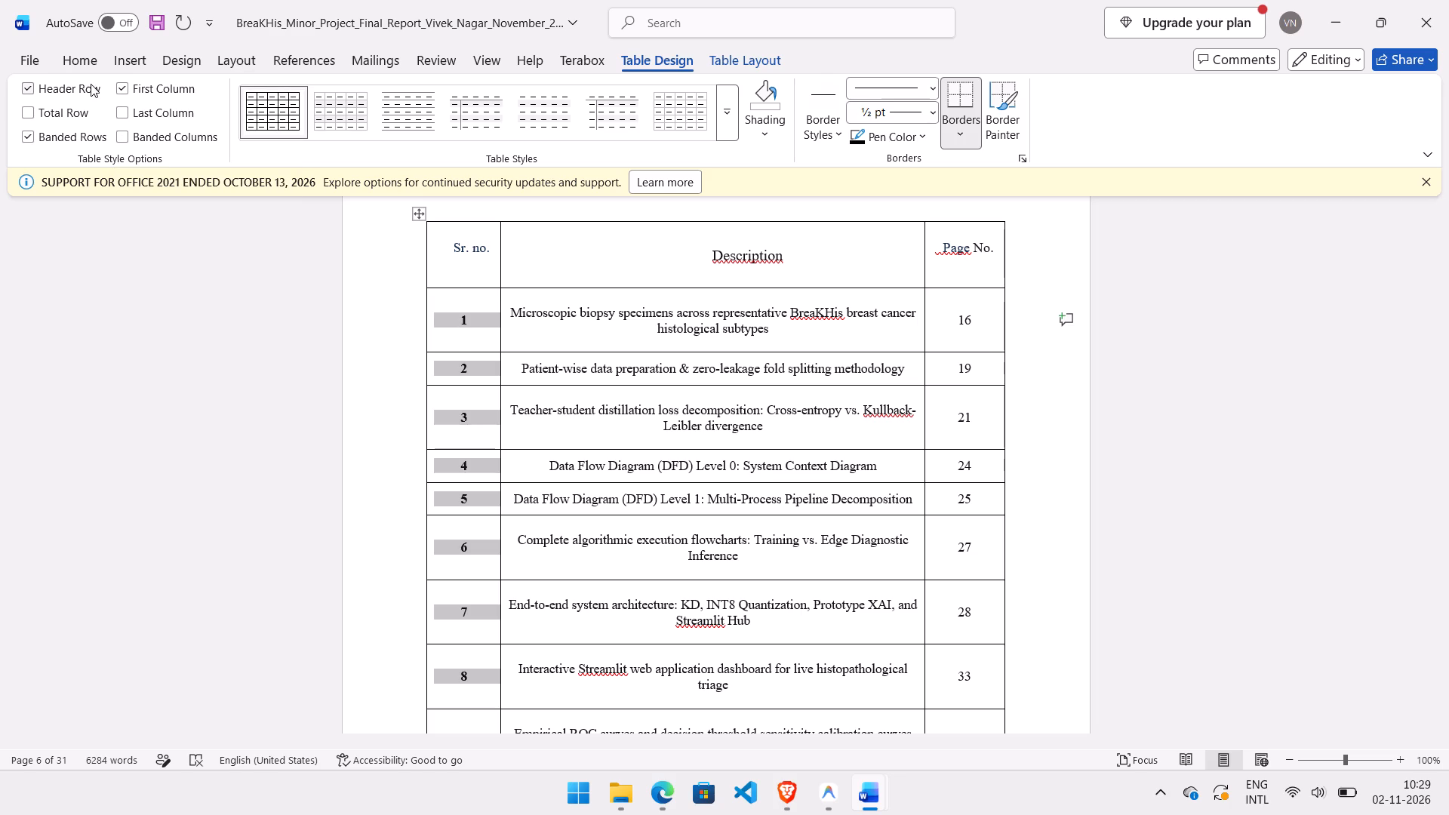
pyautogui.click(75, 60)
pyautogui.click(105, 128)
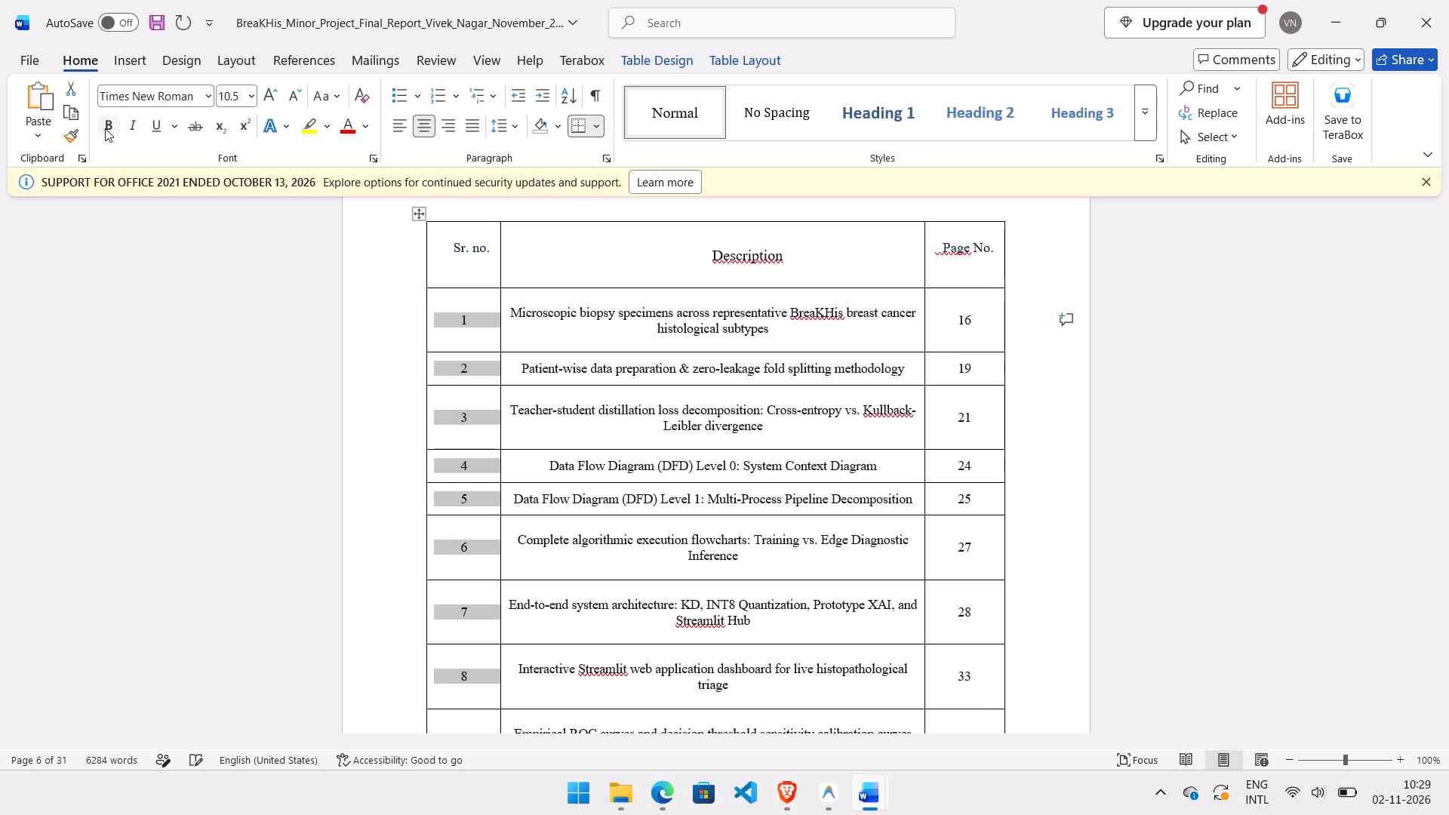
# Set all text in the LIST OF FIGURES table, including its header row, to font size 11.
pyautogui.moveTo(446, 248); pyautogui.dragTo(1002, 663)
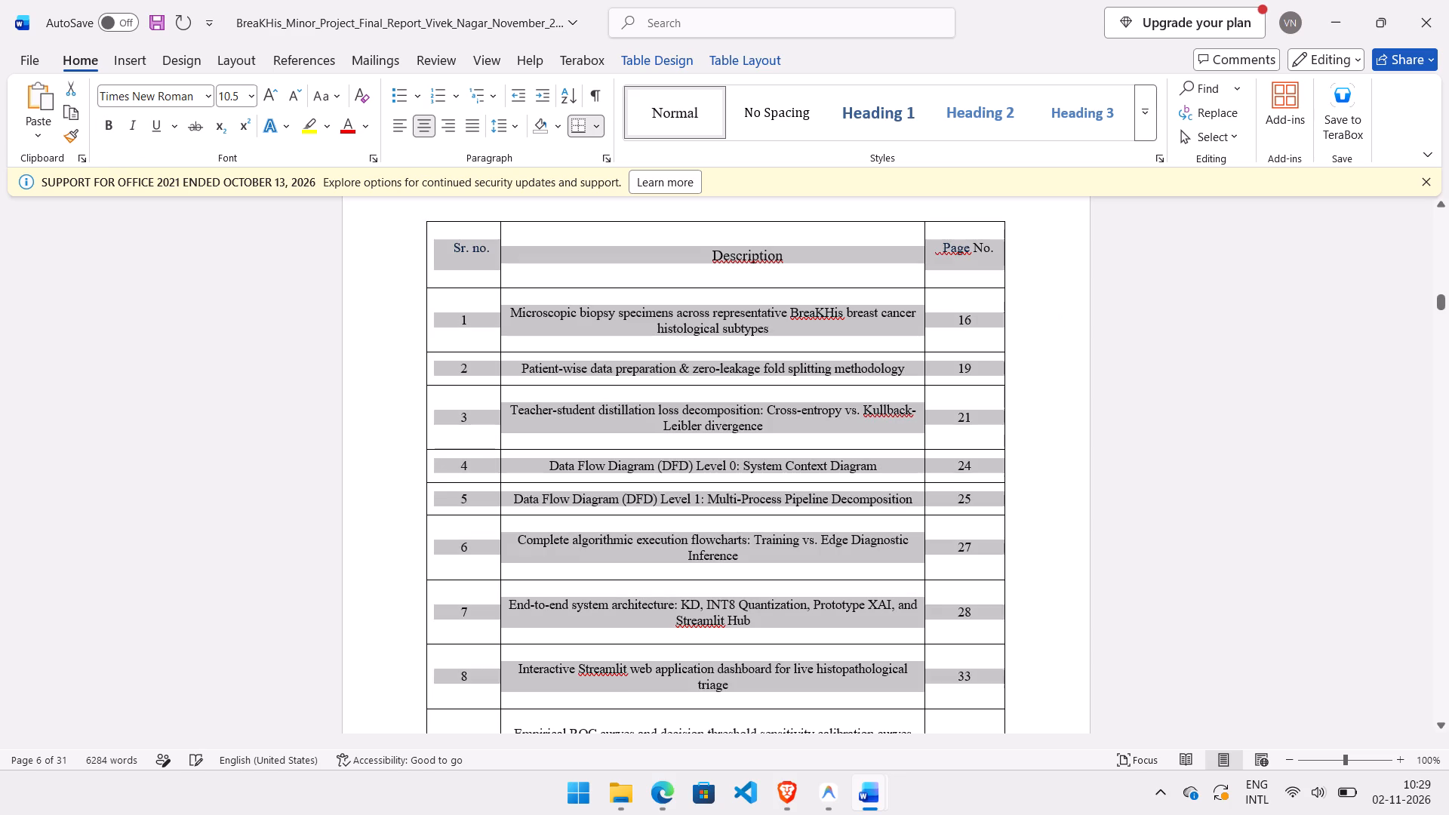
pyautogui.moveTo(1002, 663); pyautogui.dragTo(991, 334)
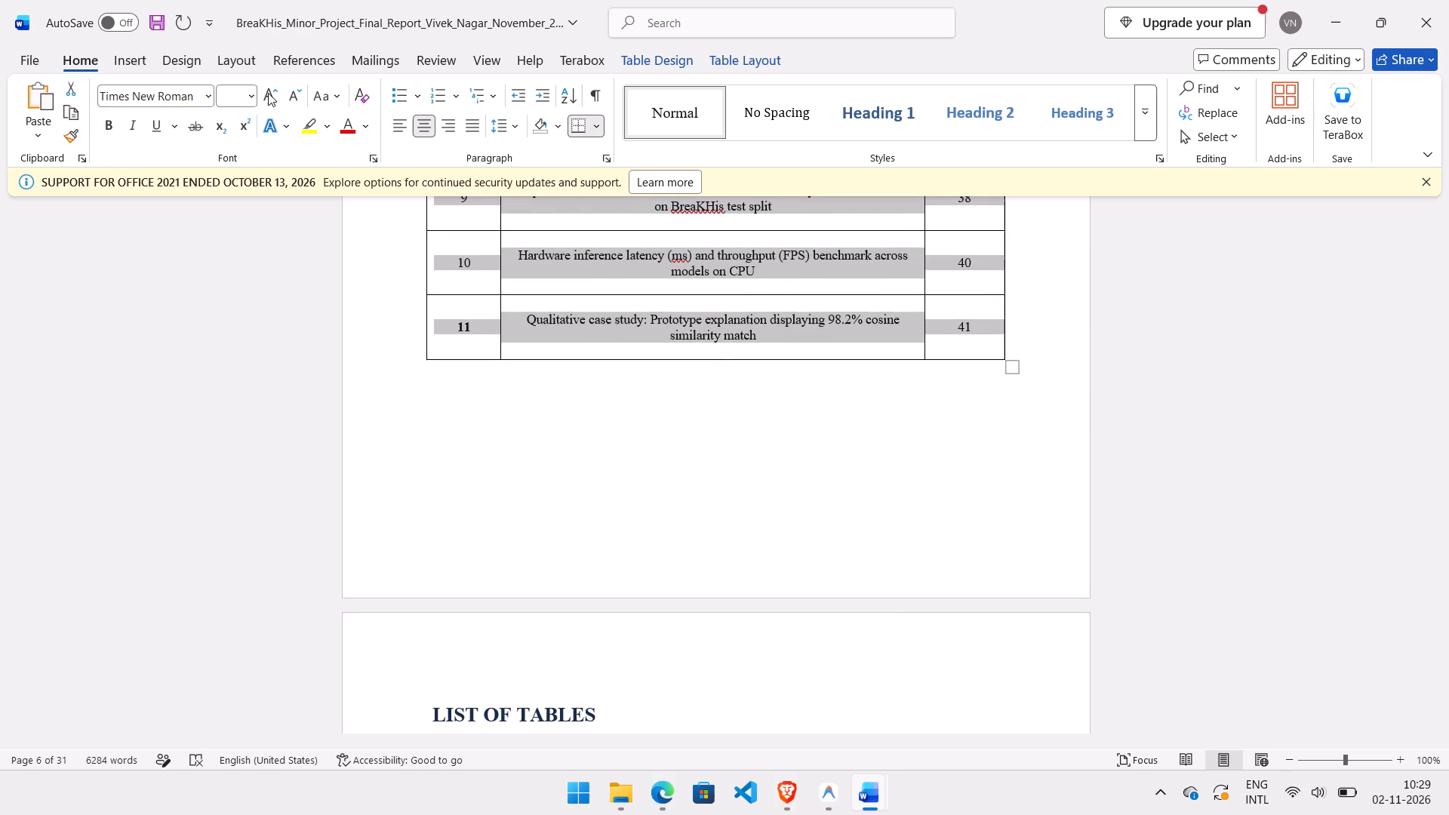
pyautogui.click(257, 89)
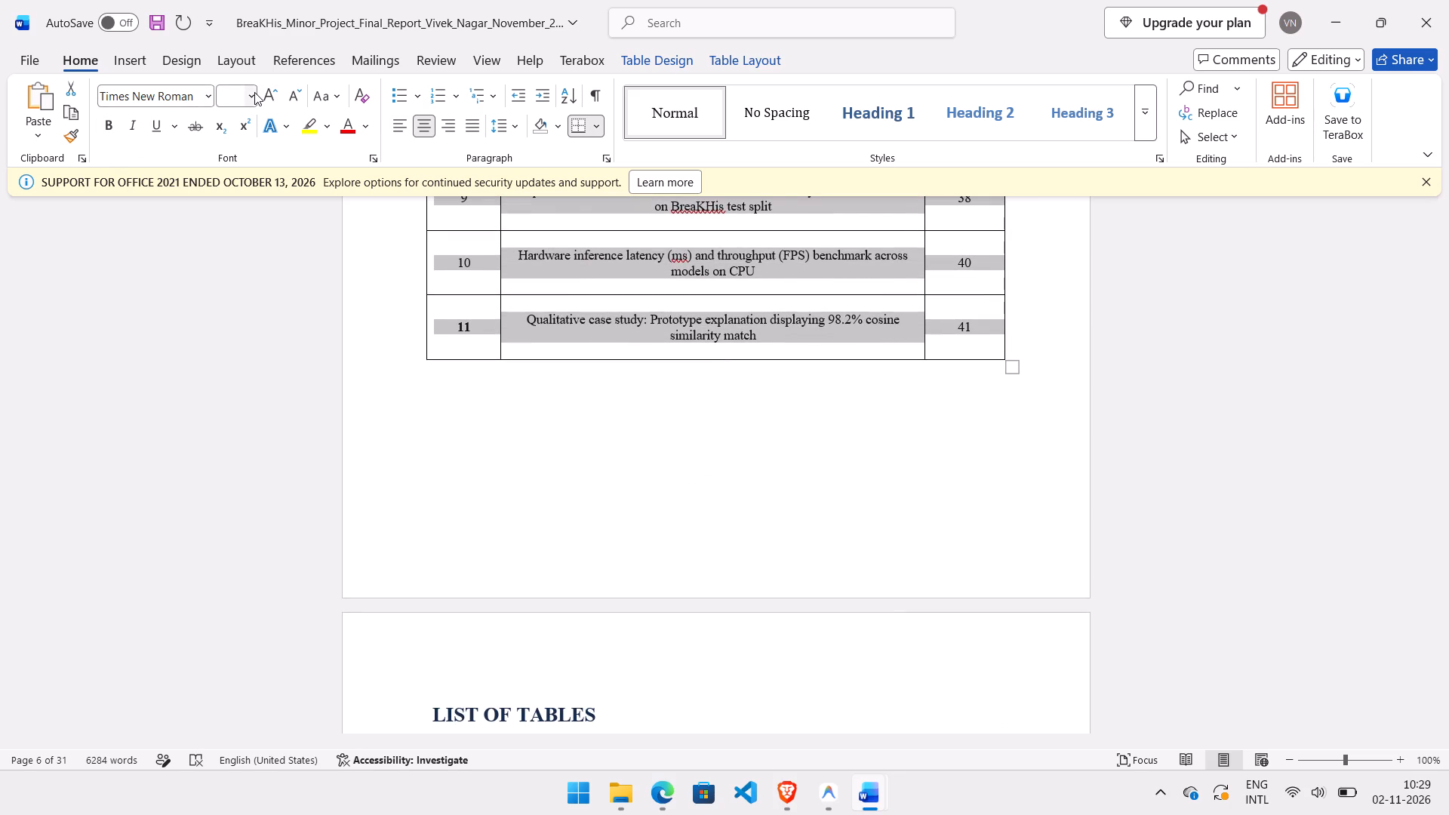
pyautogui.click(254, 92)
pyautogui.click(234, 189)
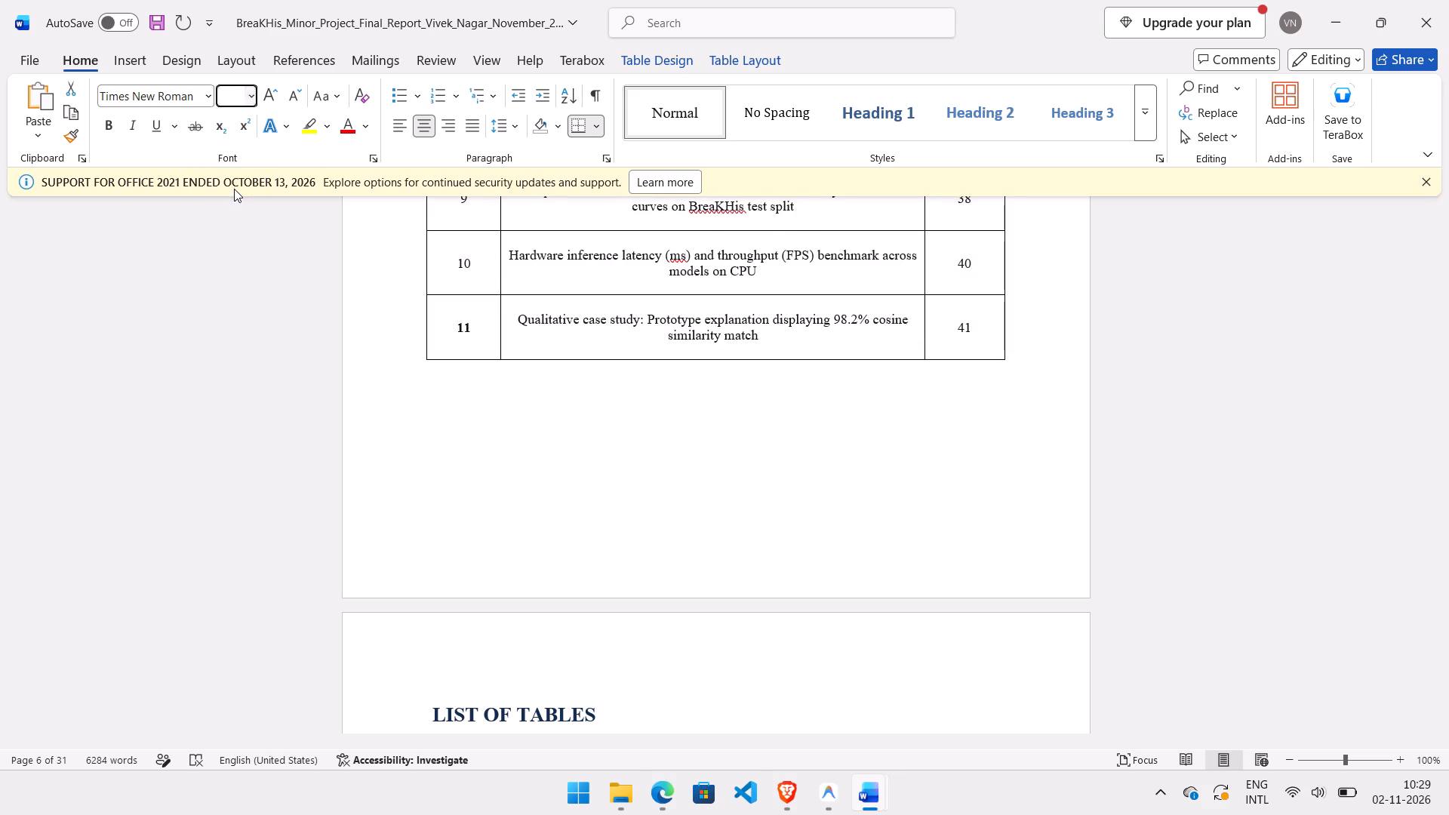
pyautogui.click(727, 518)
pyautogui.scroll(-1, 727, 518)
pyautogui.click(766, 399)
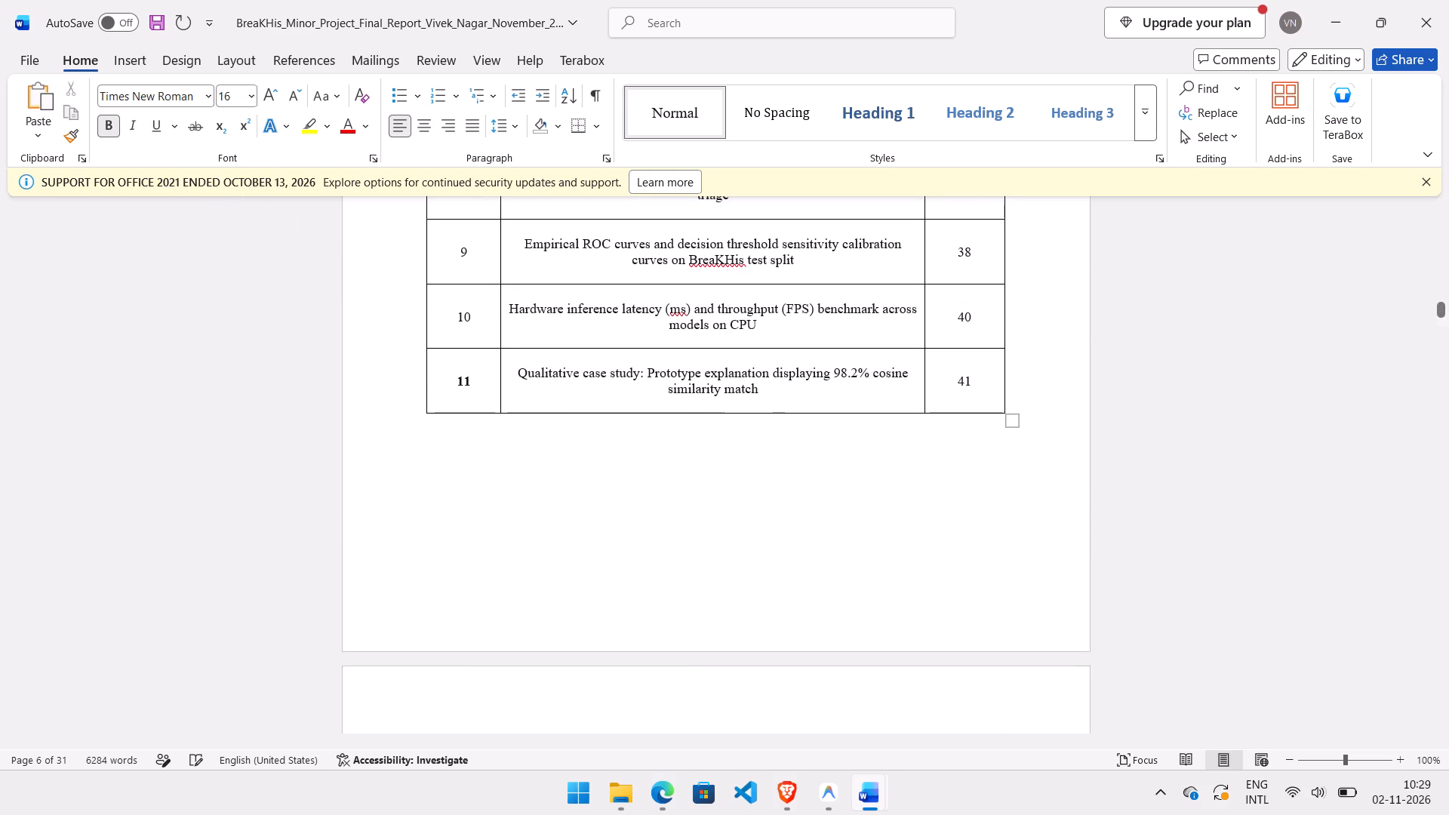
# Copy the "Sr. no." label from the LIST OF FIGURES header into the first LIST OF TABLES header cell, trimming its leading space.
pyautogui.scroll(-3, 733, 535)
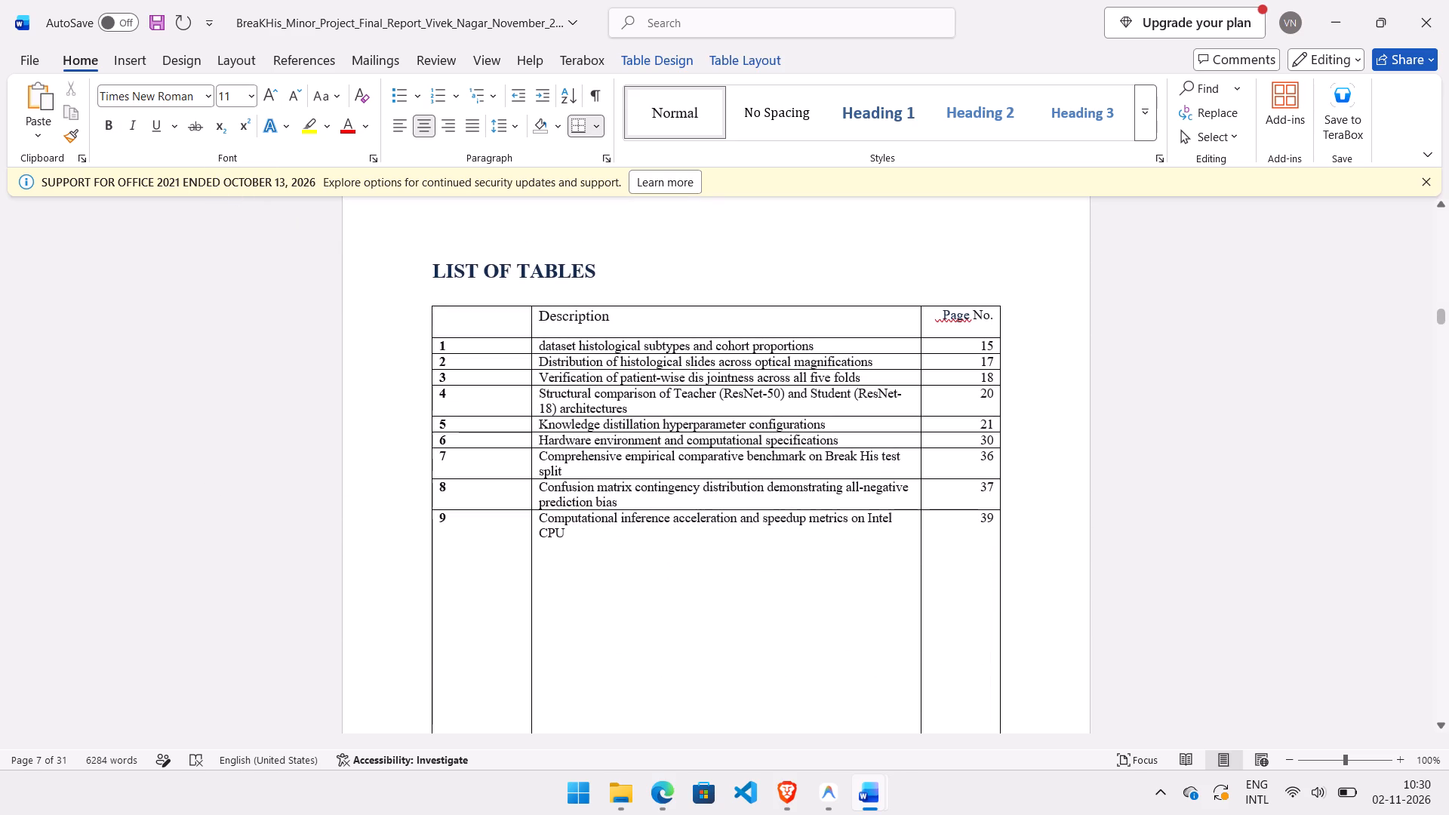
pyautogui.scroll(9, 467, 318)
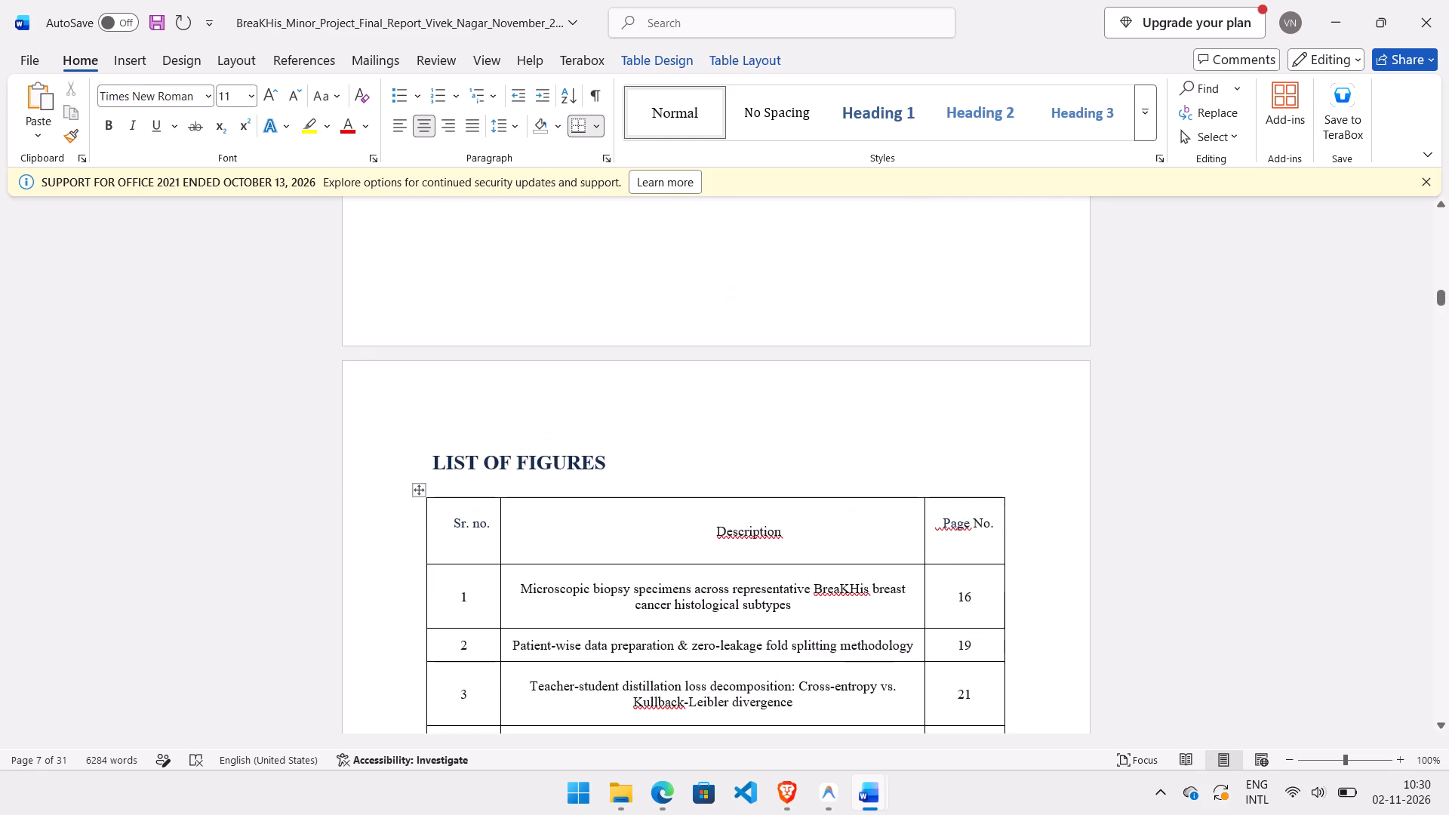
pyautogui.moveTo(494, 518); pyautogui.dragTo(457, 518)
pyautogui.hotkey('ctrl', 'c')
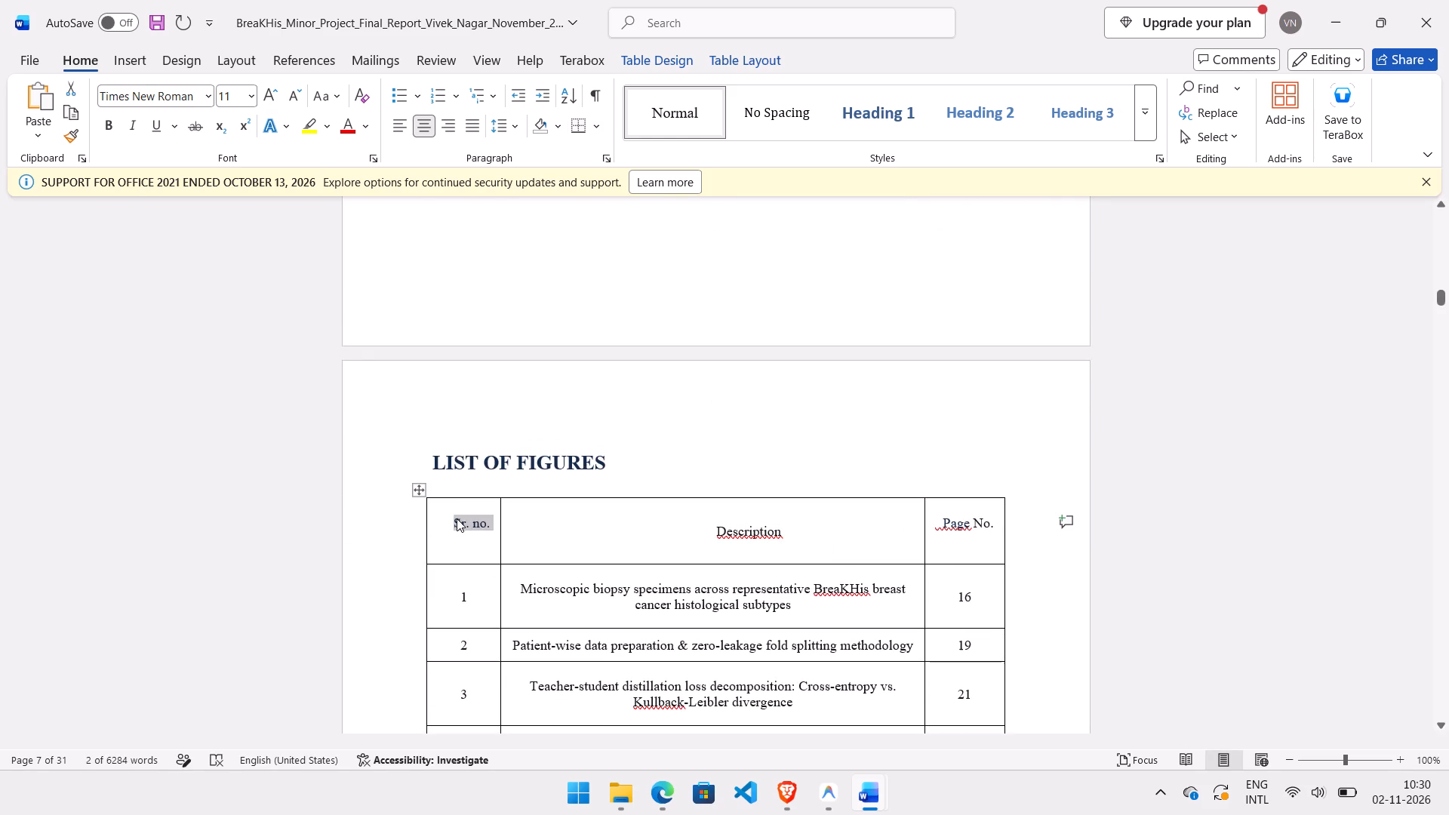
pyautogui.scroll(-7, 457, 518)
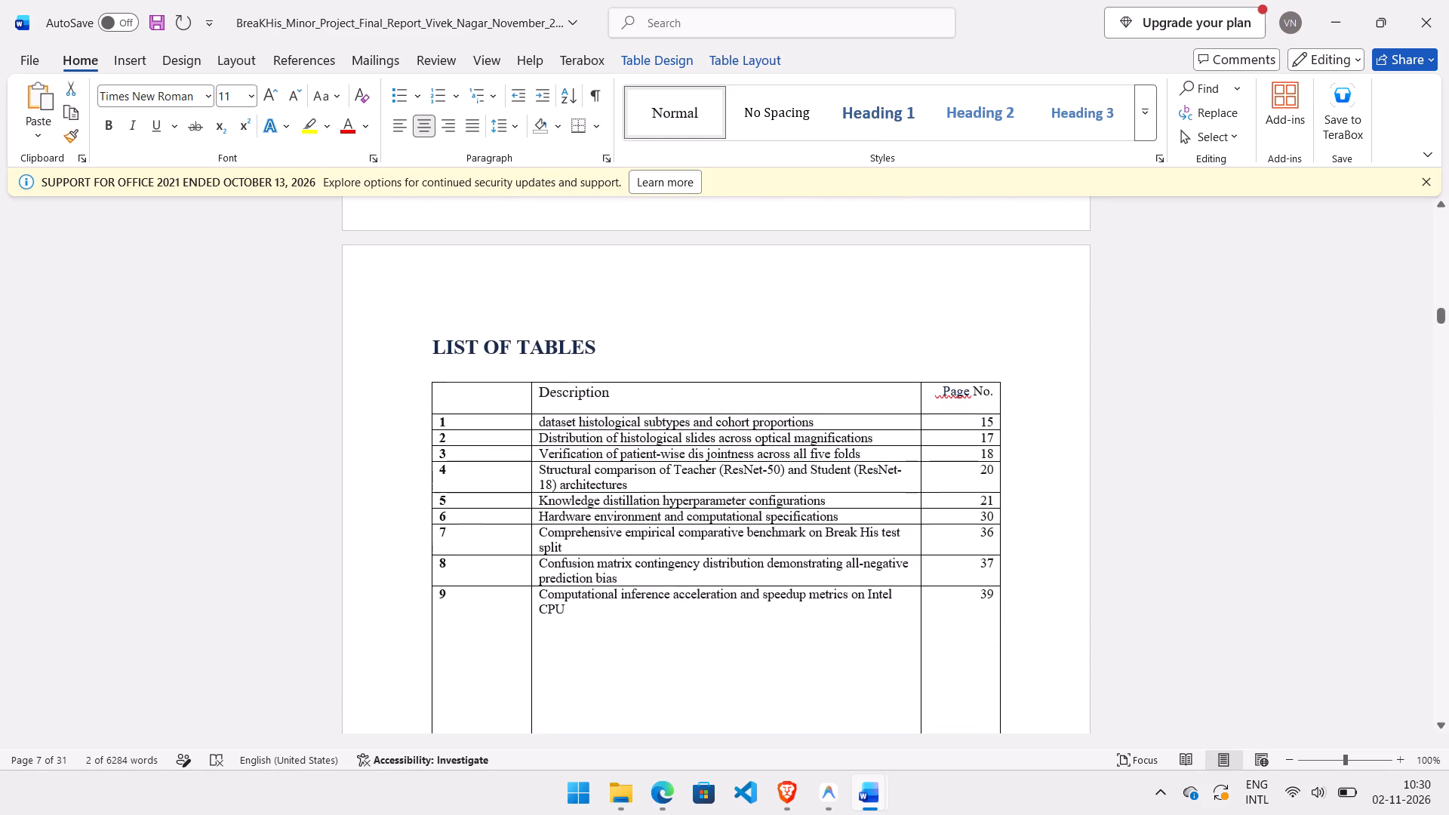
pyautogui.click(444, 392)
pyautogui.hotkey('ctrl', 'v')
pyautogui.keyDown('ctrl'); pyautogui.click(444, 392); pyautogui.keyUp('ctrl')
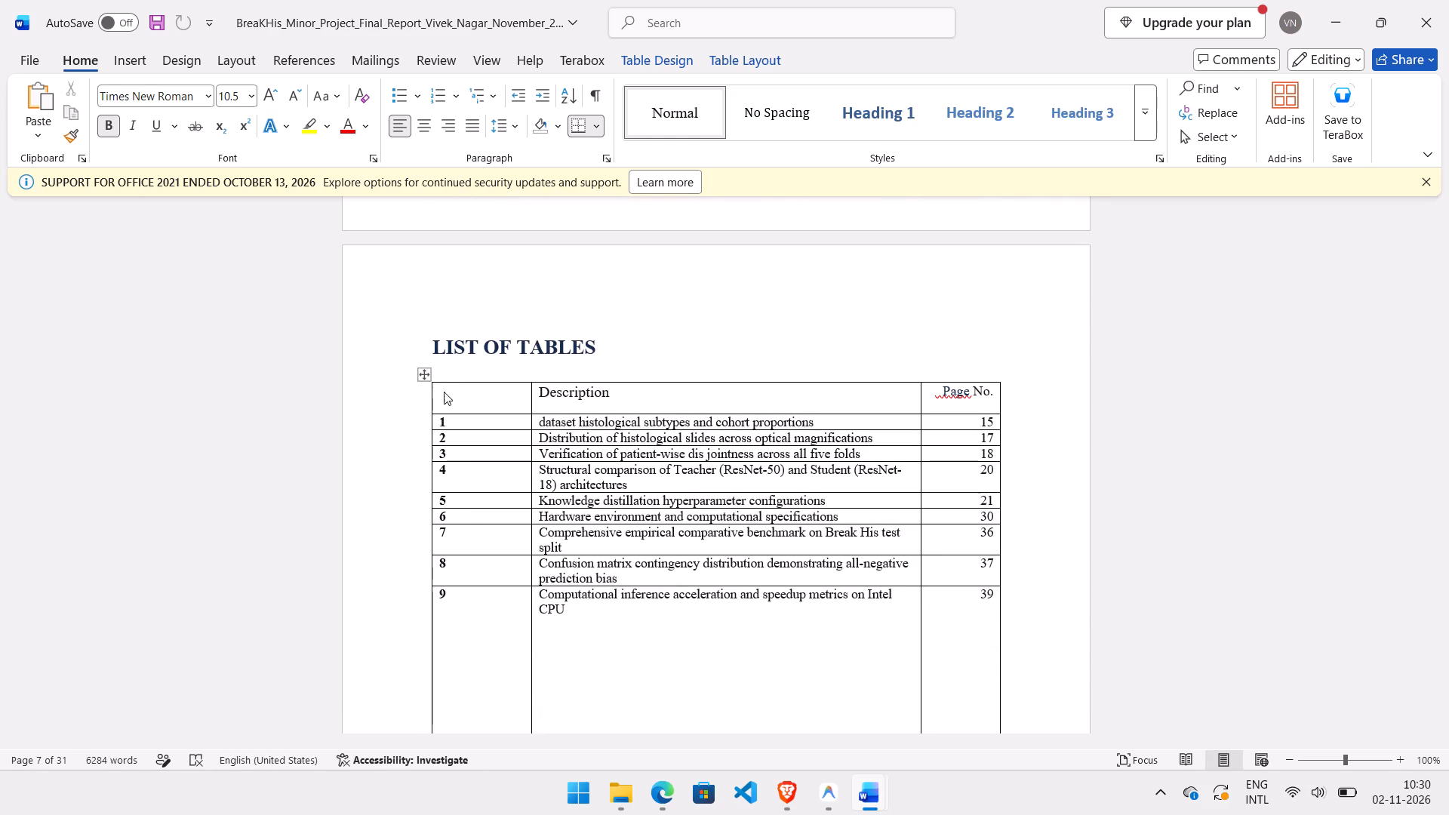
pyautogui.press('BackSpace')
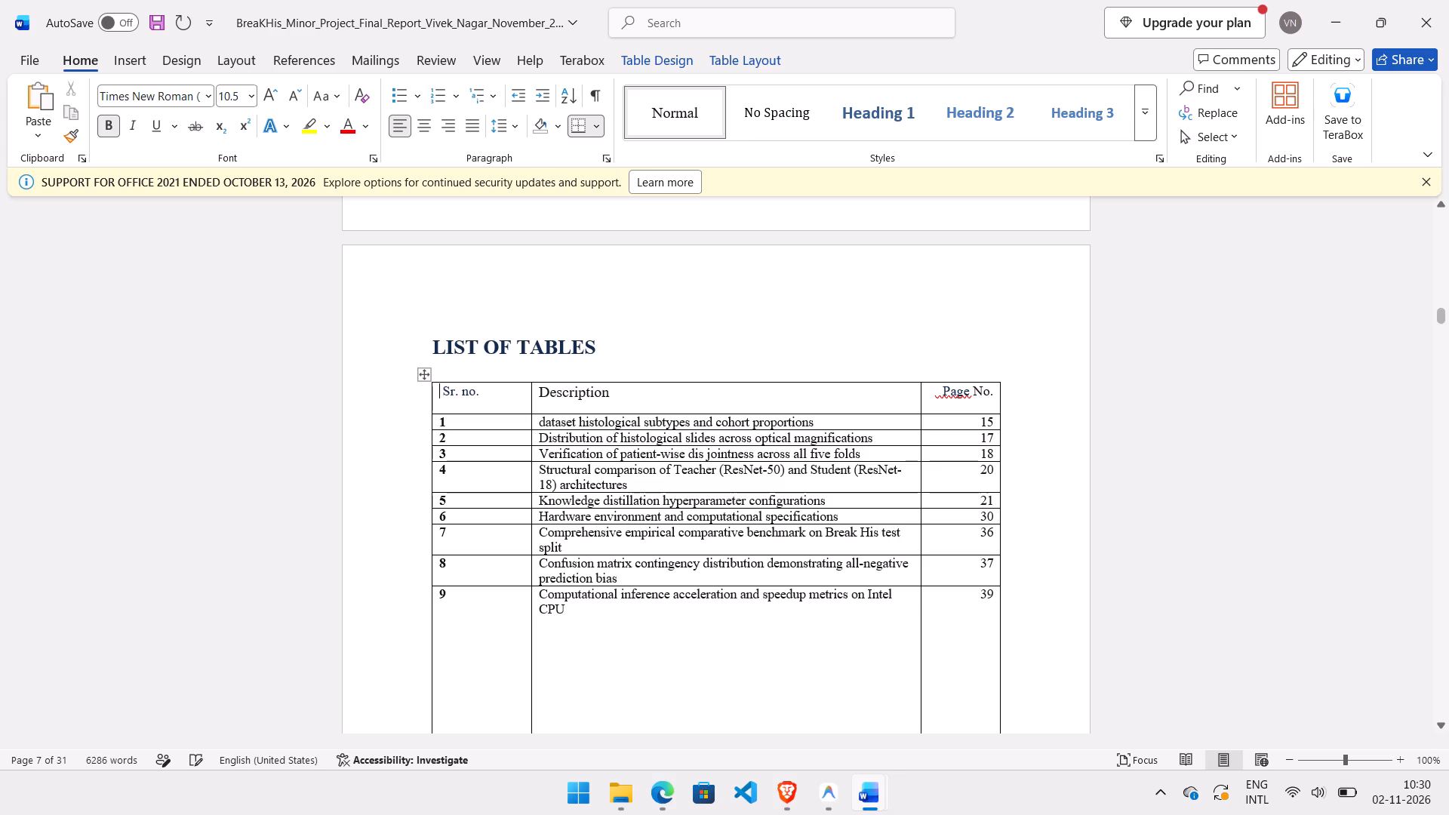
# Remove the bold formatting from serial numbers 1 to 9 in the LIST OF TABLES table.
pyautogui.moveTo(461, 606); pyautogui.dragTo(435, 433)
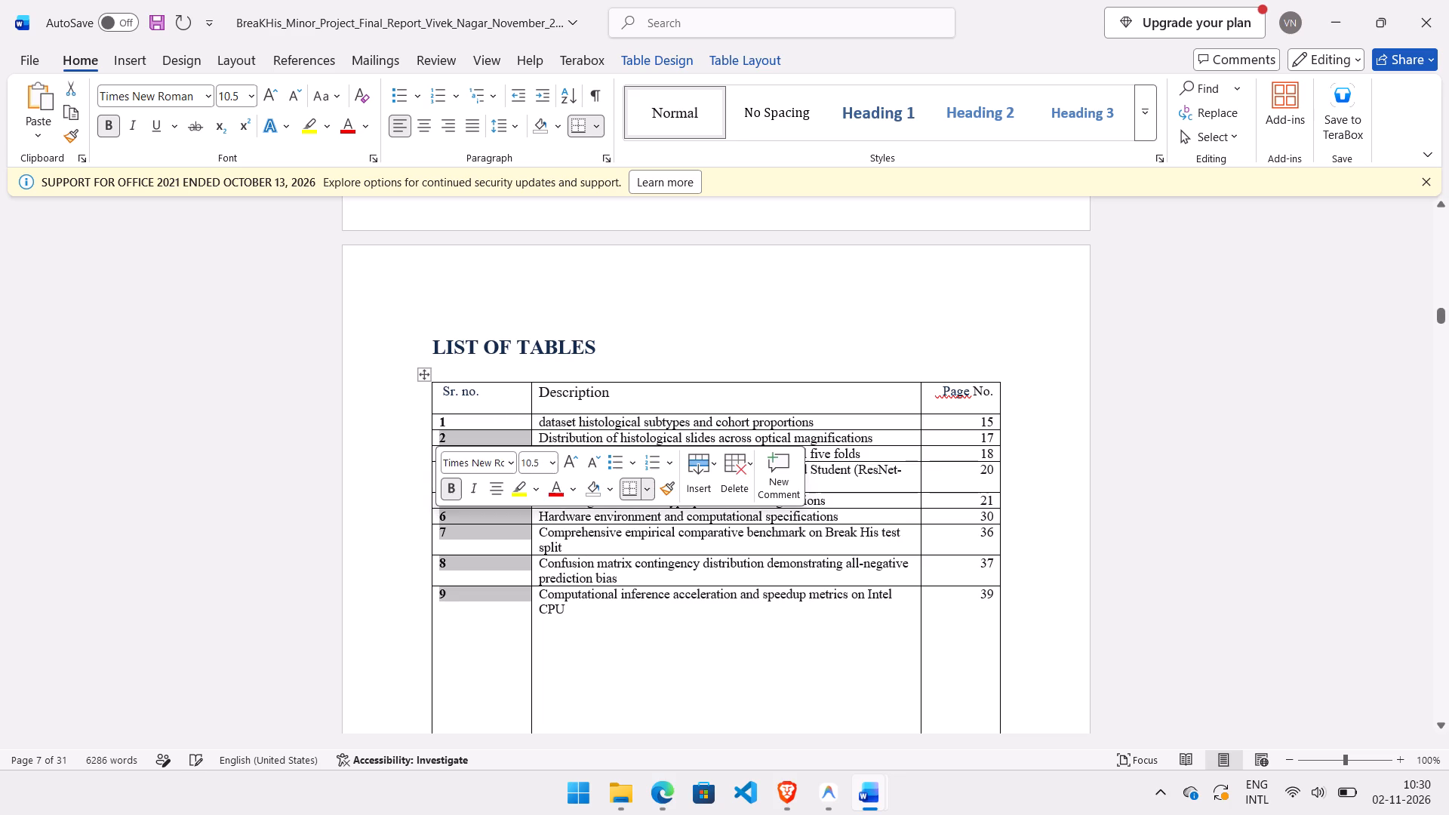
pyautogui.click(471, 607)
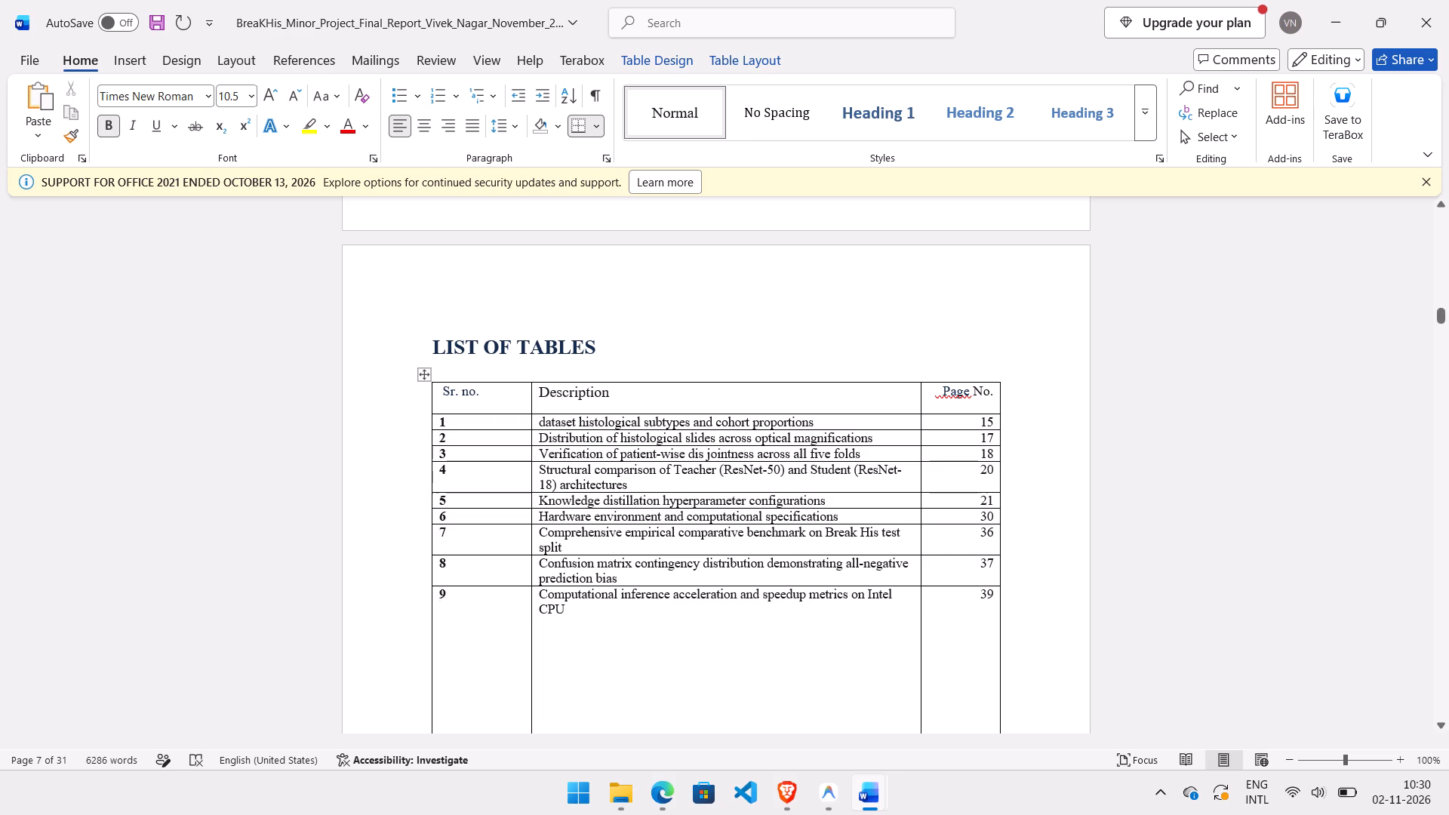
pyautogui.moveTo(457, 594); pyautogui.dragTo(434, 418)
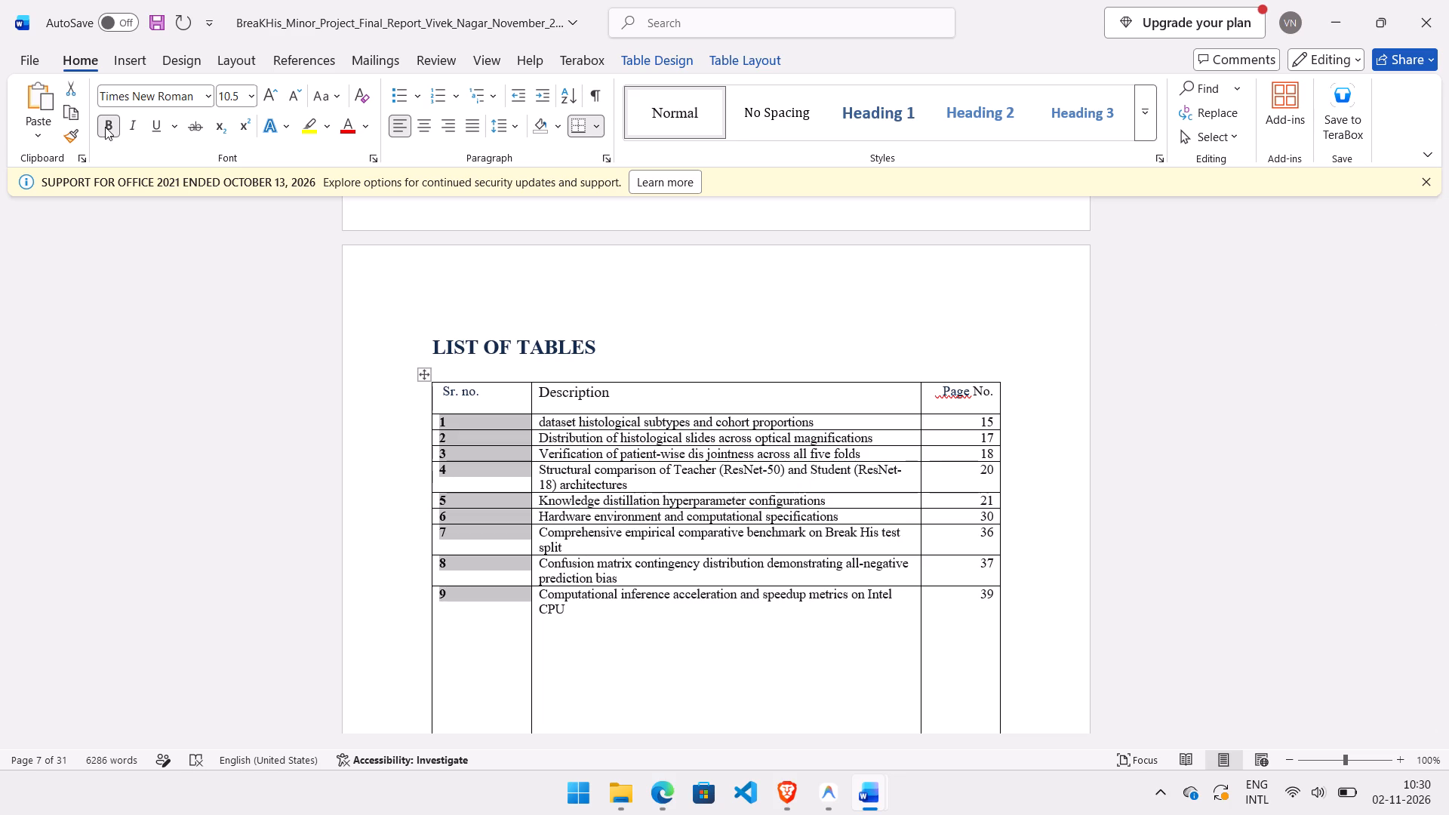
pyautogui.click(105, 127)
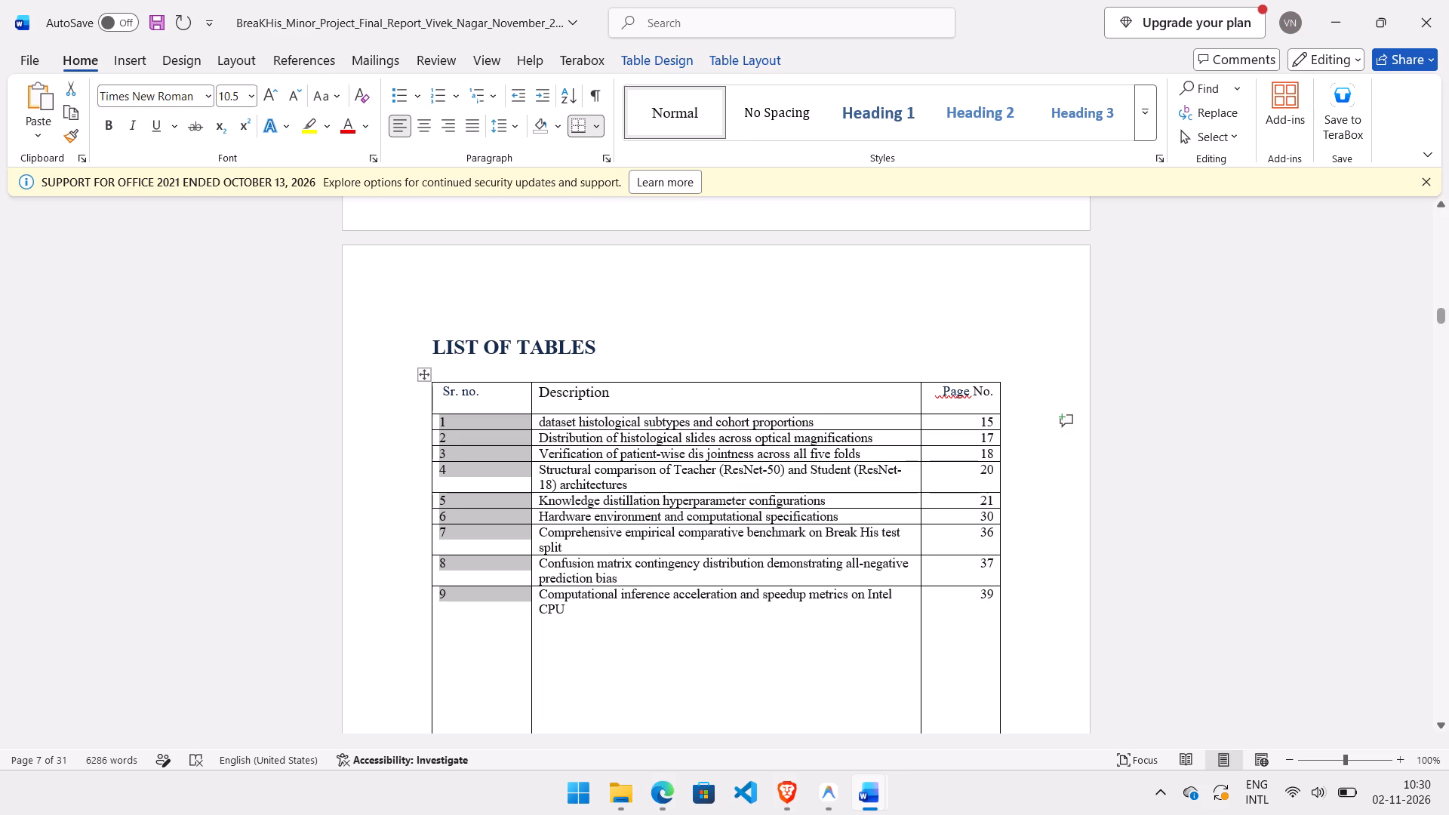
# Delete the surplus blank lines below the description in row 9 of the LIST OF TABLES table to shorten the row.
pyautogui.scroll(-3, 994, 591)
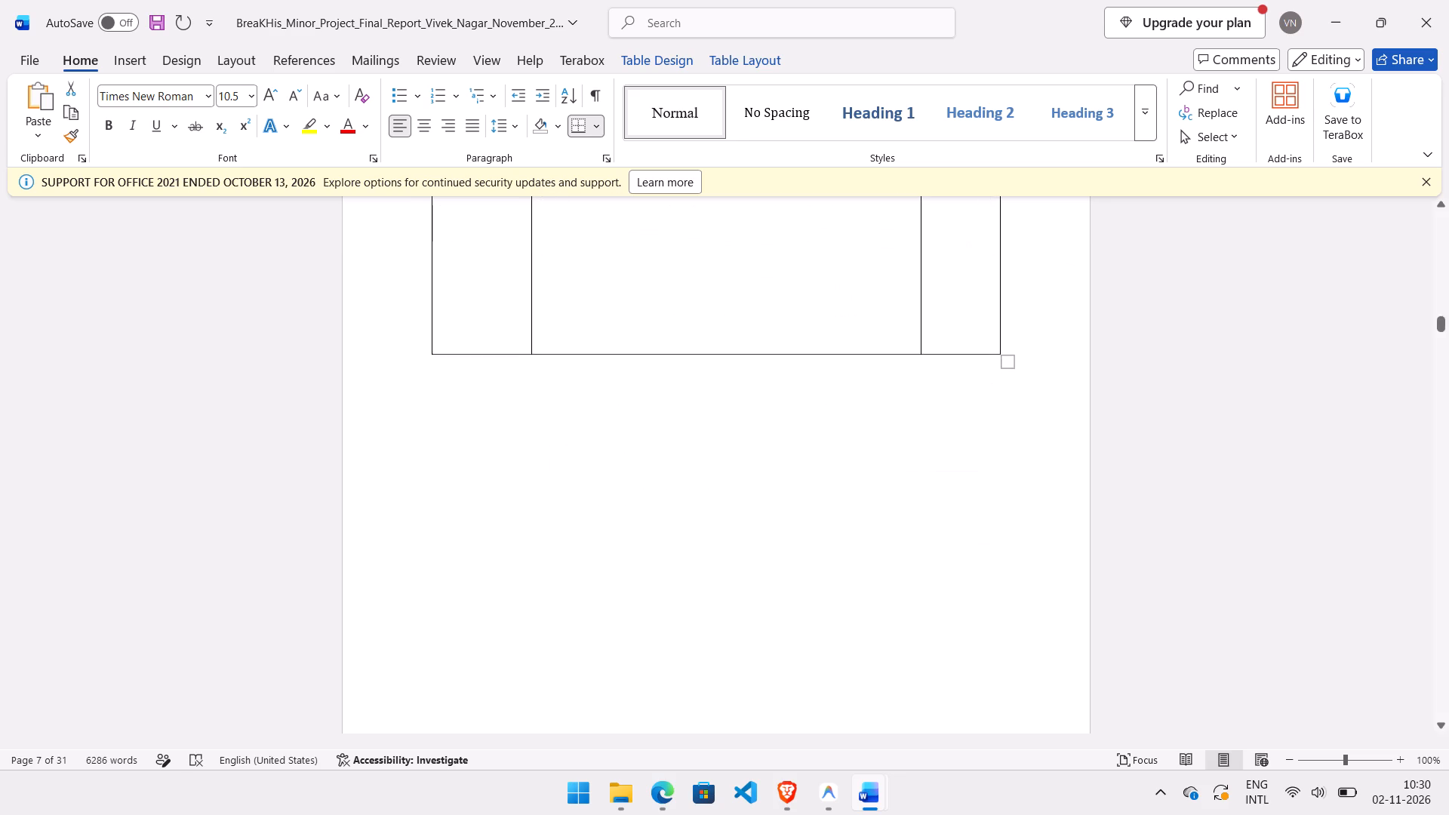
pyautogui.click(635, 331)
pyautogui.press('BackSpace')
pyautogui.press('BackSpace')
pyautogui.press('BackSpace')
pyautogui.press('BackSpace')
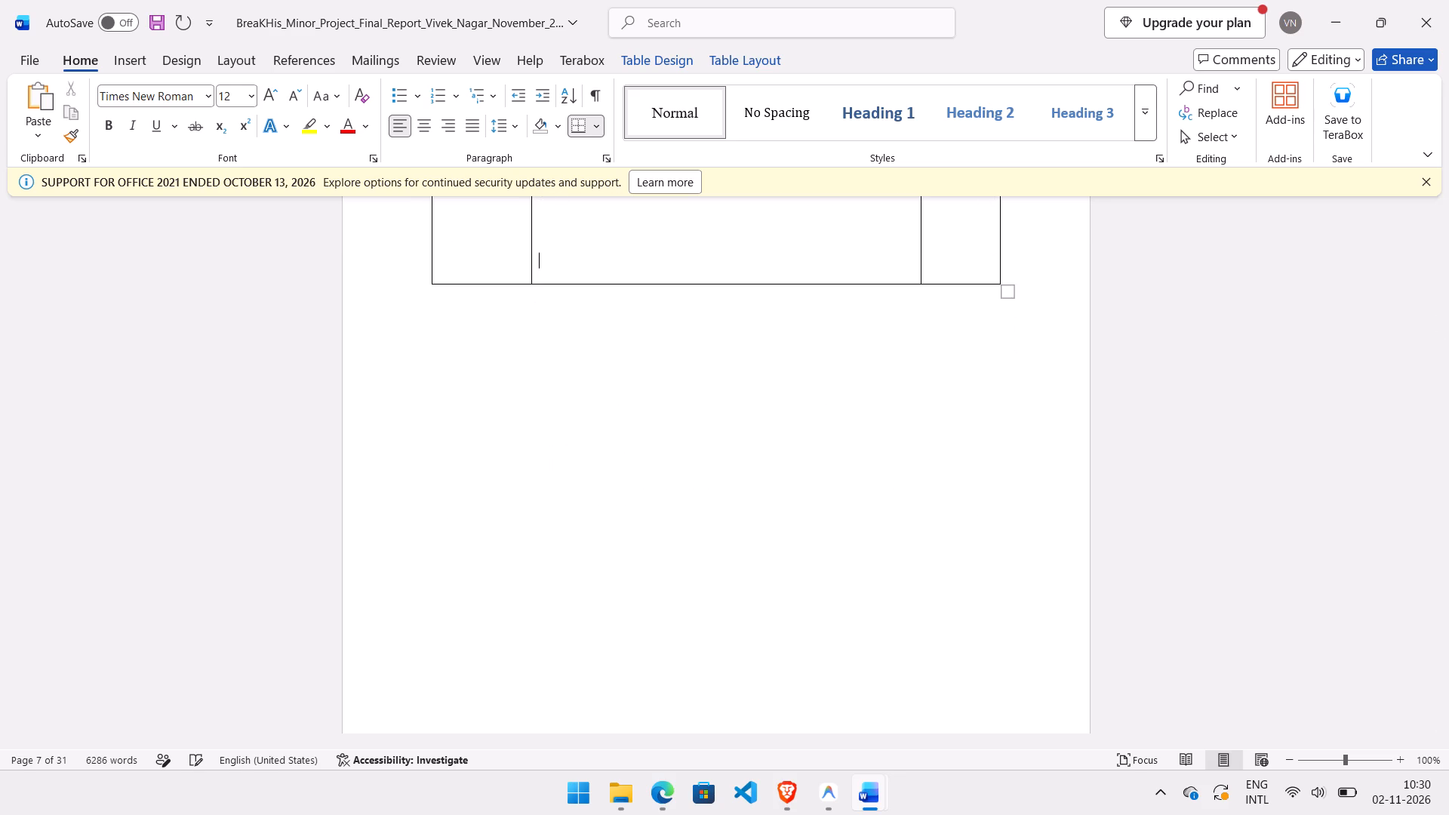
pyautogui.press('BackSpace')
pyautogui.press('BackSpace')
pyautogui.press('BackSpace')
pyautogui.scroll(1, 635, 331)
pyautogui.press('BackSpace')
pyautogui.press('BackSpace')
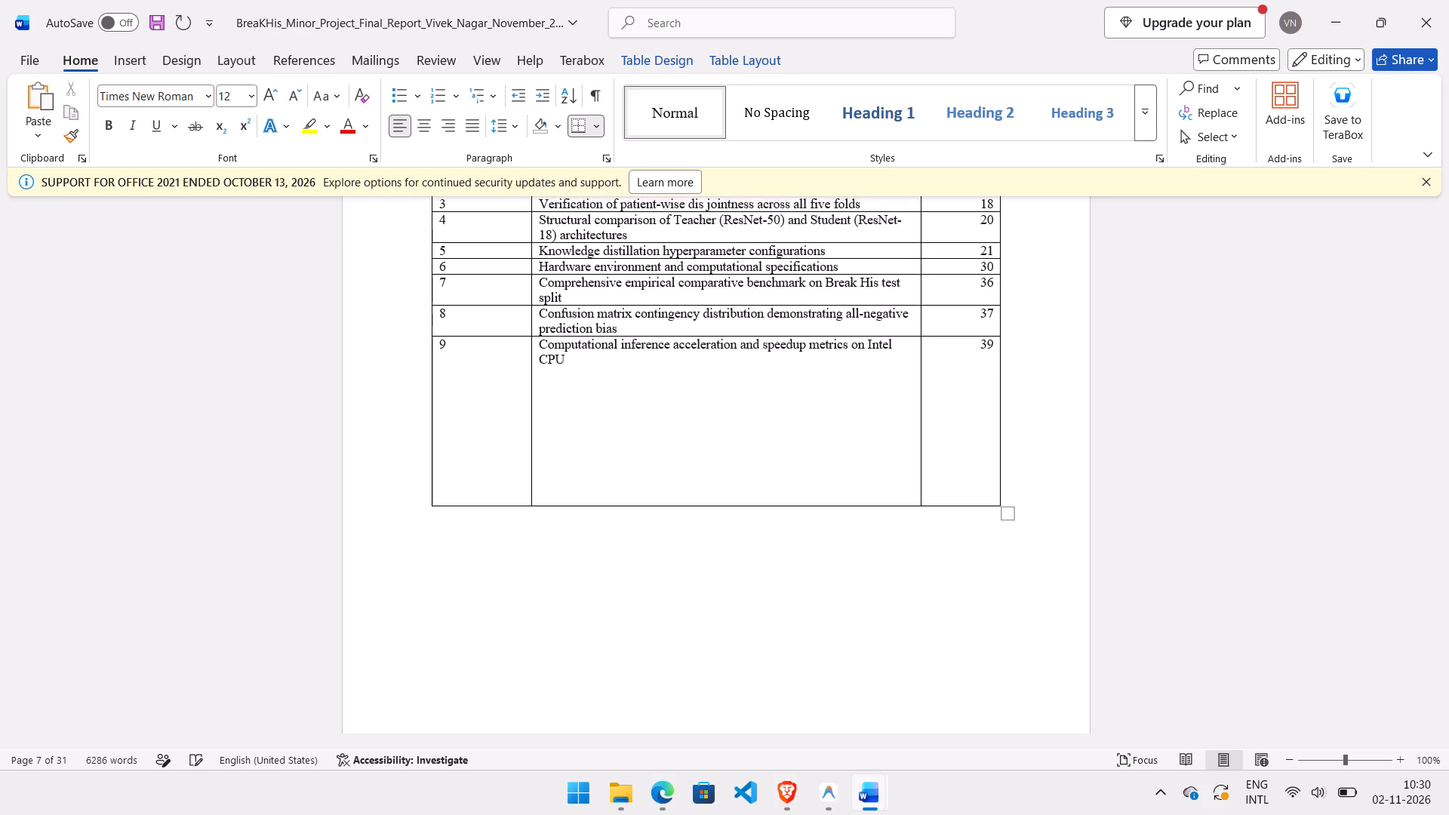
pyautogui.press('BackSpace')
pyautogui.press('BackSpace')
pyautogui.press('BackSpace')
pyautogui.press('BackSpace')
pyautogui.press('BackSpace')
pyautogui.press('BackSpace')
pyautogui.press('BackSpace')
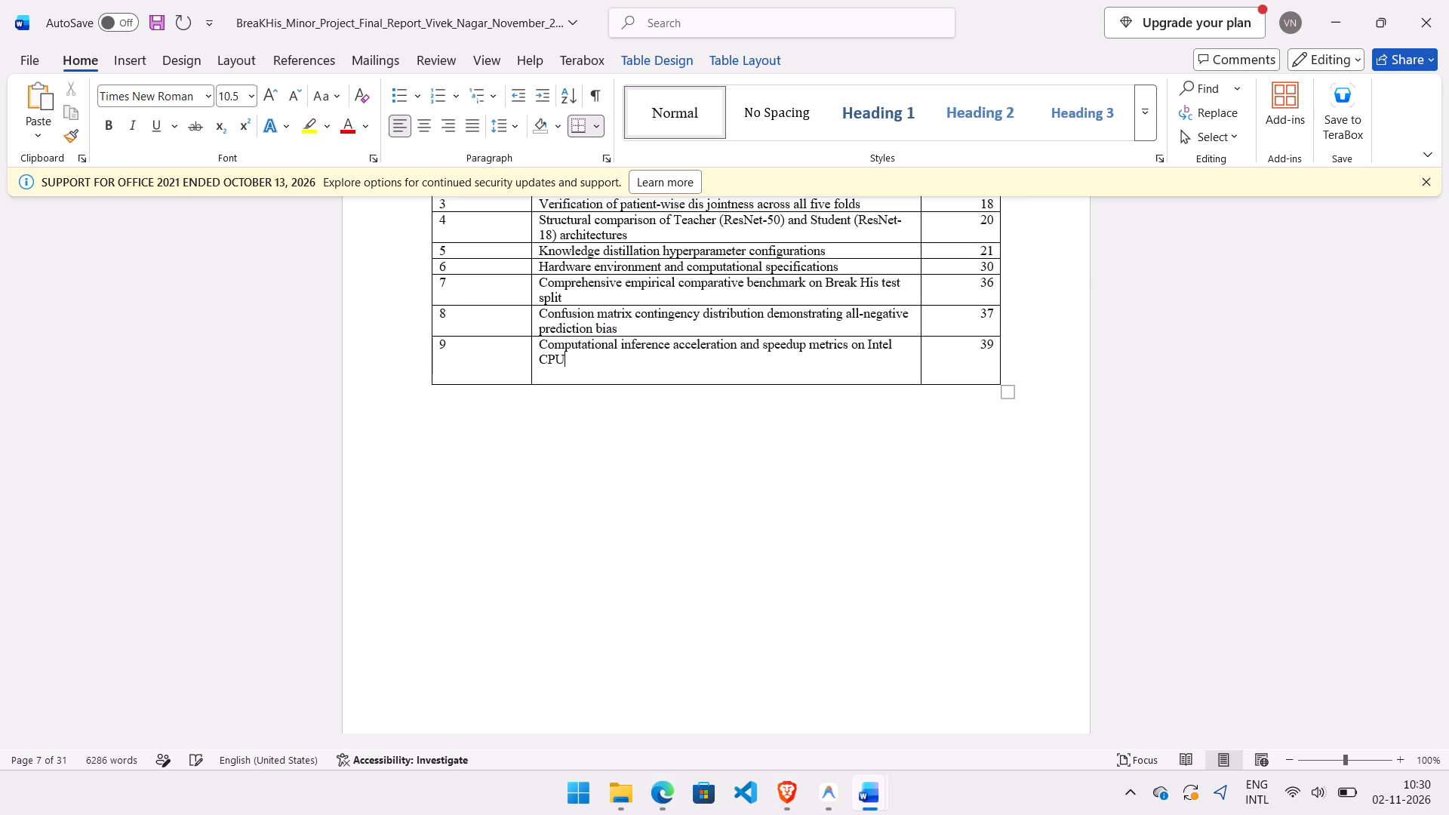
# Centre the text horizontally in all rows of the LIST OF TABLES table, including the header.
pyautogui.scroll(1, 635, 331)
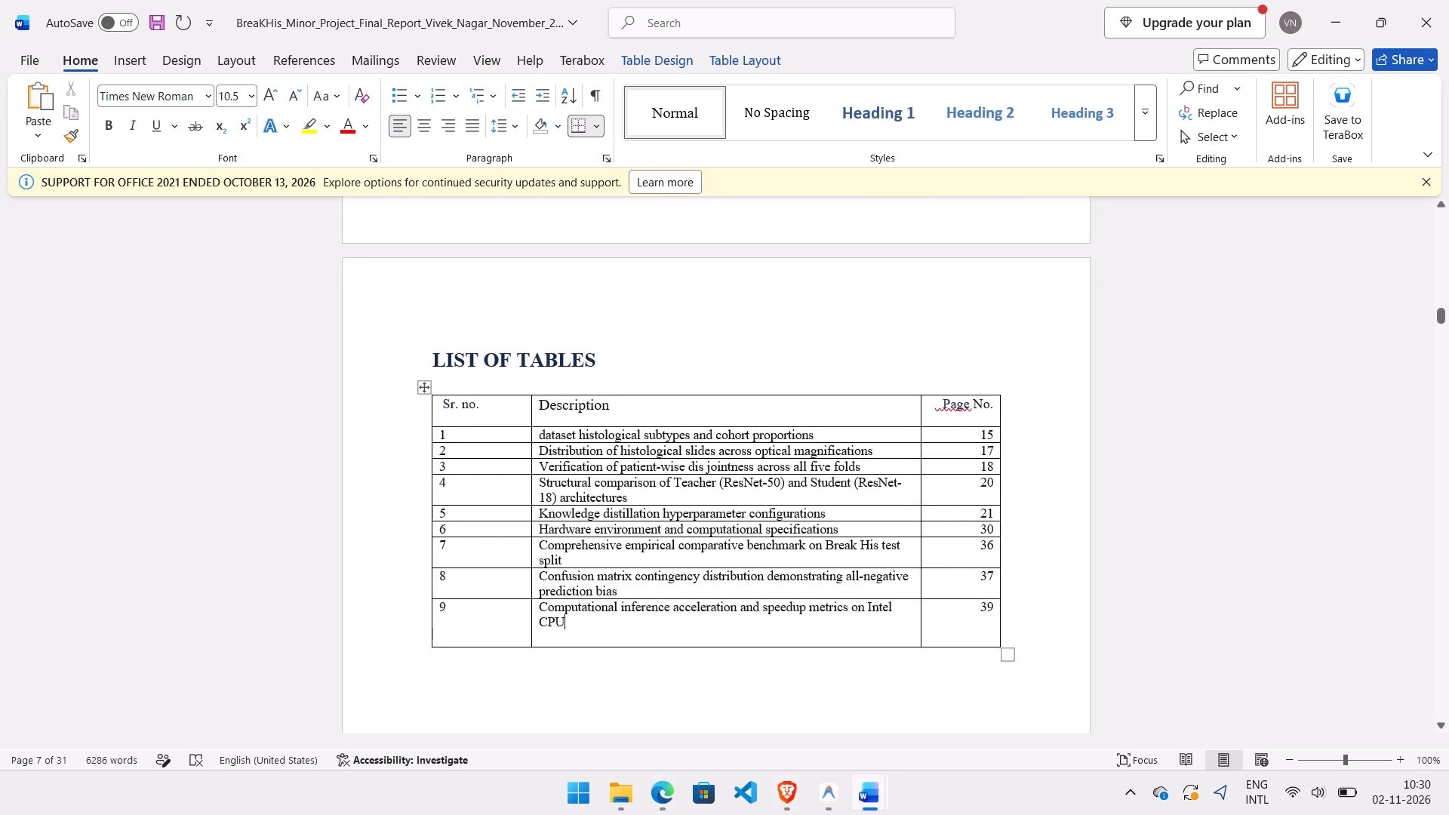
pyautogui.moveTo(994, 610); pyautogui.dragTo(464, 423)
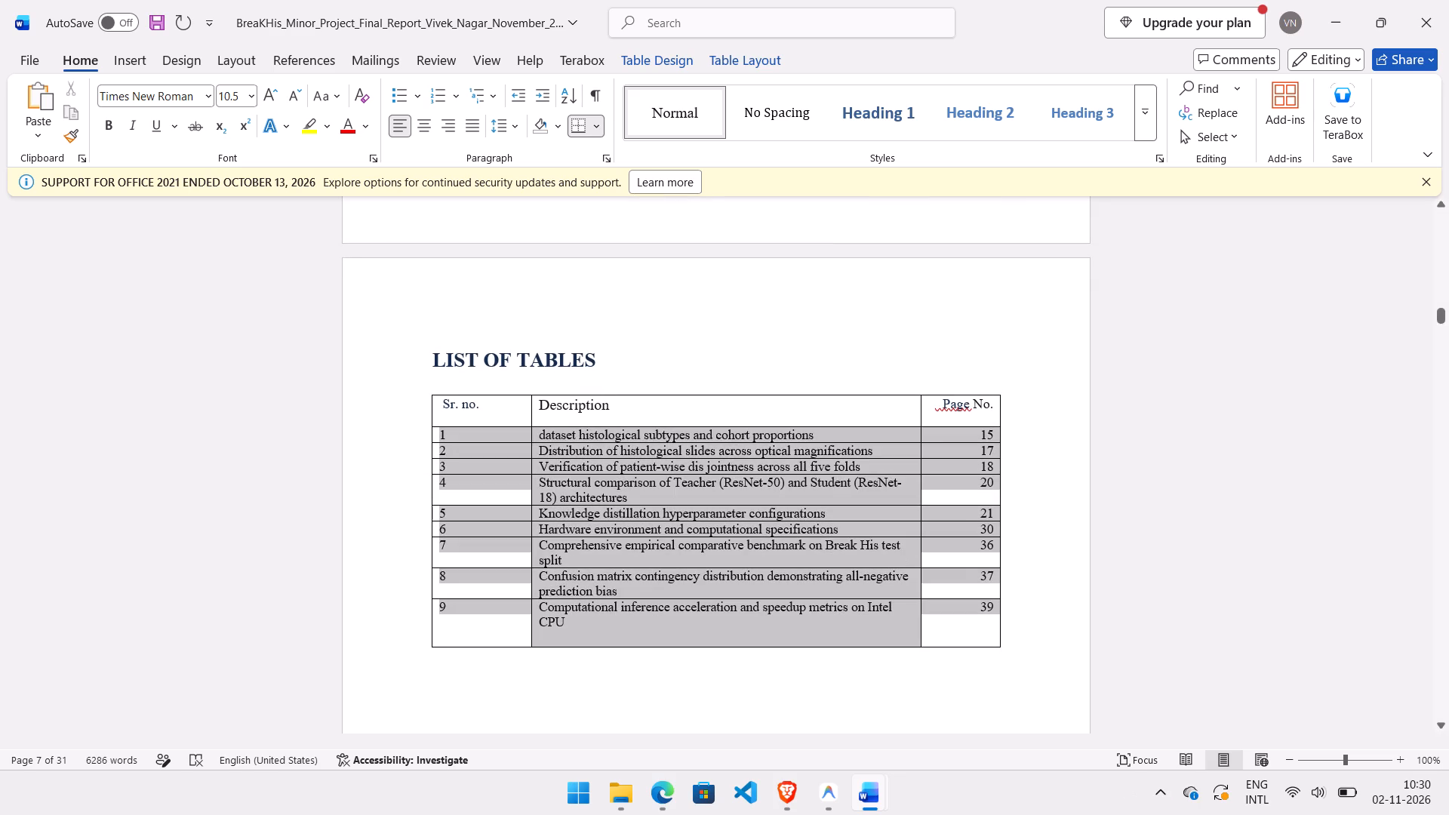
pyautogui.moveTo(464, 423); pyautogui.dragTo(450, 403)
pyautogui.click(421, 126)
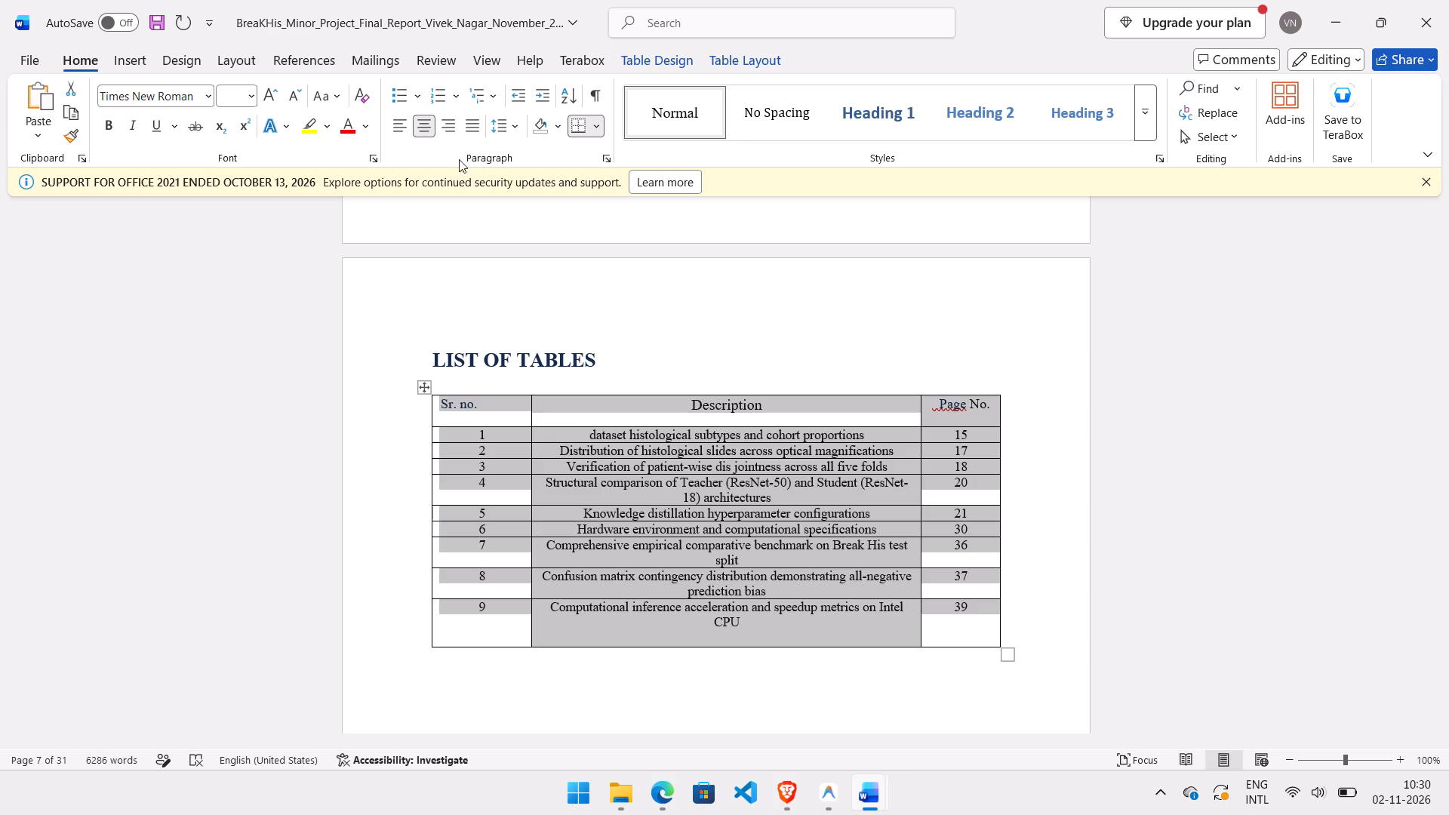
# Align the contents of the whole LIST OF TABLES table to the centre of their cells, both horizontally and vertically.
pyautogui.click(430, 388)
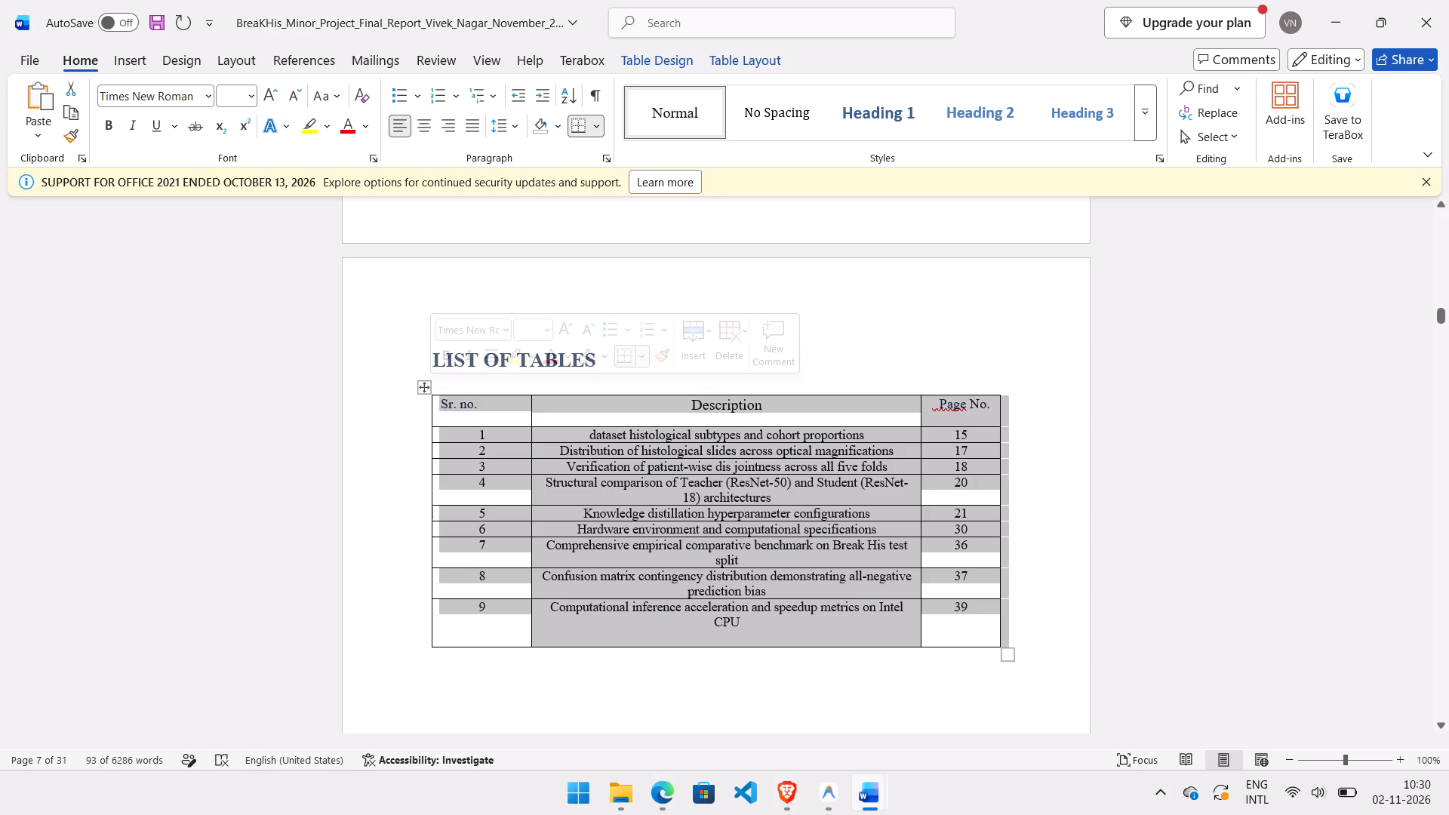
pyautogui.click(418, 131)
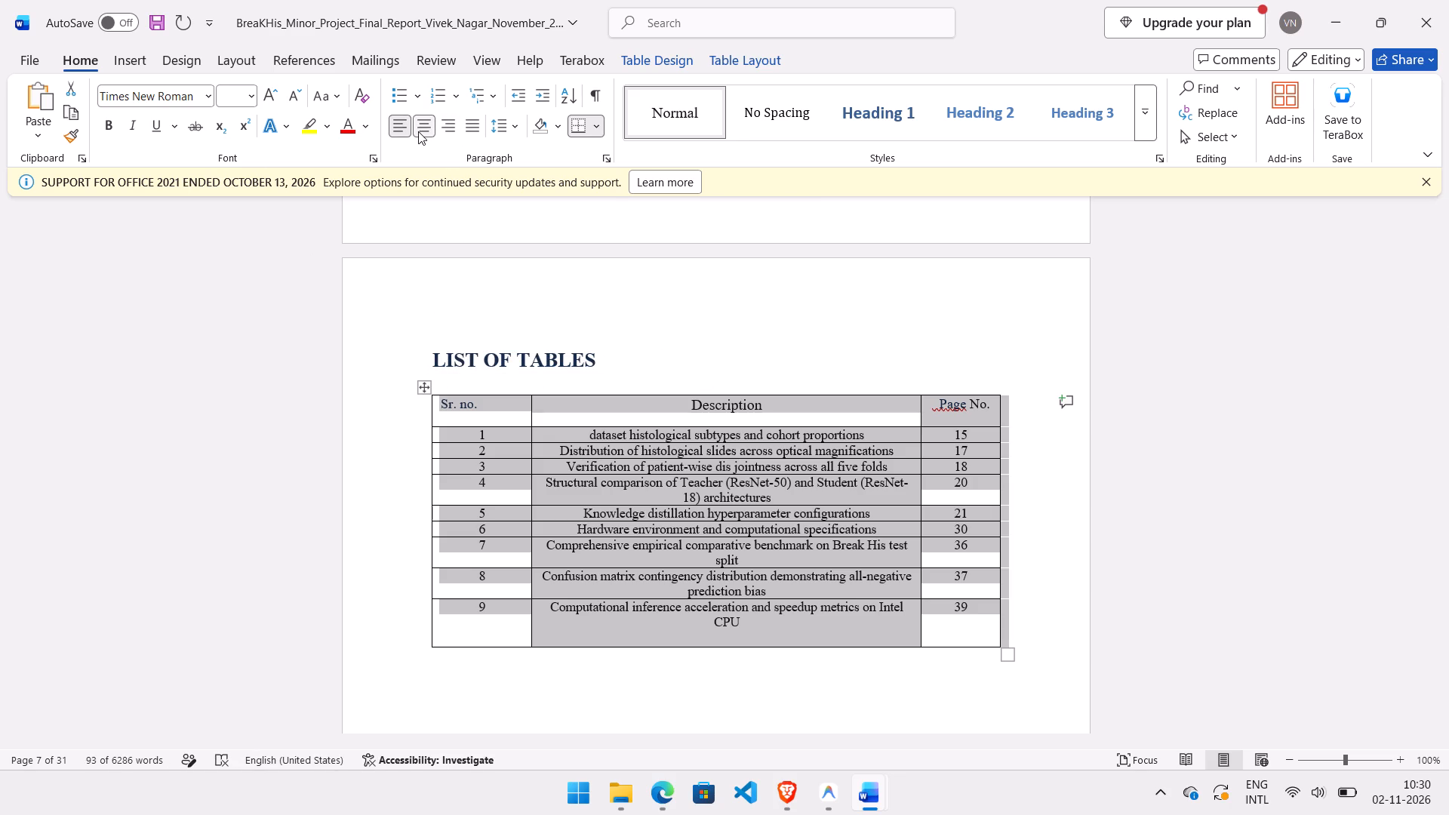
pyautogui.click(643, 66)
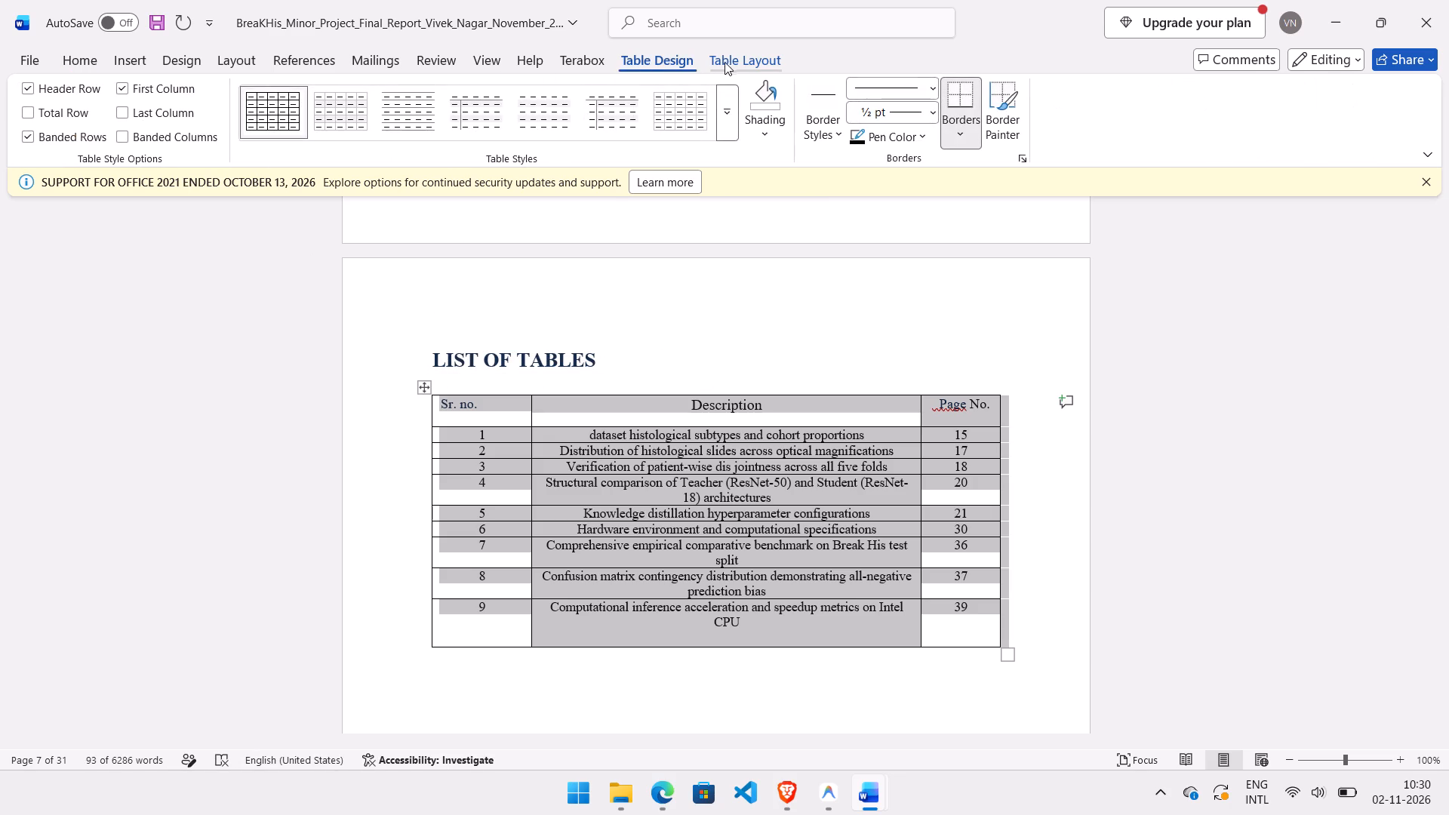
pyautogui.click(731, 60)
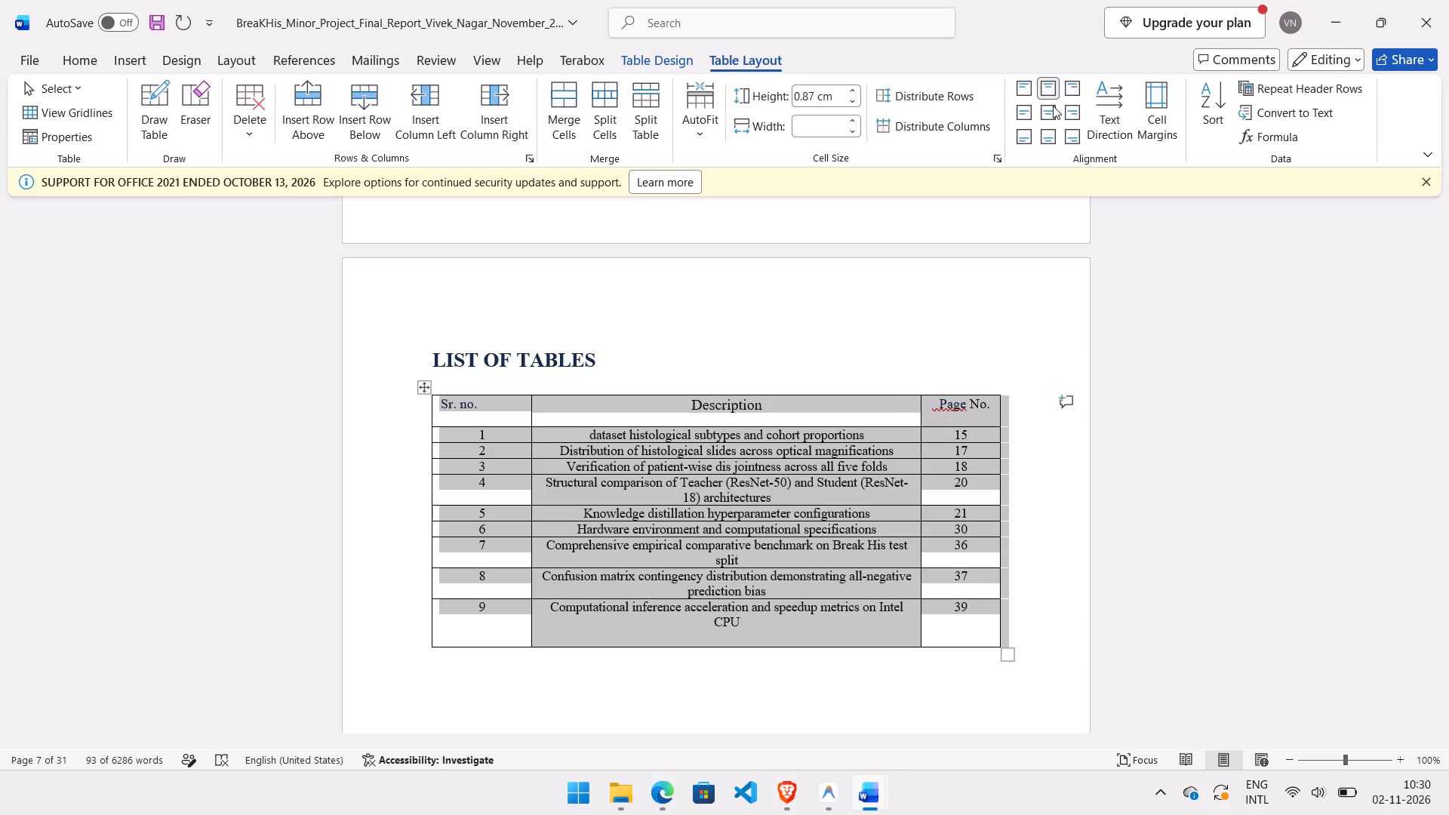
pyautogui.click(1053, 106)
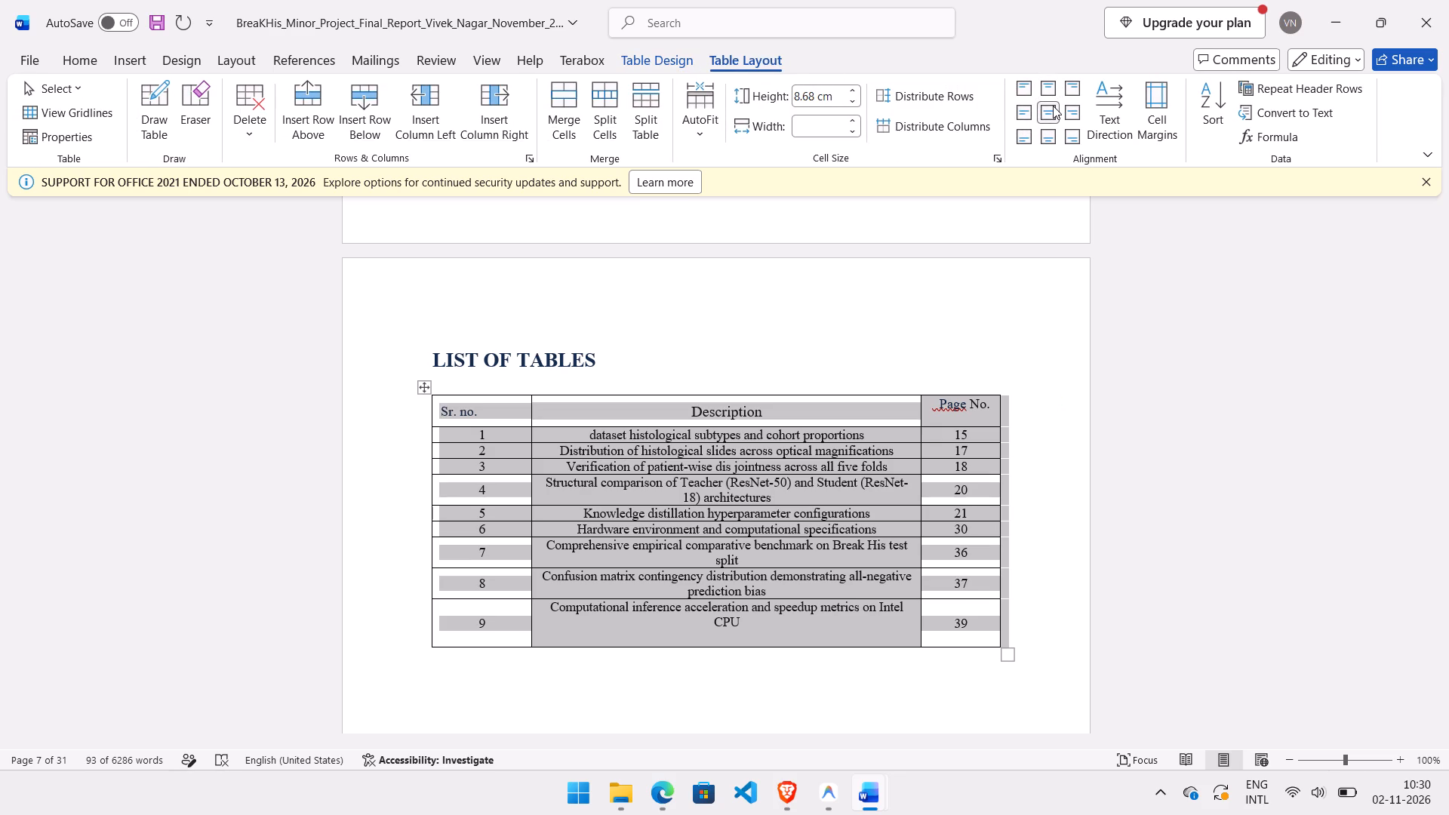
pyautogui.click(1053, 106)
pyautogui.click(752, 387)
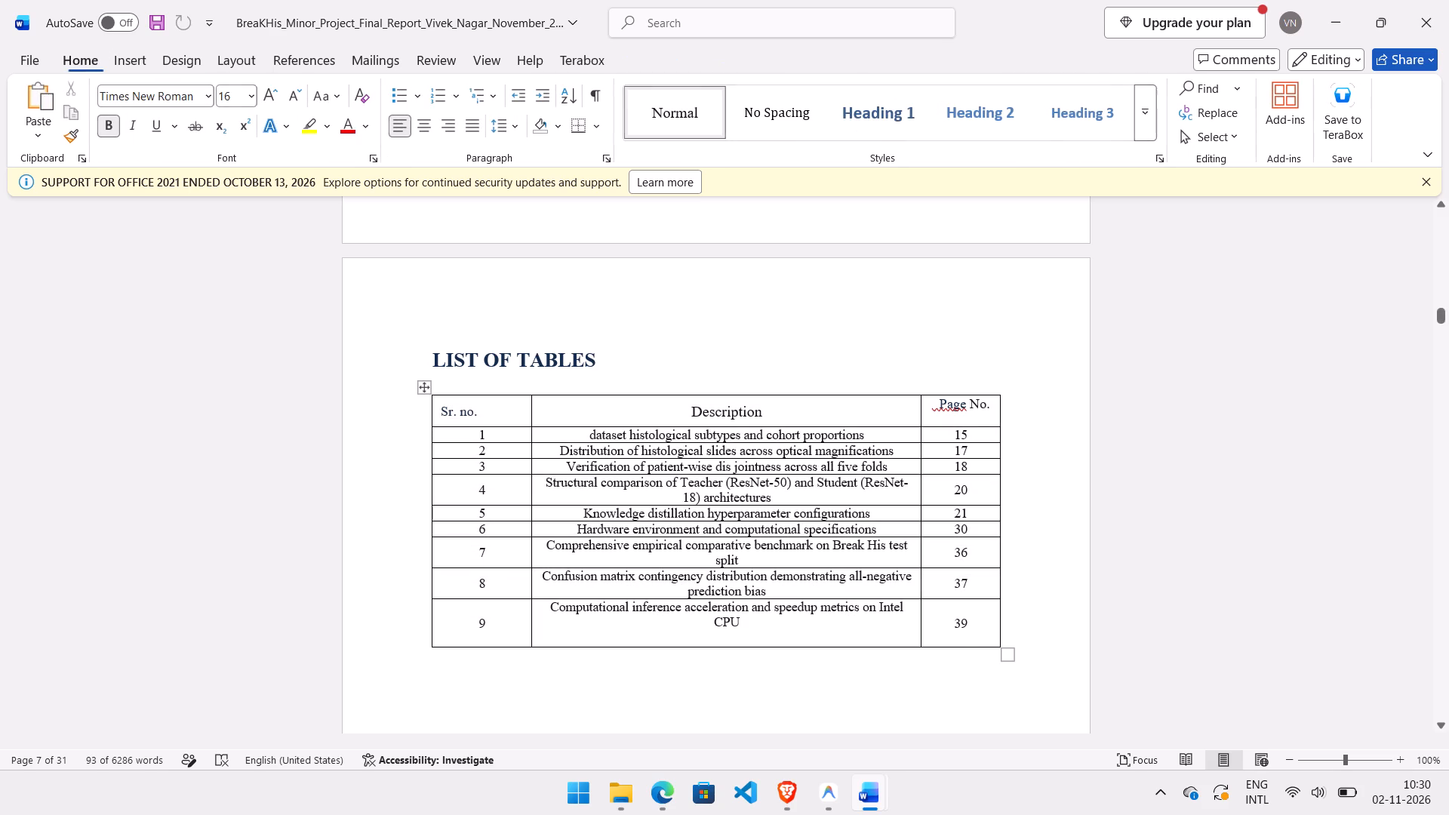
# Set the font size of all text in the LIST OF TABLES table, including the header row, to 11.
pyautogui.moveTo(974, 620); pyautogui.dragTo(445, 401)
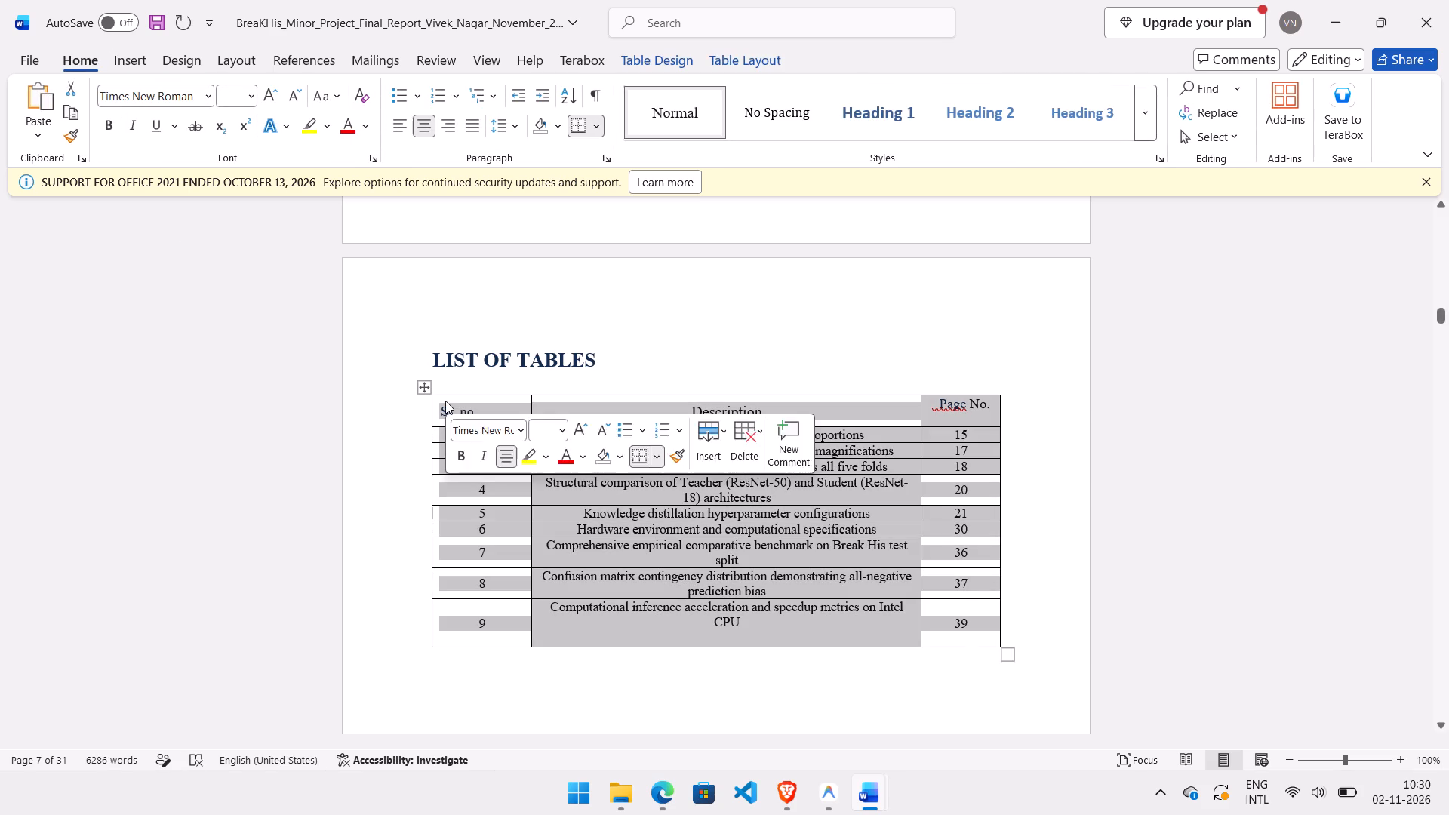
pyautogui.click(254, 94)
pyautogui.click(229, 186)
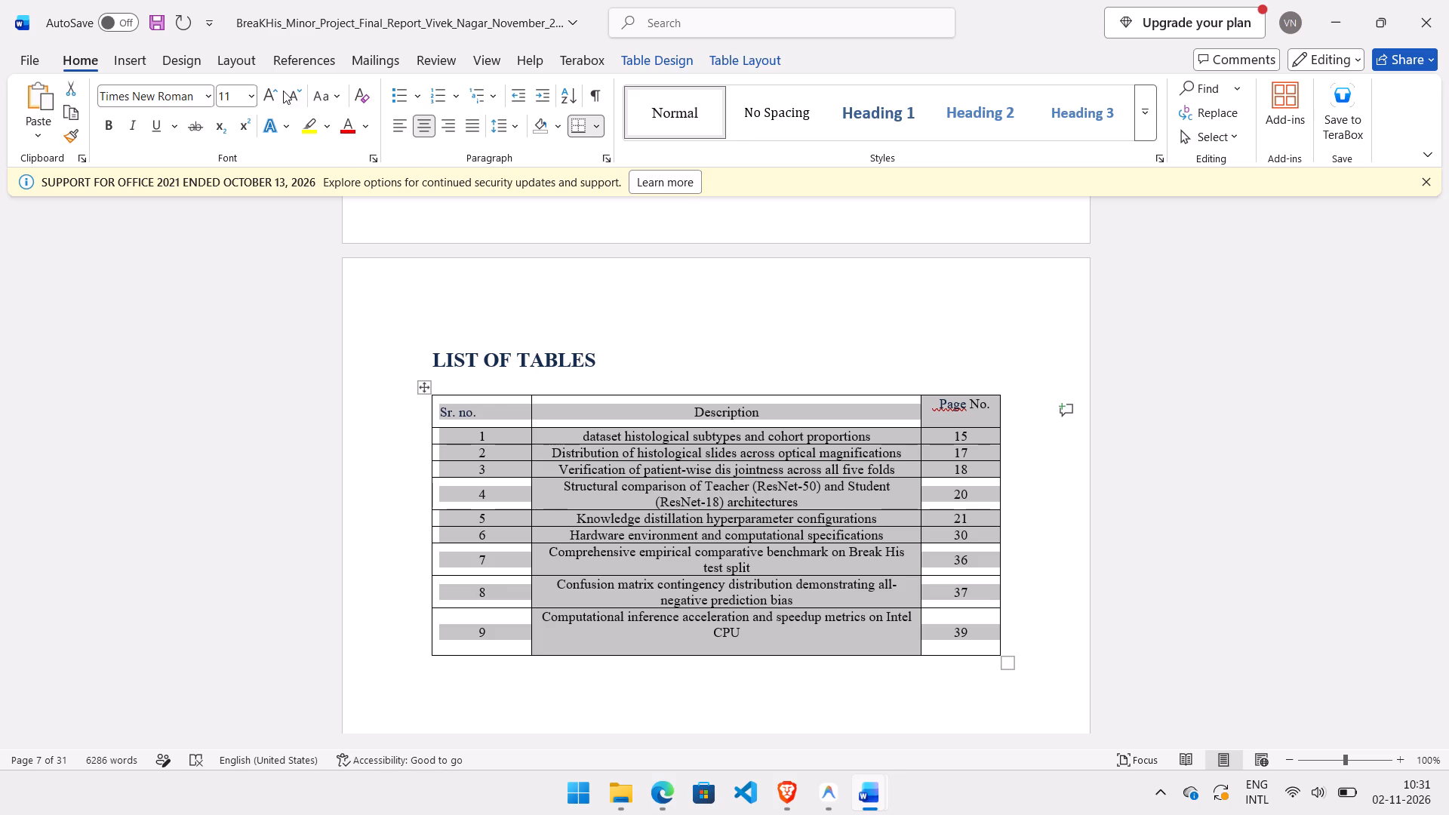
pyautogui.click(501, 319)
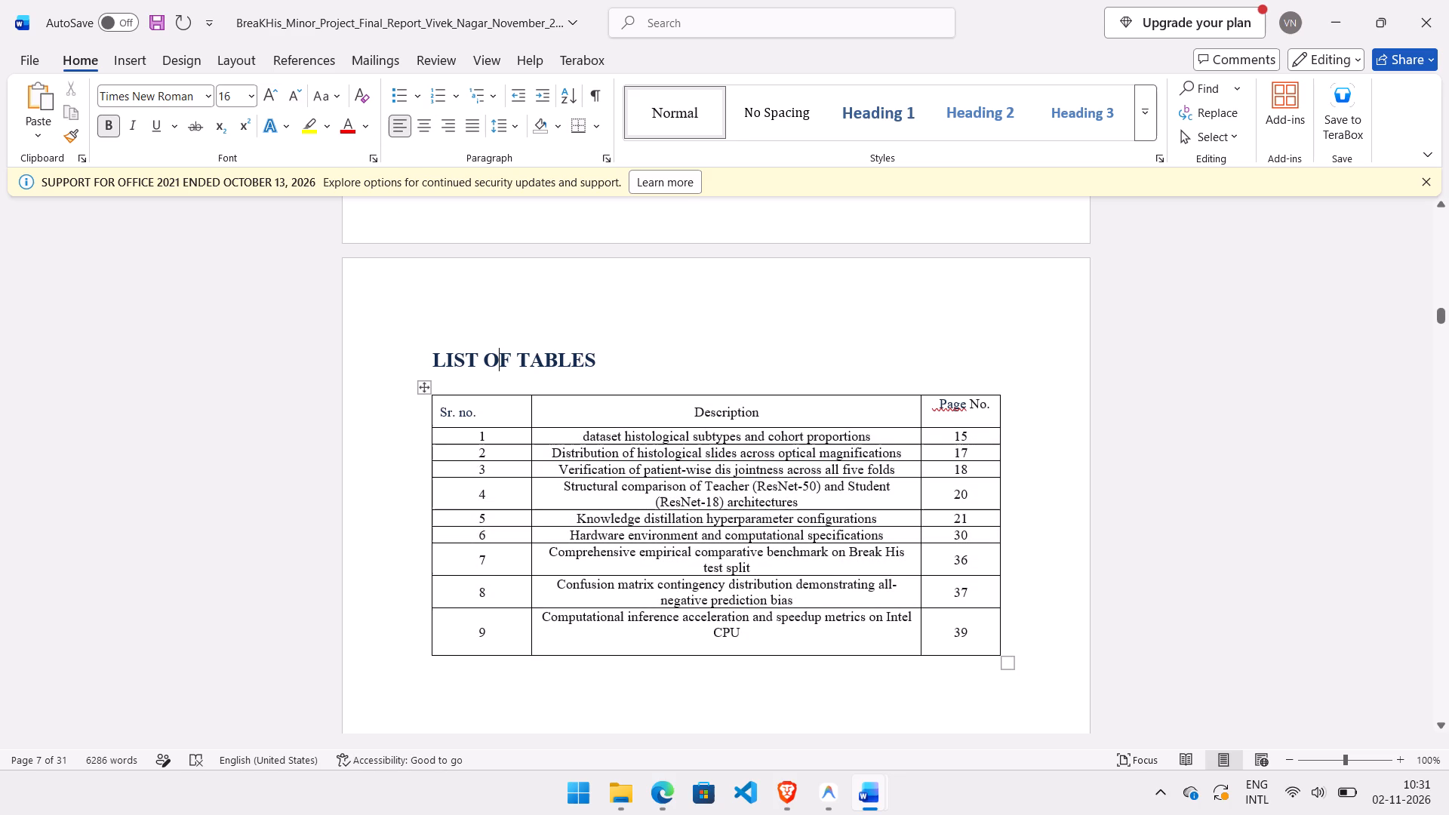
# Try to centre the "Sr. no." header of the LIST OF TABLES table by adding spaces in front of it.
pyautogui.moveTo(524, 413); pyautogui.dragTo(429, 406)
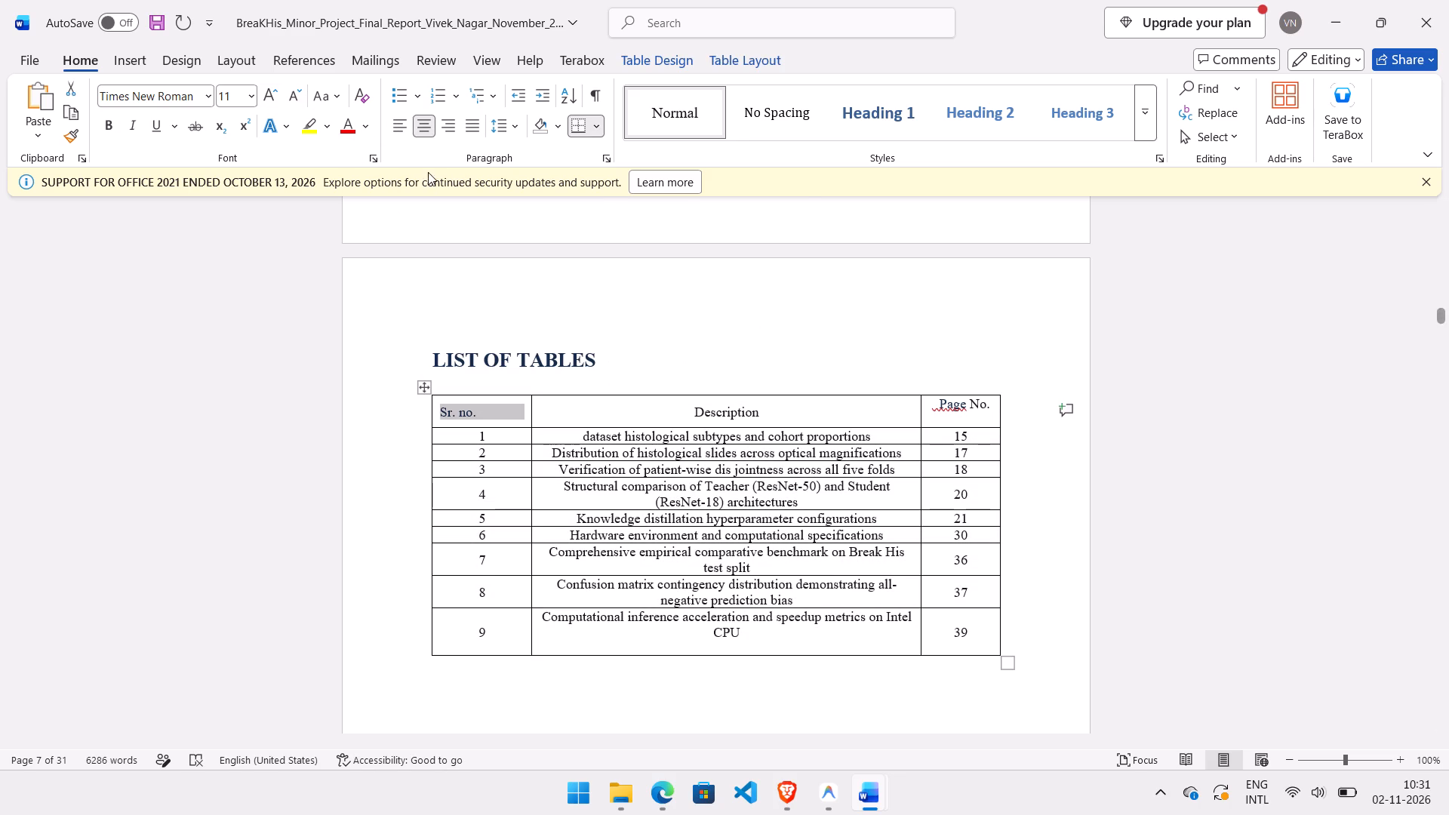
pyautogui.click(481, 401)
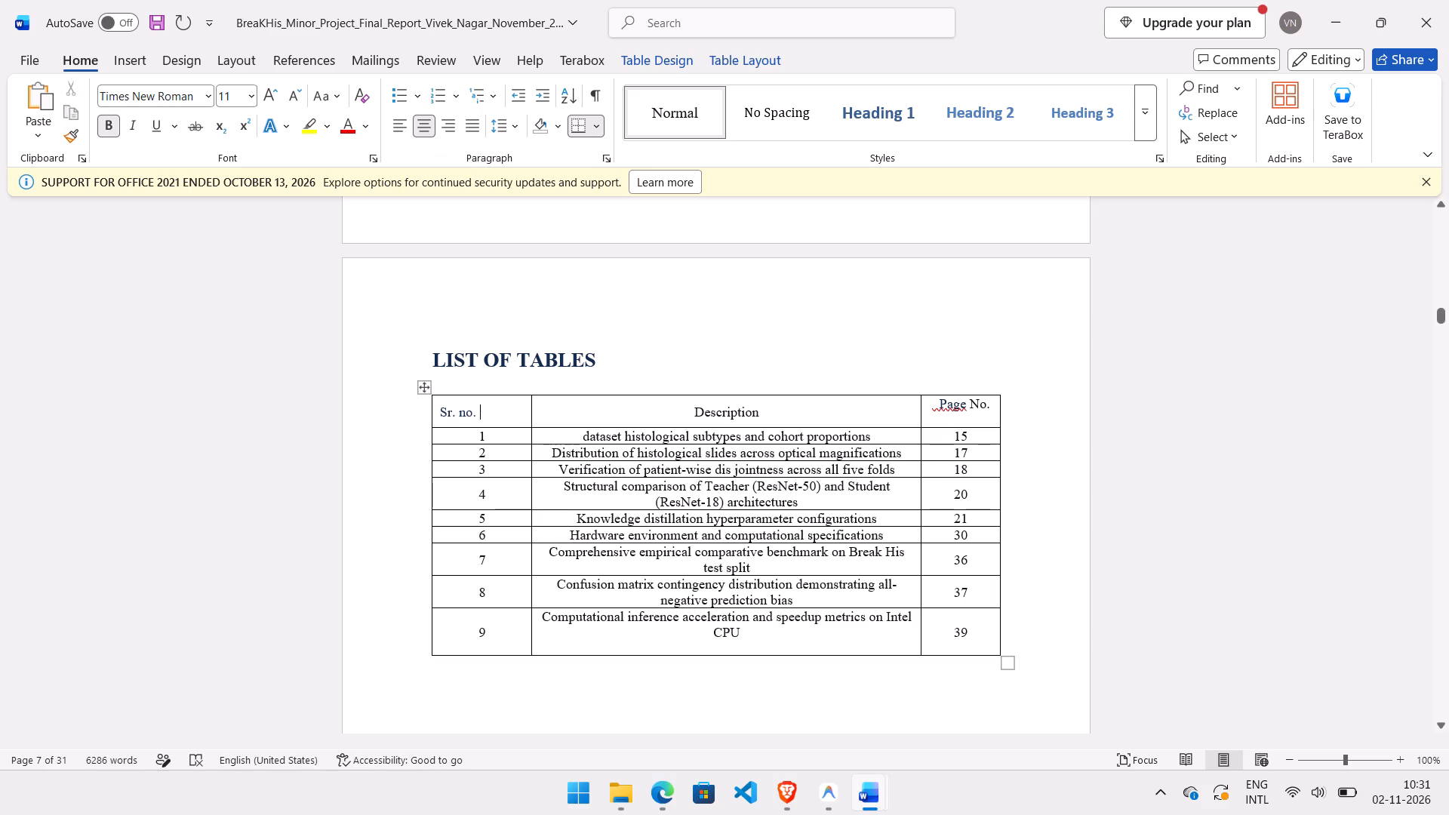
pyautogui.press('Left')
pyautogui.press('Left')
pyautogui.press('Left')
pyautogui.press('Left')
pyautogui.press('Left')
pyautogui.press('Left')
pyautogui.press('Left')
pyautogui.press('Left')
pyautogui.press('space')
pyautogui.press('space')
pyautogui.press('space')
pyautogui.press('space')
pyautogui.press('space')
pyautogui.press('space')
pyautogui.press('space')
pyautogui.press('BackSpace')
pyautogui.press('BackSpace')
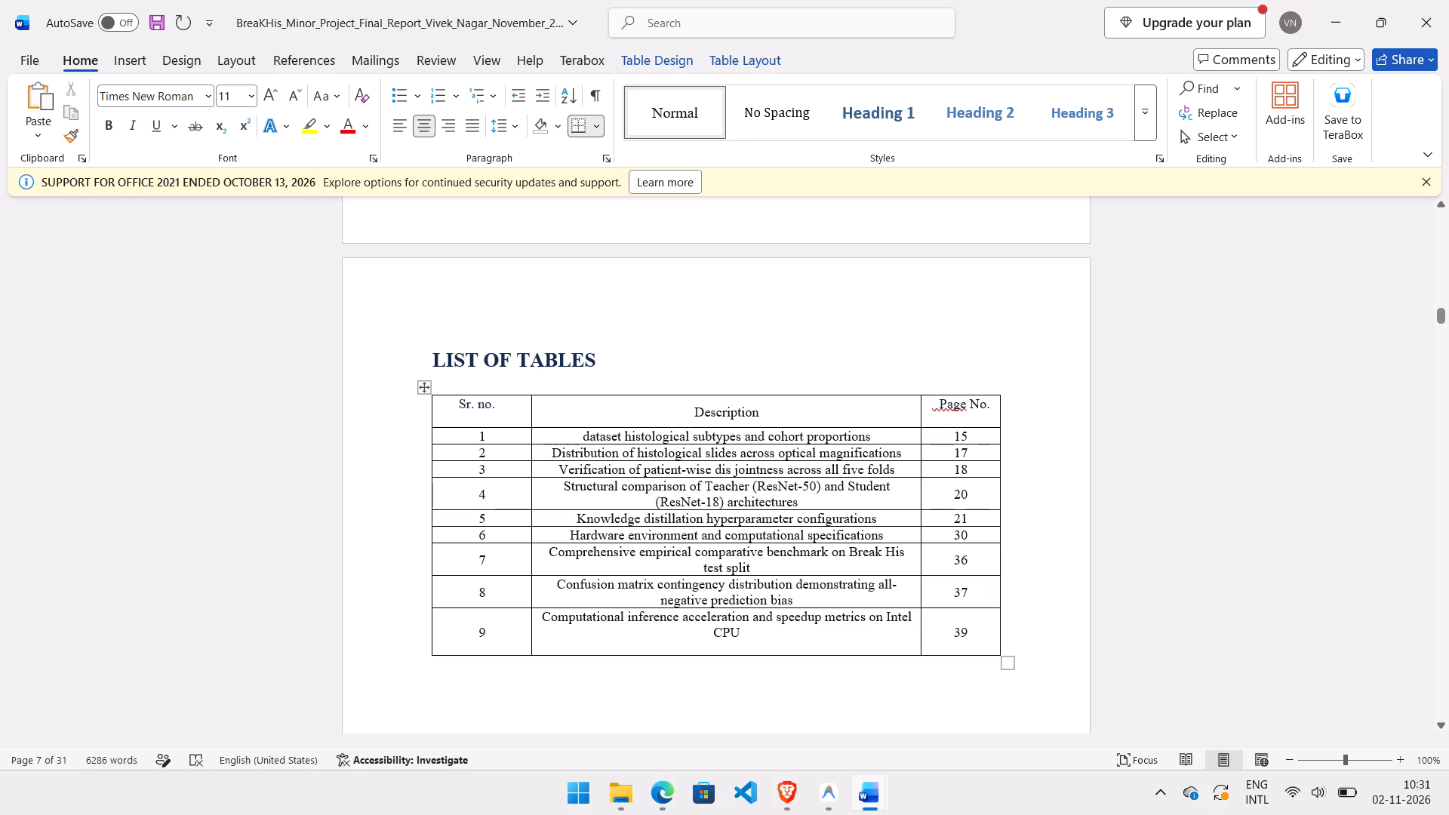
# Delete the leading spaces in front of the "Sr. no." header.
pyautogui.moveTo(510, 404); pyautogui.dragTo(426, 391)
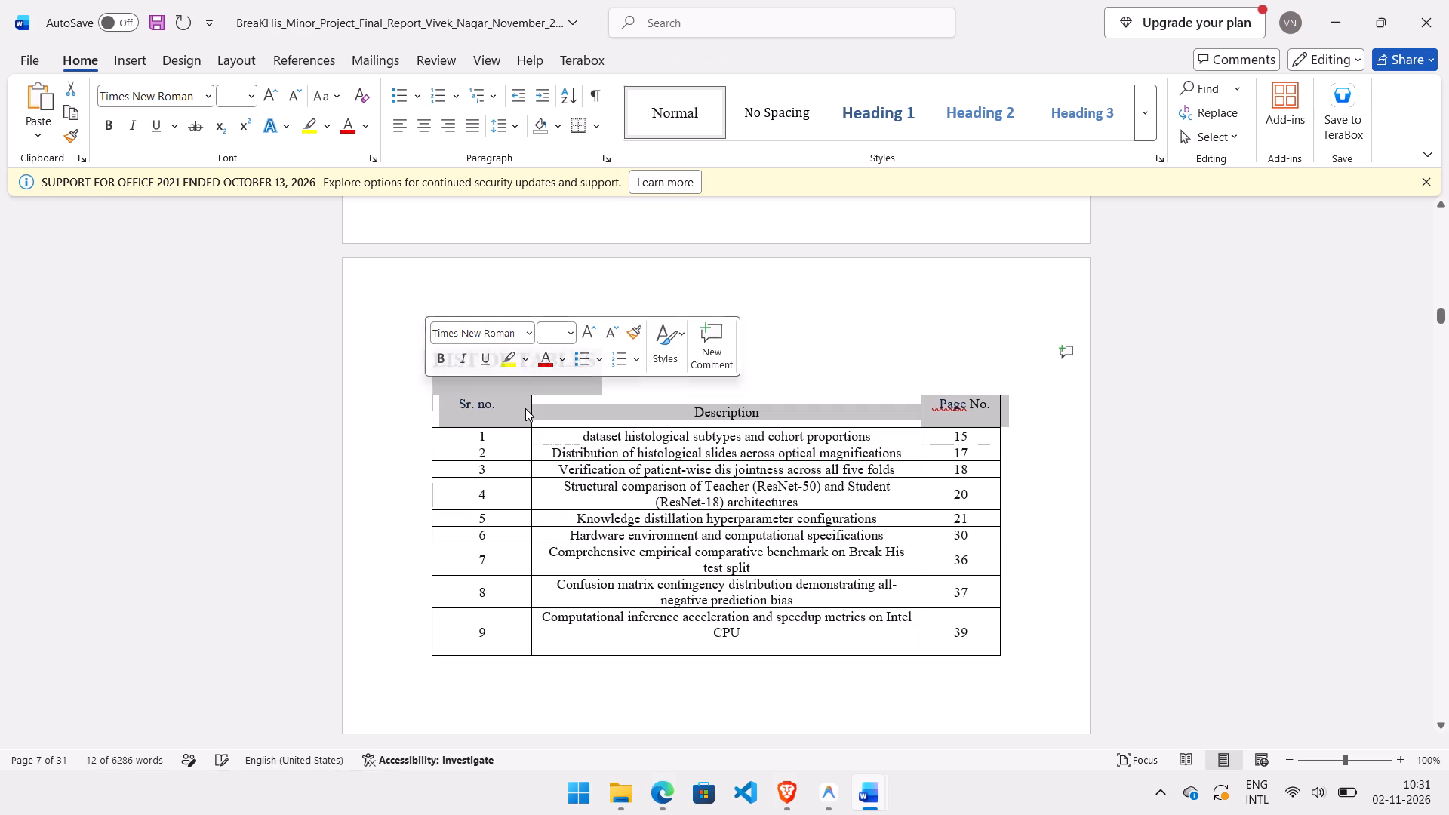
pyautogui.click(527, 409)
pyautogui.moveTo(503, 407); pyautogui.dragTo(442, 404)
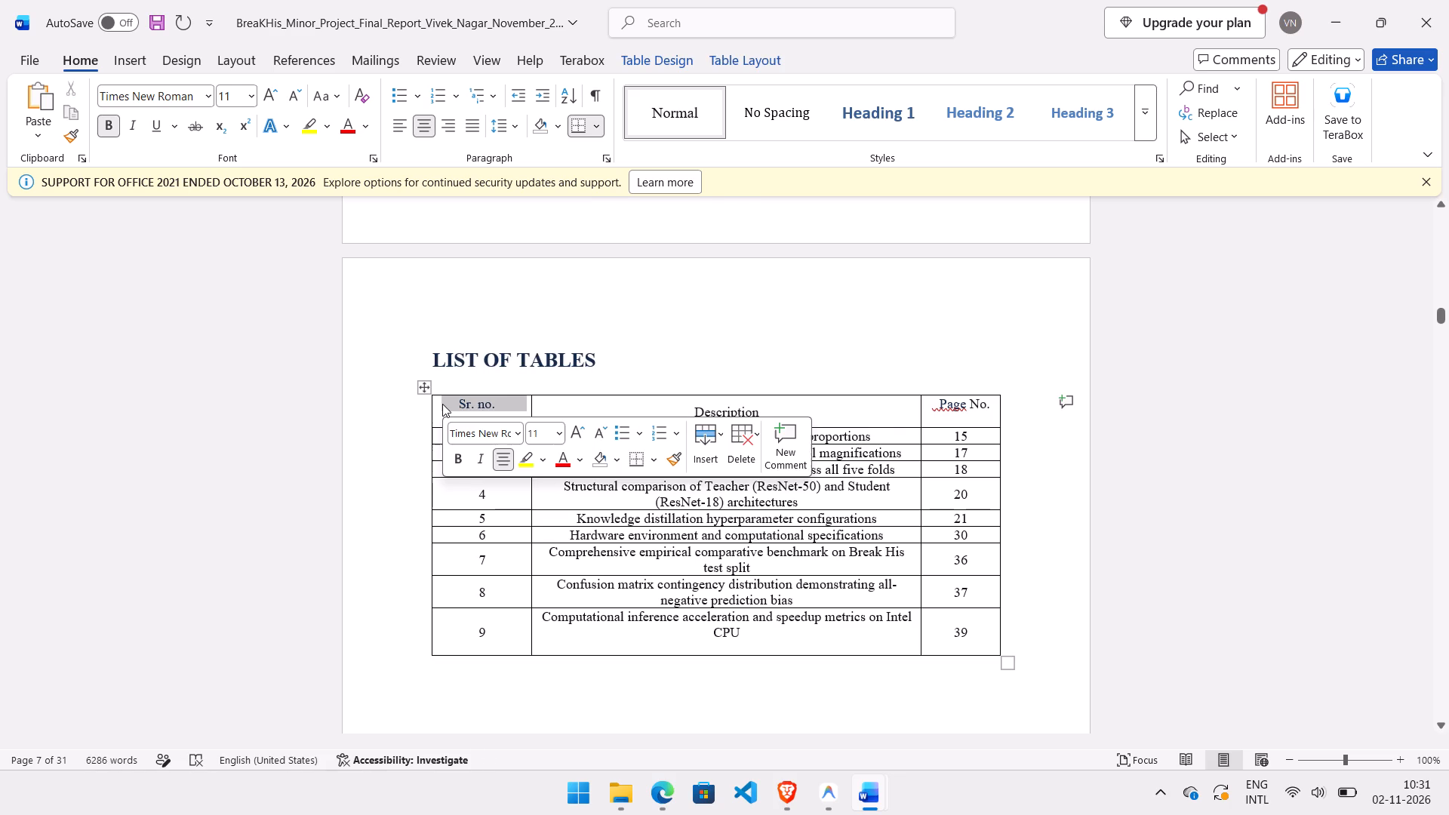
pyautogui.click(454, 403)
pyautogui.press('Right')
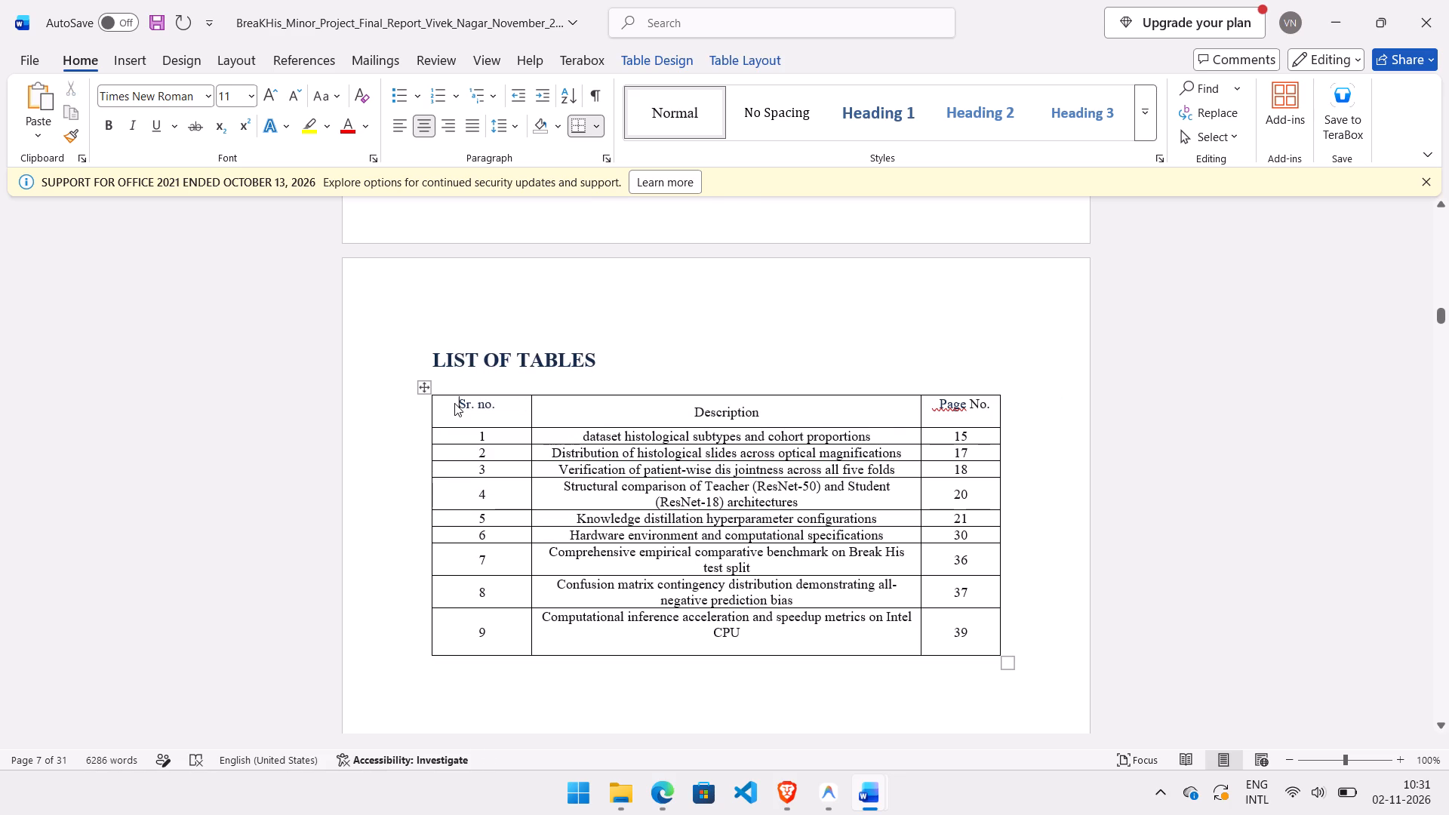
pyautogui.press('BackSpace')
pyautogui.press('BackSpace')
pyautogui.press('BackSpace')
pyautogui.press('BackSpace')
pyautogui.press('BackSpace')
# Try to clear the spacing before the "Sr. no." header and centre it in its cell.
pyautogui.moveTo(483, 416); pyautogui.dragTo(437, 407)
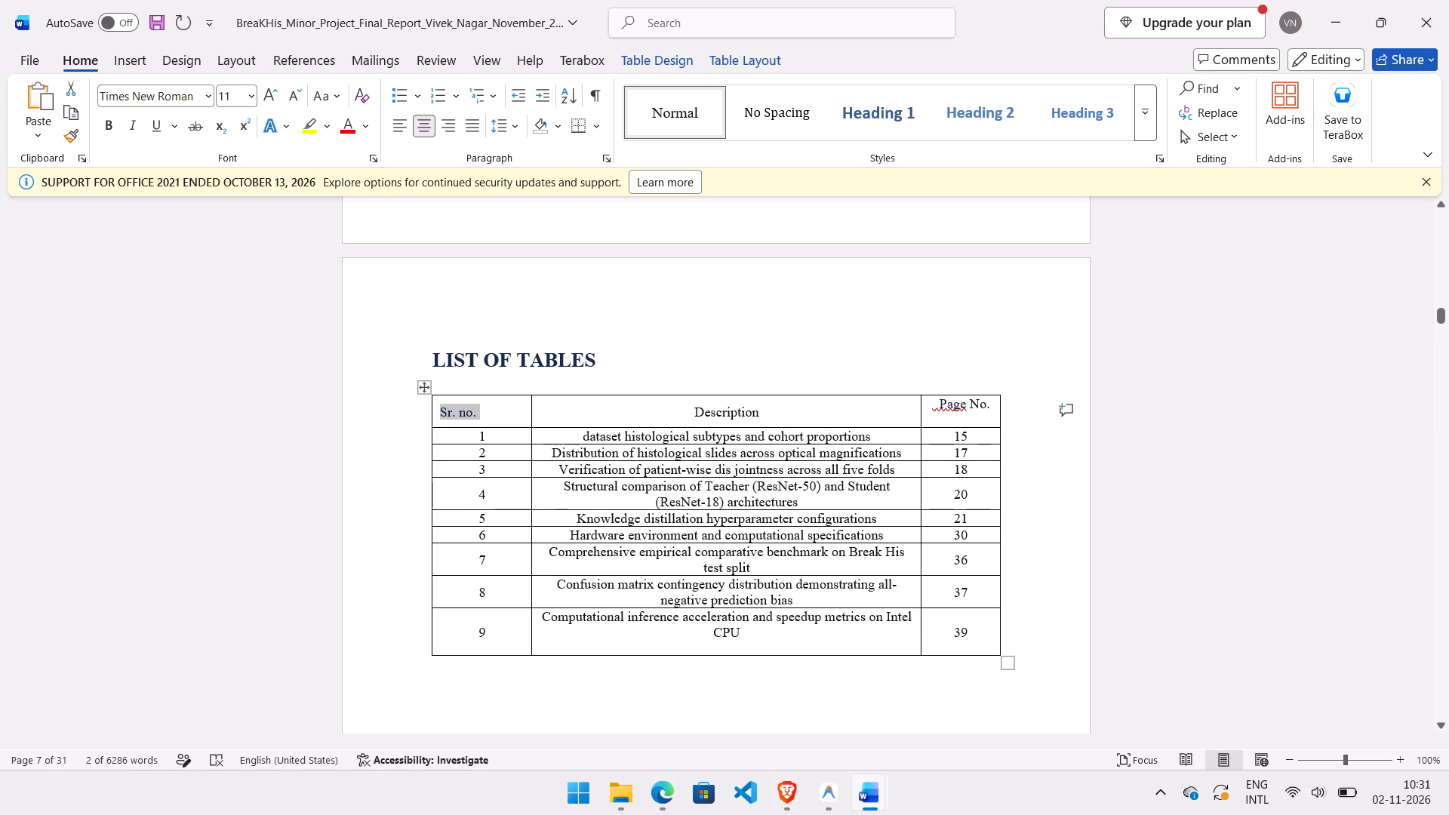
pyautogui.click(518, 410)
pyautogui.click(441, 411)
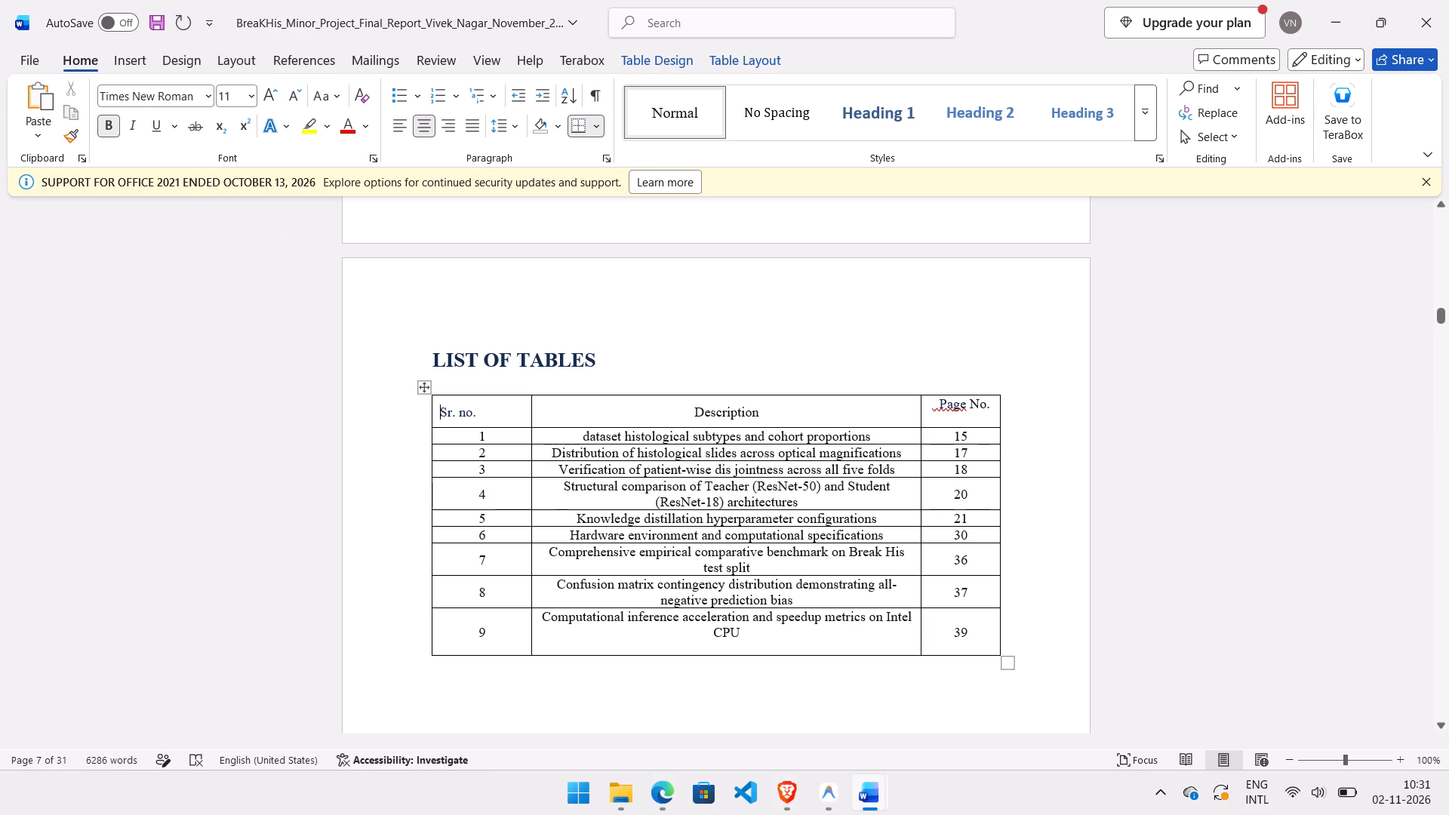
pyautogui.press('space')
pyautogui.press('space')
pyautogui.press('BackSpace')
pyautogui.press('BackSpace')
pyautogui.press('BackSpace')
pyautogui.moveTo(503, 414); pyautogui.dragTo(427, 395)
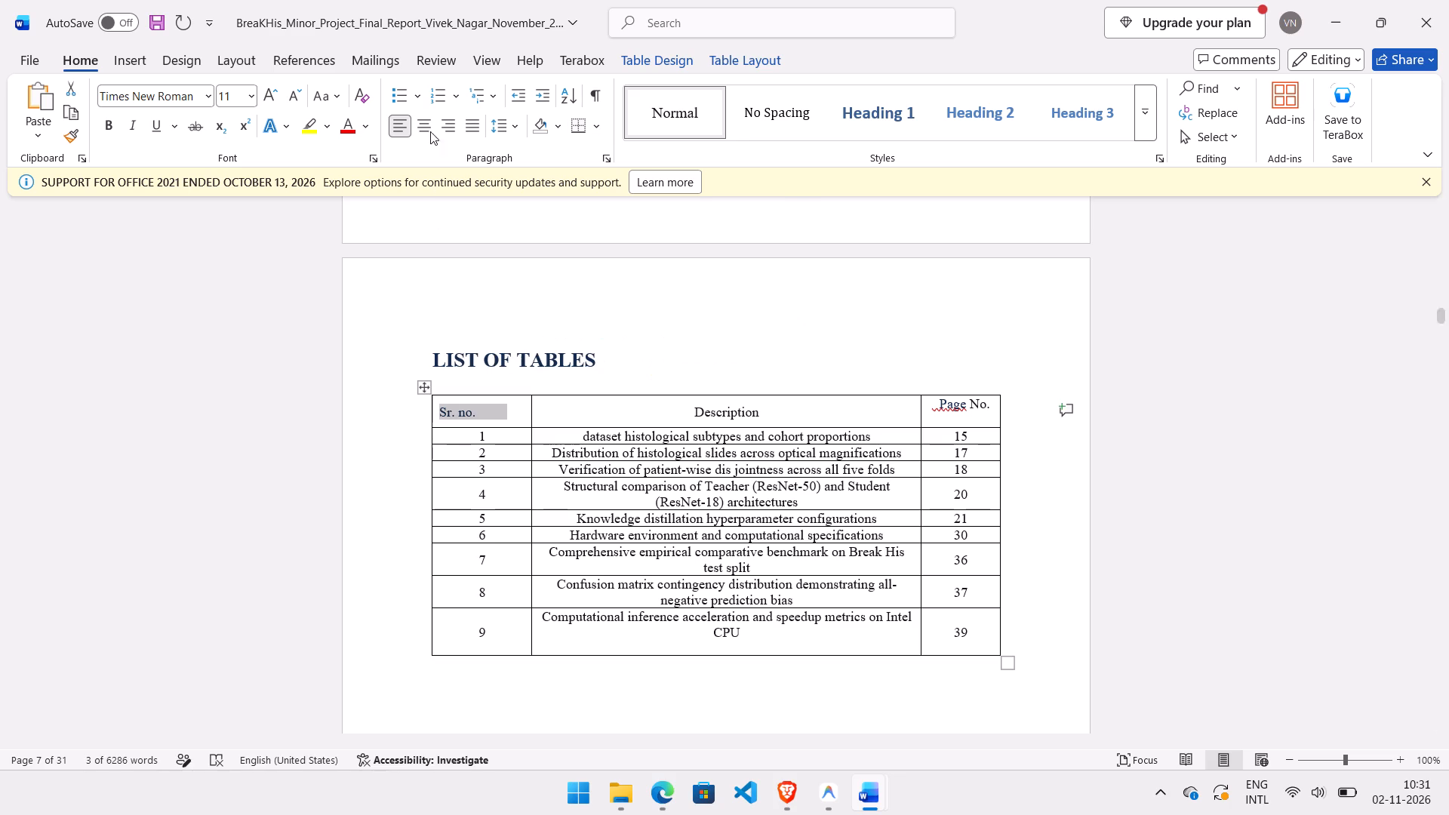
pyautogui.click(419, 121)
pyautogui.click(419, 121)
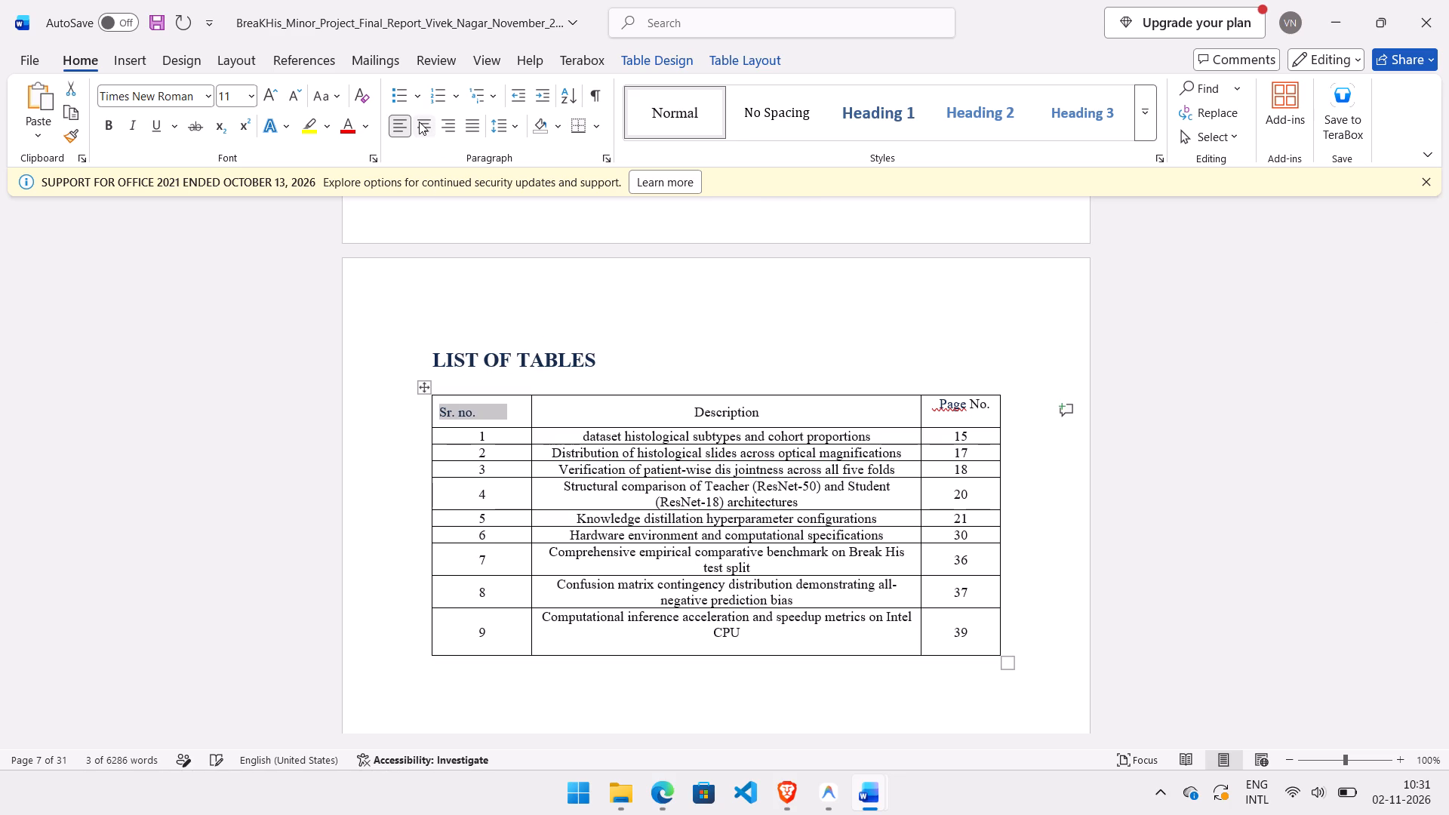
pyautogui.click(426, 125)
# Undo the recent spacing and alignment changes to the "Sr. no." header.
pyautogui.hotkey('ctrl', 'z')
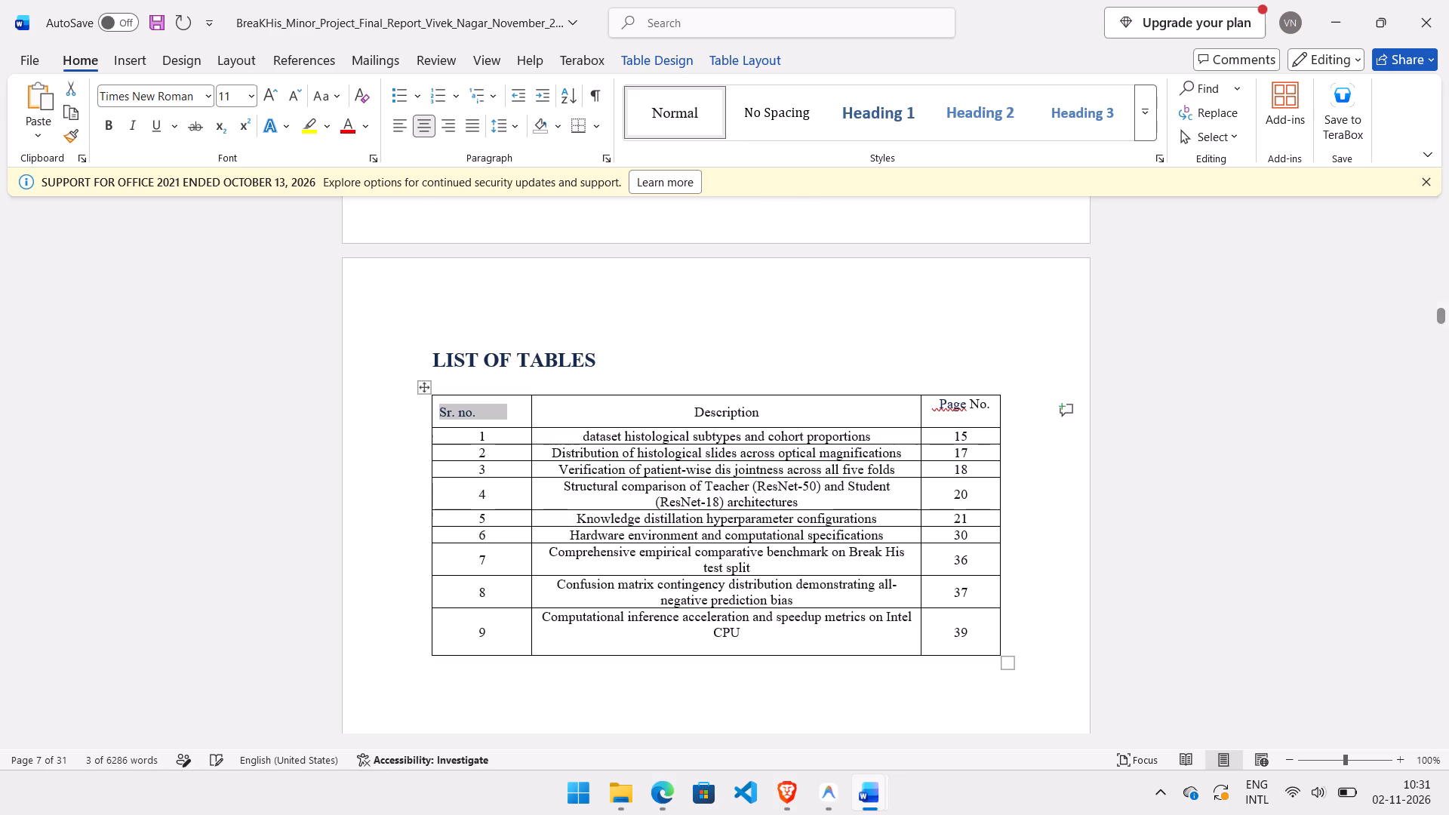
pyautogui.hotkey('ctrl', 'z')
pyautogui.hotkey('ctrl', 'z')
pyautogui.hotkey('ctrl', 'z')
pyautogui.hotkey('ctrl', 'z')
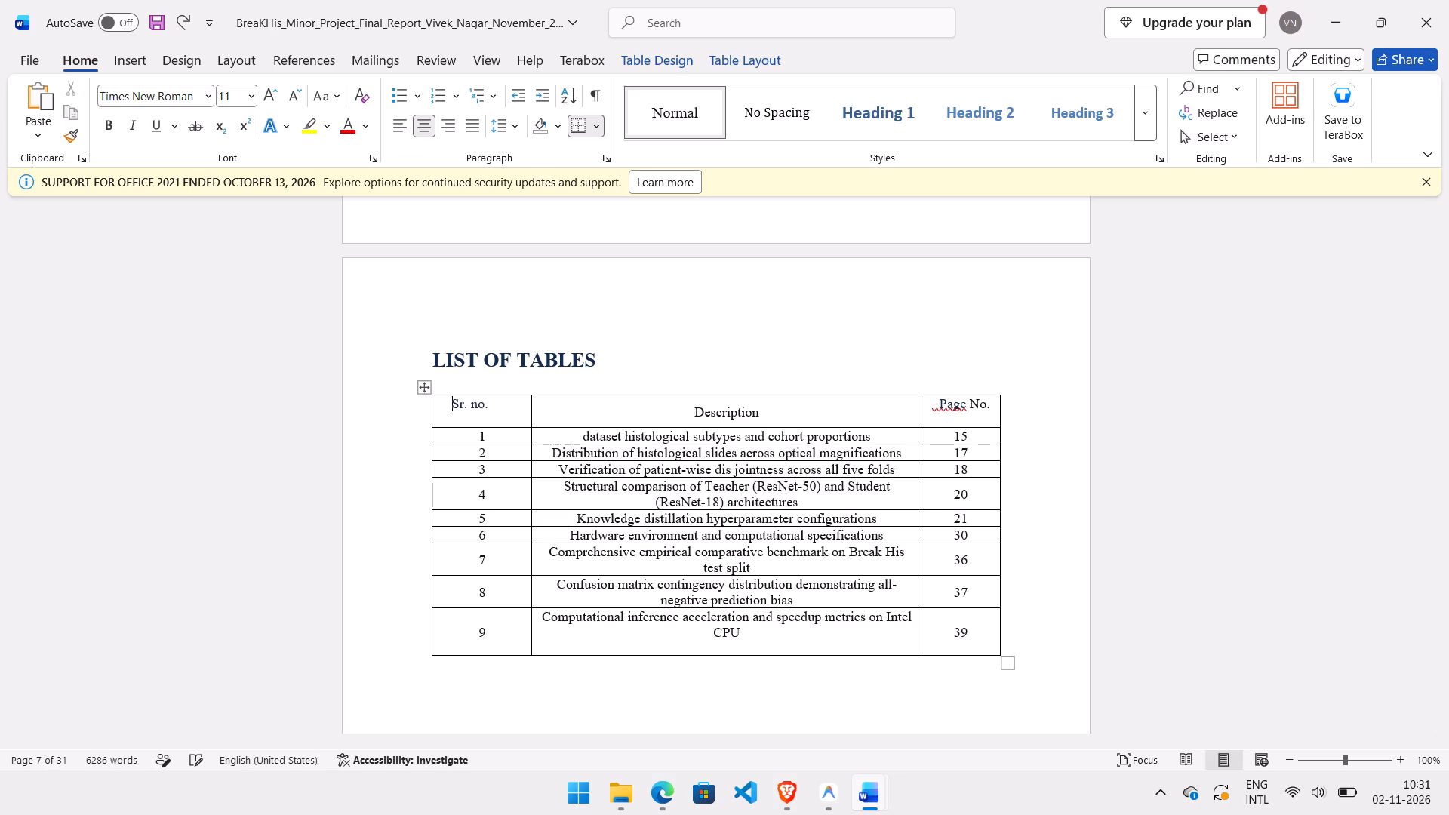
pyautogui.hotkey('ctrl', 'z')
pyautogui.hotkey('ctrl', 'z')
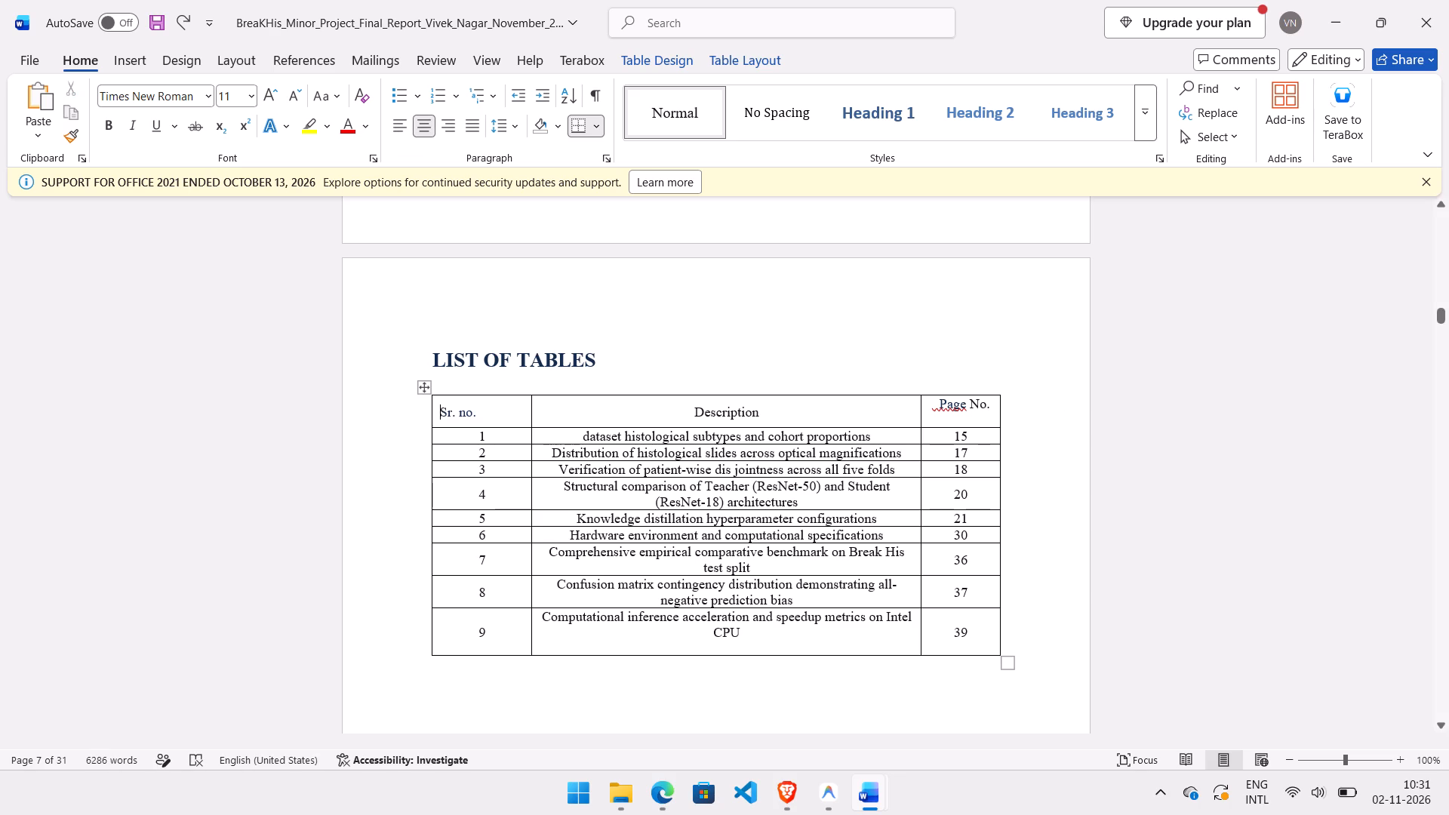
# Change the serial-number column header in the LIST OF TABLES table to "Sr. number".
pyautogui.click(475, 411)
pyautogui.press('BackSpace')
pyautogui.press('BackSpace')
pyautogui.press('BackSpace')
pyautogui.press('n')
pyautogui.press('u')
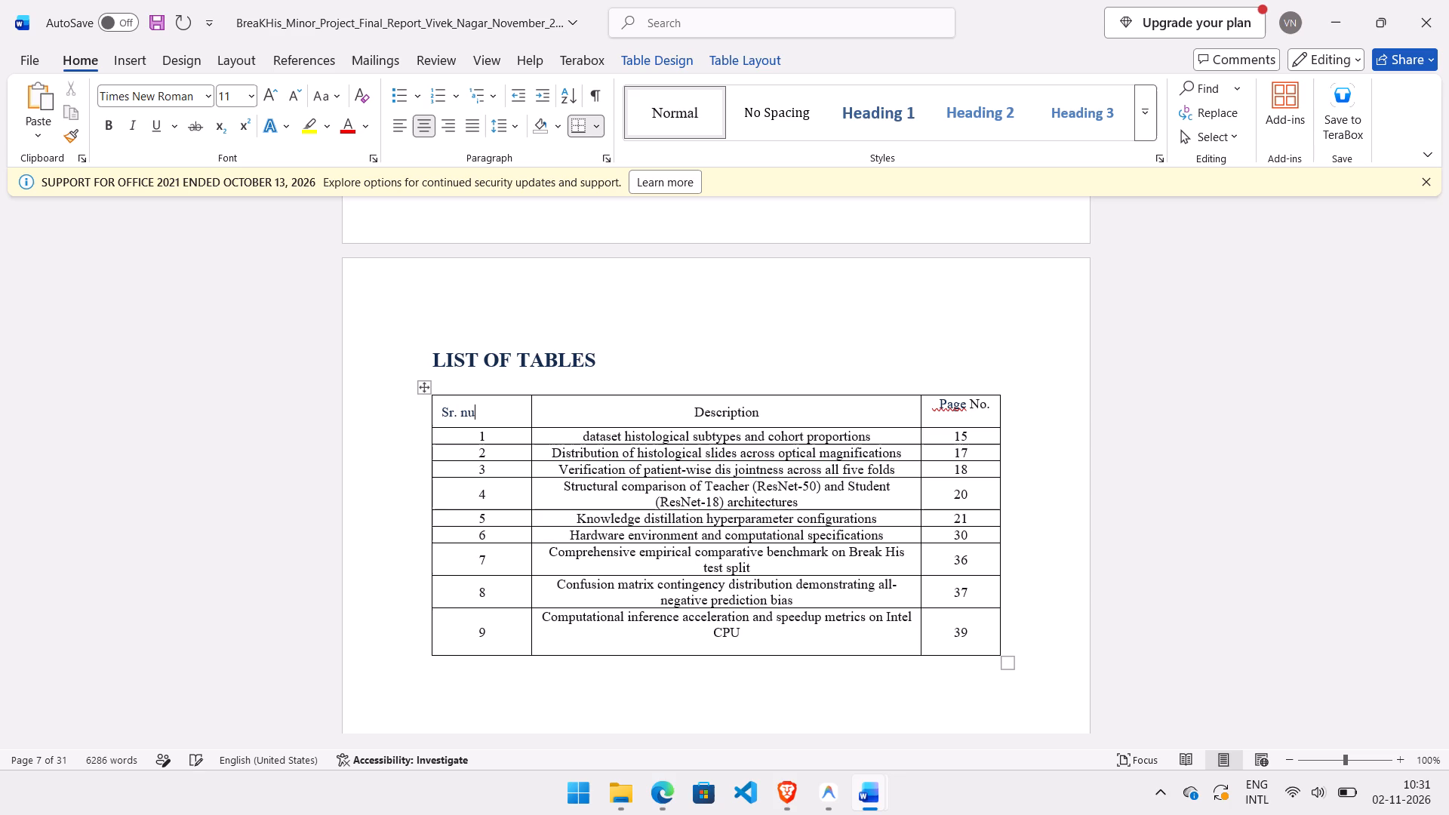
pyautogui.write('mber')
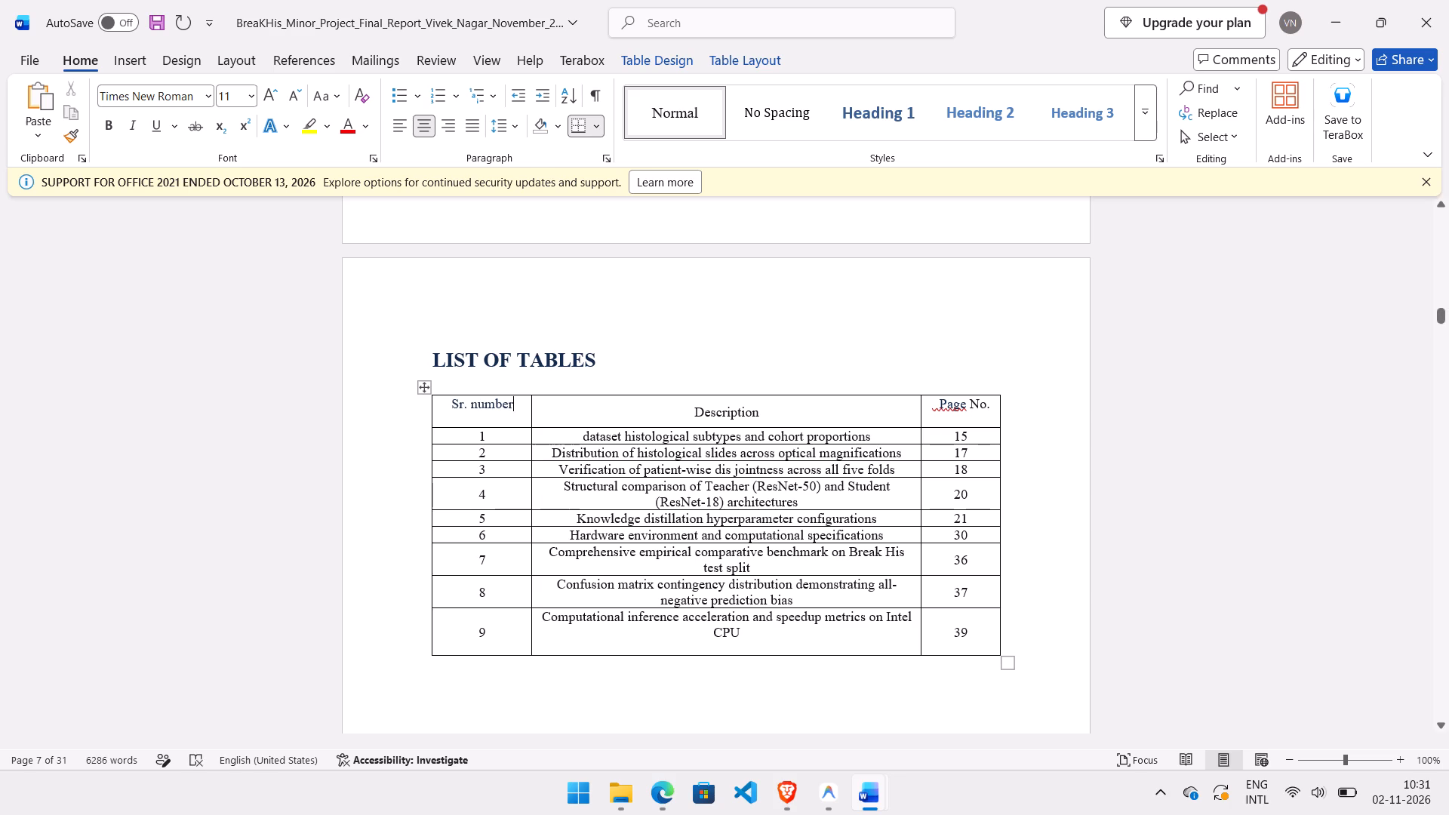
# Enlarge the whole LIST OF TABLES table so its rows are taller and it fills most of the page height.
pyautogui.scroll(-3, 641, 374)
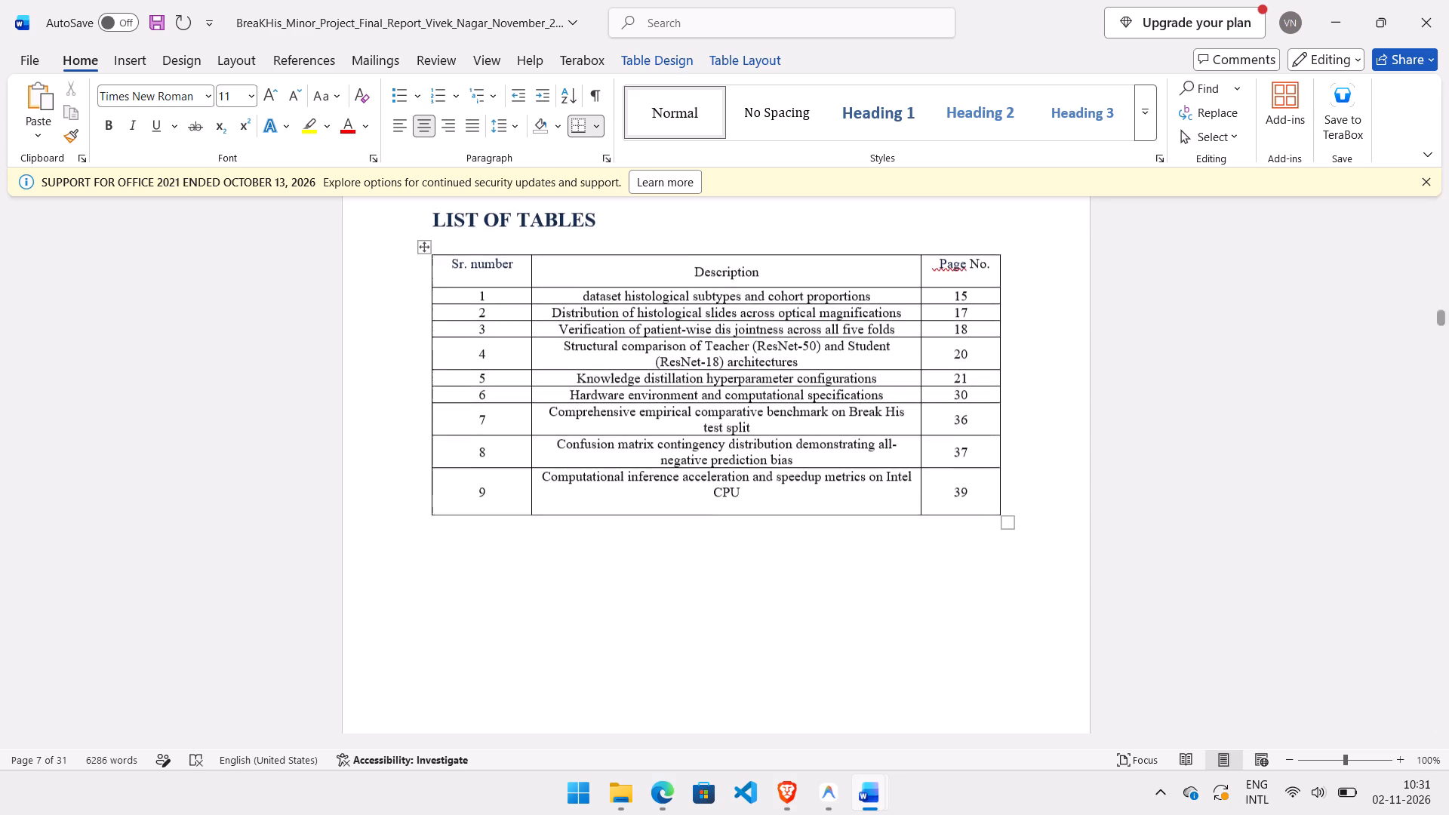
pyautogui.scroll(-5, 641, 374)
pyautogui.scroll(1, 641, 374)
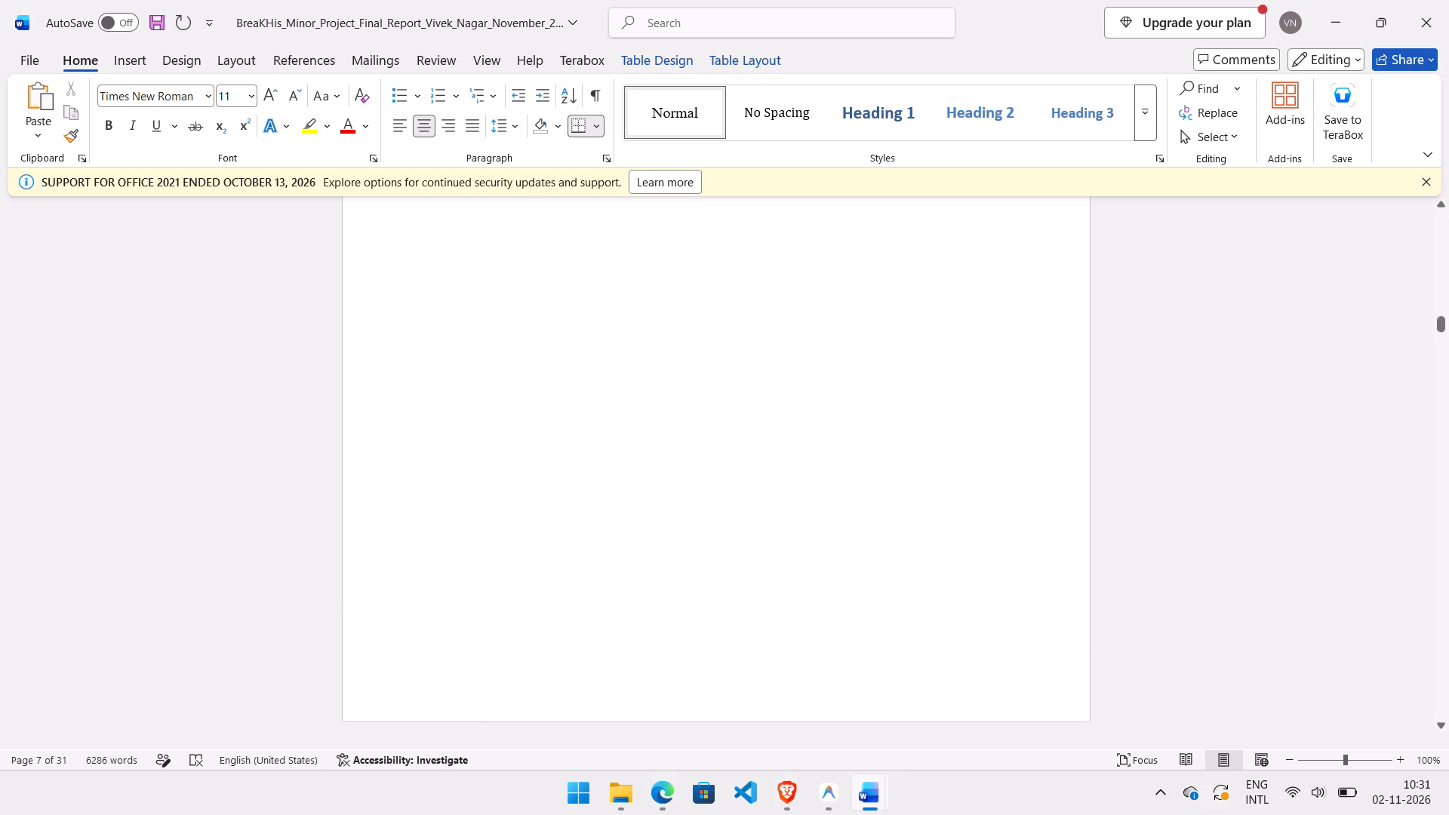
pyautogui.scroll(2, 641, 374)
pyautogui.scroll(-2, 641, 374)
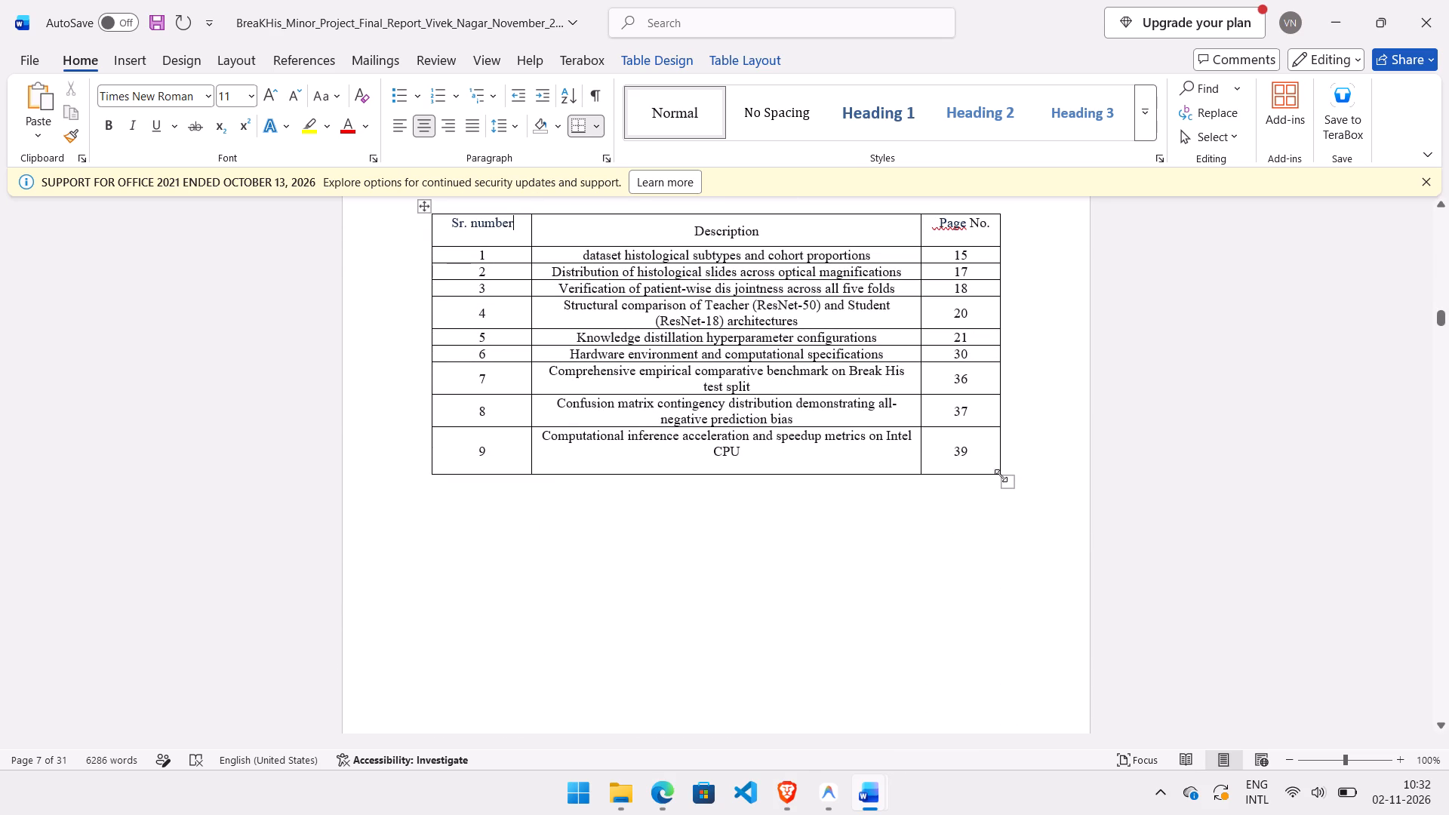
pyautogui.moveTo(1002, 477); pyautogui.dragTo(1021, 713)
pyautogui.scroll(-1, 1021, 713)
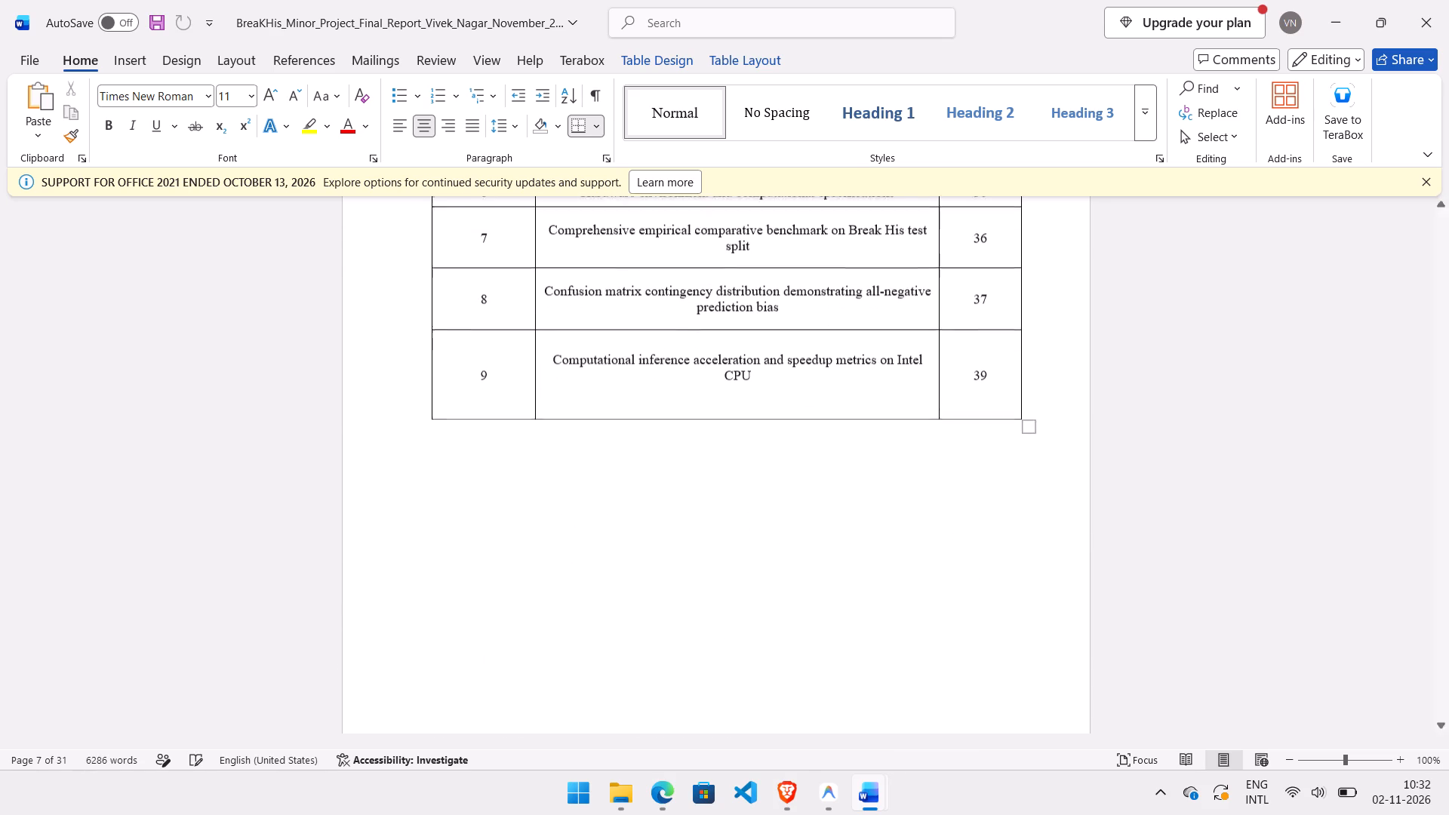
pyautogui.scroll(-1, 1021, 713)
pyautogui.moveTo(1014, 378); pyautogui.dragTo(1034, 586)
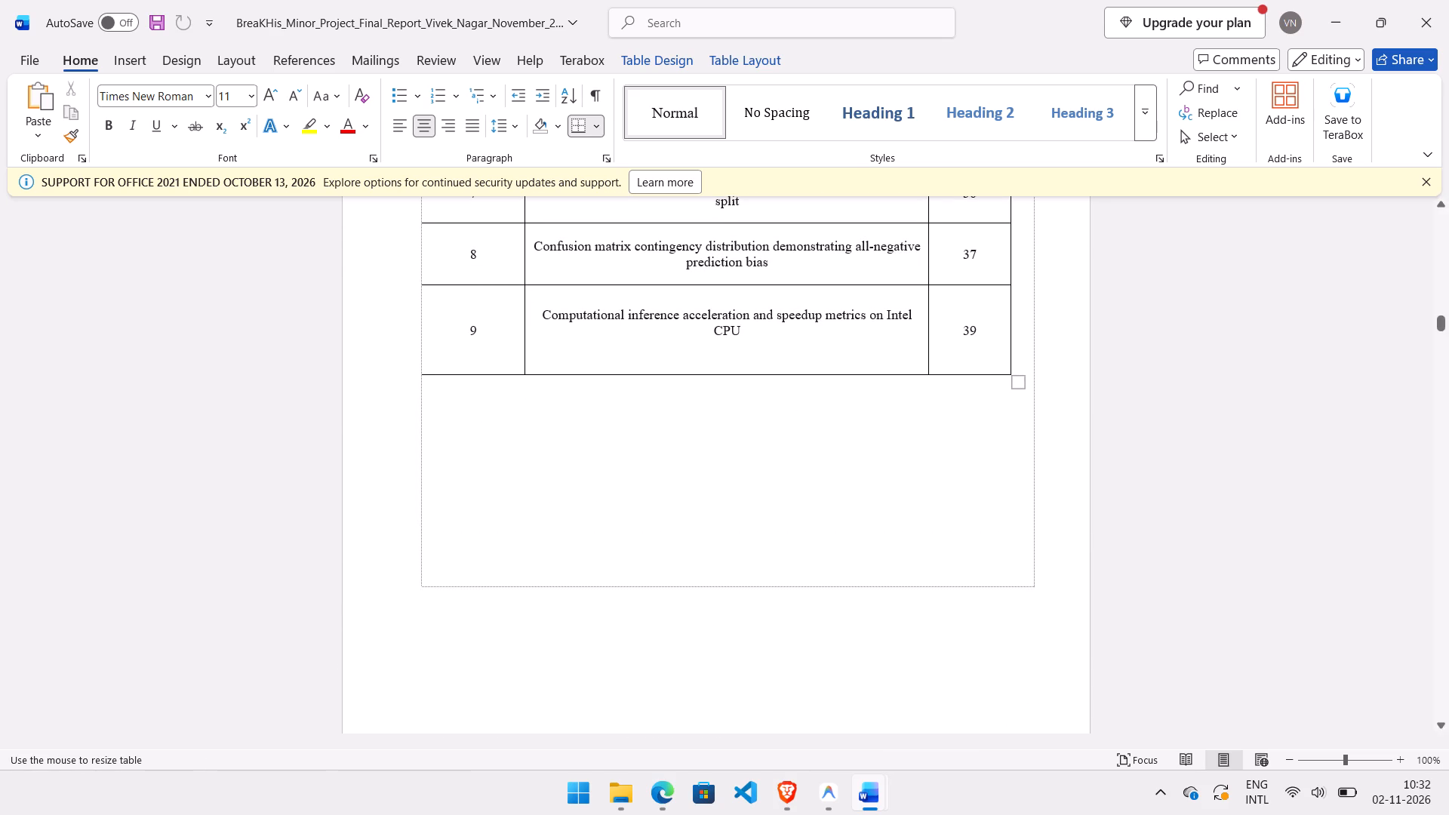
pyautogui.moveTo(1034, 586); pyautogui.dragTo(1019, 612)
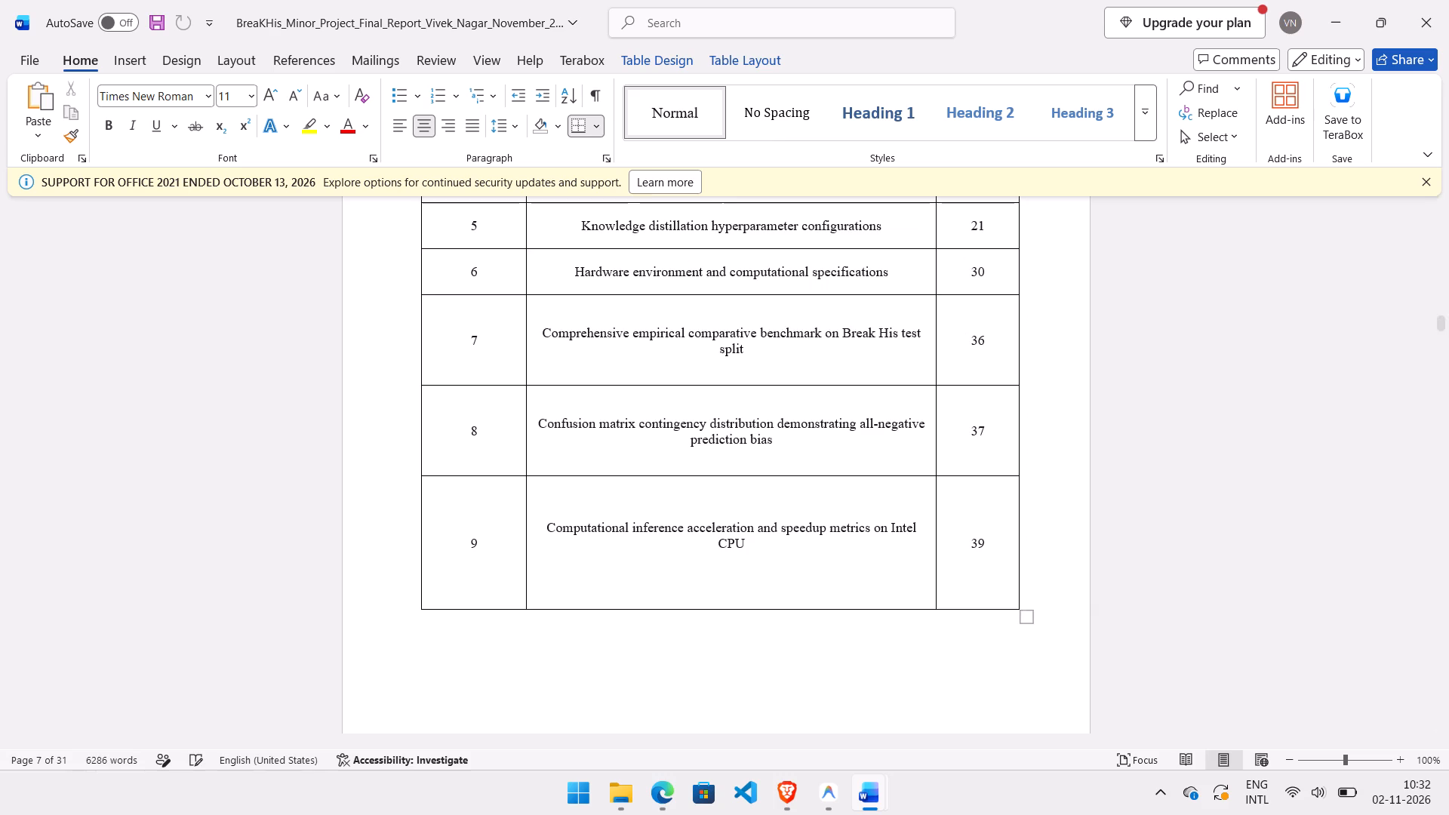
# Narrow the enlarged LIST OF TABLES table slightly, keeping about the same height, and check it against the LIST OF FIGURES table.
pyautogui.scroll(1, 1019, 612)
pyautogui.scroll(-1, 1019, 612)
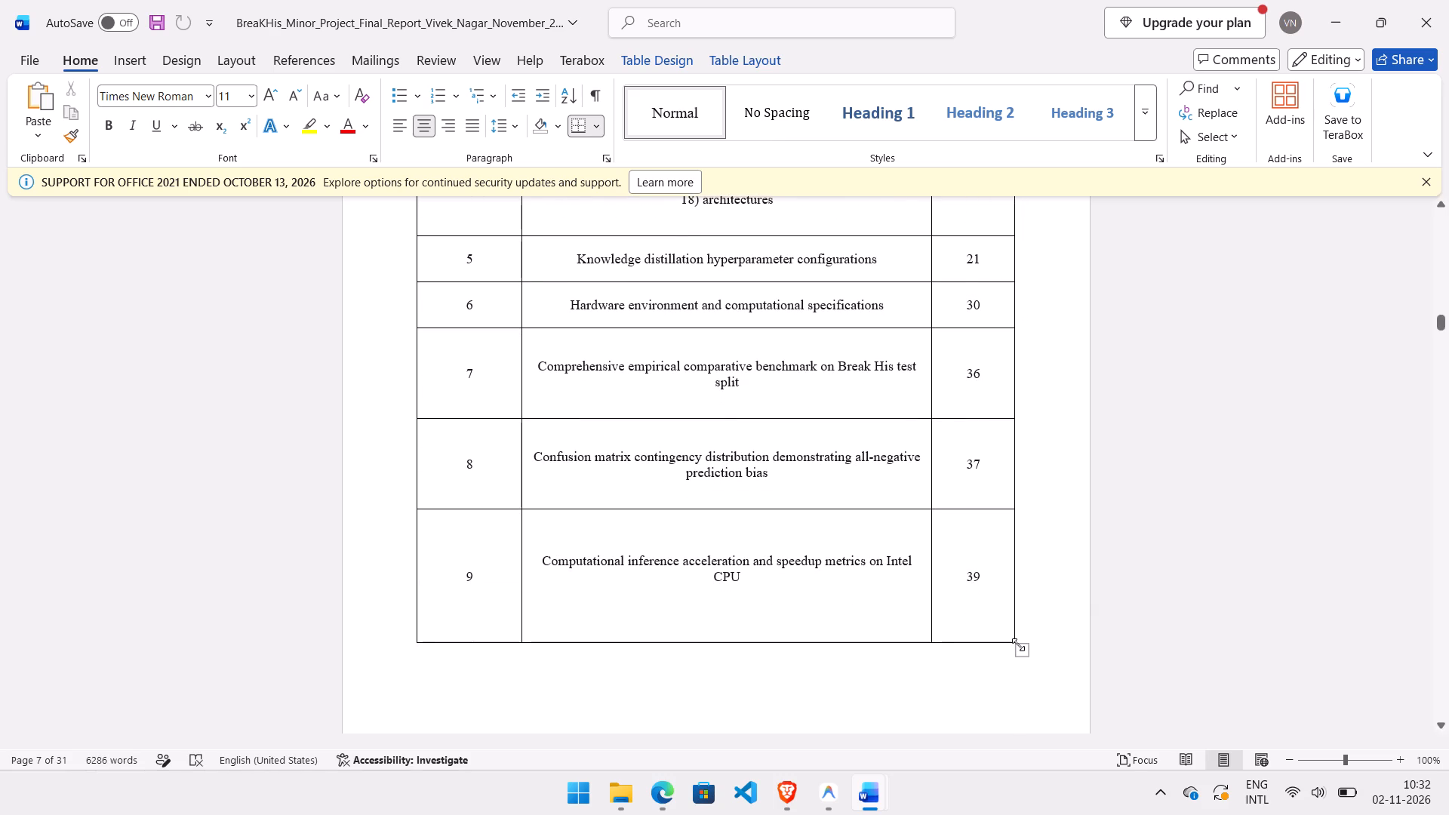
pyautogui.moveTo(1018, 644); pyautogui.dragTo(973, 639)
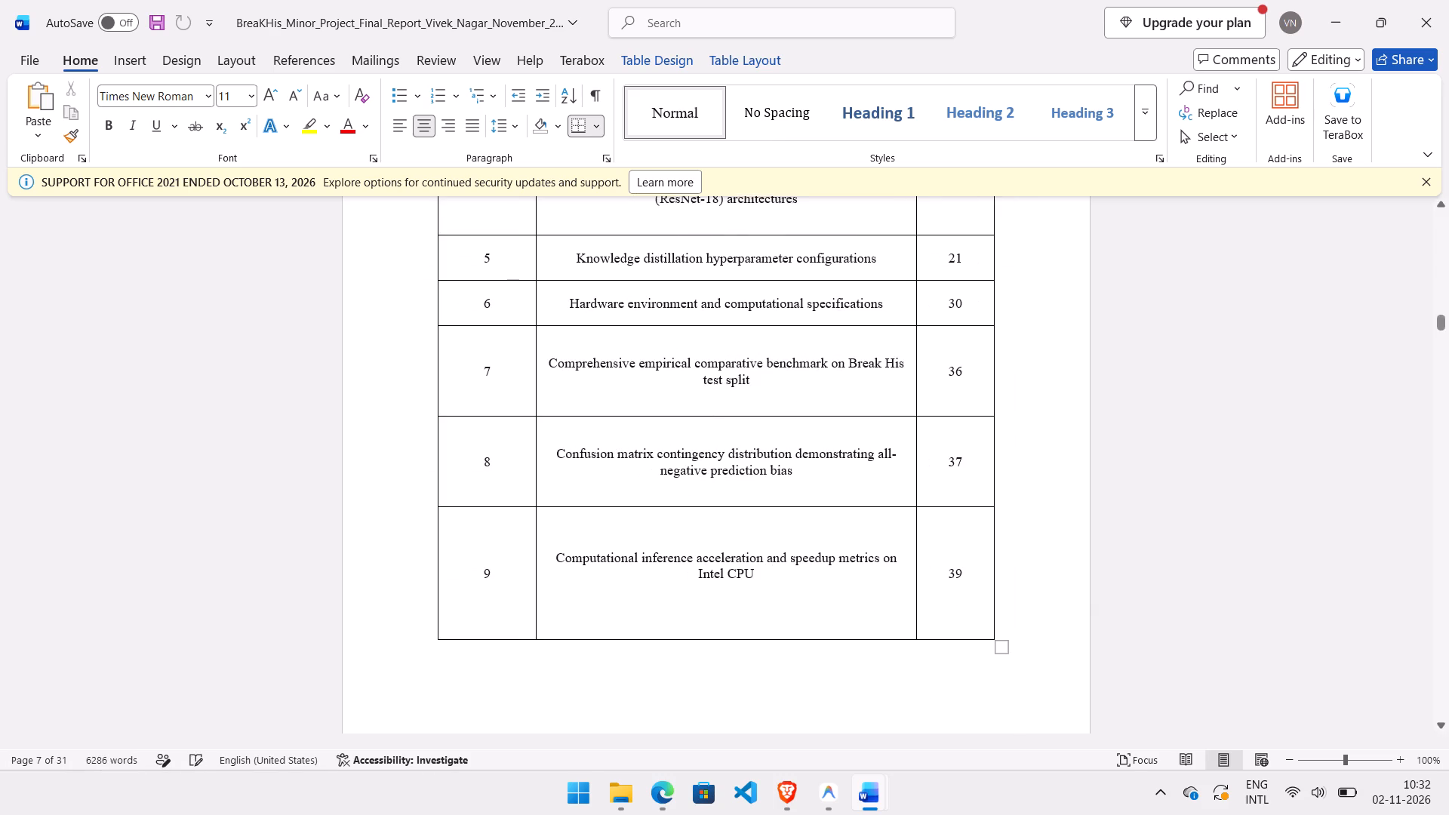
pyautogui.scroll(4, 707, 487)
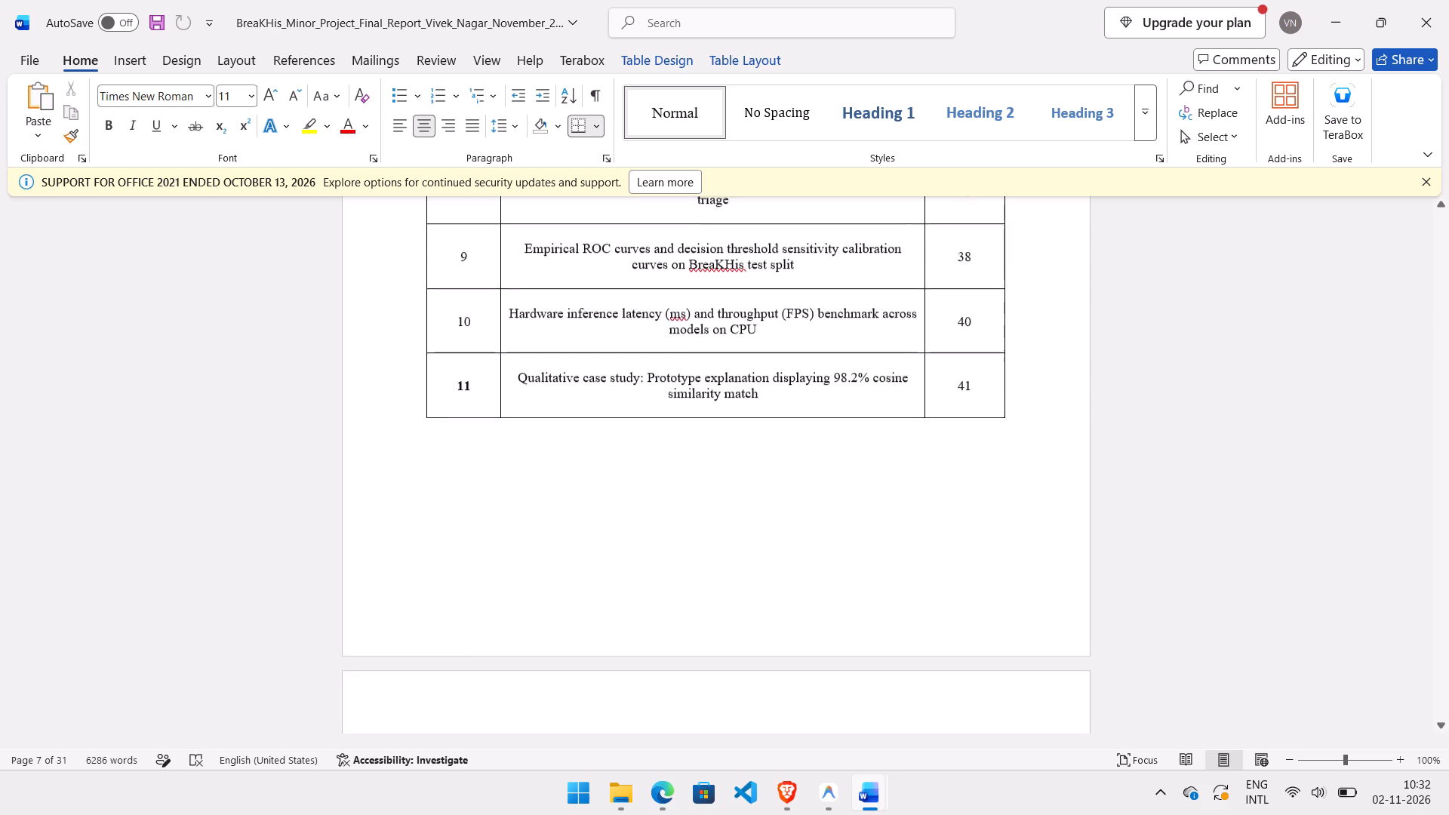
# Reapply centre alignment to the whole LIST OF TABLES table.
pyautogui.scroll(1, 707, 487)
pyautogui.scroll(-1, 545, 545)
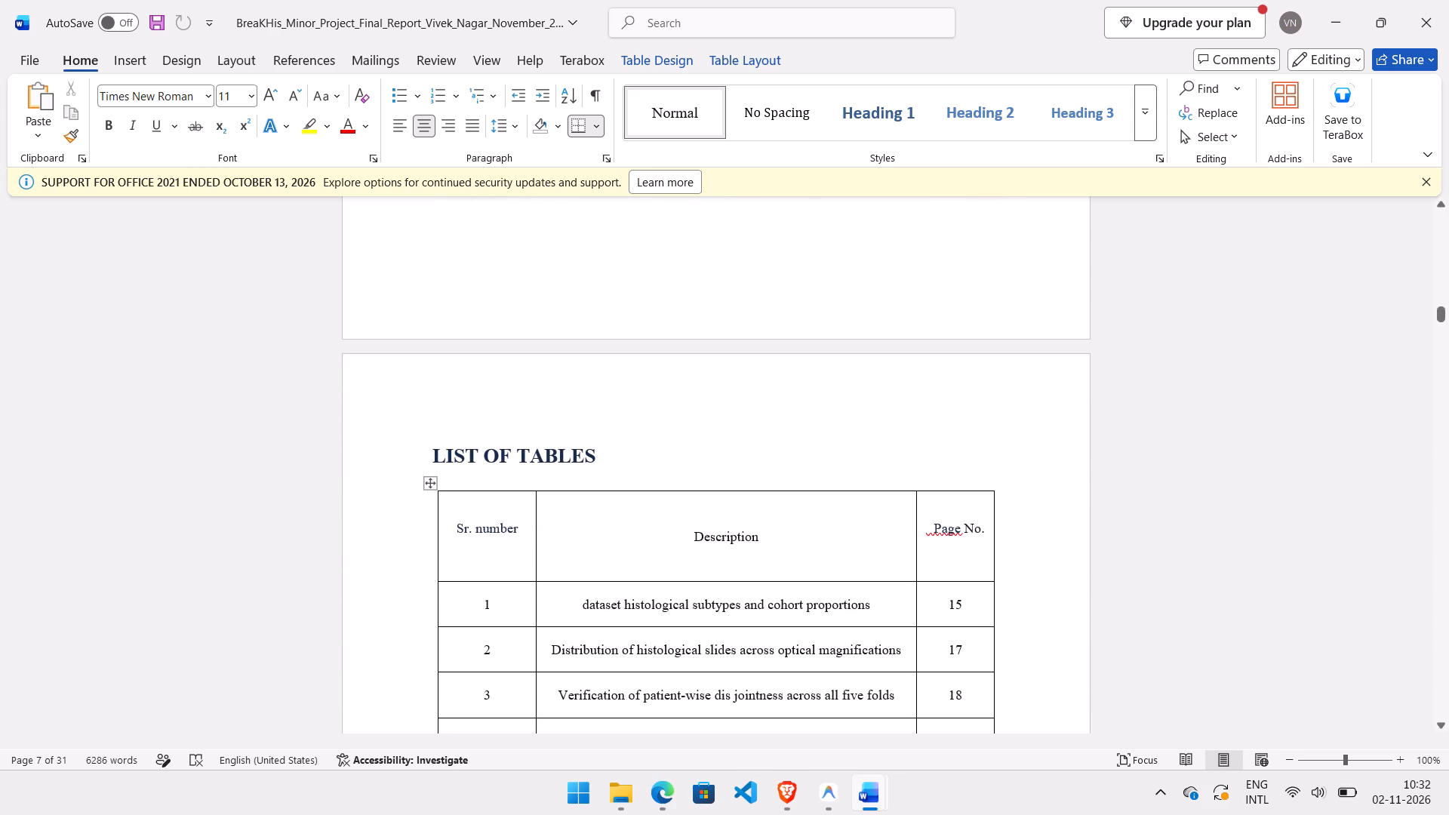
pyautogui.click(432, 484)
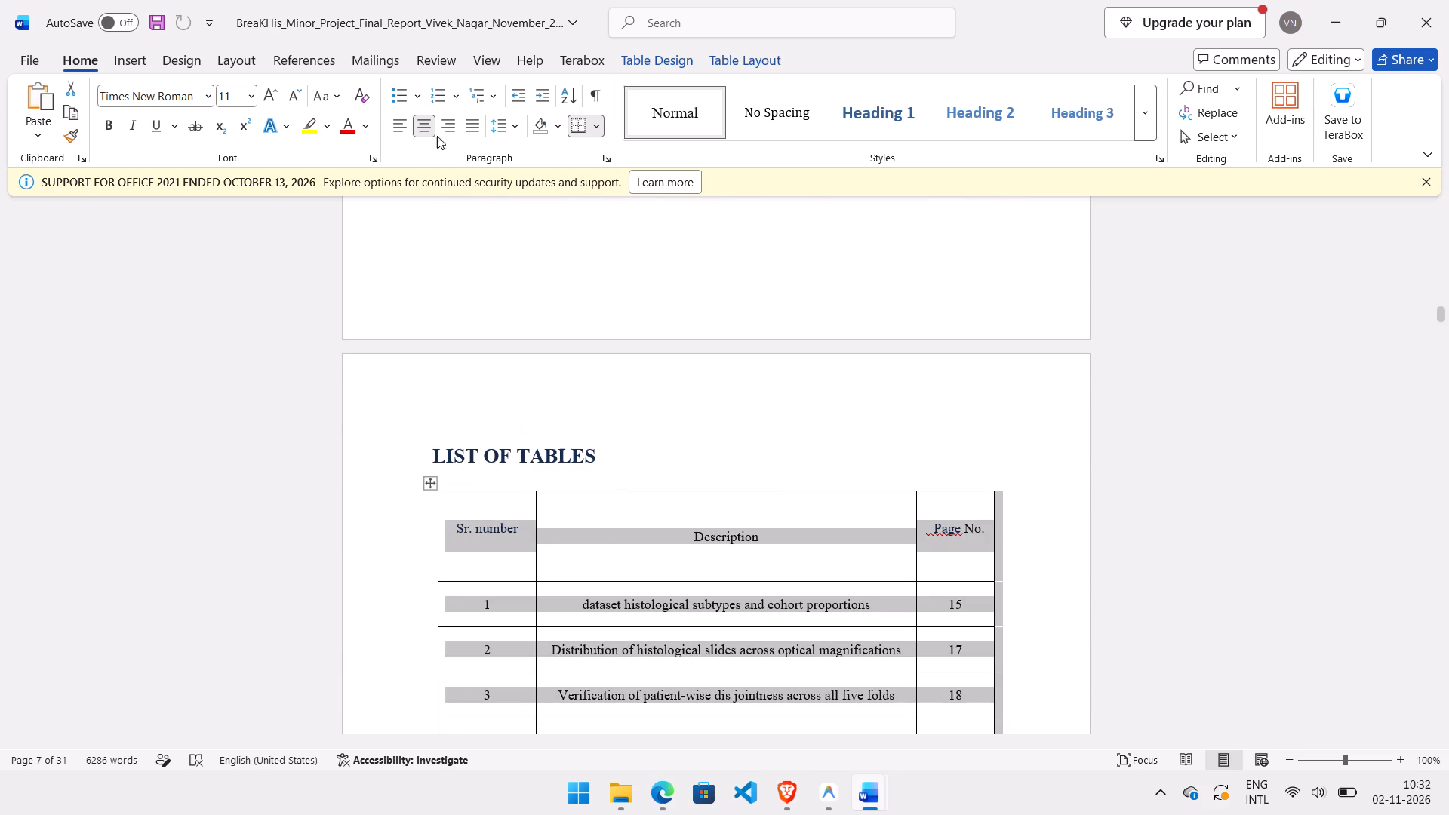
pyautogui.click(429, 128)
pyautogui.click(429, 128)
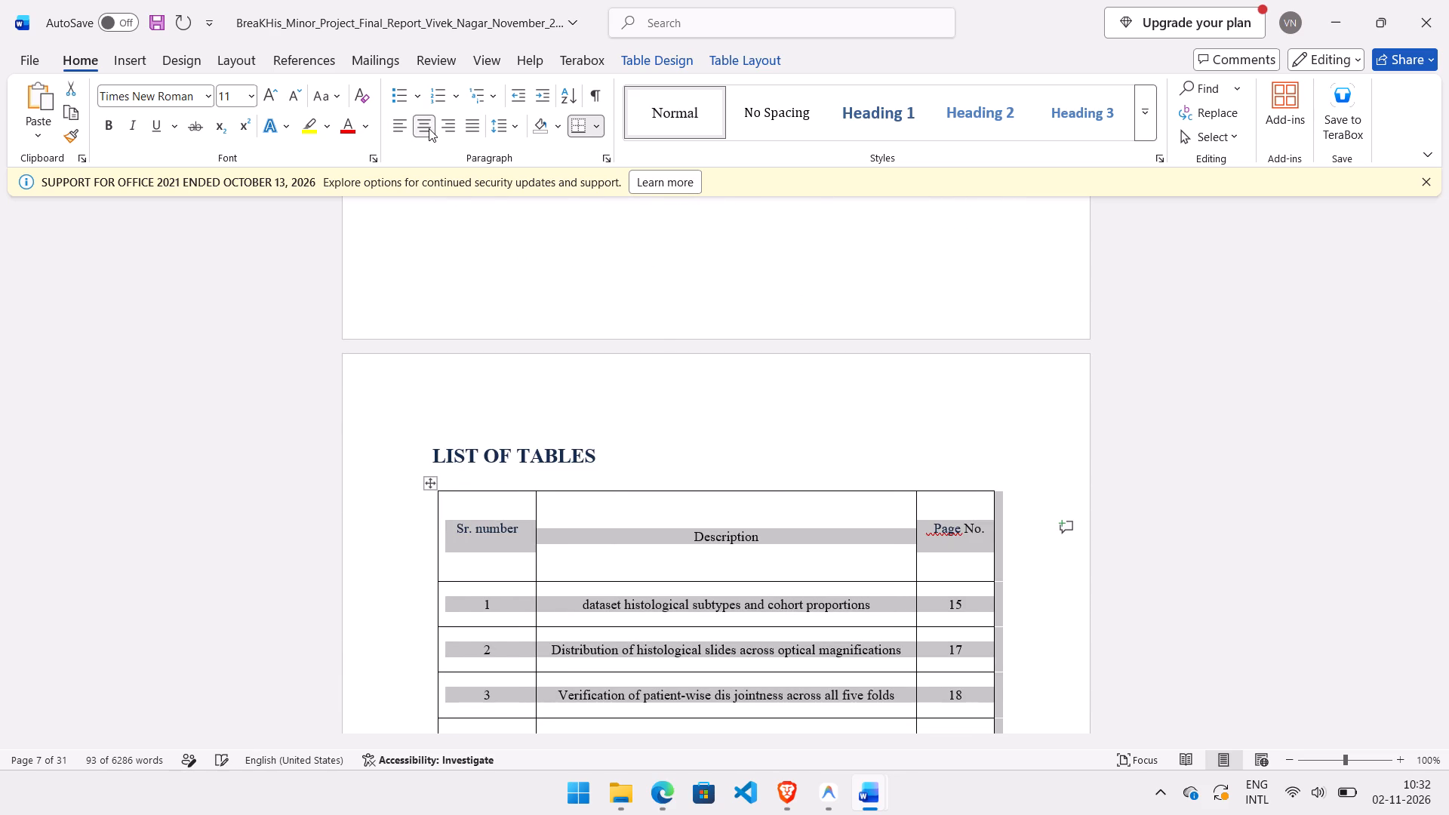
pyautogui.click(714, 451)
# Review the layout of the front matter, from the LIST OF TABLES and ABSTRACT pages back to CONTENT and the acknowledgement.
pyautogui.scroll(-7, 714, 451)
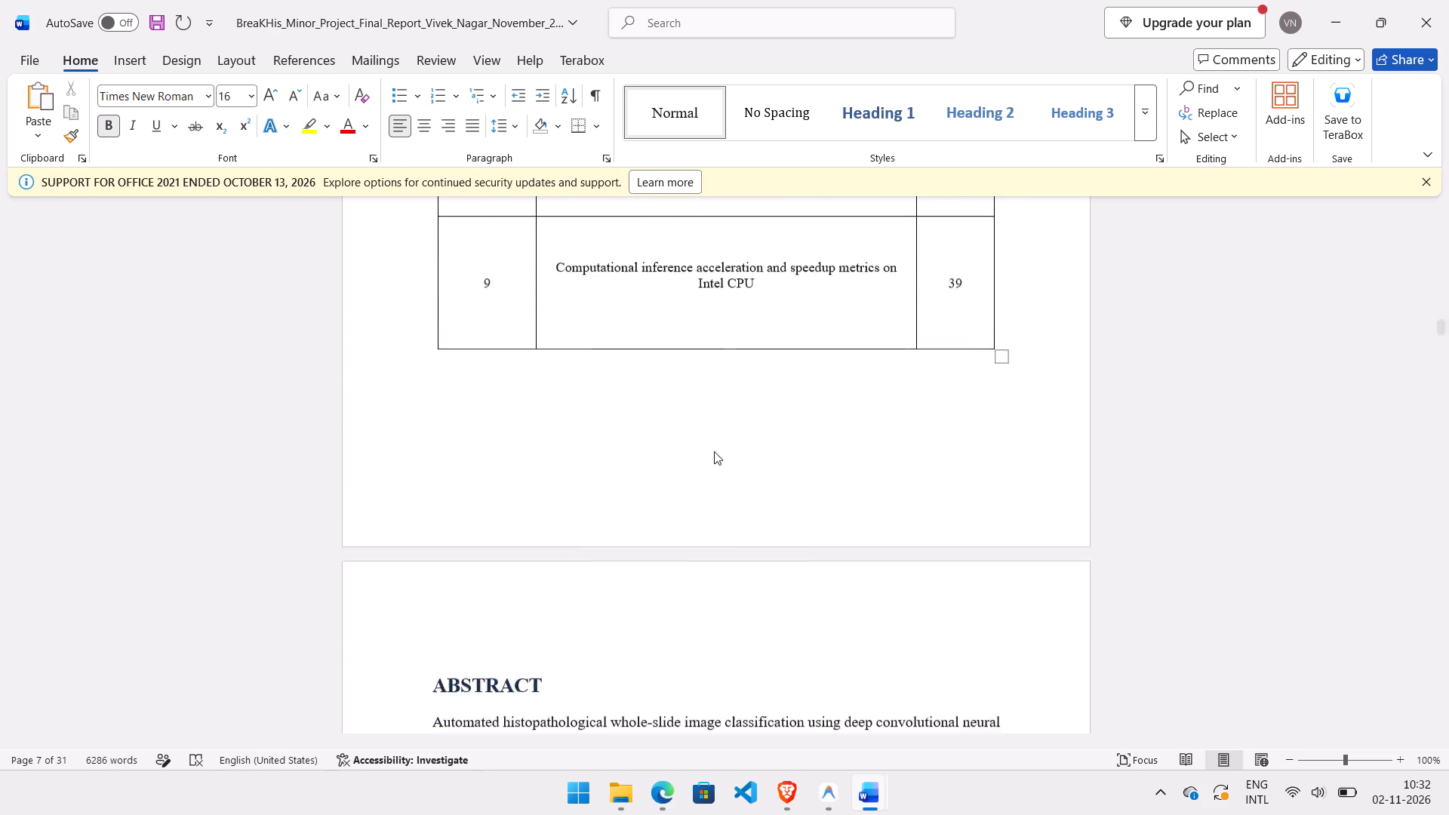
pyautogui.scroll(-10, 714, 451)
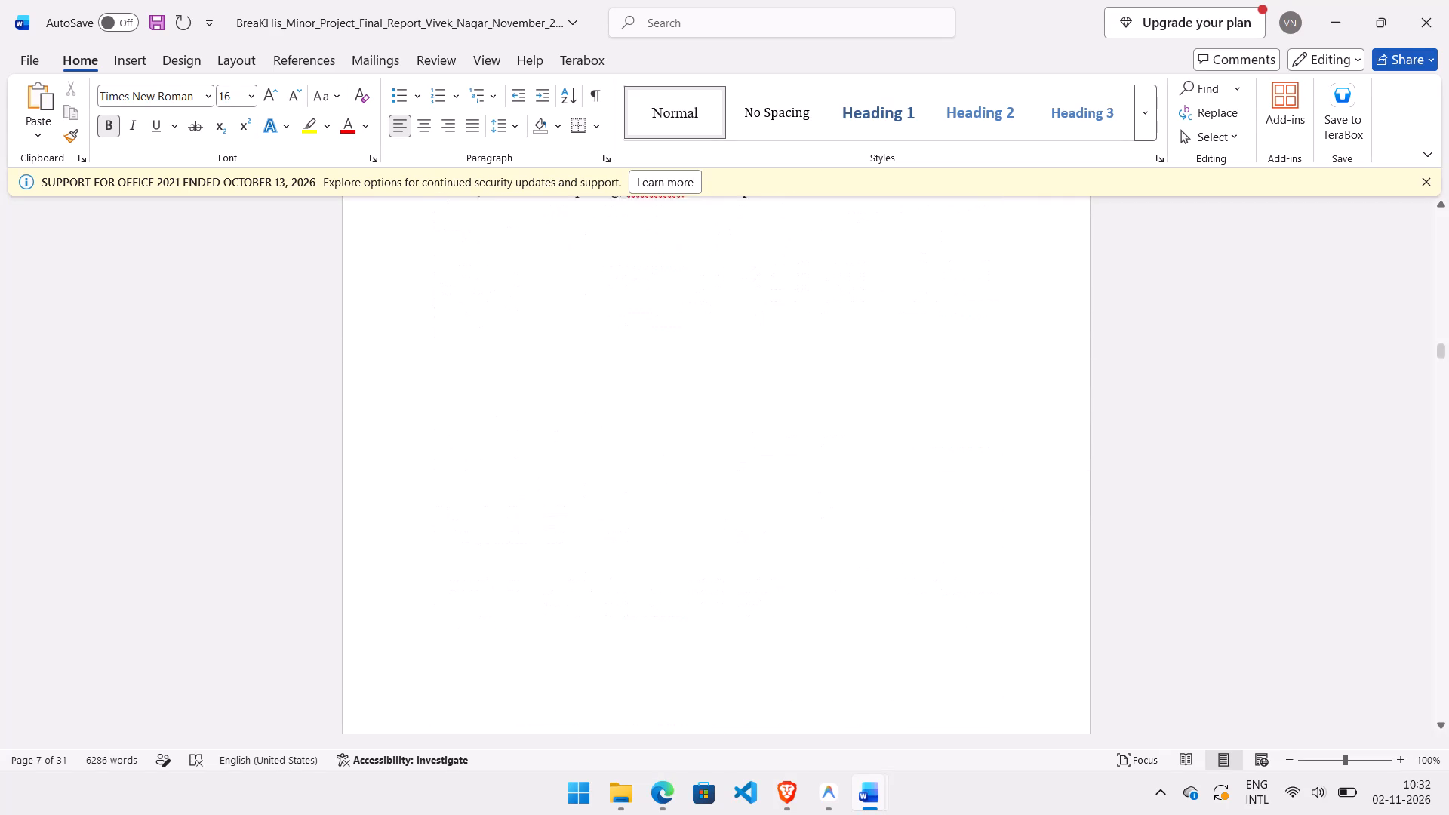
pyautogui.scroll(-5, 714, 451)
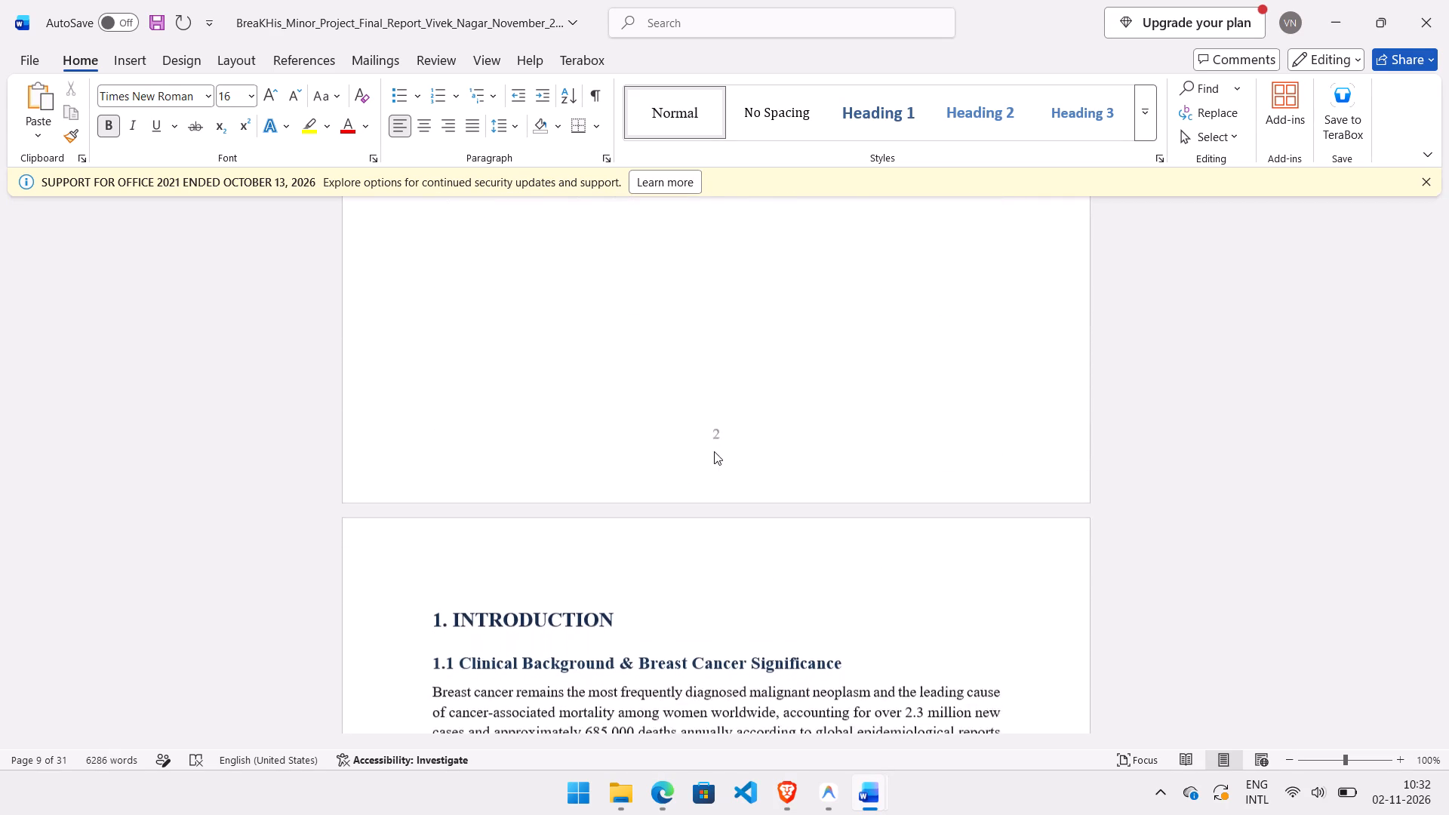
pyautogui.scroll(-1, 714, 451)
pyautogui.scroll(3, 714, 451)
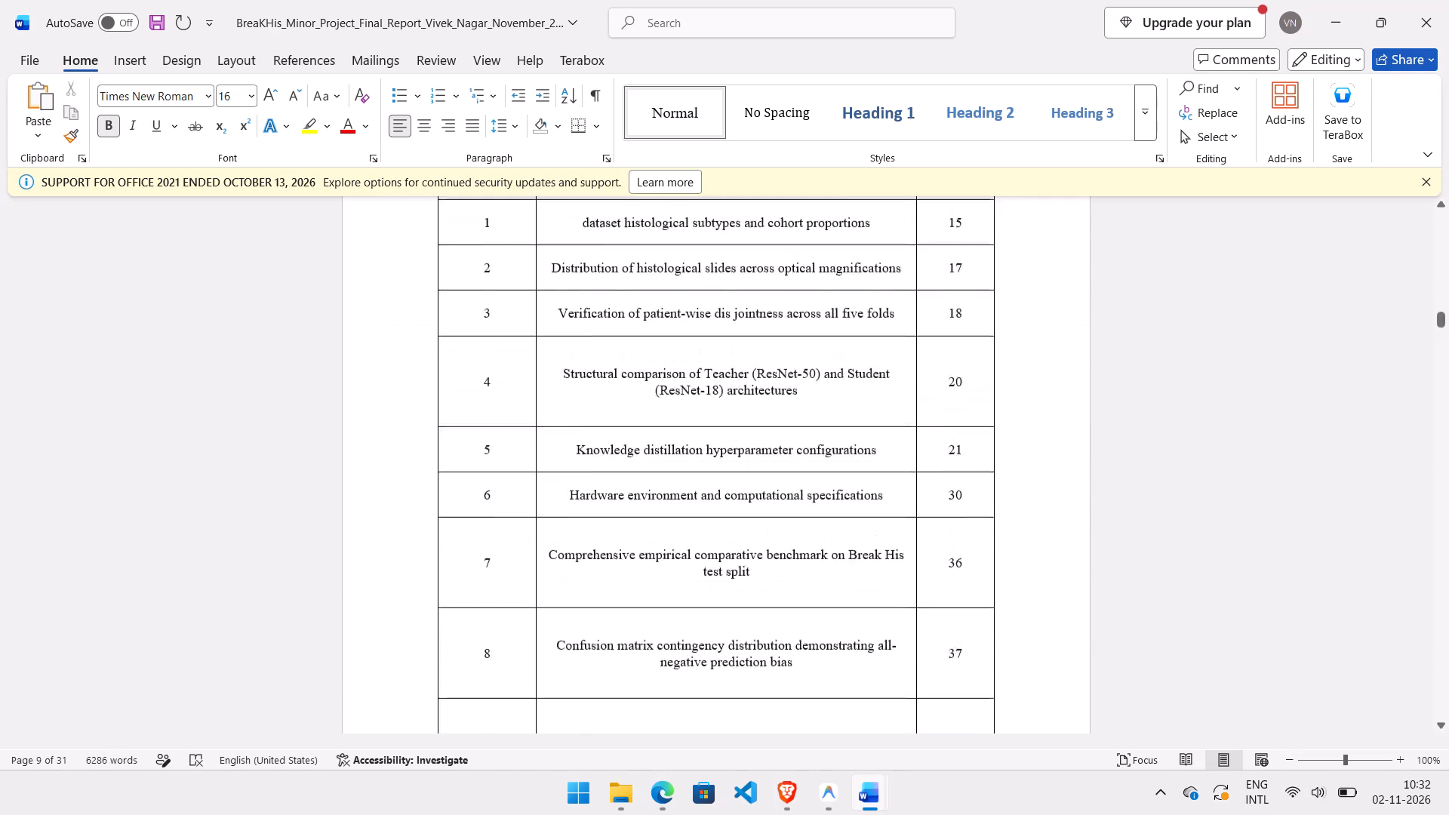
pyautogui.scroll(6, 714, 451)
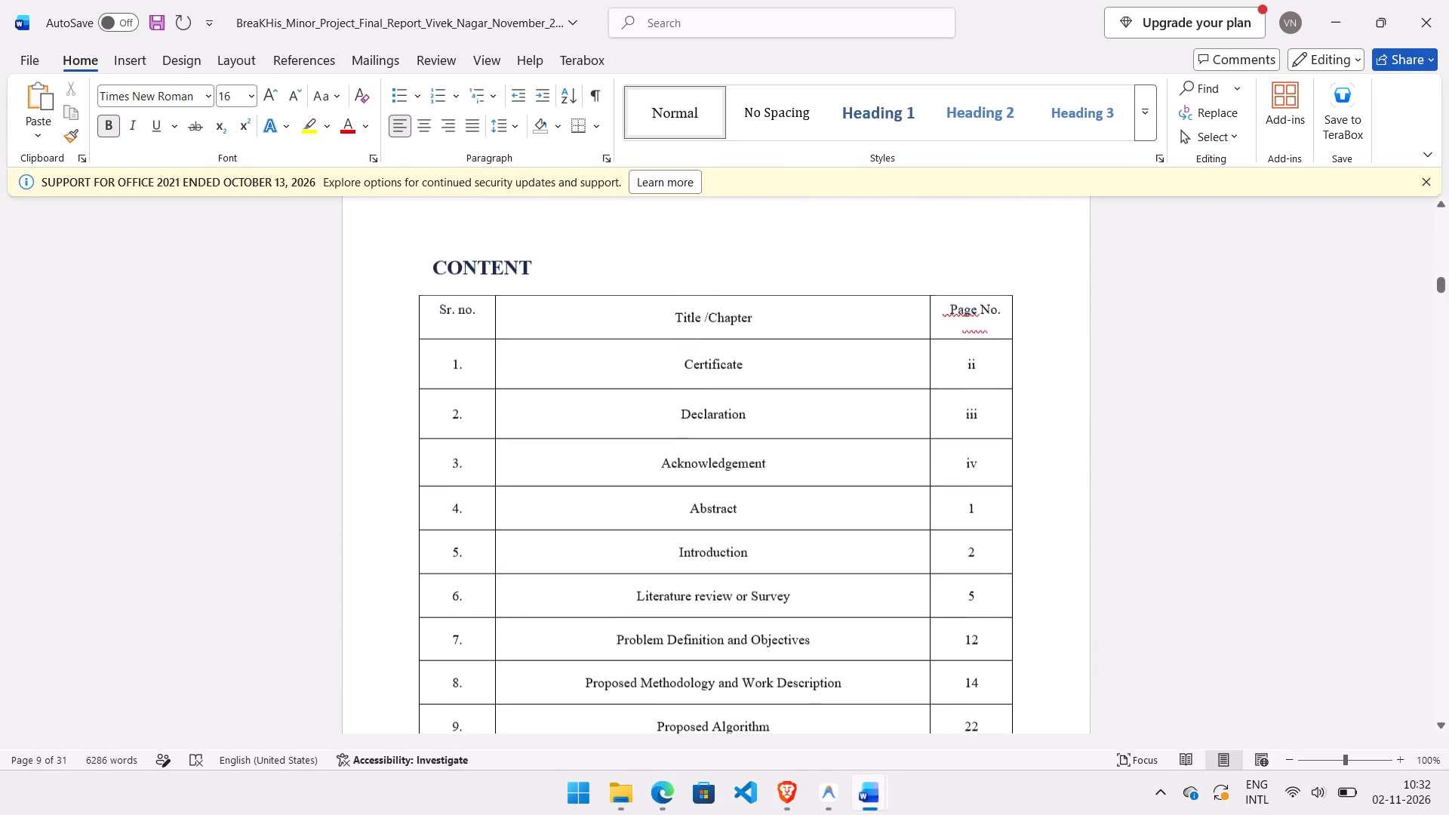
pyautogui.scroll(4, 714, 451)
pyautogui.scroll(-6, 714, 451)
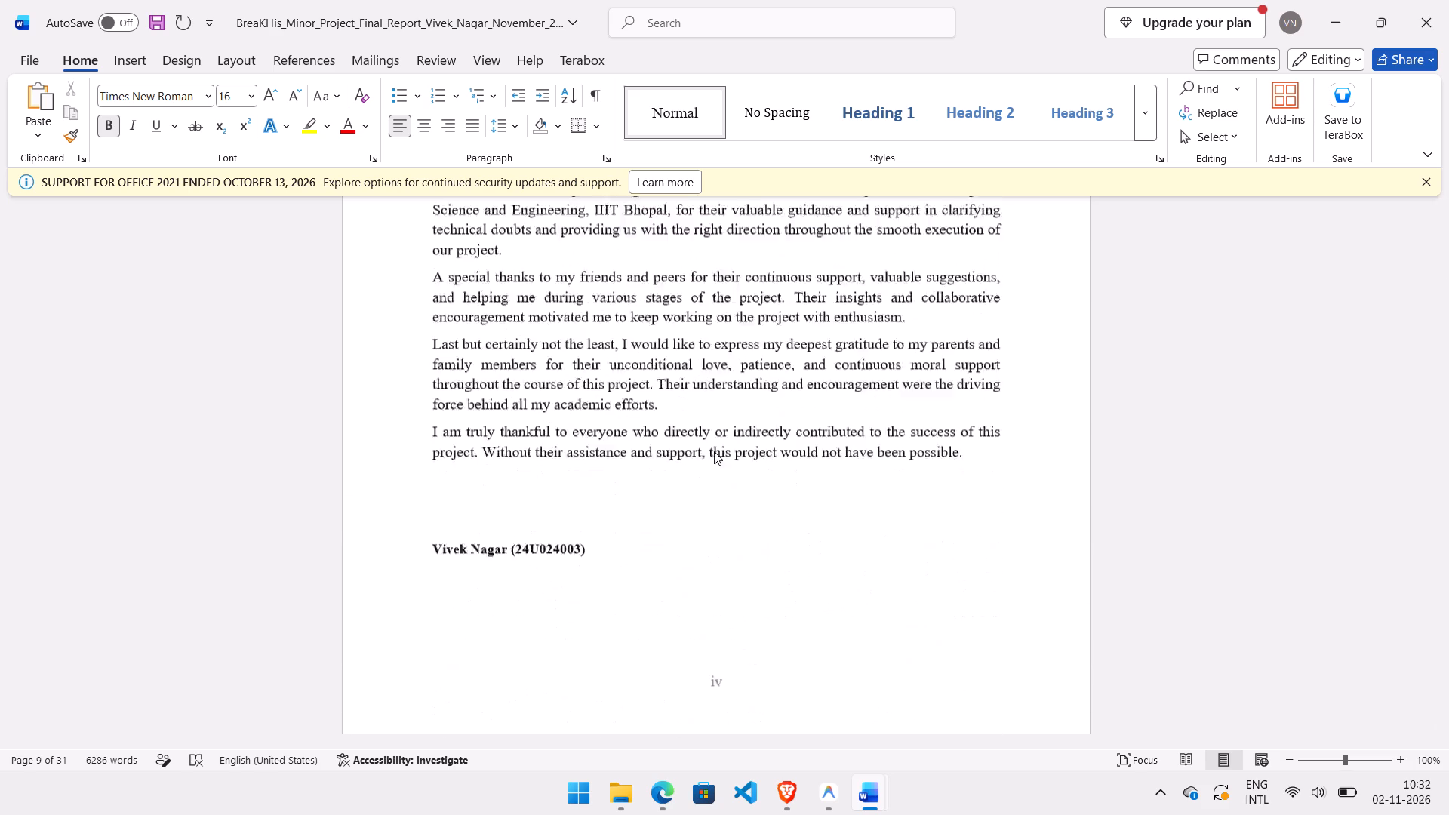
# Look through the body chapters from the Introduction to chapter 3, Problem Definition and Objectives, for formatting problems.
pyautogui.scroll(-11, 714, 451)
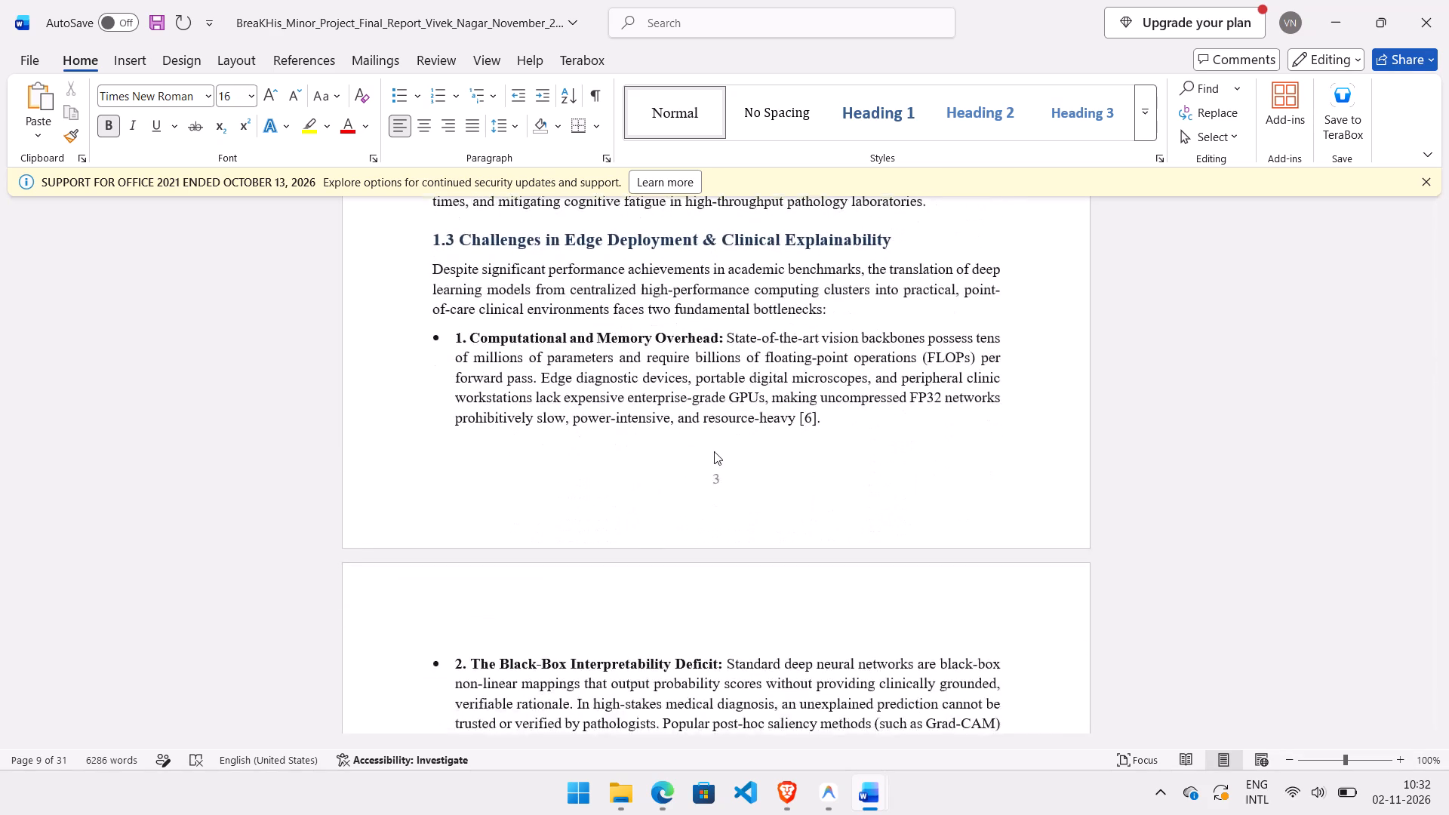
pyautogui.scroll(-4, 714, 451)
pyautogui.scroll(2, 714, 451)
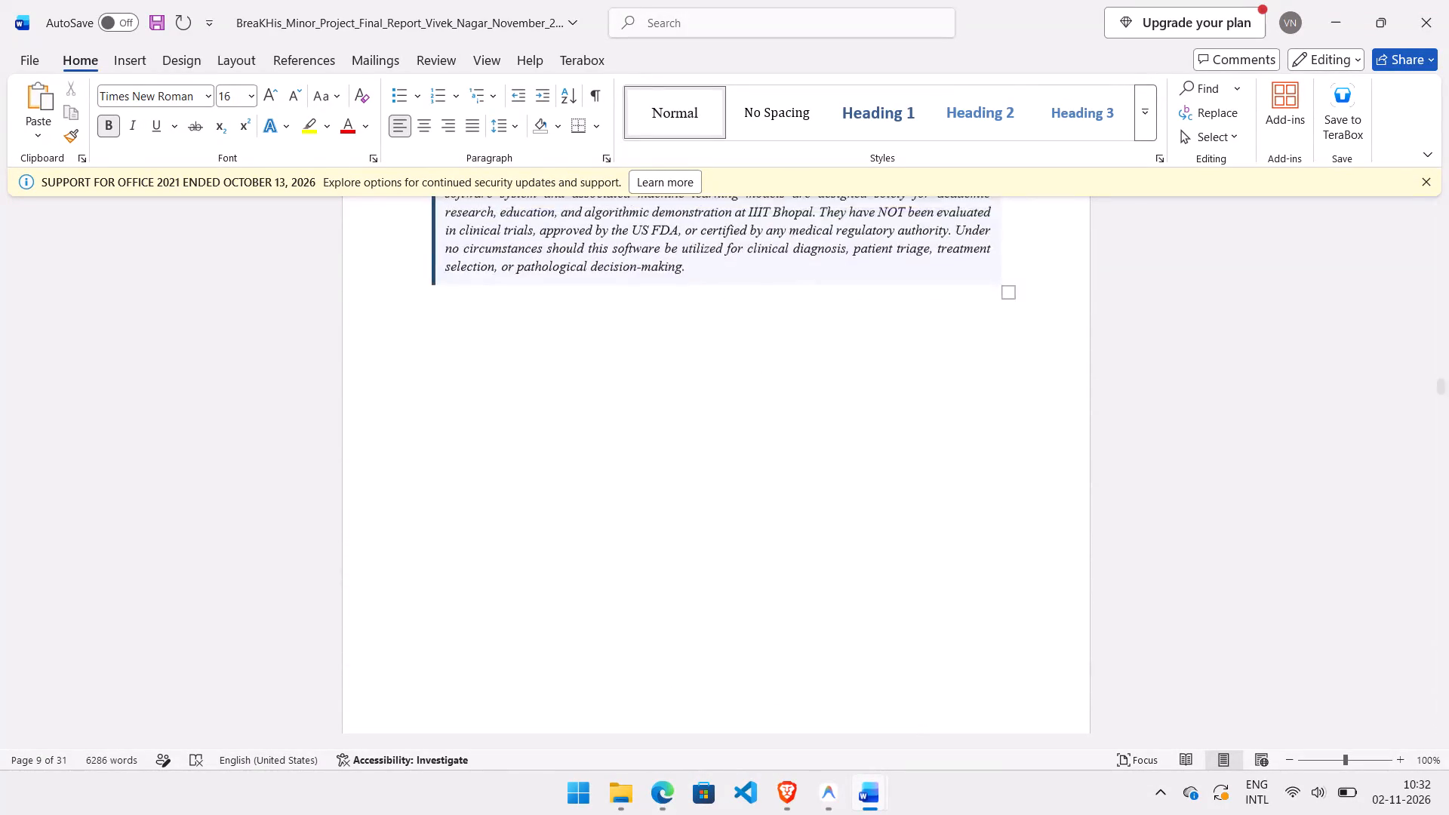
pyautogui.scroll(1, 714, 451)
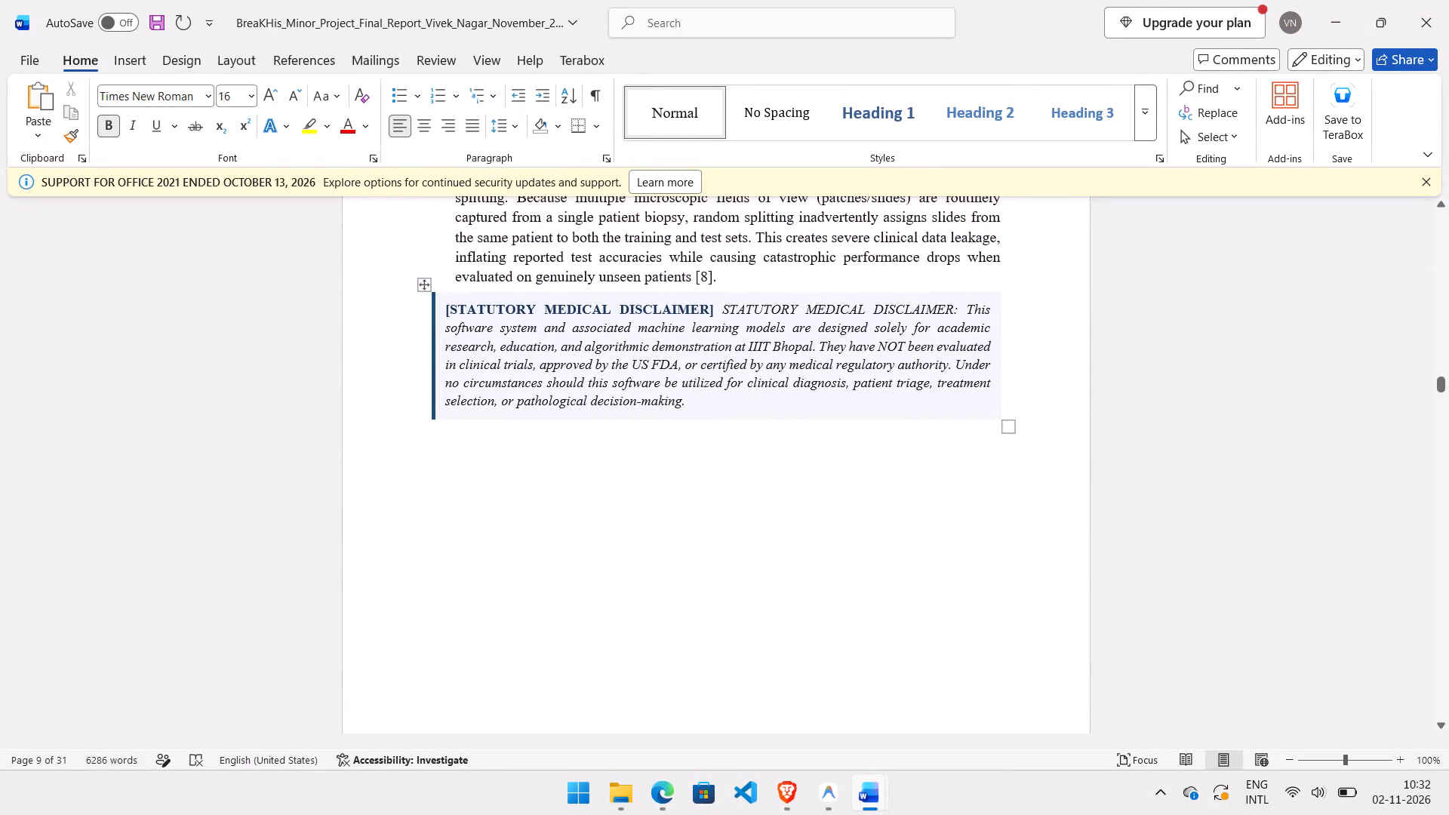
pyautogui.scroll(-9, 696, 414)
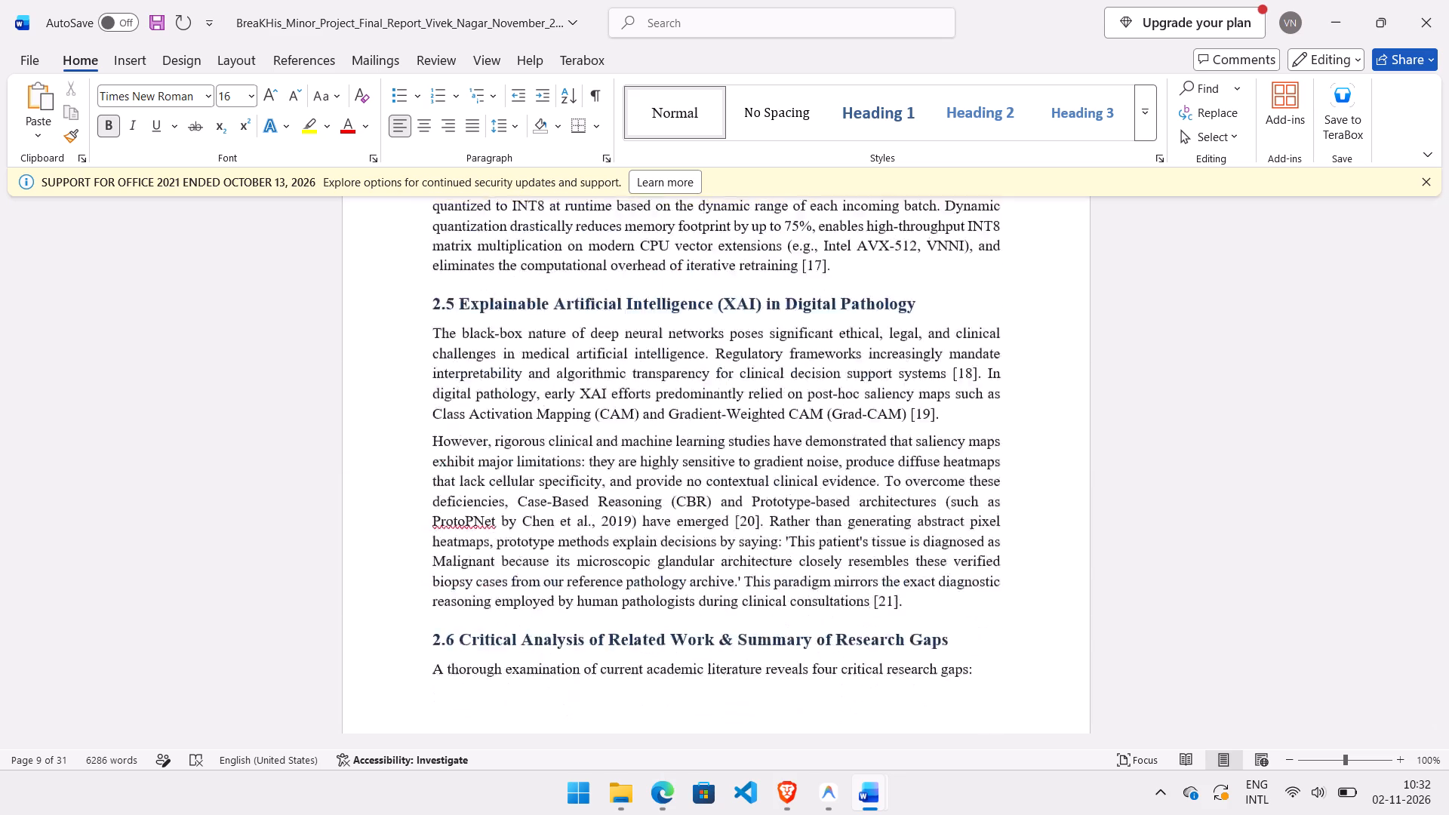
pyautogui.scroll(-3, 696, 414)
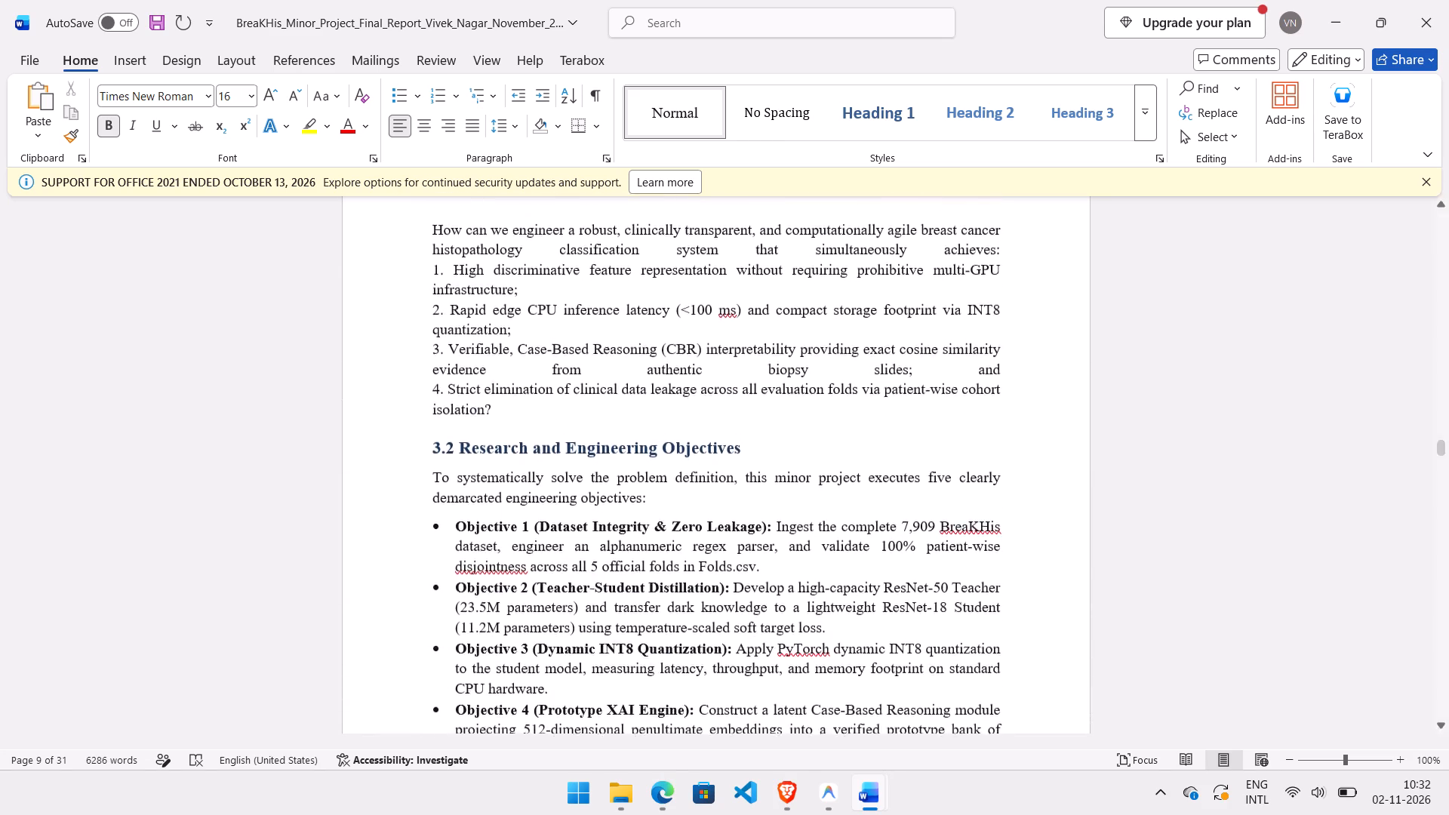
pyautogui.scroll(-1, 696, 414)
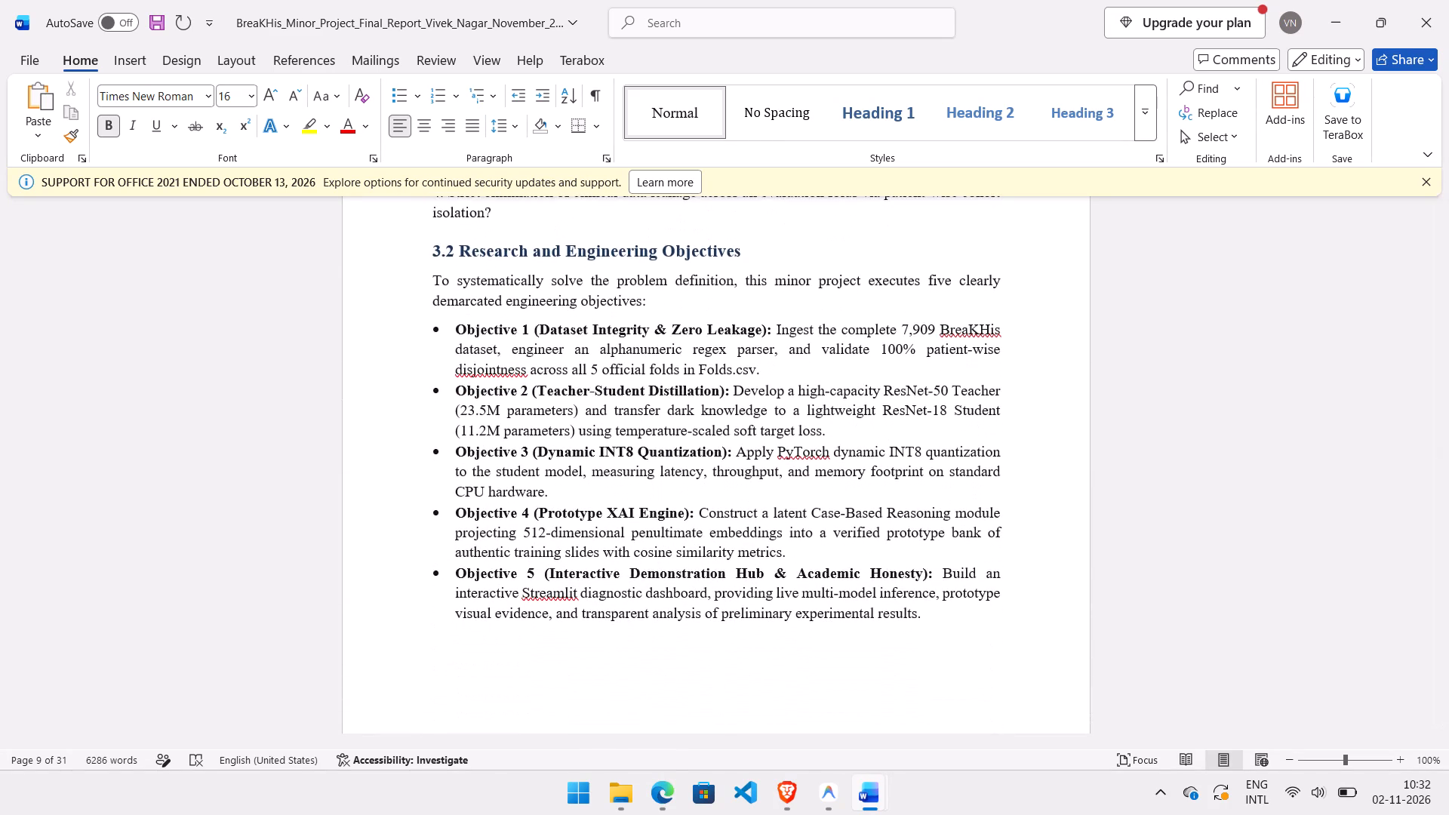
pyautogui.scroll(3, 696, 414)
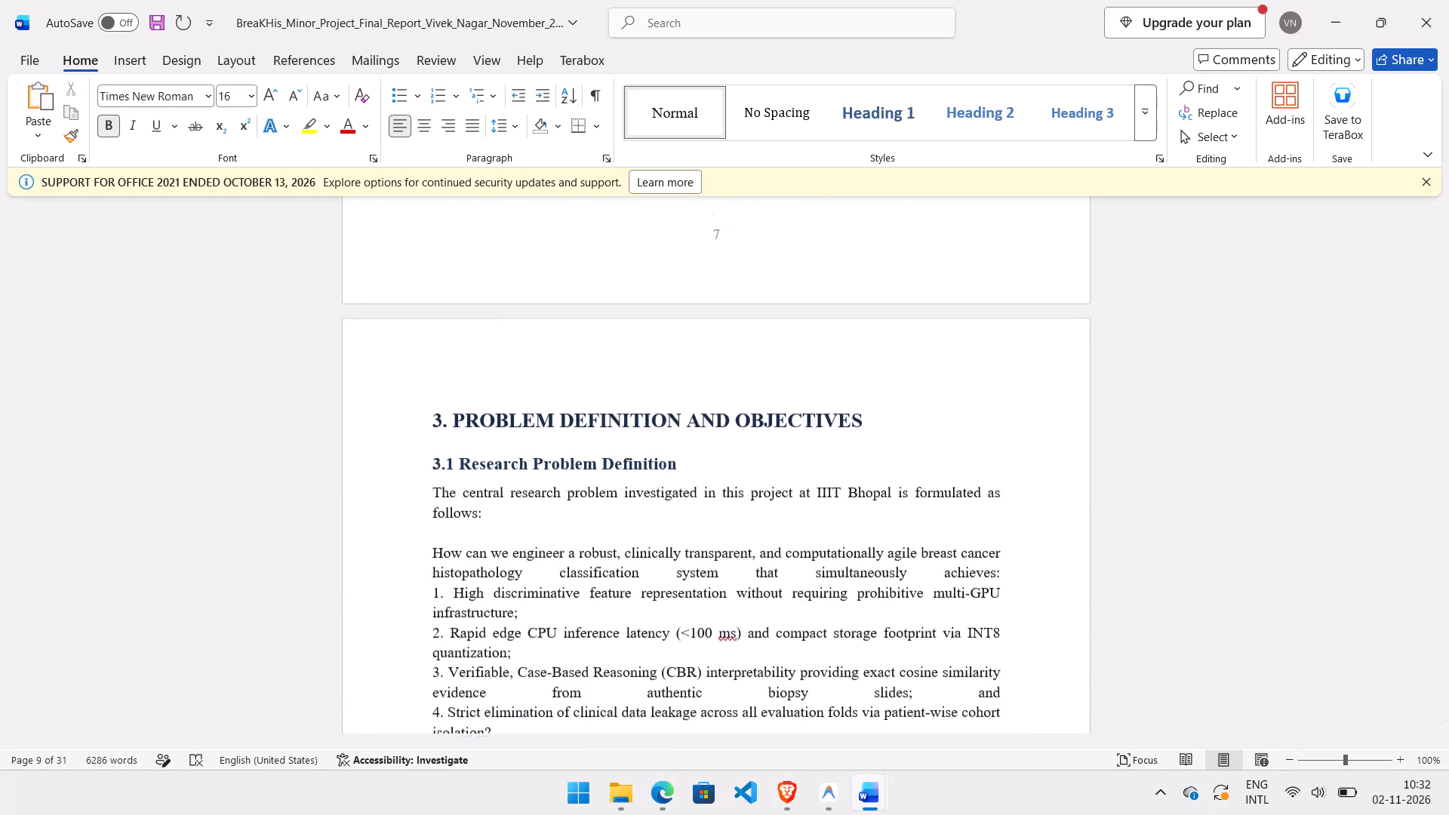
pyautogui.scroll(2, 696, 414)
pyautogui.scroll(-1, 696, 414)
pyautogui.scroll(1, 696, 414)
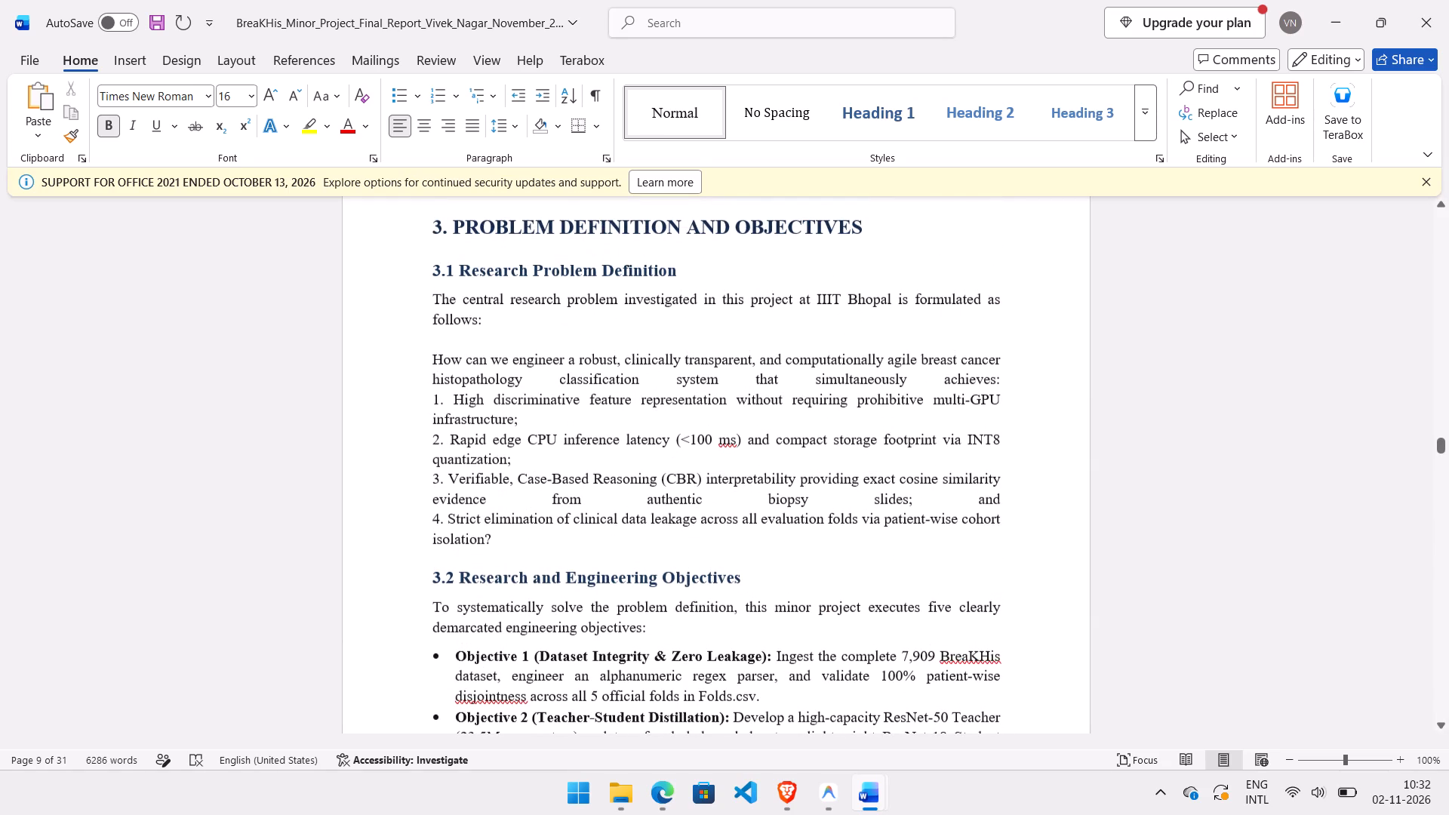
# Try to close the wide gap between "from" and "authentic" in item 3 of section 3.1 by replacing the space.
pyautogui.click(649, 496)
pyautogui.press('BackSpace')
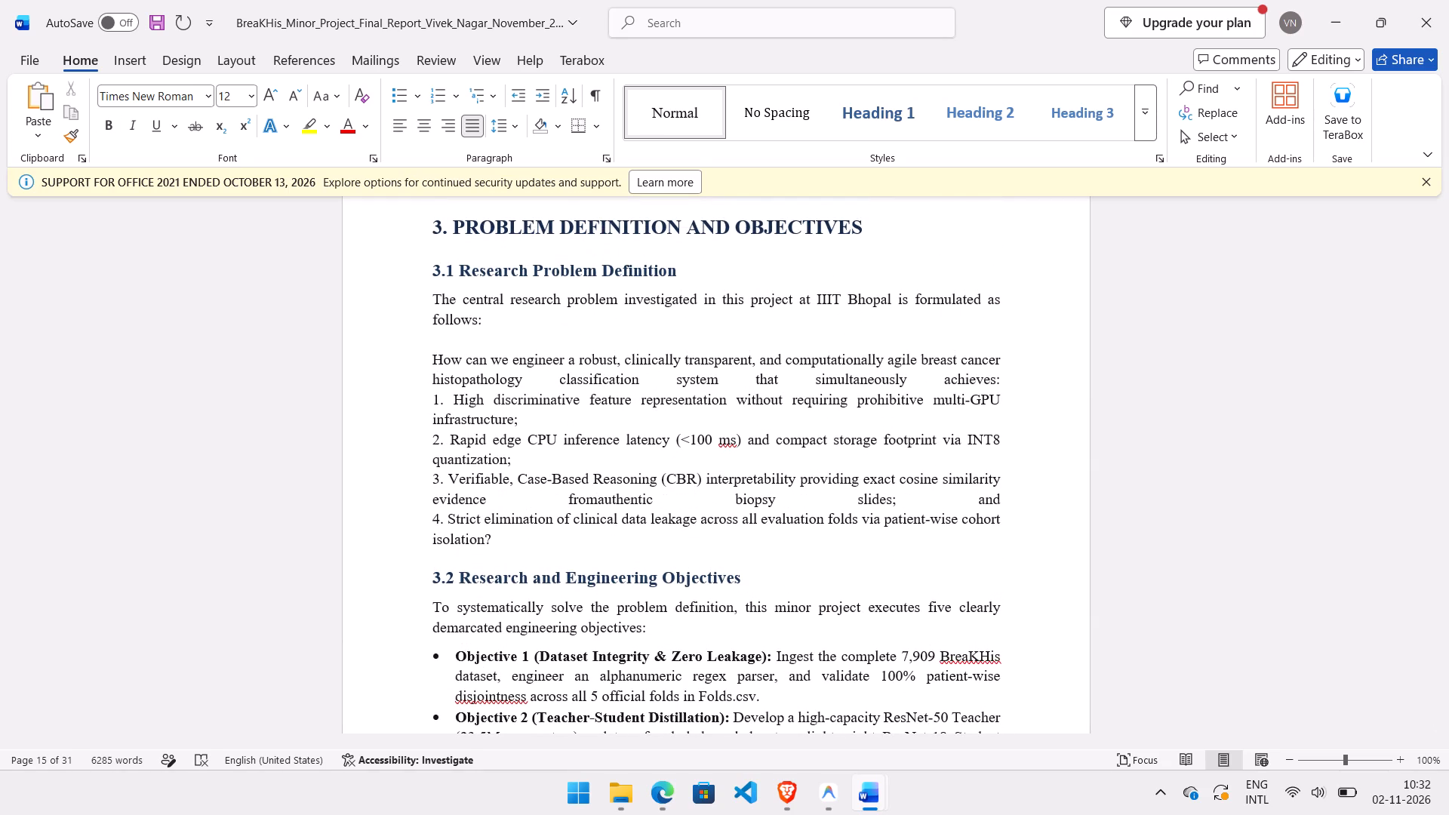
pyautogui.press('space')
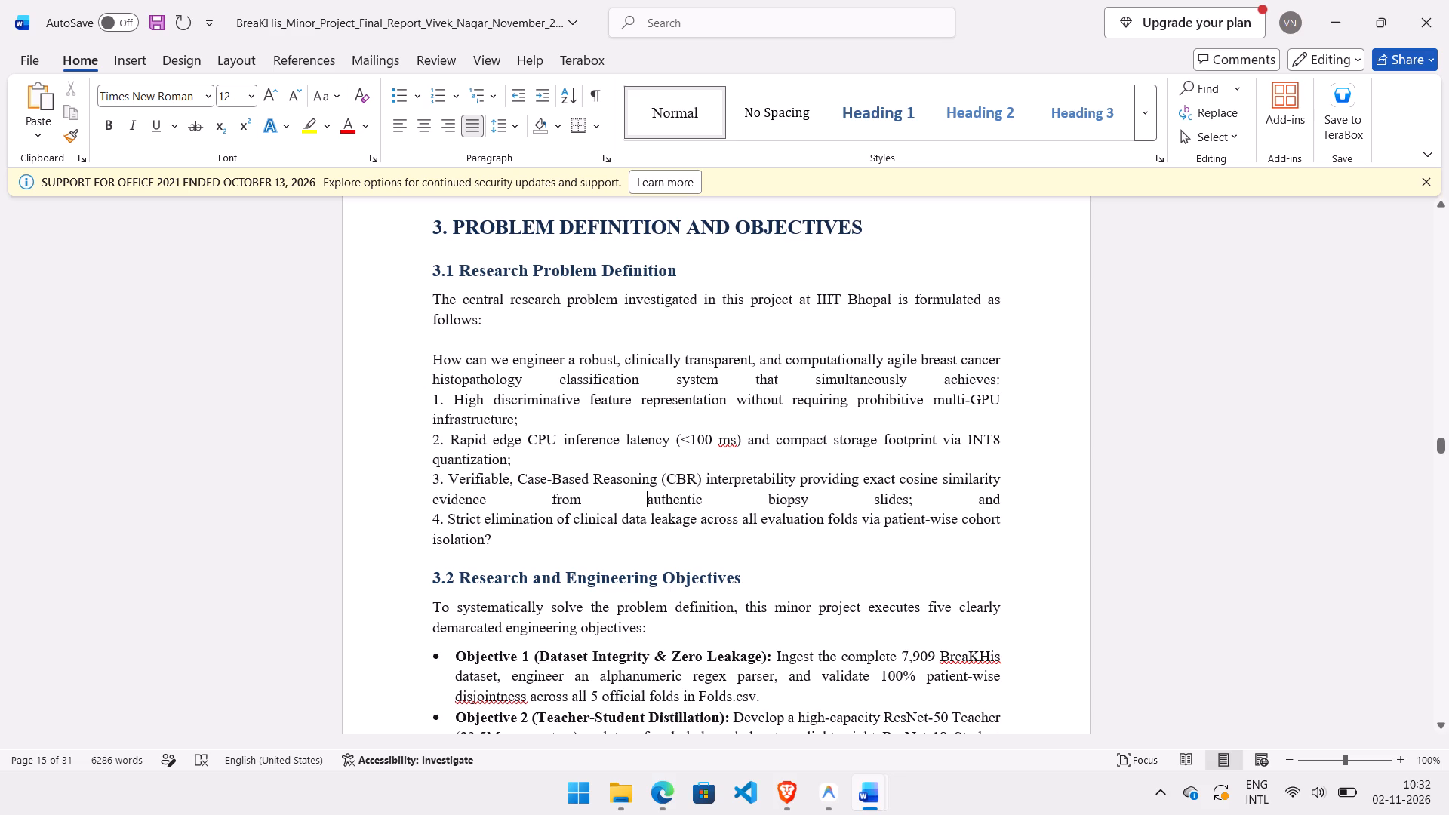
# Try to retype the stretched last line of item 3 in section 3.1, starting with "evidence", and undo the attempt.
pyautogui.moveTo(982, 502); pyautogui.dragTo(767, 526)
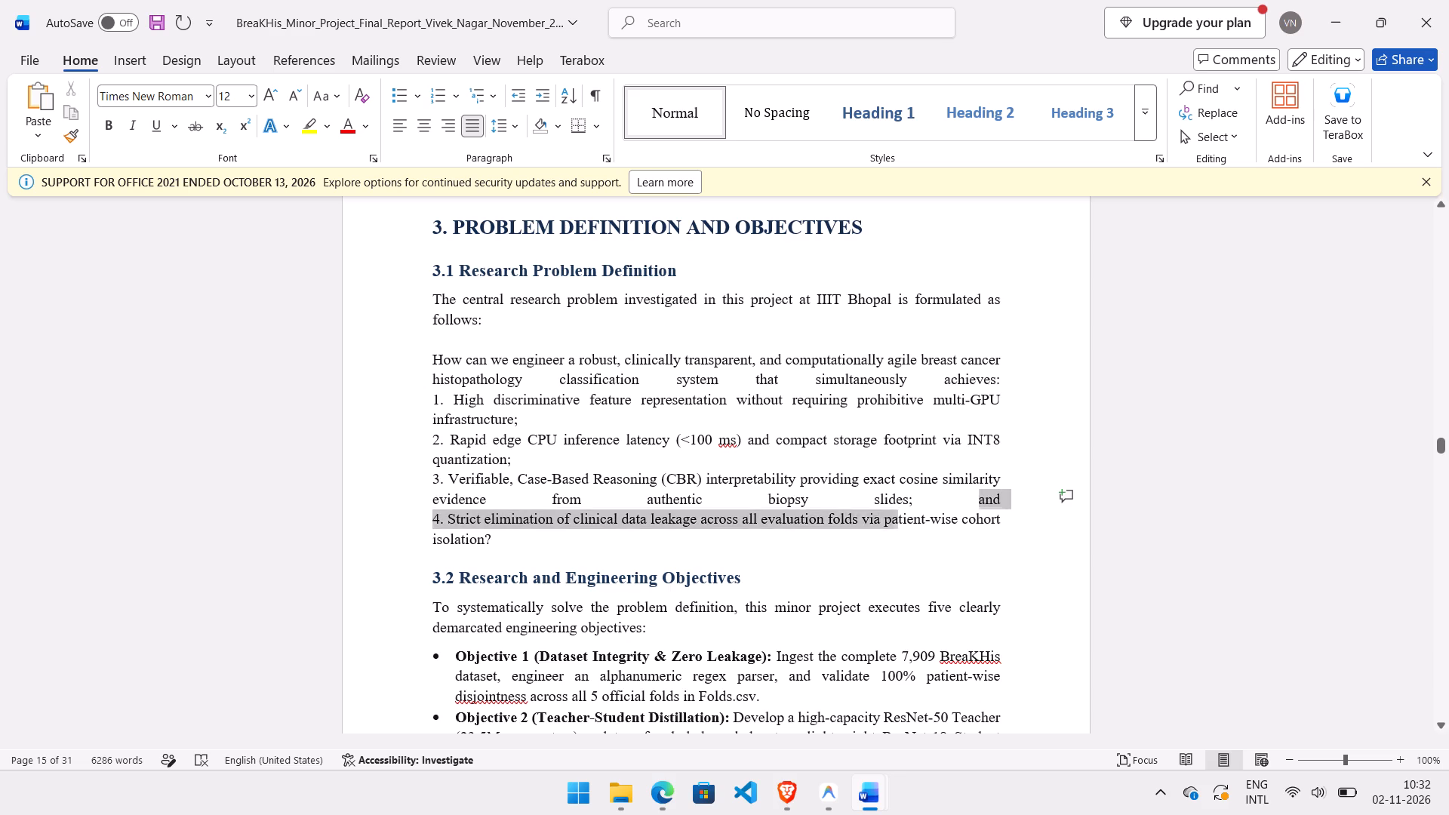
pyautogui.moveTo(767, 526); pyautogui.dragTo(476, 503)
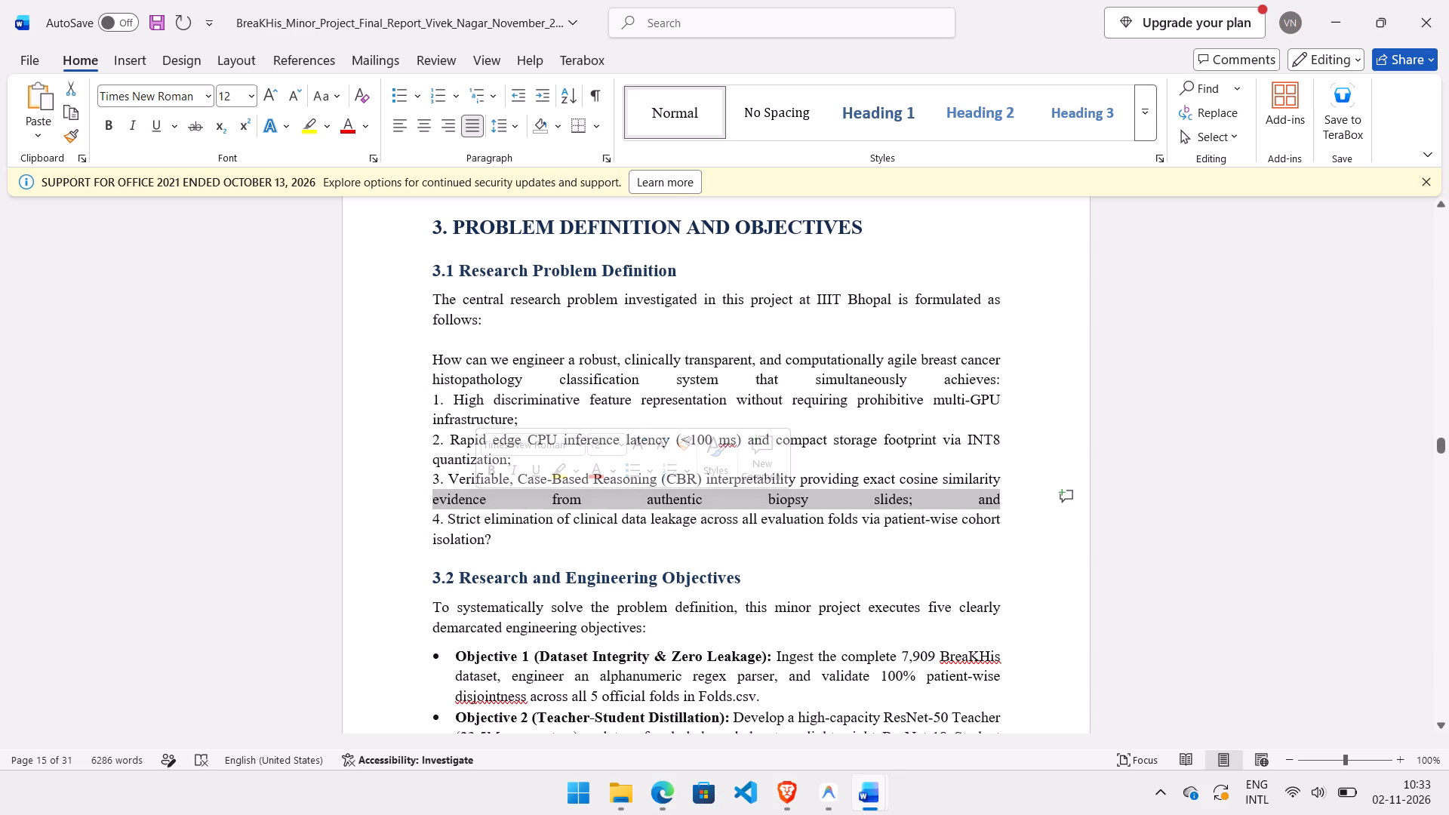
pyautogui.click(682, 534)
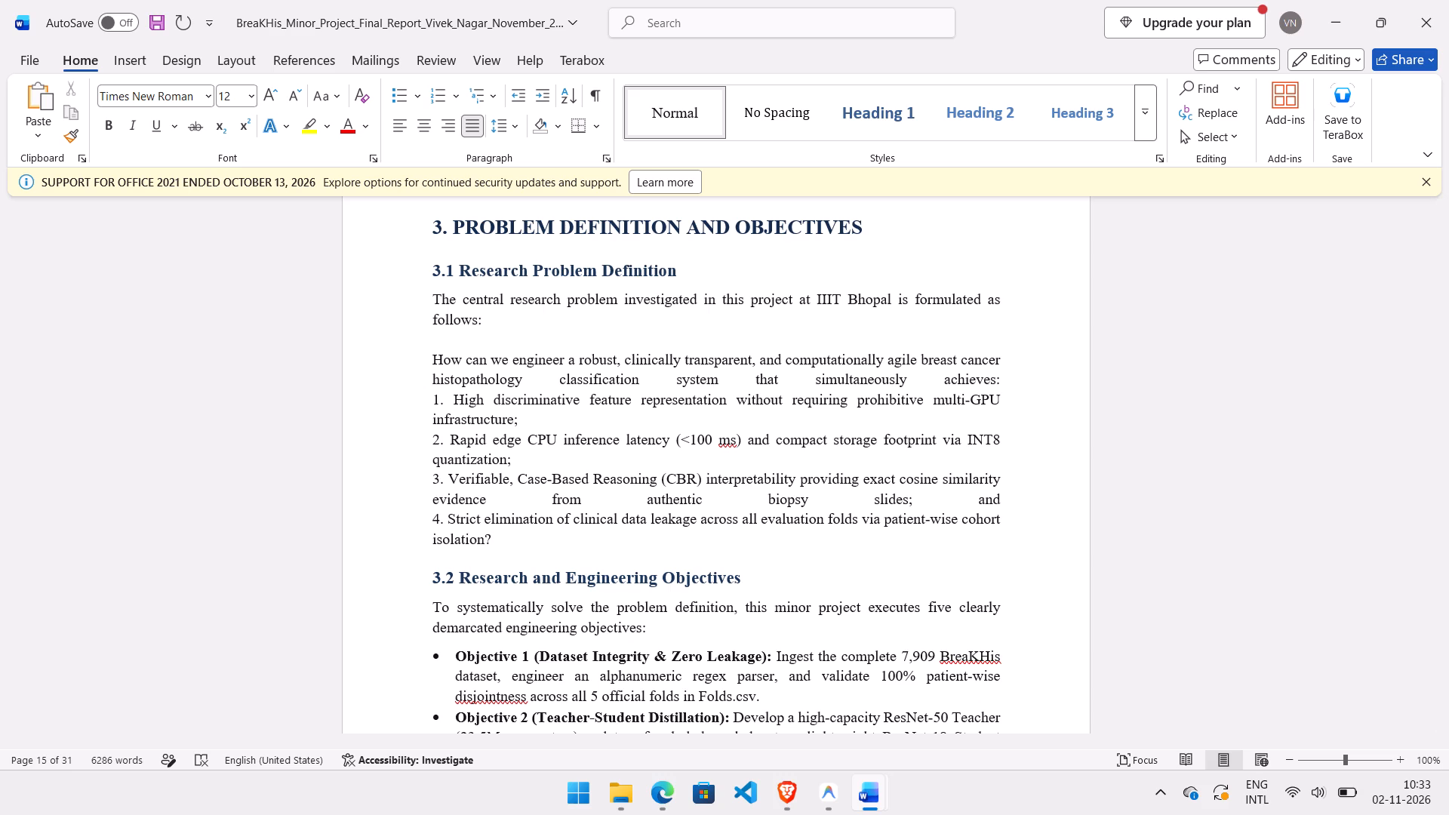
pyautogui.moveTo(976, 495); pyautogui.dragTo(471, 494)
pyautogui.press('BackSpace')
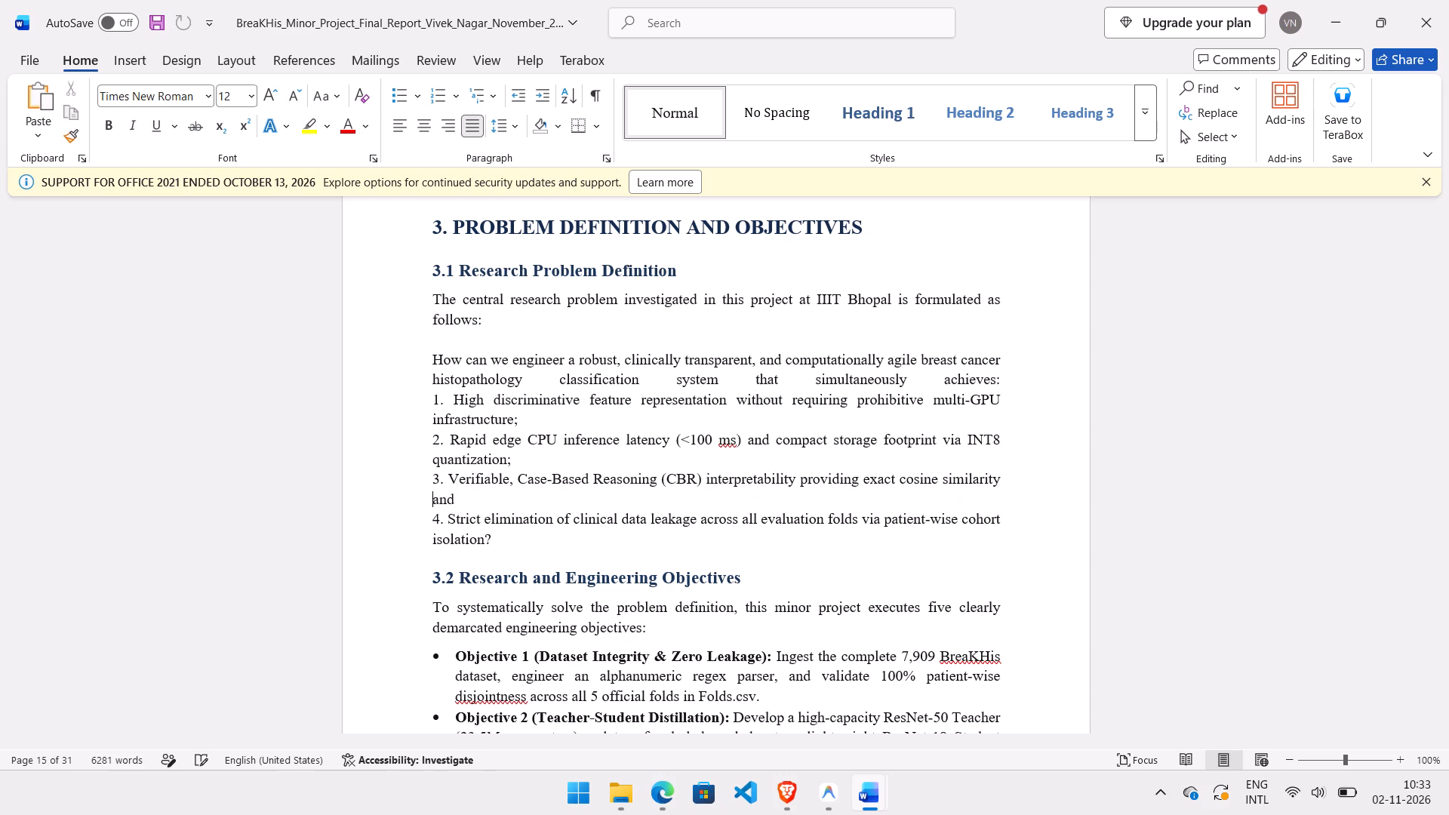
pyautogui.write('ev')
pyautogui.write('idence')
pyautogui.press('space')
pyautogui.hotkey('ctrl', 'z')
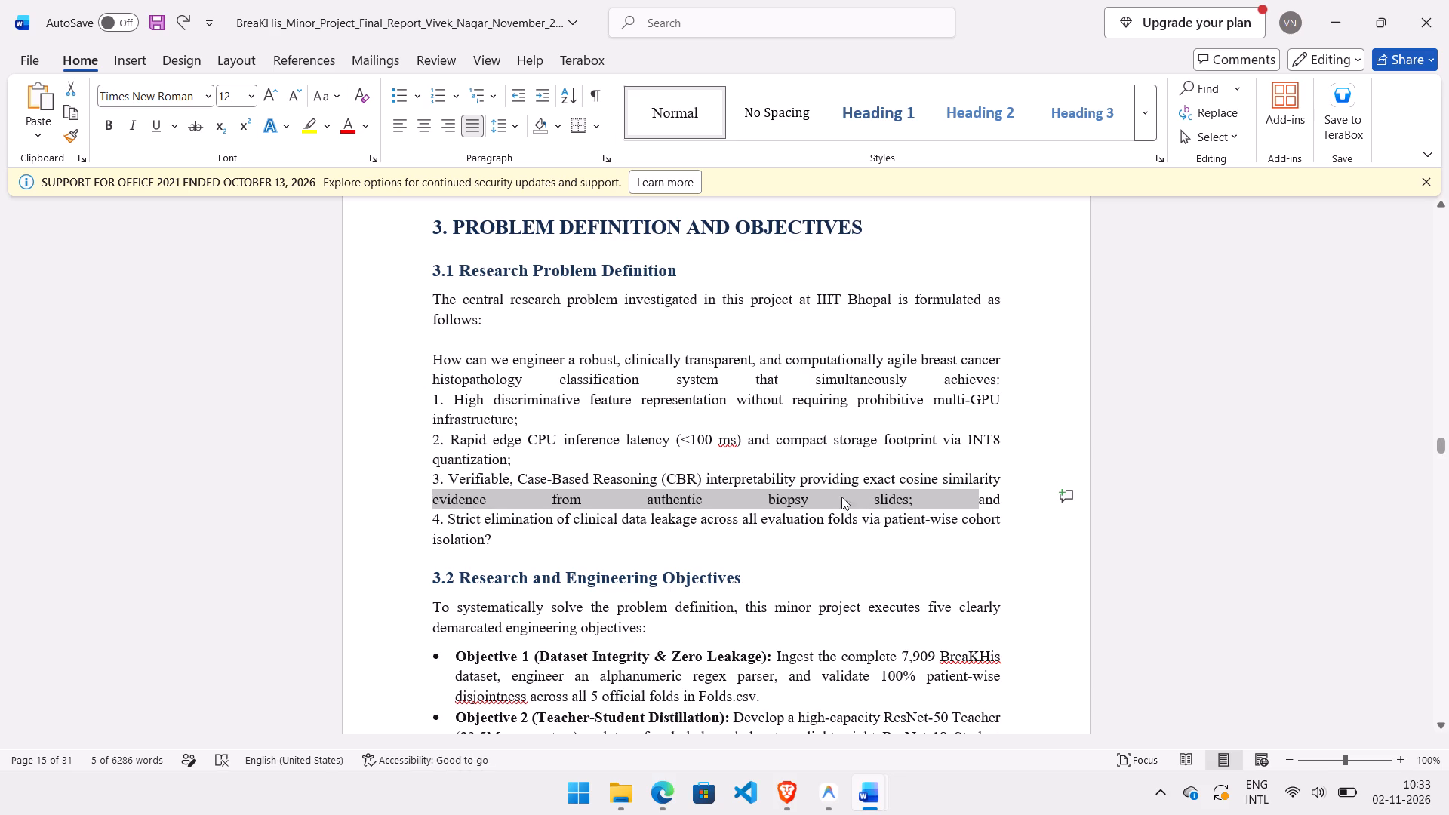
# Delete "from authentic biopsy slides; and" from item 3 in section 3.1, leaving the item ending at "evidence".
pyautogui.click(936, 493)
pyautogui.moveTo(979, 500); pyautogui.dragTo(503, 504)
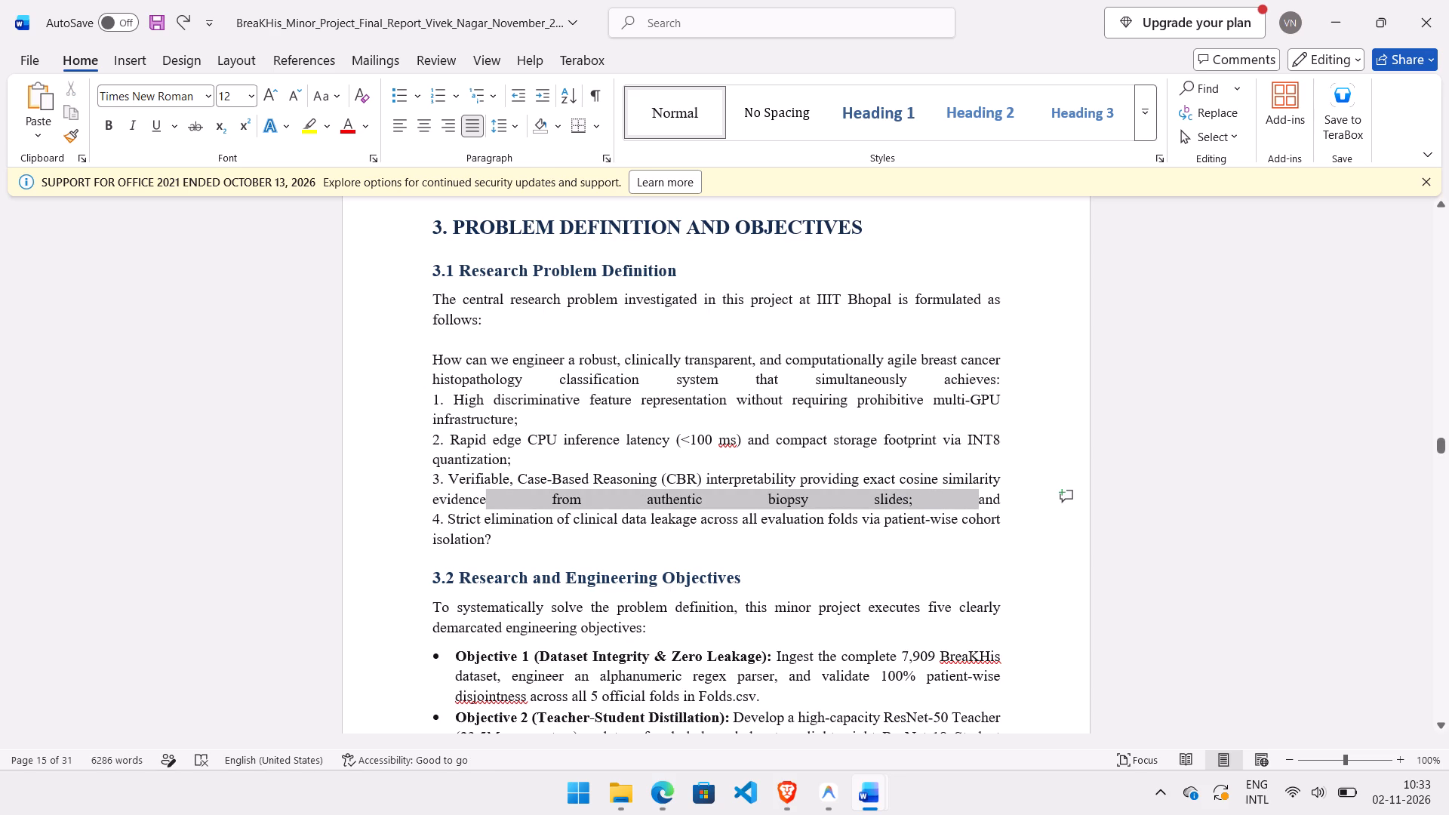
pyautogui.press('BackSpace')
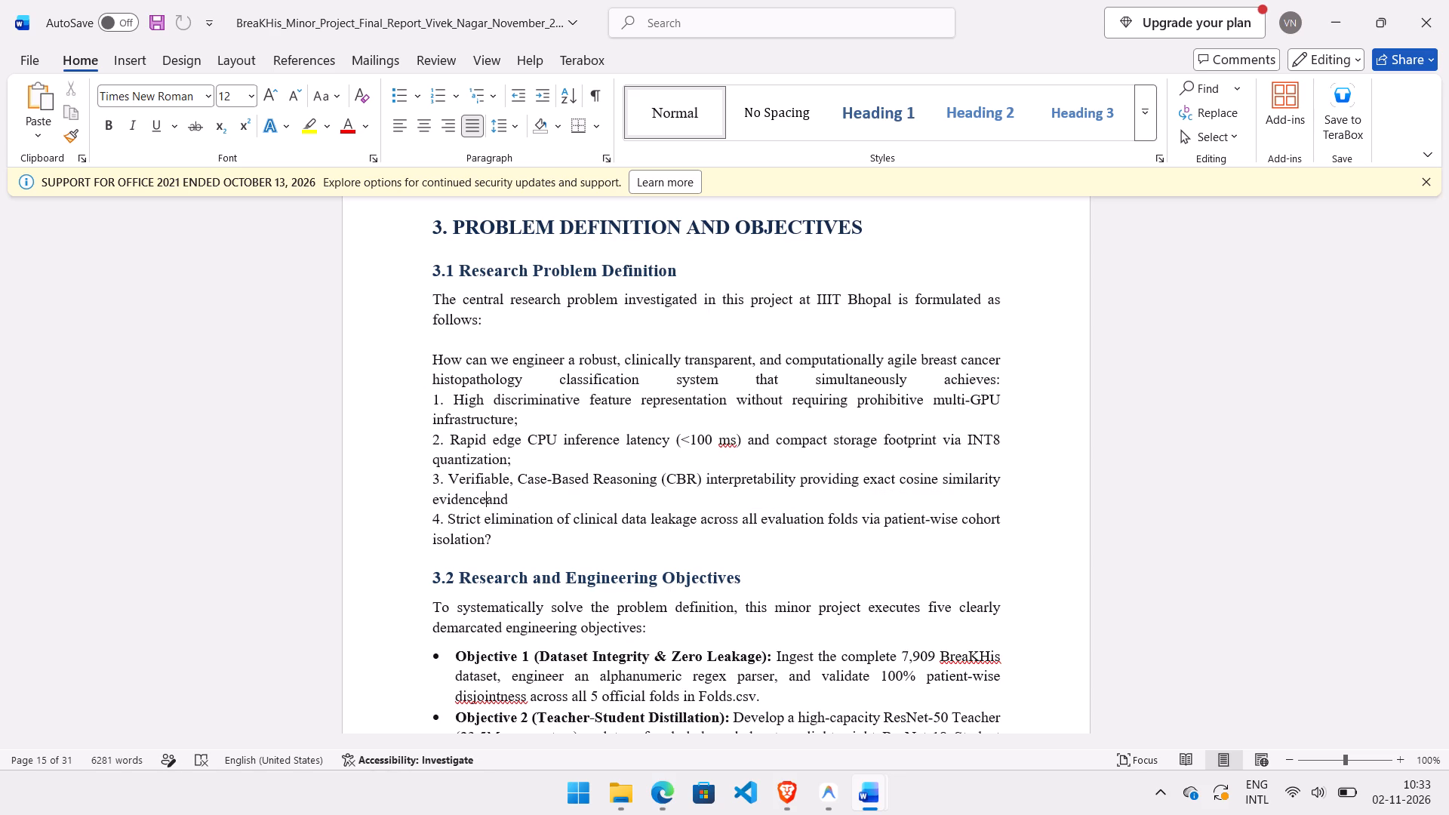
pyautogui.press('Right')
pyautogui.press('Right')
pyautogui.press('Right')
pyautogui.press('Right')
pyautogui.press('Left')
pyautogui.press('BackSpace')
pyautogui.press('BackSpace')
pyautogui.press('BackSpace')
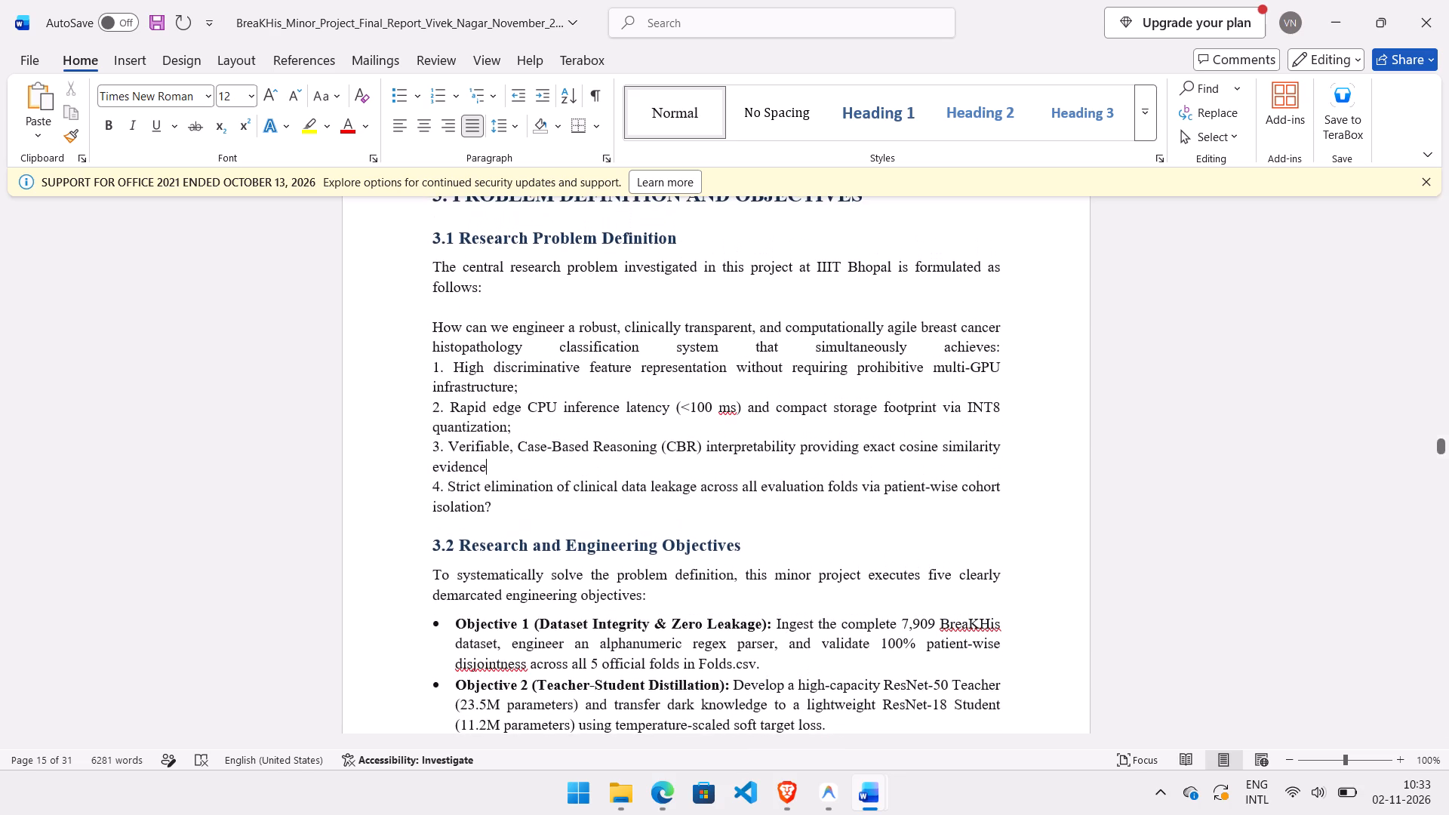
# Delete the stretched text "classification system that simultaneously achieves:" from the research question in section 3.1, leaving the line ending at "histopathology".
pyautogui.moveTo(522, 346); pyautogui.dragTo(793, 336)
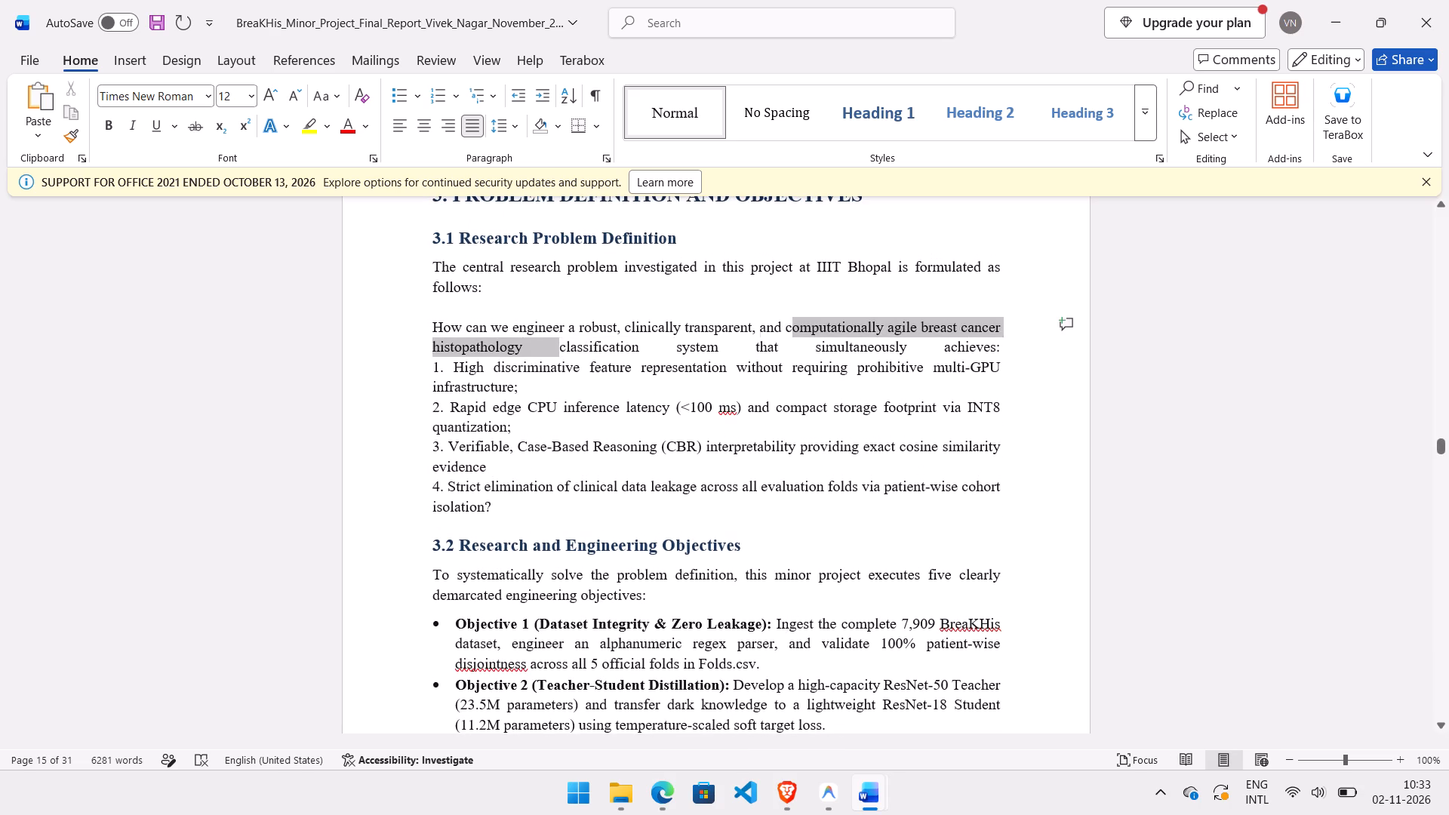
pyautogui.moveTo(793, 336); pyautogui.dragTo(815, 344)
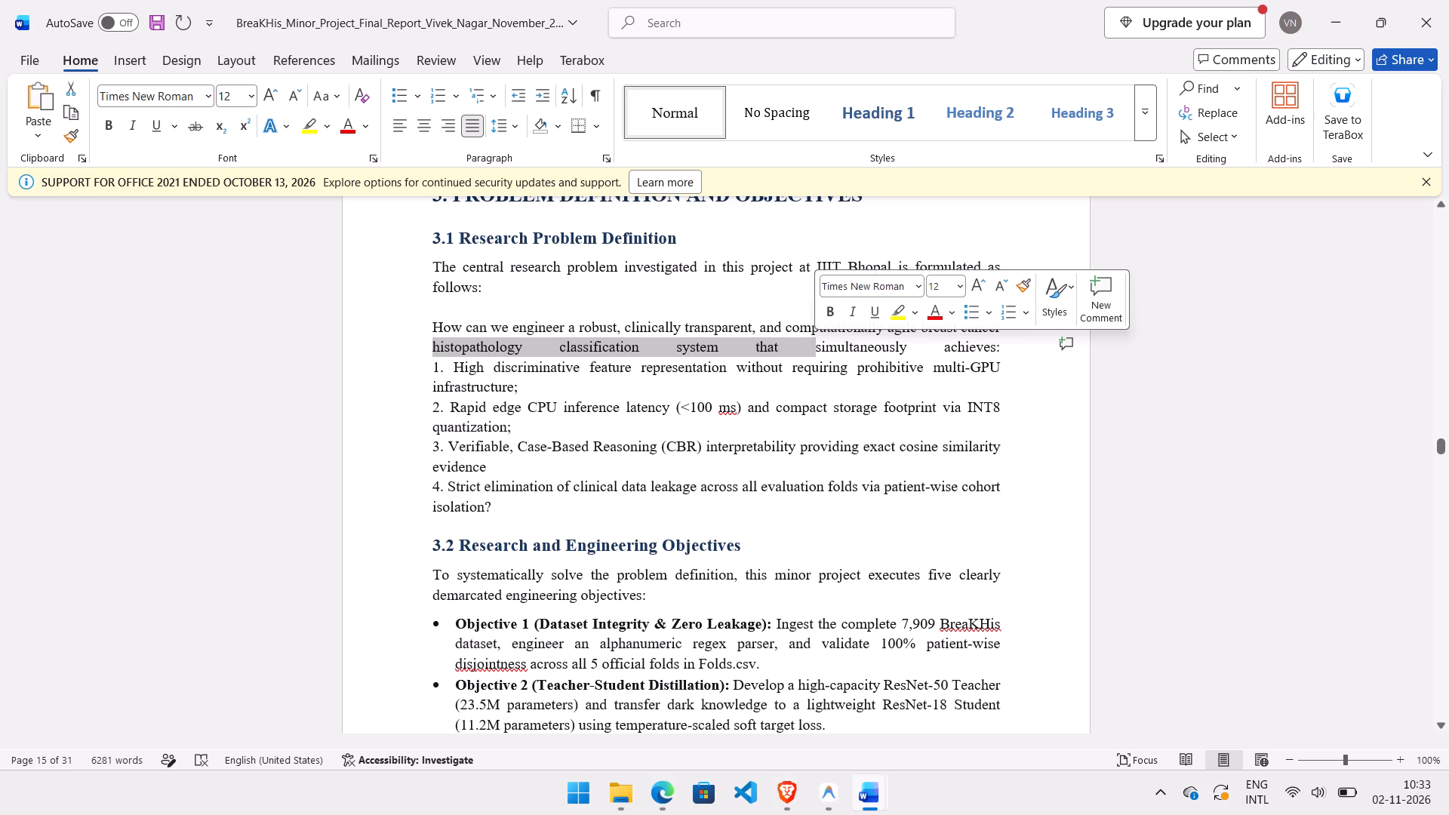
pyautogui.moveTo(997, 346); pyautogui.dragTo(713, 352)
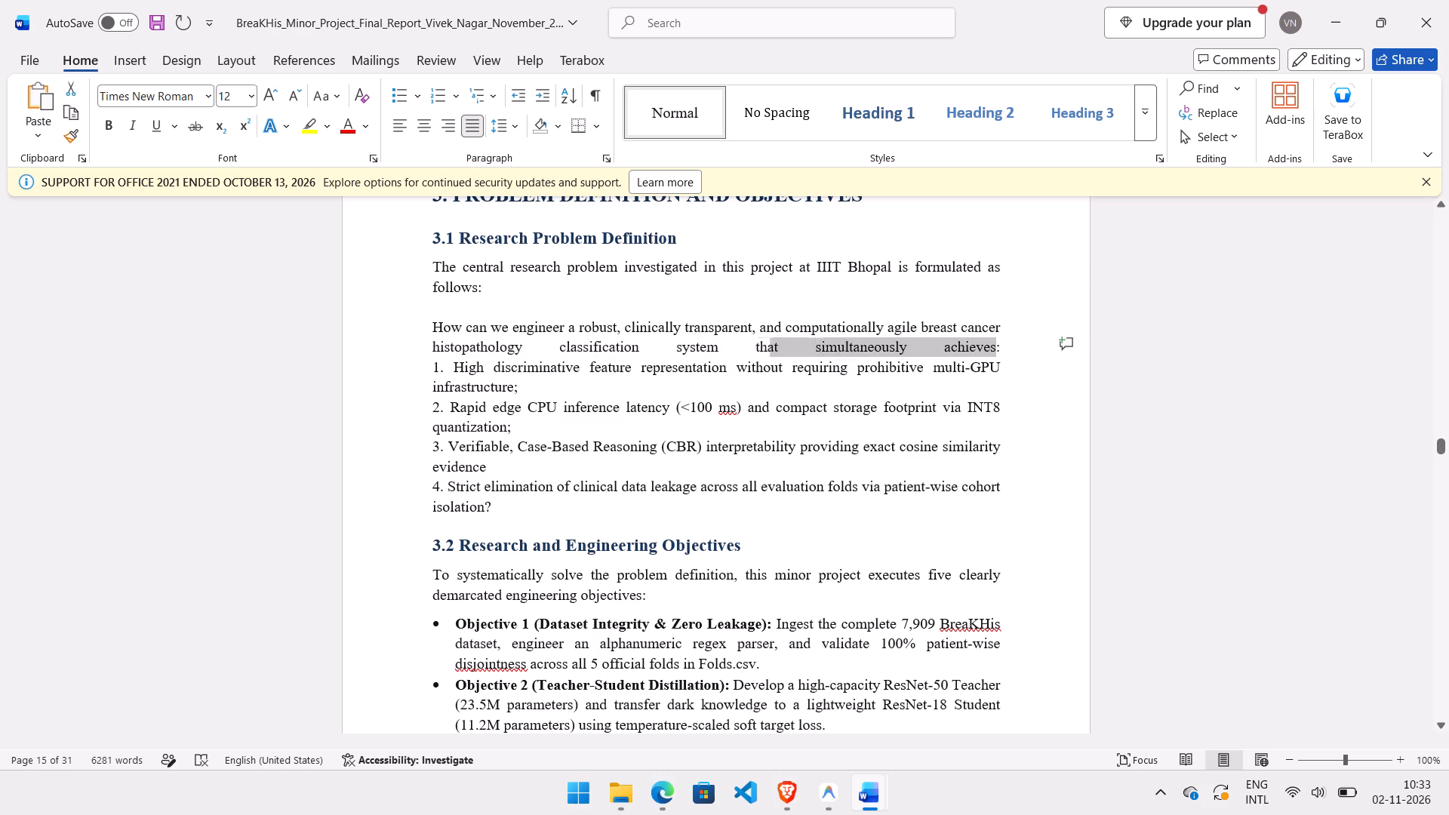
pyautogui.moveTo(713, 352); pyautogui.dragTo(506, 350)
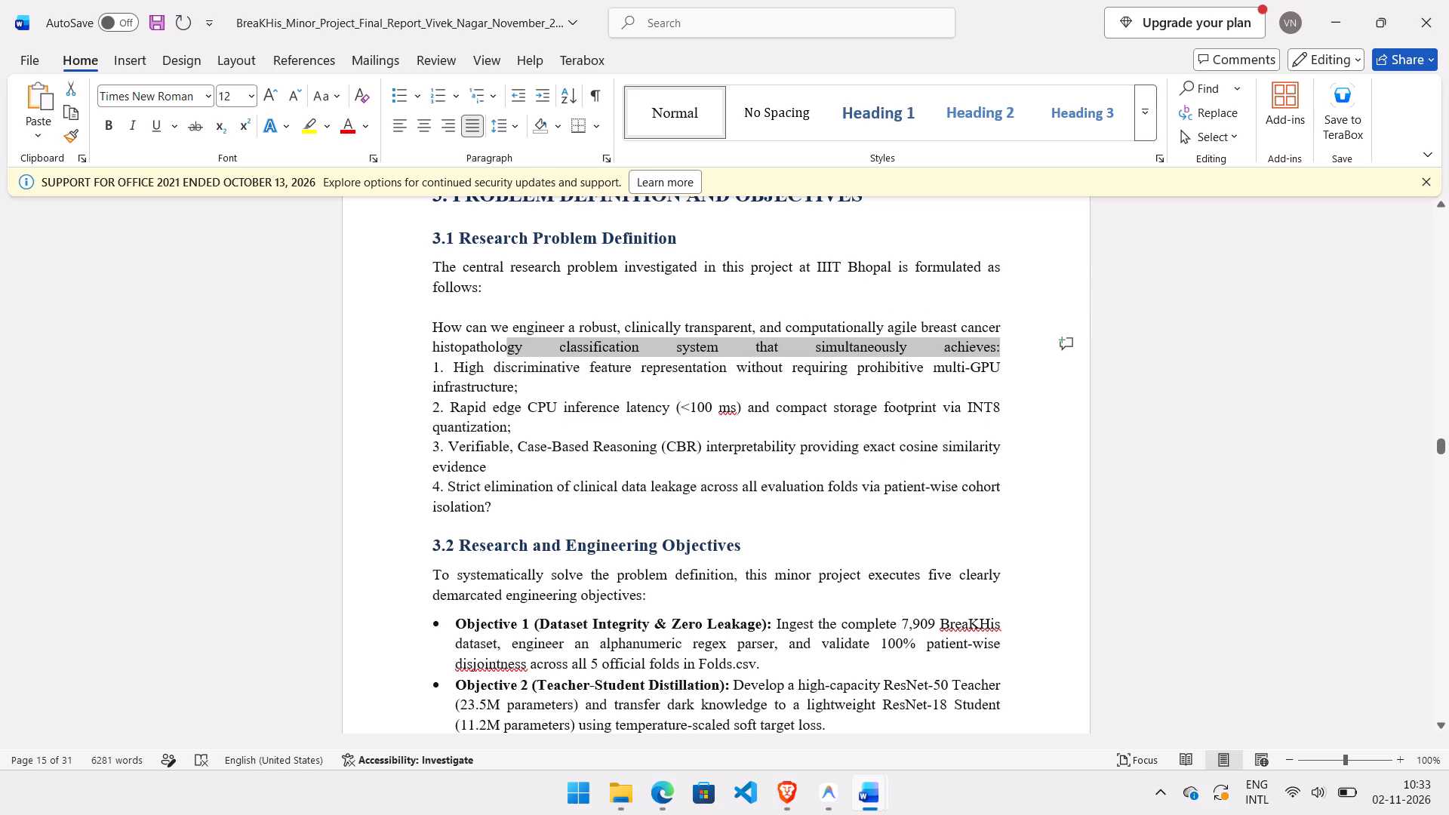
pyautogui.moveTo(506, 350); pyautogui.dragTo(553, 350)
pyautogui.moveTo(553, 350); pyautogui.dragTo(528, 349)
pyautogui.moveTo(528, 349); pyautogui.dragTo(528, 347)
pyautogui.moveTo(528, 347); pyautogui.dragTo(528, 346)
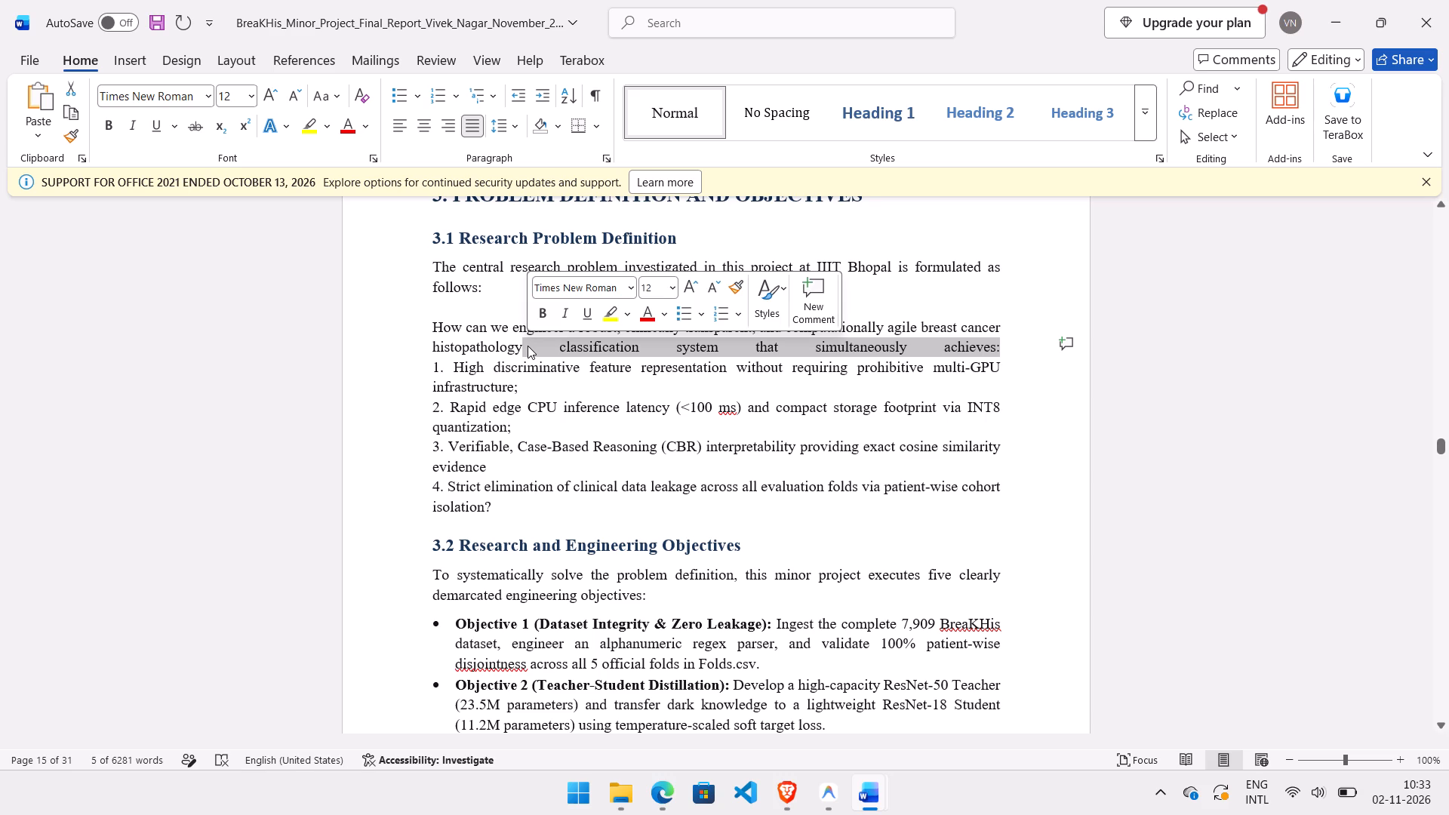
pyautogui.press('BackSpace')
# Look through the report from section 3.2 to chapter 6 for formatting problems, examining the tables and the Figure 2 and Figure 4 diagrams closely.
pyautogui.scroll(-1, 528, 346)
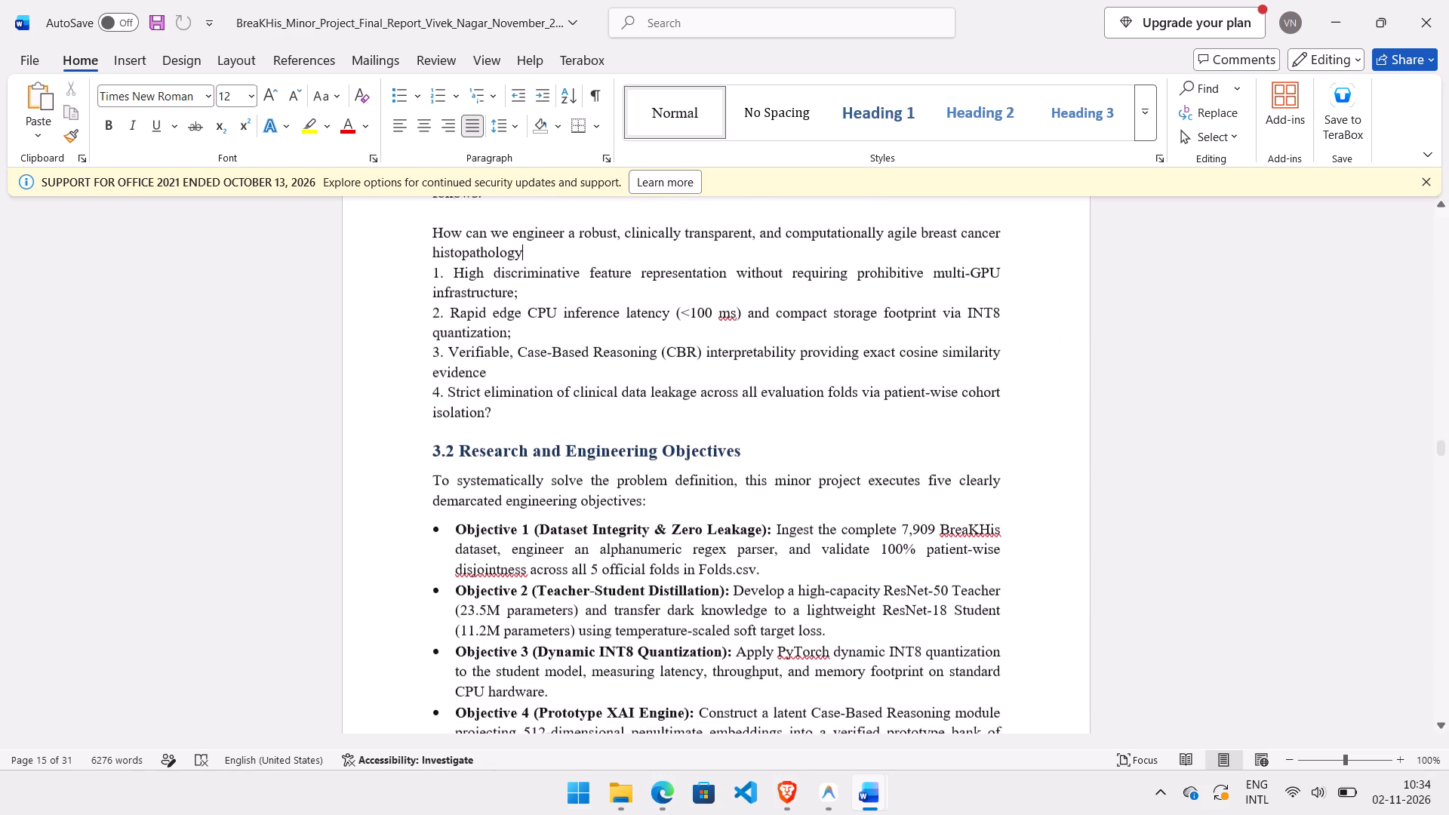
pyautogui.scroll(-3, 528, 346)
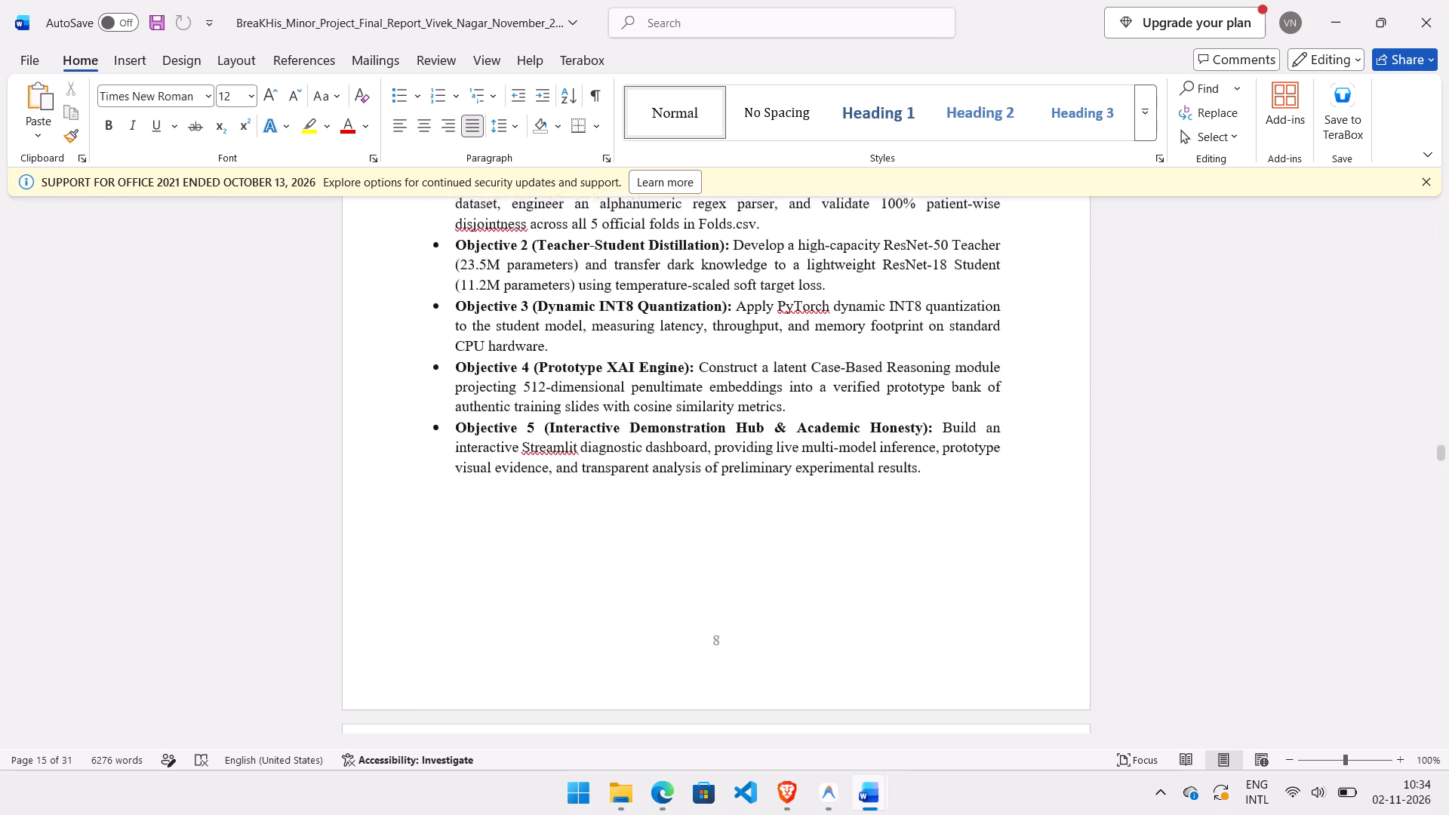
pyautogui.scroll(-4, 528, 346)
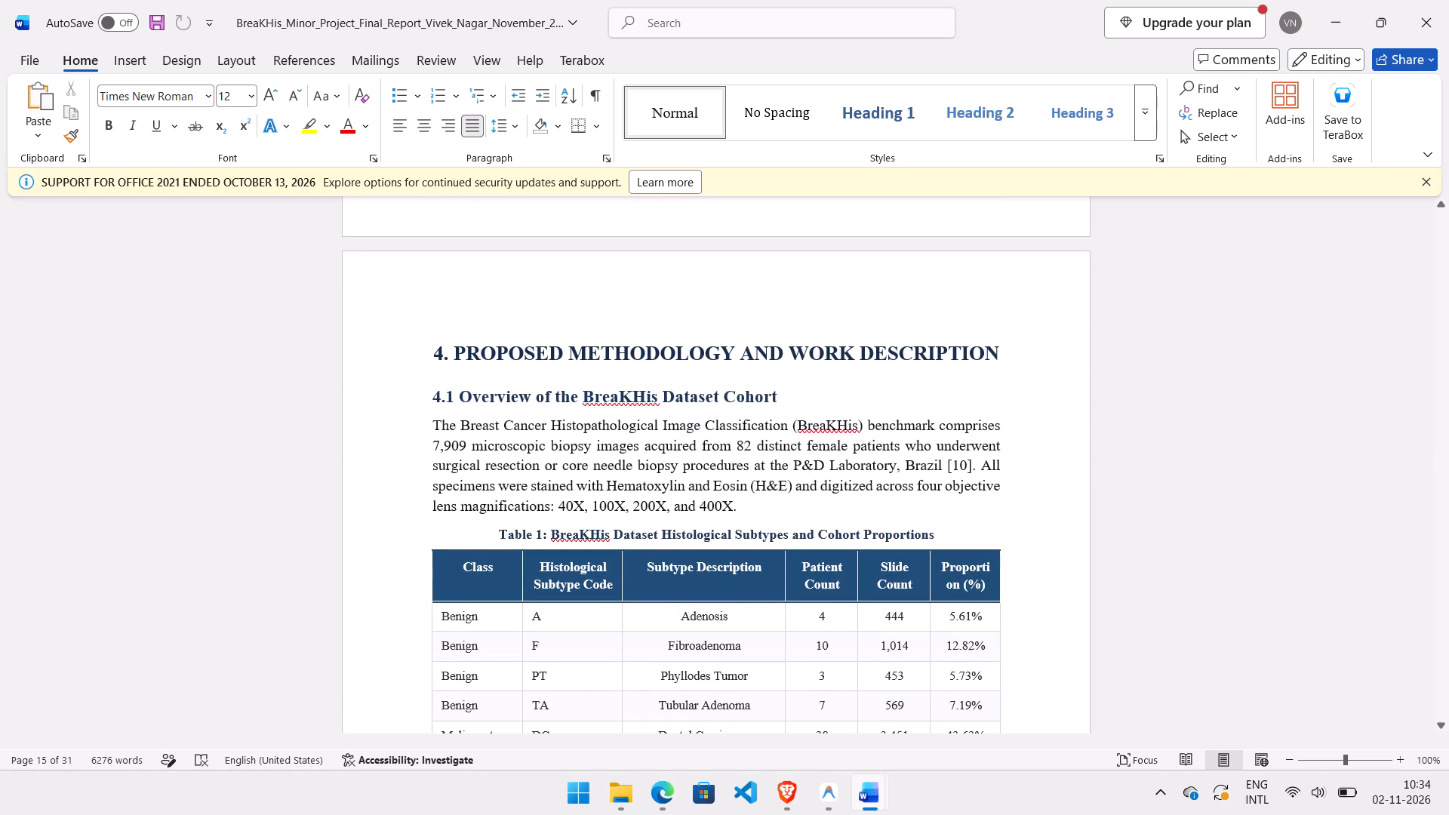
pyautogui.scroll(-6, 669, 447)
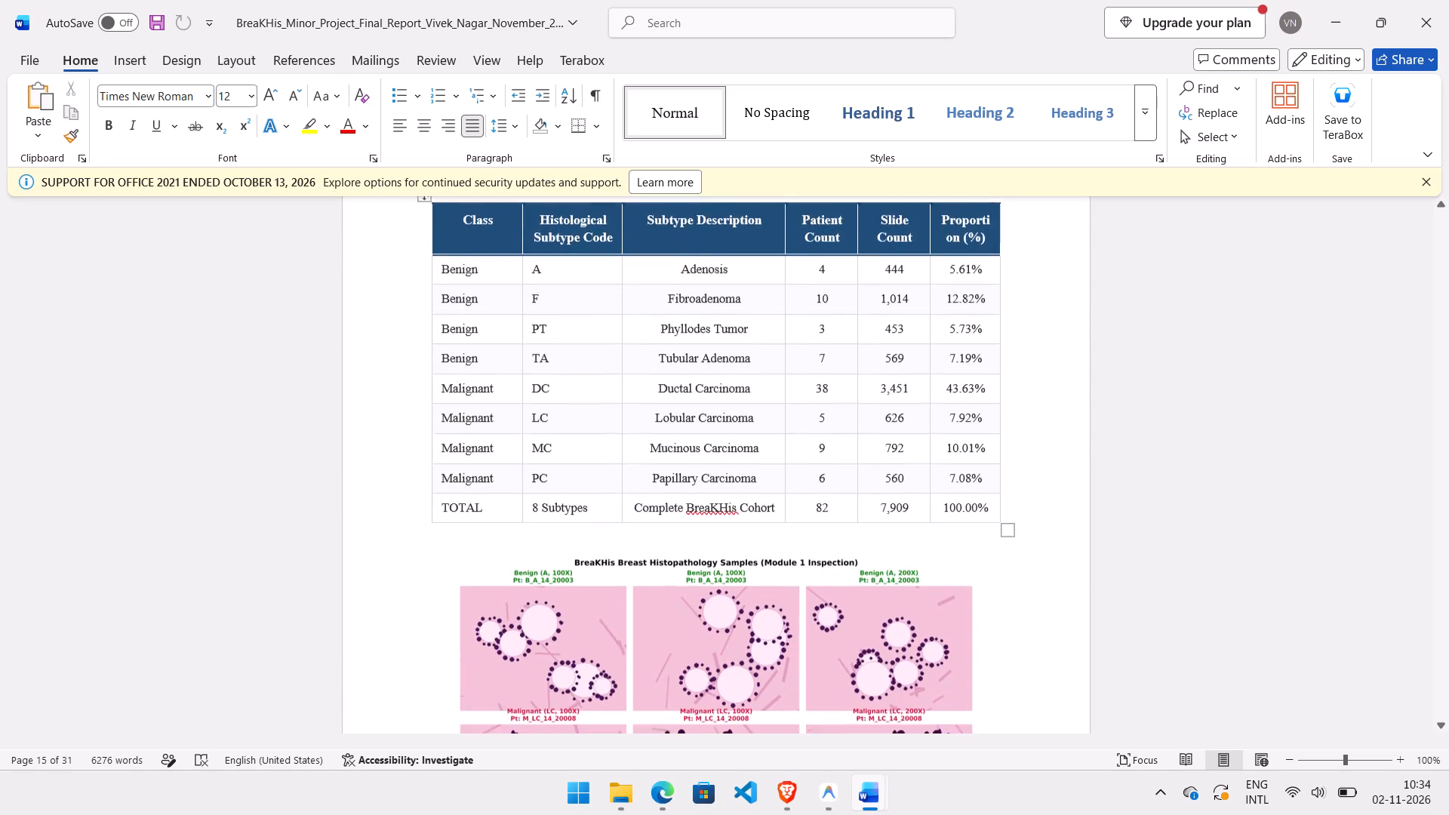
pyautogui.scroll(-8, 669, 447)
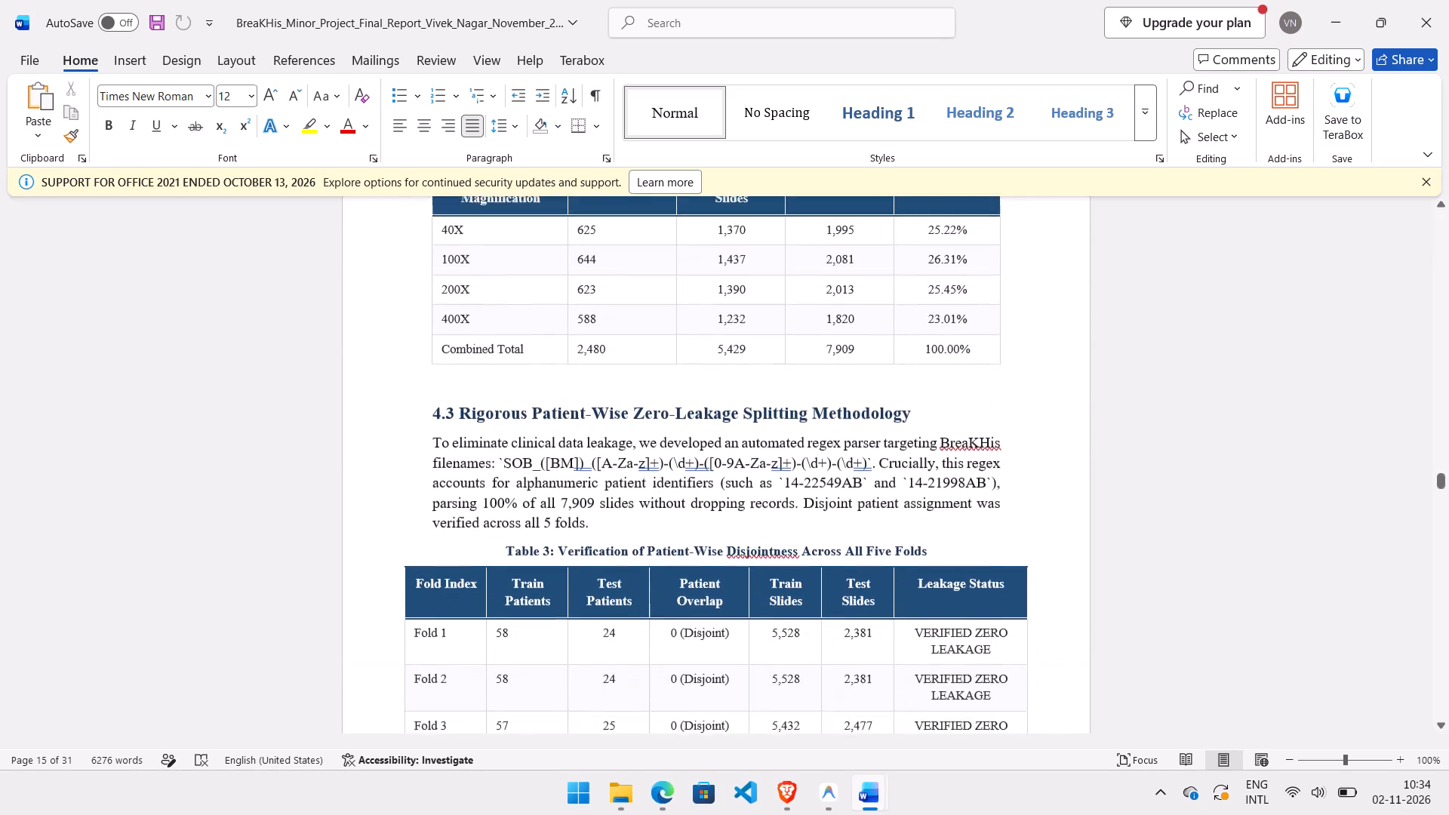
pyautogui.scroll(-3, 669, 447)
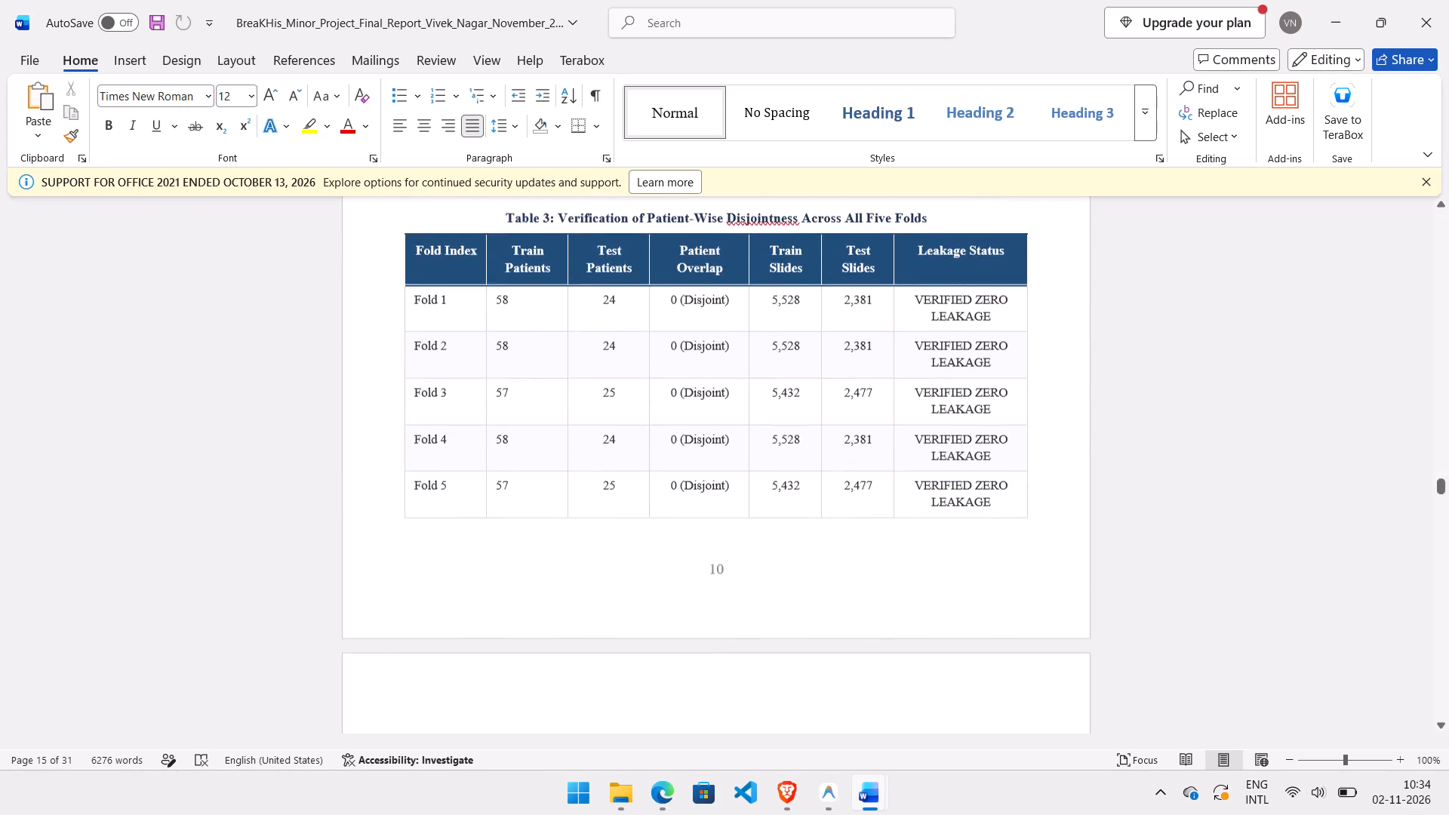
pyautogui.scroll(-1, 669, 447)
pyautogui.scroll(2, 669, 447)
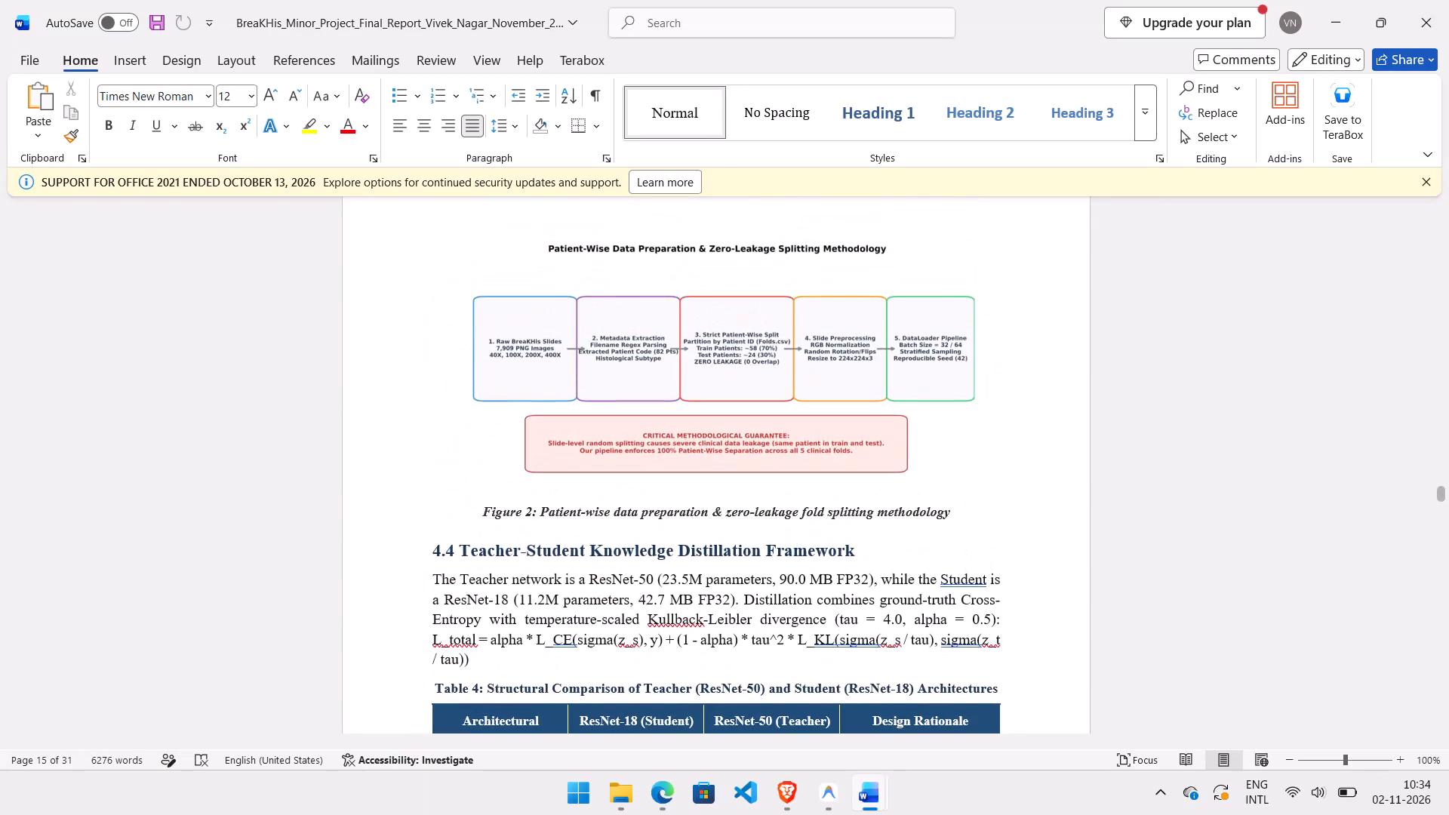
pyautogui.keyDown('ctrl'); pyautogui.scroll(6, 669, 447); pyautogui.keyUp('ctrl')
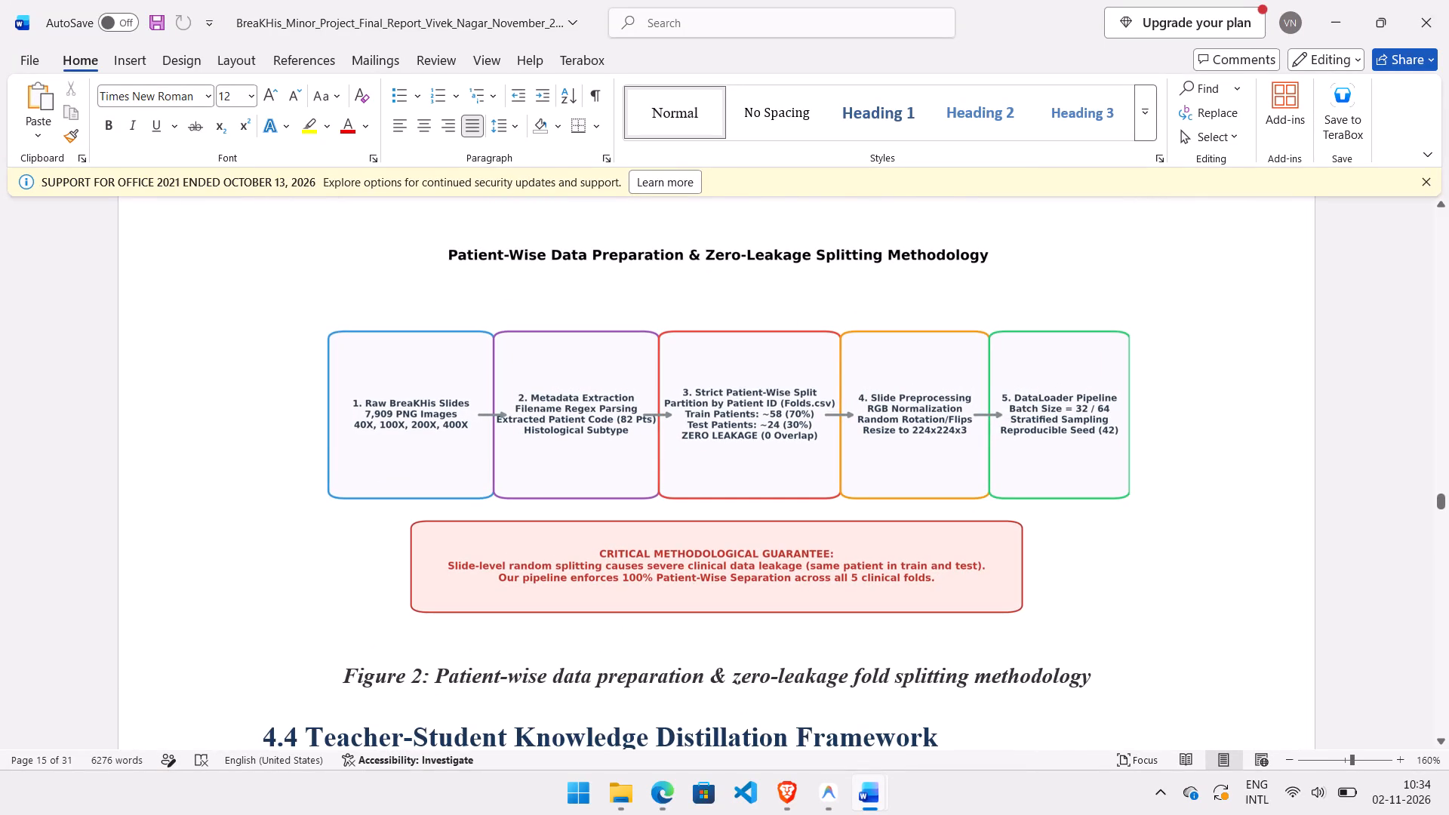
pyautogui.scroll(-5, 695, 520)
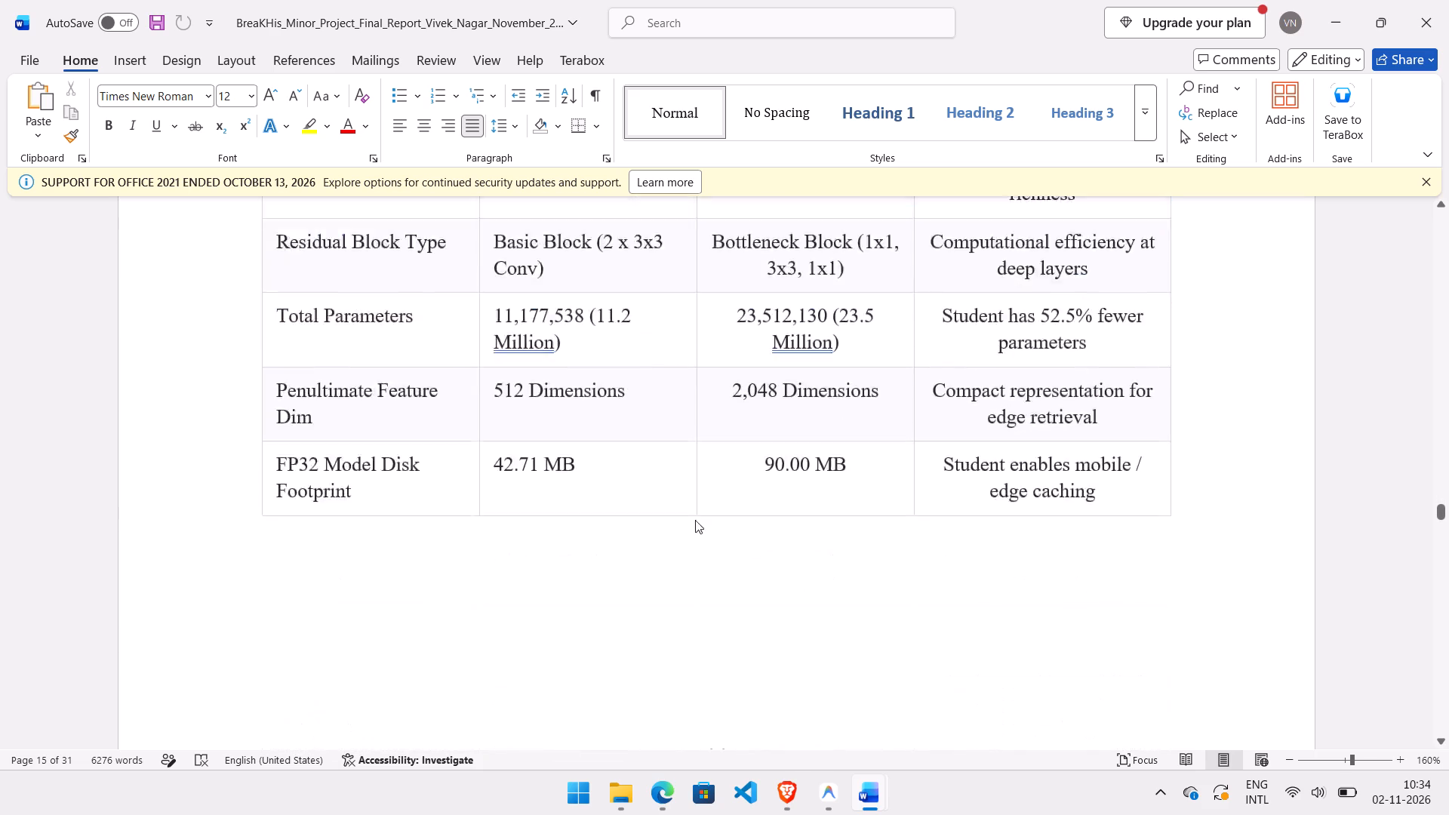
pyautogui.keyDown('ctrl'); pyautogui.scroll(-3, 695, 520); pyautogui.keyUp('ctrl')
pyautogui.scroll(-5, 695, 520)
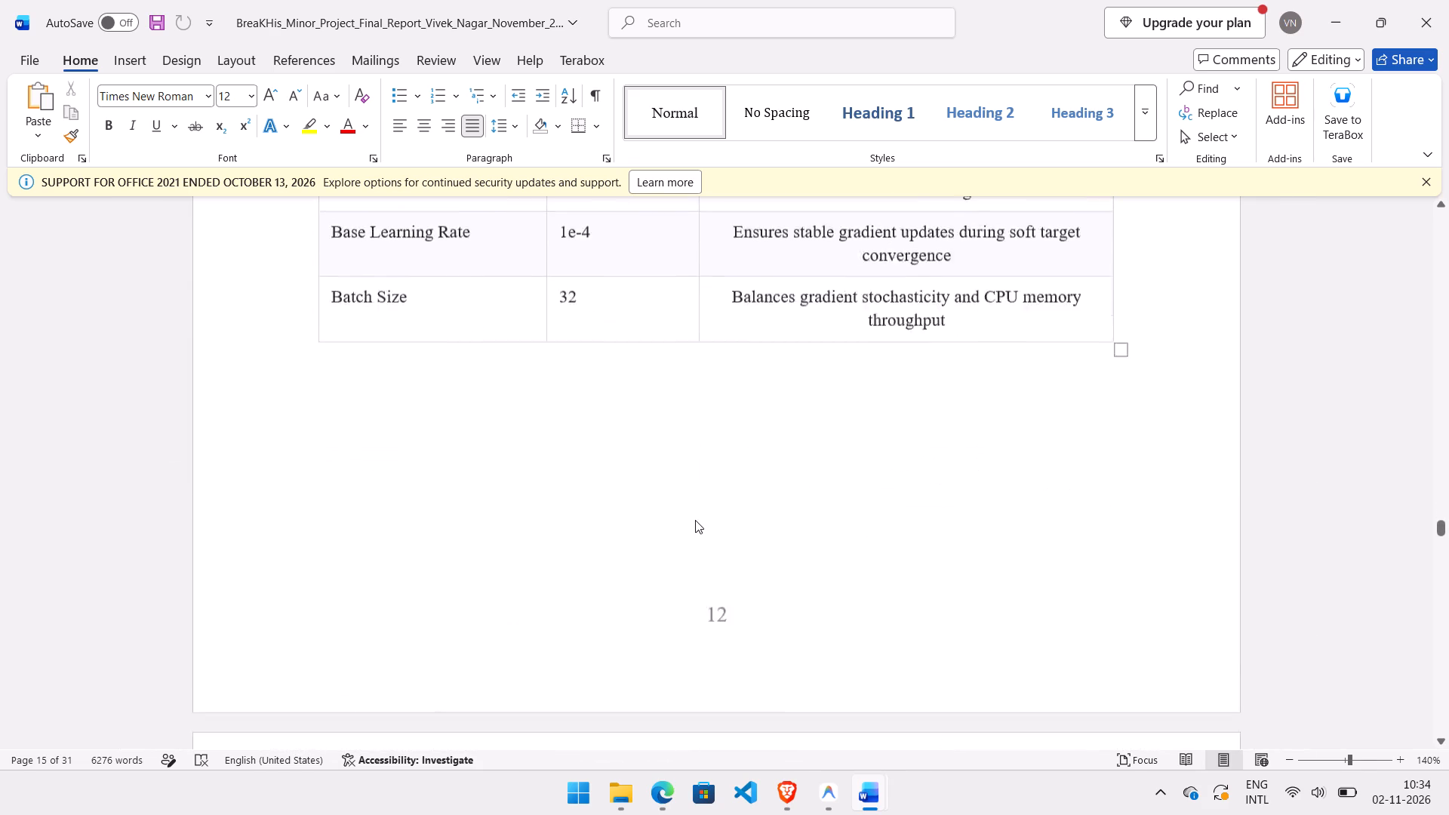
pyautogui.scroll(-5, 695, 520)
pyautogui.scroll(2, 695, 520)
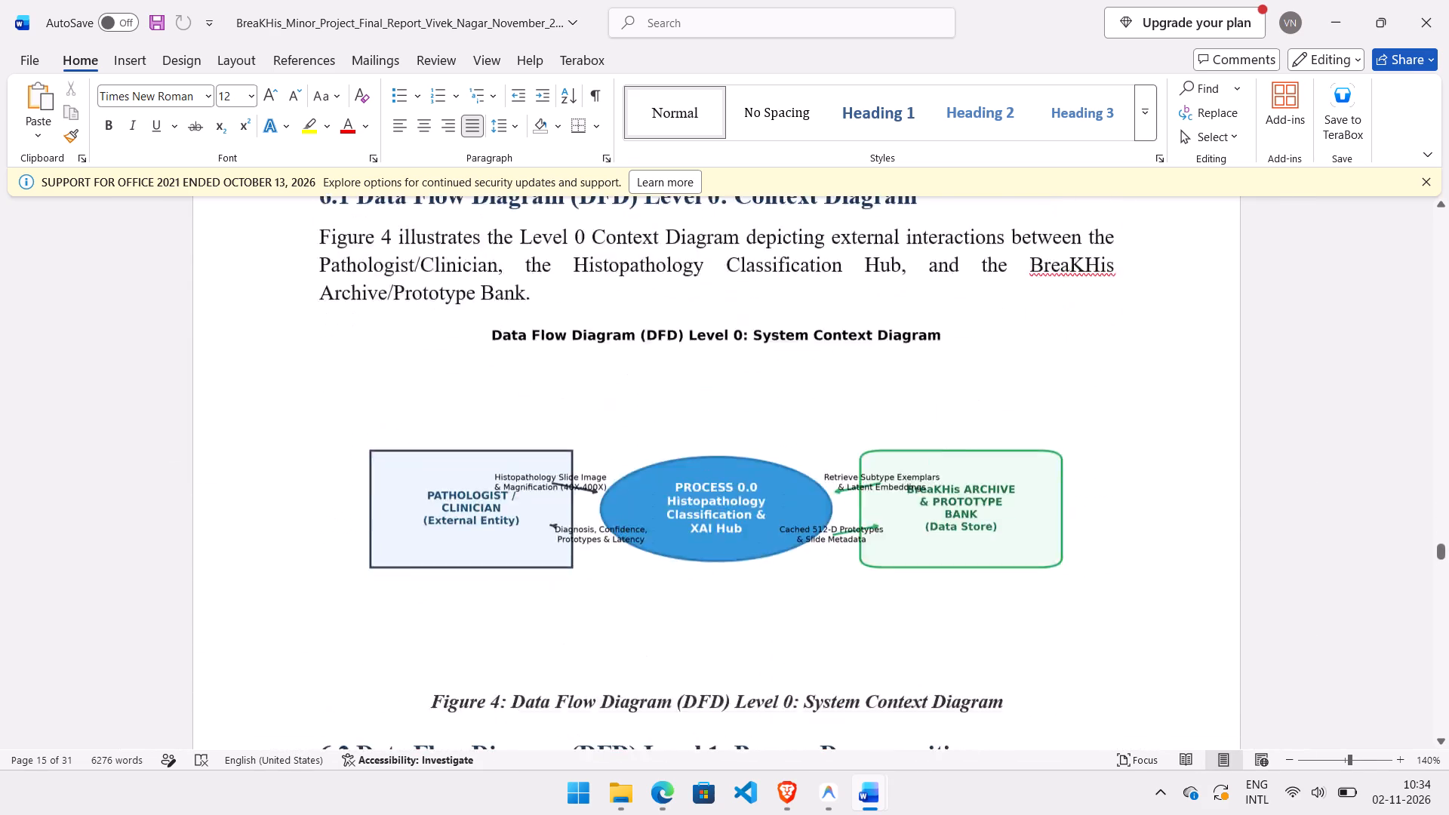
pyautogui.scroll(1, 695, 520)
pyautogui.scroll(-4, 695, 520)
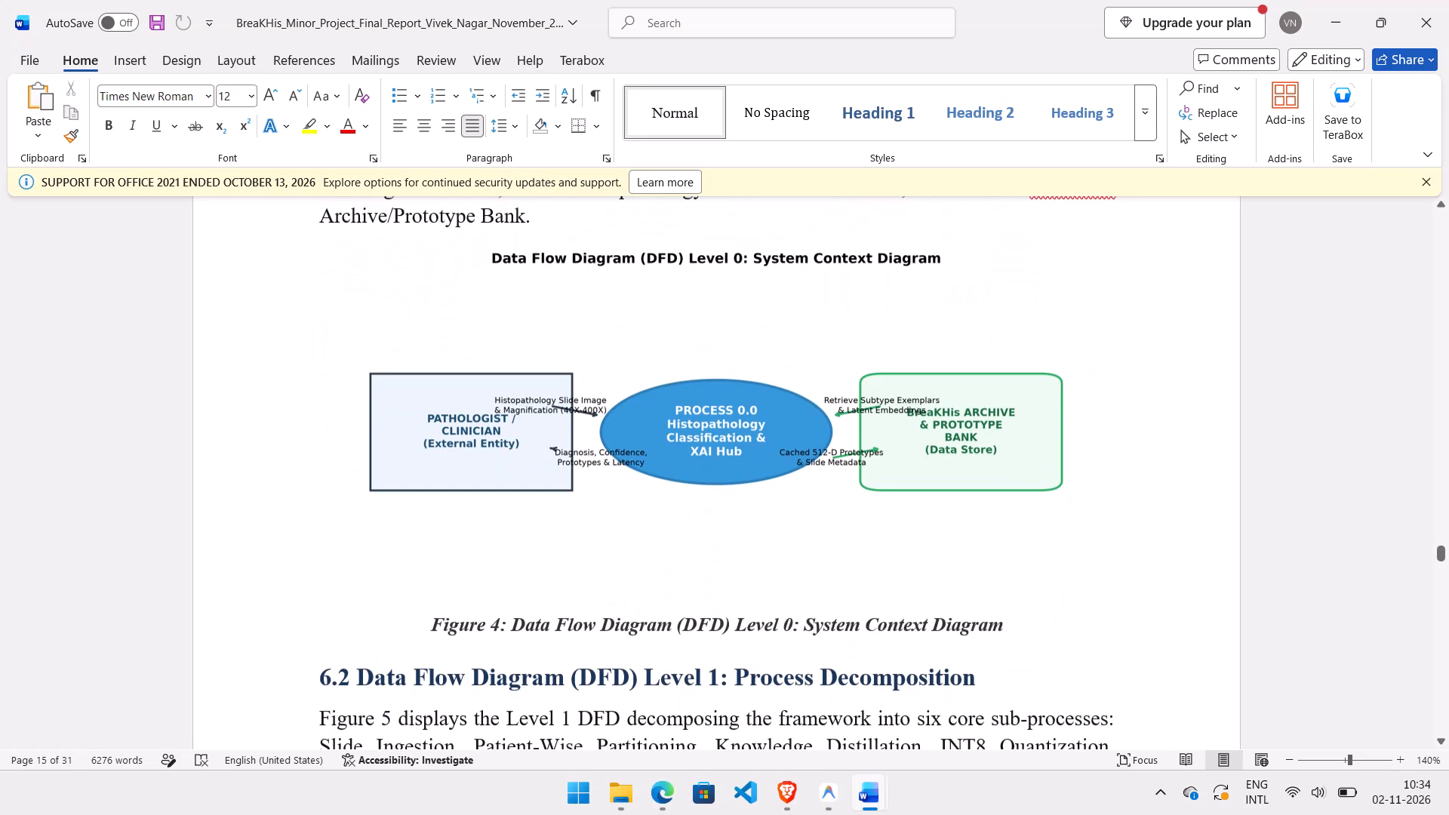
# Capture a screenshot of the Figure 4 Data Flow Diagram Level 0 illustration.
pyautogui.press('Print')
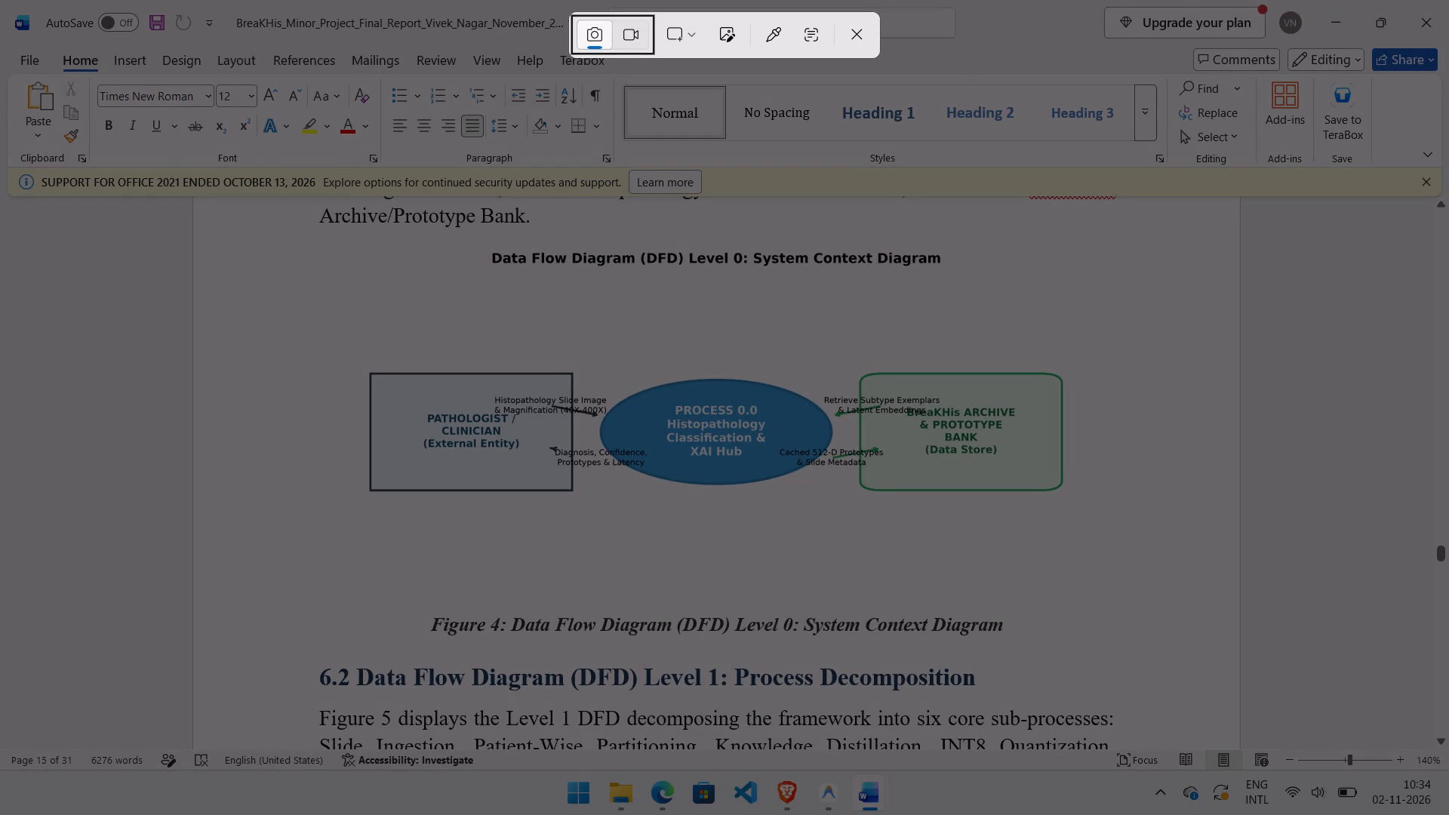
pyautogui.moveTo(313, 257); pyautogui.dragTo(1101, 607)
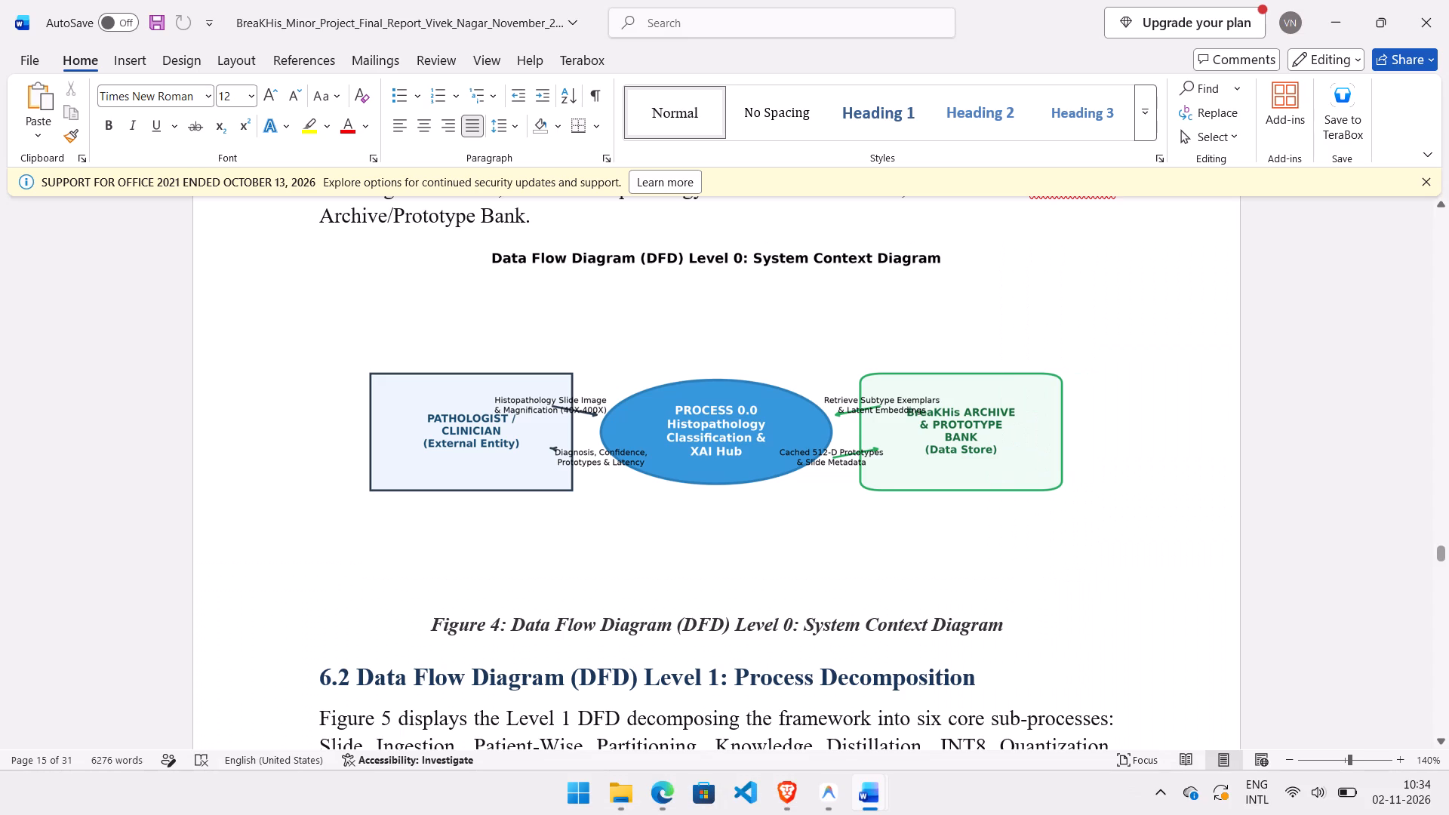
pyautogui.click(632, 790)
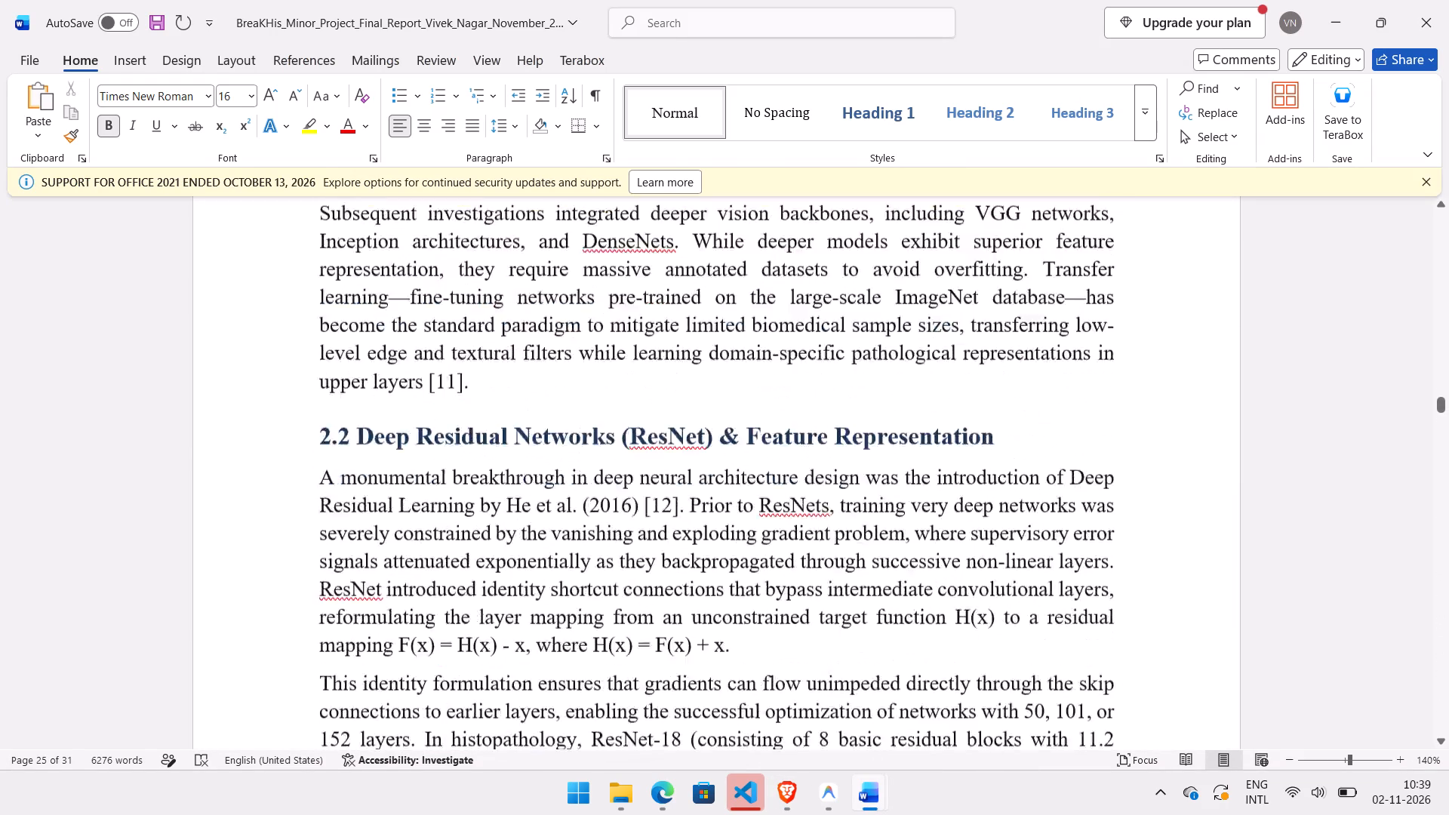
pyautogui.scroll(8, 701, 436)
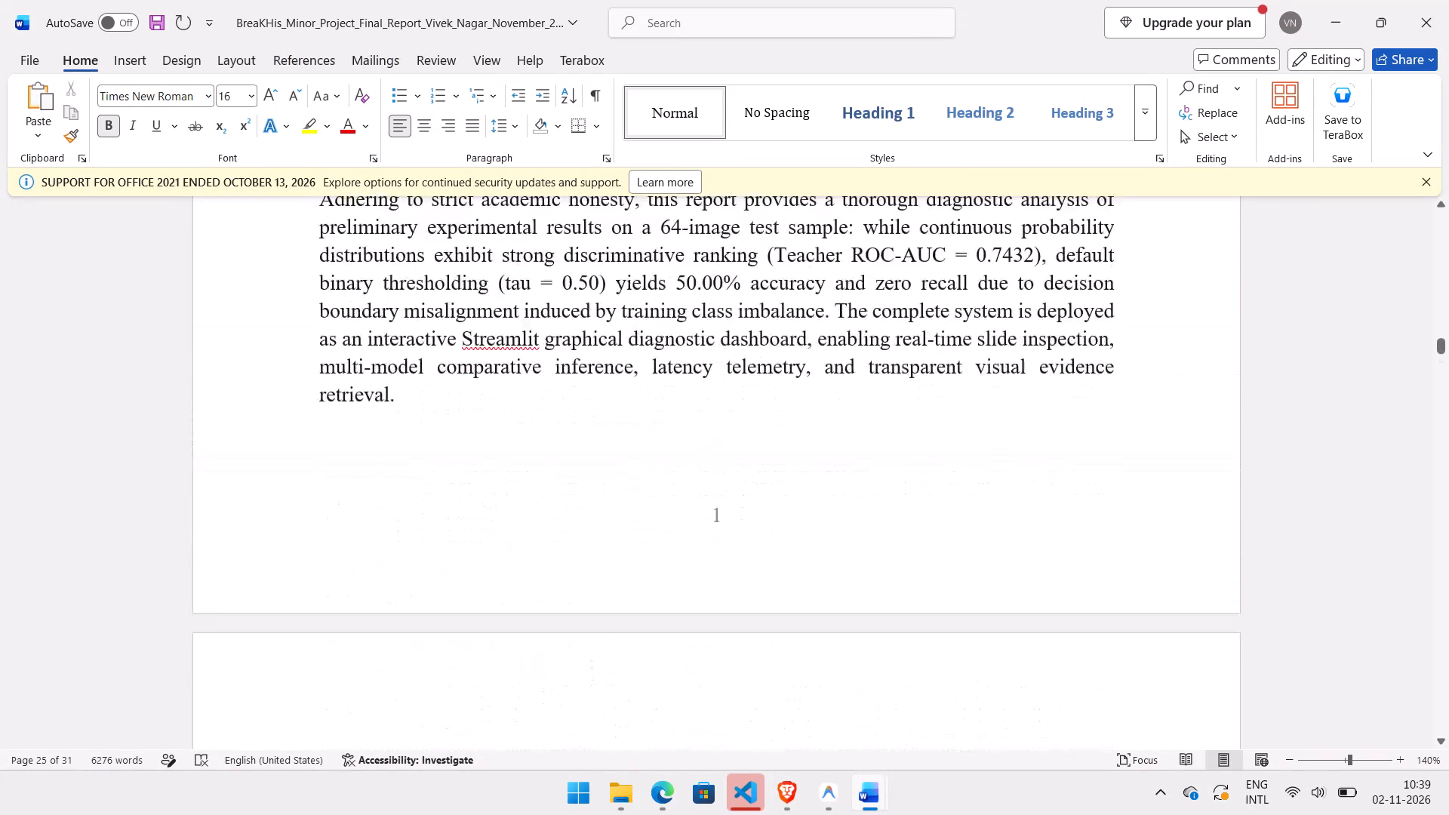
pyautogui.scroll(9, 701, 436)
pyautogui.scroll(-3, 701, 436)
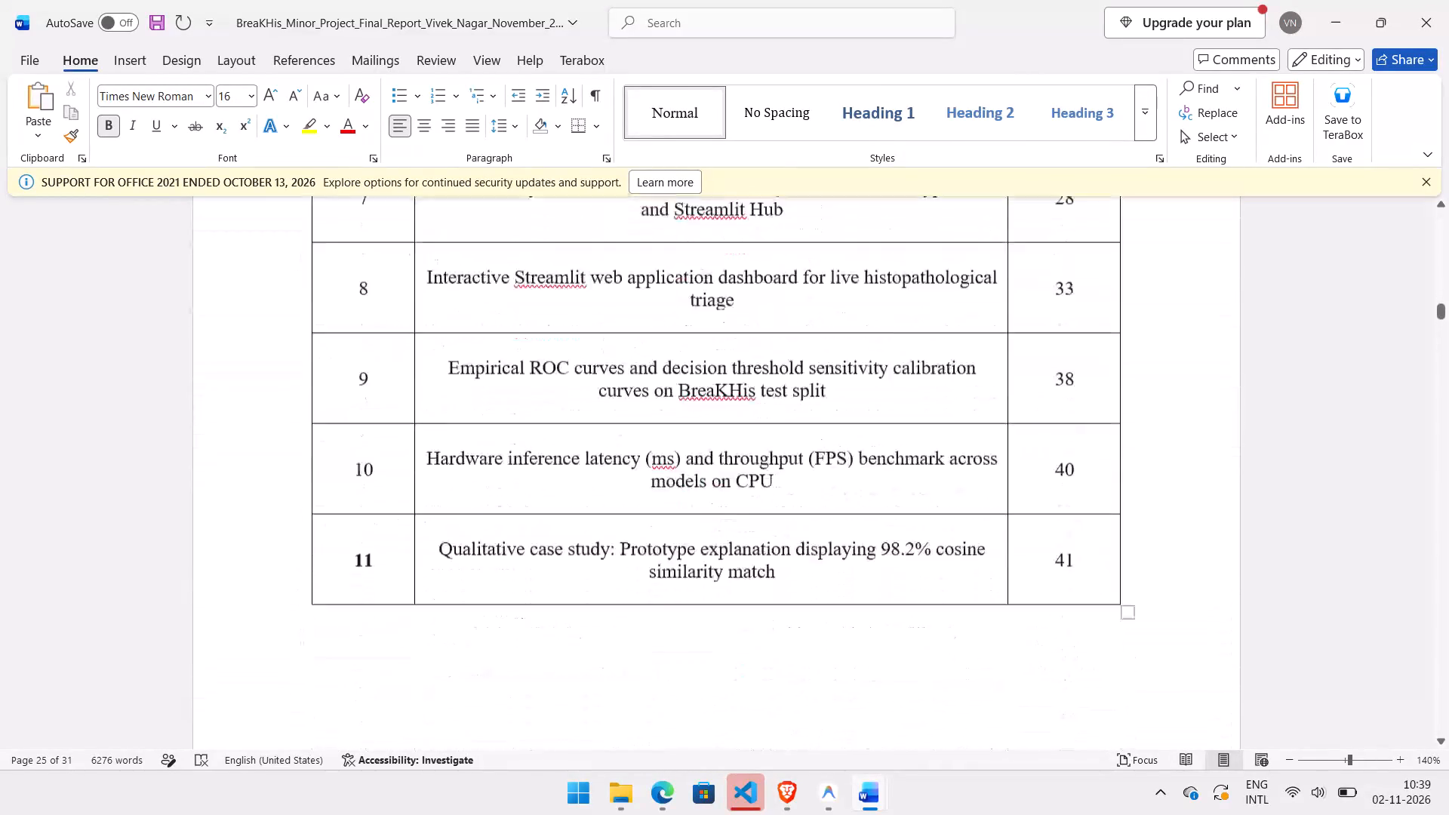
pyautogui.scroll(-7, 701, 436)
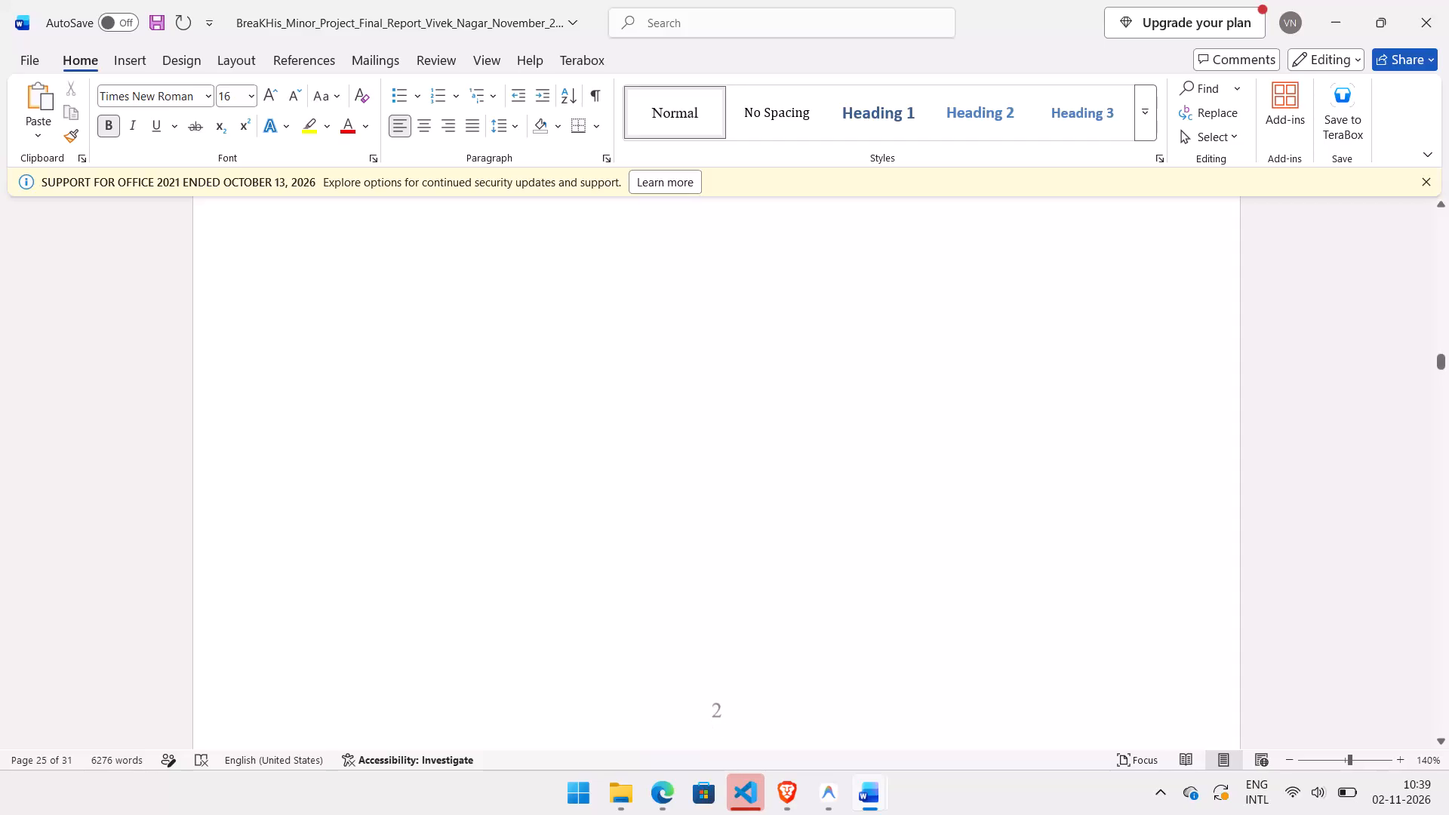
pyautogui.scroll(-7, 701, 436)
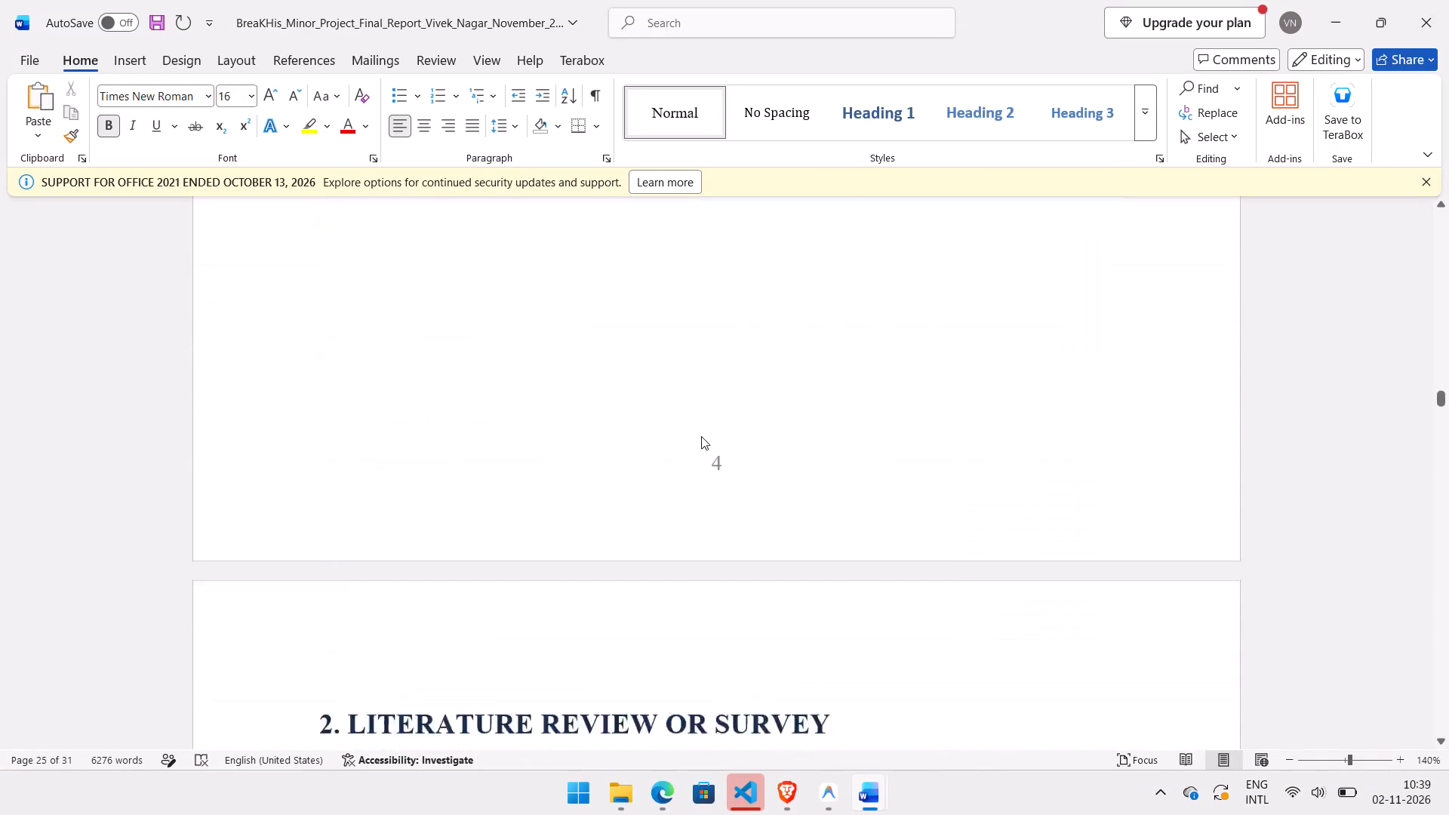
pyautogui.scroll(-9, 701, 436)
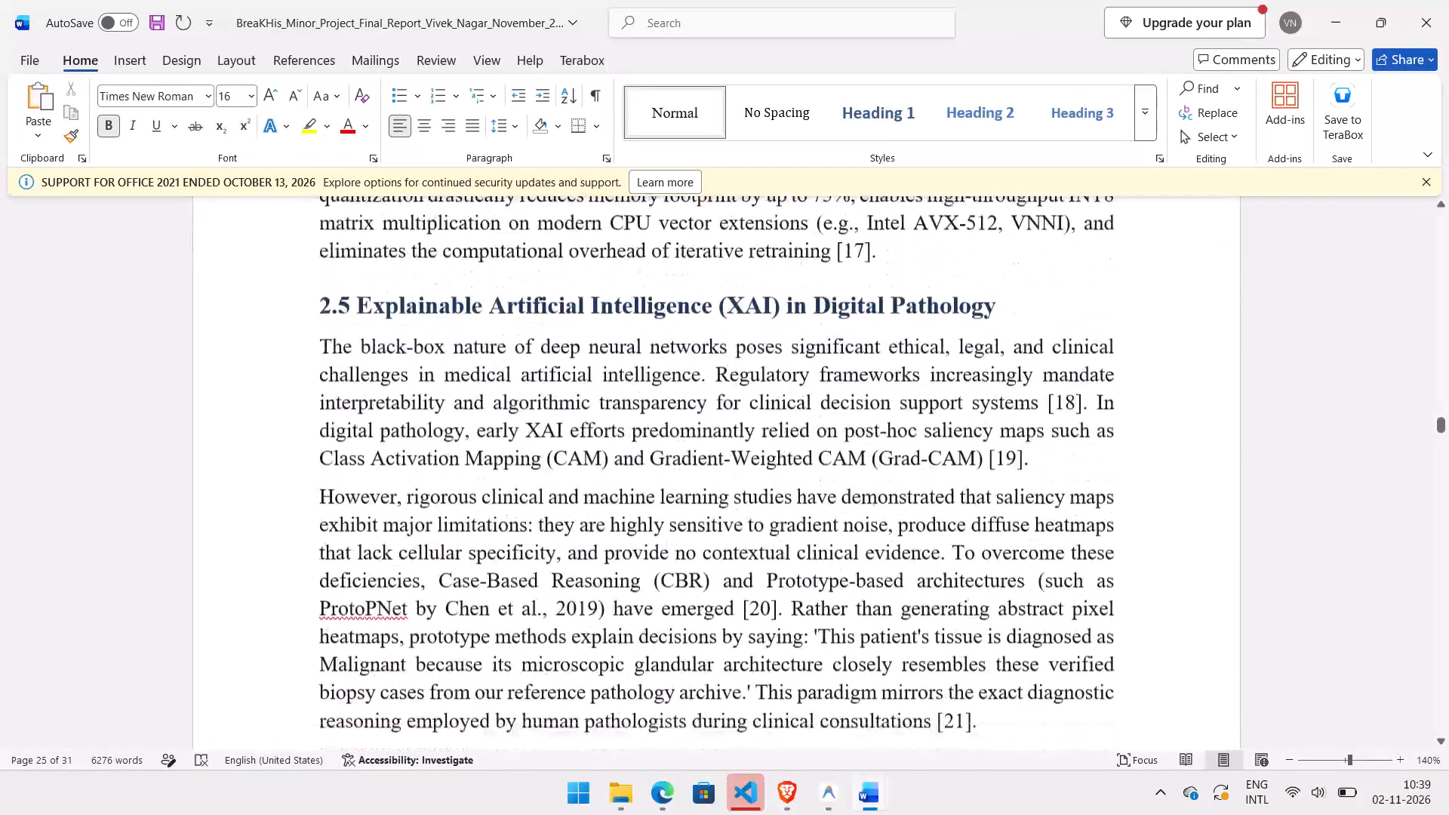
pyautogui.scroll(-7, 701, 436)
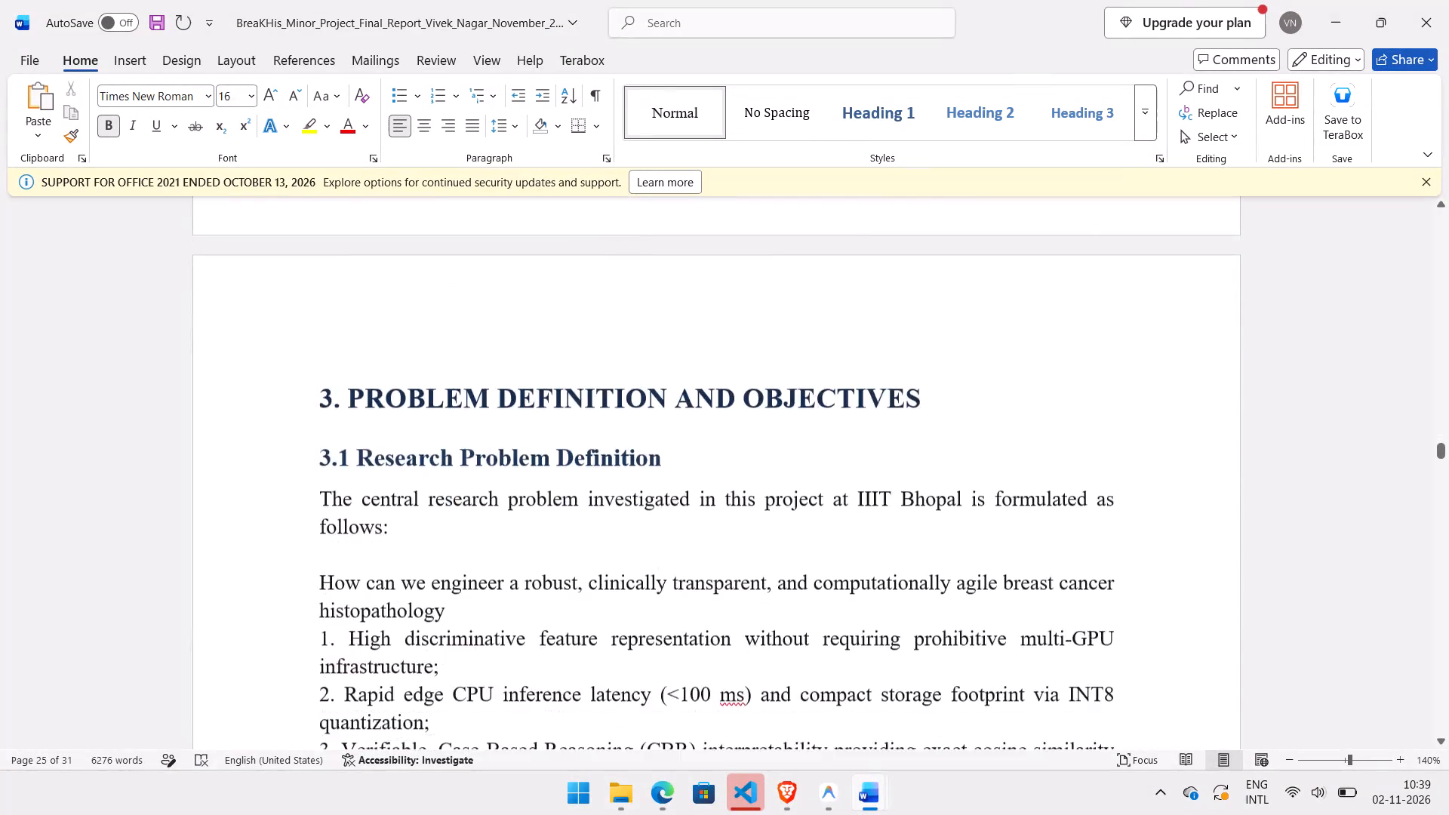
pyautogui.scroll(-6, 701, 436)
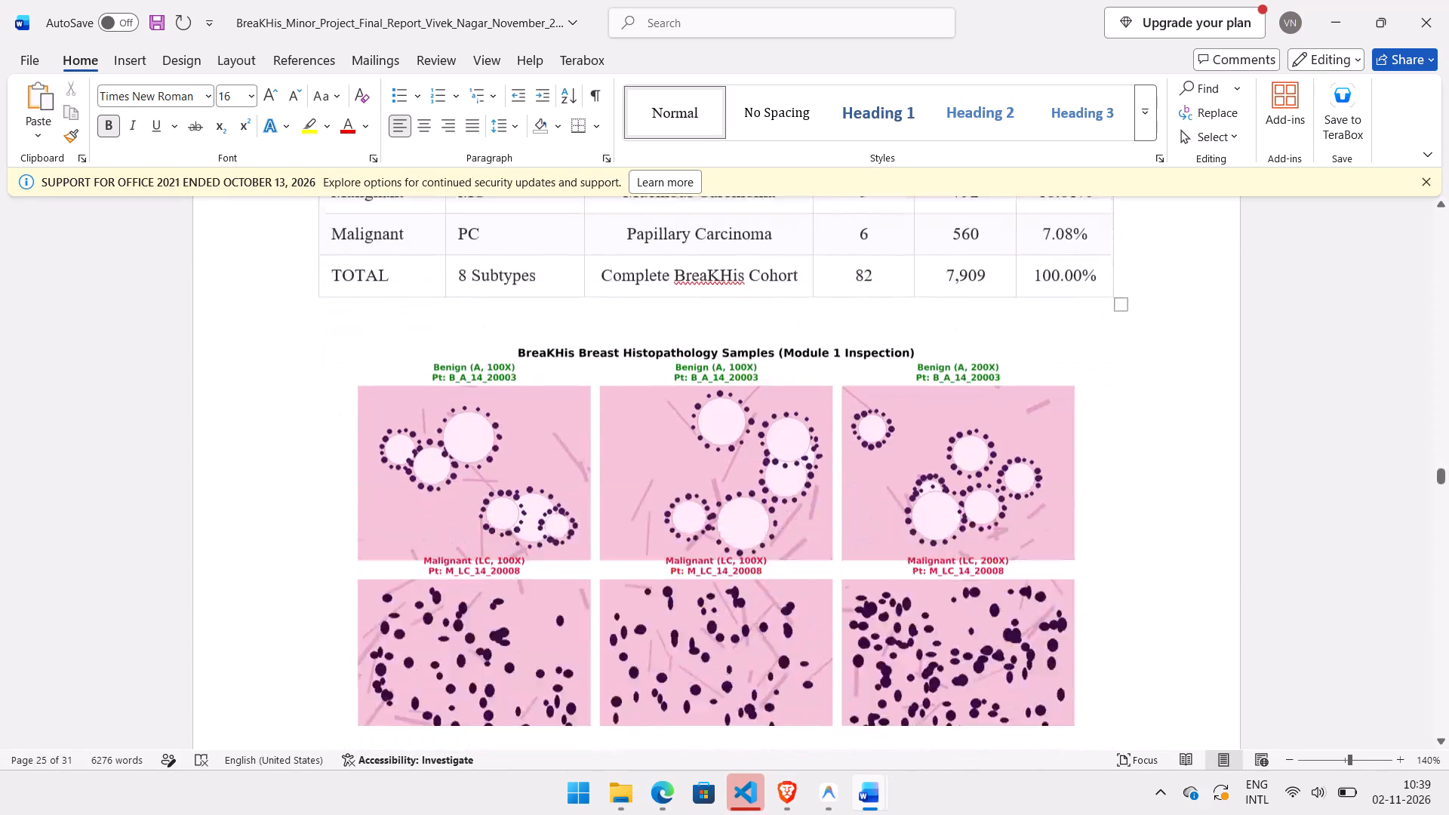
pyautogui.scroll(-9, 701, 436)
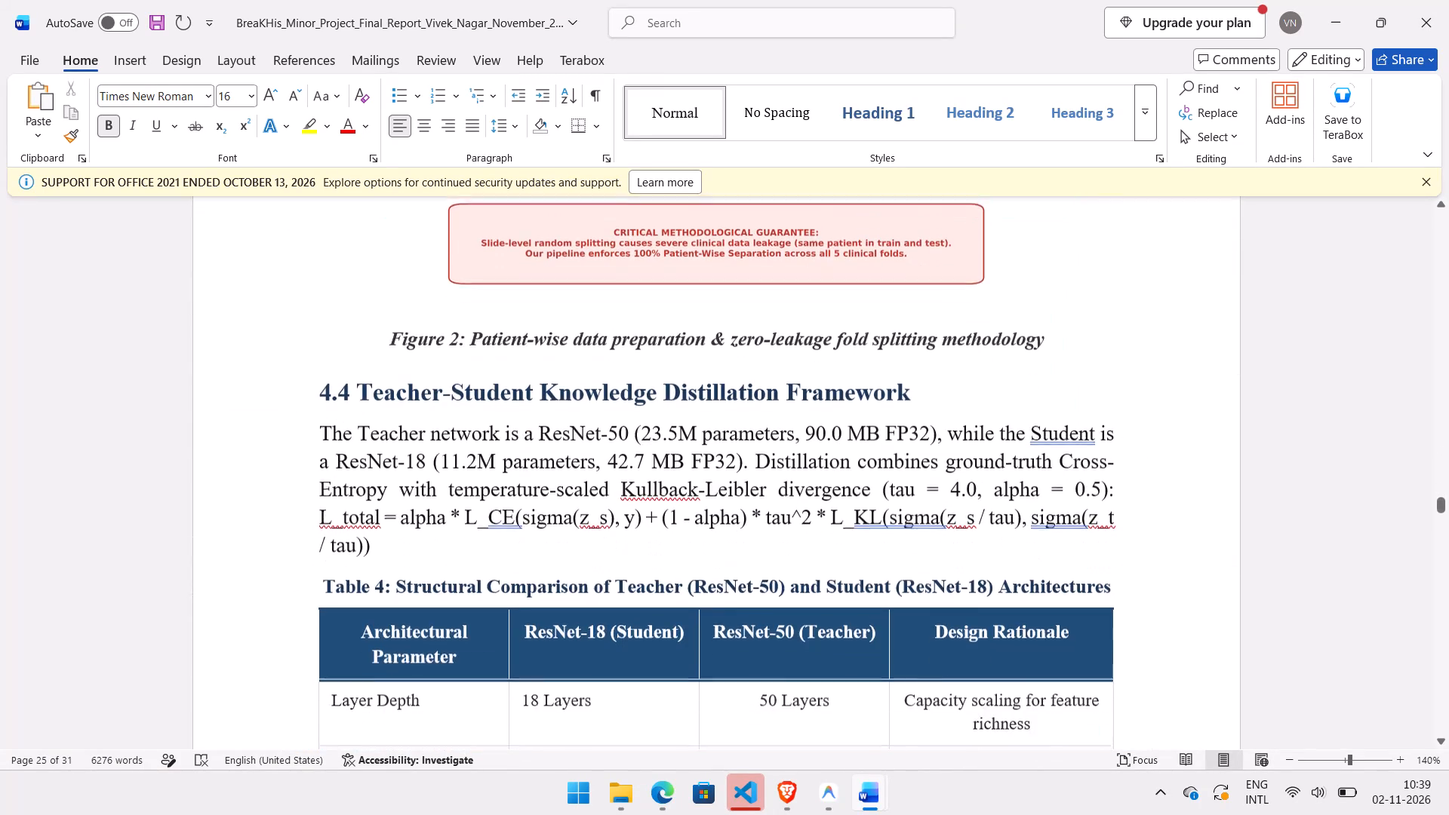
pyautogui.scroll(-4, 701, 436)
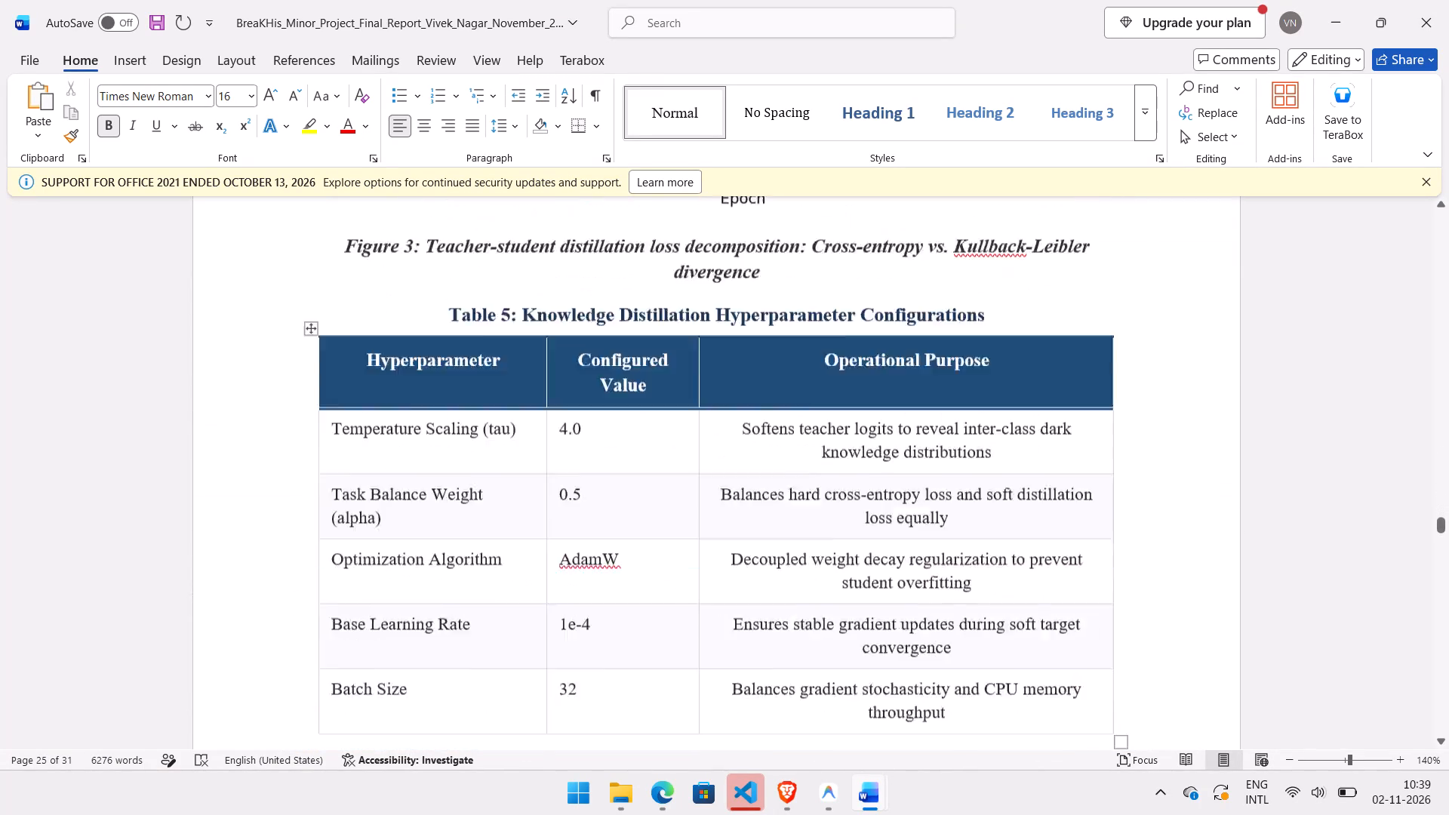
pyautogui.scroll(-5, 701, 436)
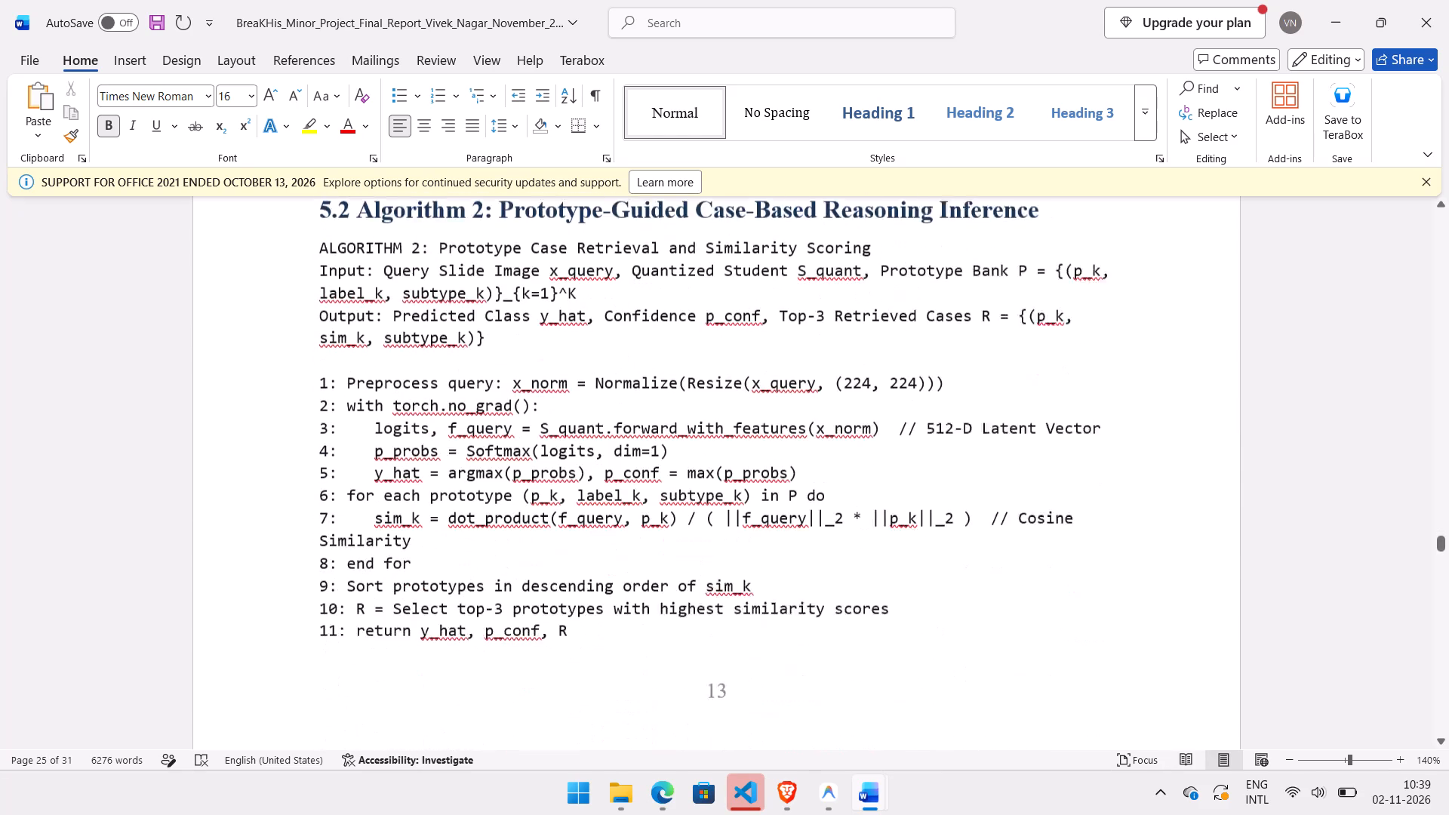
pyautogui.scroll(-5, 701, 436)
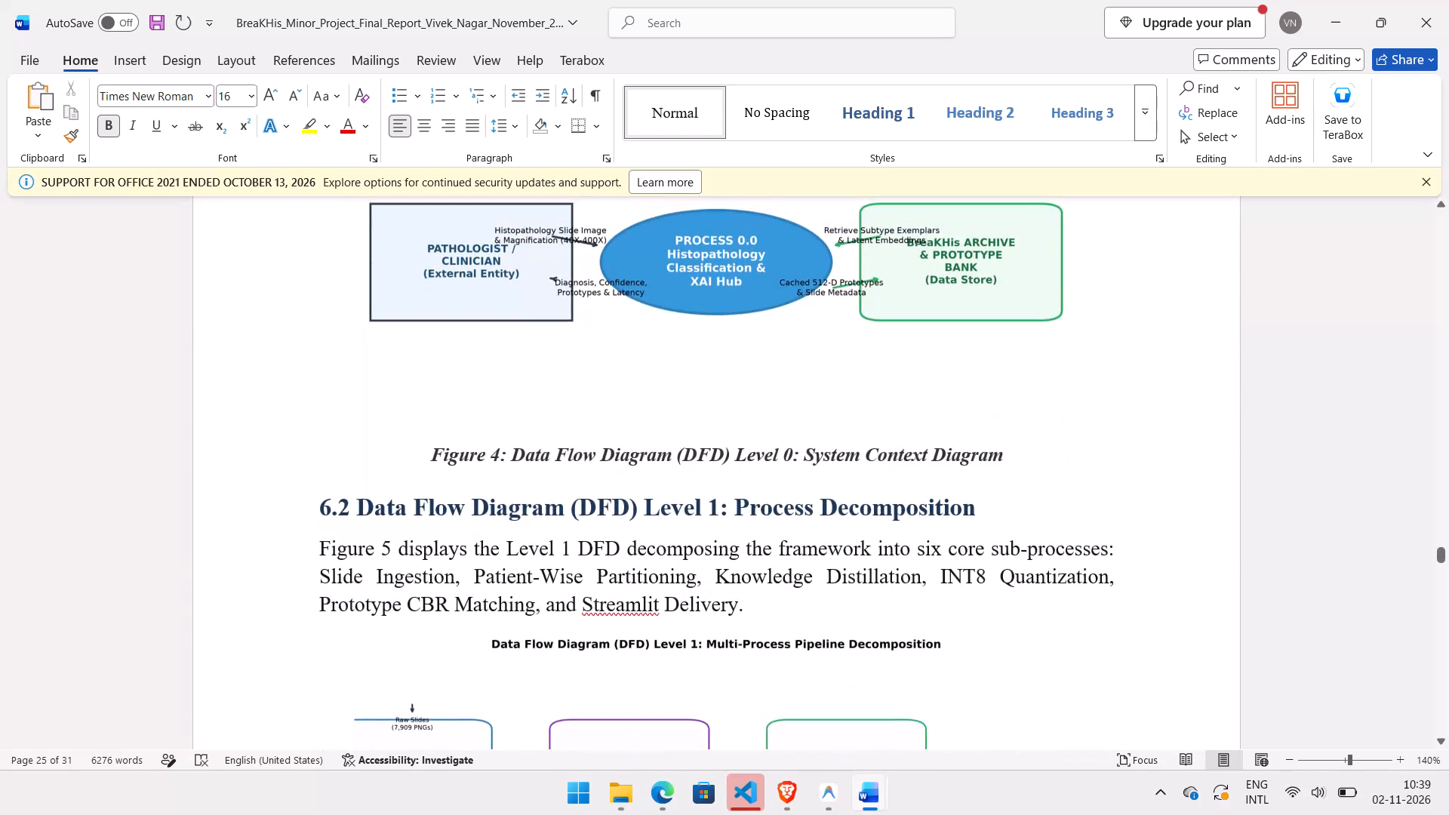
pyautogui.scroll(1, 701, 436)
pyautogui.click(651, 453)
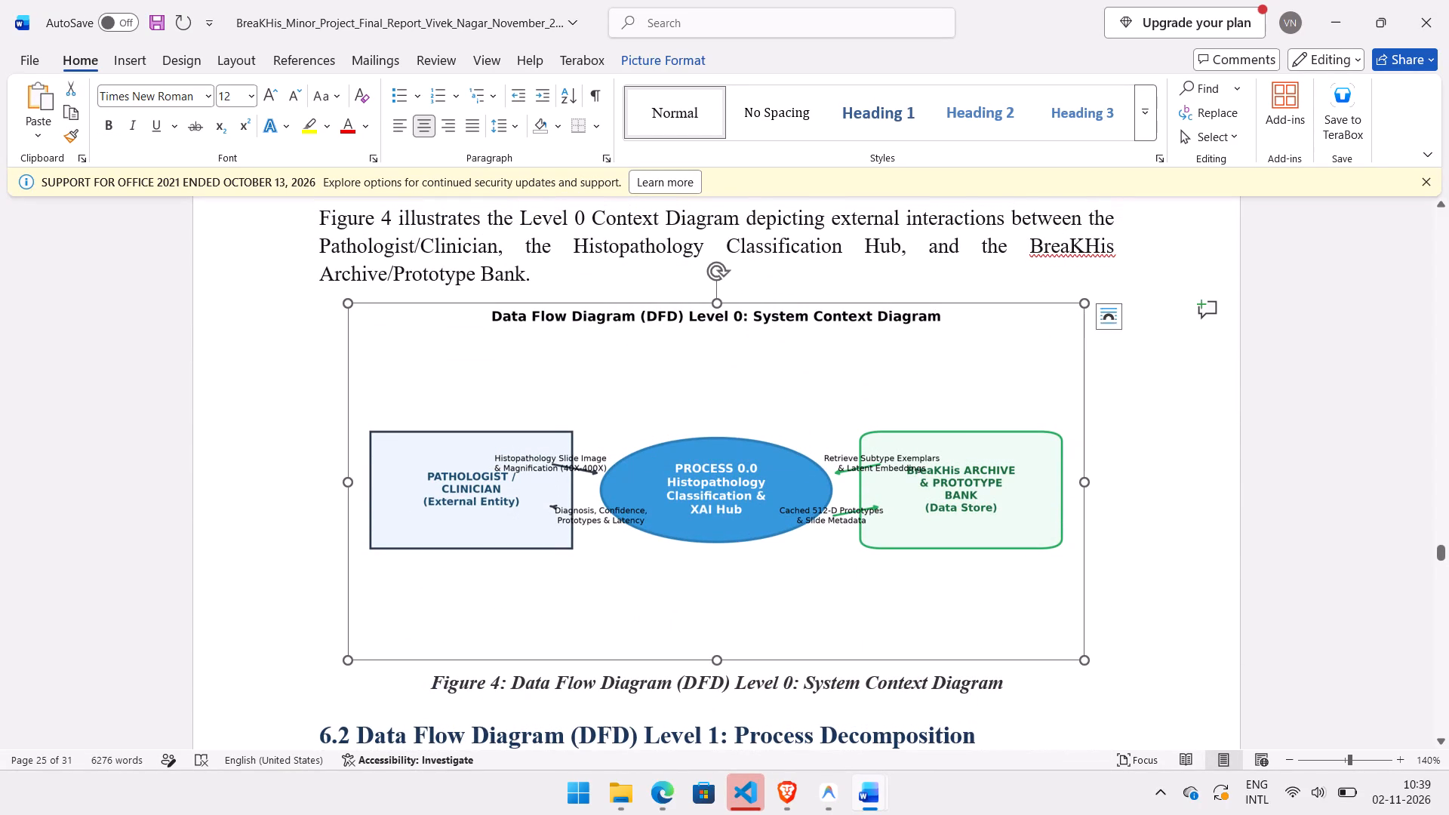
pyautogui.rightClick(730, 338)
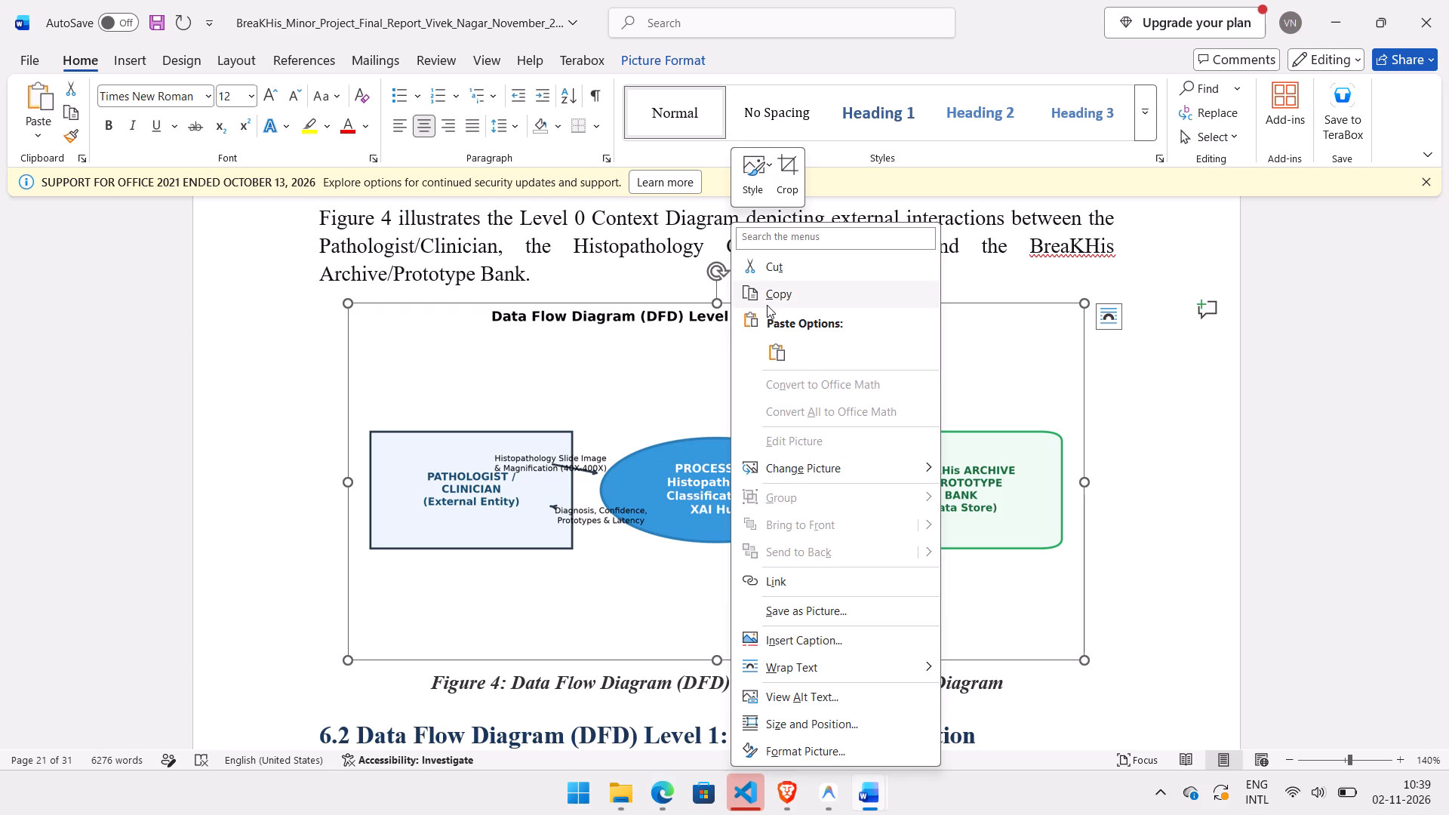
pyautogui.click(608, 383)
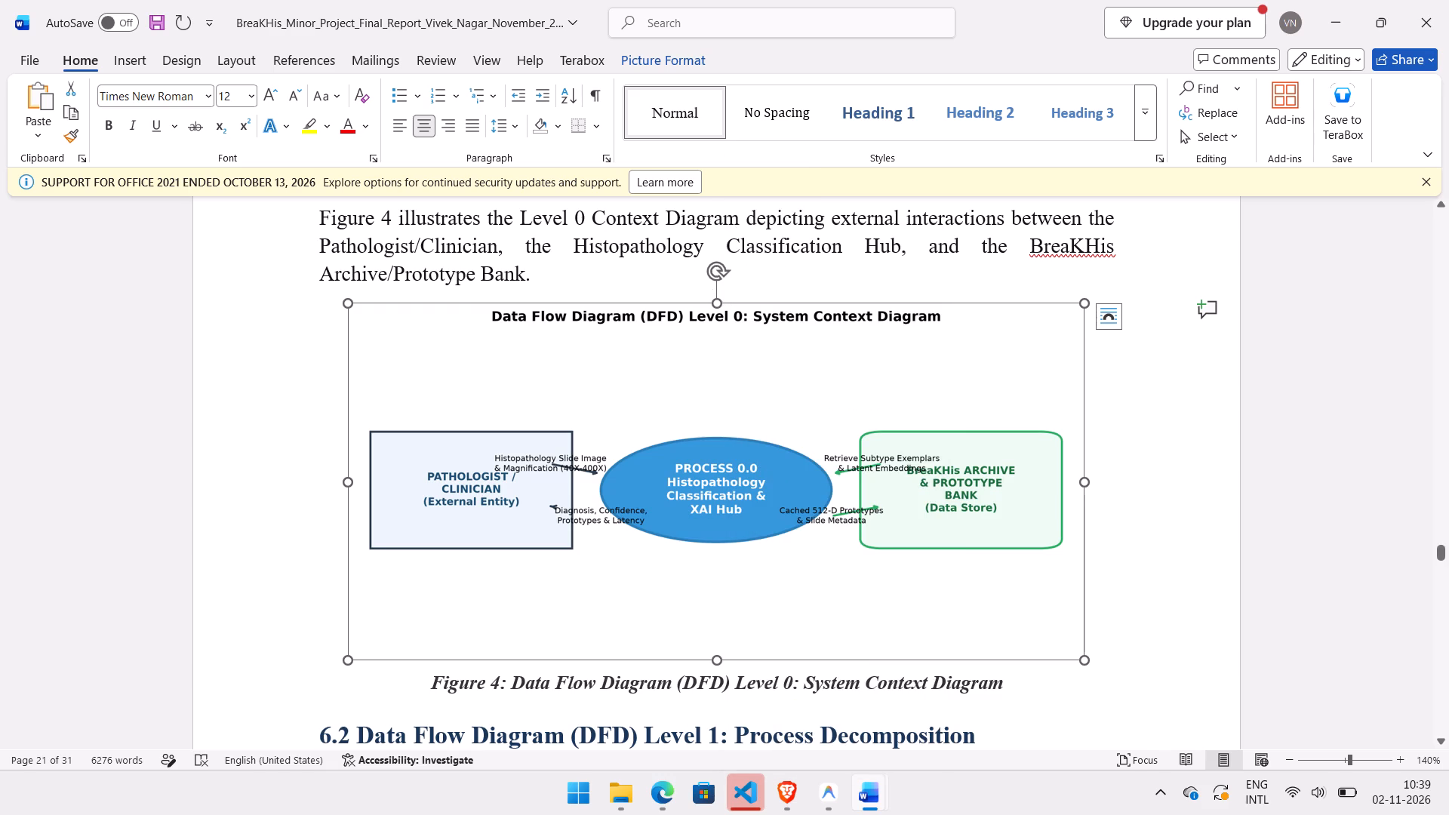
pyautogui.click(1105, 319)
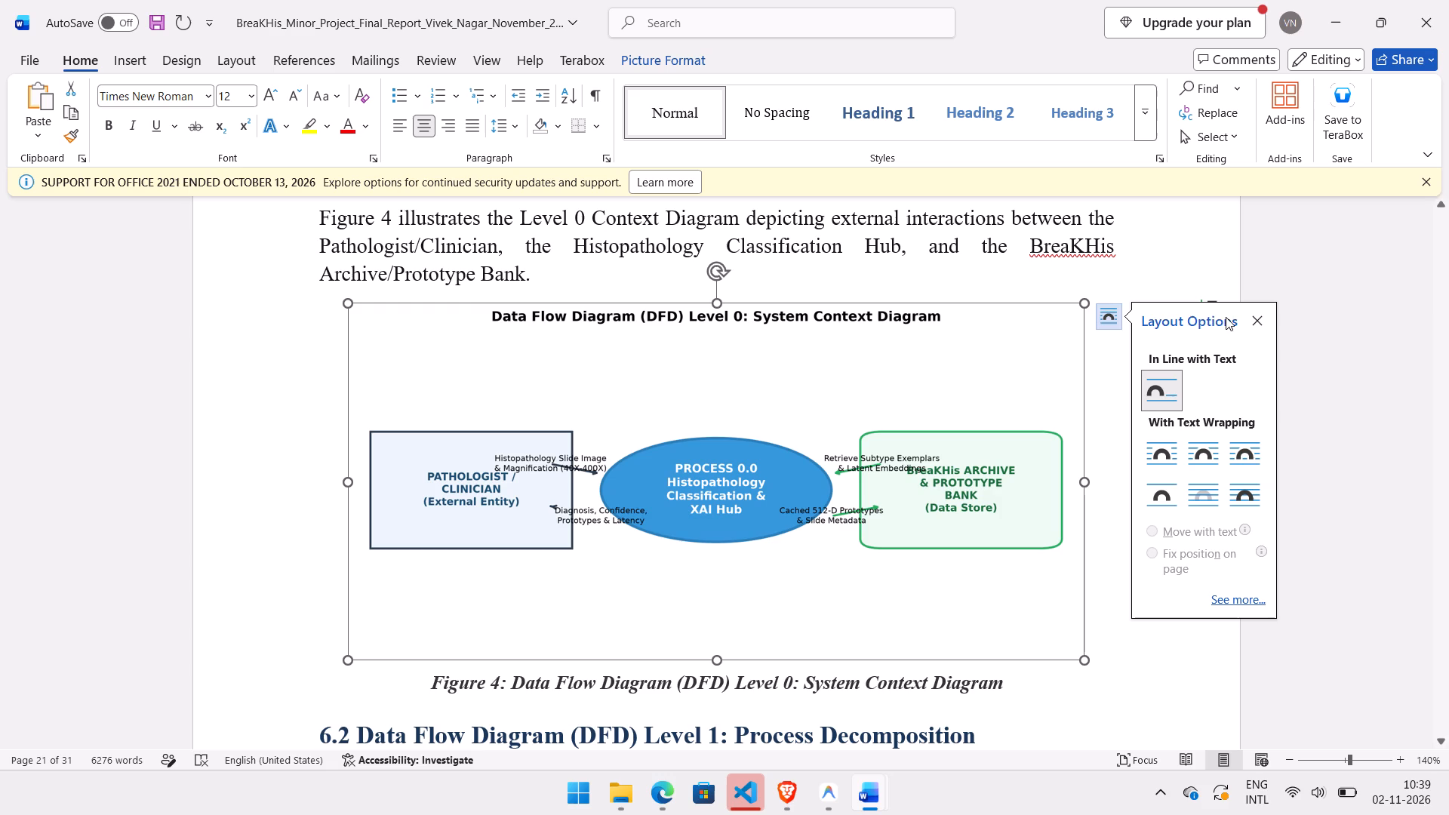
pyautogui.click(1262, 312)
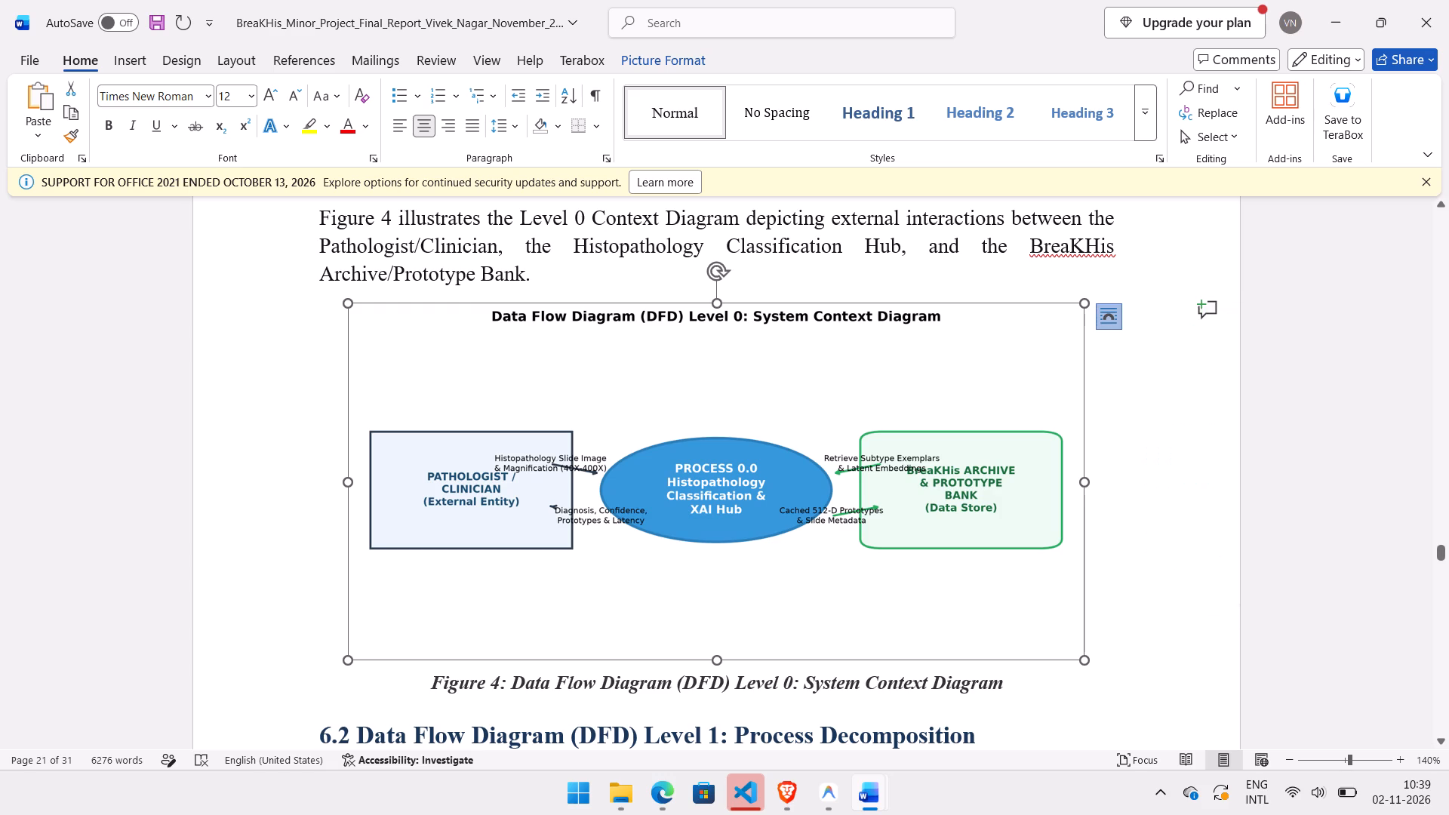
pyautogui.press('BackSpace')
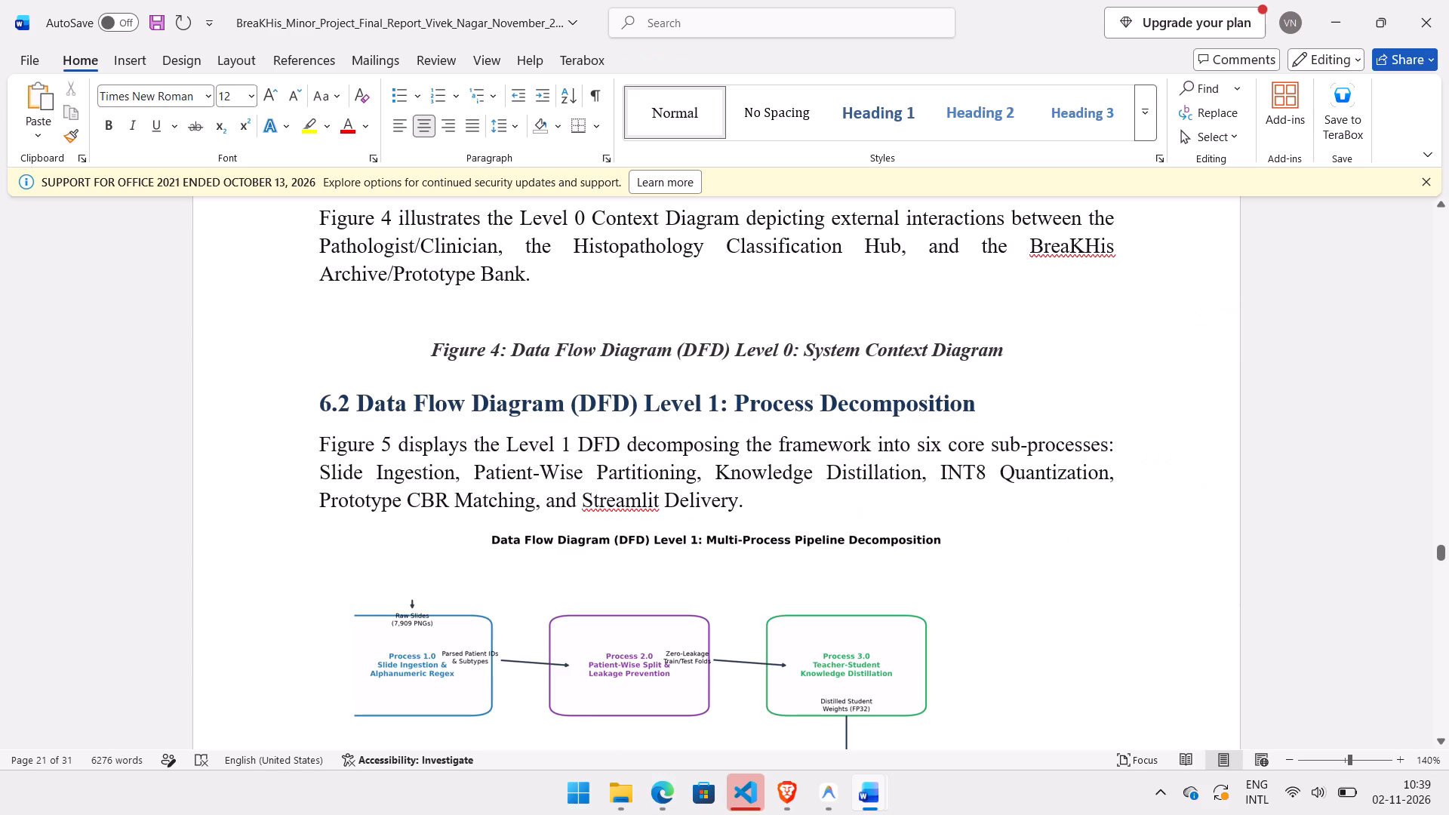
pyautogui.hotkey('ctrl', 'v')
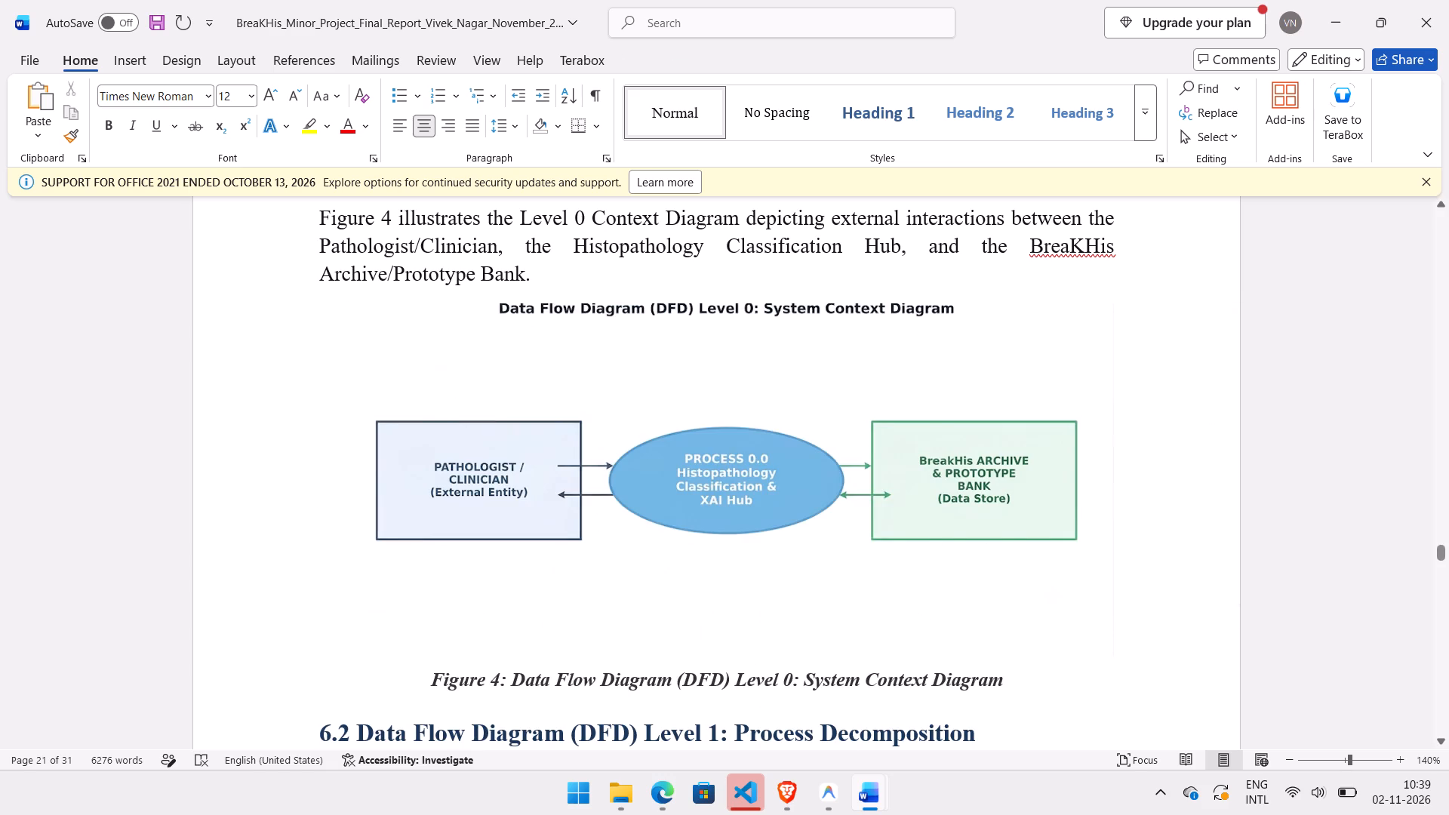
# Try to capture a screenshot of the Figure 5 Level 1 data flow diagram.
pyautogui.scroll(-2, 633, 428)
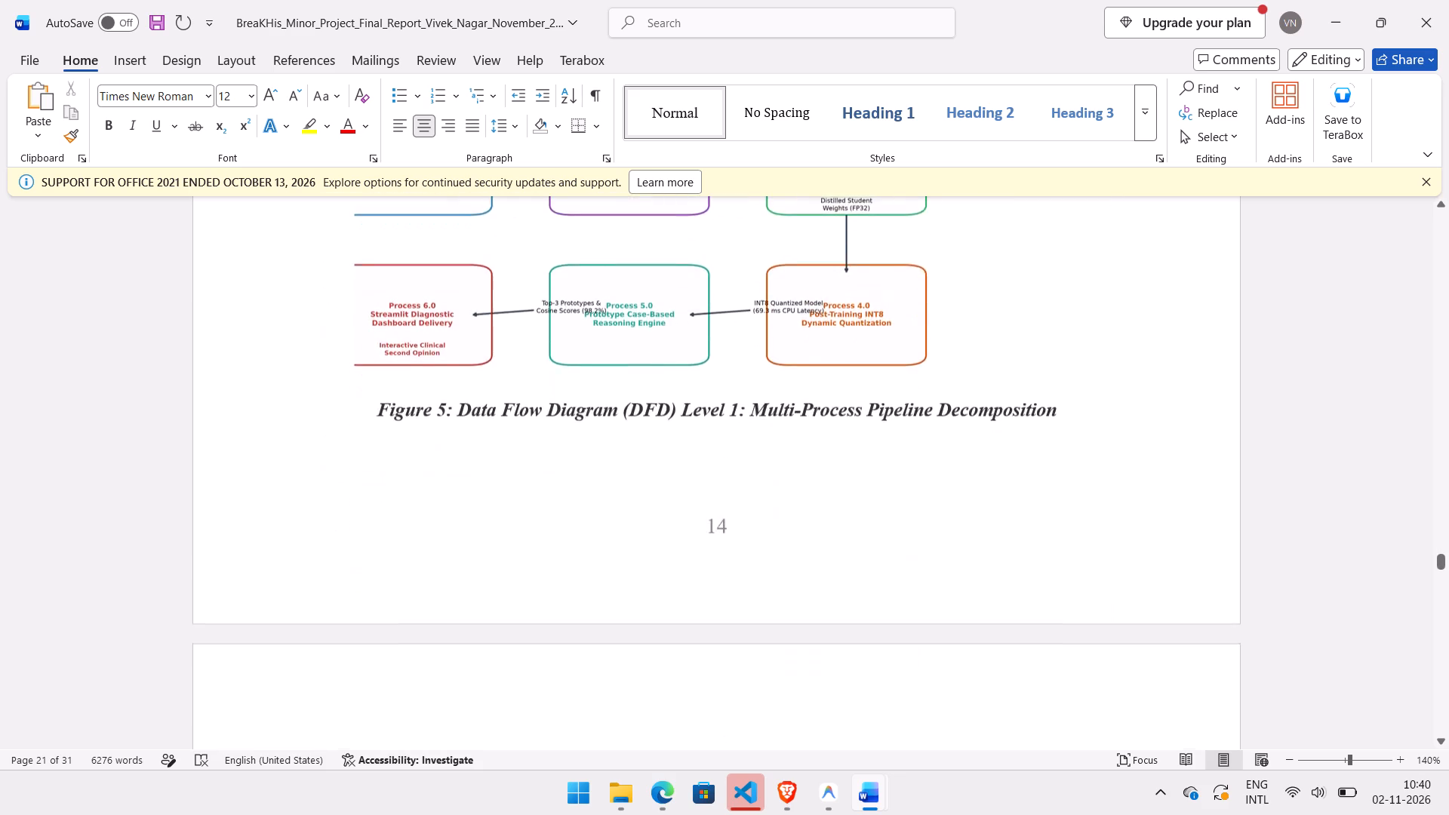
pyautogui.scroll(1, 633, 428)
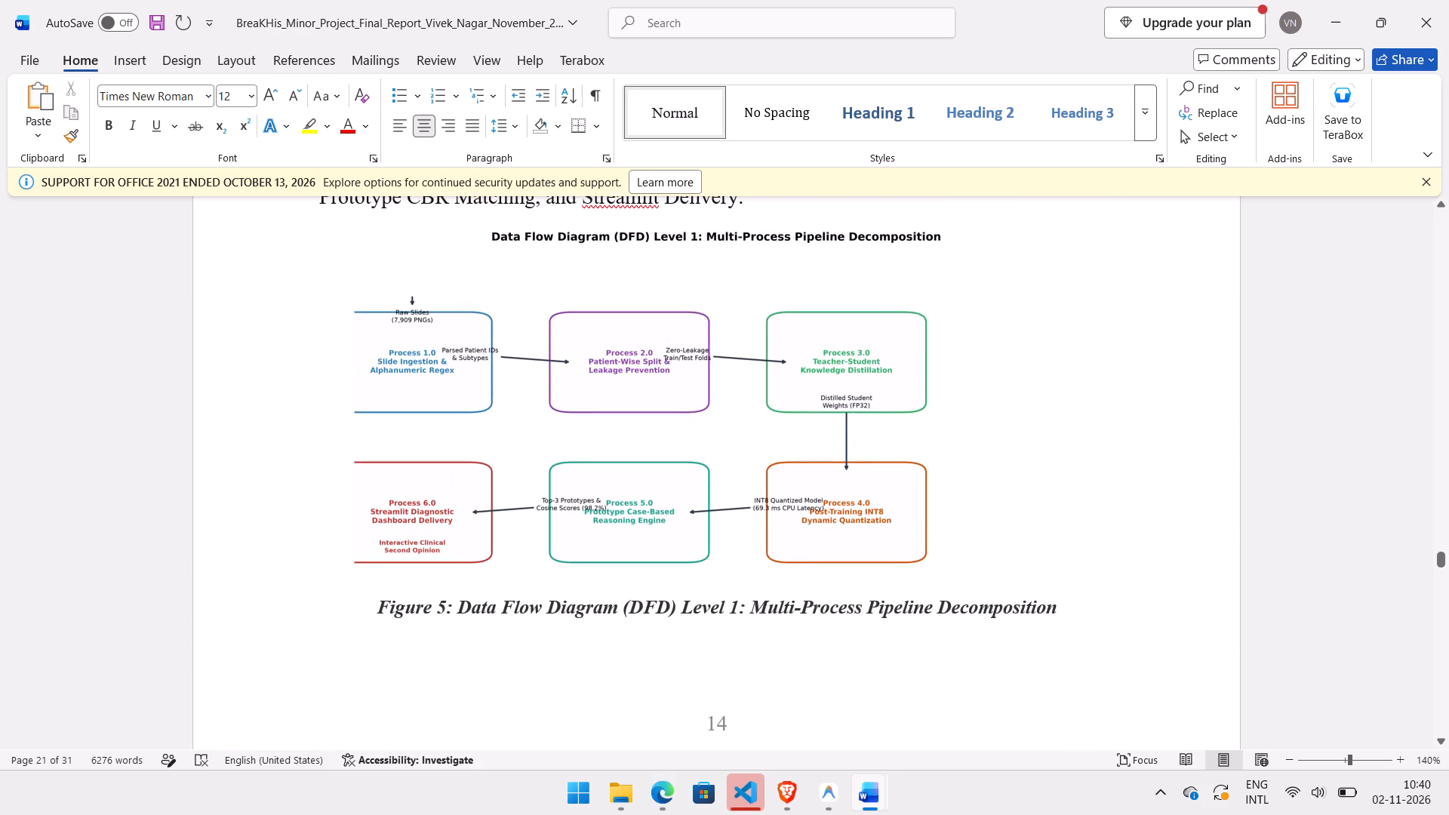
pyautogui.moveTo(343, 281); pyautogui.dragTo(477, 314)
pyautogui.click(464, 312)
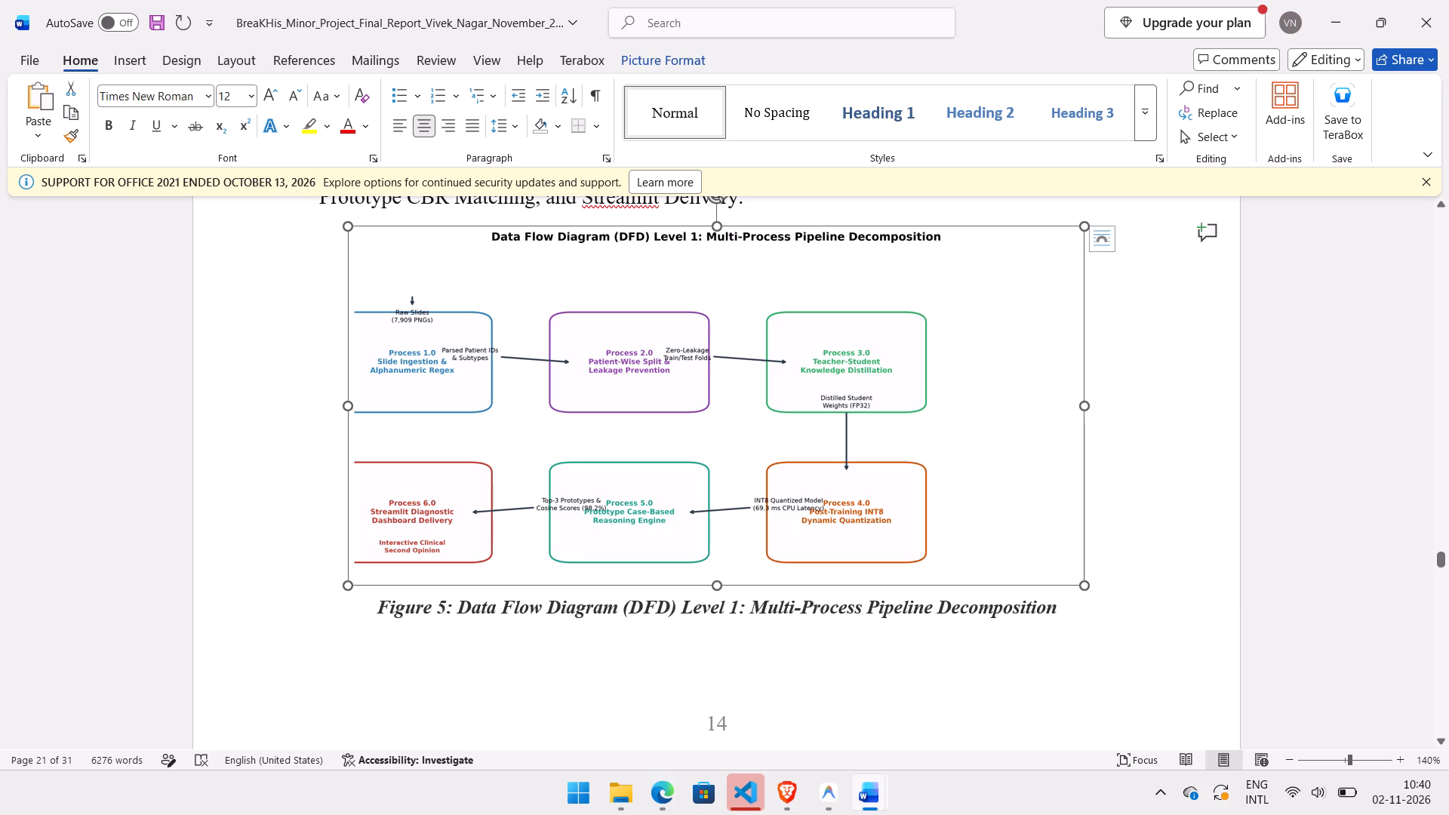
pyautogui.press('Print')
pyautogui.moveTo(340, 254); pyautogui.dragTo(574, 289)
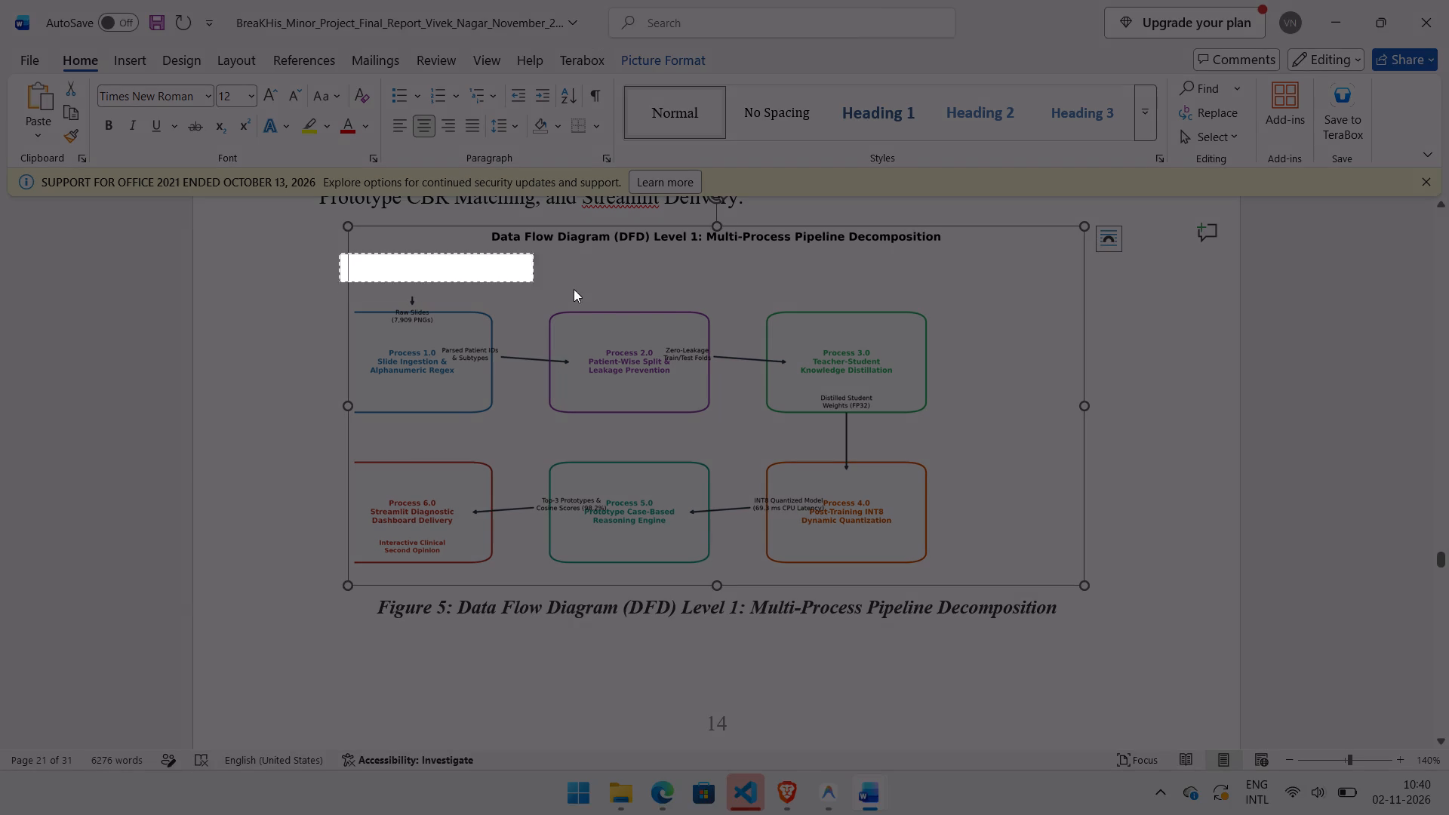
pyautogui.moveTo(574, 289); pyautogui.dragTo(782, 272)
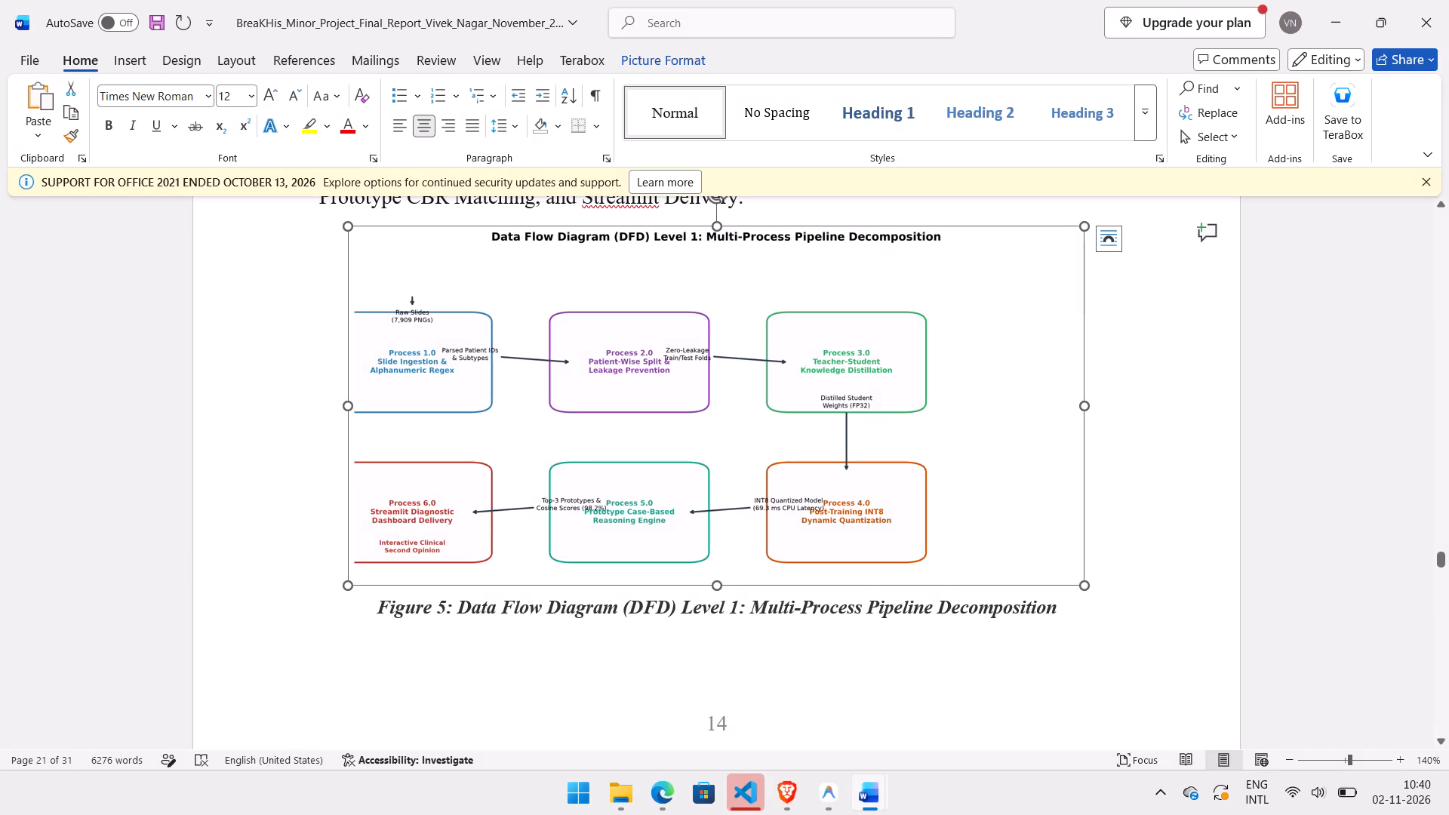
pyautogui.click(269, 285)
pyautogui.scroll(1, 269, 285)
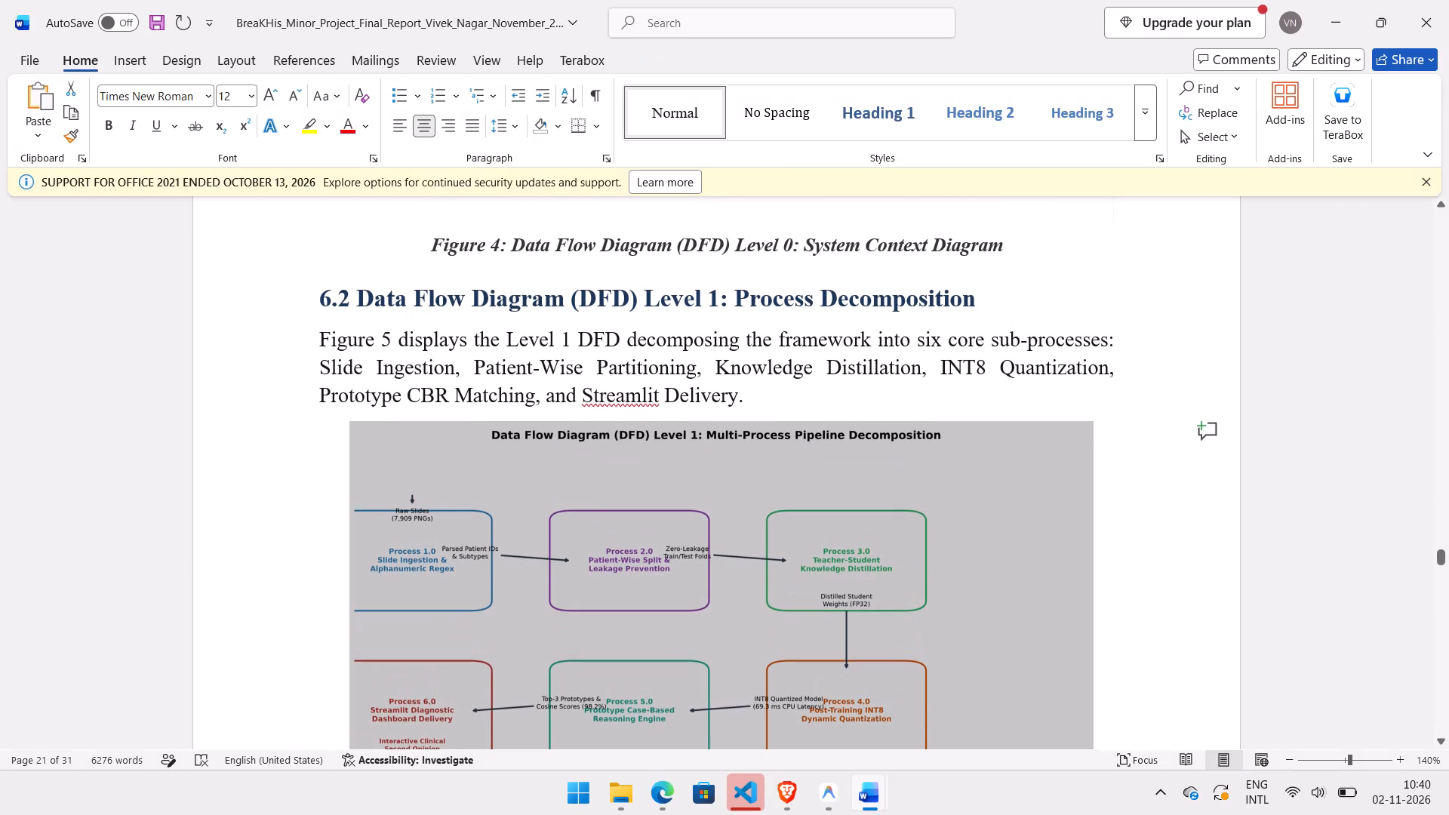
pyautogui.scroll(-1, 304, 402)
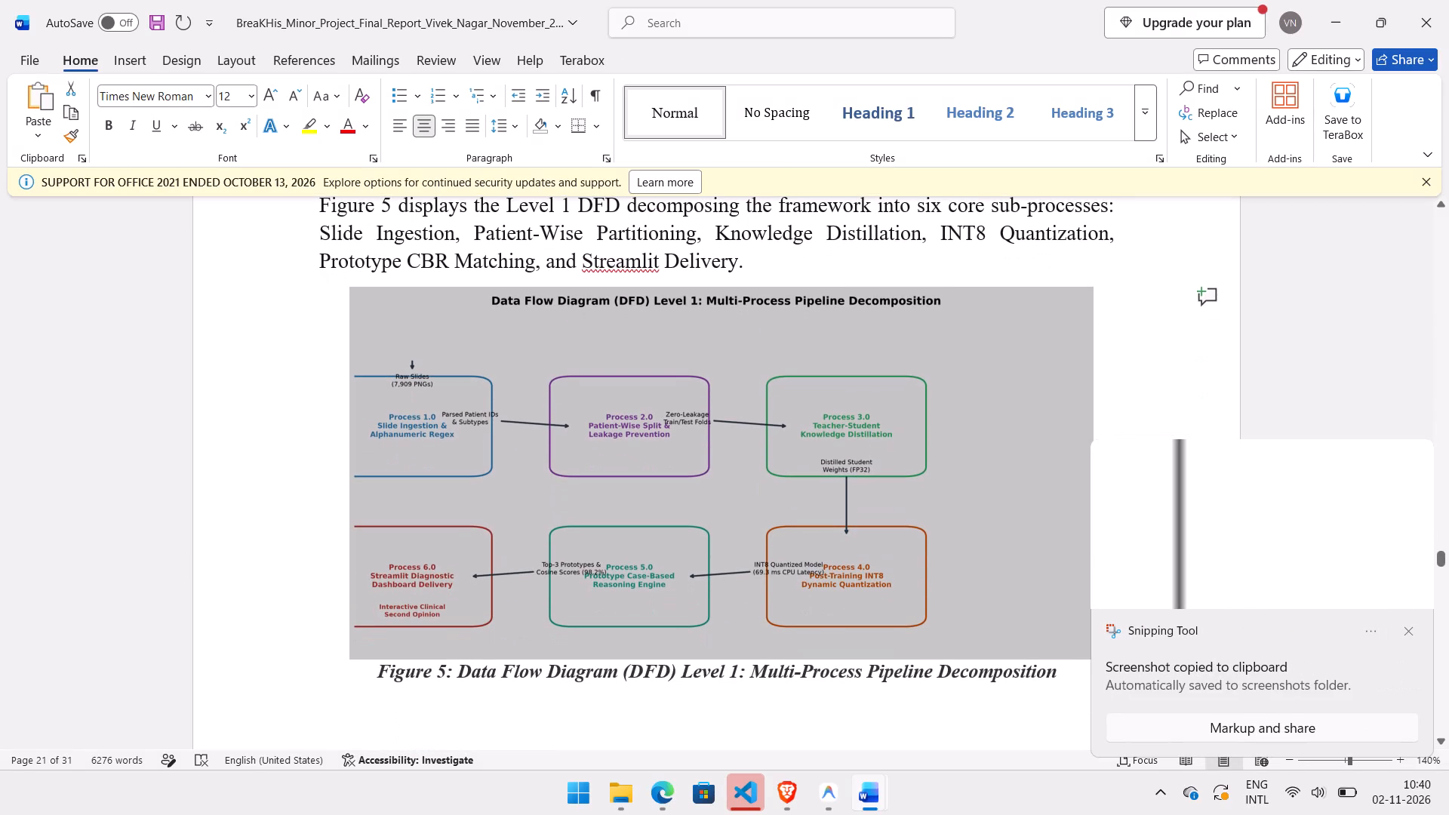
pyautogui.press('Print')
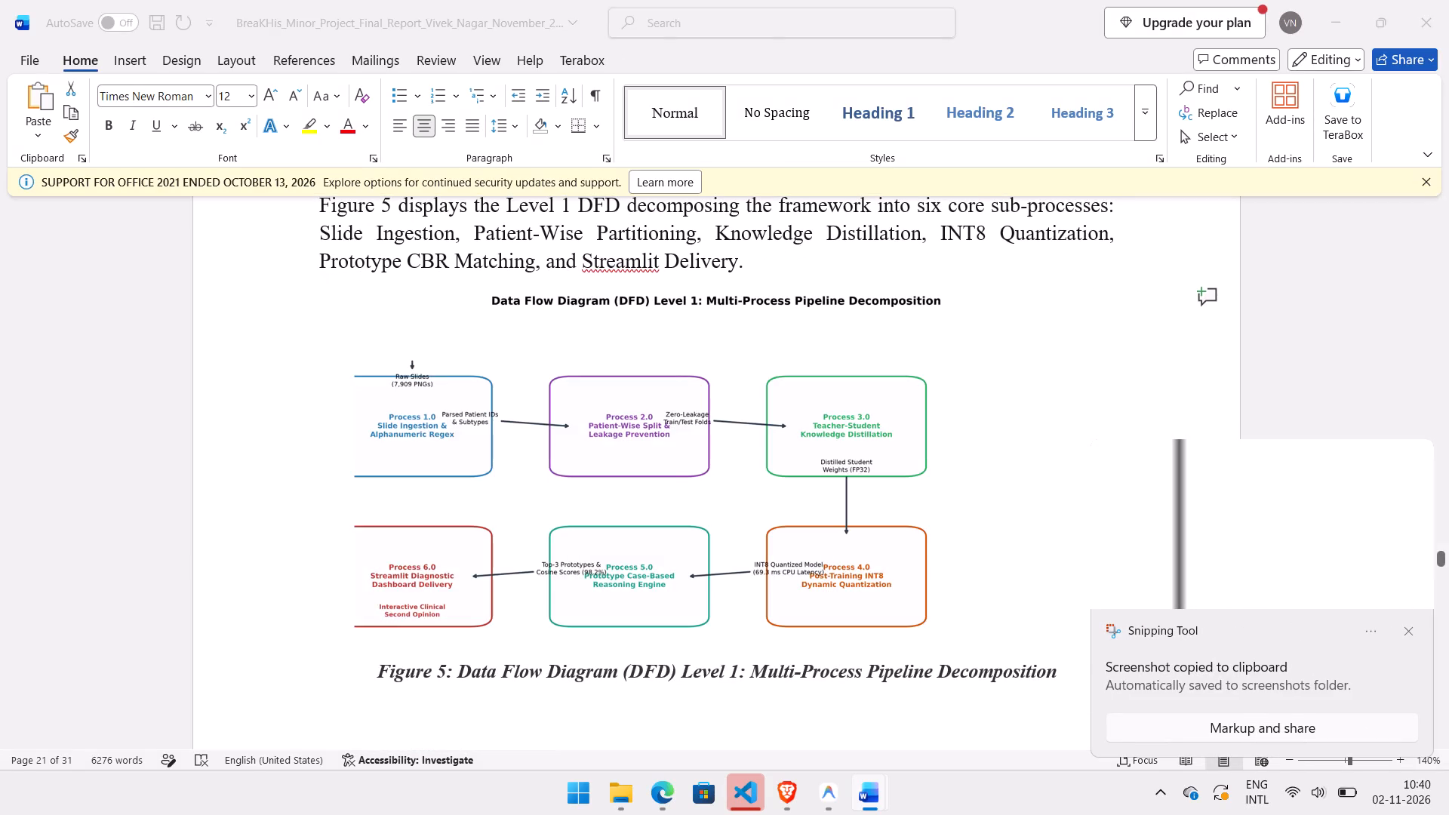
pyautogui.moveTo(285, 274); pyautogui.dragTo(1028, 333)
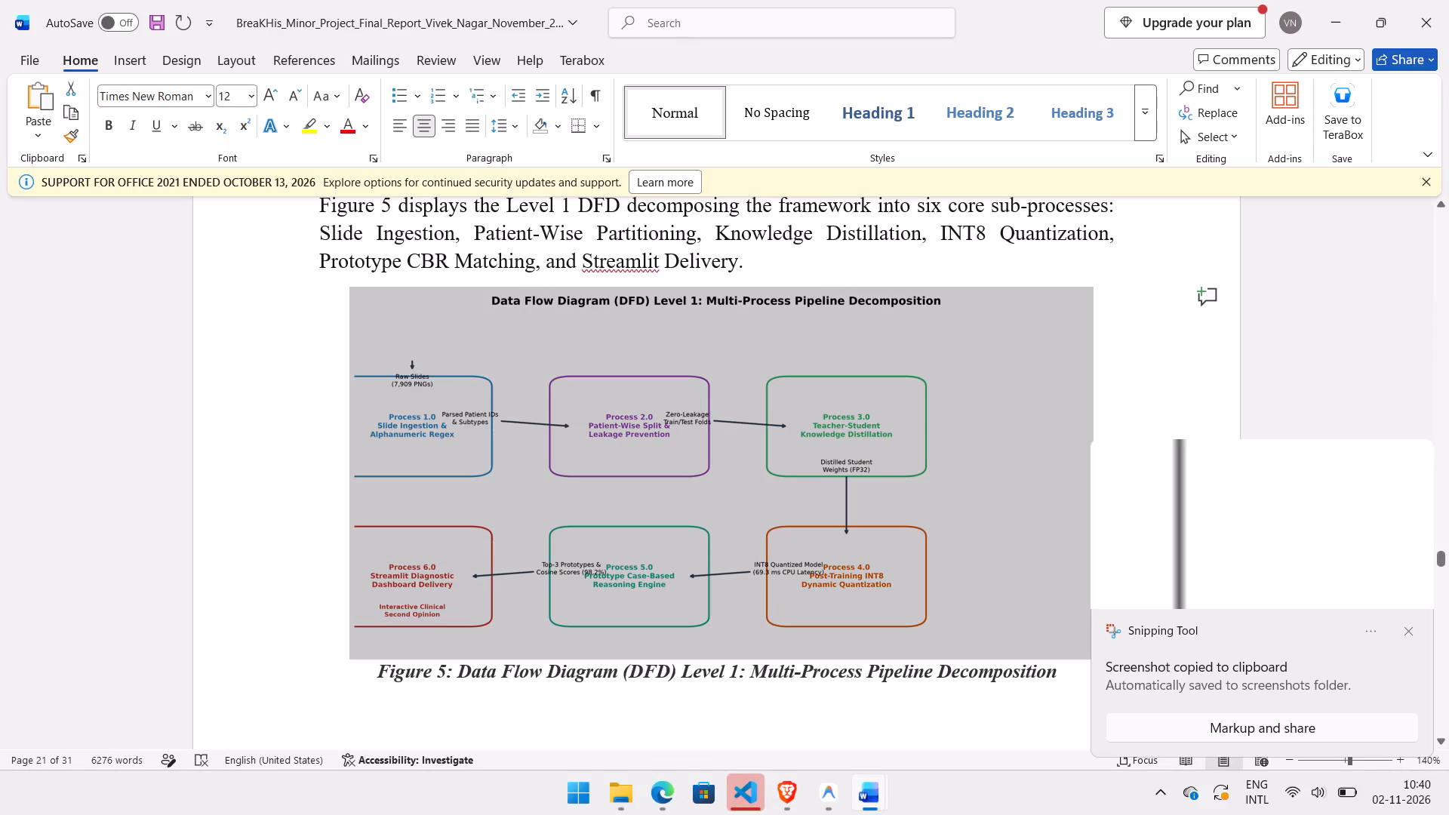
# Capture a screenshot of the Figure 5 Level 1 data flow diagram together with its caption.
pyautogui.press('Print')
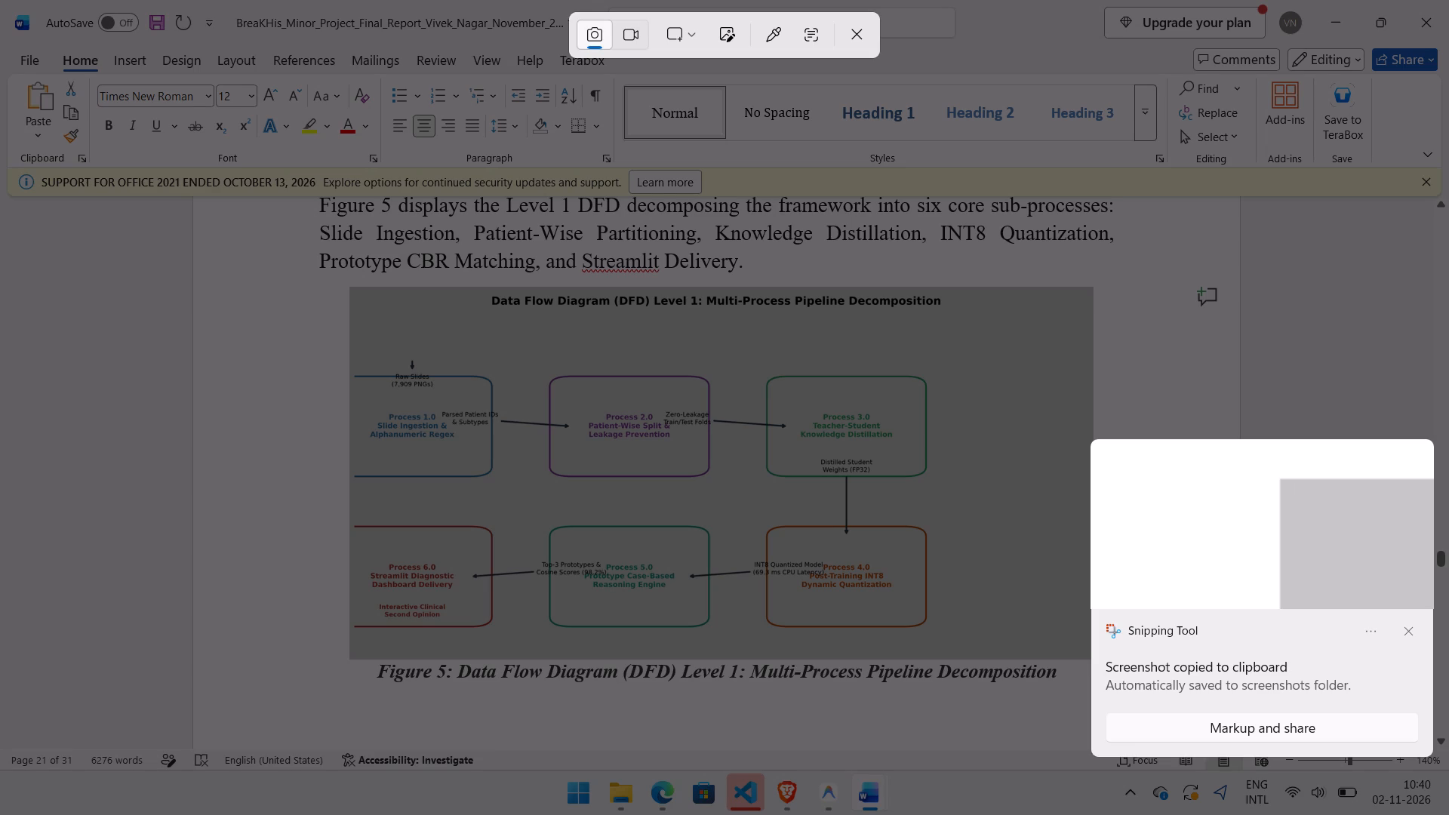
pyautogui.click(330, 281)
pyautogui.click(348, 283)
pyautogui.moveTo(348, 283); pyautogui.dragTo(831, 368)
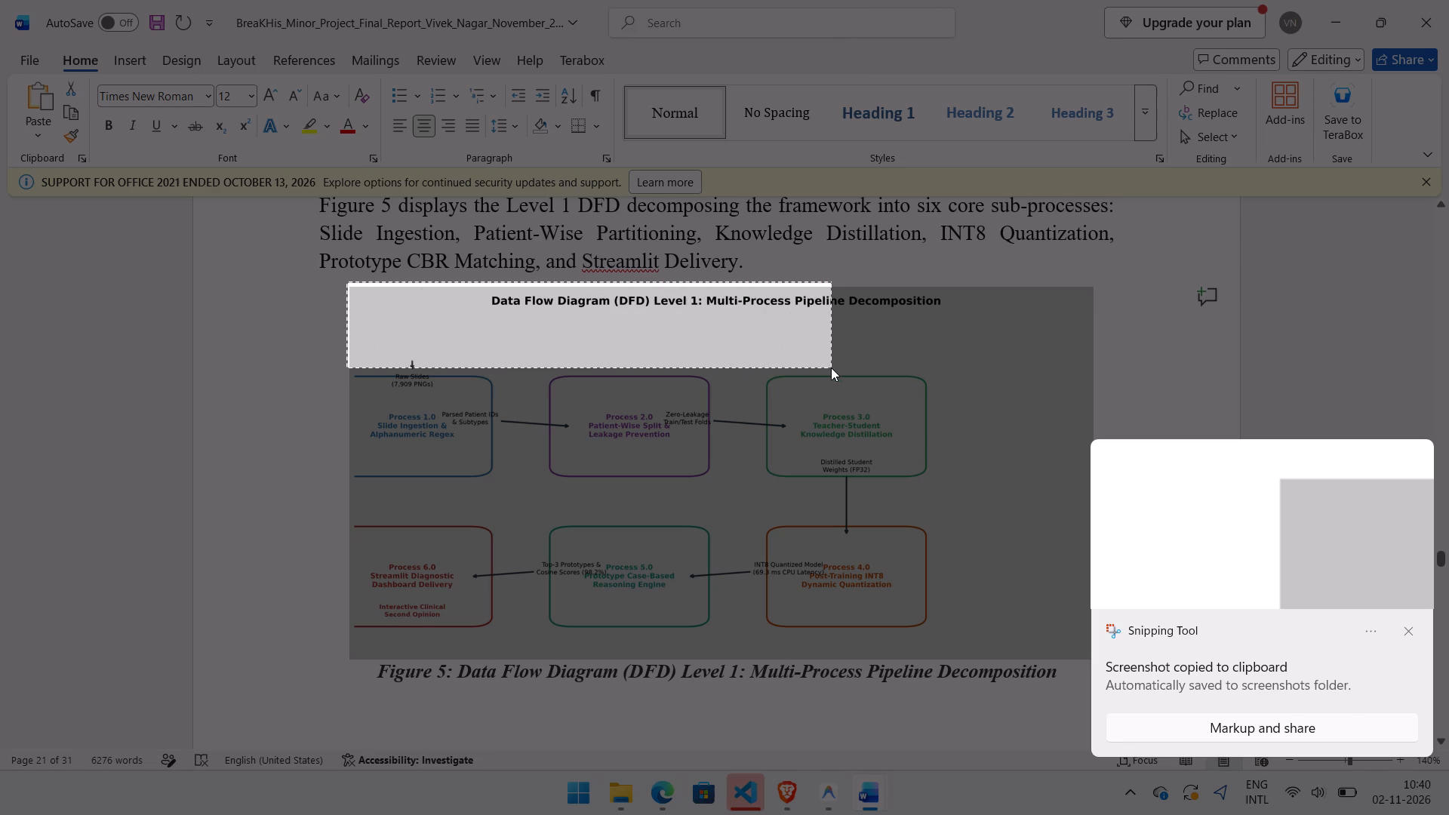
pyautogui.moveTo(831, 368); pyautogui.dragTo(1081, 460)
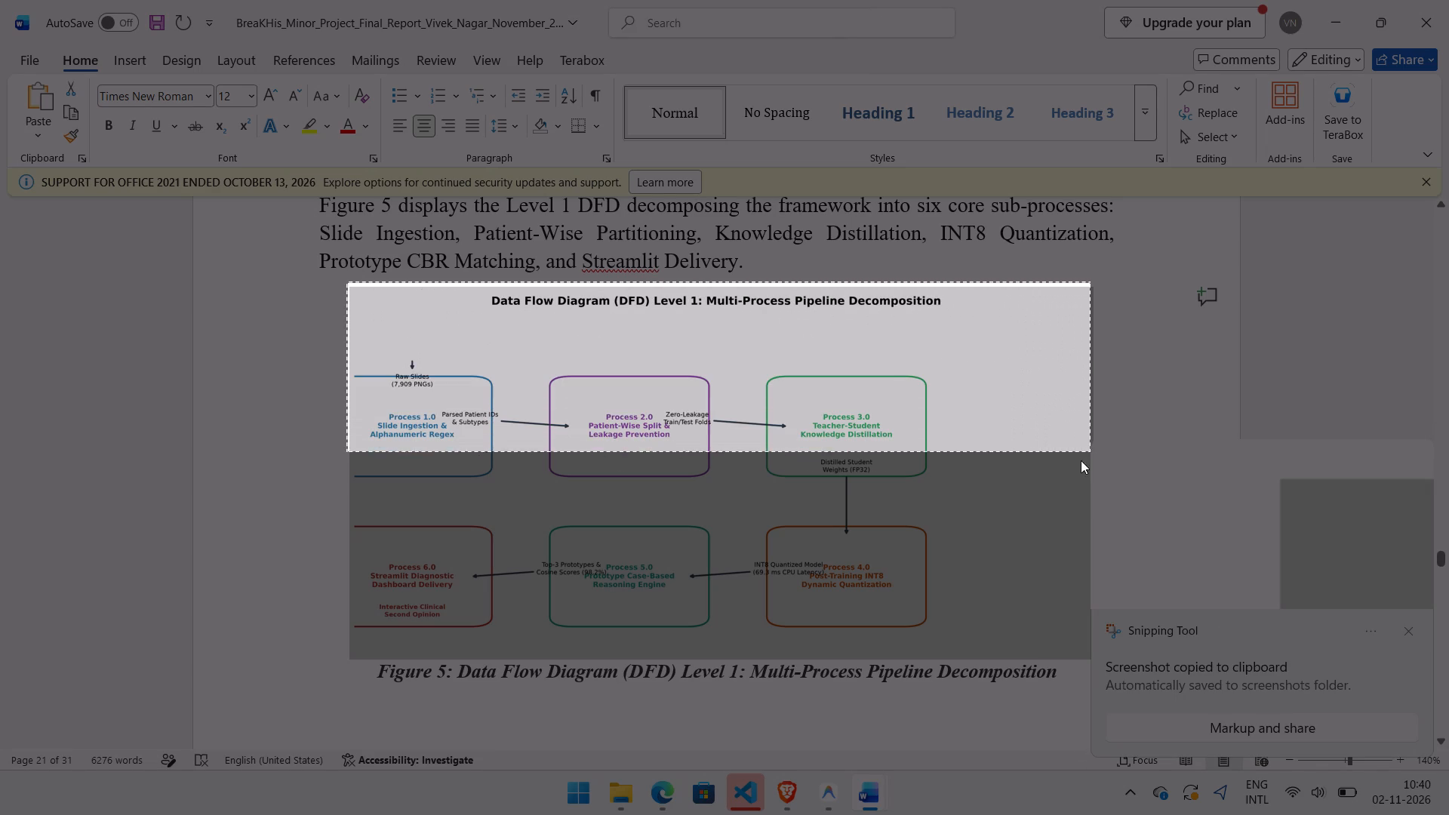
pyautogui.moveTo(1081, 460); pyautogui.dragTo(1073, 688)
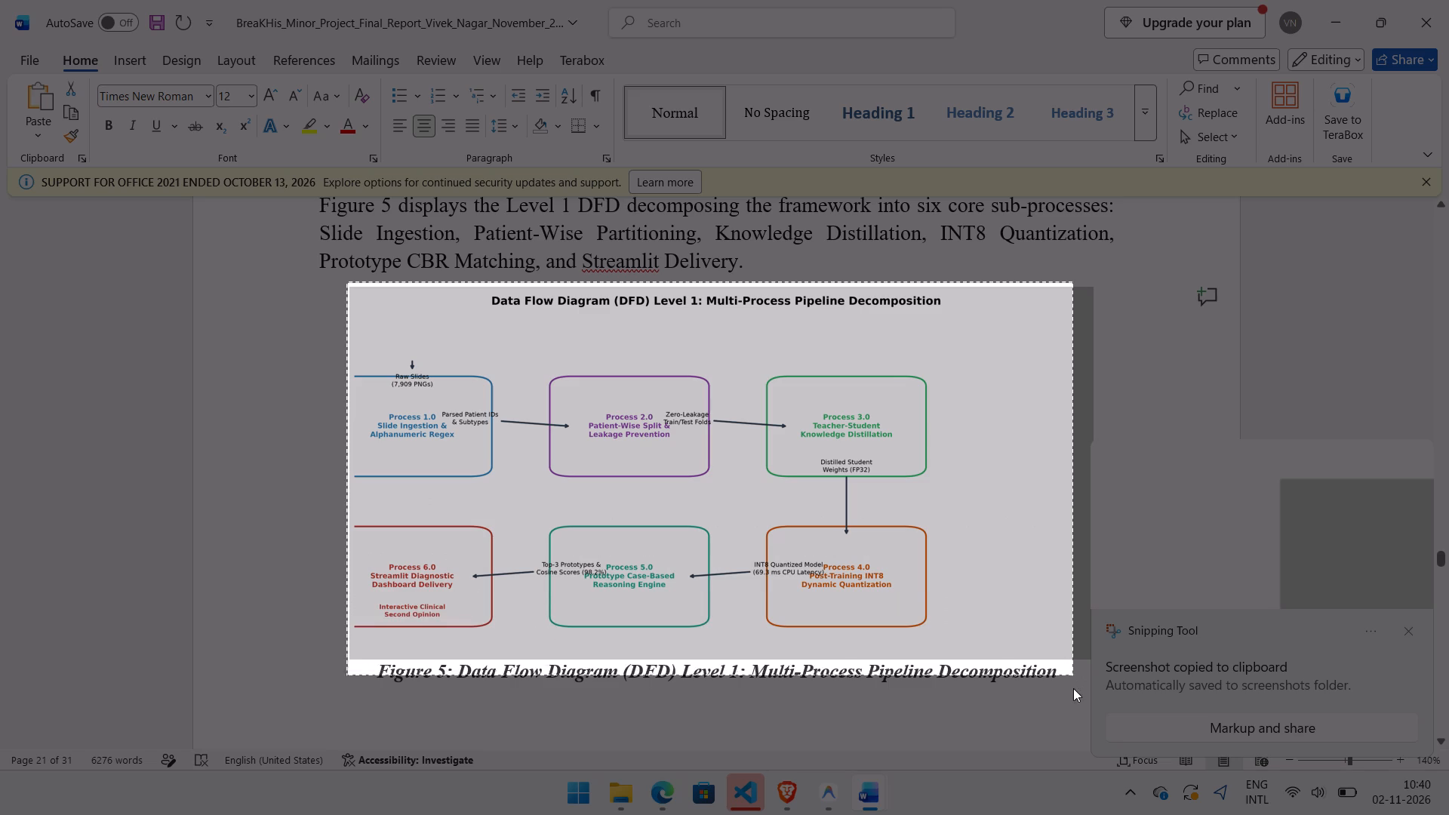
pyautogui.moveTo(1073, 688); pyautogui.dragTo(1101, 684)
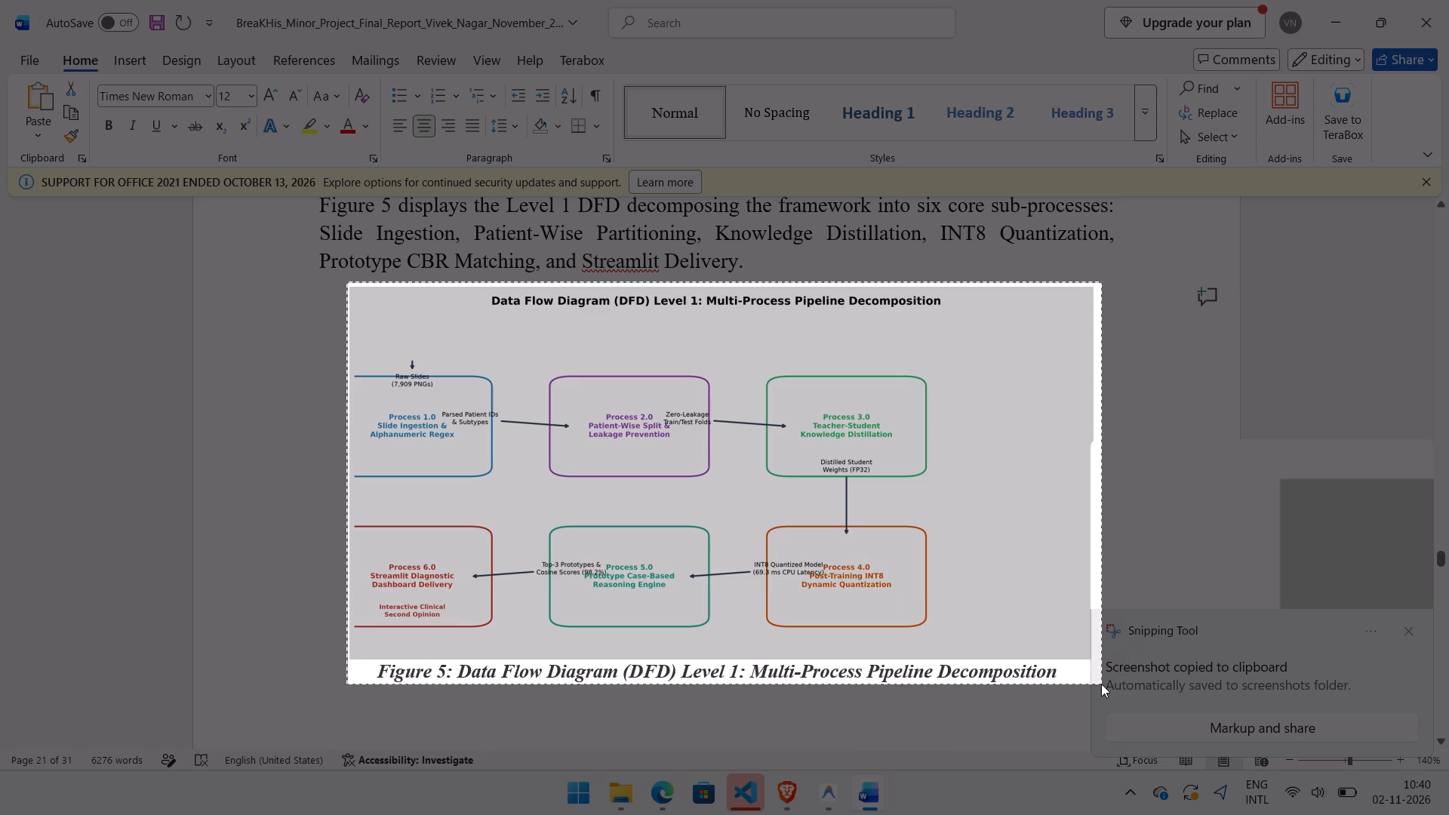
pyautogui.moveTo(1101, 684); pyautogui.dragTo(1091, 684)
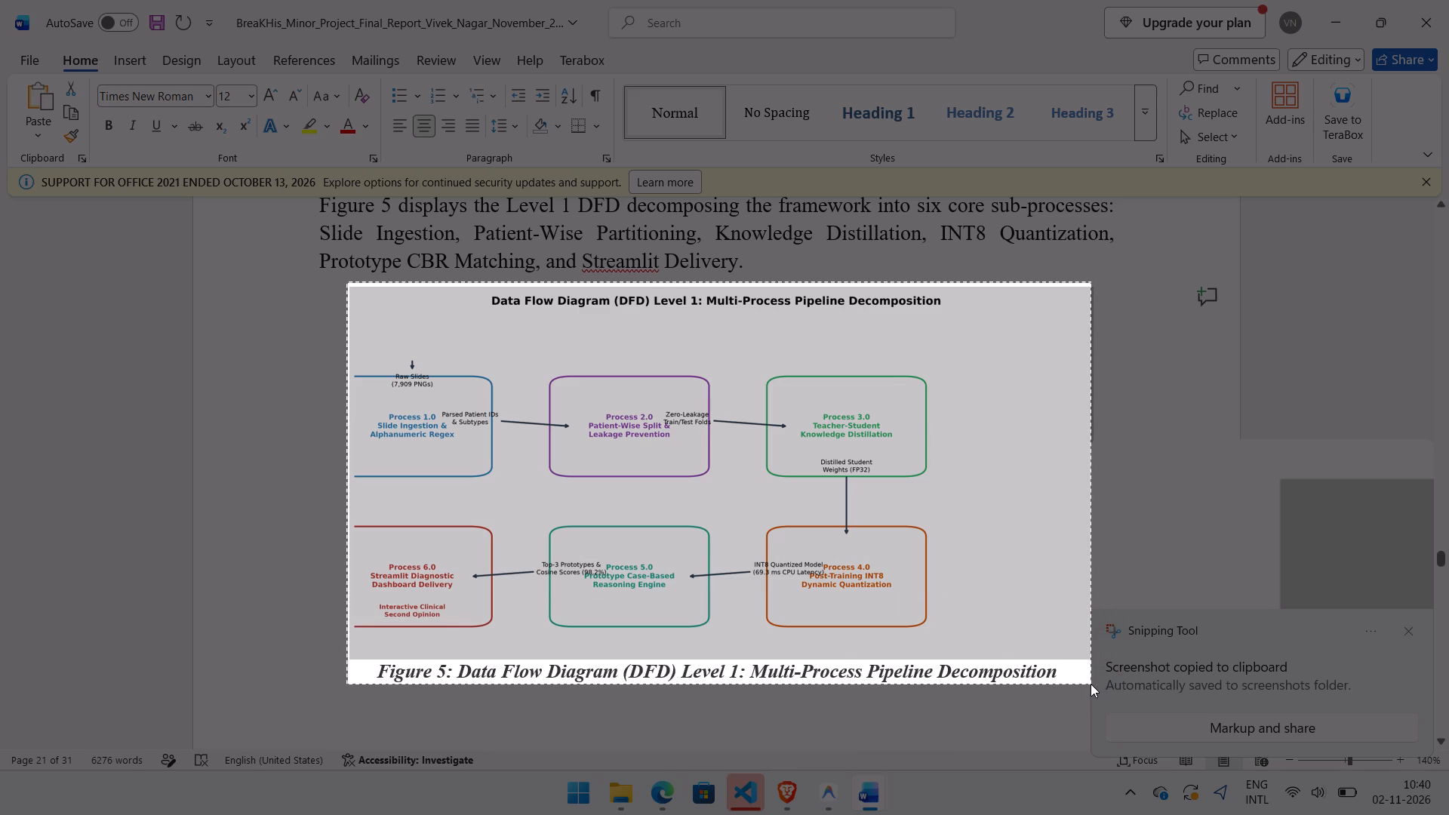
pyautogui.moveTo(1091, 684); pyautogui.dragTo(1095, 678)
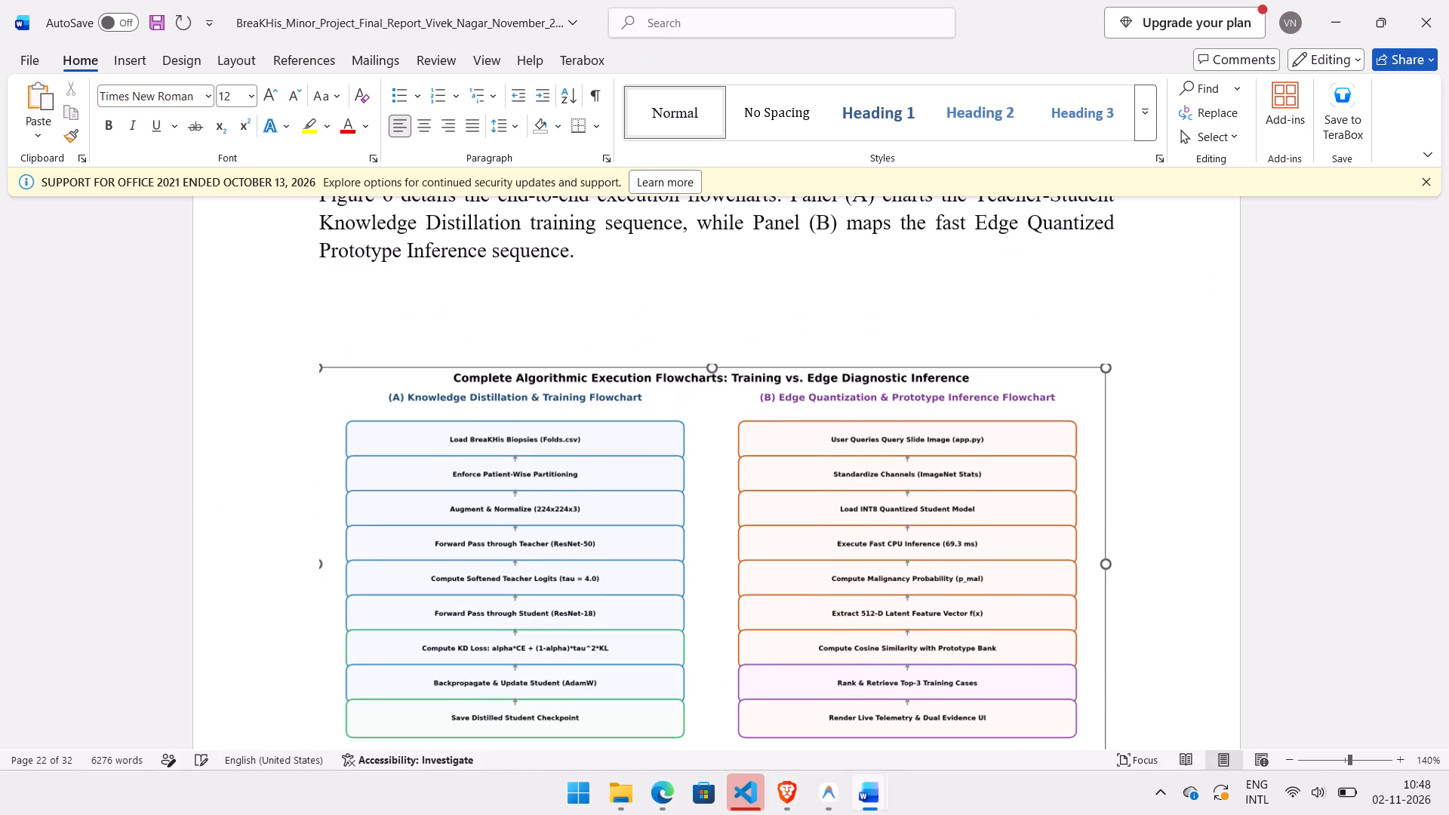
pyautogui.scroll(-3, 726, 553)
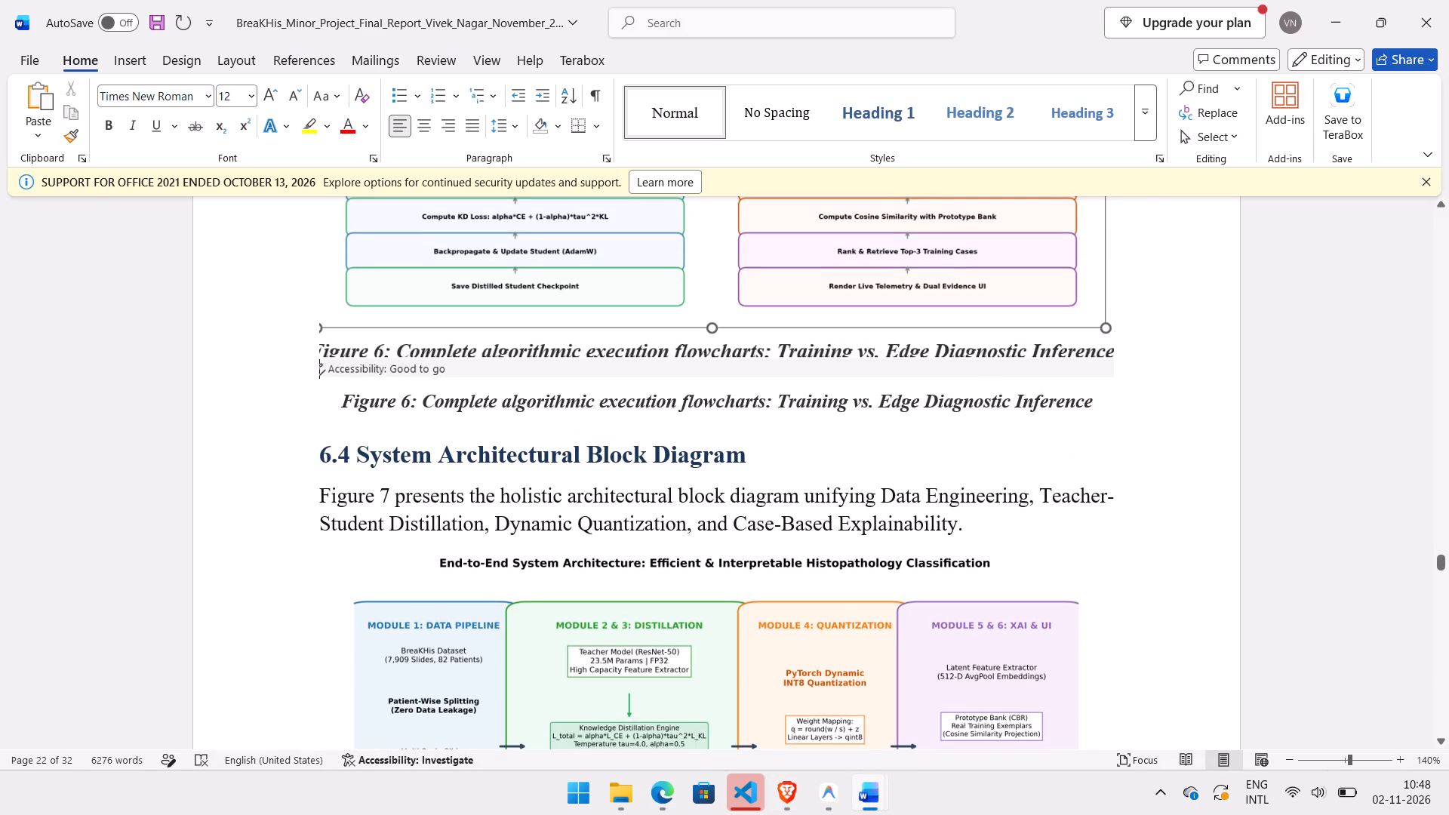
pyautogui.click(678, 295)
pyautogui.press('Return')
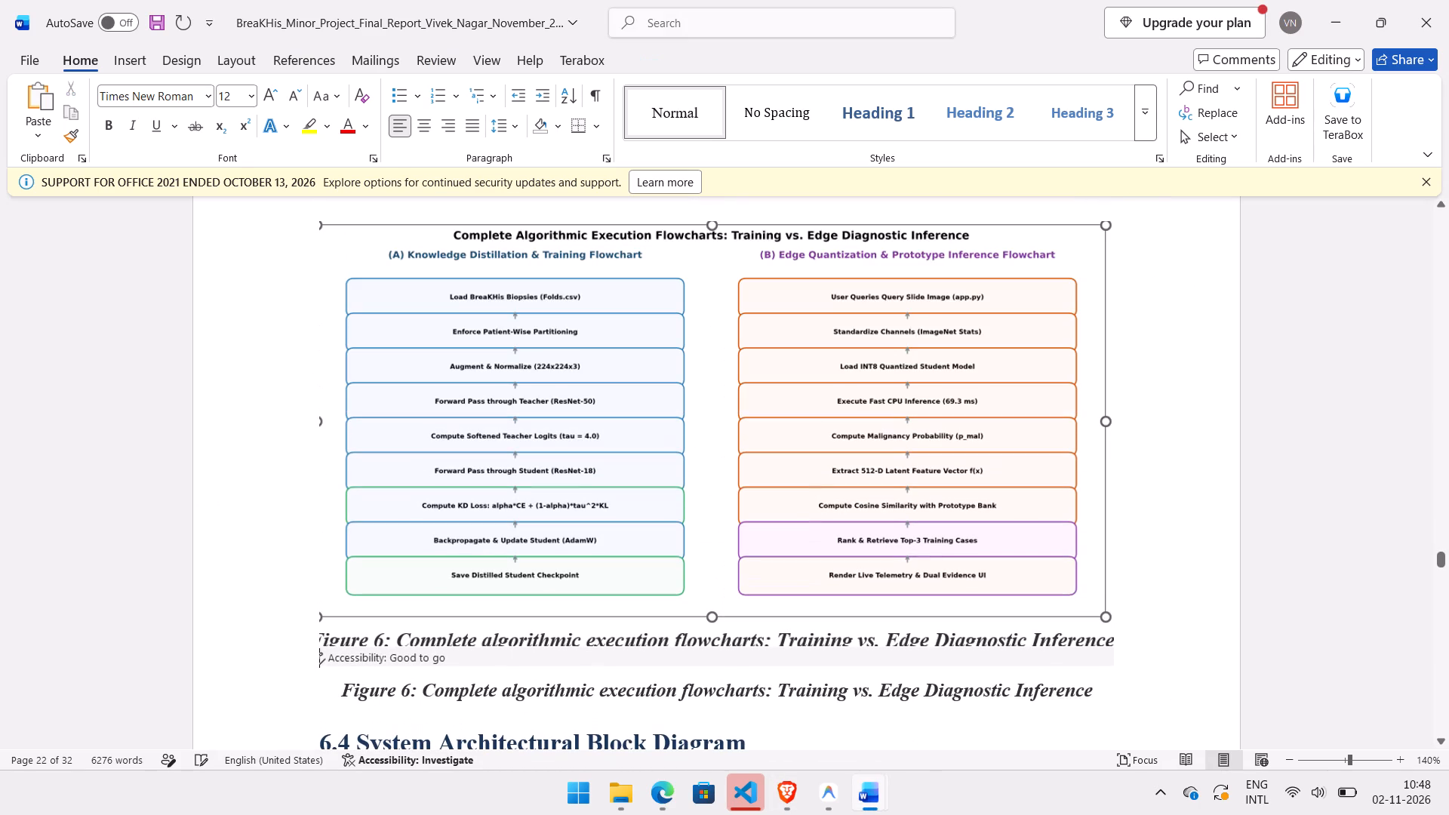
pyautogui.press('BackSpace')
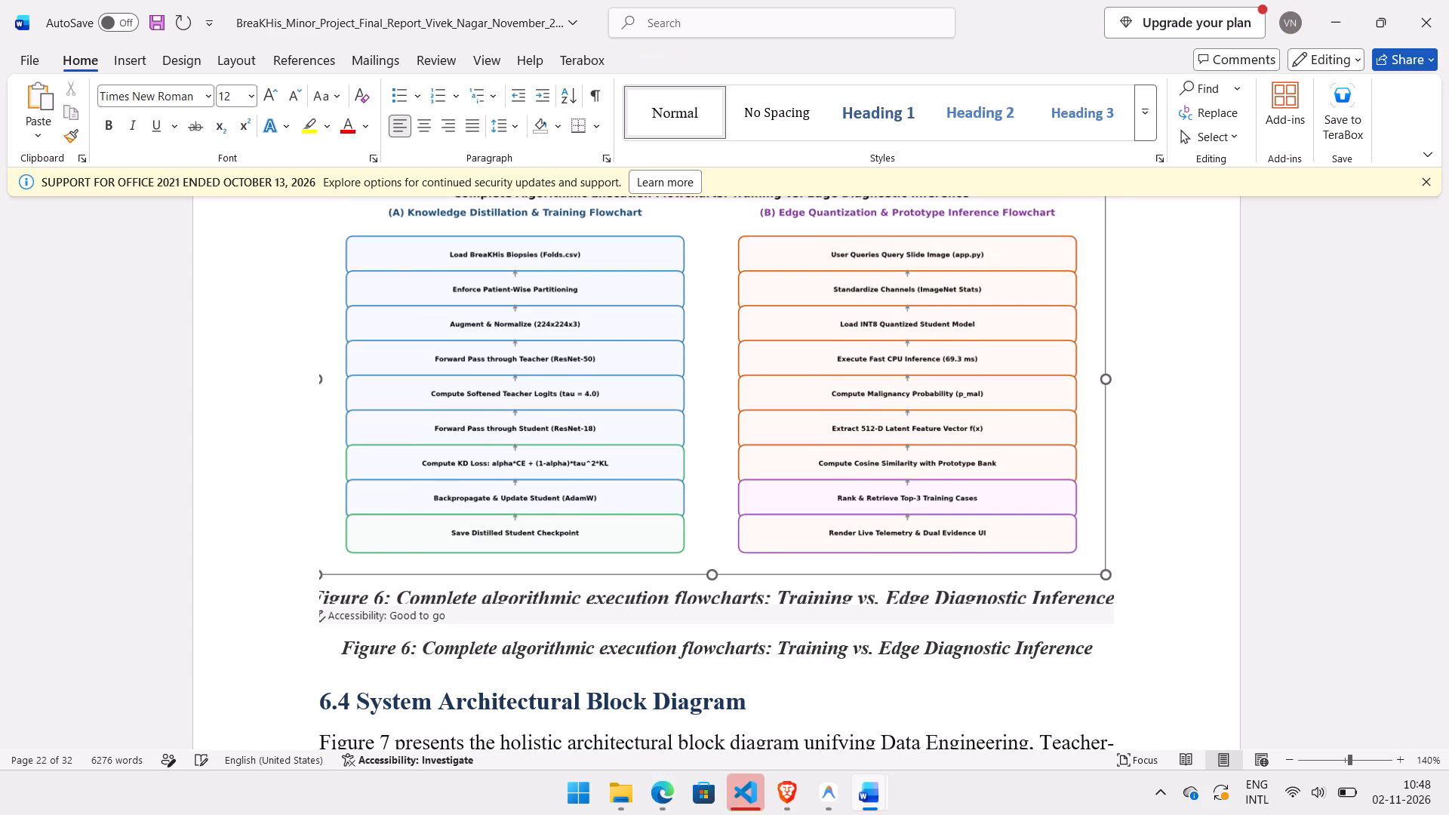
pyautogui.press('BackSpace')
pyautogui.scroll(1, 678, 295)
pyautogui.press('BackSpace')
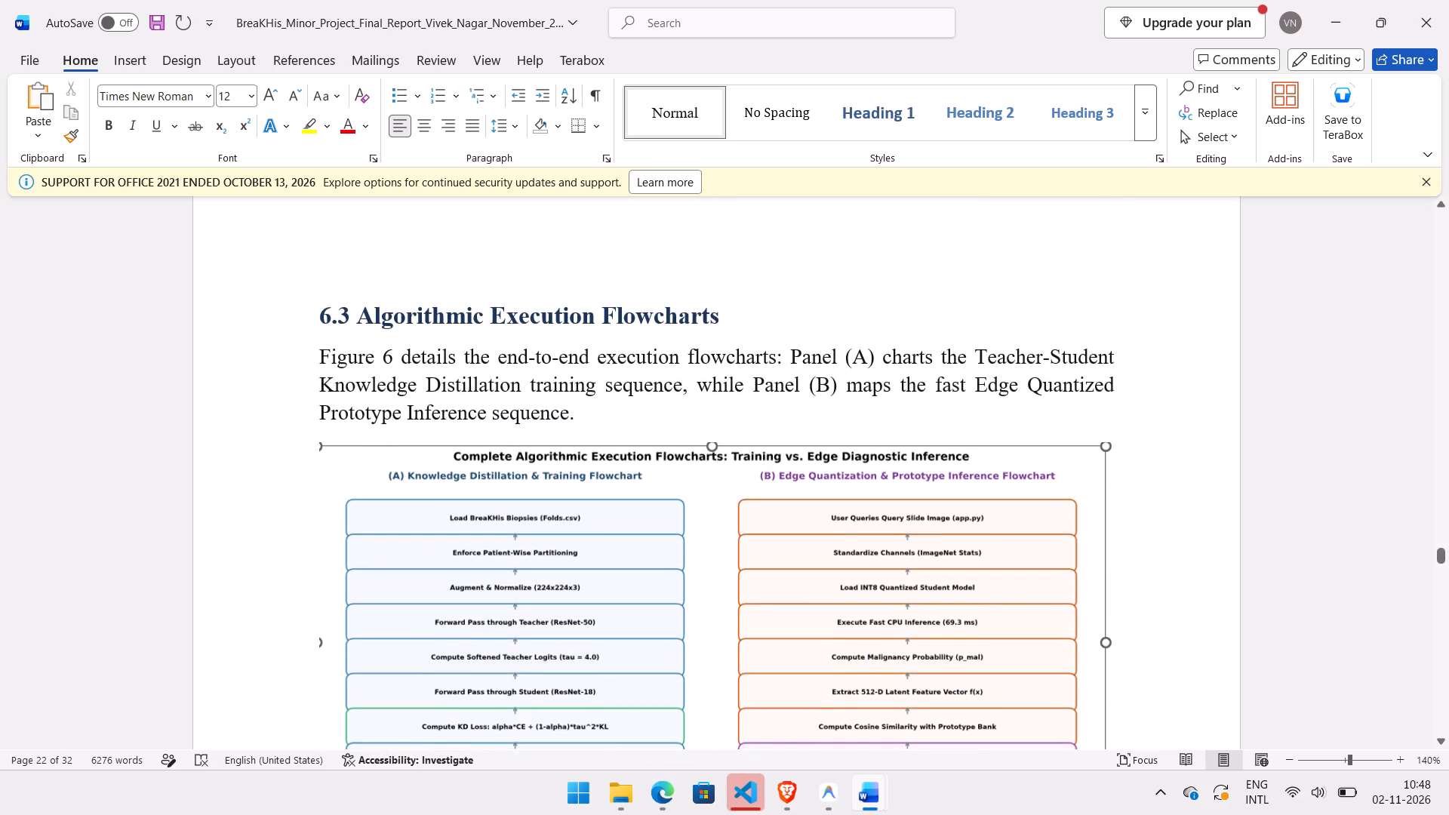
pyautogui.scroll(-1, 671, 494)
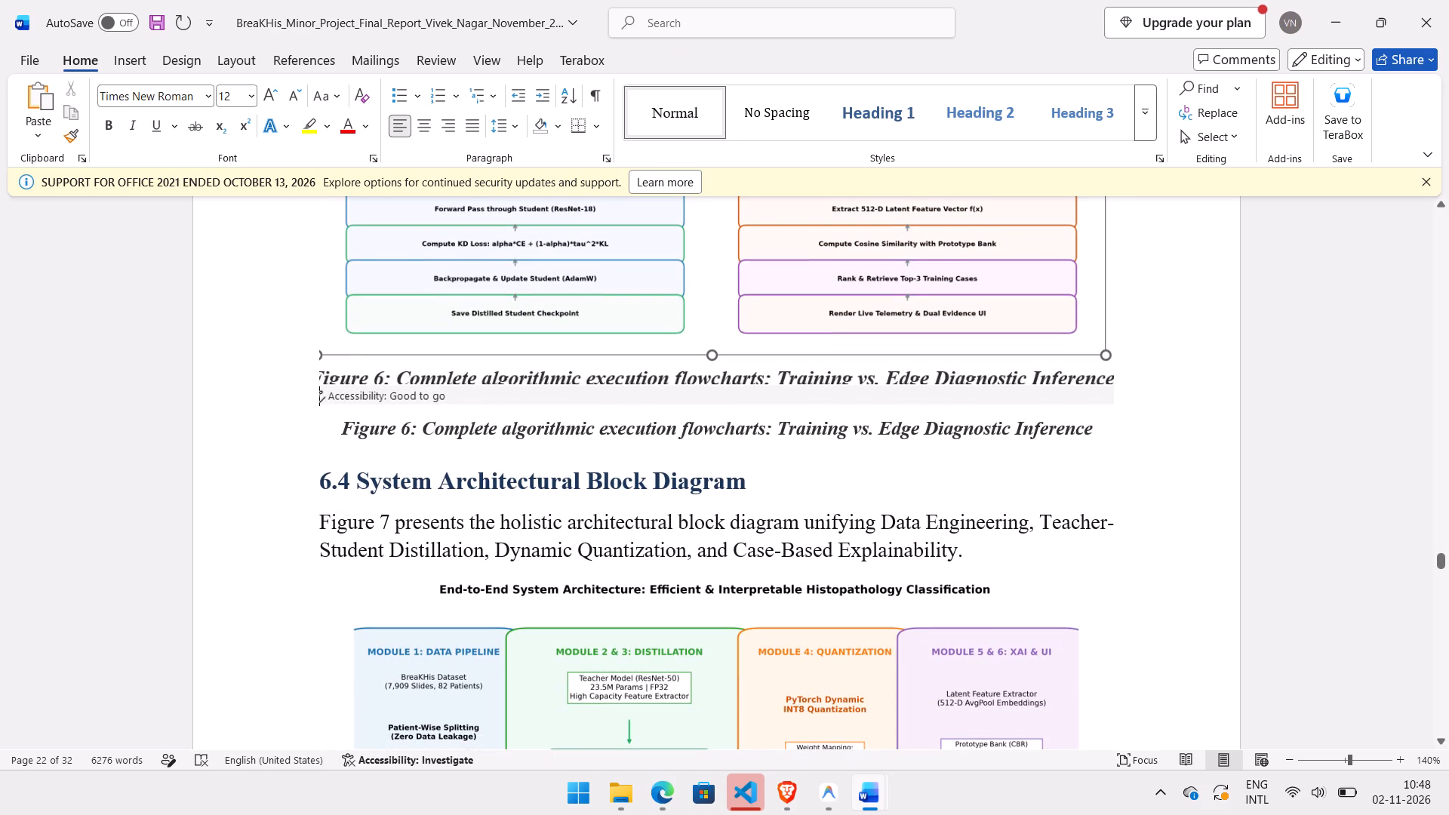
# In the Word report, delete the pasted flowcharts screenshot above the Figure 6 caption.
pyautogui.click(780, 435)
pyautogui.scroll(1, 780, 435)
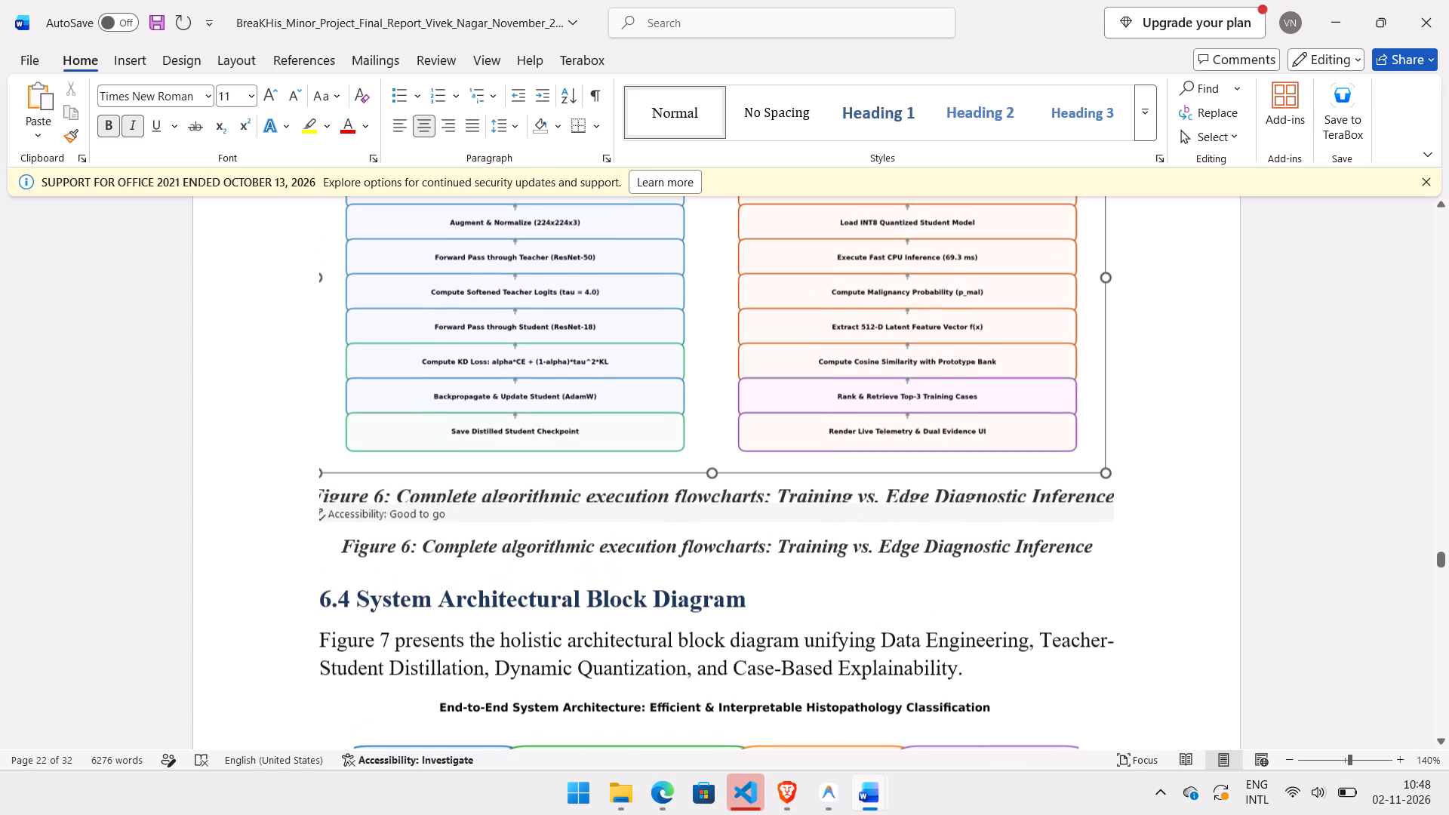
pyautogui.click(1113, 500)
pyautogui.click(1113, 500)
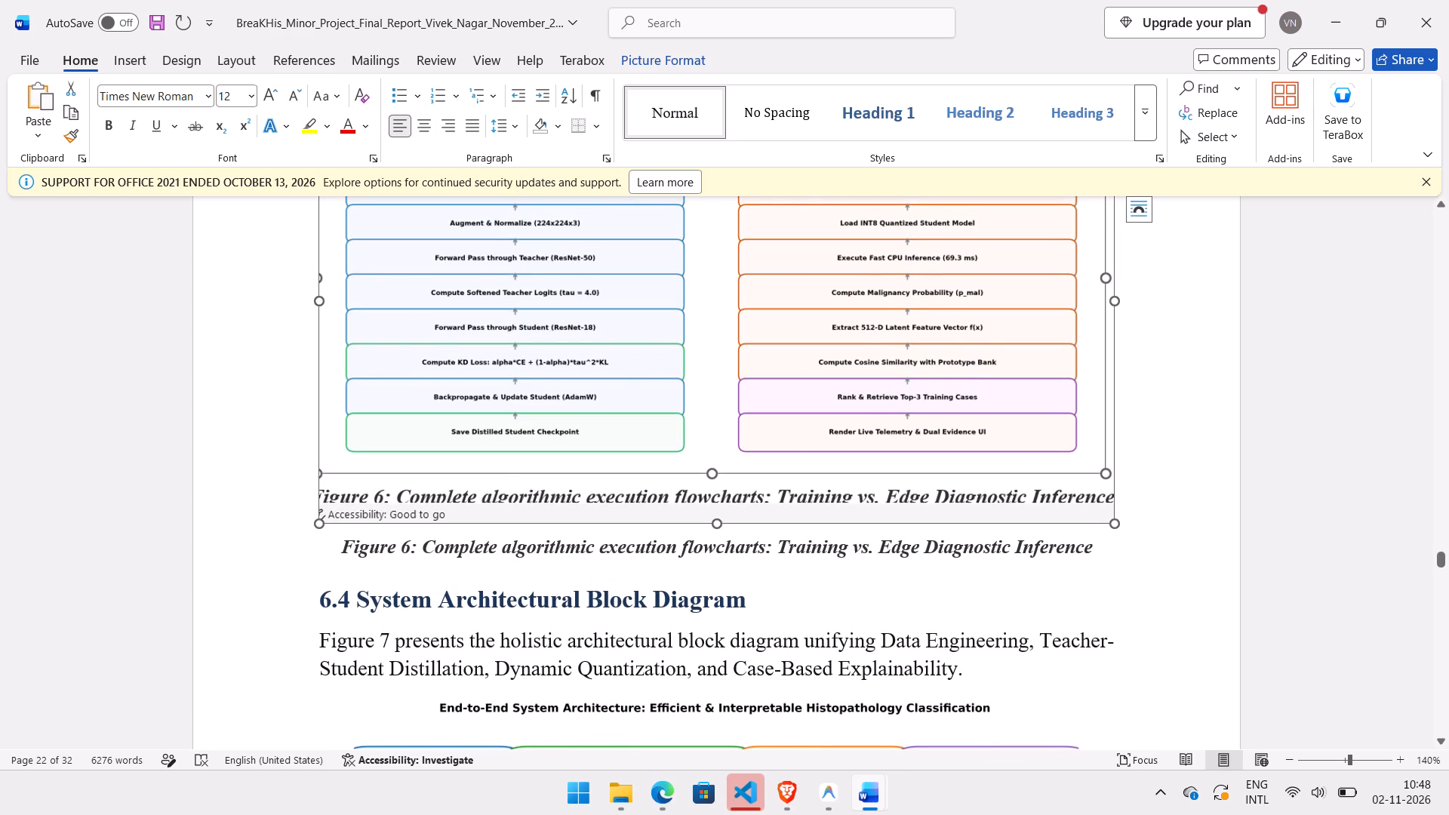
pyautogui.press('BackSpace')
# Look through the pages around sections 6.2 to 7 and return to the empty Figure 6 spot in section 6.3.
pyautogui.scroll(-1, 819, 574)
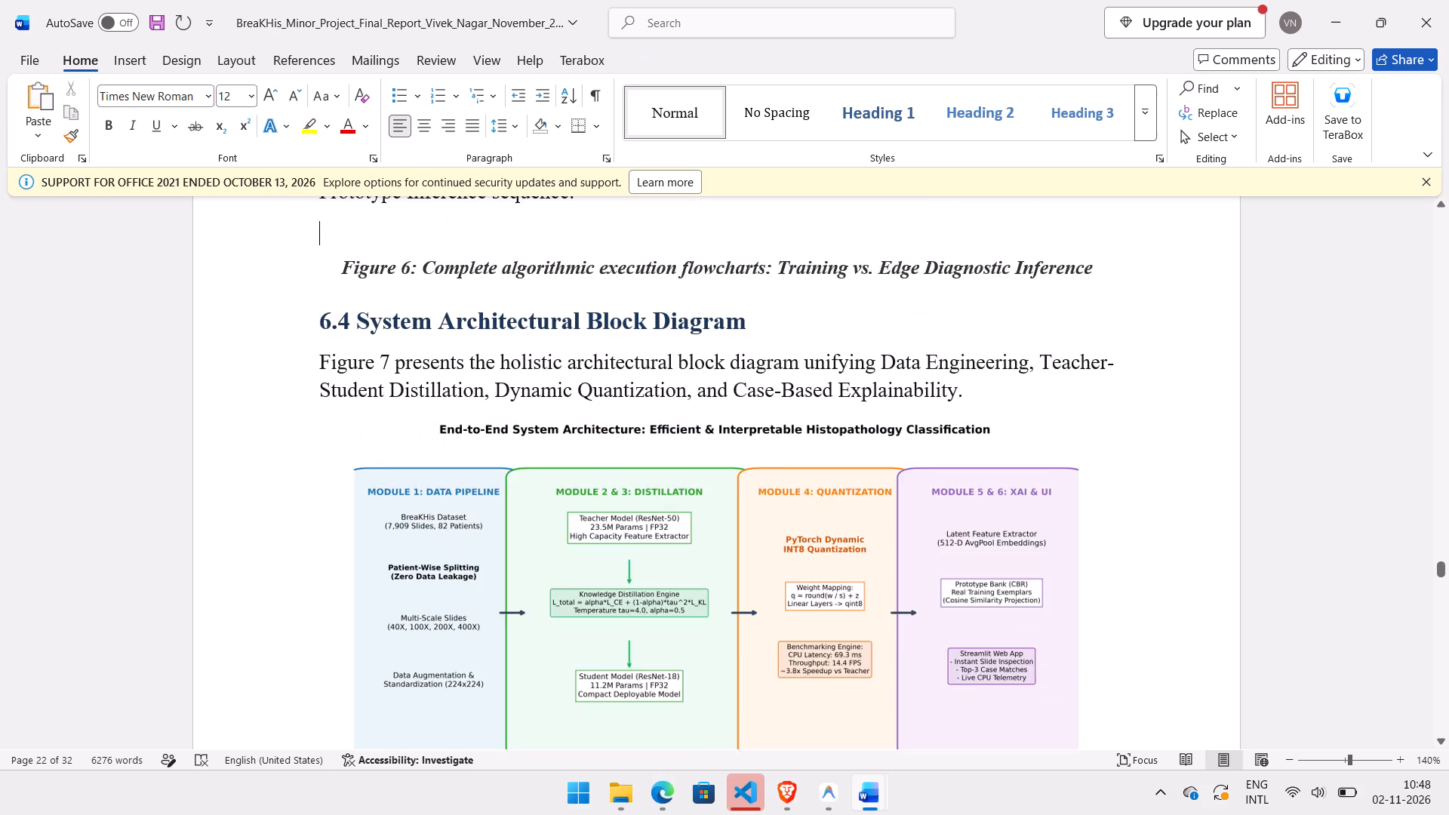
pyautogui.scroll(-3, 819, 574)
pyautogui.scroll(1, 819, 574)
pyautogui.scroll(-1, 819, 574)
pyautogui.scroll(1, 819, 574)
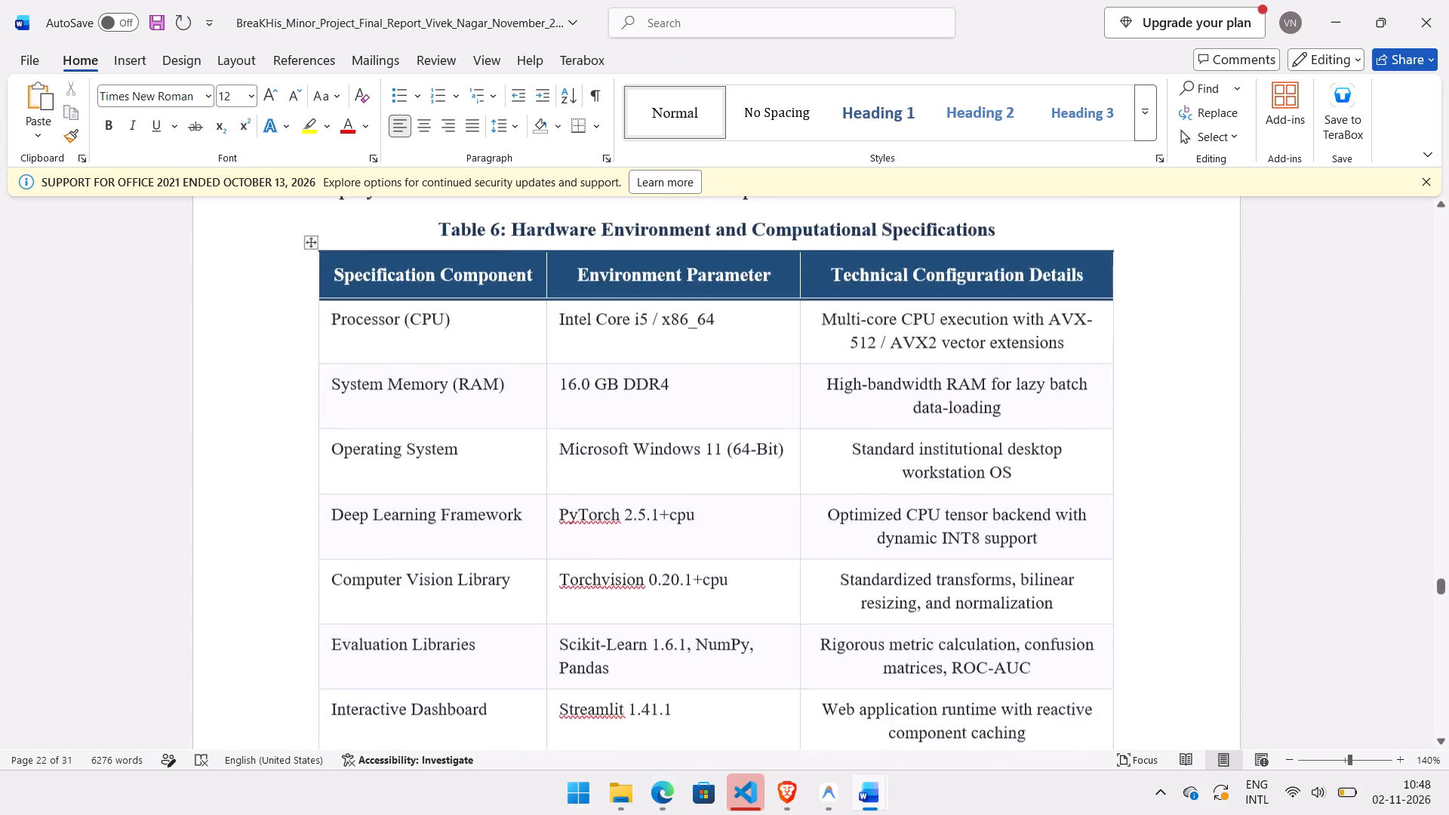
pyautogui.scroll(3, 819, 574)
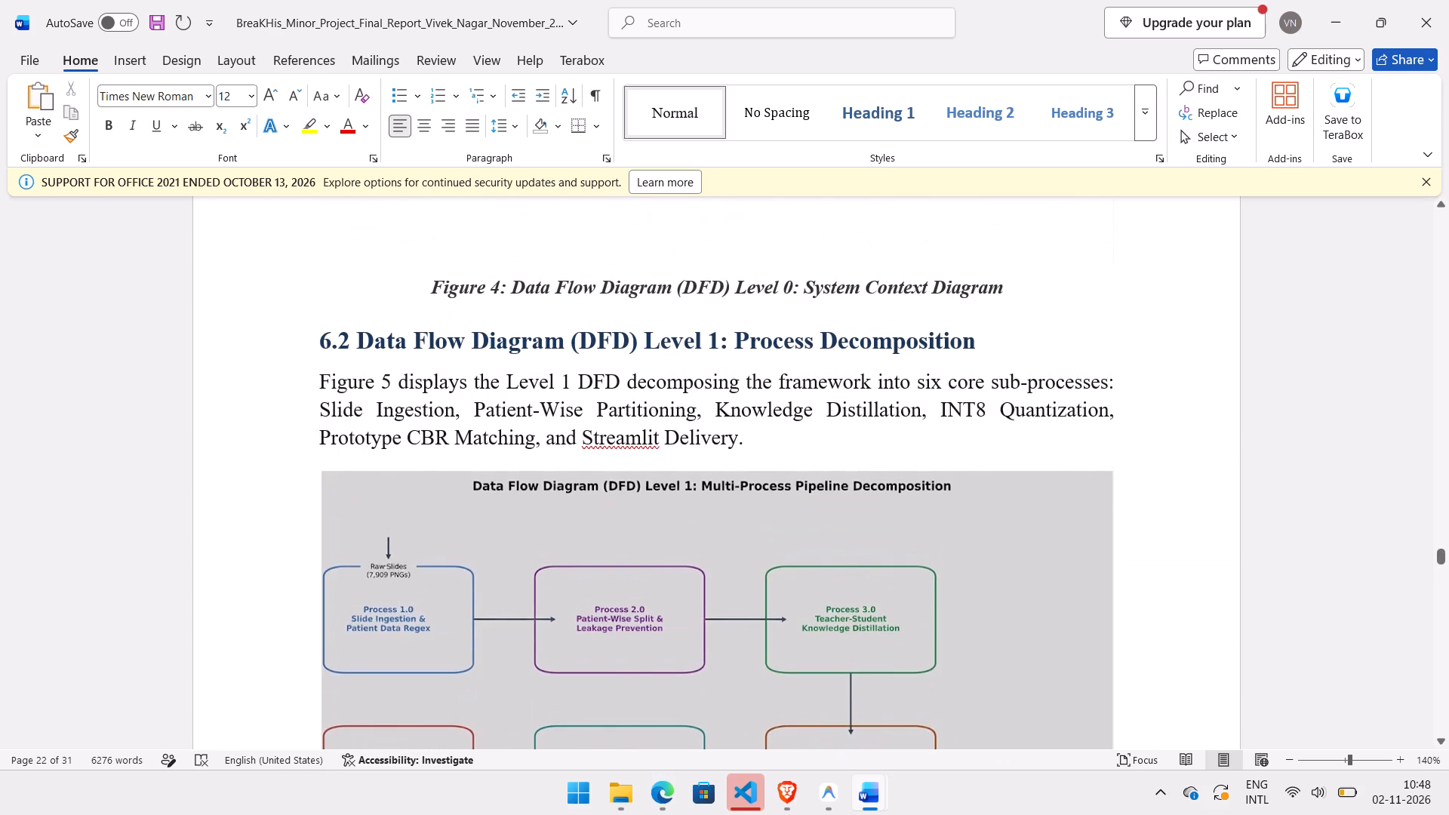
pyautogui.click(873, 560)
pyautogui.scroll(-3, 873, 560)
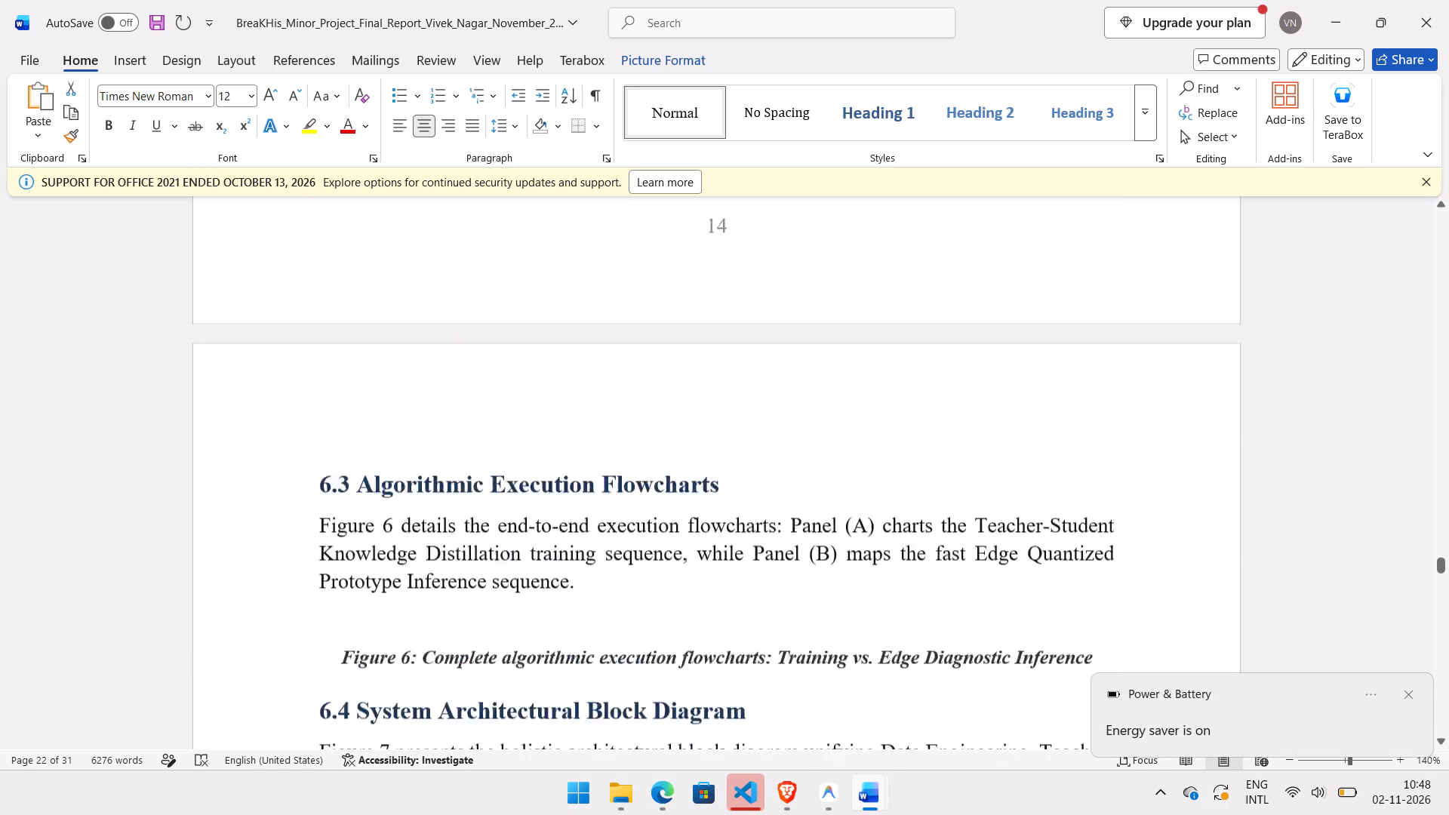
# Review the report pages from the Figure 5 diagram through section 7.1, checking the figures, captions and page layout.
pyautogui.scroll(-1, 873, 560)
pyautogui.scroll(1, 873, 560)
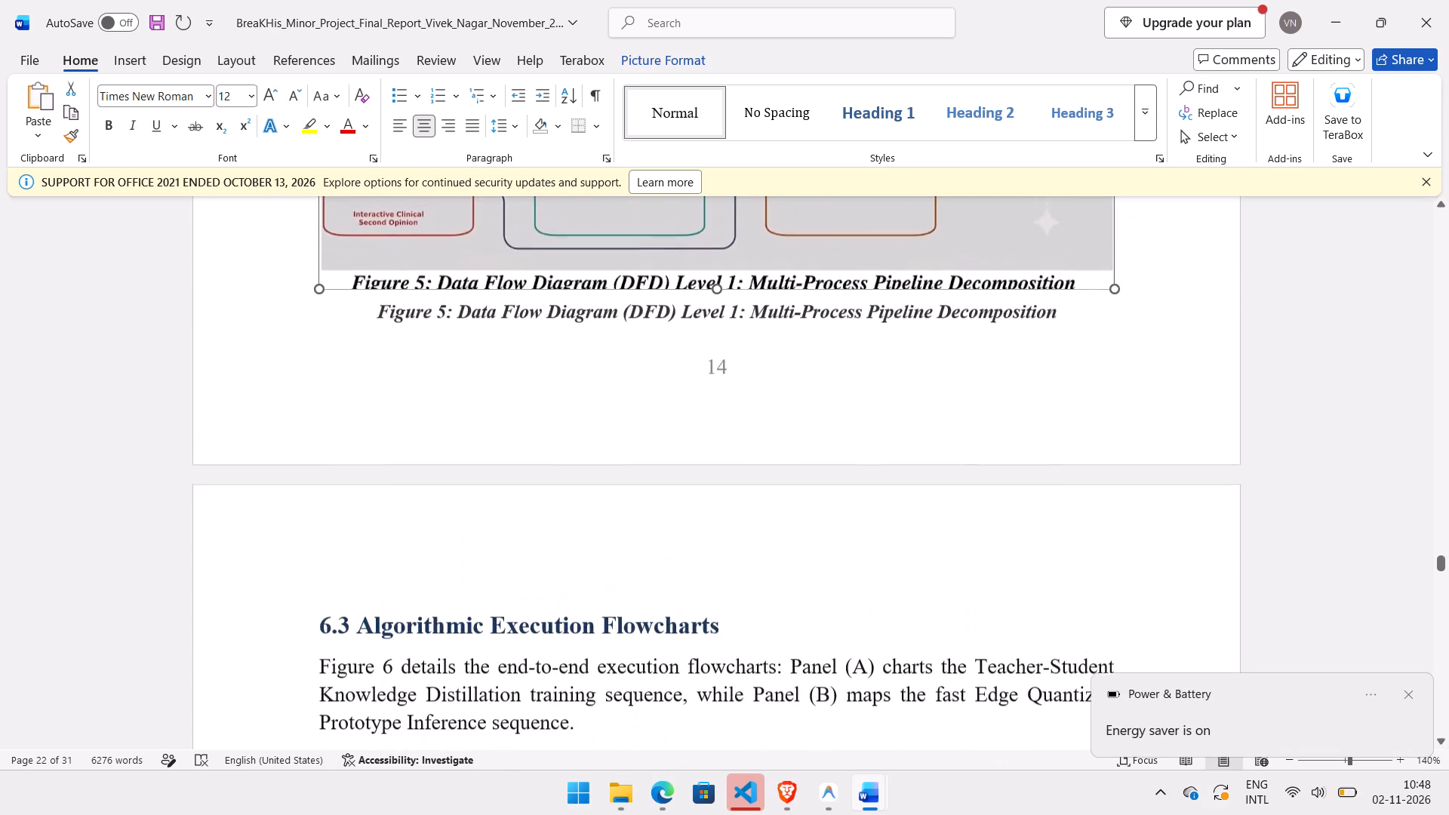
pyautogui.scroll(1, 873, 560)
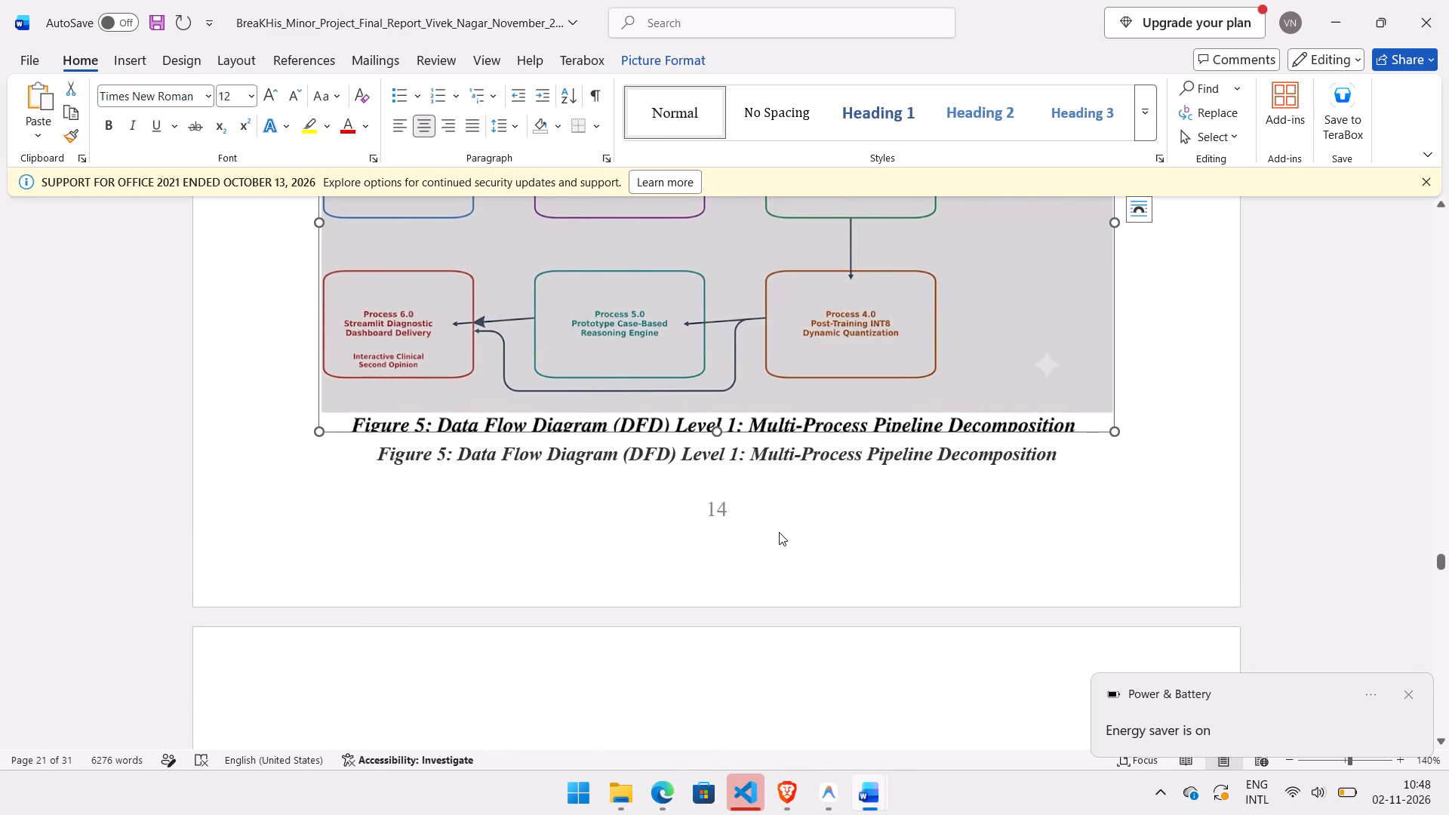
pyautogui.scroll(-4, 779, 532)
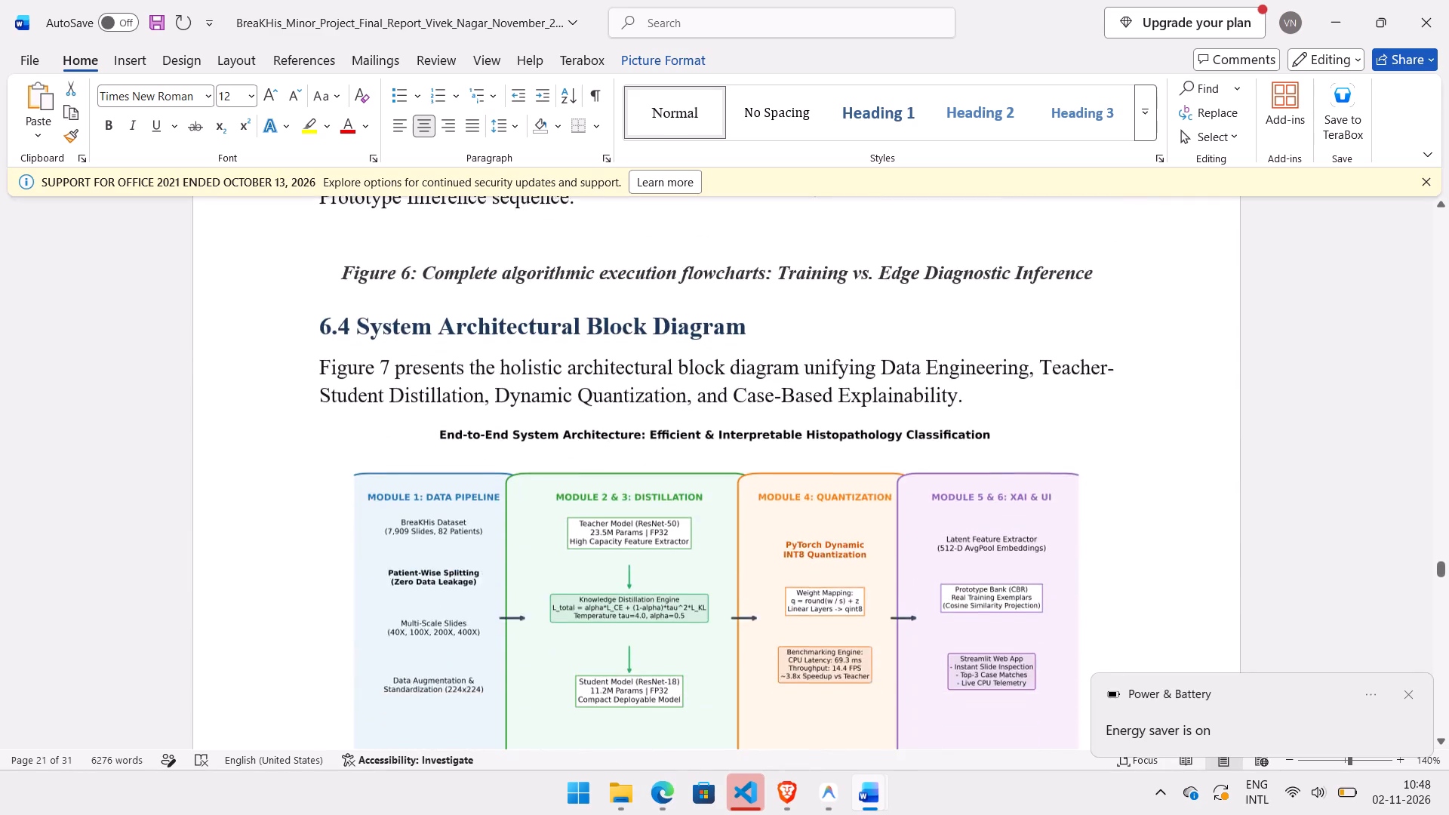
pyautogui.scroll(-3, 779, 532)
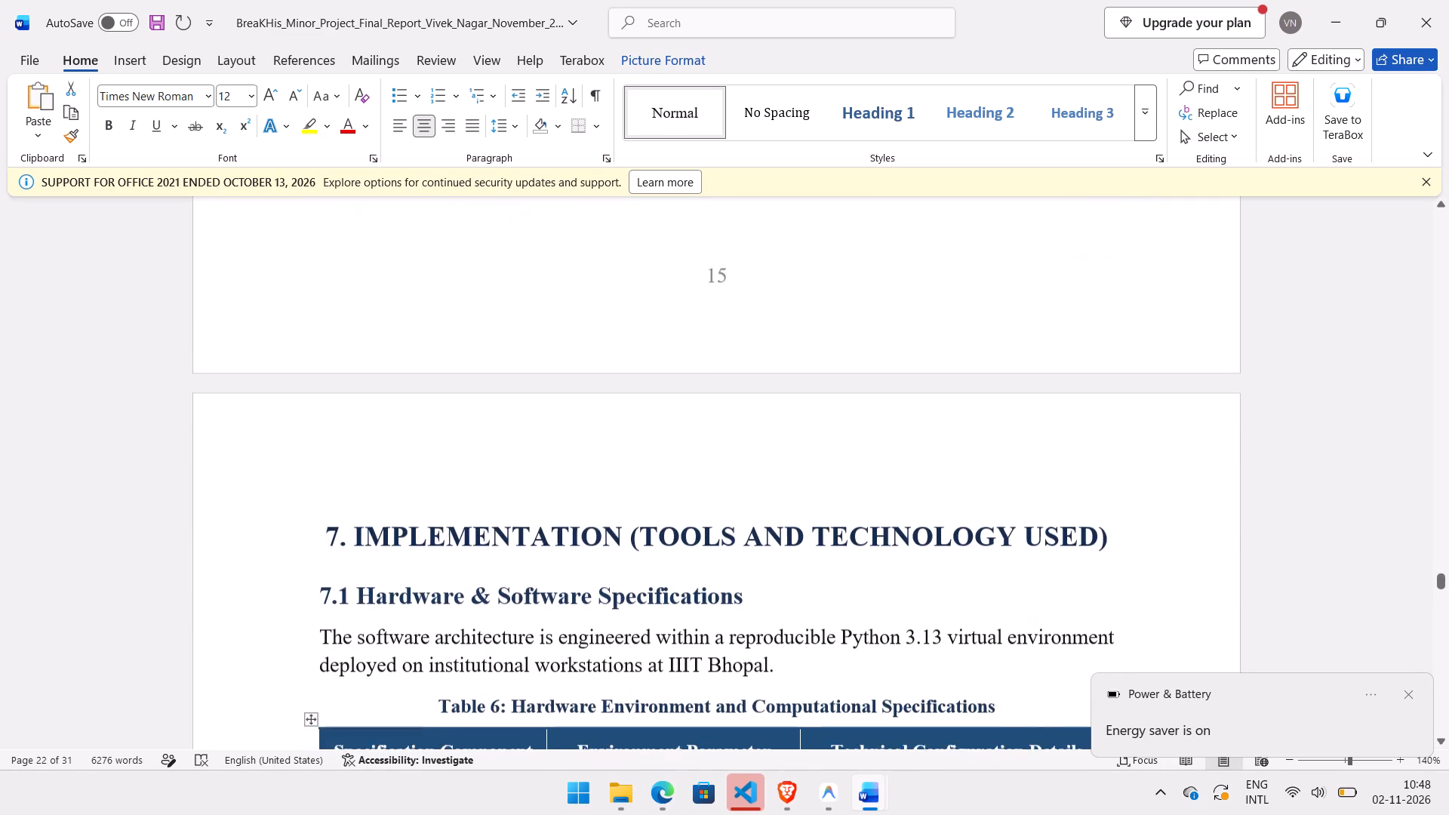
pyautogui.scroll(-1, 779, 532)
pyautogui.scroll(4, 779, 532)
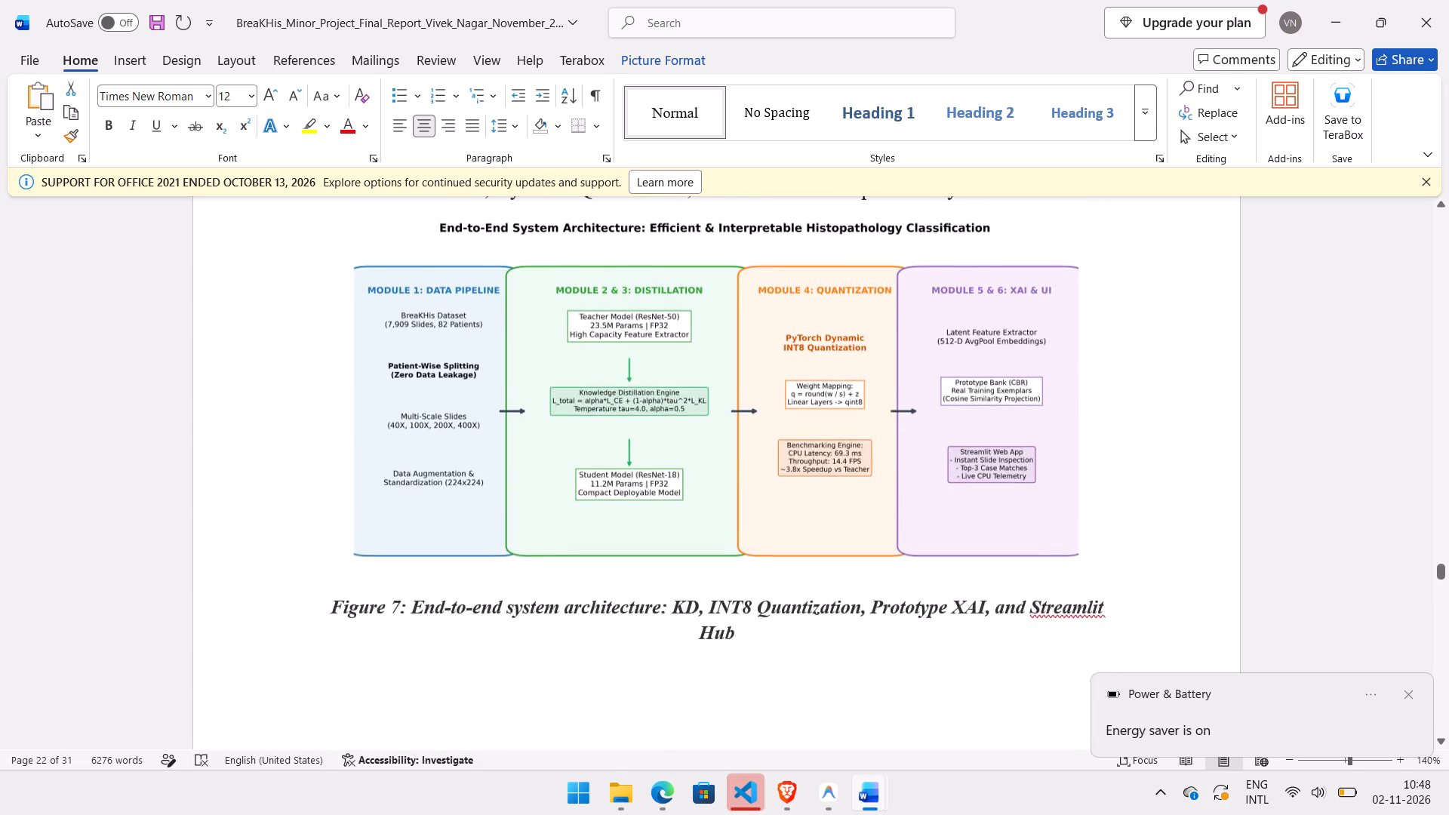
pyautogui.scroll(3, 779, 532)
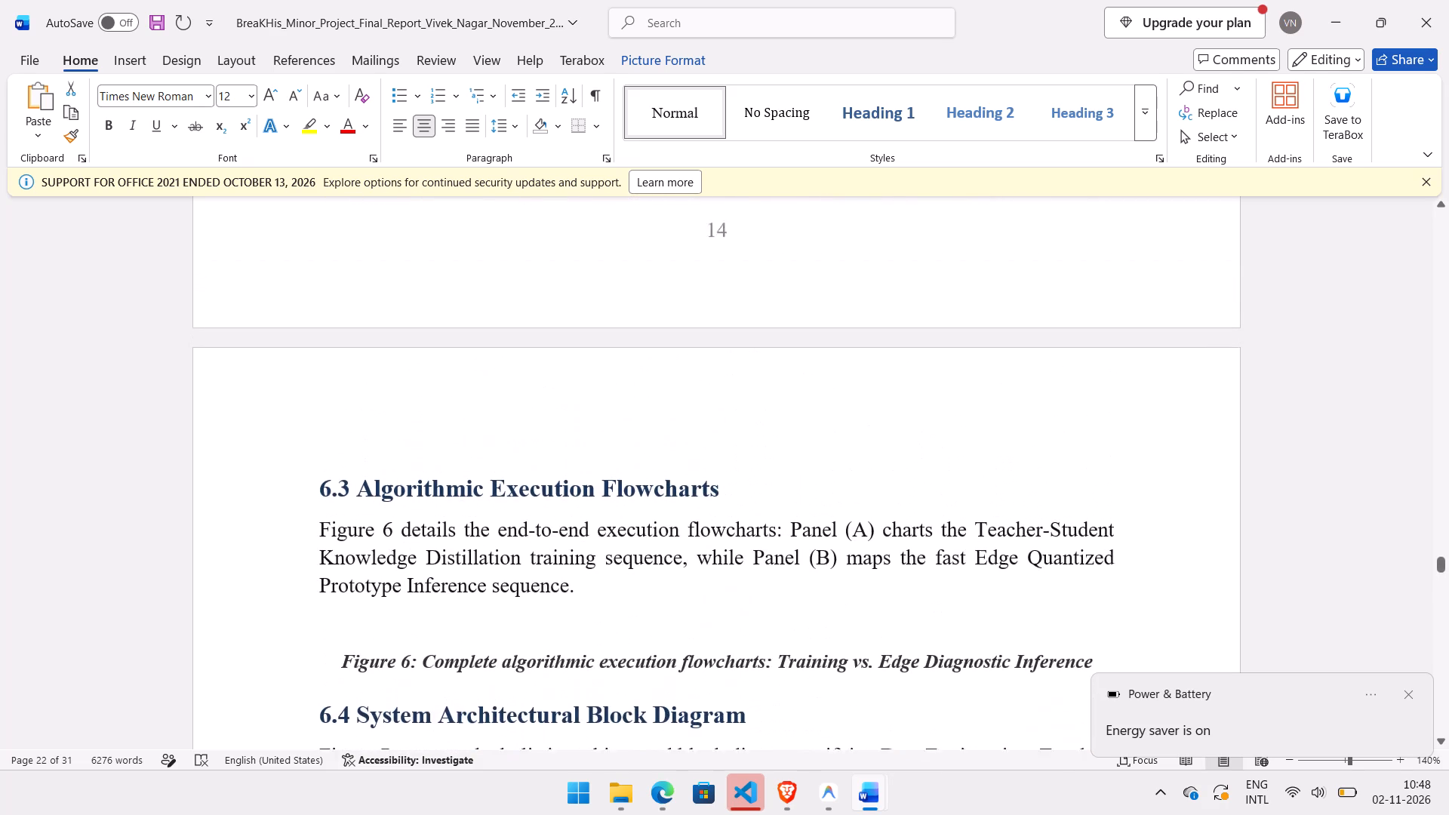
# Delete the duplicate typed Figure 5 caption below the Level 1 DFD picture, keeping the caption inside the picture.
pyautogui.scroll(1, 779, 532)
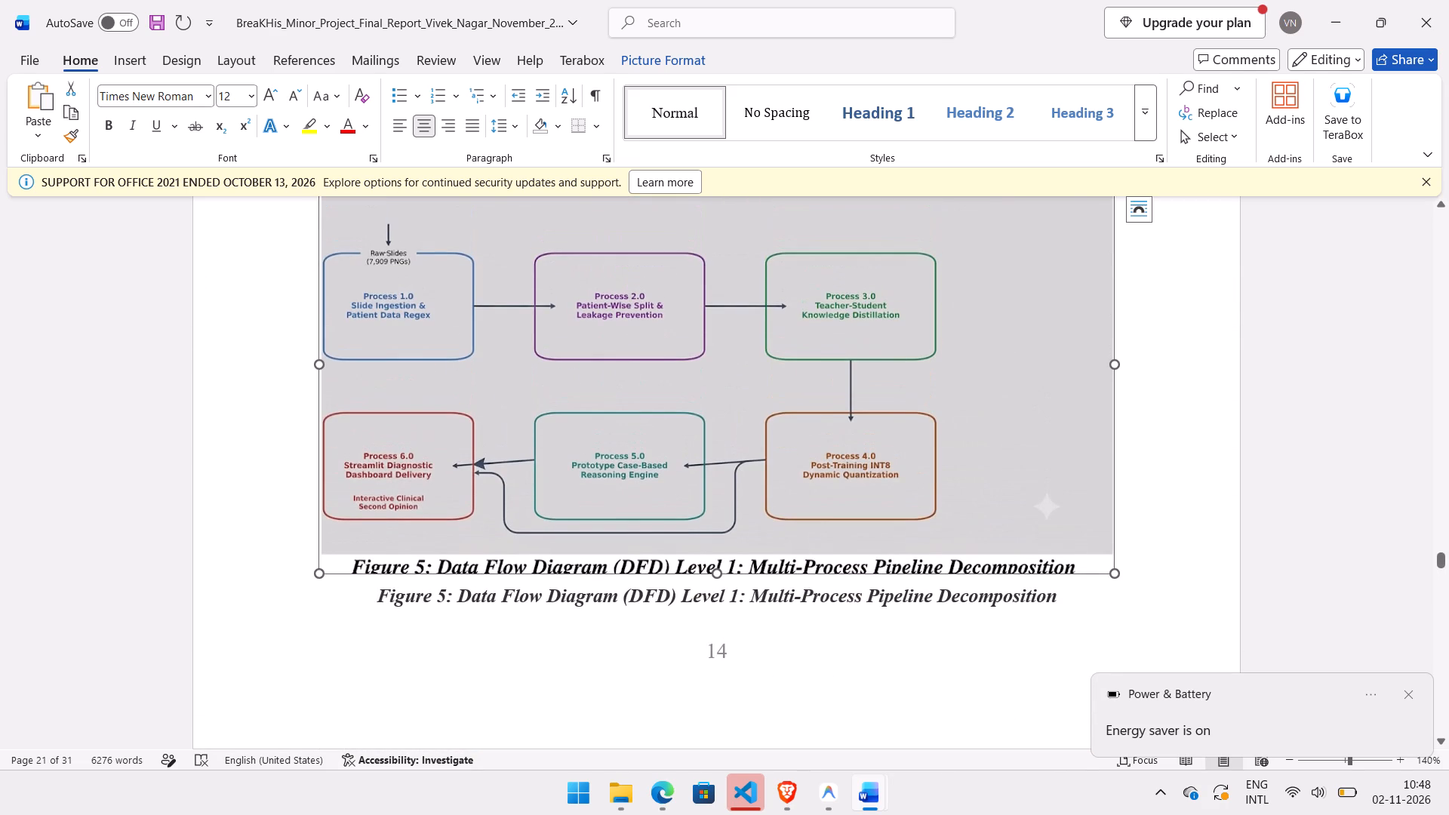
pyautogui.click(1162, 402)
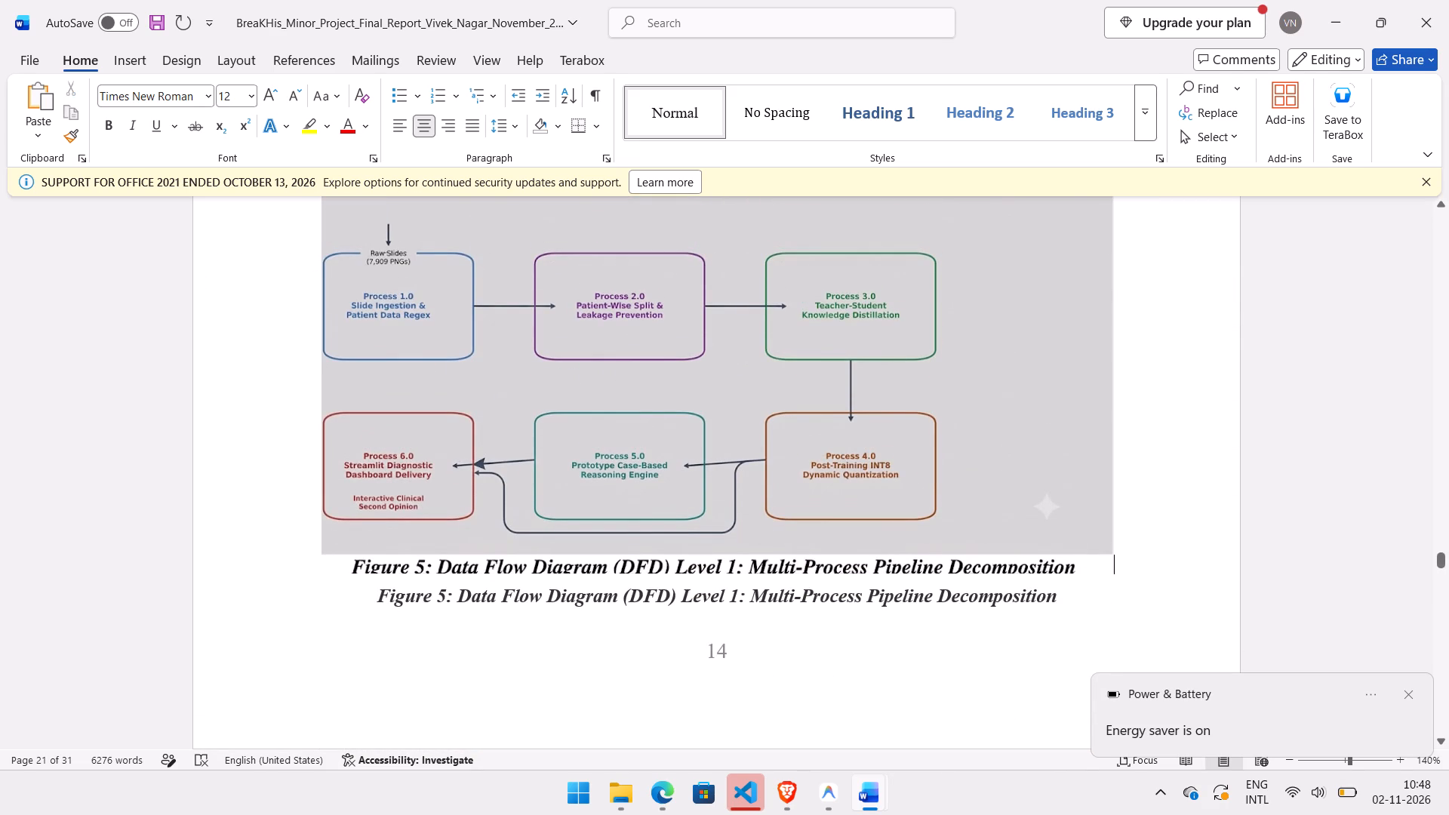
pyautogui.click(1058, 594)
pyautogui.moveTo(1058, 594); pyautogui.dragTo(1019, 598)
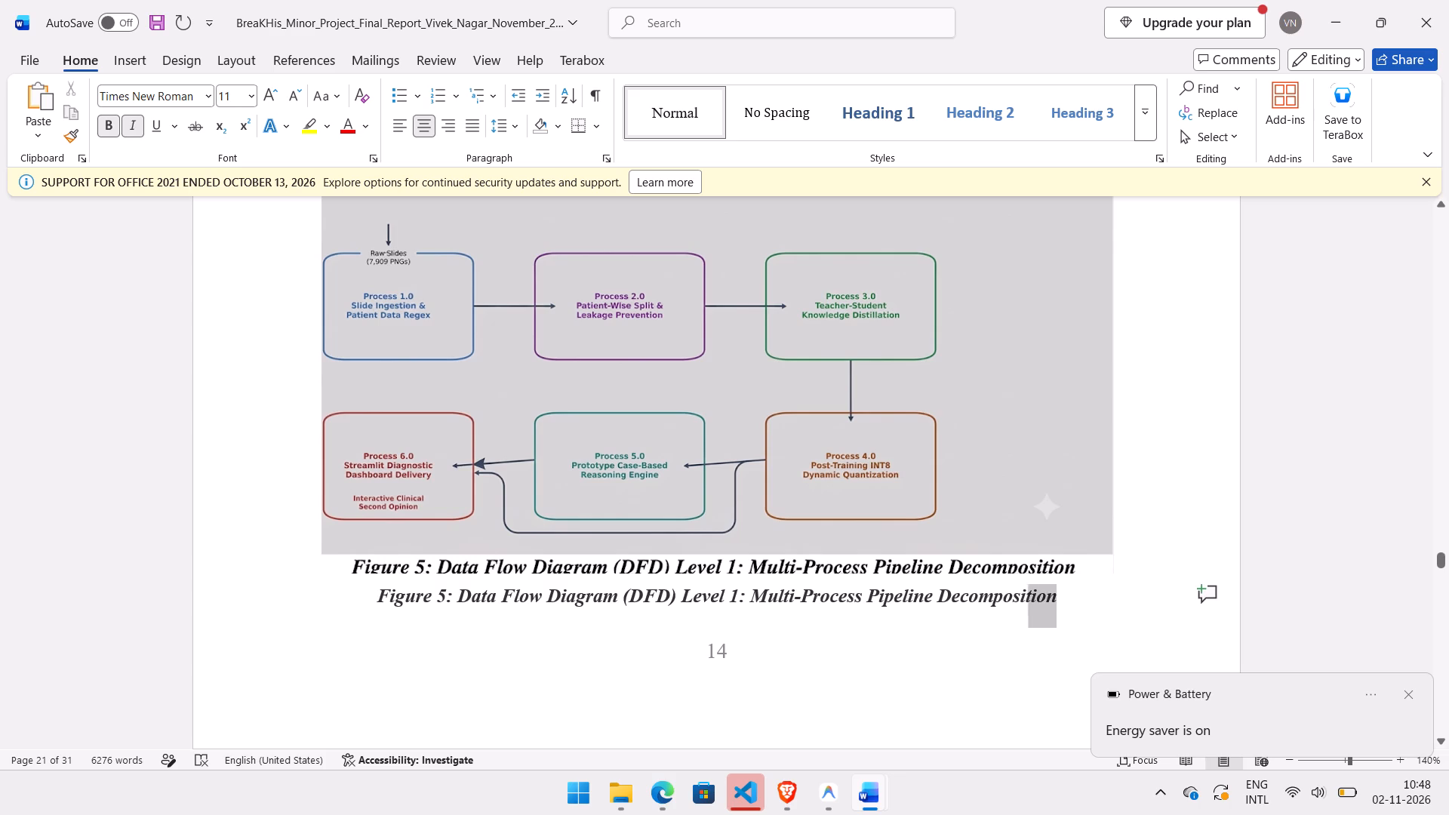
pyautogui.moveTo(1019, 598); pyautogui.dragTo(416, 609)
pyautogui.press('BackSpace')
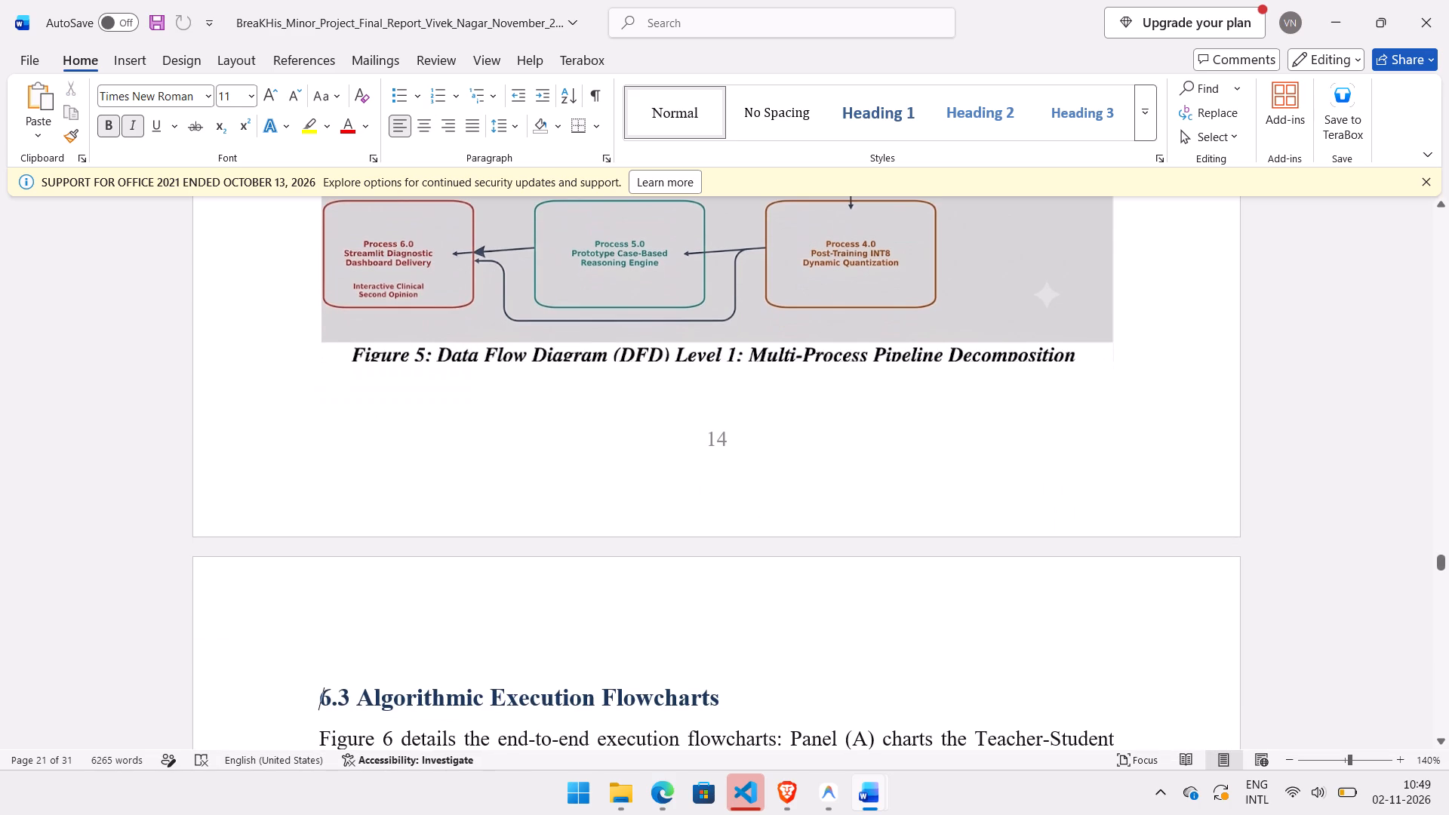
# Review the report from section 6.1 through section 7.3 and beyond, checking the diagrams, captions and page layout.
pyautogui.scroll(3, 416, 609)
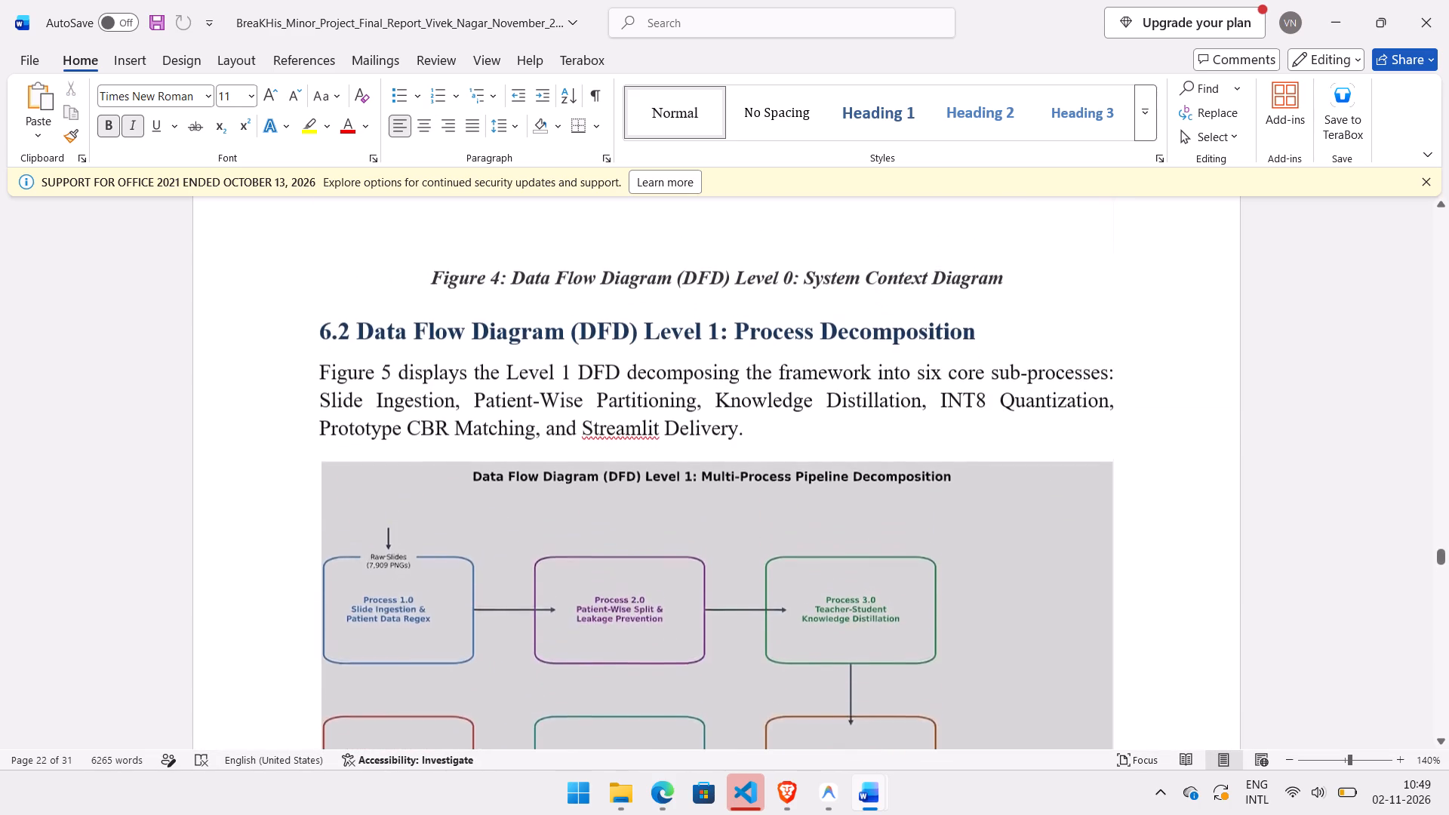
pyautogui.scroll(1, 416, 609)
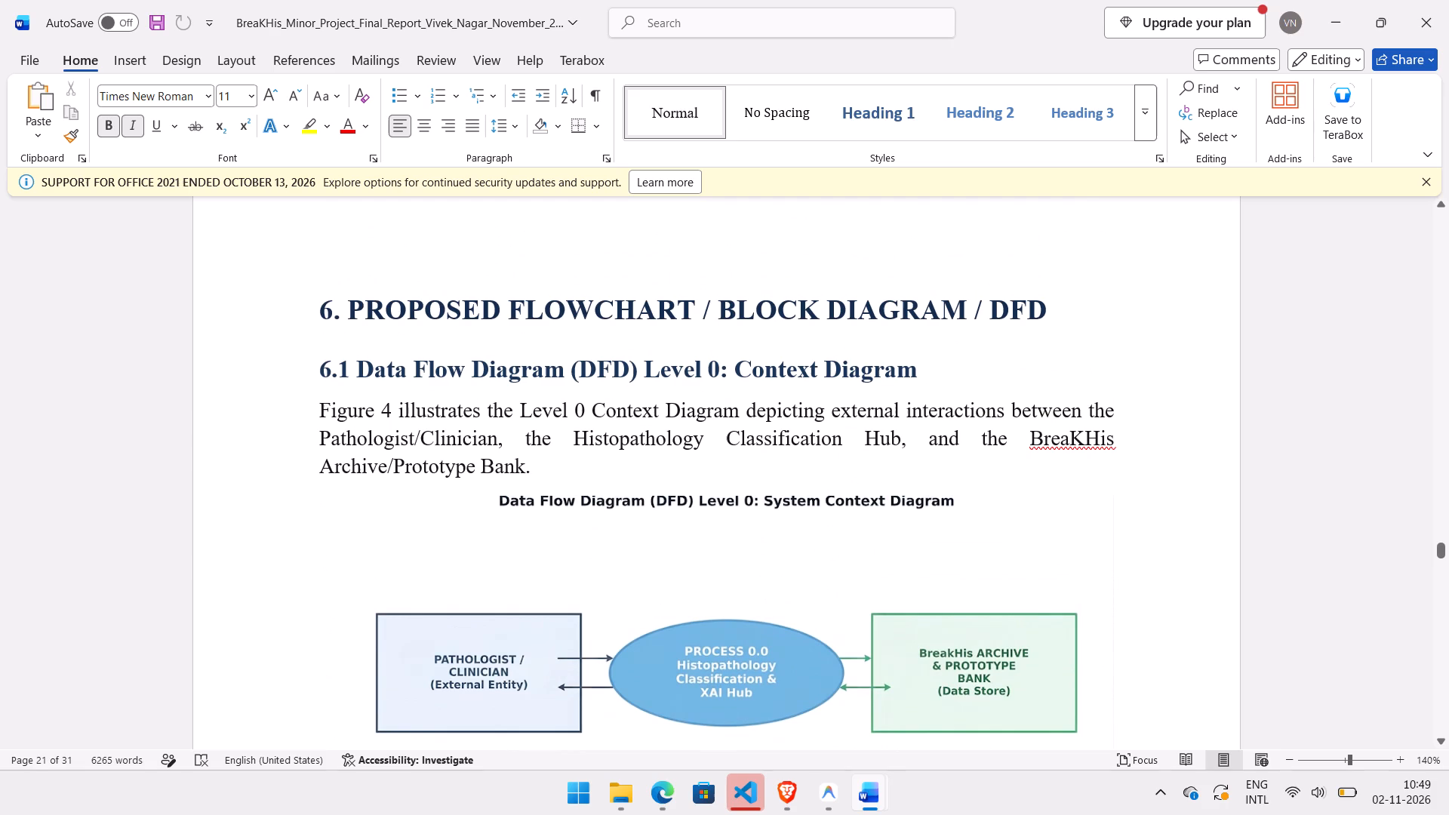
pyautogui.scroll(-8, 416, 609)
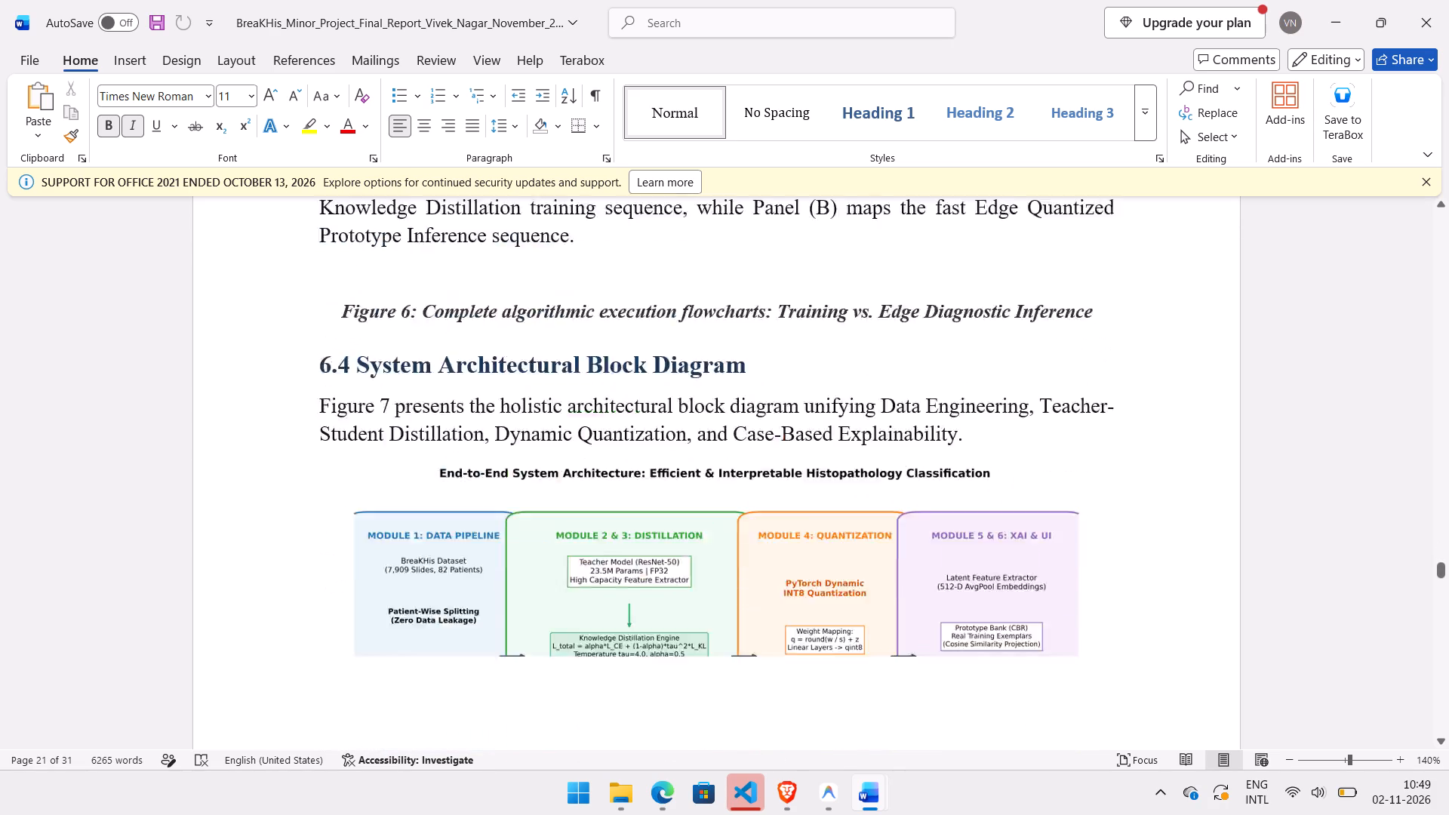
pyautogui.scroll(-3, 416, 609)
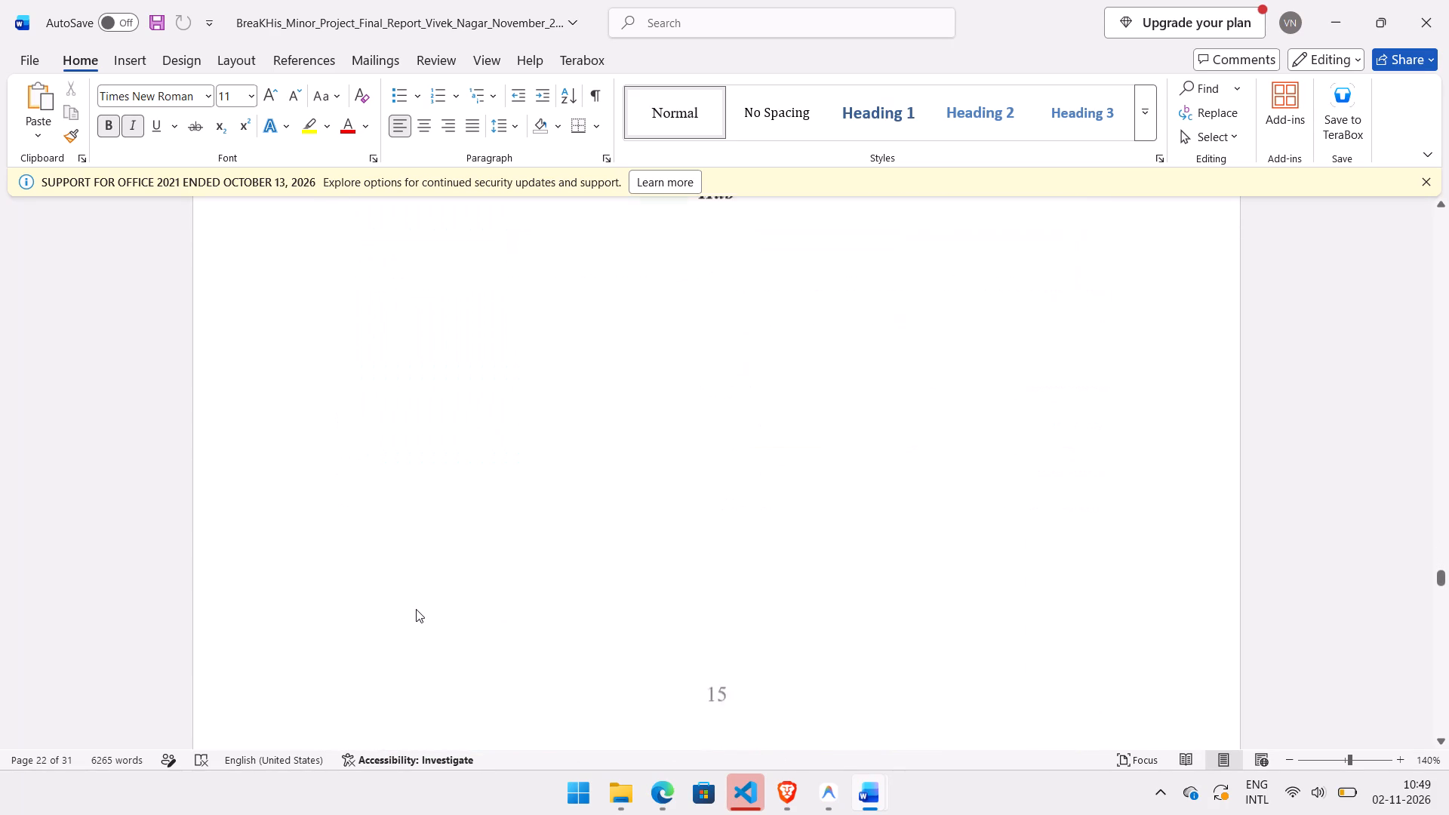
pyautogui.scroll(-2, 416, 609)
pyautogui.scroll(2, 416, 609)
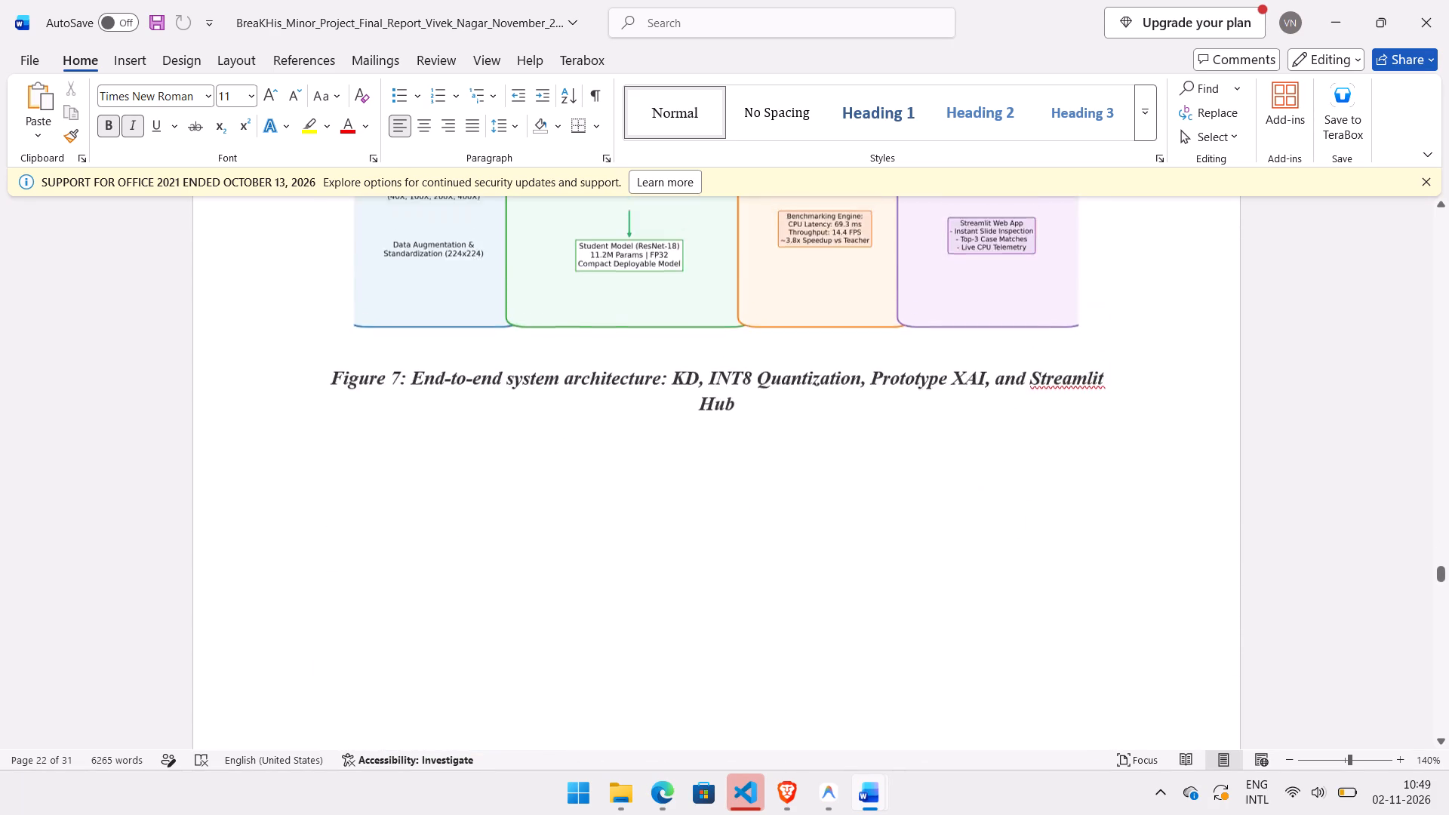
pyautogui.scroll(1, 416, 609)
pyautogui.scroll(-10, 416, 609)
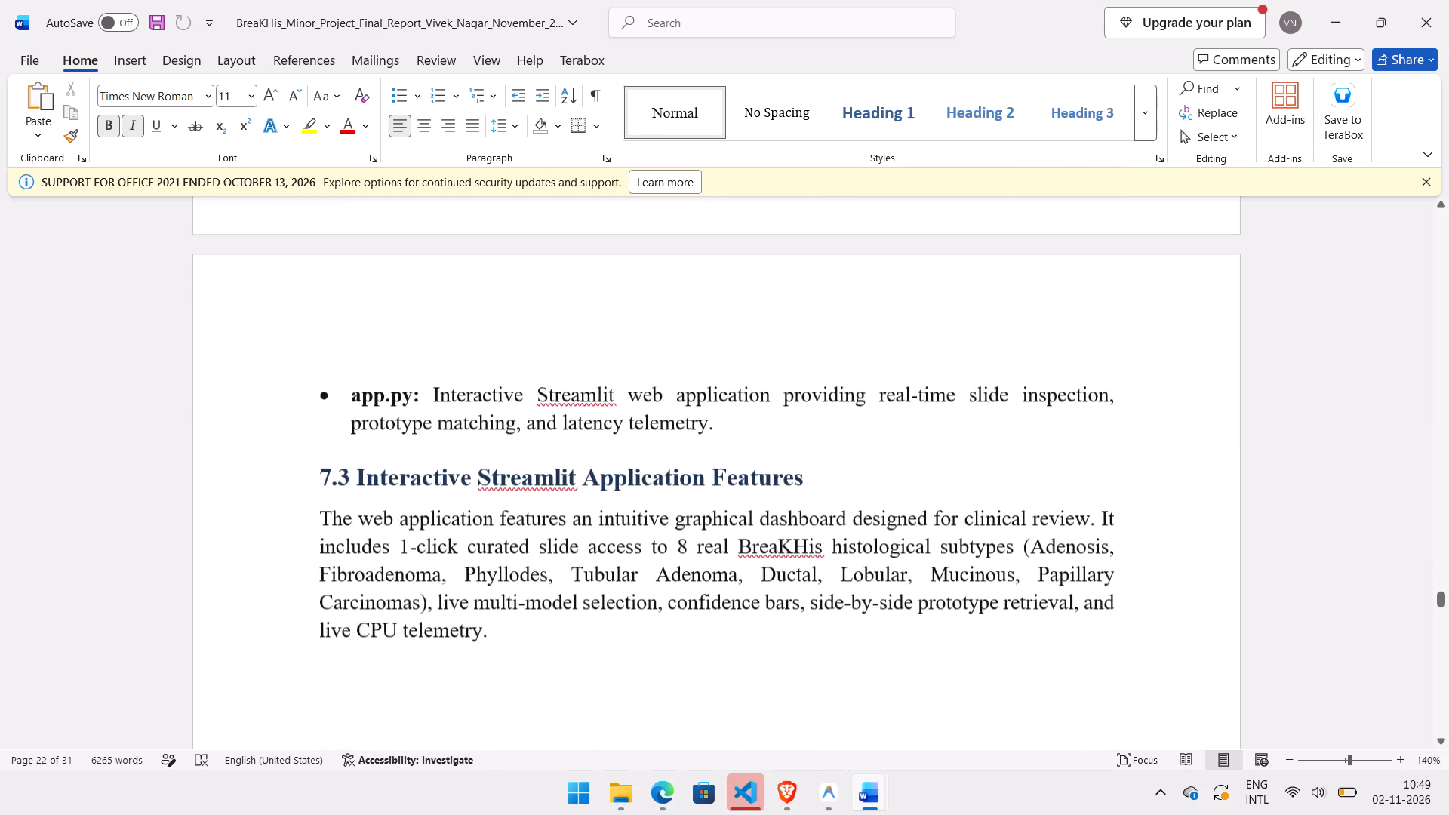
pyautogui.scroll(-20, 416, 609)
pyautogui.scroll(-19, 416, 609)
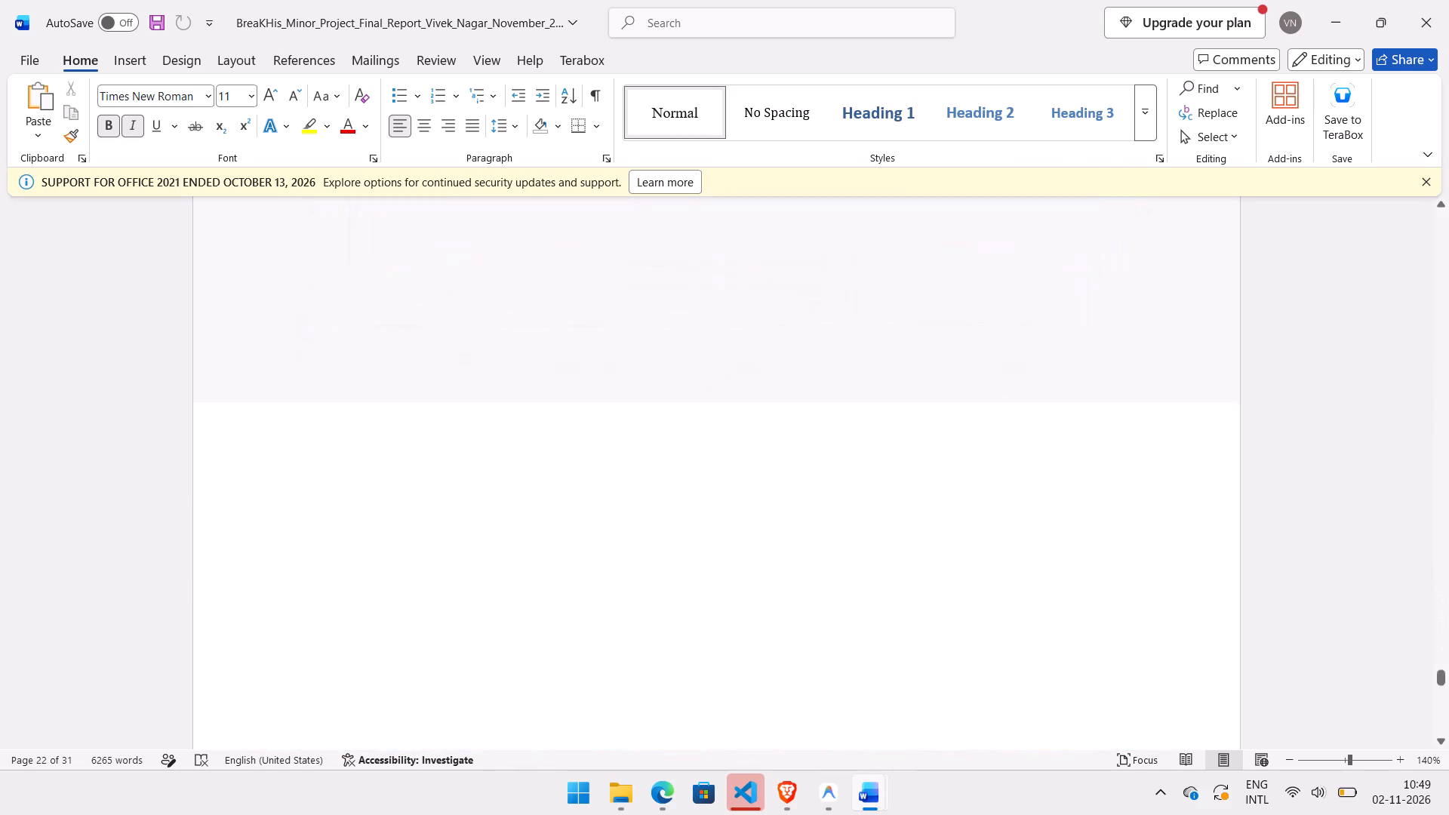
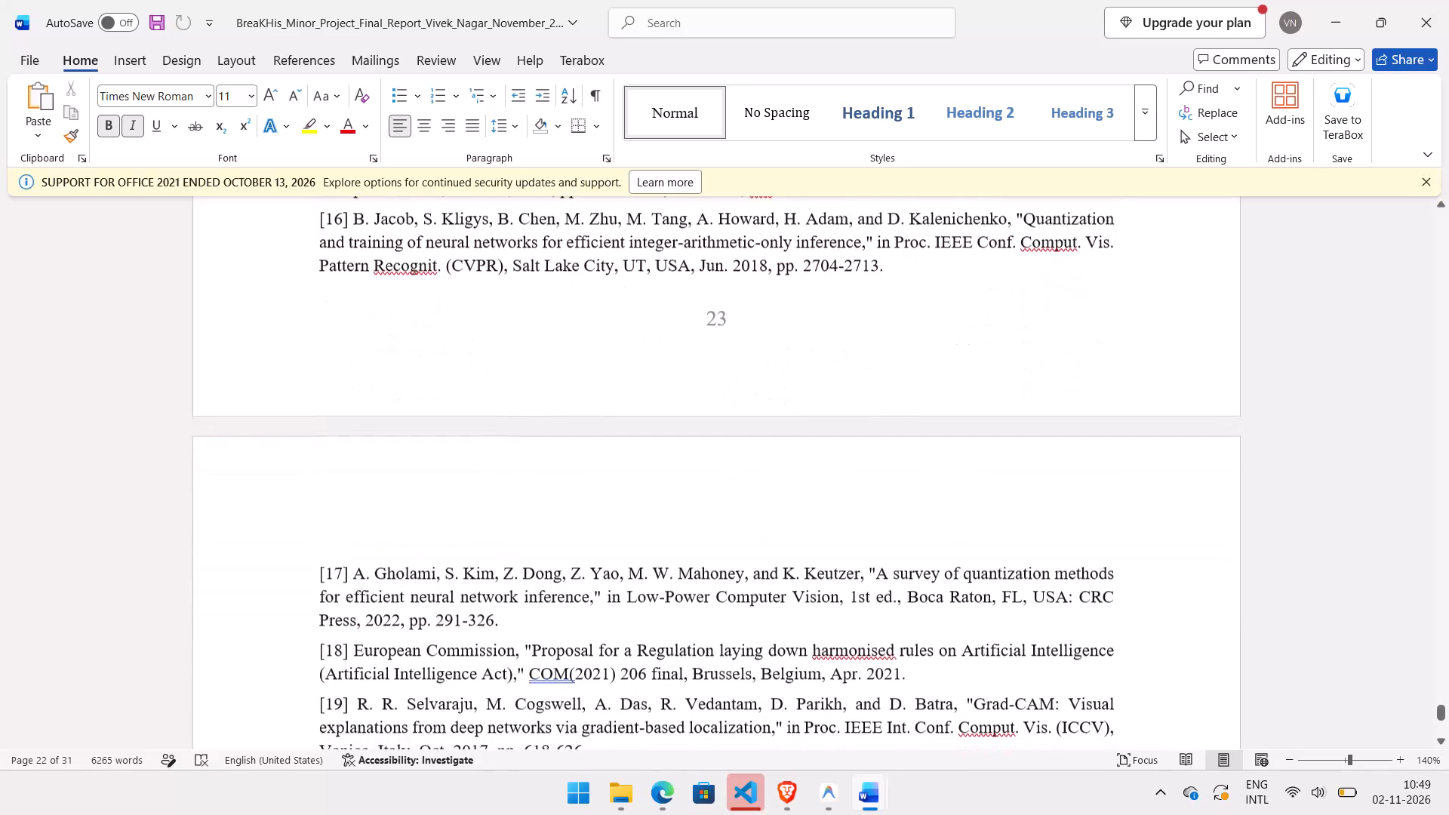
# Examine the references list and the blank page before it for layout problems.
pyautogui.scroll(-20, 416, 609)
pyautogui.scroll(-3, 416, 609)
pyautogui.scroll(4, 416, 609)
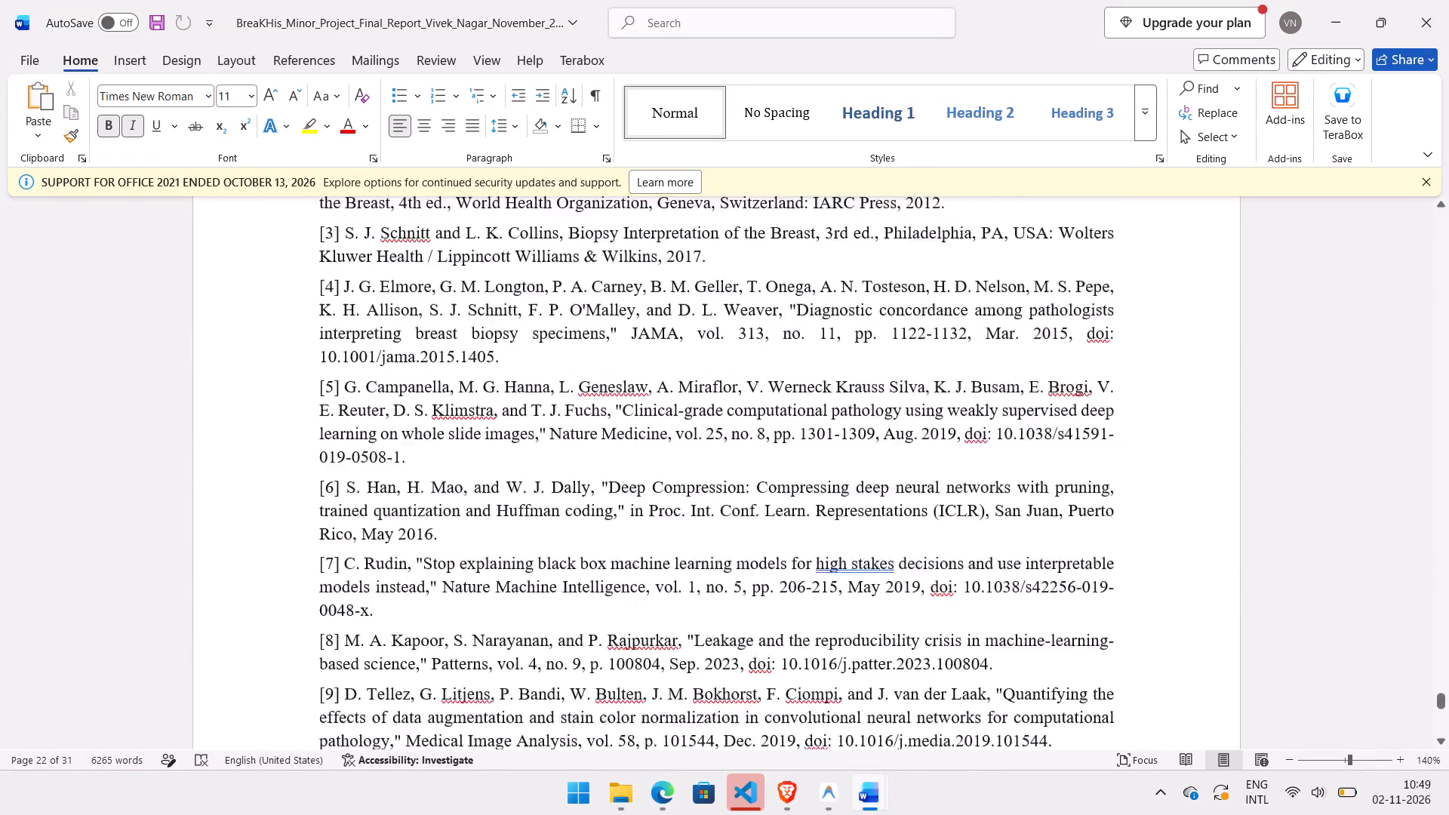
pyautogui.scroll(3, 416, 609)
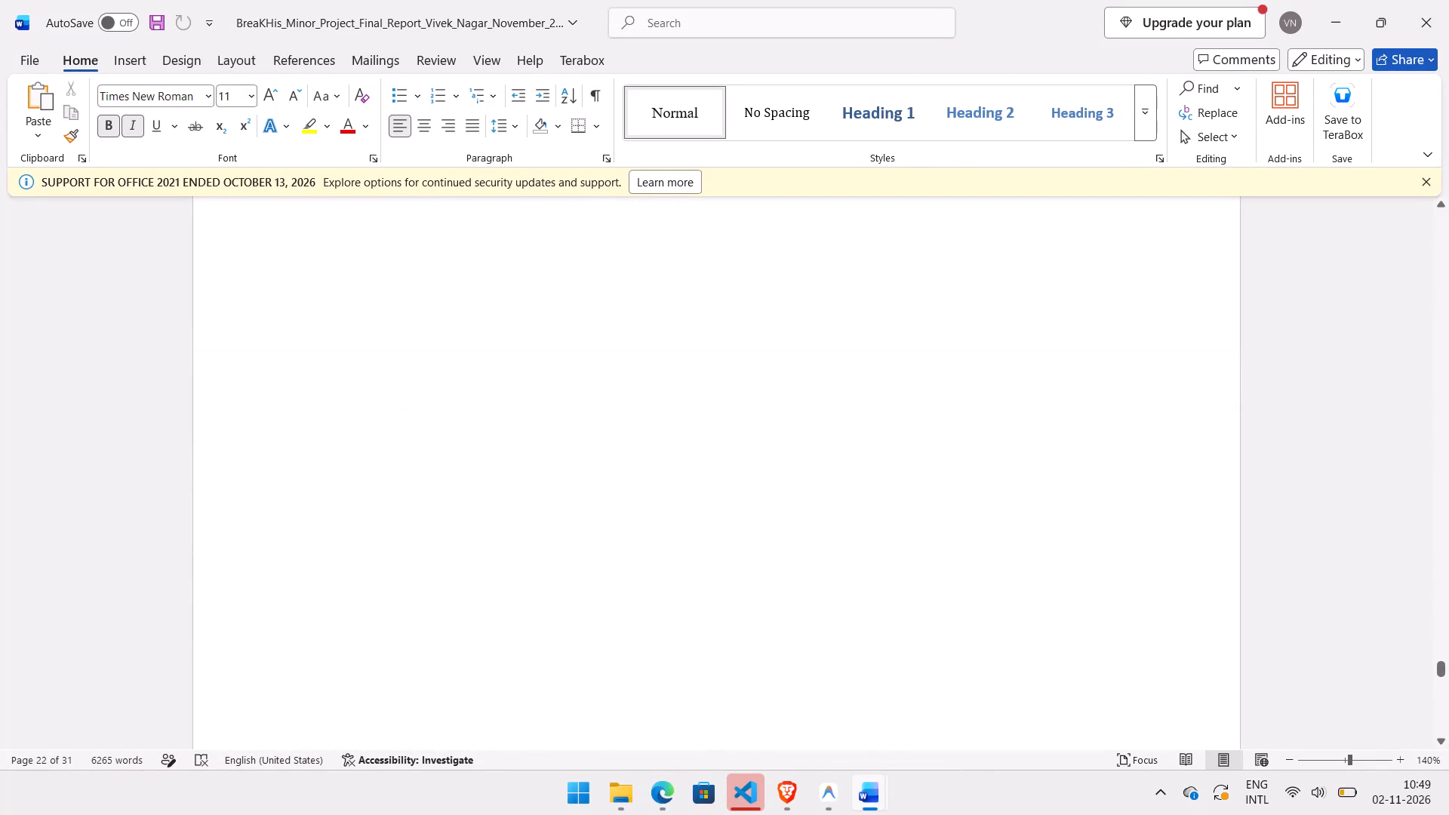
pyautogui.scroll(2, 416, 609)
pyautogui.scroll(-3, 416, 609)
pyautogui.scroll(1, 416, 609)
pyautogui.scroll(-2, 416, 609)
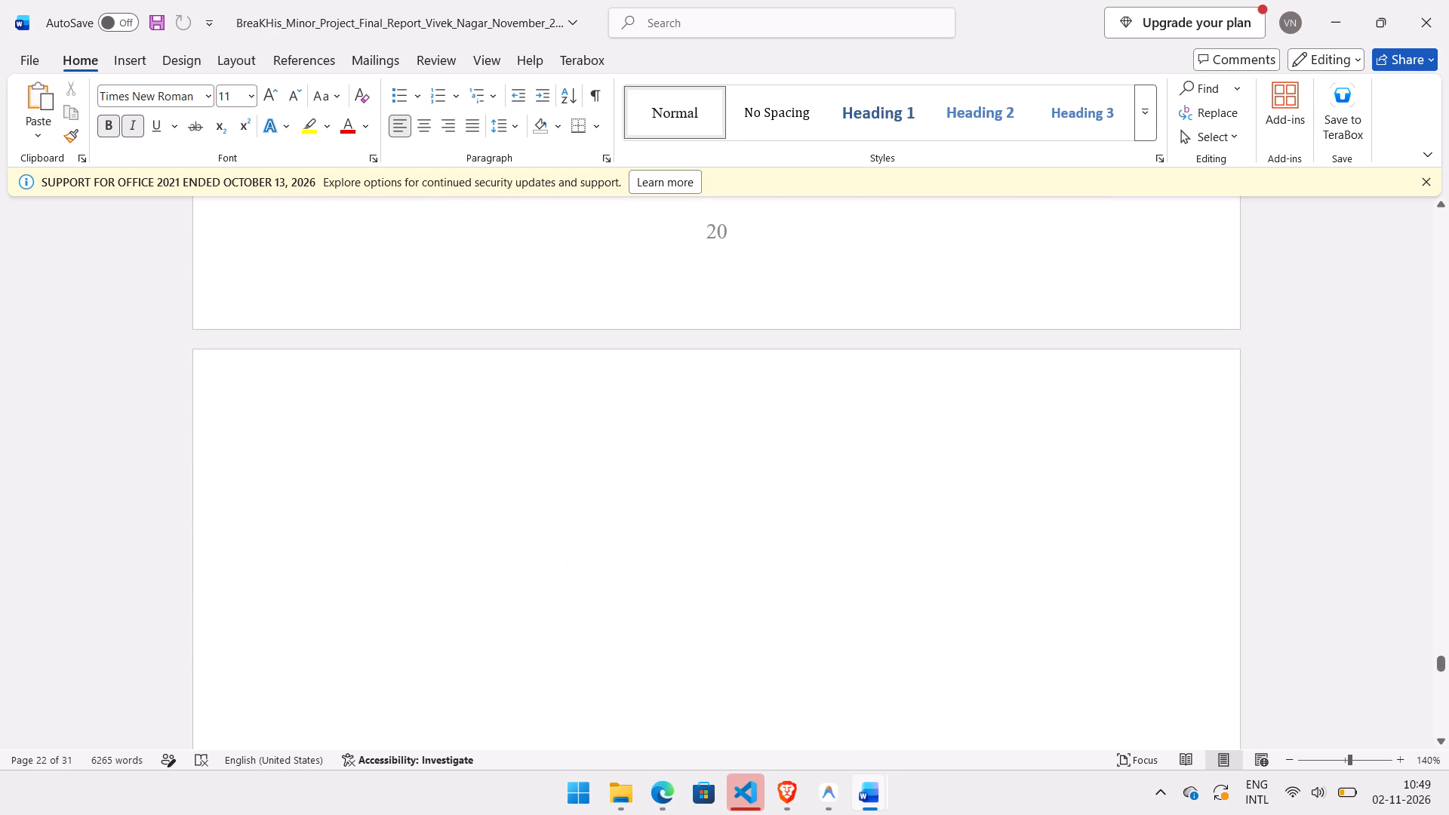
# Undo the Figure 6 caption deletion and the insertion and adjustments of the replacement flowchart picture in Section 6.3.
pyautogui.hotkey('ctrl', 'z')
pyautogui.hotkey('ctrl', 'z')
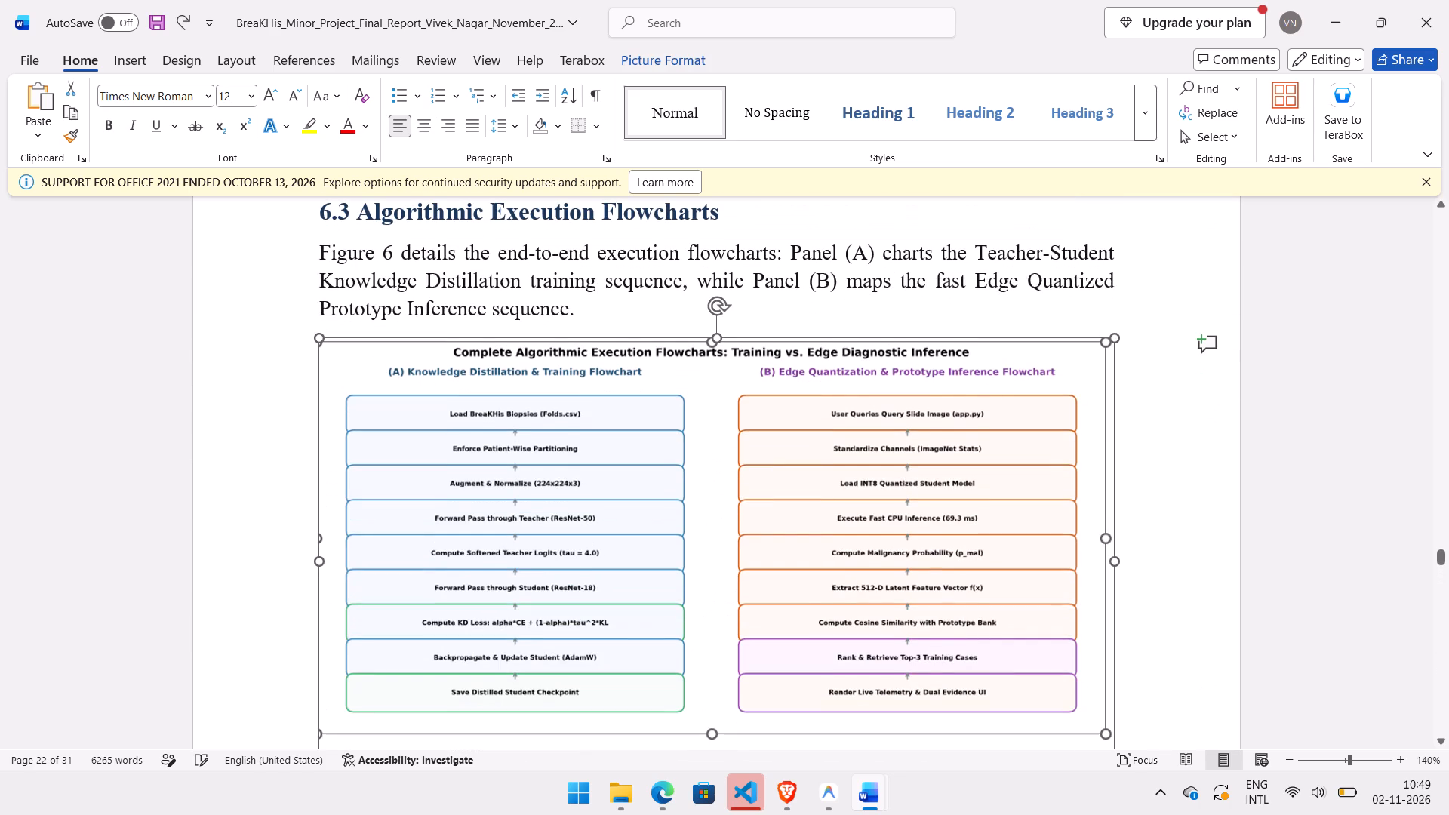
pyautogui.hotkey('ctrl', 'z')
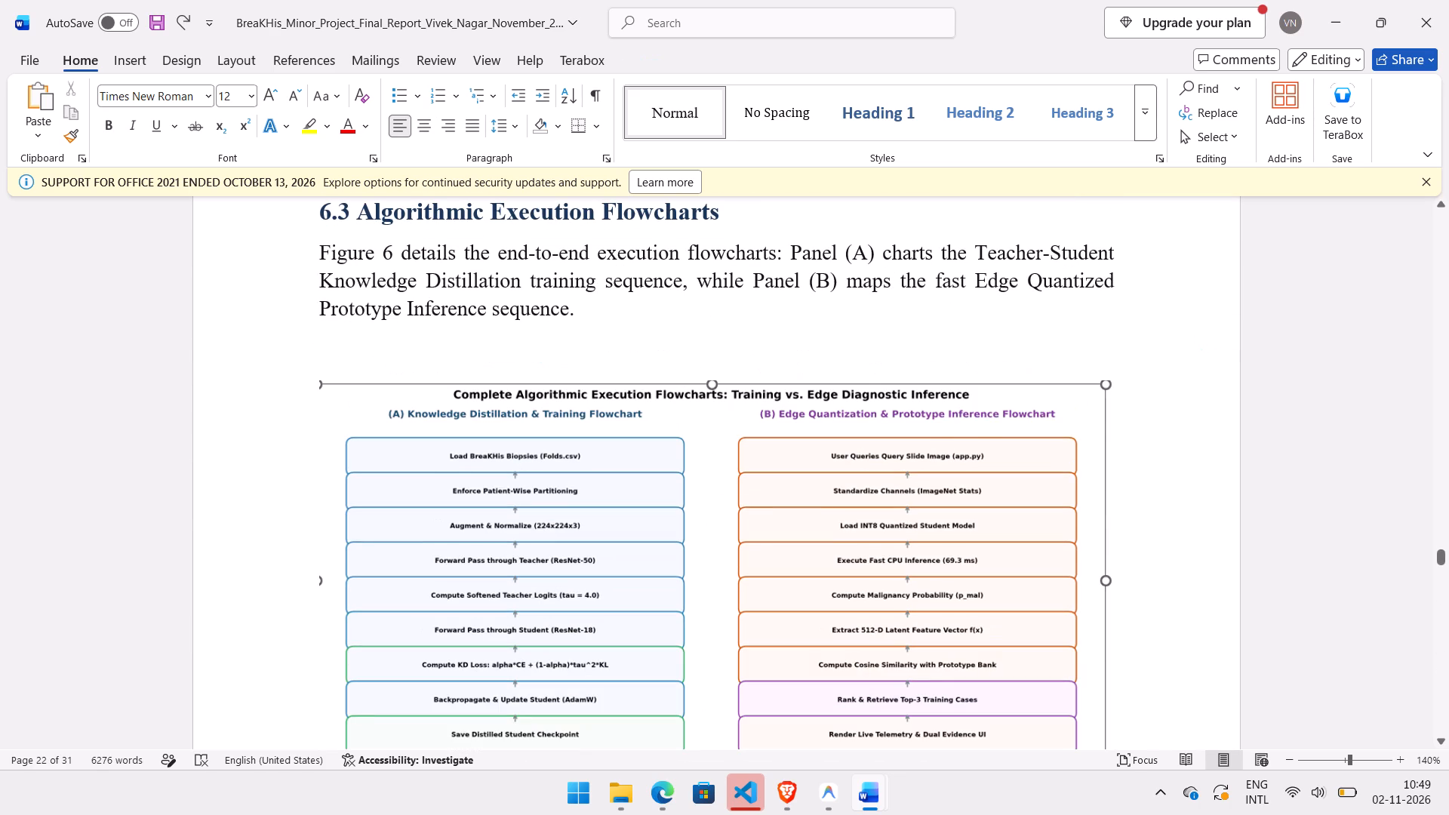
pyautogui.scroll(-3, 416, 609)
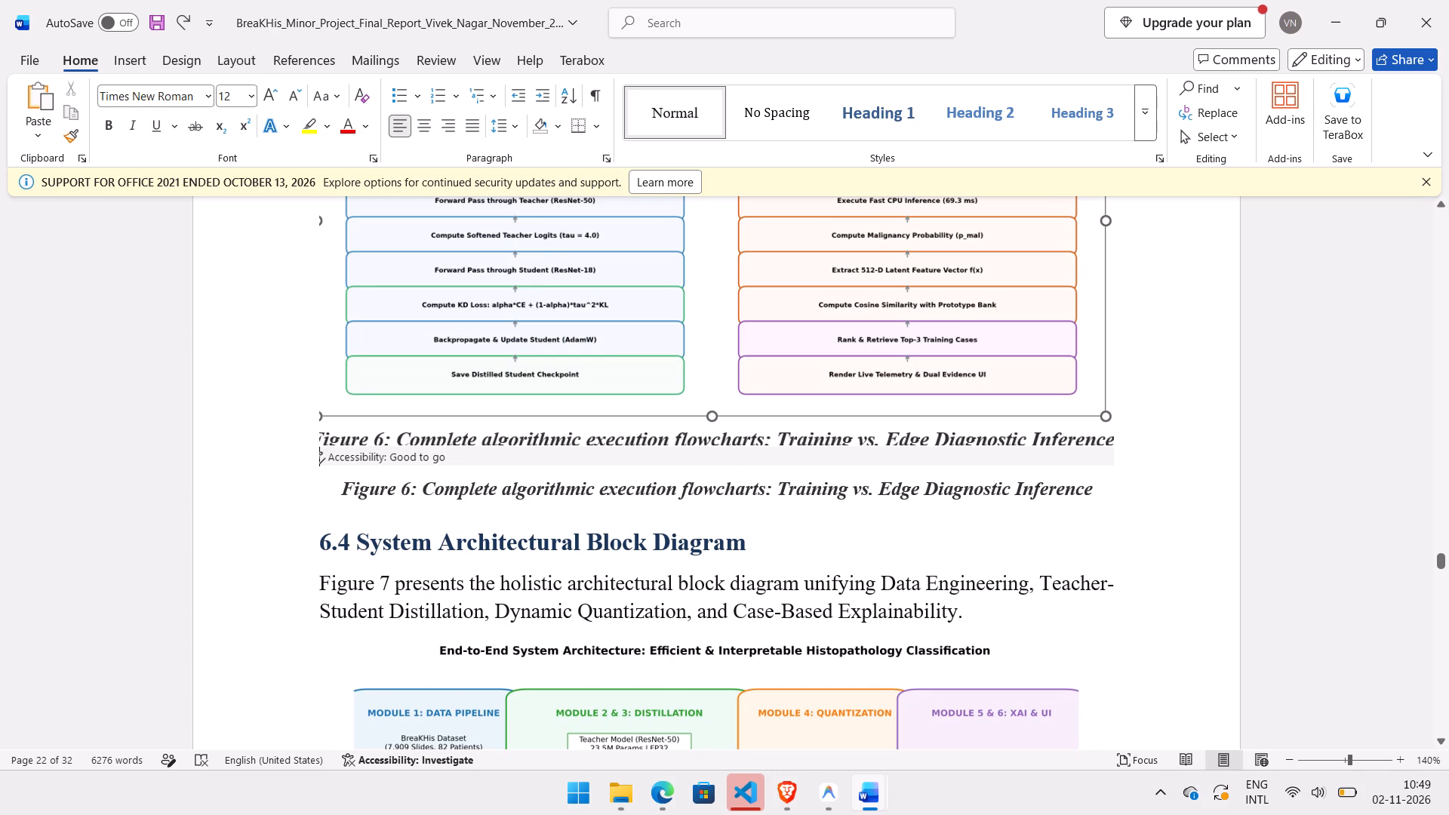
pyautogui.hotkey('ctrl', 'z')
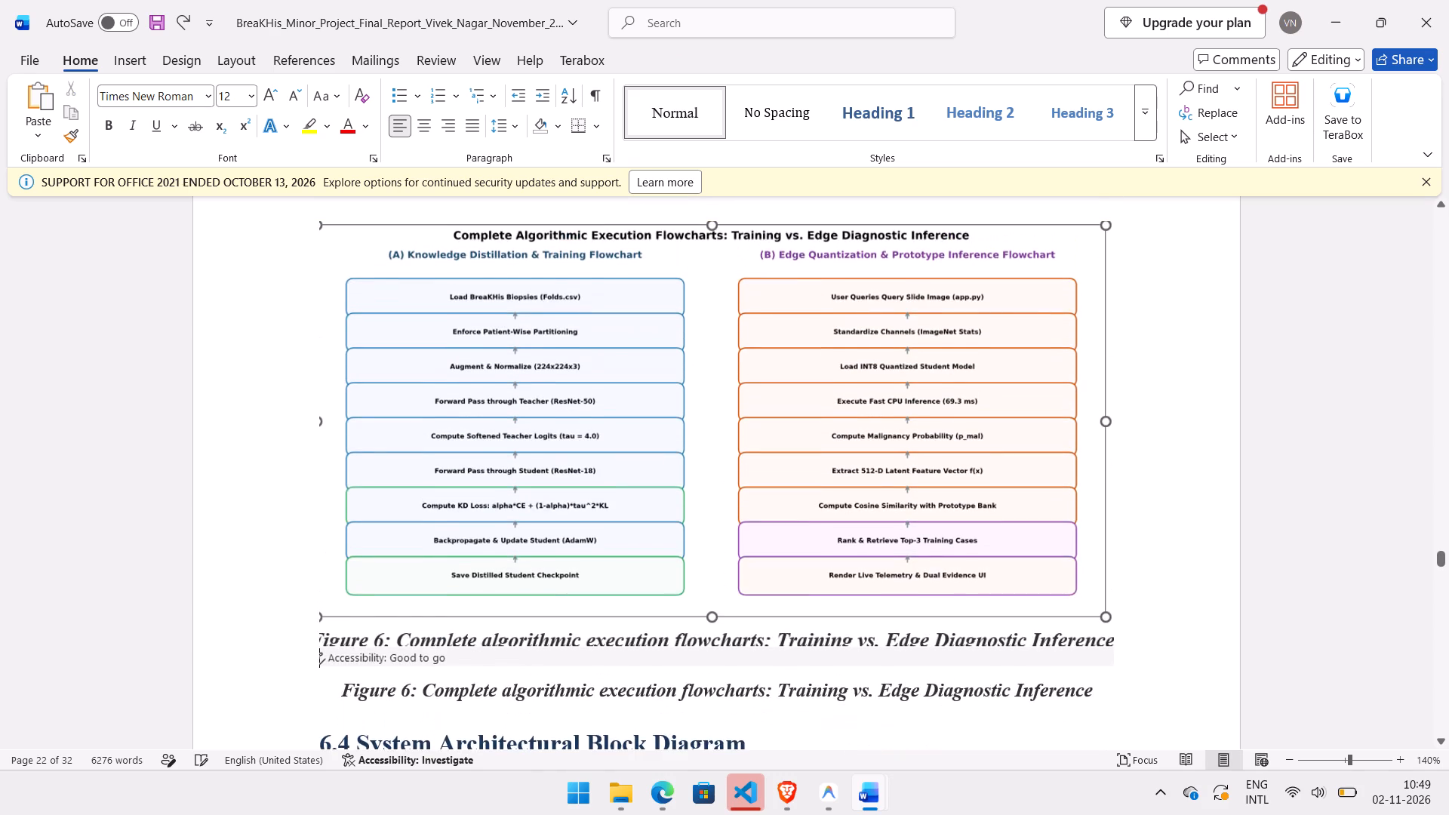
pyautogui.hotkey('ctrl', 'z')
pyautogui.hotkey('ctrl', 'z')
pyautogui.hotkey('ctrl', 'z')
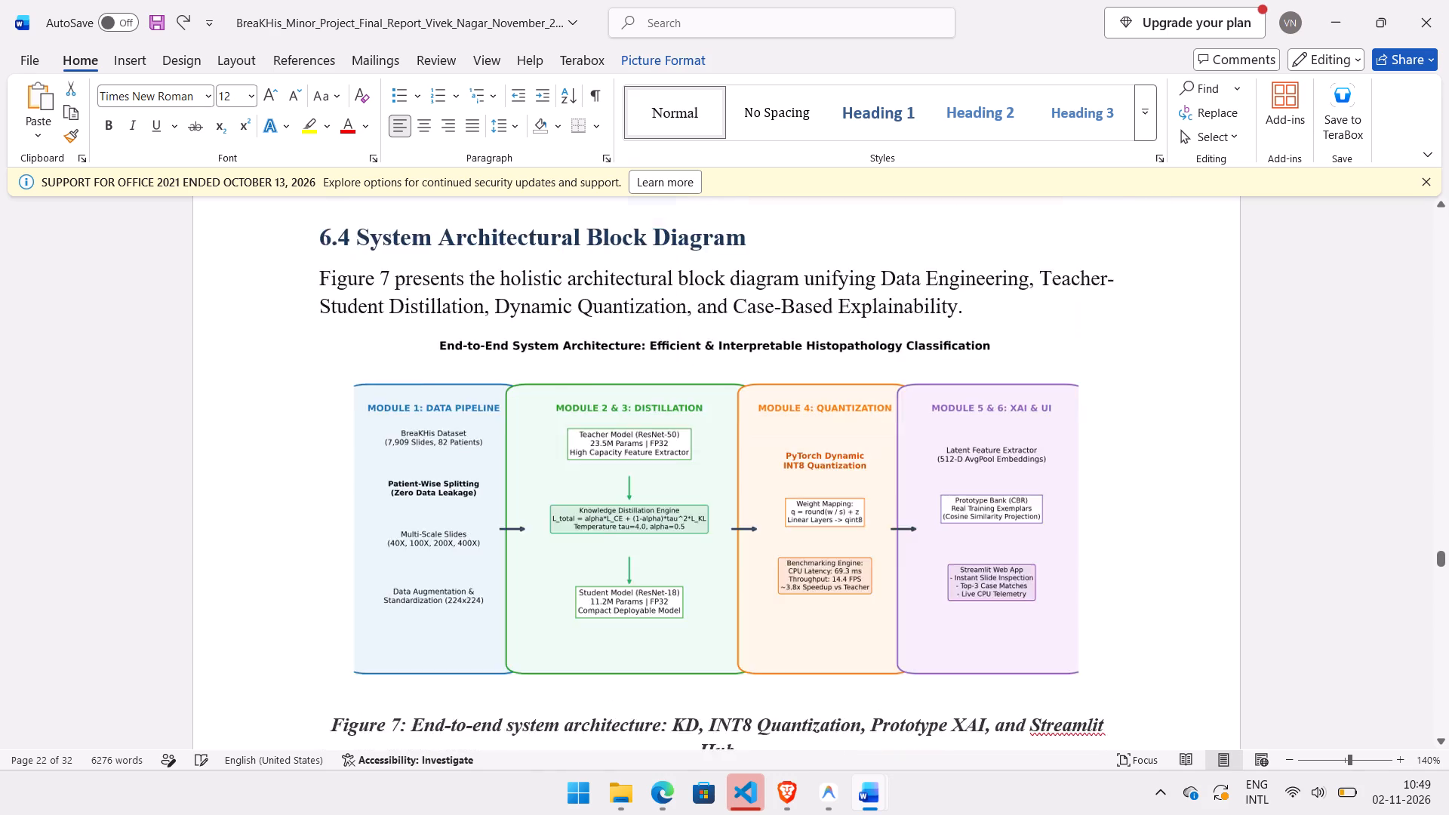
# Examine the page layout from Section 6.3 to the start of Section 7.
pyautogui.scroll(-2, 416, 609)
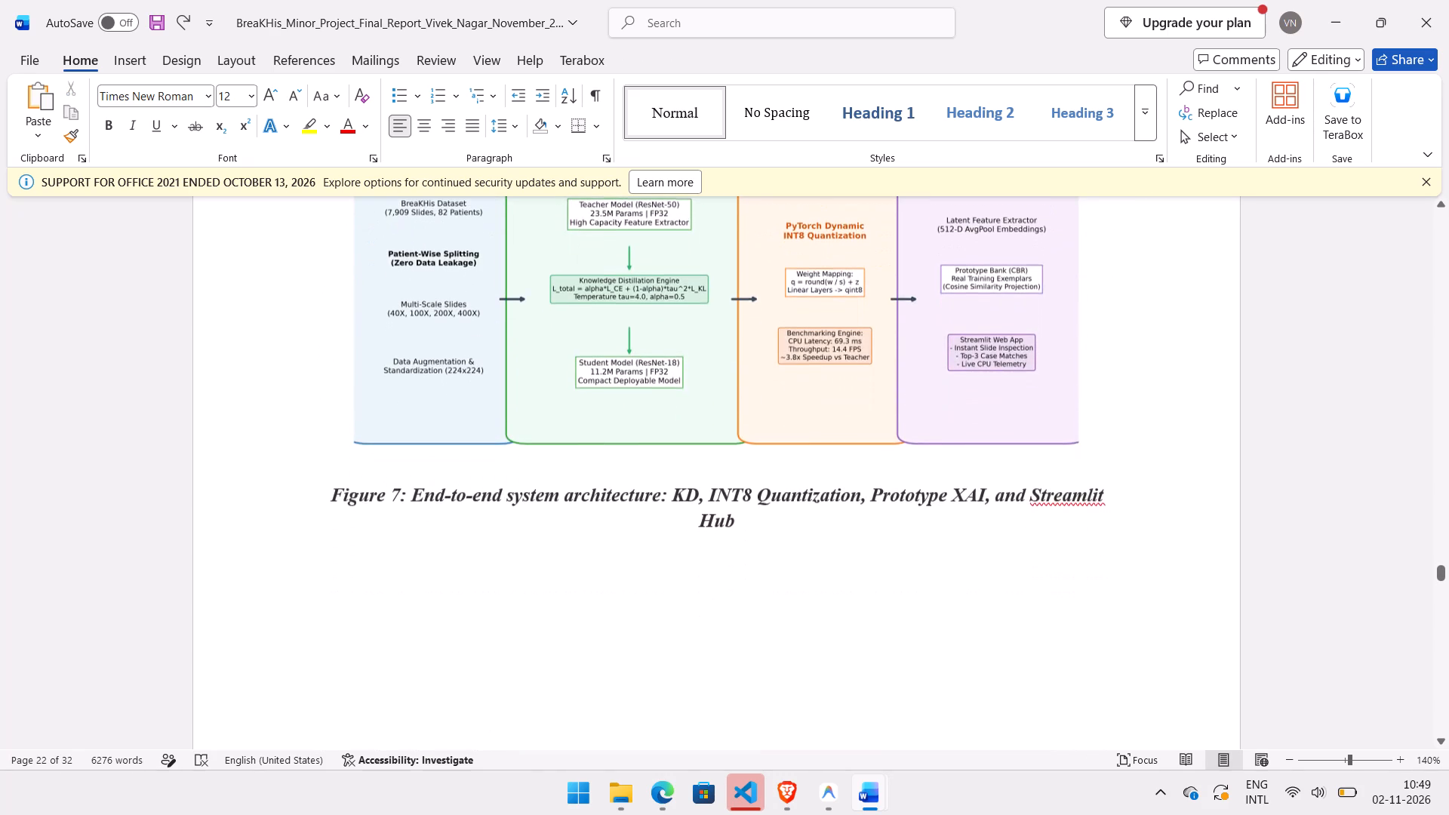
pyautogui.scroll(-4, 416, 609)
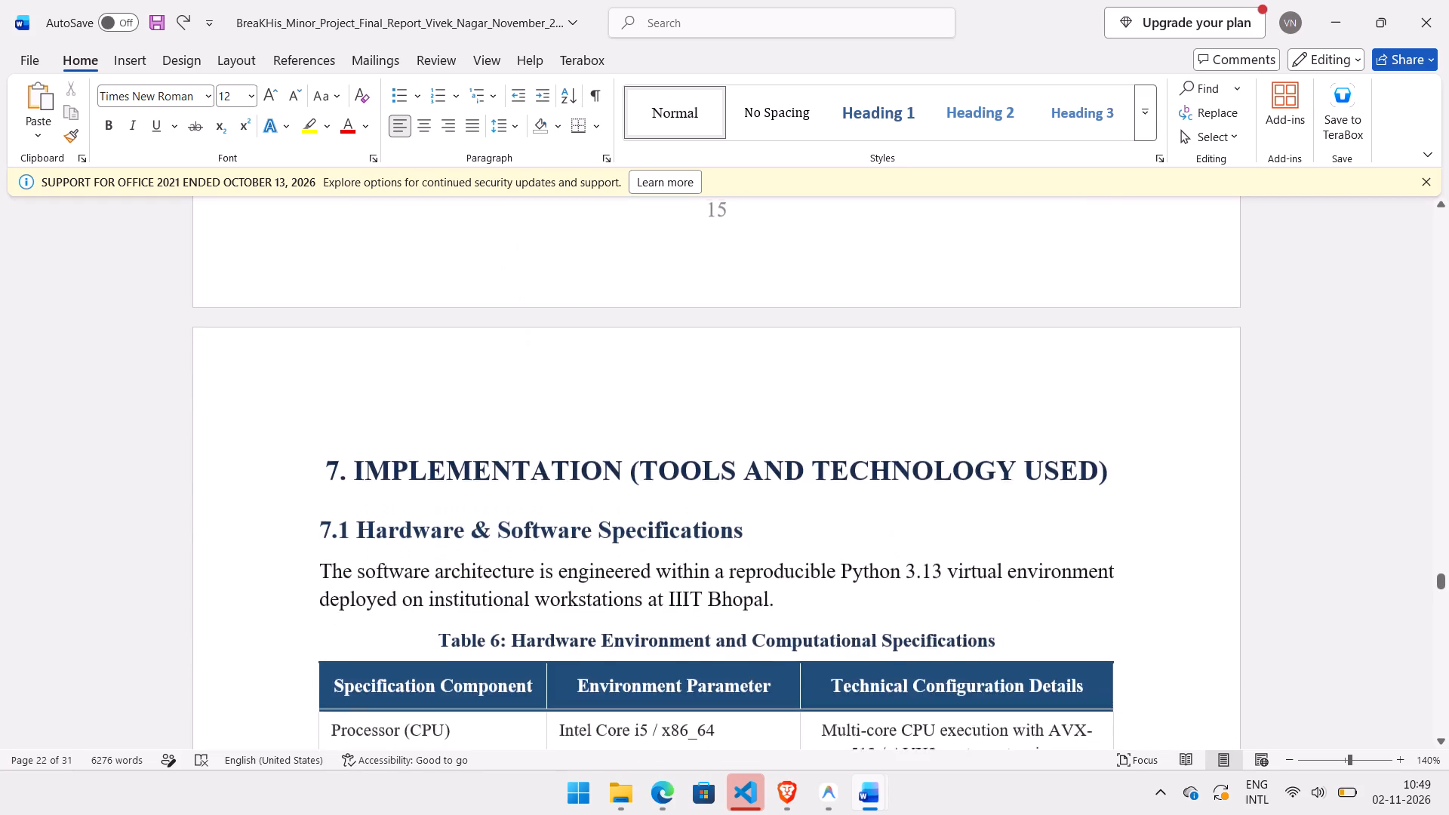
pyautogui.scroll(2, 416, 609)
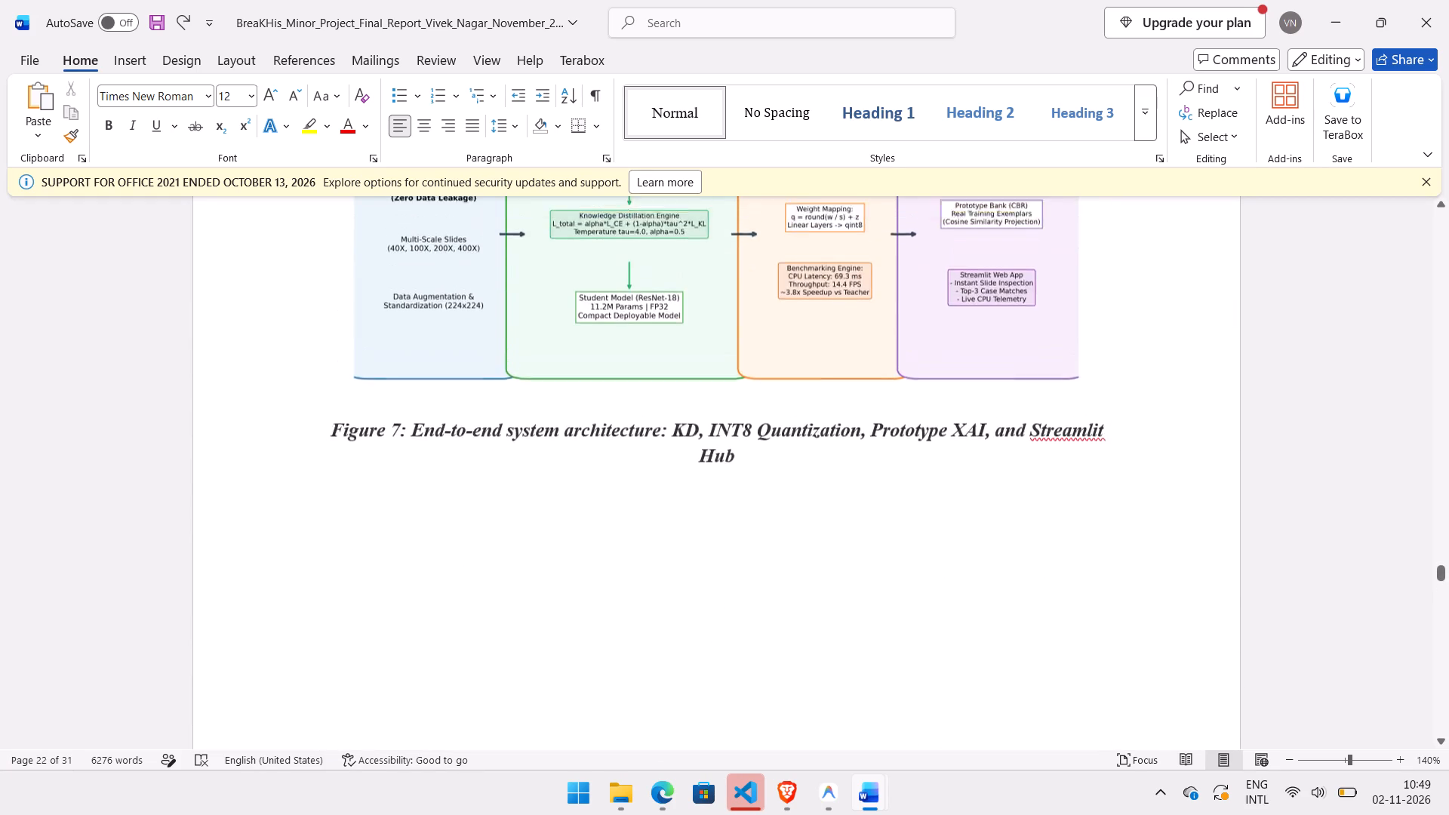
pyautogui.scroll(3, 416, 609)
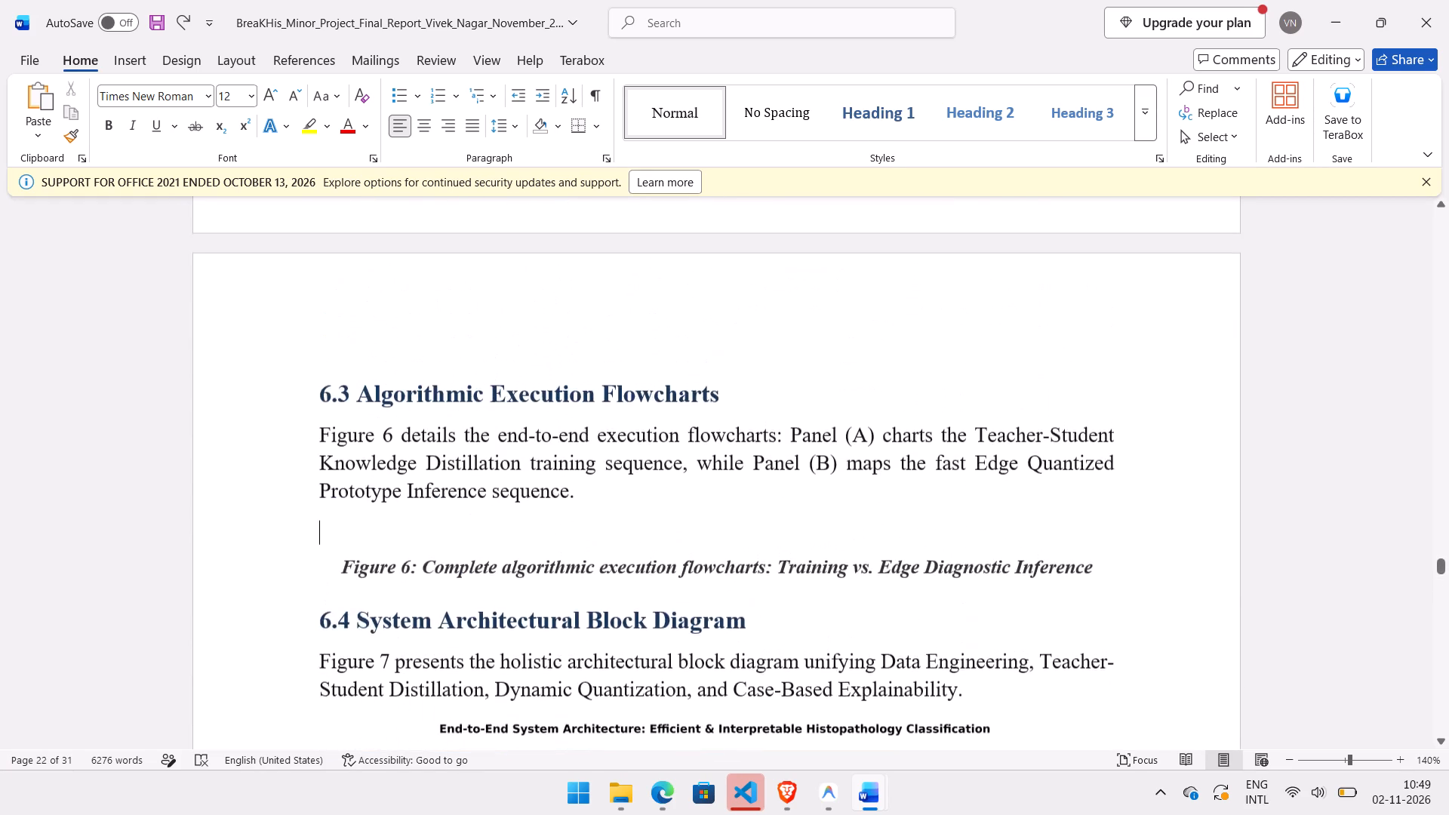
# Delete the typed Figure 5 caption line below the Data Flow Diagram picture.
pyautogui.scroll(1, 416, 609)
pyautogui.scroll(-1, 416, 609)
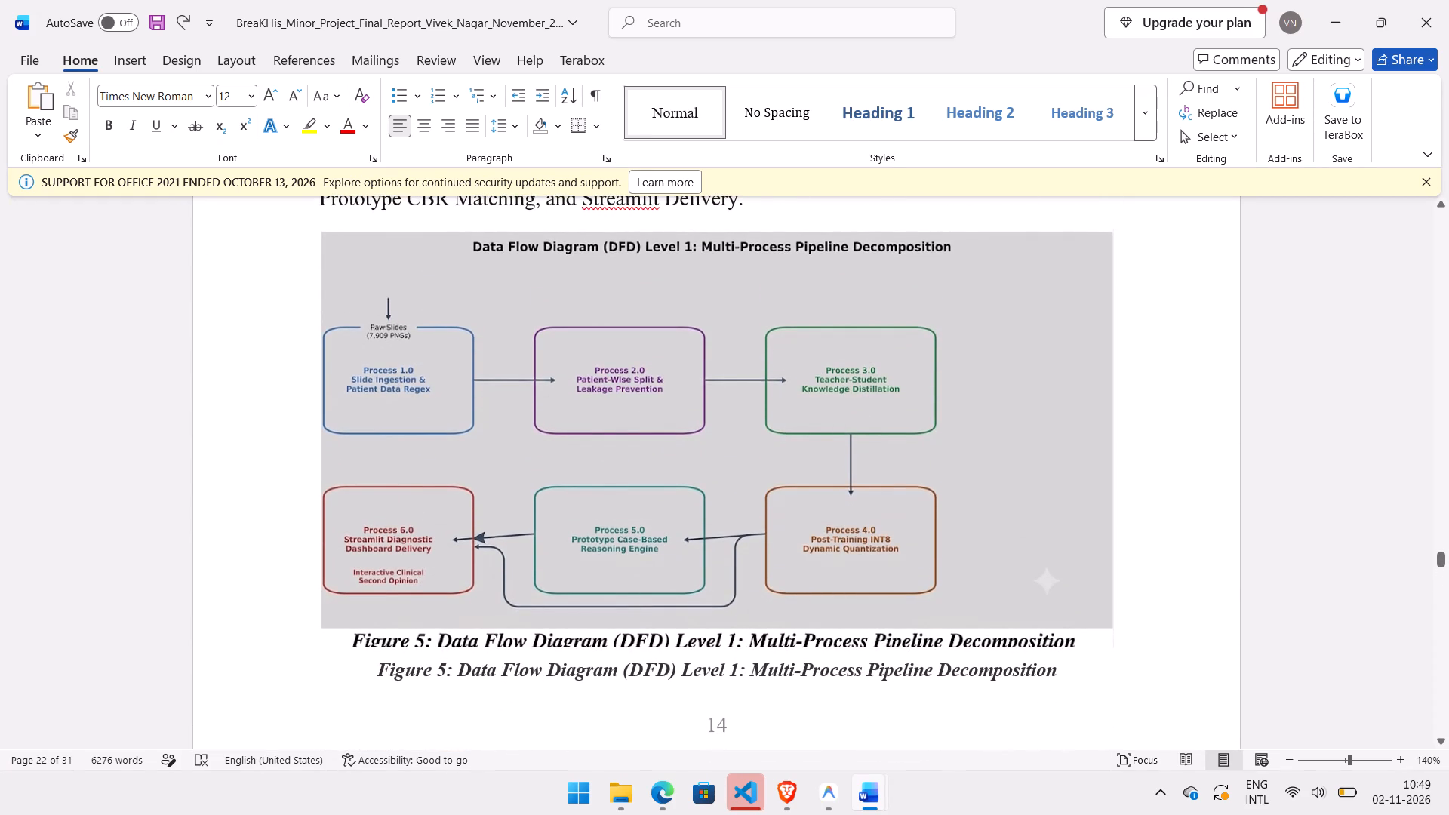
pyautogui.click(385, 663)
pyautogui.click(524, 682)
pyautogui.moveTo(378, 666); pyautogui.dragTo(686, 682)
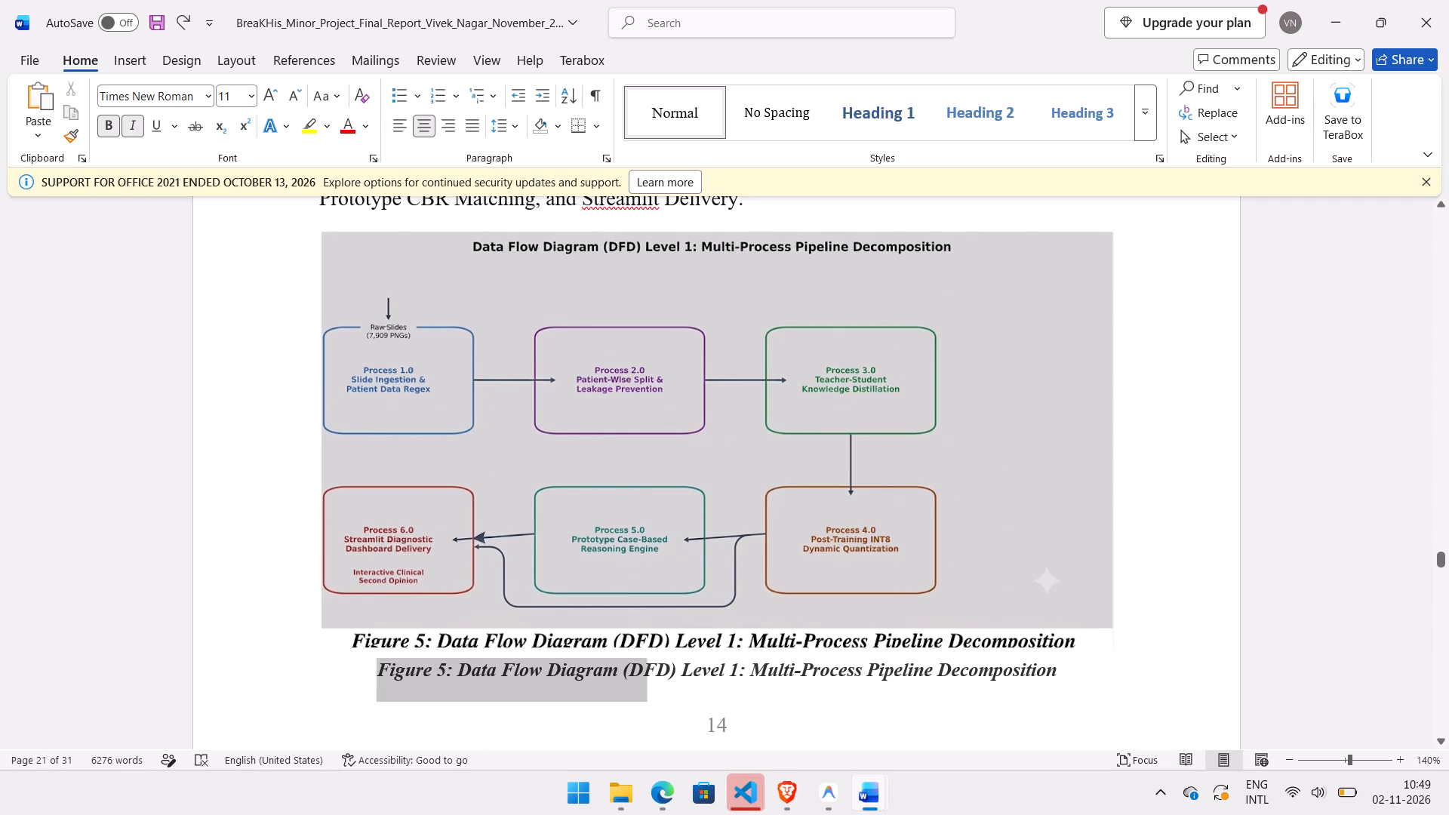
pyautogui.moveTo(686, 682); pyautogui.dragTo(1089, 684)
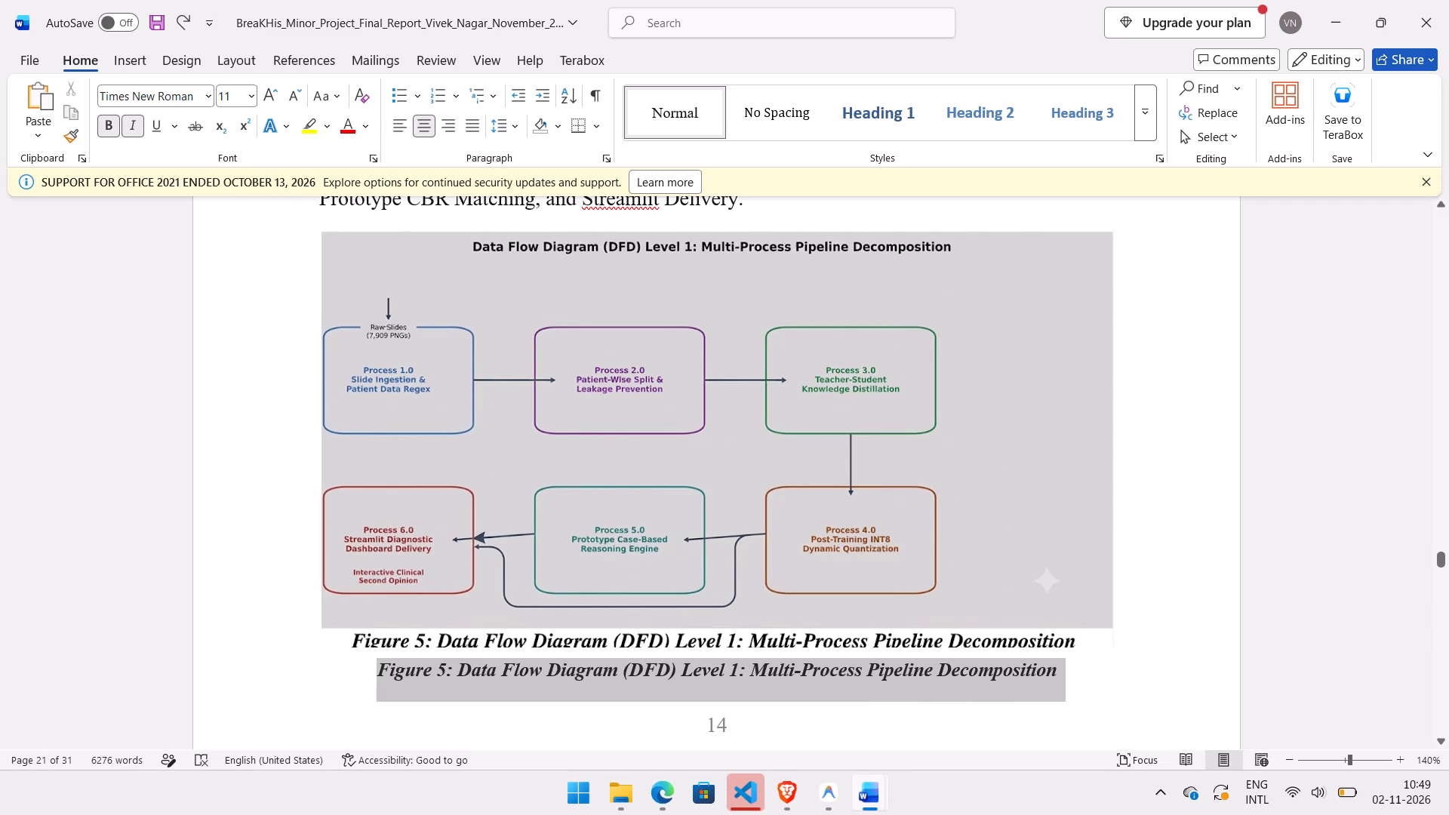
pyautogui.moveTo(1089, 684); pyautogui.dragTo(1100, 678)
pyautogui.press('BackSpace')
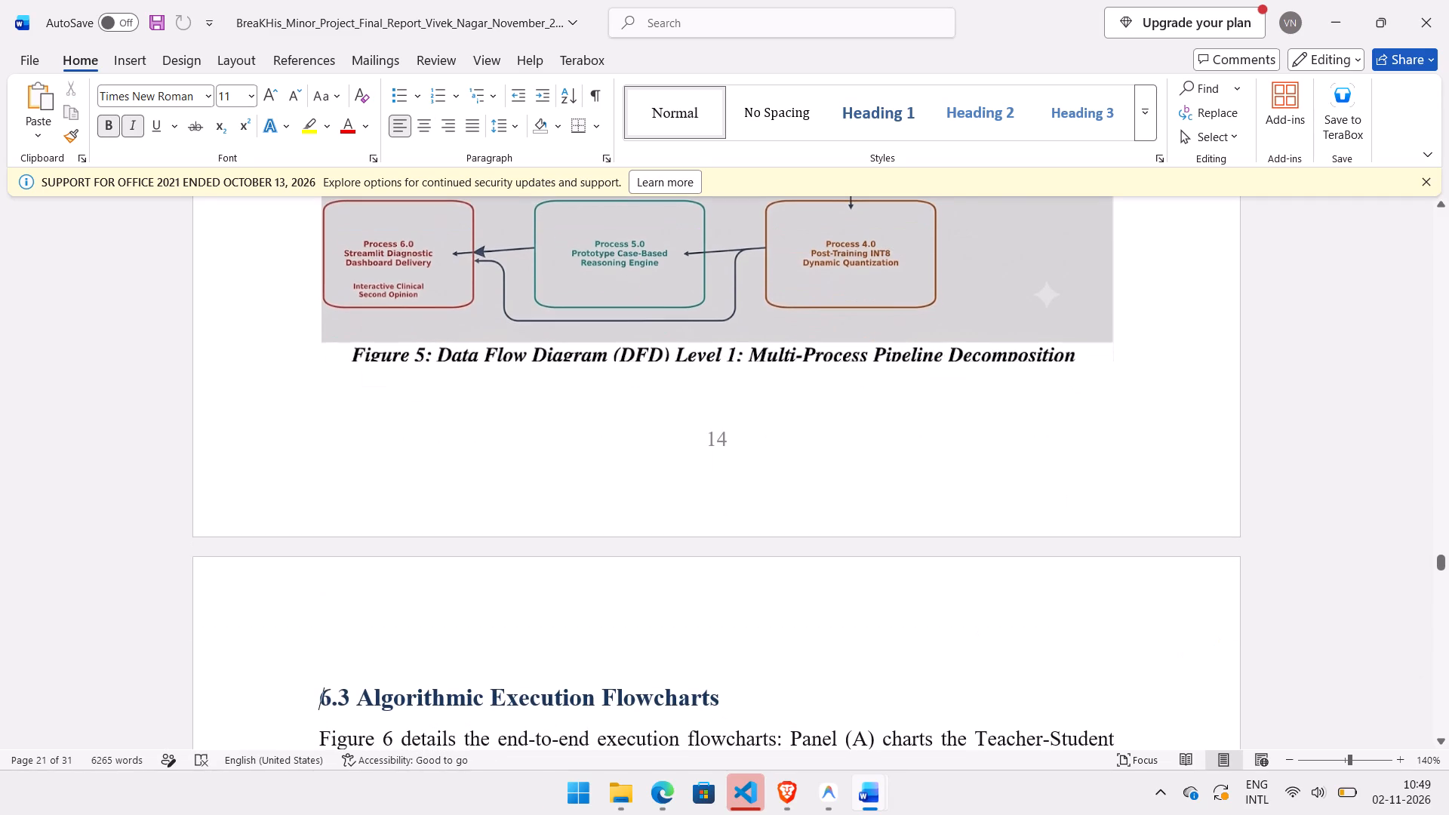
# Examine the pages from Section 6.3 through Figure 11 and the blank page 21 for layout problems.
pyautogui.scroll(-3, 816, 595)
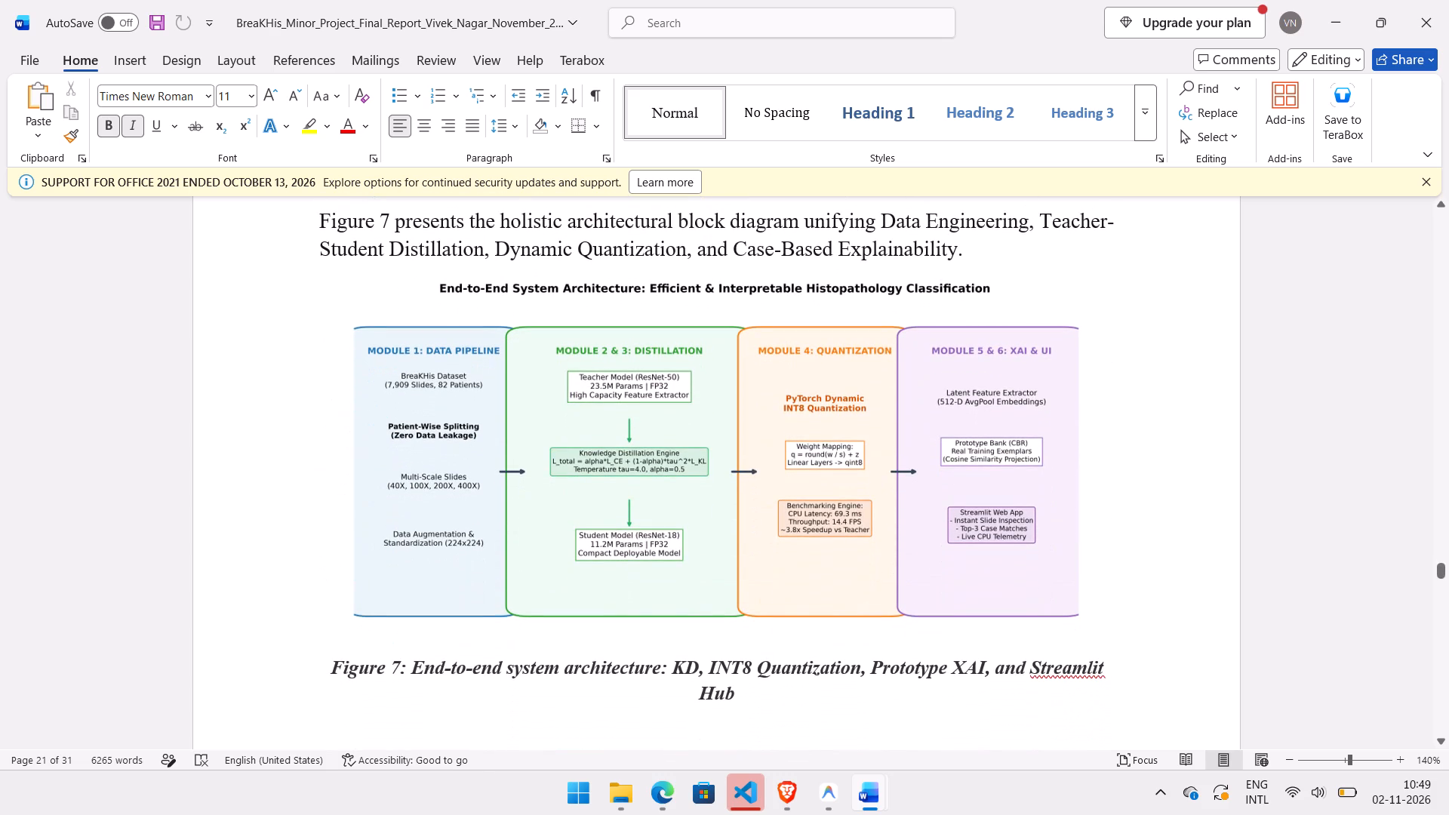
pyautogui.scroll(-7, 816, 595)
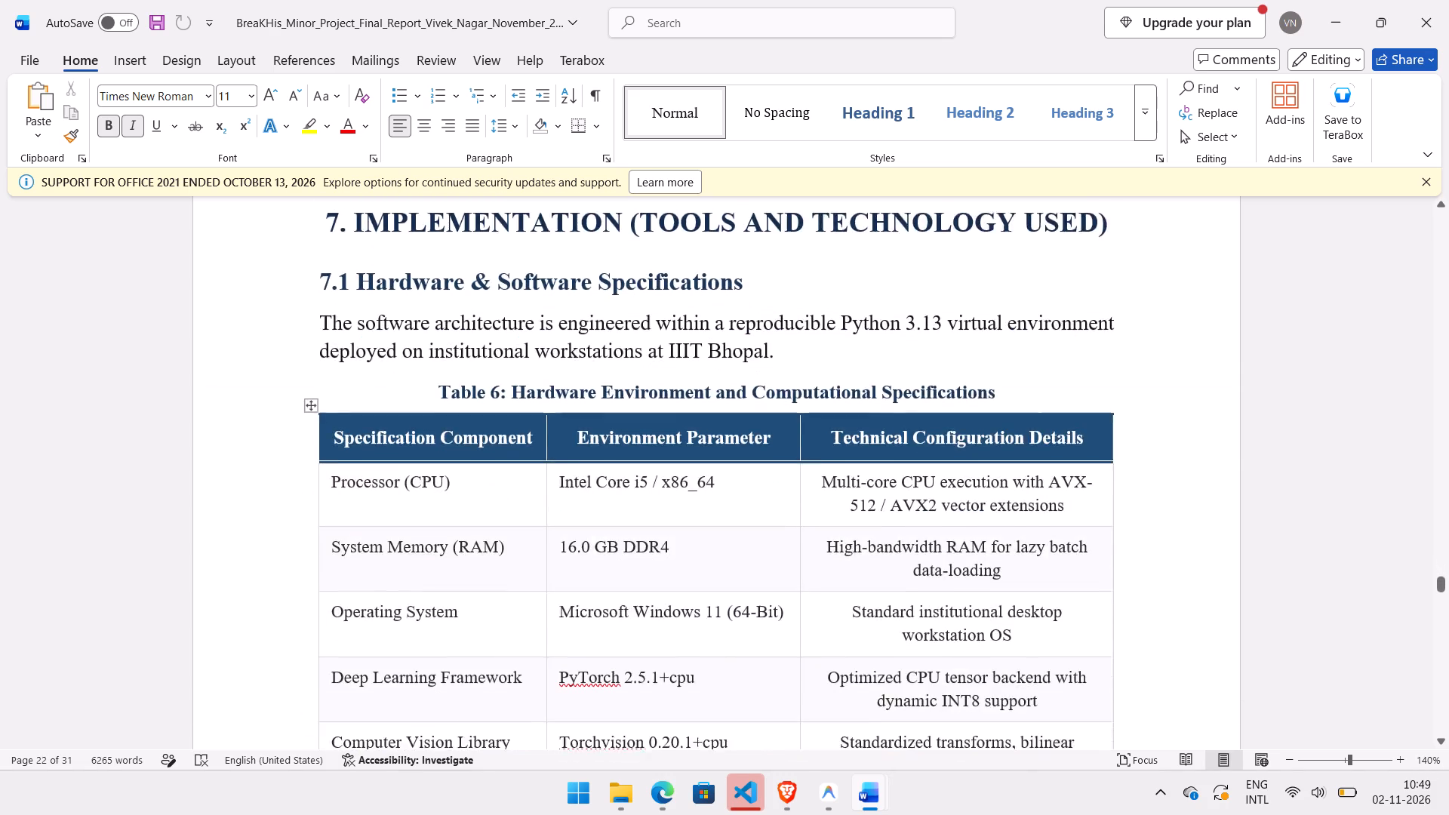
pyautogui.scroll(-3, 816, 595)
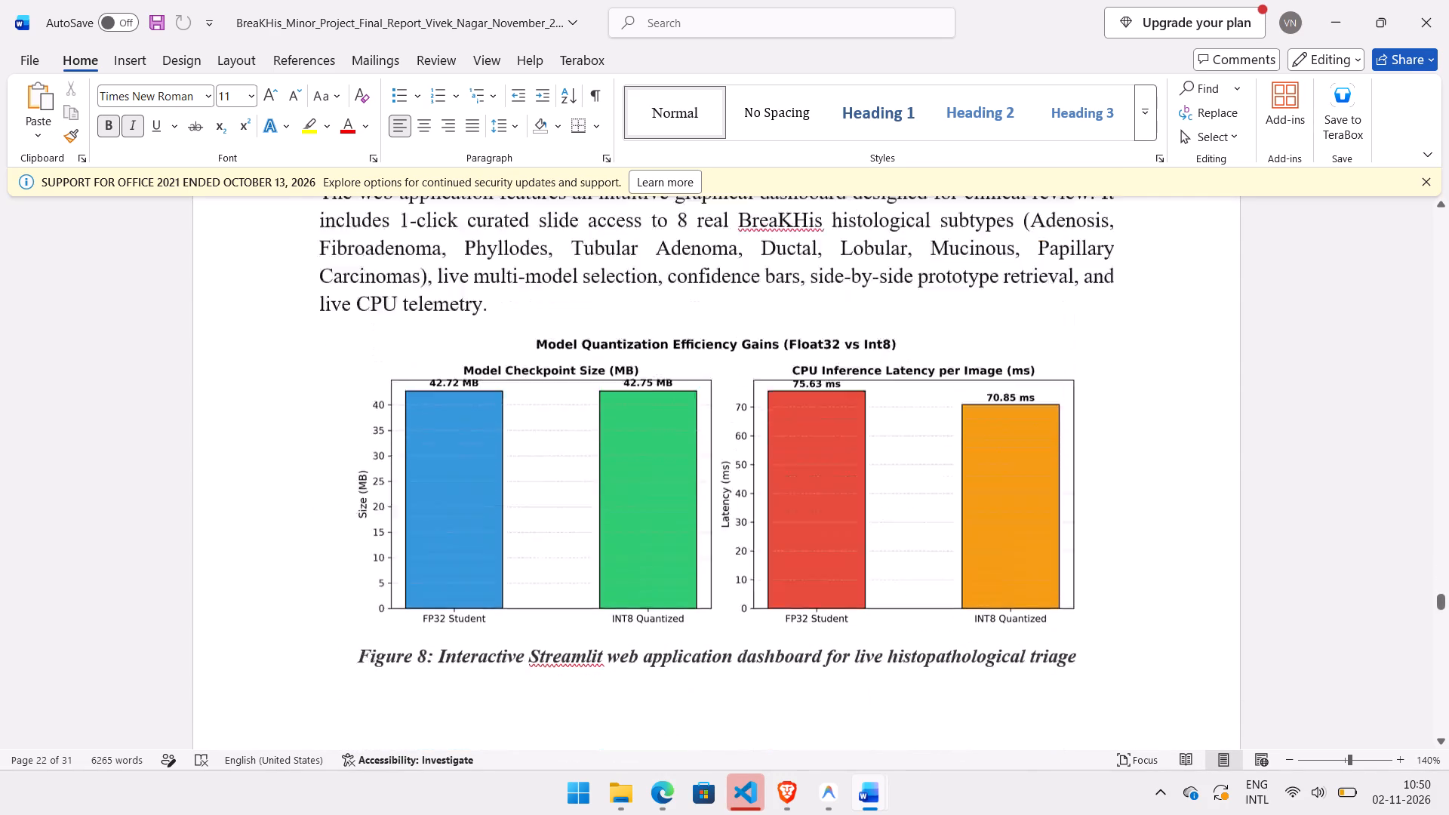
pyautogui.scroll(-3, 816, 595)
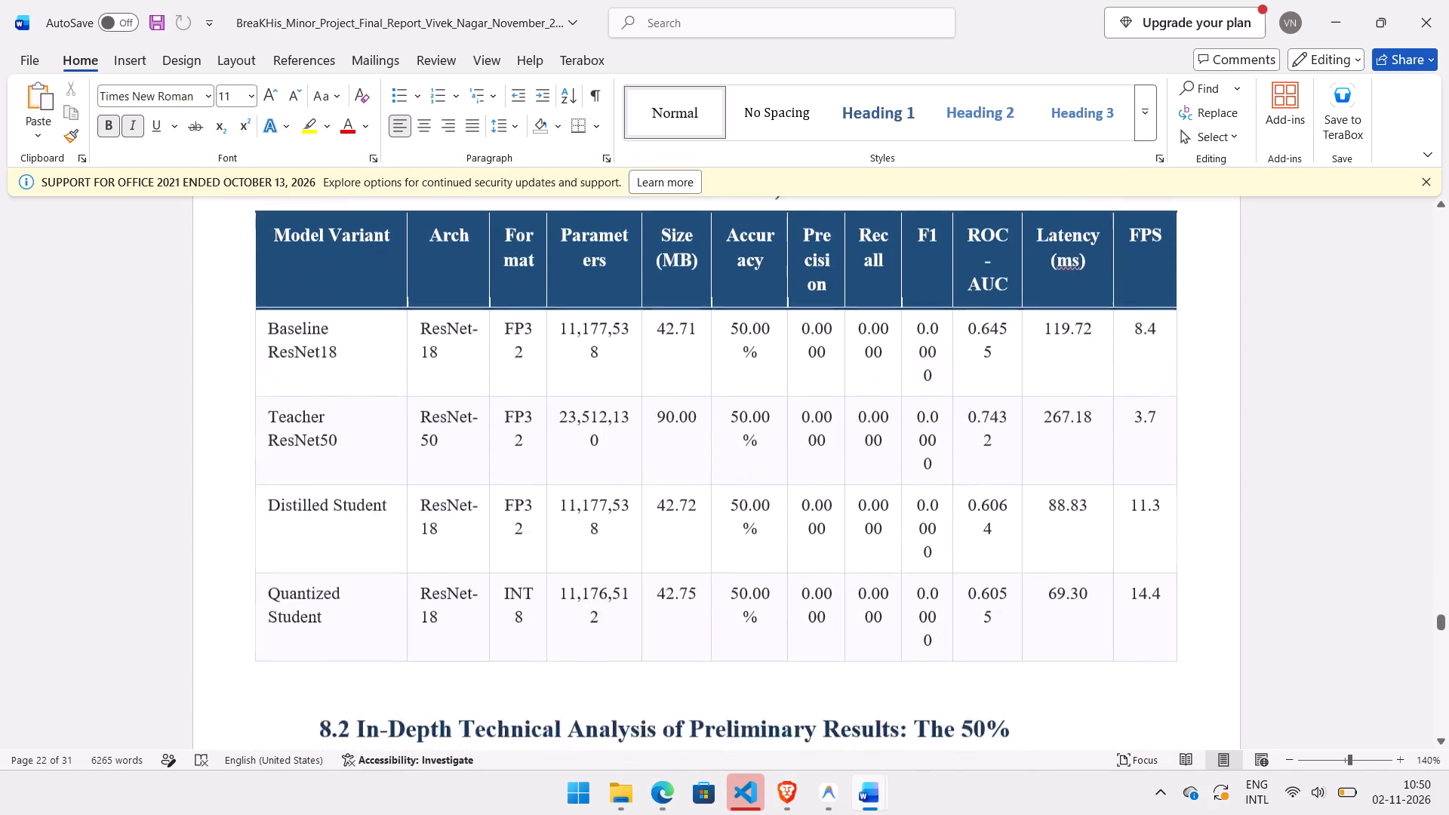
pyautogui.scroll(-4, 816, 595)
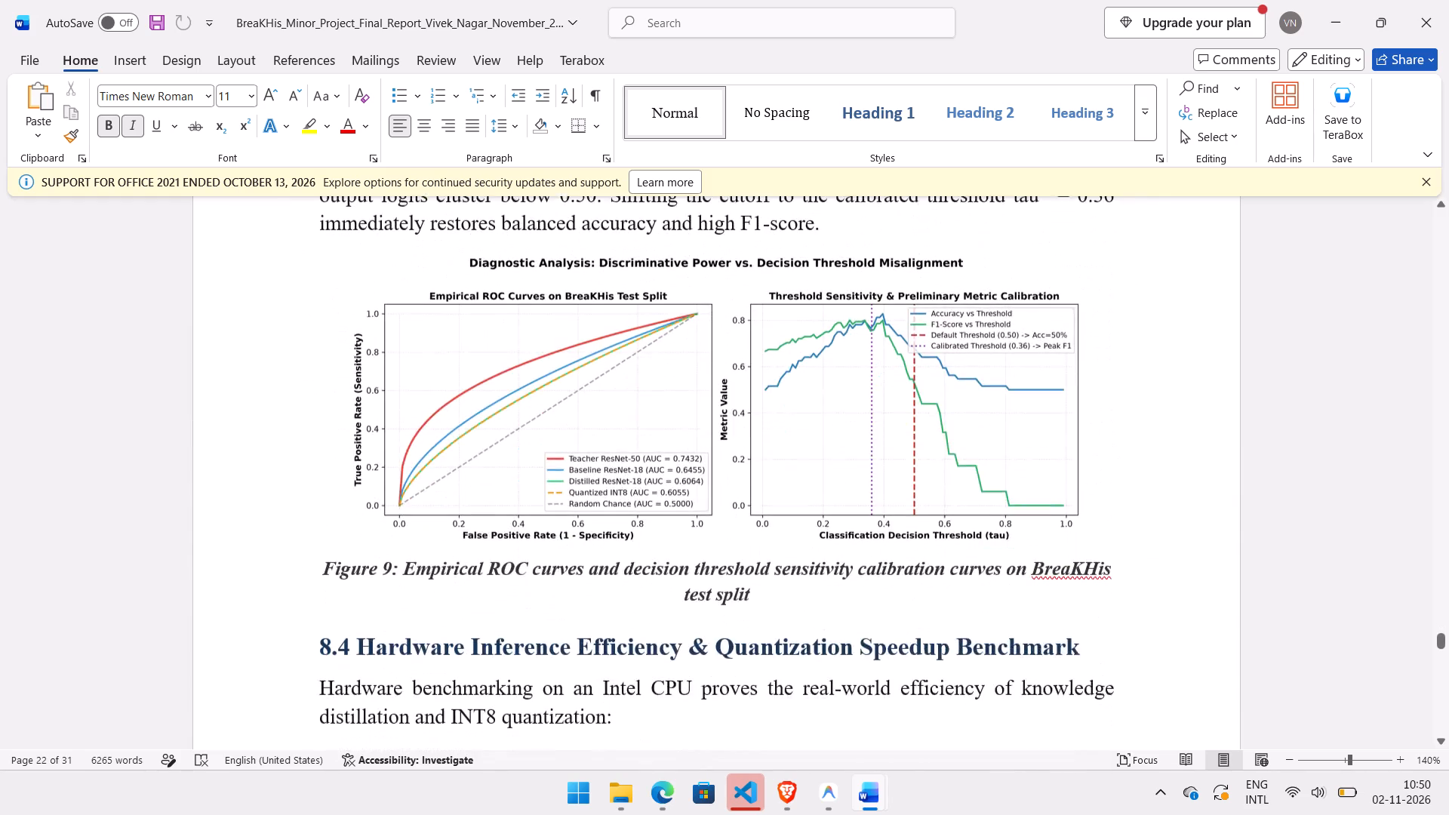
pyautogui.scroll(-5, 816, 595)
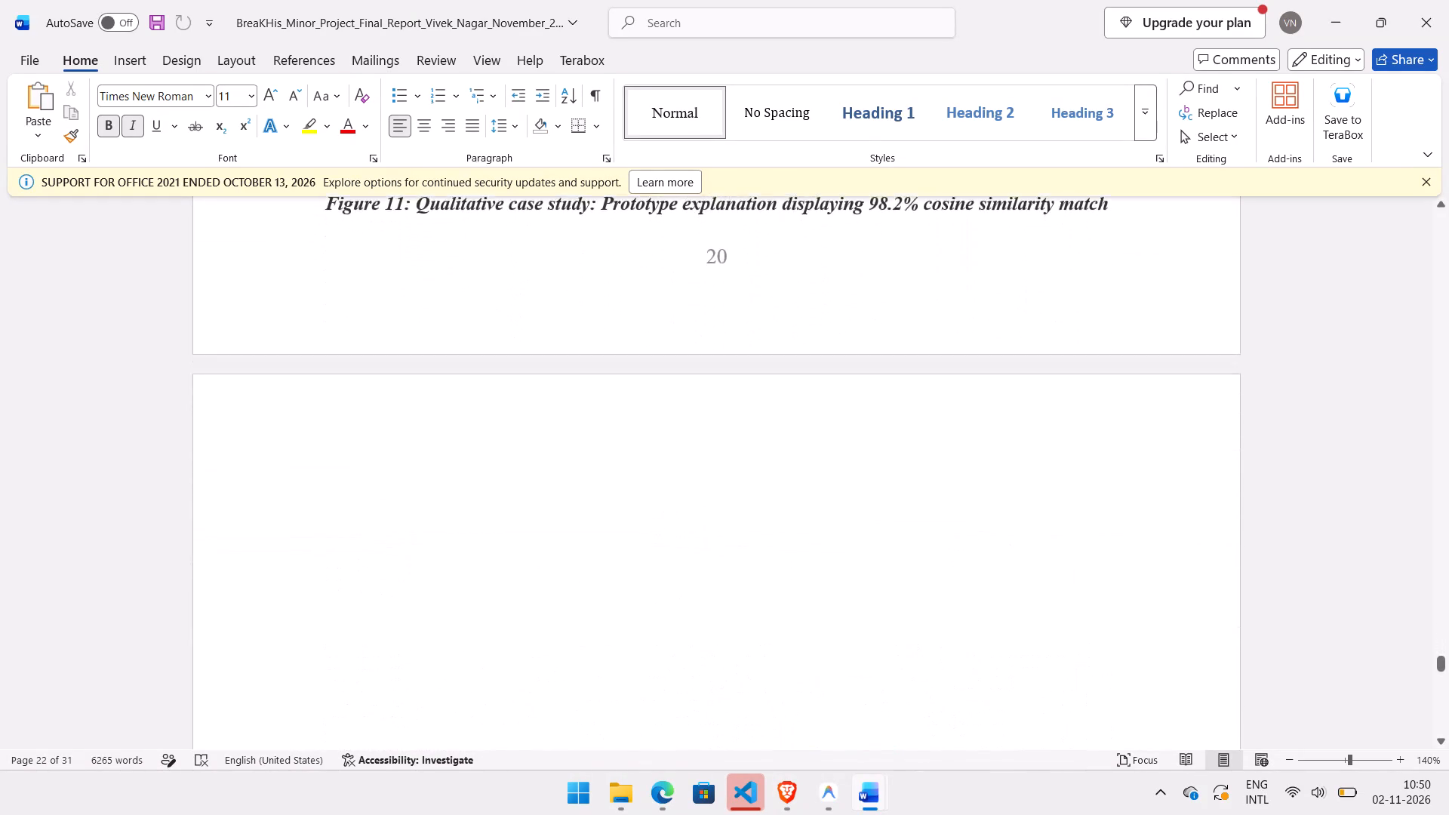
pyautogui.scroll(-7, 816, 595)
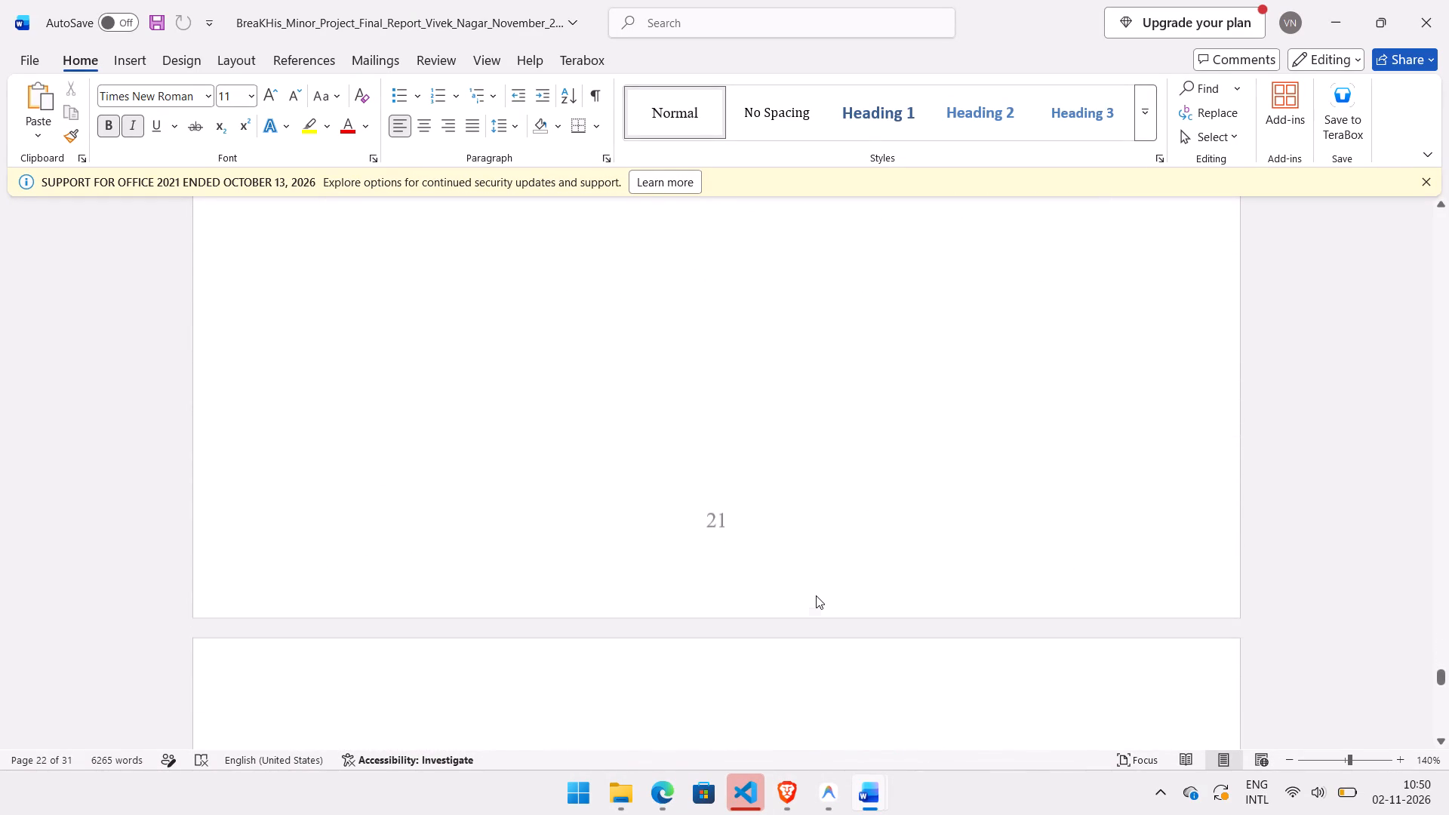
pyautogui.scroll(2, 816, 595)
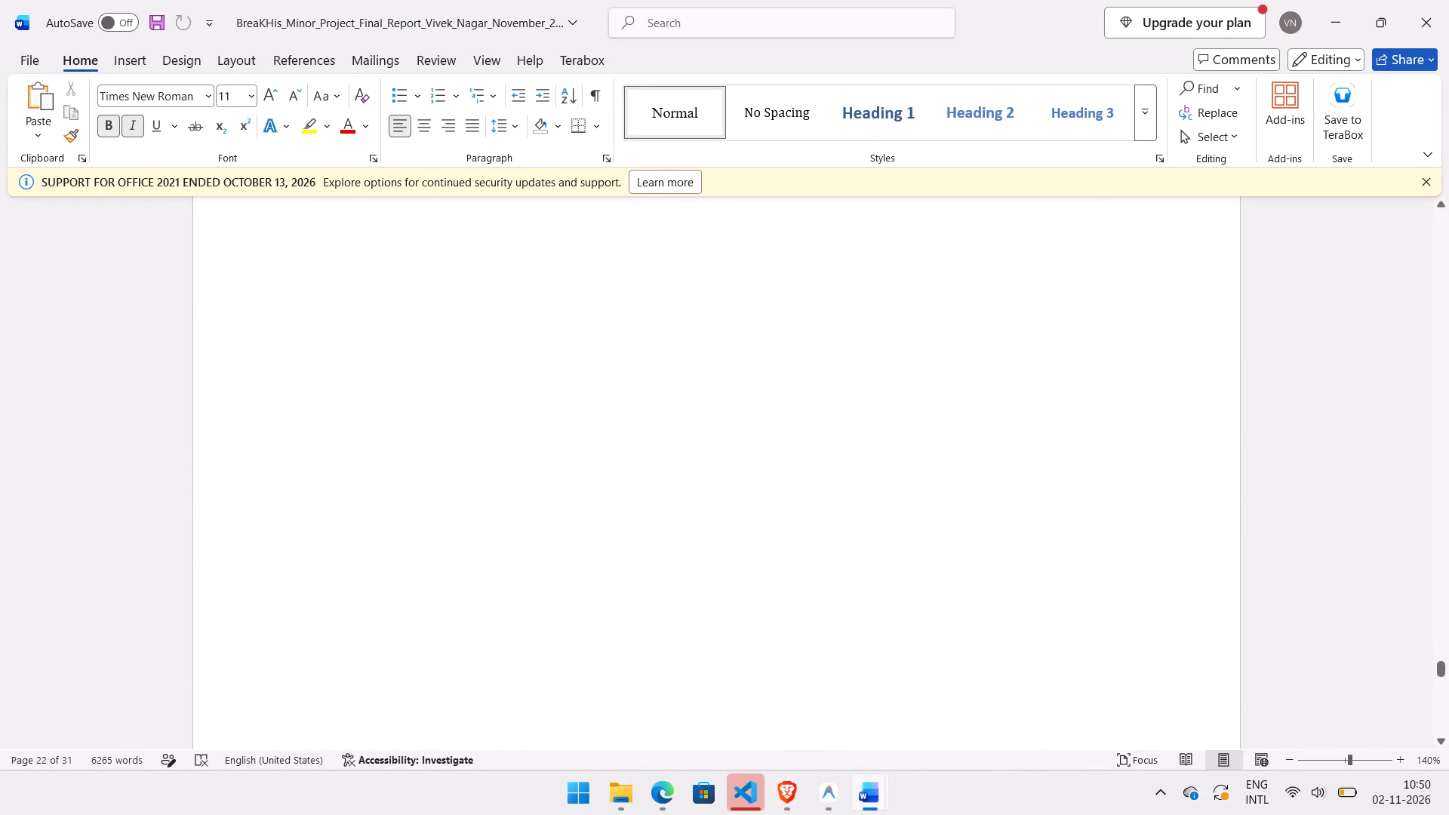
pyautogui.scroll(2, 816, 595)
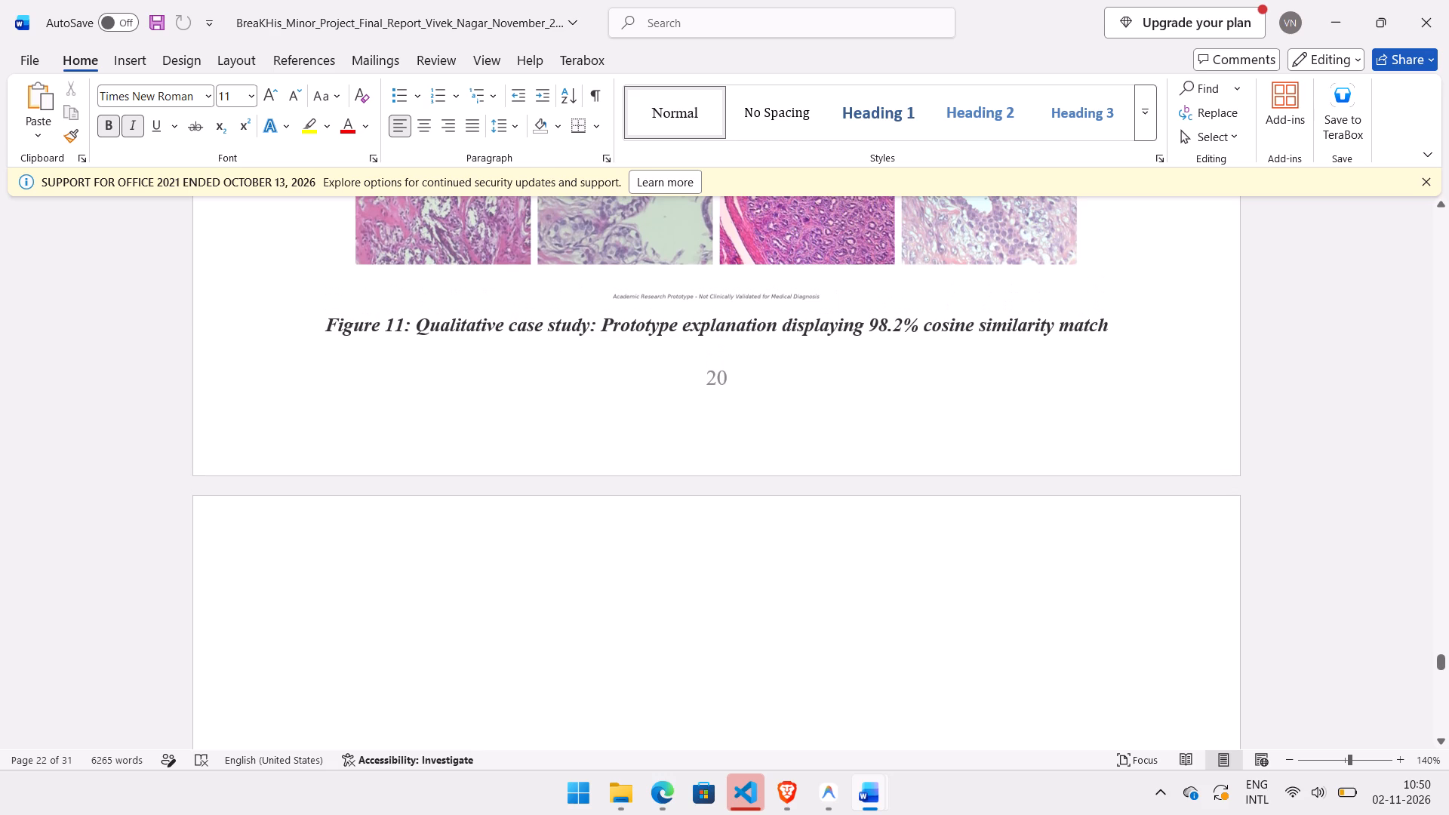
# Undo the Figure 5 caption deletion and the earlier Figure 6 edits, back to the original flowchart picture.
pyautogui.hotkey('ctrl', 'z')
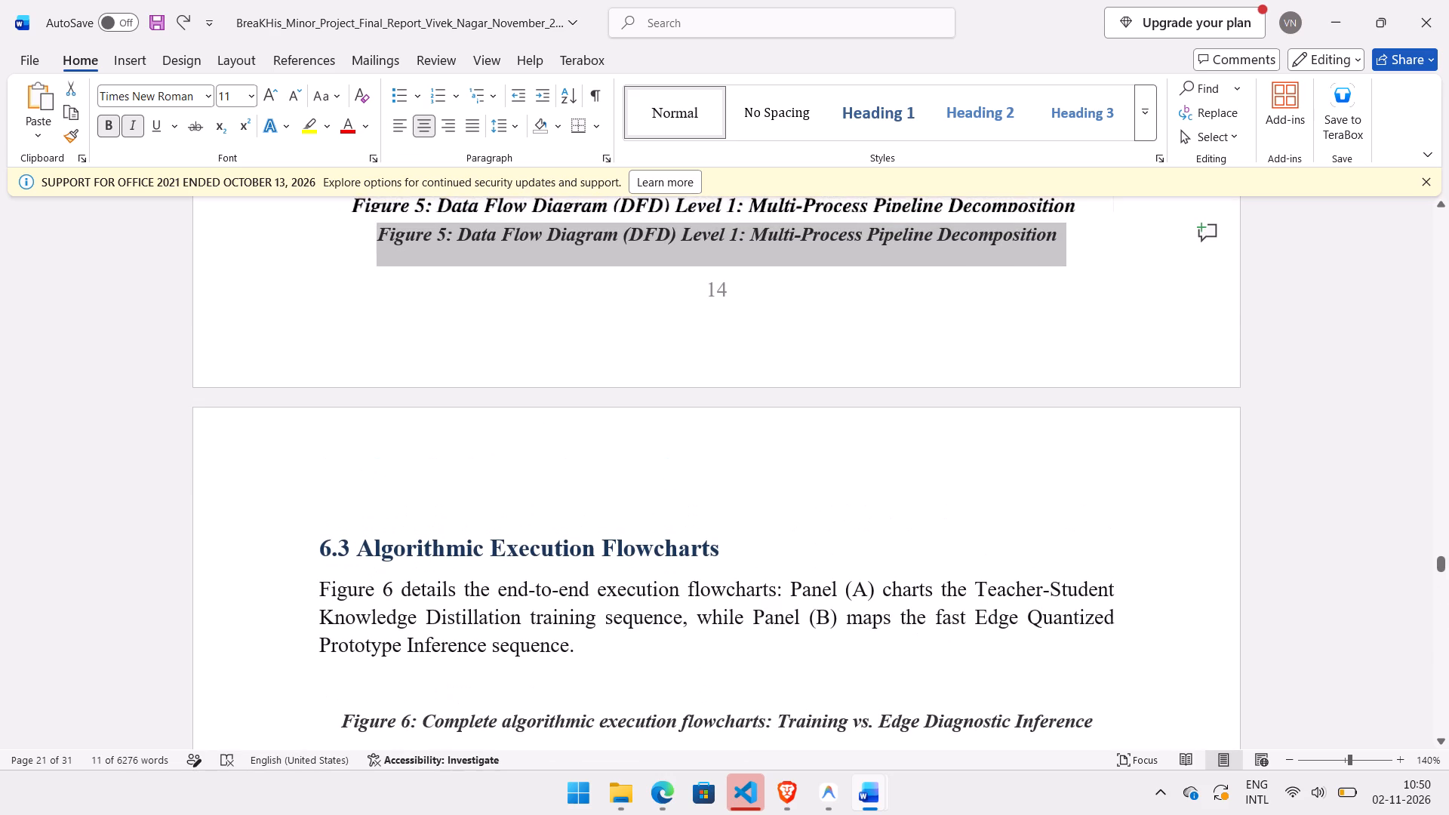
pyautogui.hotkey('ctrl', 'z')
pyautogui.hotkey('ctrl', 'z')
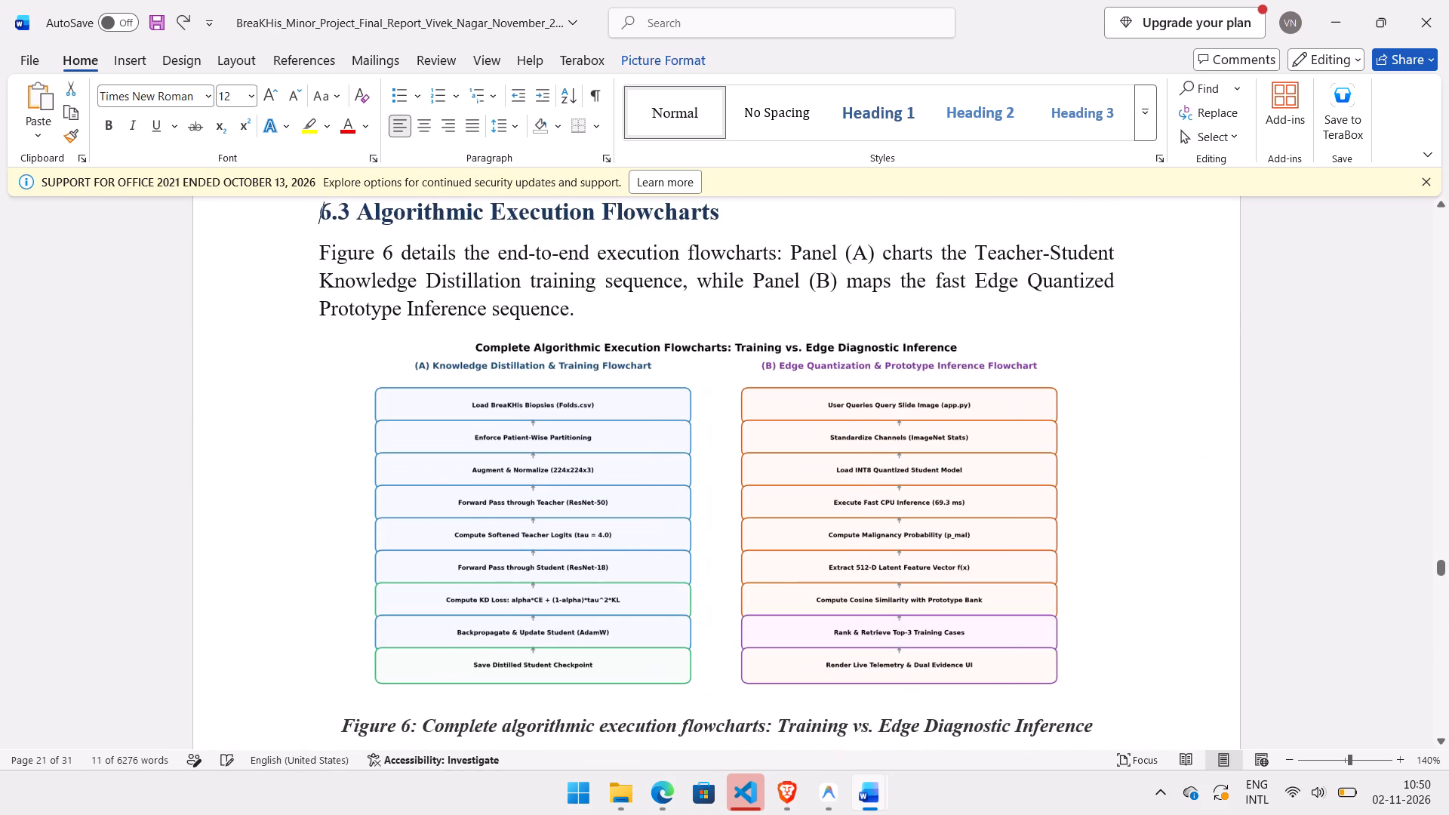
pyautogui.hotkey('ctrl', 'z')
pyautogui.scroll(-1, 816, 595)
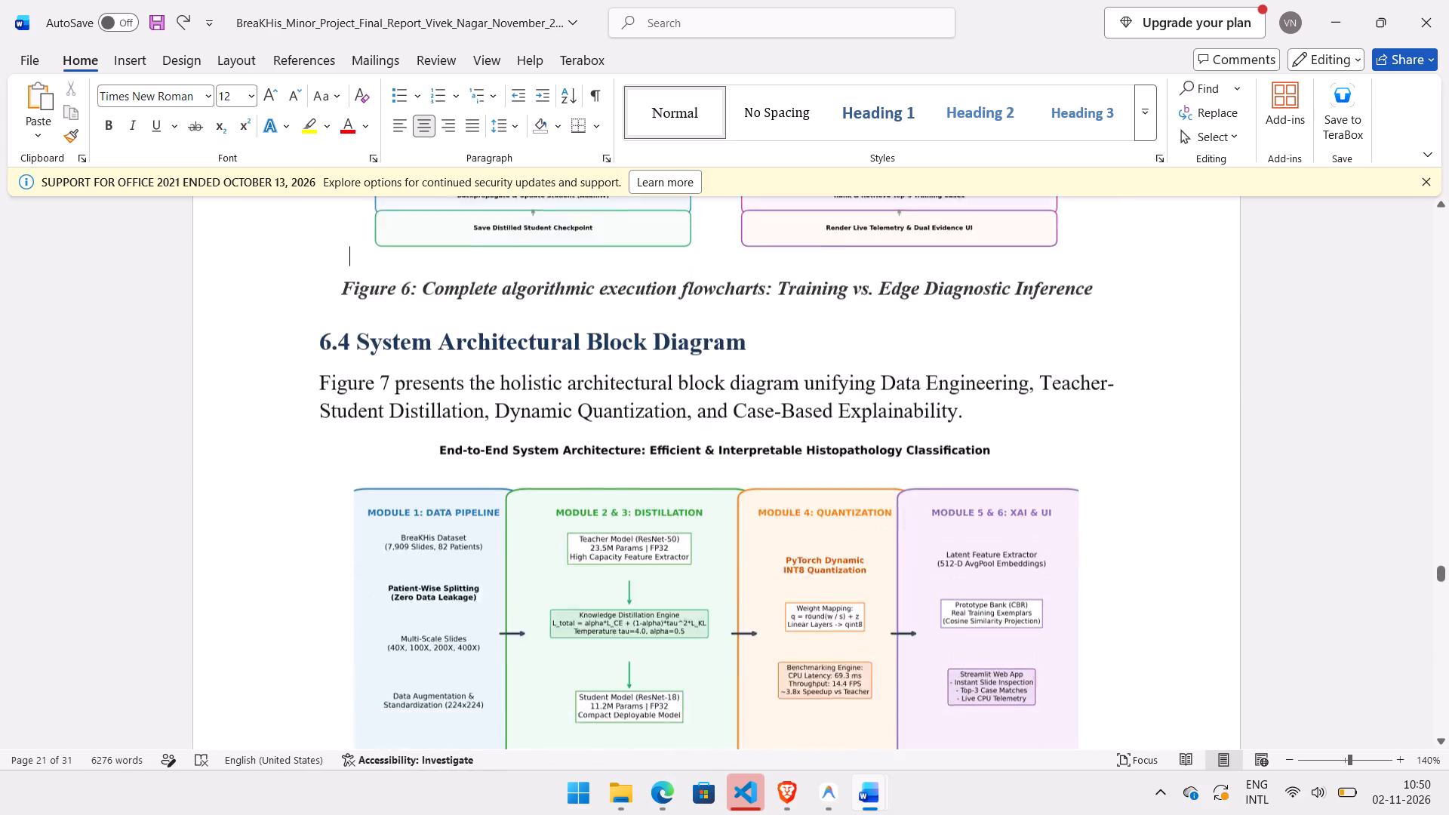
pyautogui.scroll(-1, 816, 595)
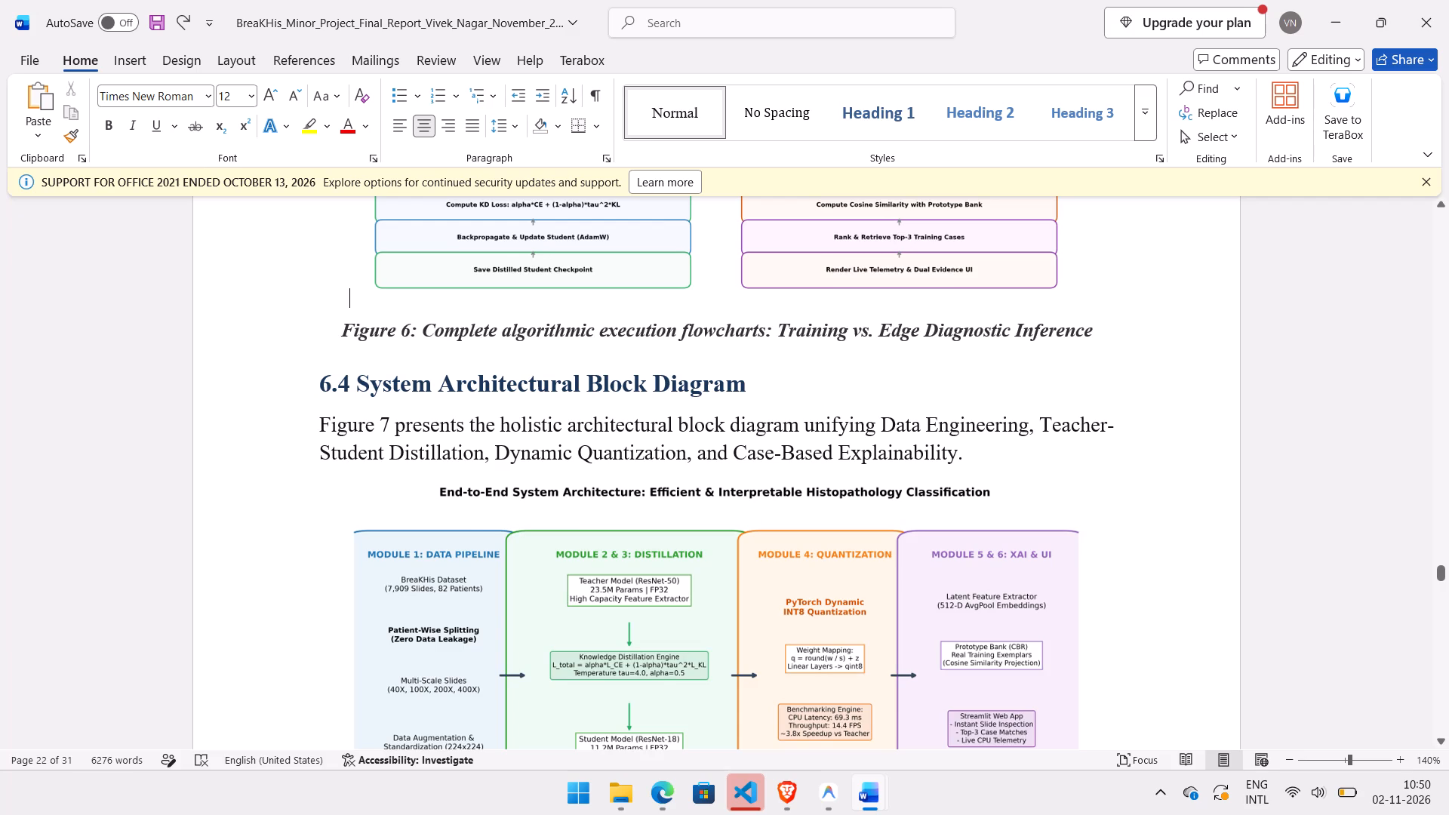
pyautogui.hotkey('ctrl', 'z')
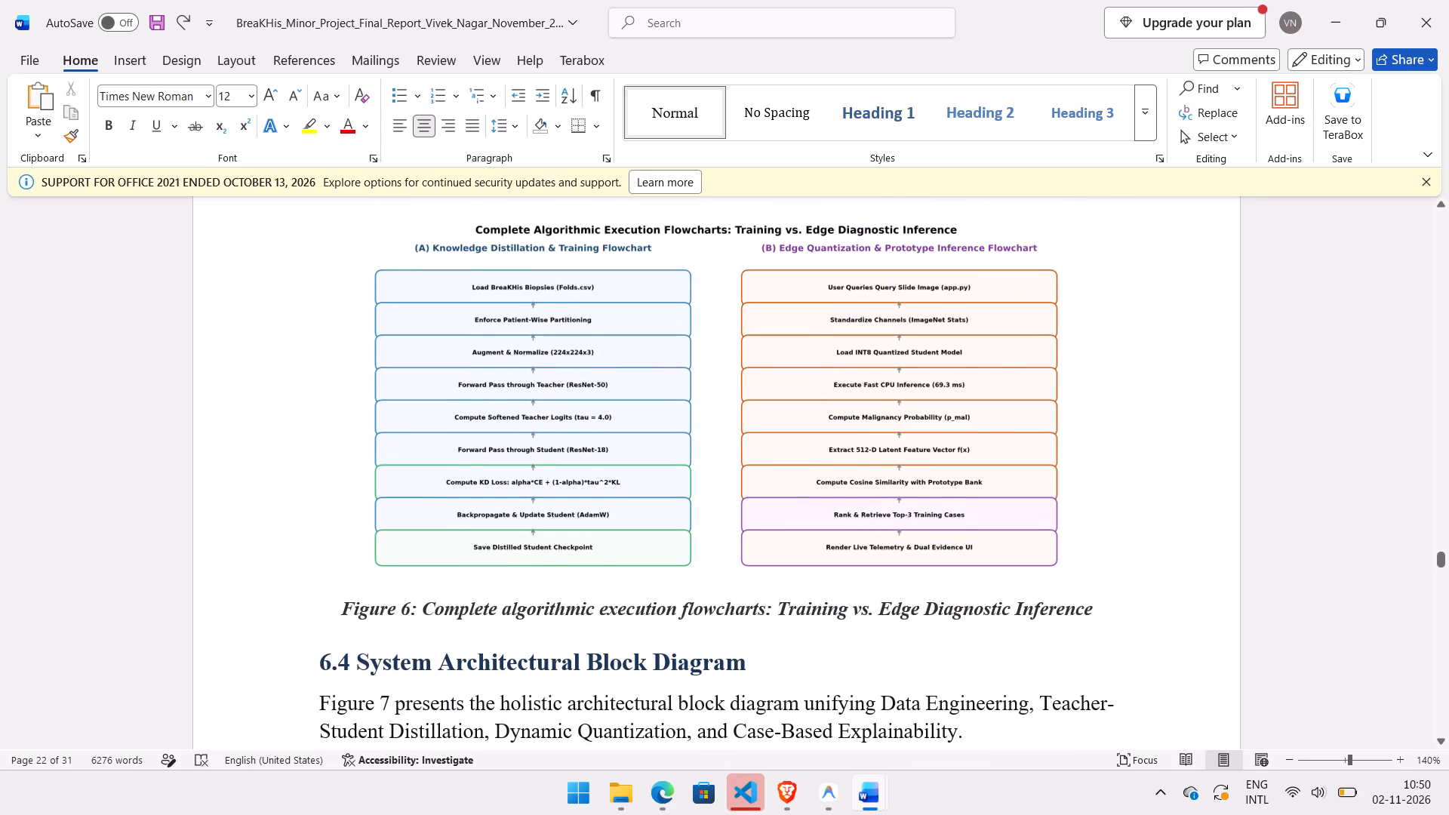
pyautogui.hotkey('ctrl', 'z')
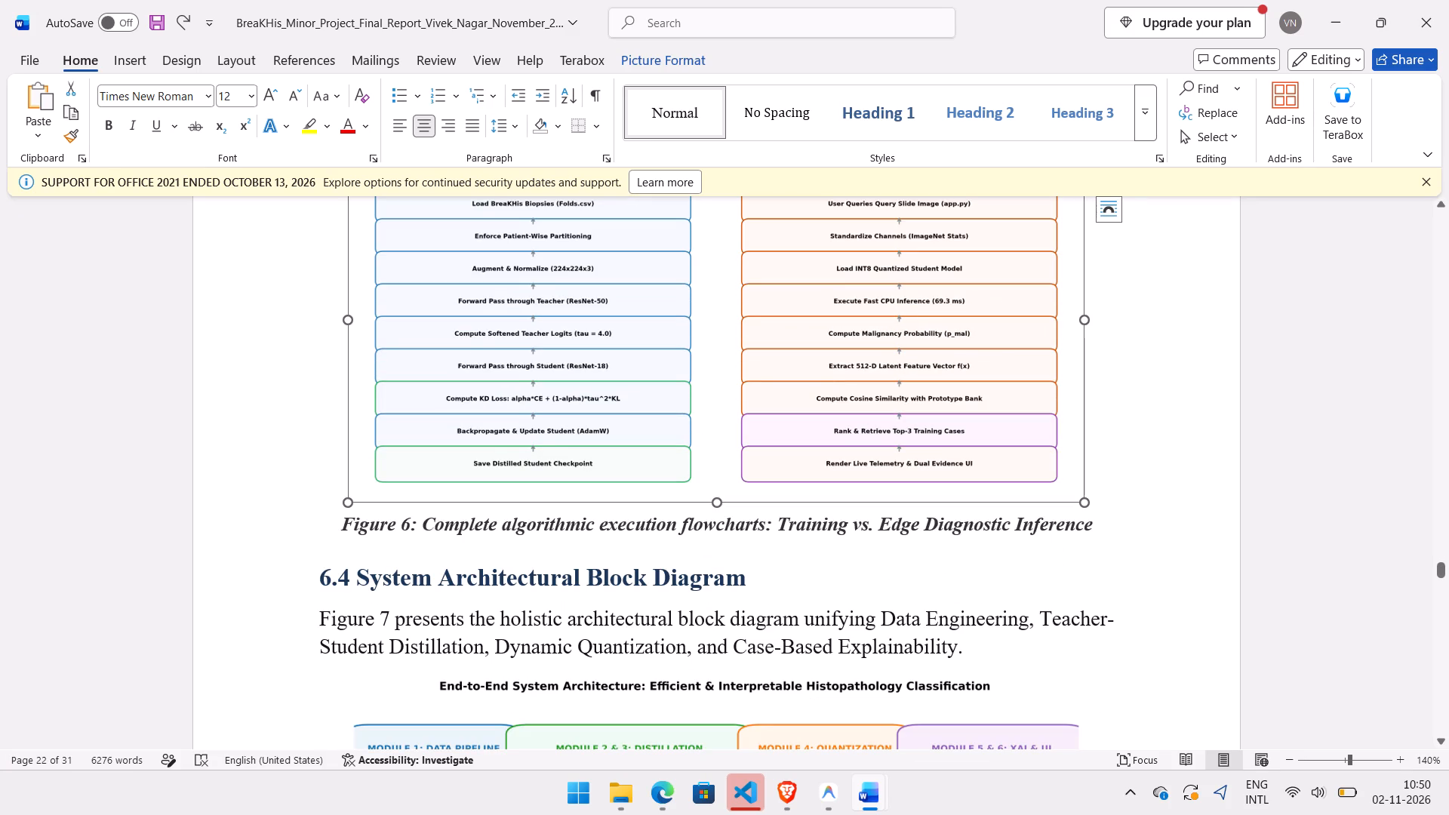
# Delete the blank page 21 that sits between the end of Section 8 and the conclusion in Section 9.
pyautogui.scroll(-15, 816, 595)
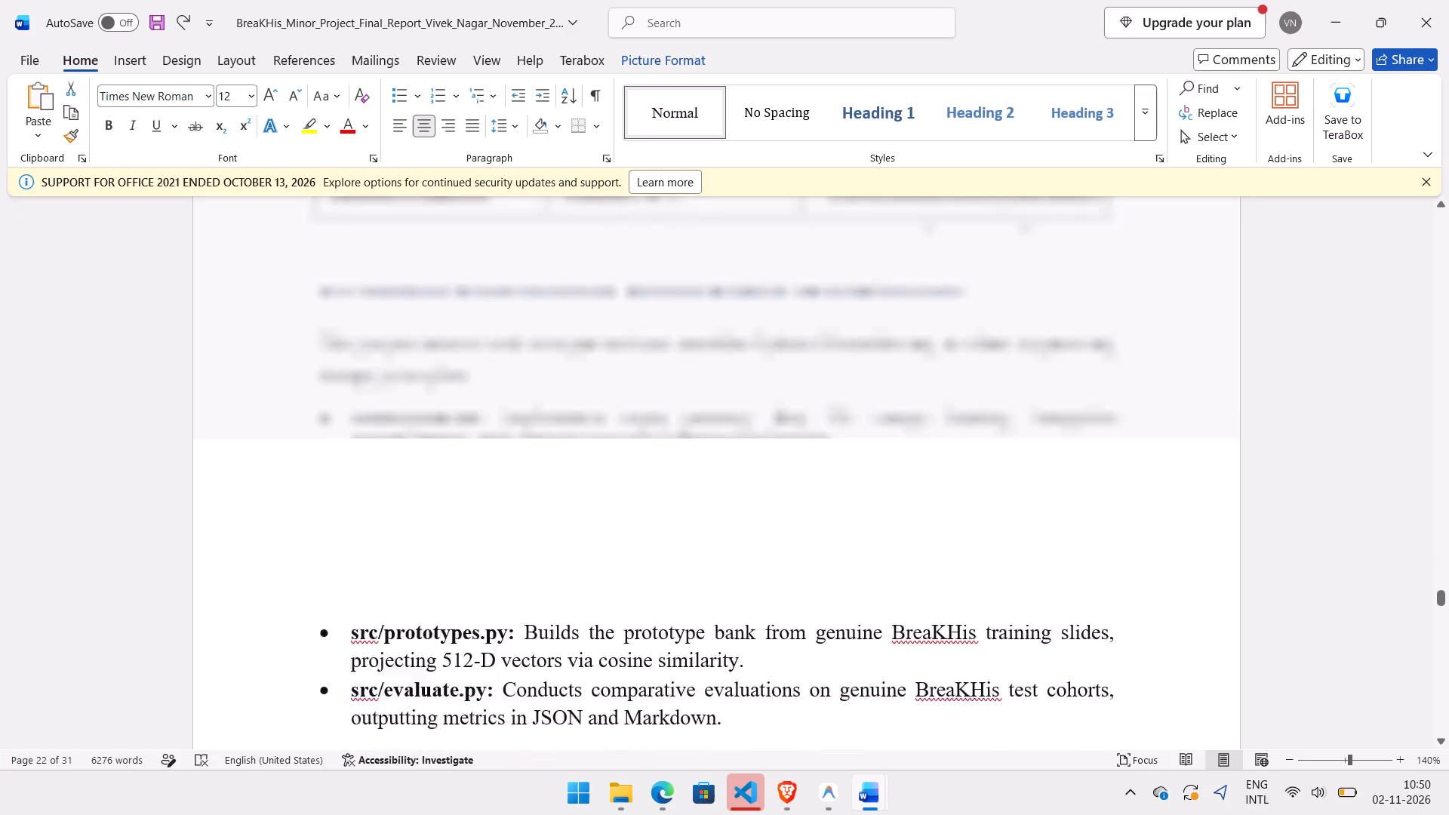
pyautogui.scroll(-16, 816, 595)
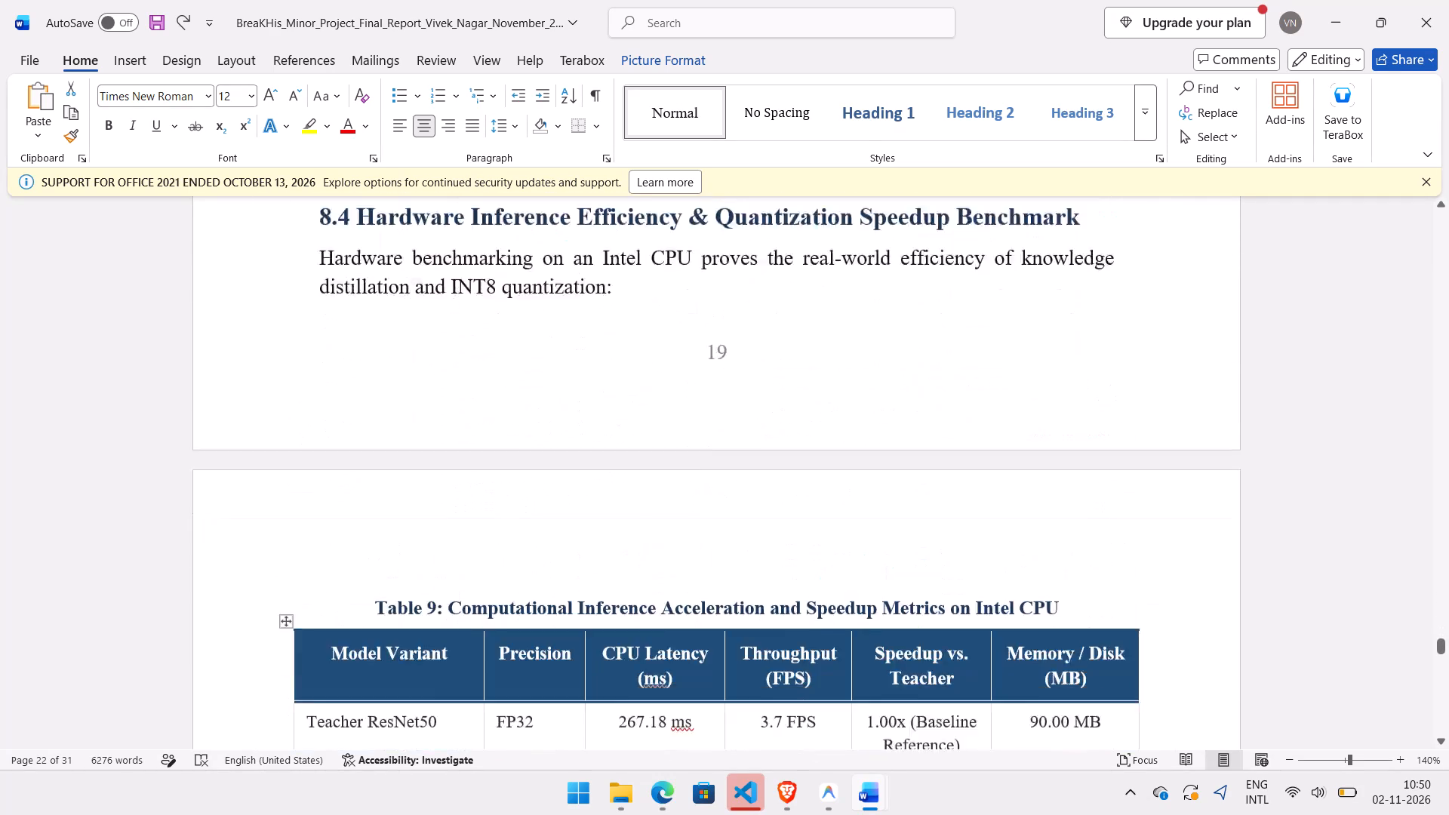
pyautogui.scroll(-7, 816, 595)
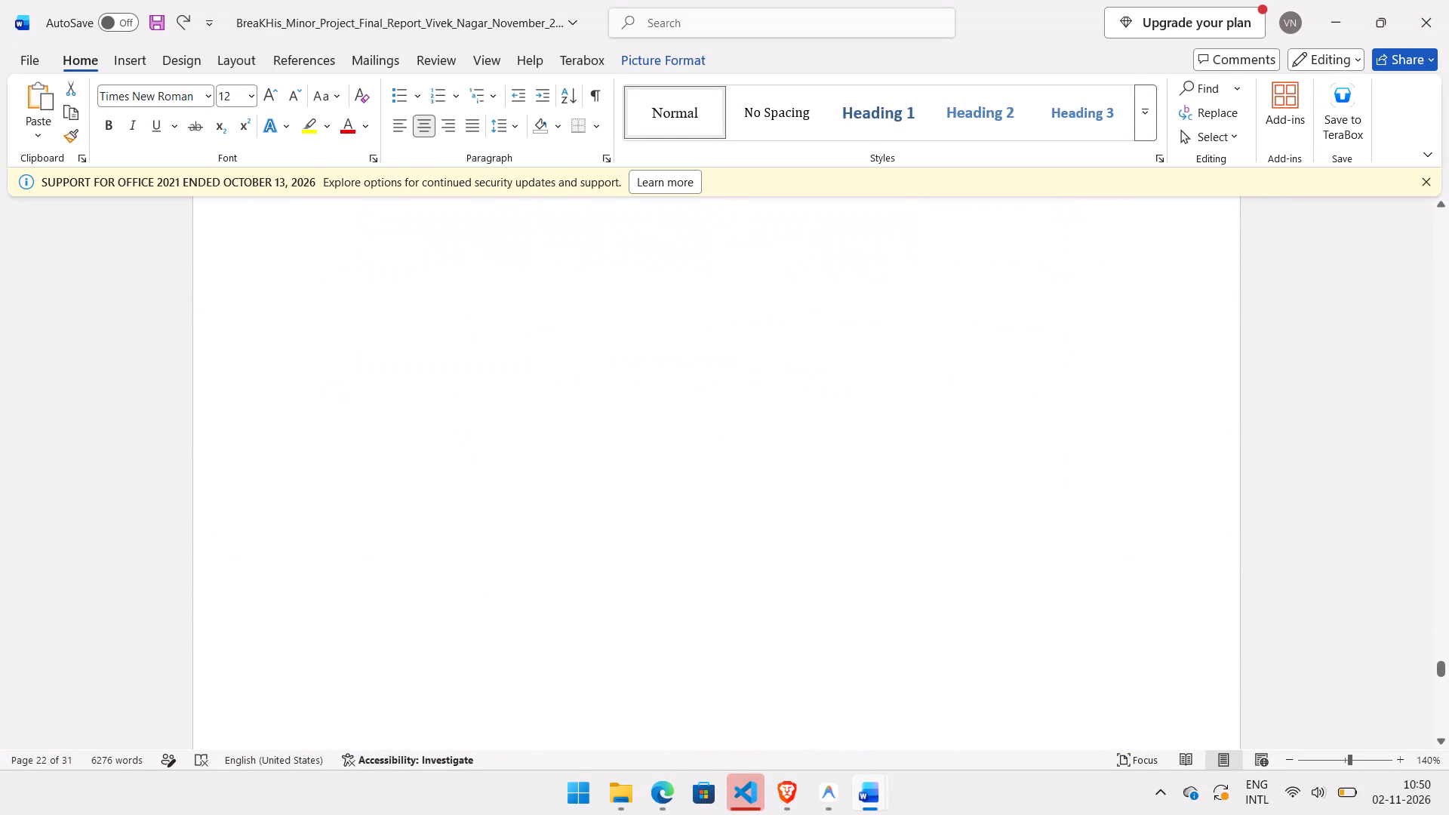
pyautogui.scroll(-2, 816, 595)
pyautogui.scroll(1, 816, 595)
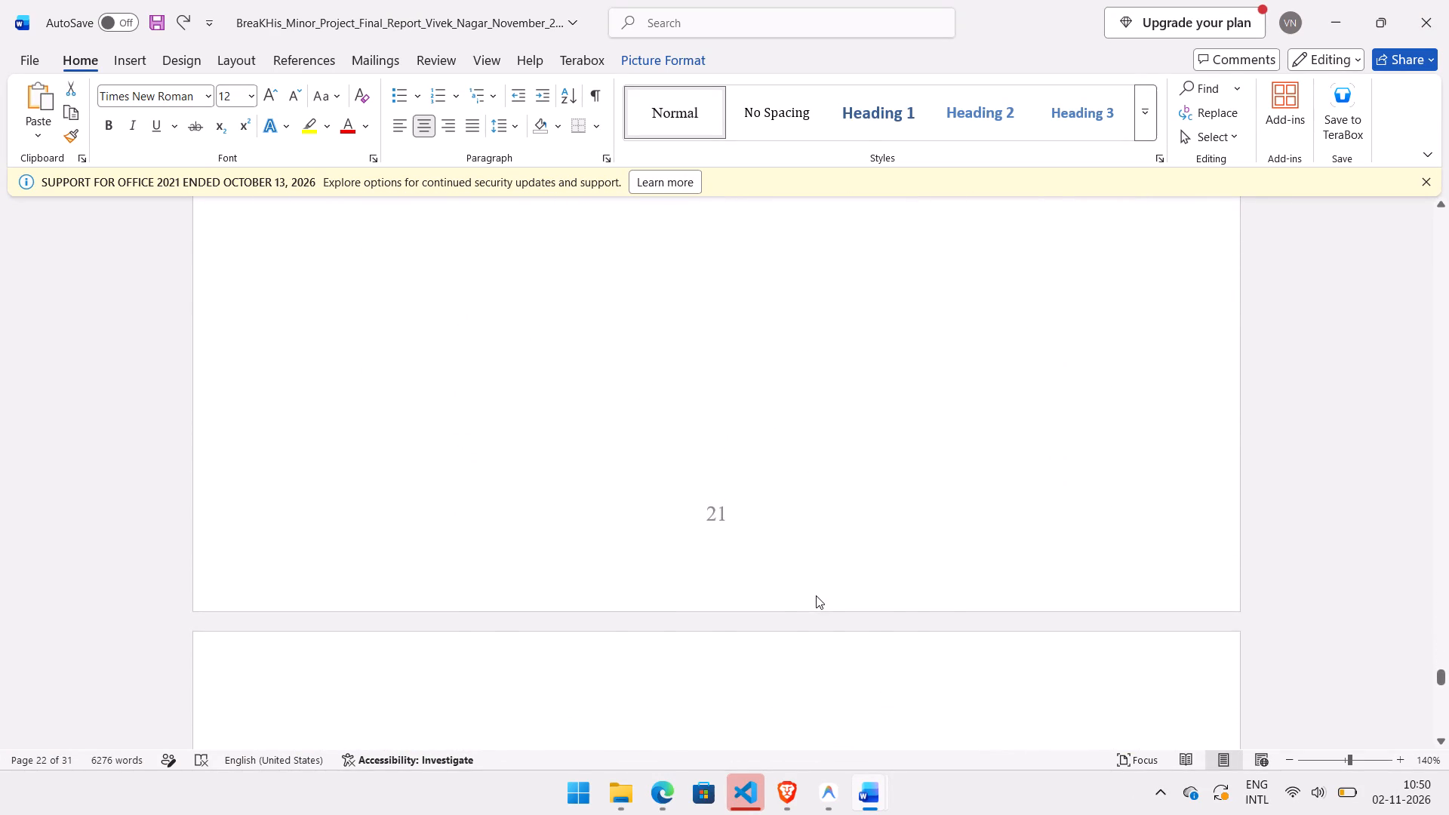
pyautogui.scroll(-3, 816, 595)
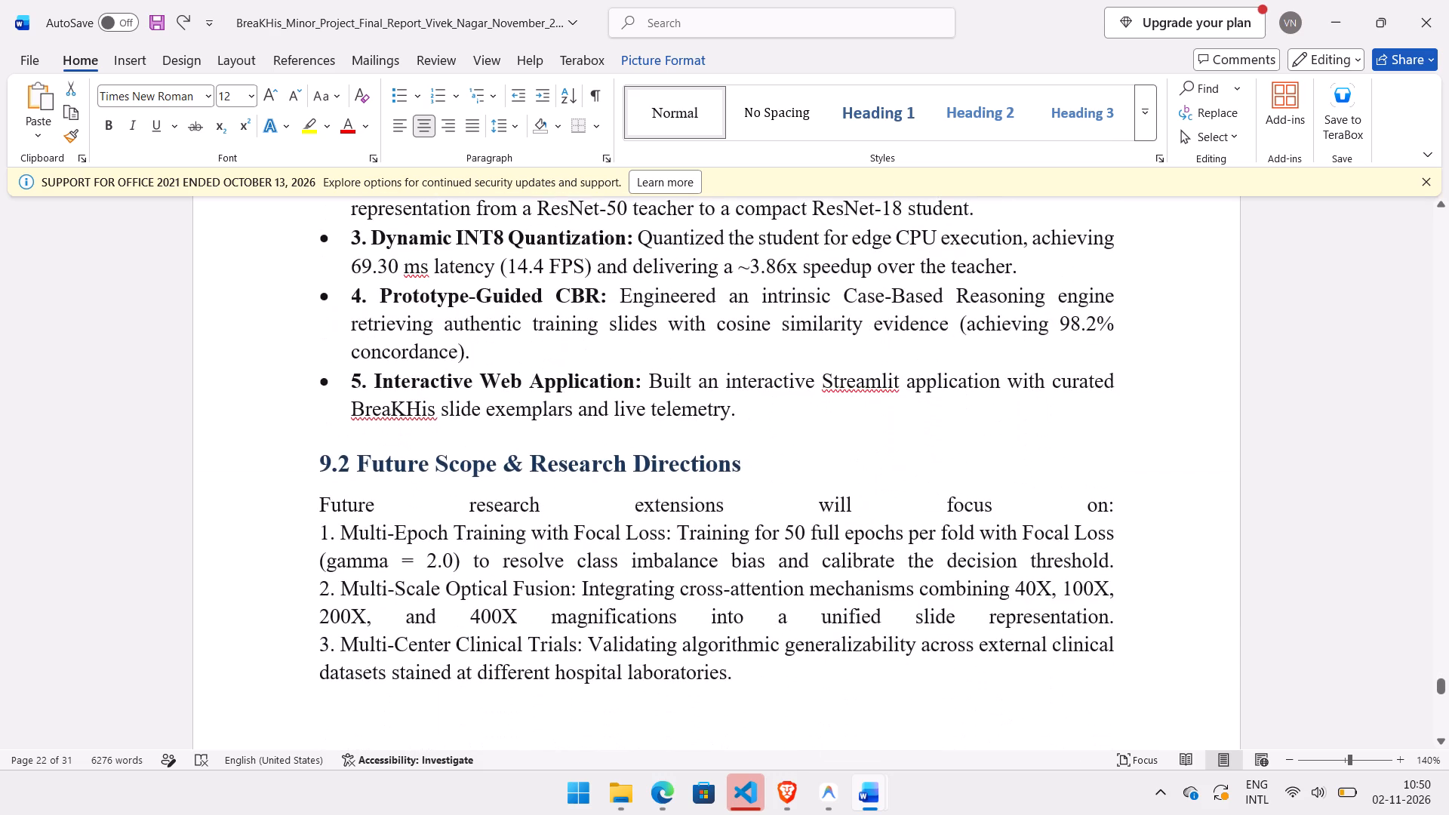
pyautogui.scroll(3, 816, 595)
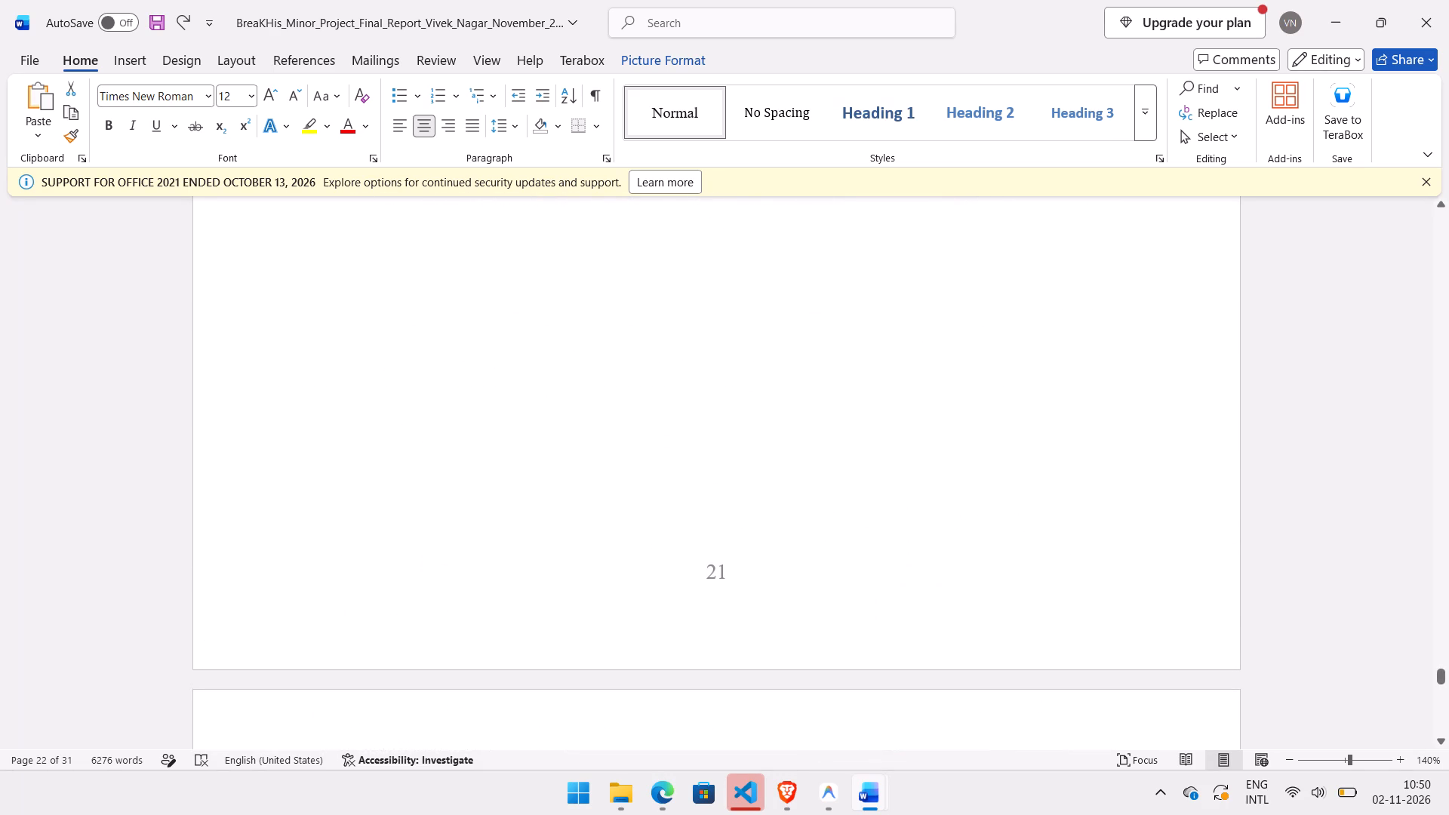
pyautogui.click(741, 551)
pyautogui.scroll(1, 667, 512)
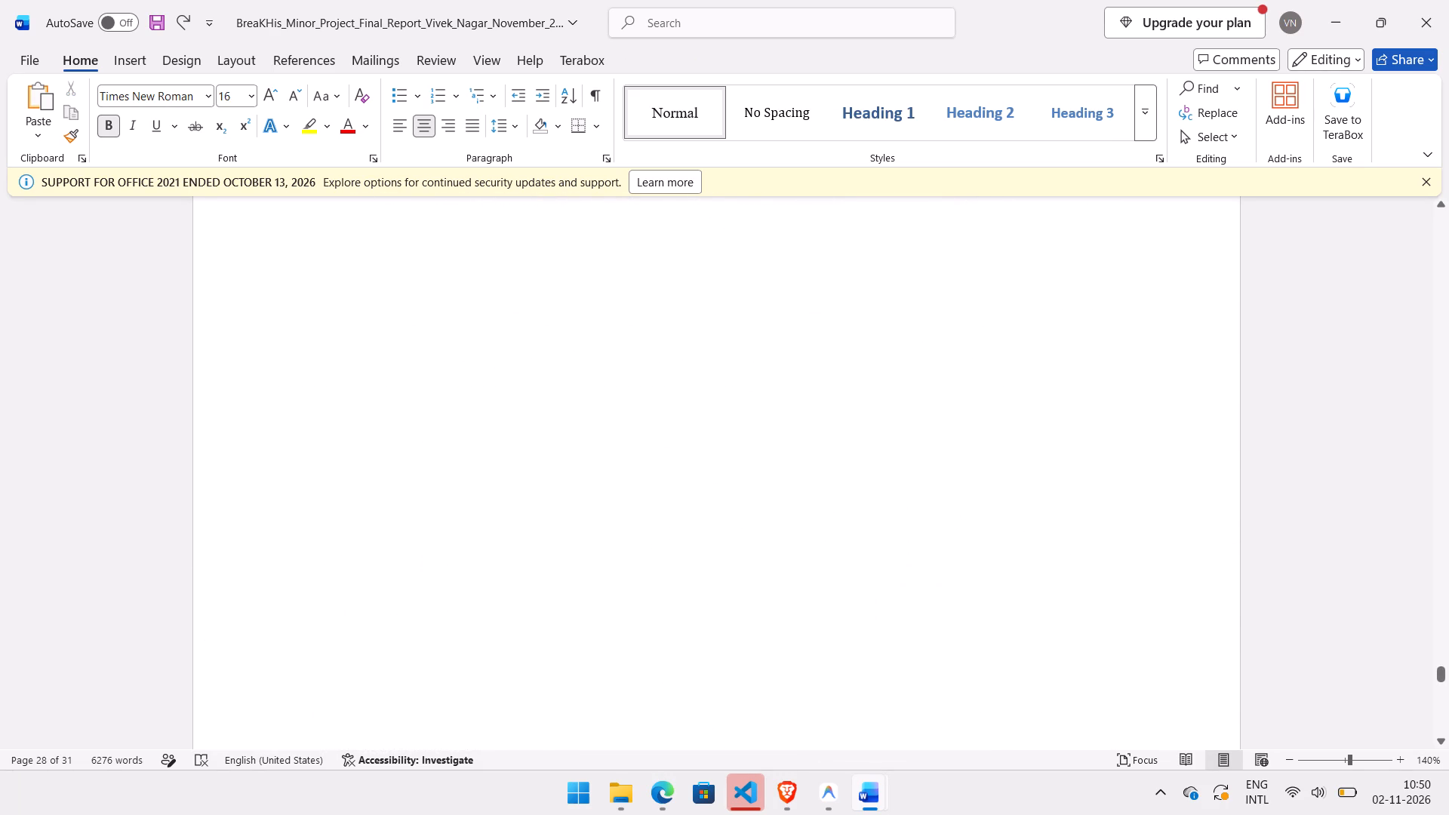
pyautogui.scroll(2, 667, 512)
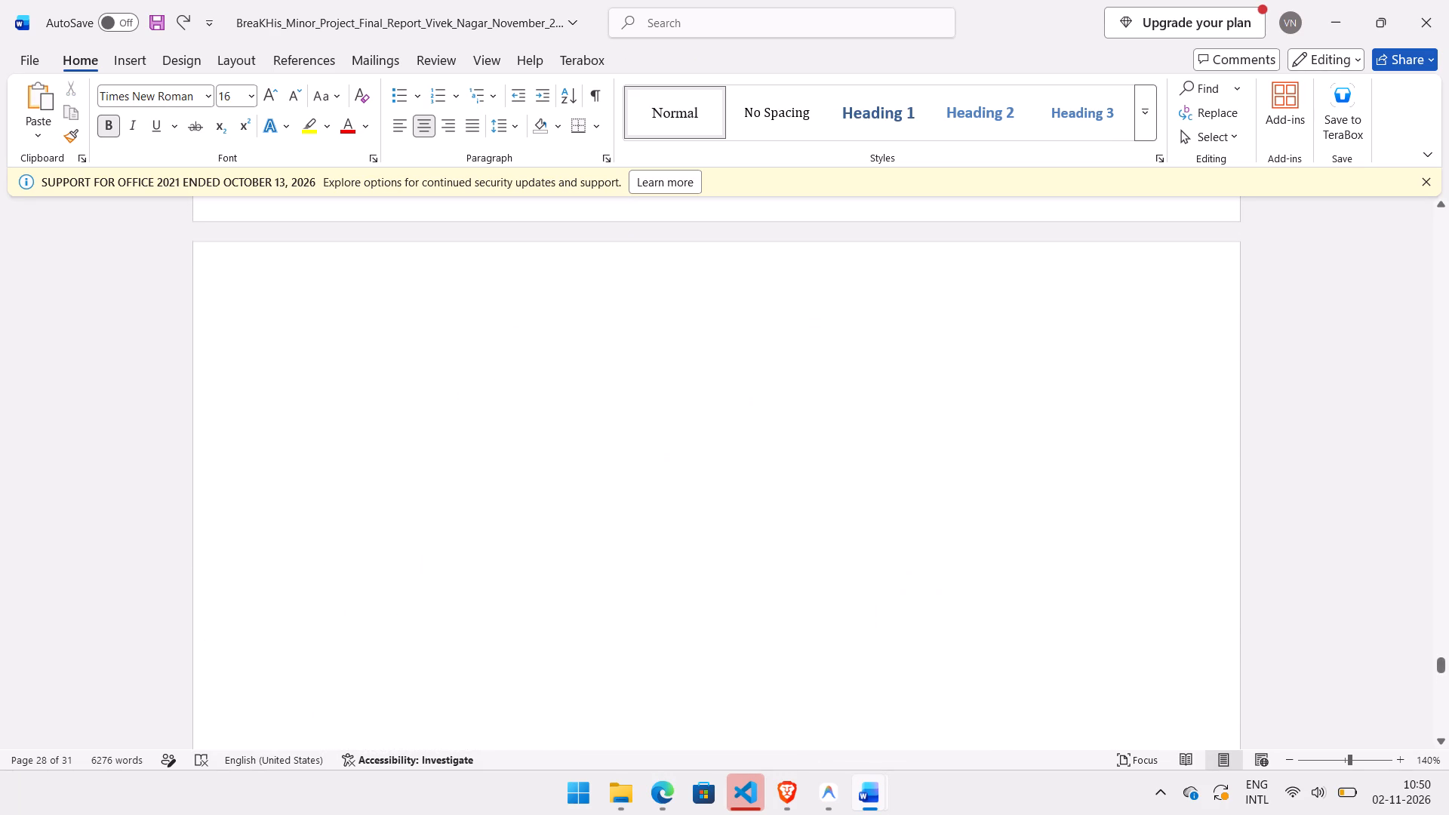
pyautogui.press('BackSpace')
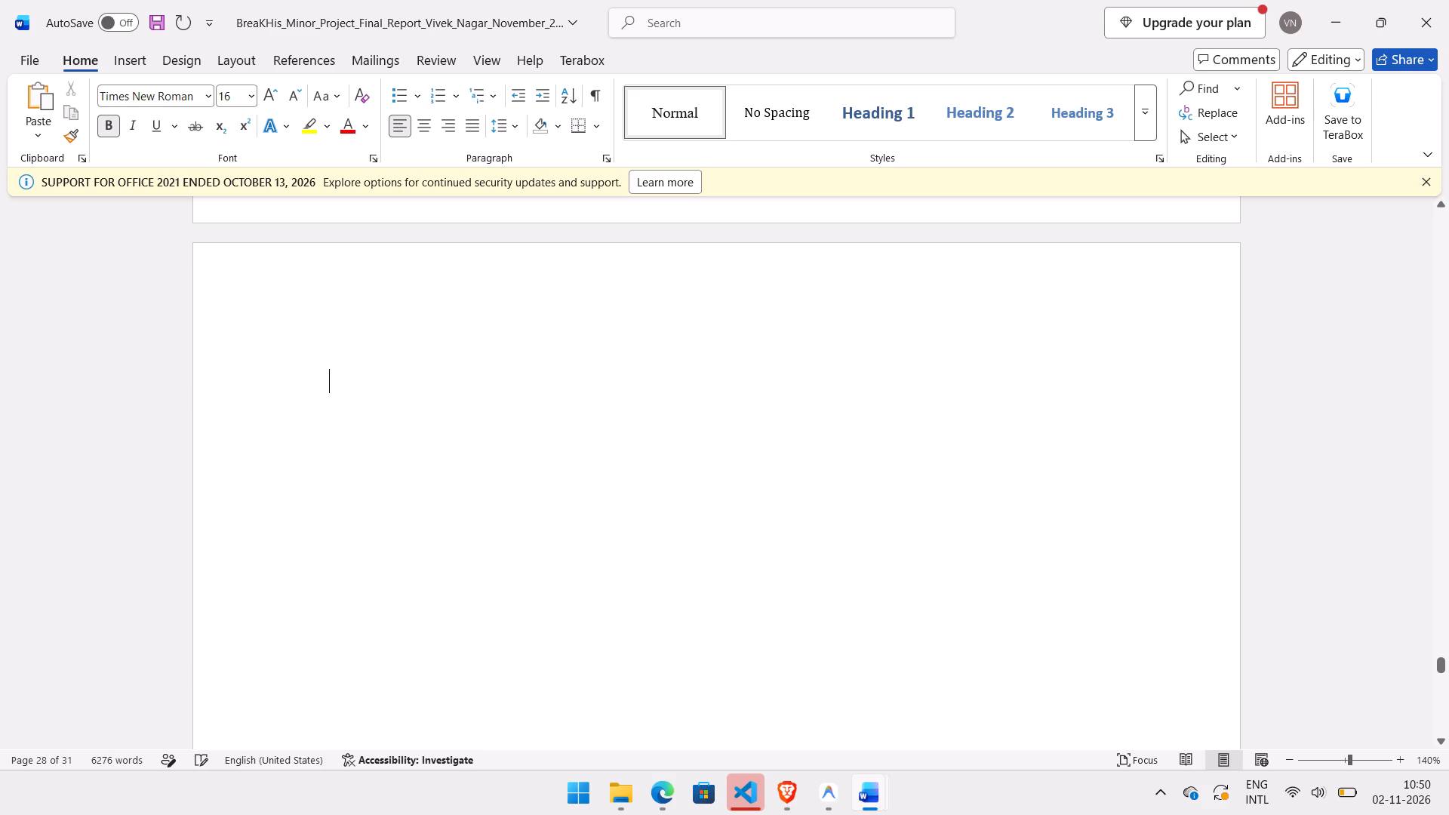
pyautogui.press('BackSpace')
# Examine the pages from Section 9 through the last entry of the references for layout problems.
pyautogui.scroll(-2, 429, 519)
pyautogui.keyDown('ctrl'); pyautogui.scroll(1, 429, 519); pyautogui.keyUp('ctrl')
pyautogui.keyDown('ctrl'); pyautogui.scroll(-1, 429, 519); pyautogui.keyUp('ctrl')
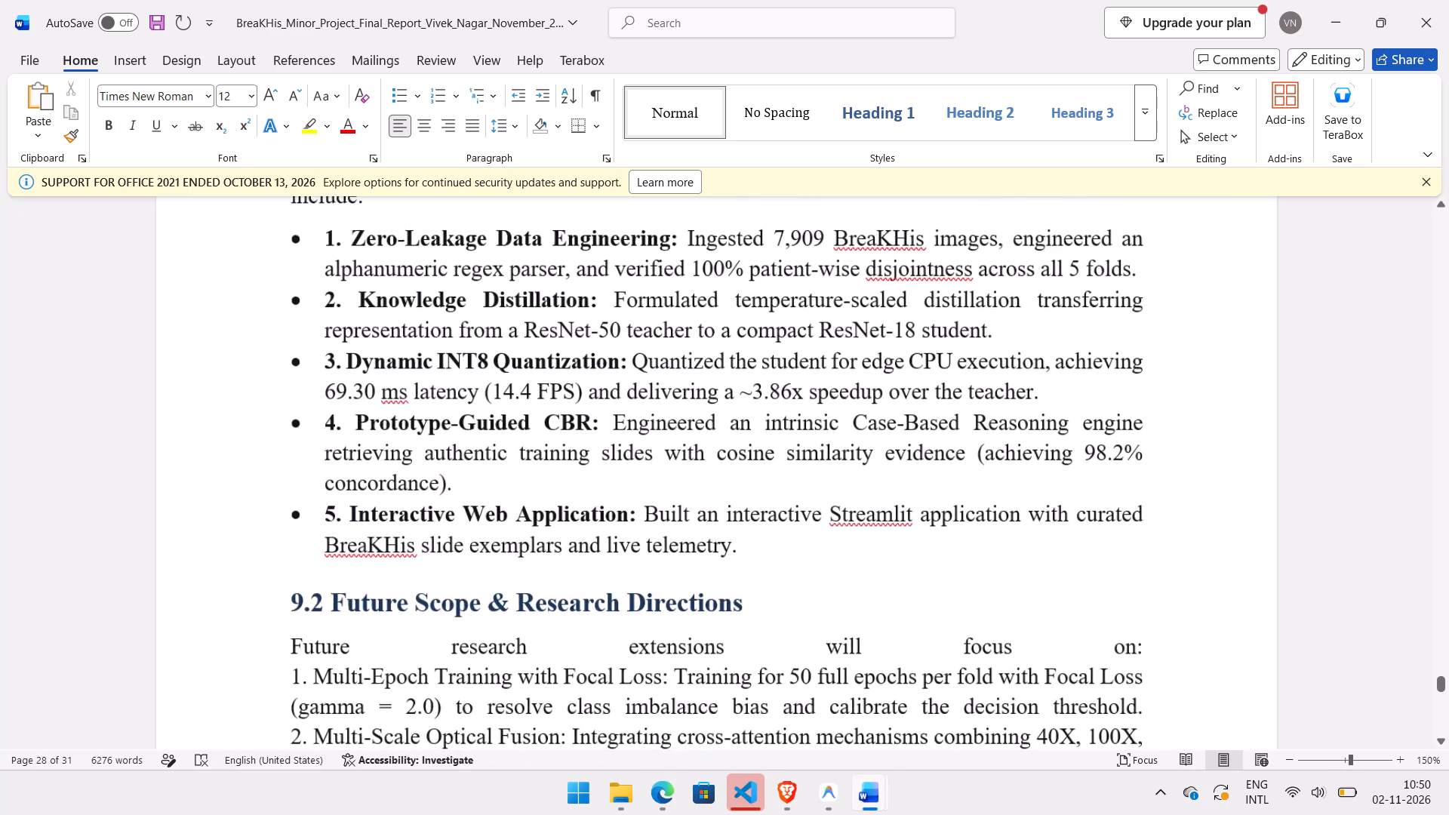
pyautogui.keyDown('ctrl'); pyautogui.scroll(-1, 429, 519); pyautogui.keyUp('ctrl')
pyautogui.scroll(-3, 429, 519)
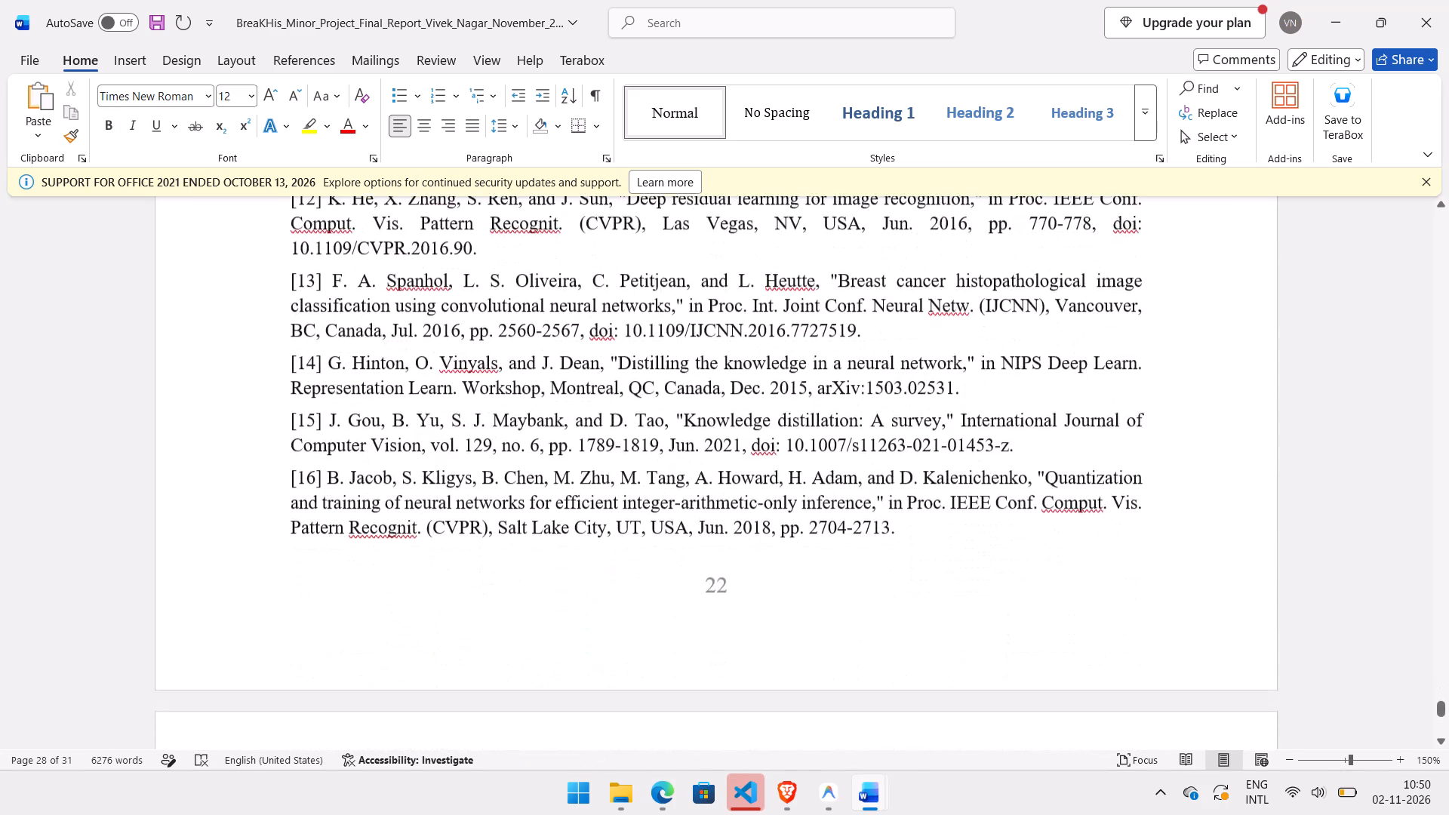
pyautogui.scroll(-7, 429, 519)
pyautogui.scroll(3, 429, 519)
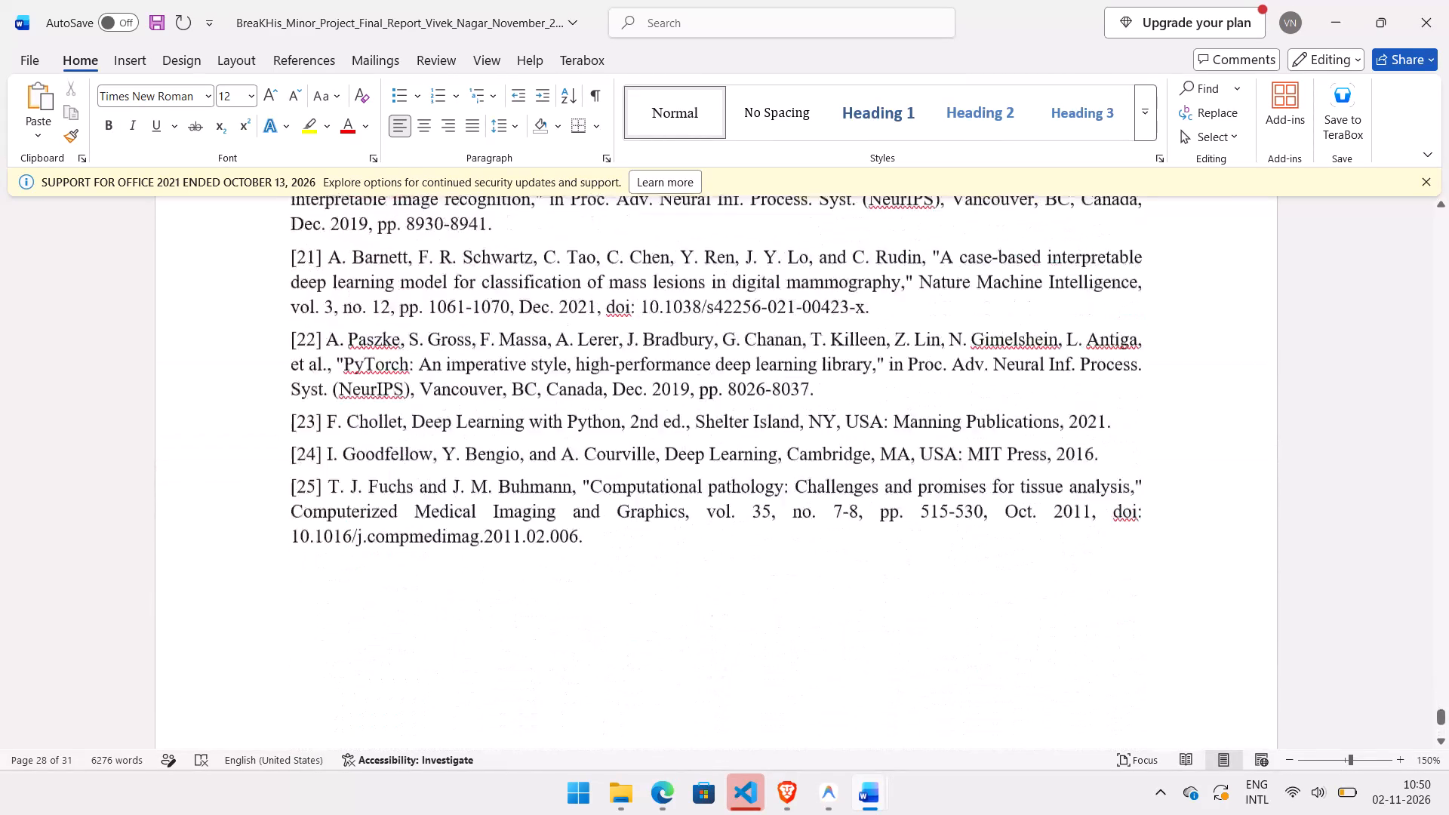
# Examine the pages from Section 8.5 back to the flowcharts in Section 6.3 for layout problems.
pyautogui.scroll(12, 429, 519)
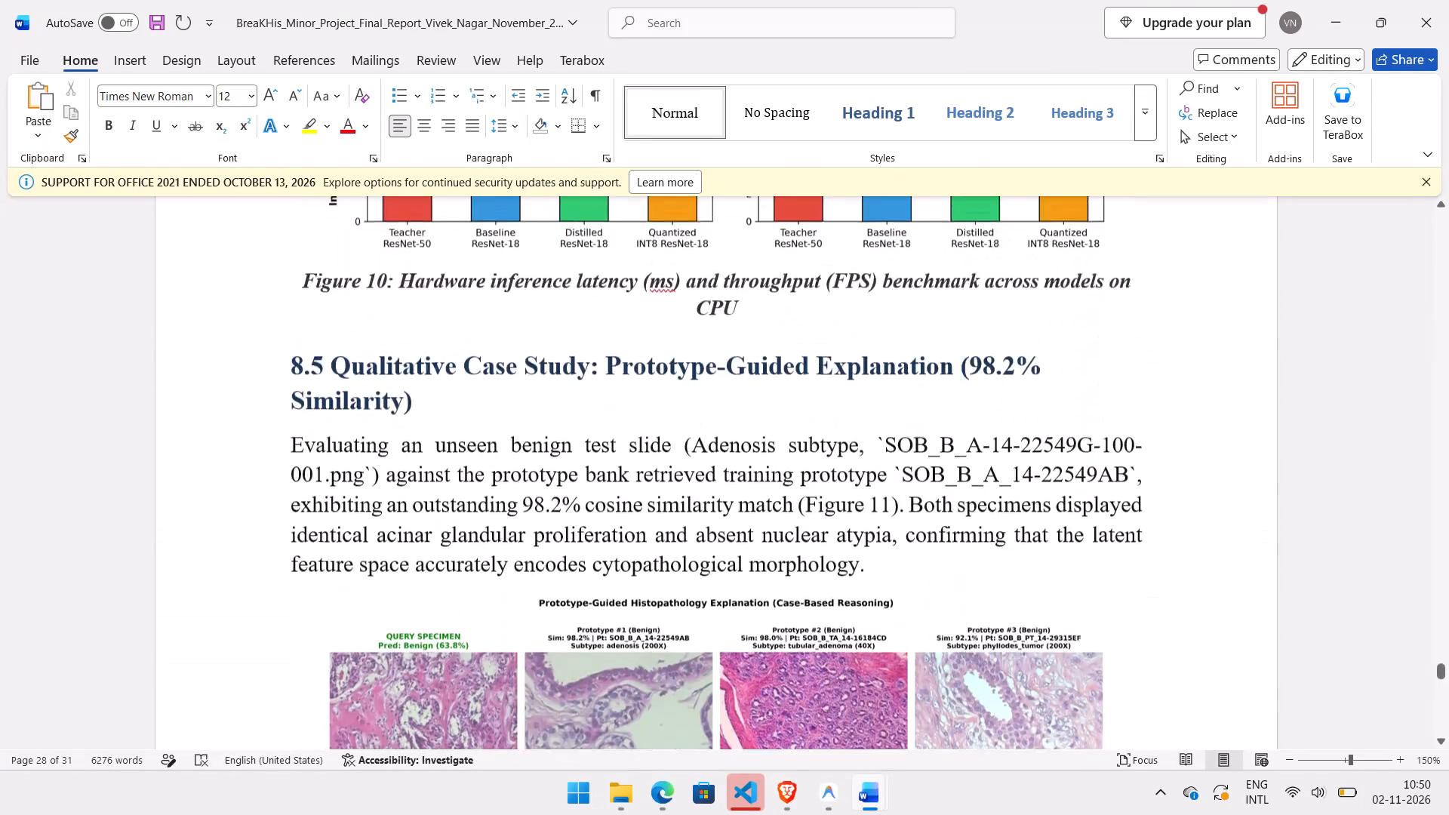
pyautogui.scroll(5, 429, 519)
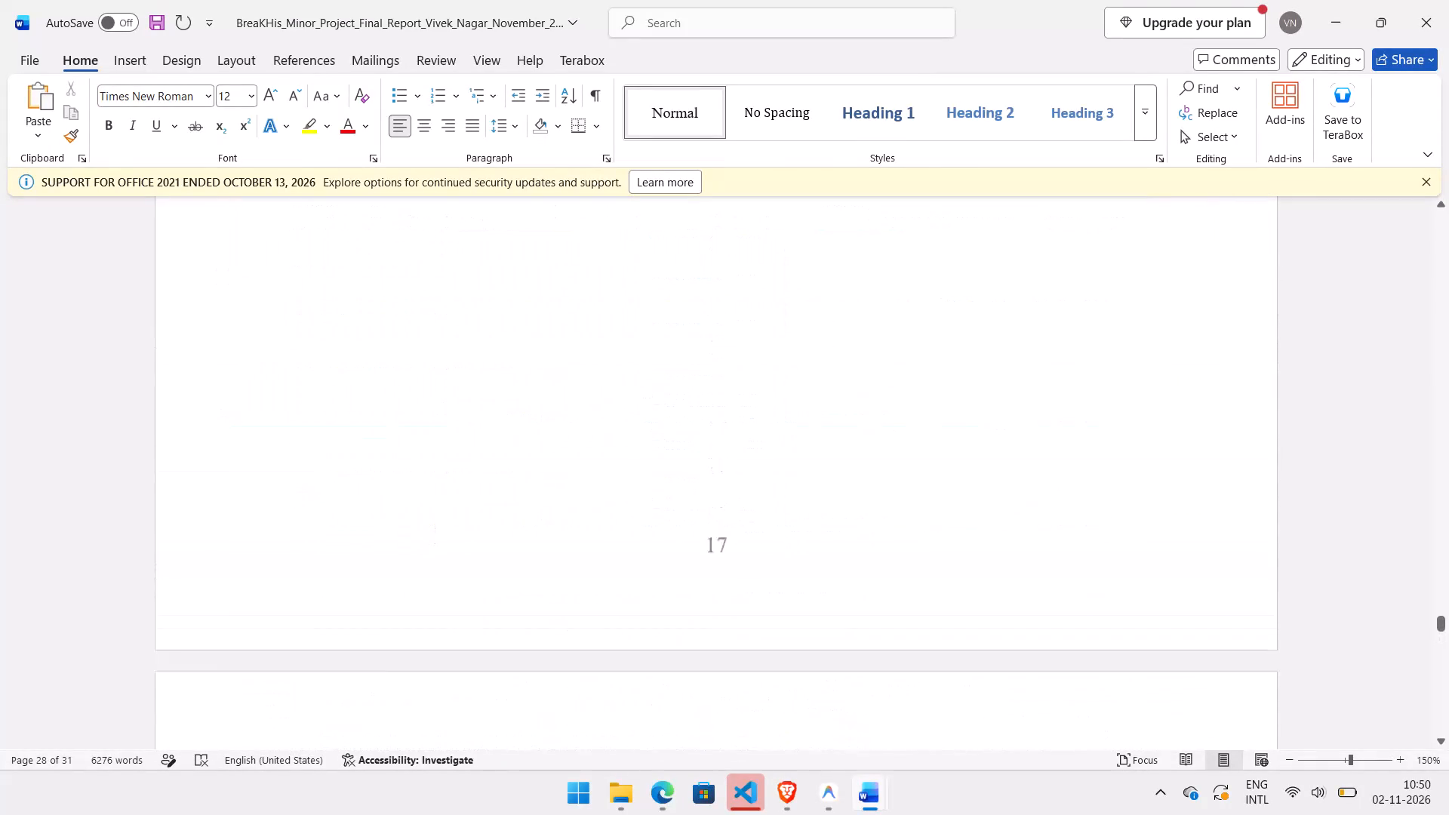
pyautogui.scroll(6, 429, 519)
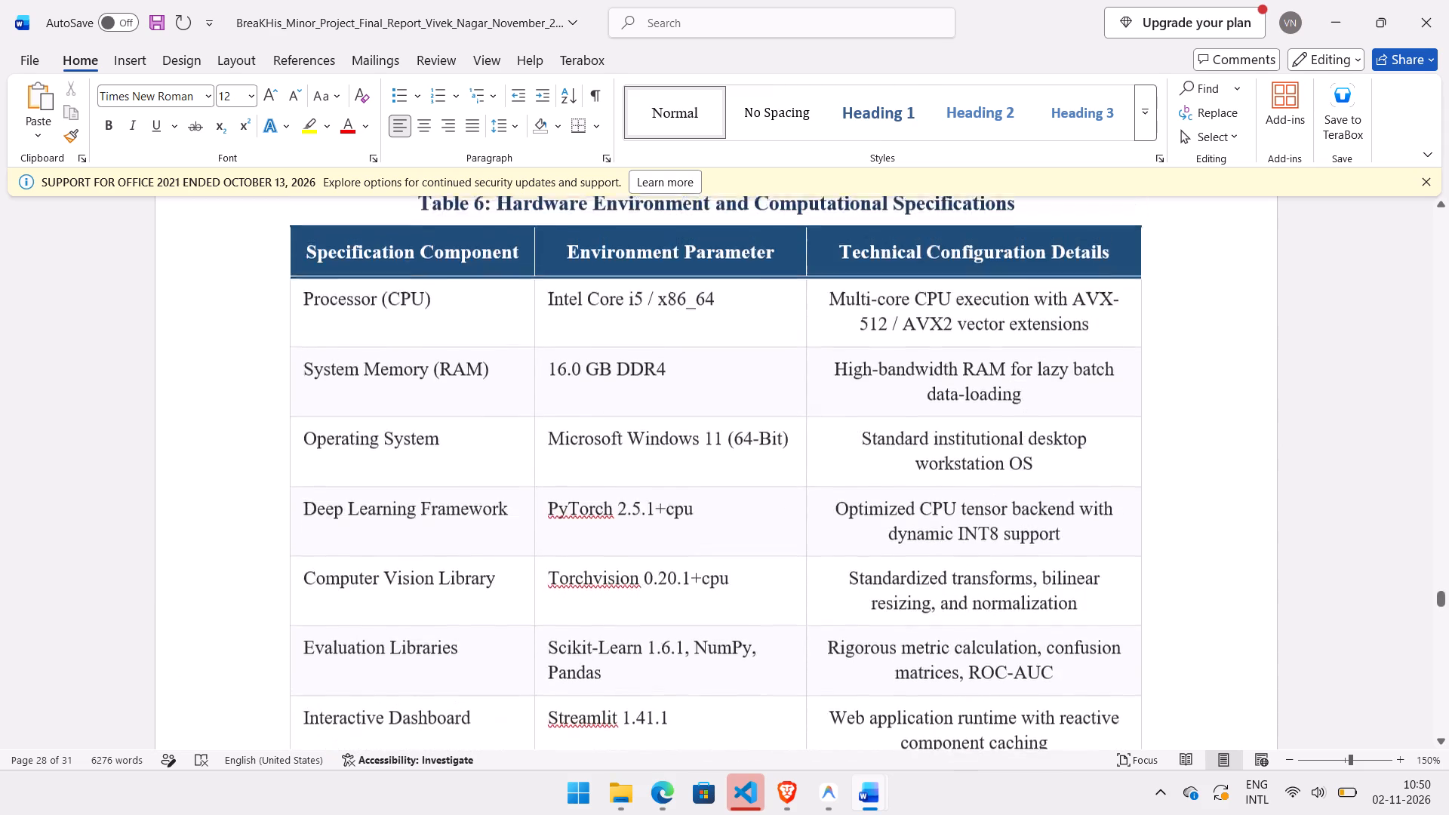
pyautogui.scroll(4, 429, 519)
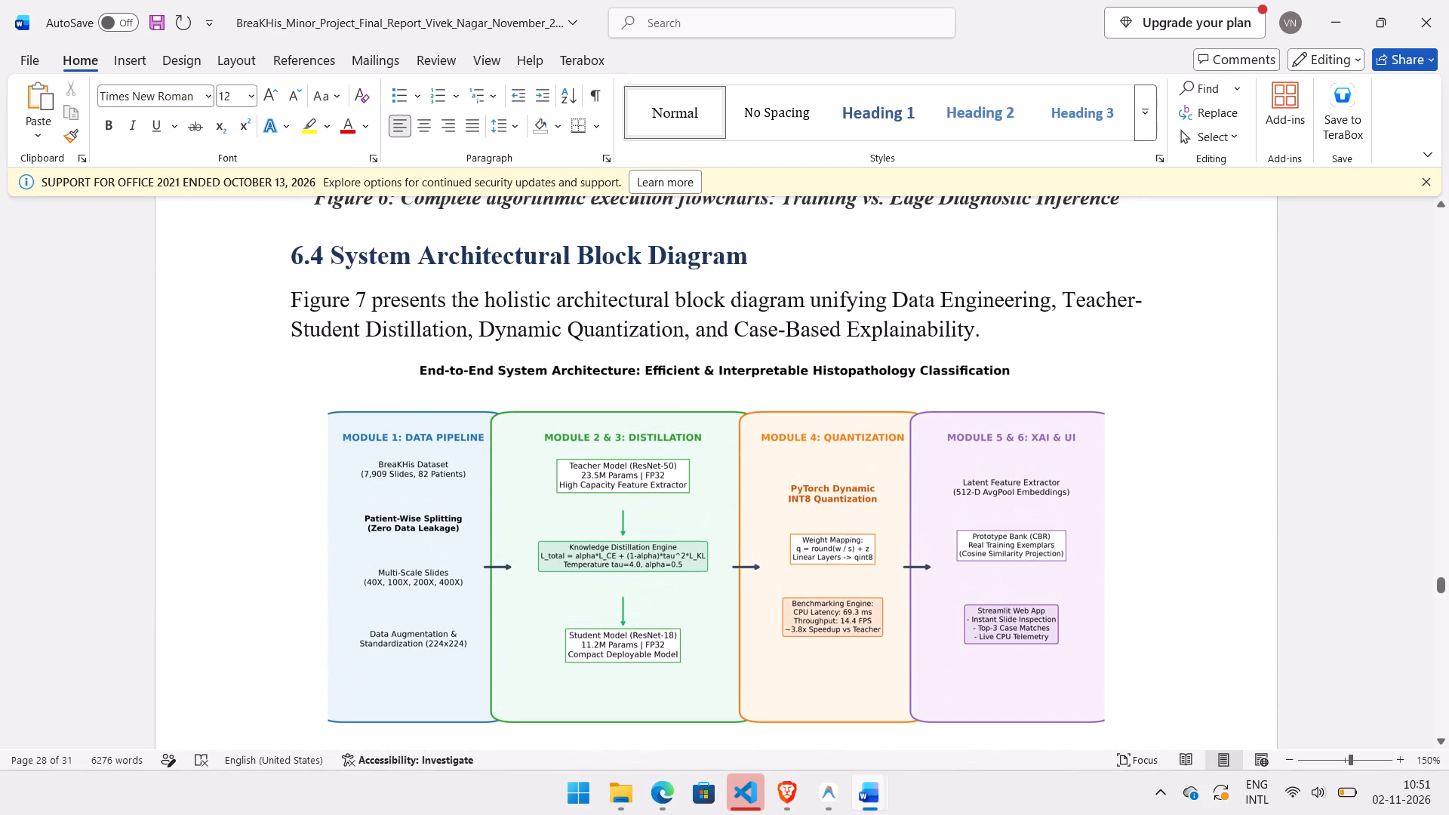
pyautogui.scroll(2, 429, 519)
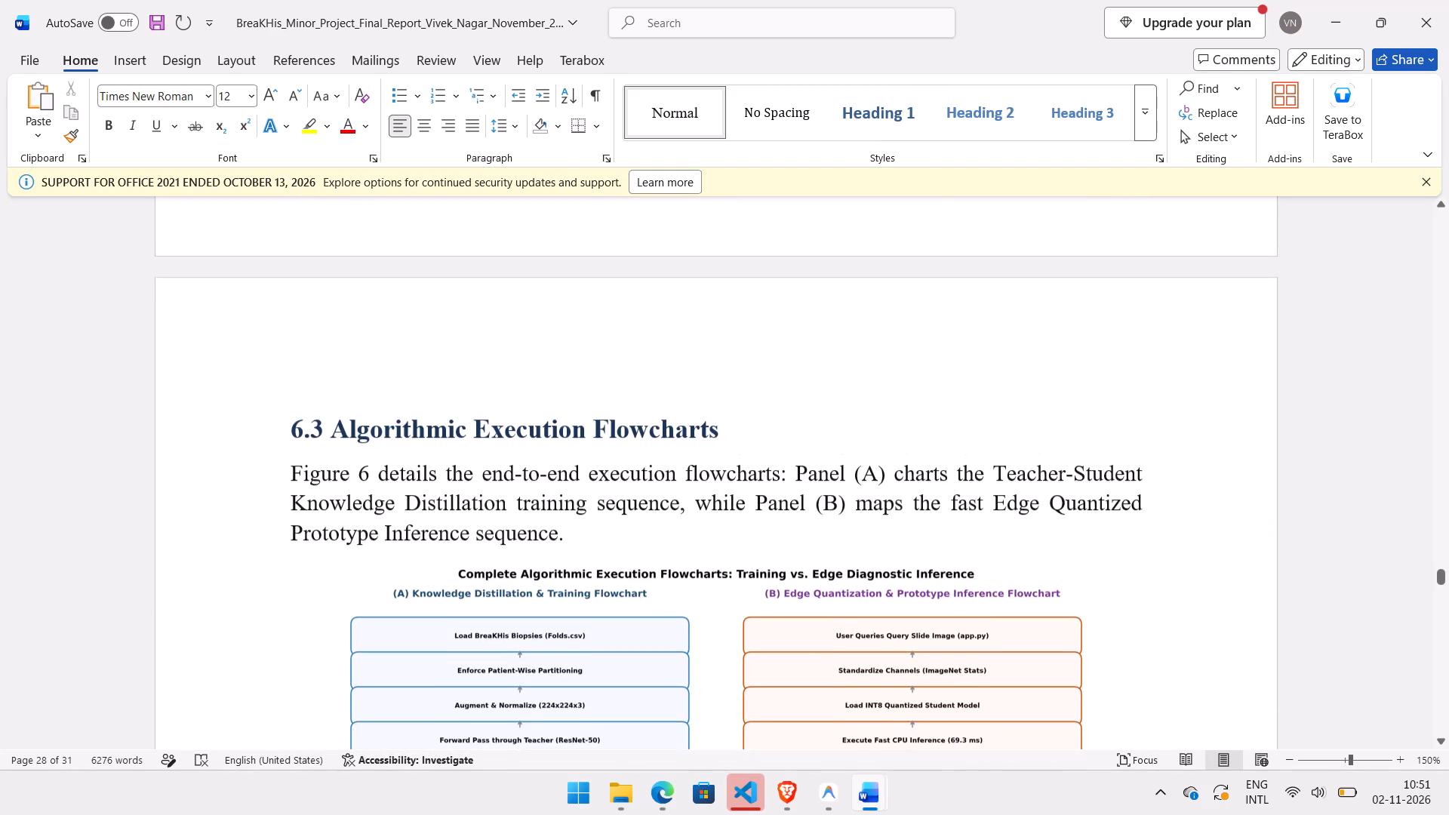
pyautogui.scroll(-2, 429, 519)
pyautogui.scroll(1, 429, 519)
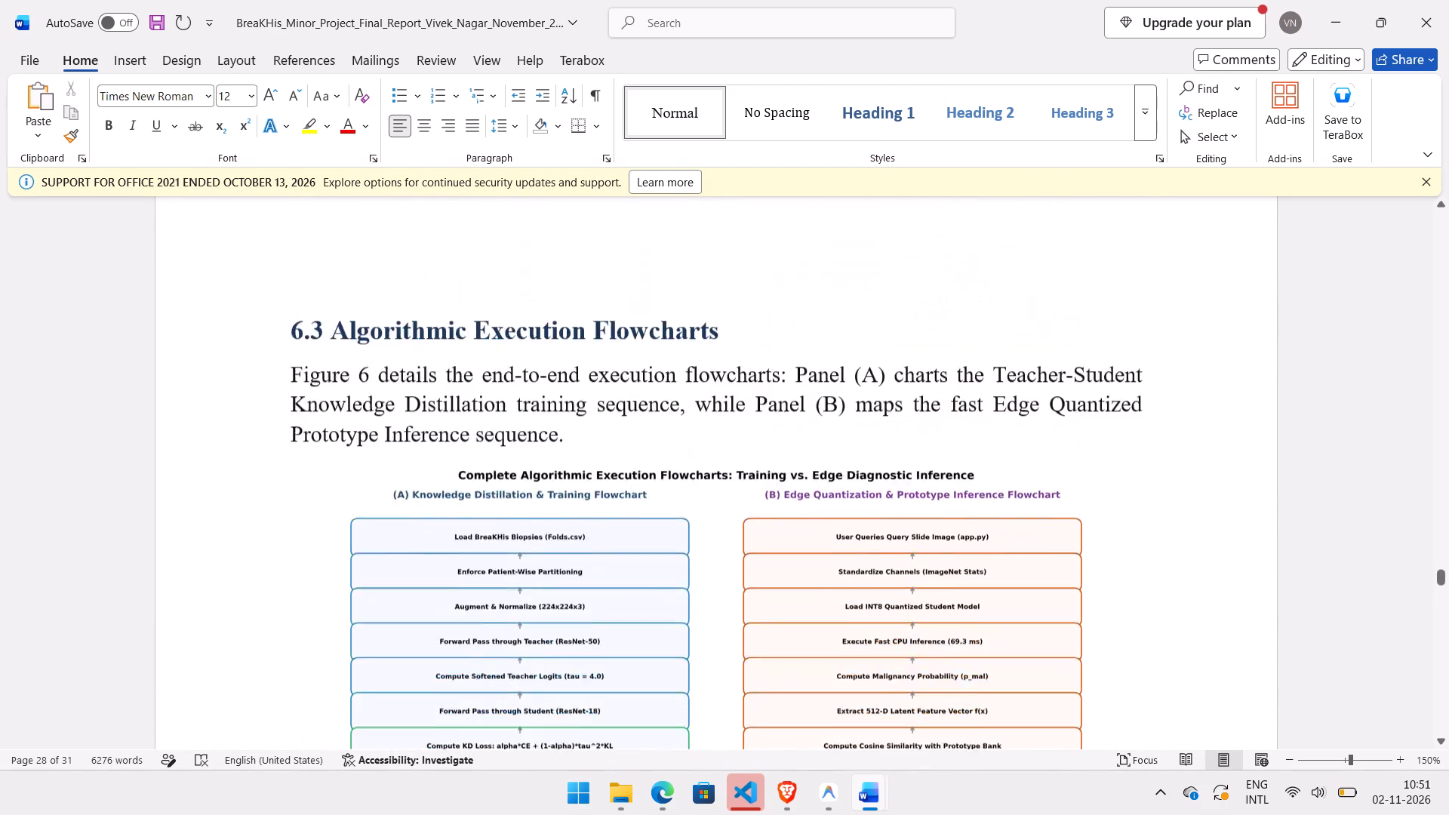
# Delete the duplicate typed Figure 5 caption line below the Data Flow Diagram Level 1 picture in Section 6.2.
pyautogui.scroll(1, 429, 519)
pyautogui.scroll(-4, 429, 519)
pyautogui.scroll(1, 429, 519)
pyautogui.scroll(-1, 429, 519)
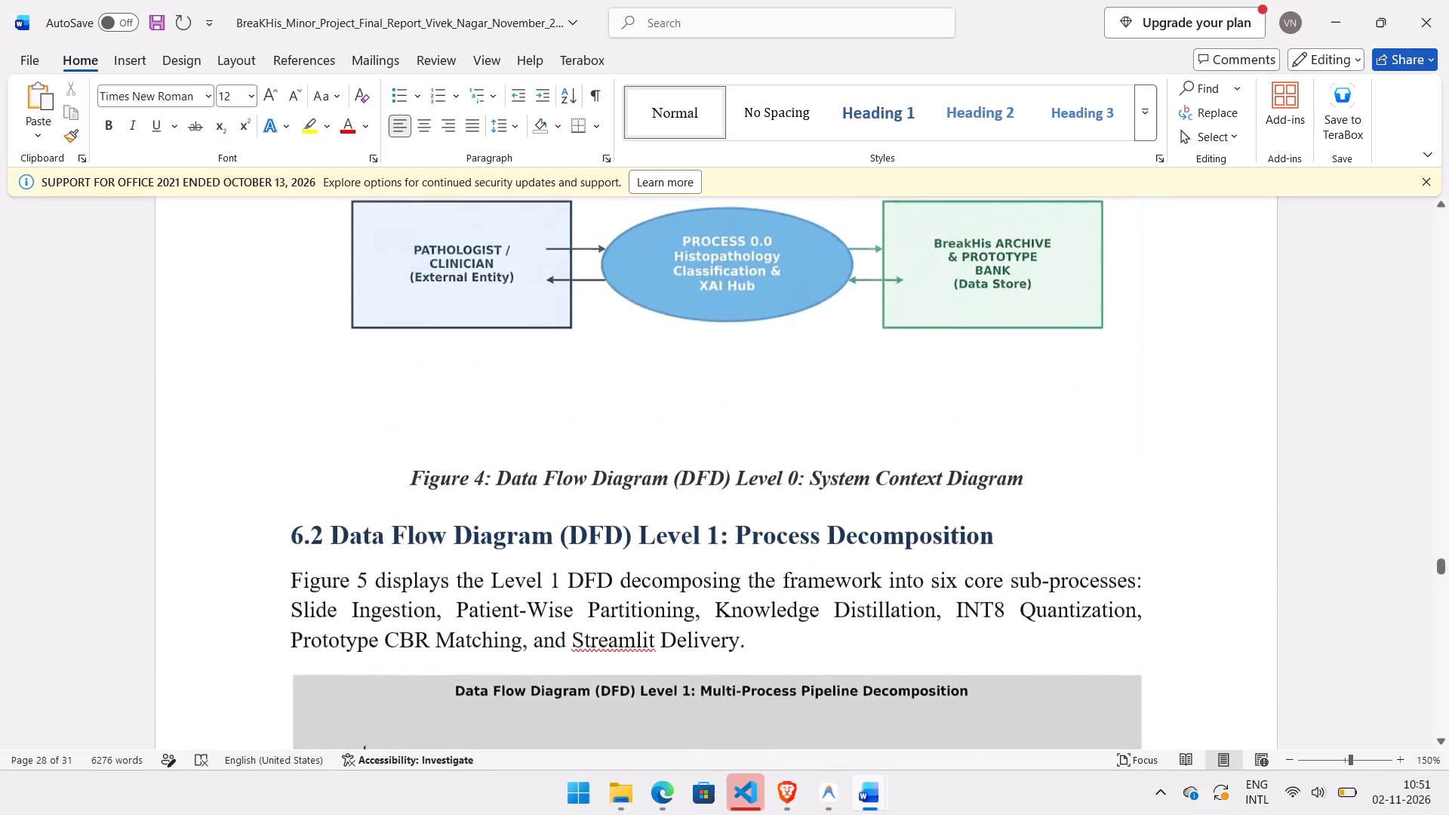
pyautogui.scroll(-3, 429, 519)
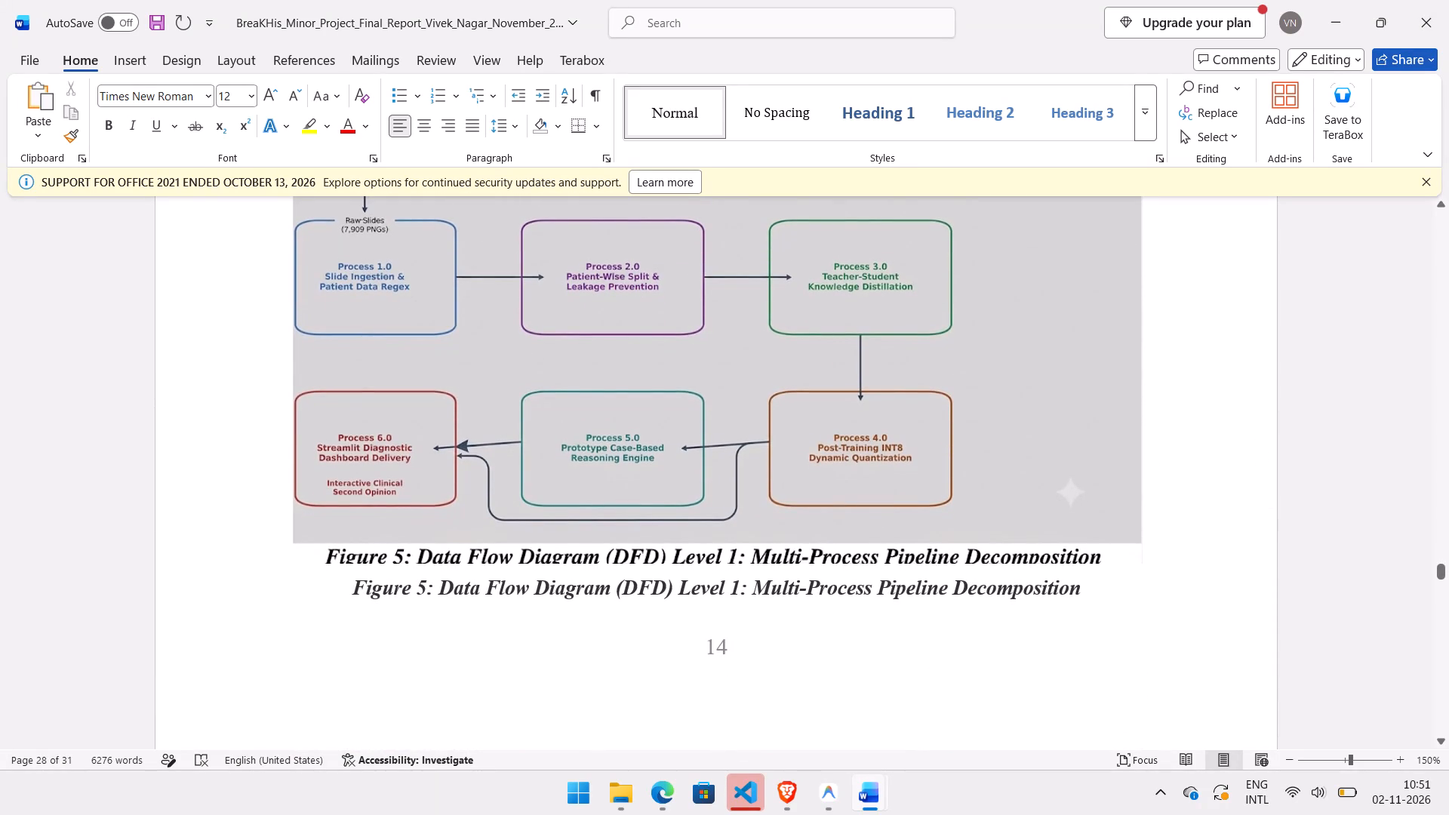
pyautogui.moveTo(360, 592); pyautogui.dragTo(894, 595)
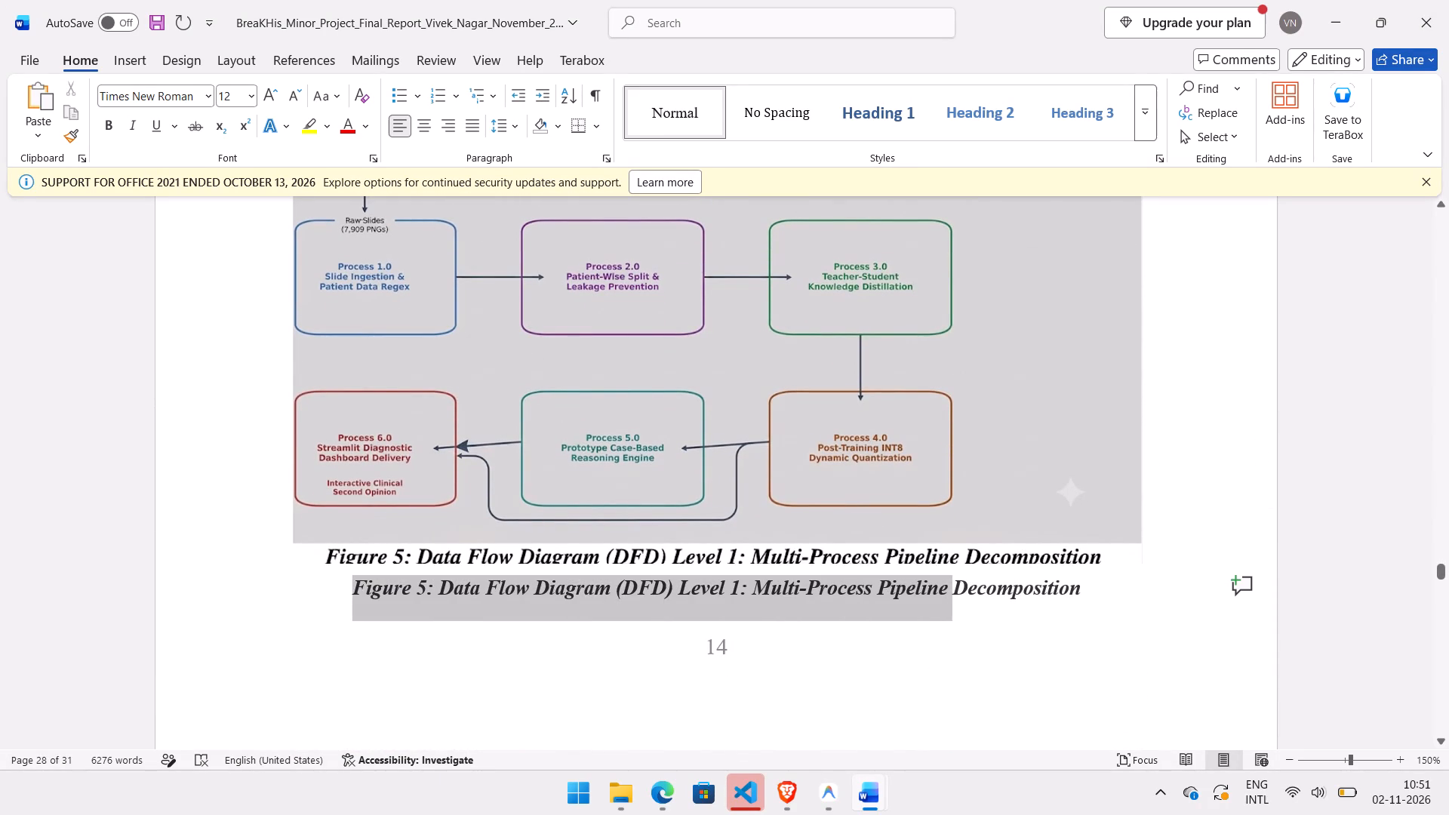
pyautogui.moveTo(894, 595); pyautogui.dragTo(1068, 597)
pyautogui.press('BackSpace')
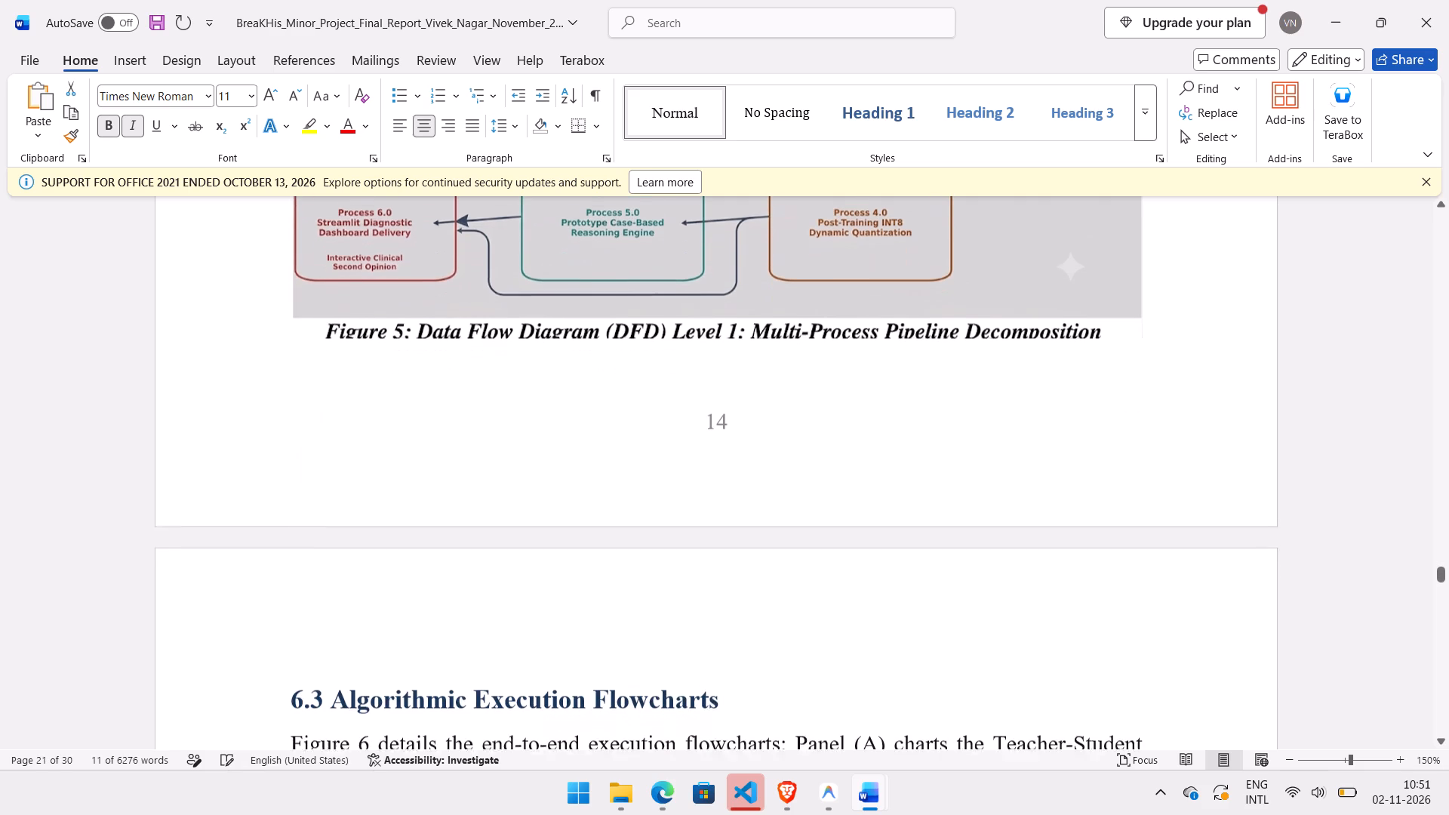
# Check the page layout from Section 6.3 to the references, and return to the report's title page.
pyautogui.scroll(-2, 817, 574)
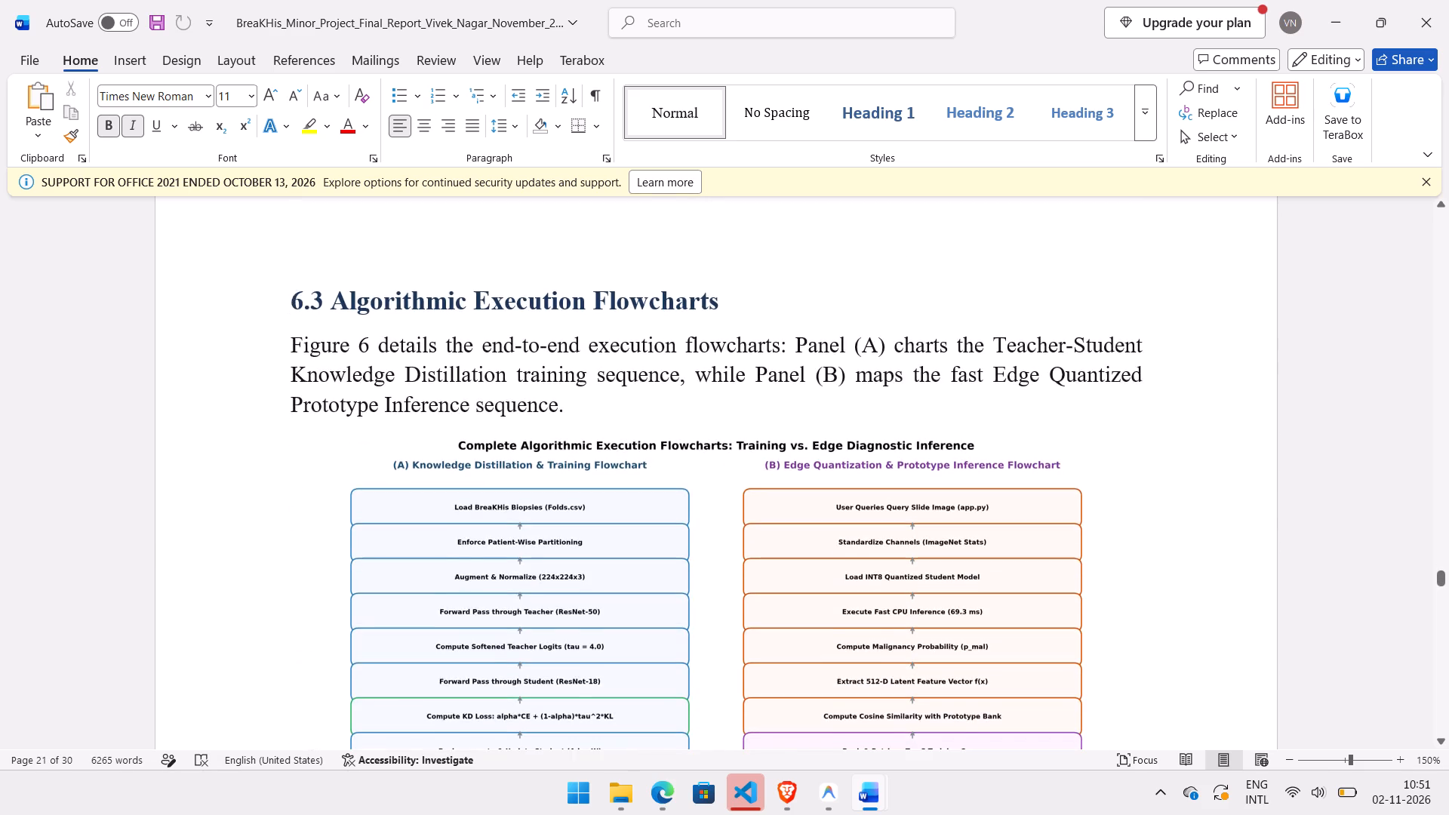
pyautogui.scroll(-20, 817, 574)
pyautogui.scroll(-20, 817, 574)
pyautogui.scroll(-3, 817, 574)
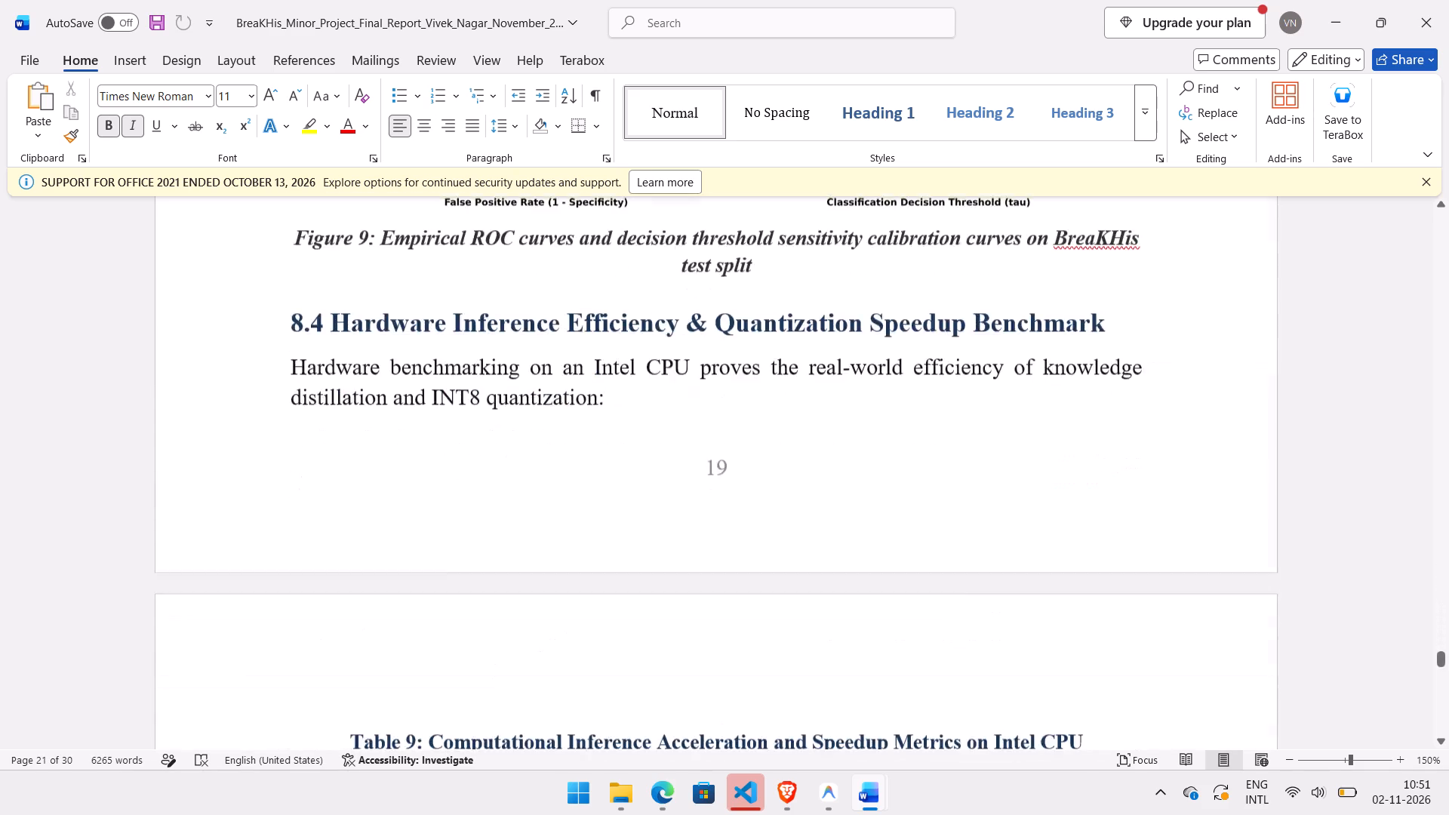
pyautogui.scroll(-5, 817, 574)
pyautogui.scroll(-20, 817, 574)
pyautogui.scroll(-20, 817, 574)
pyautogui.scroll(-7, 817, 574)
pyautogui.scroll(20, 817, 574)
pyautogui.scroll(20, 817, 574)
pyautogui.scroll(13, 817, 574)
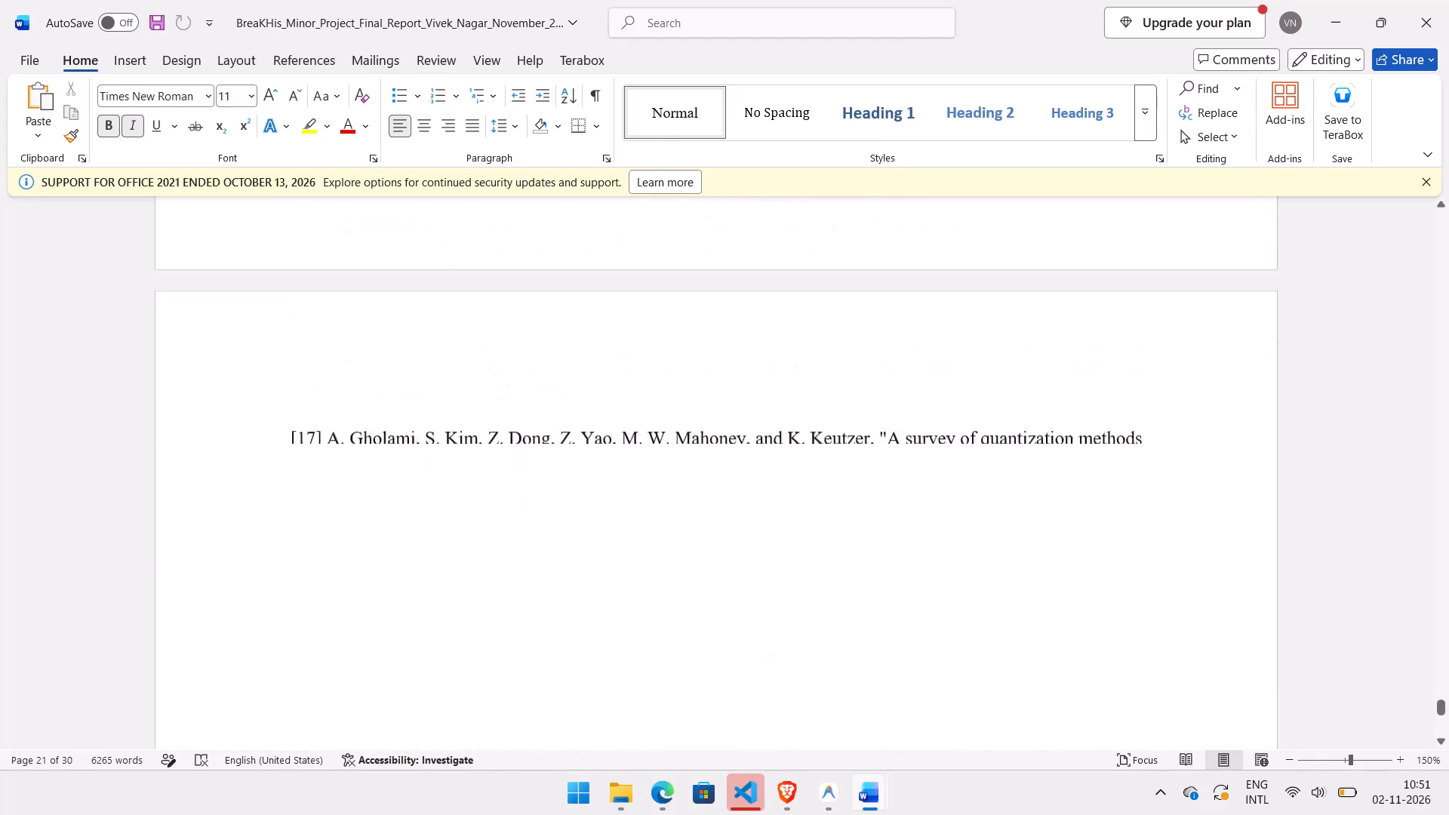
pyautogui.scroll(20, 817, 574)
pyautogui.scroll(20, 817, 574)
pyautogui.scroll(20, 817, 574)
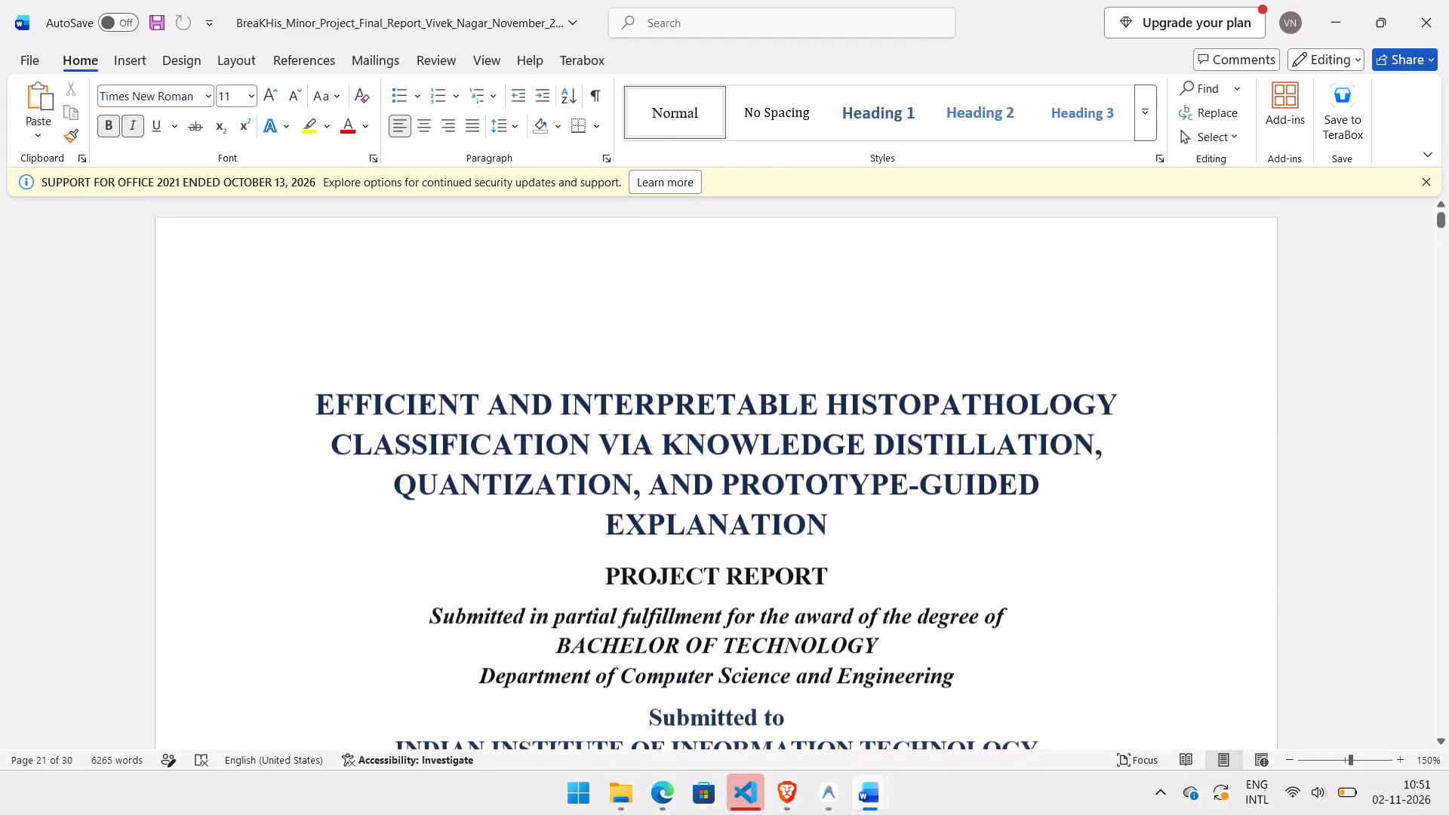
# Set up saving a copy of the report in the Downloads folder with PDF as the file type.
pyautogui.click(33, 66)
pyautogui.click(60, 340)
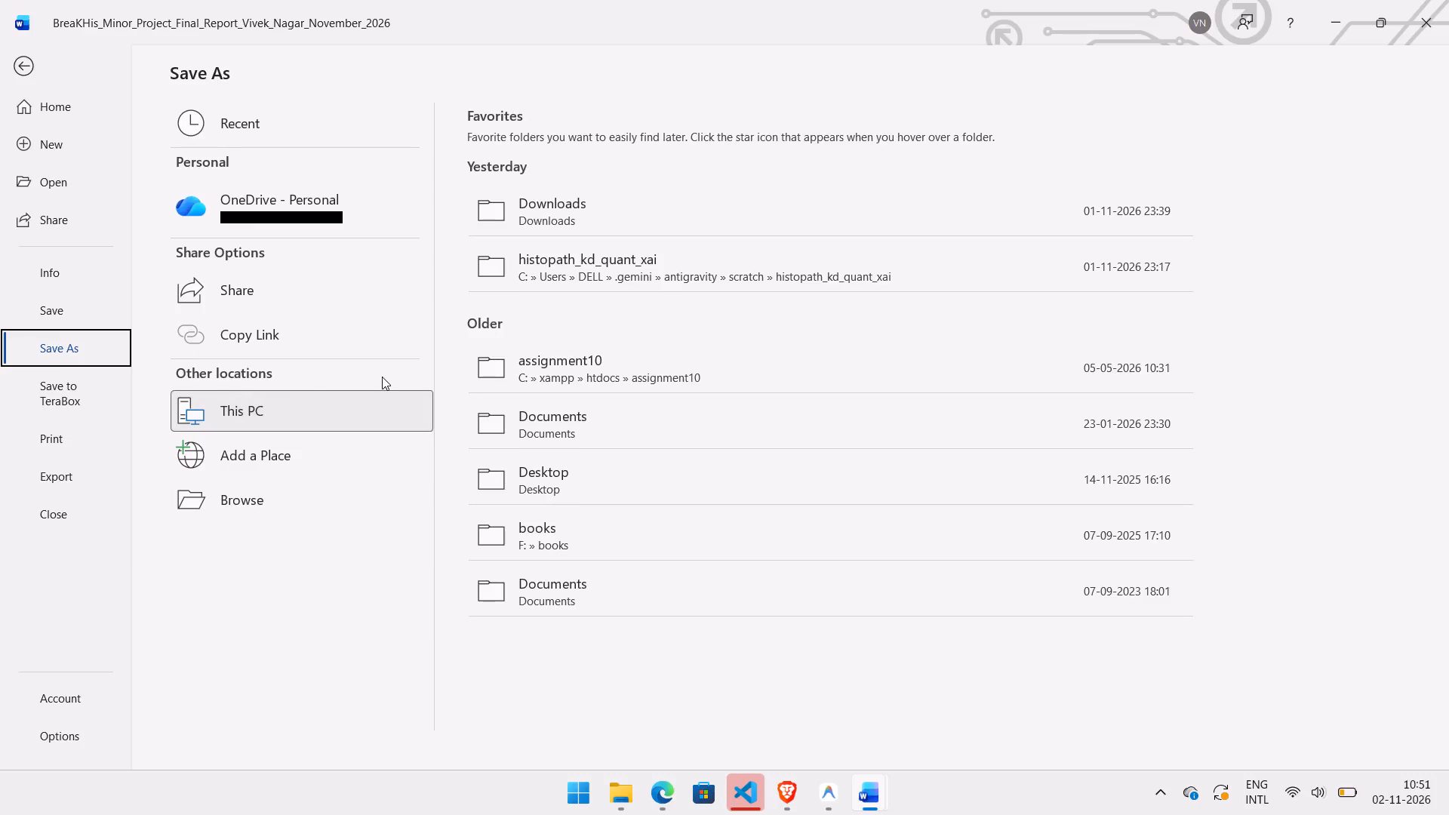
pyautogui.click(656, 226)
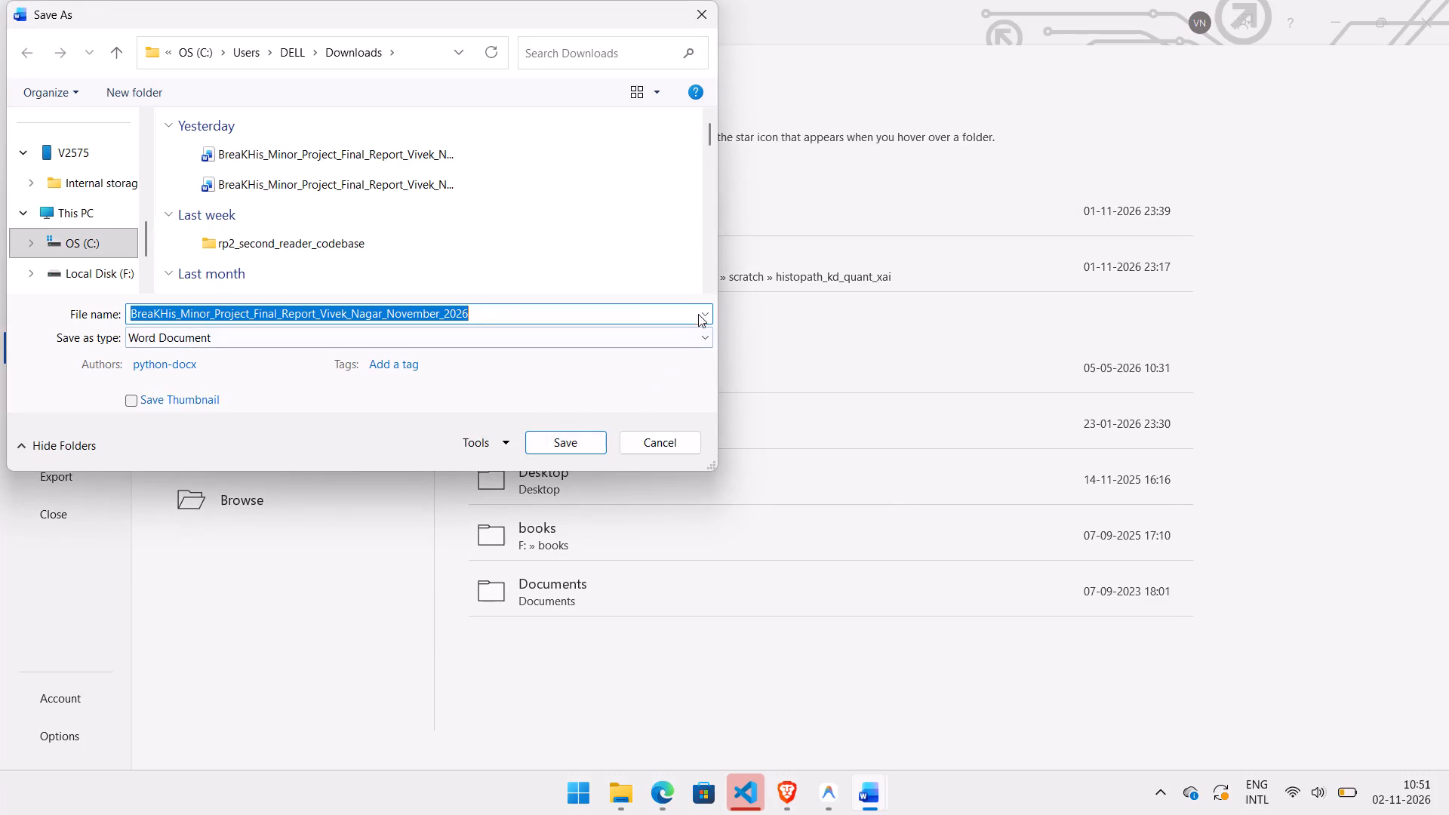
pyautogui.click(709, 337)
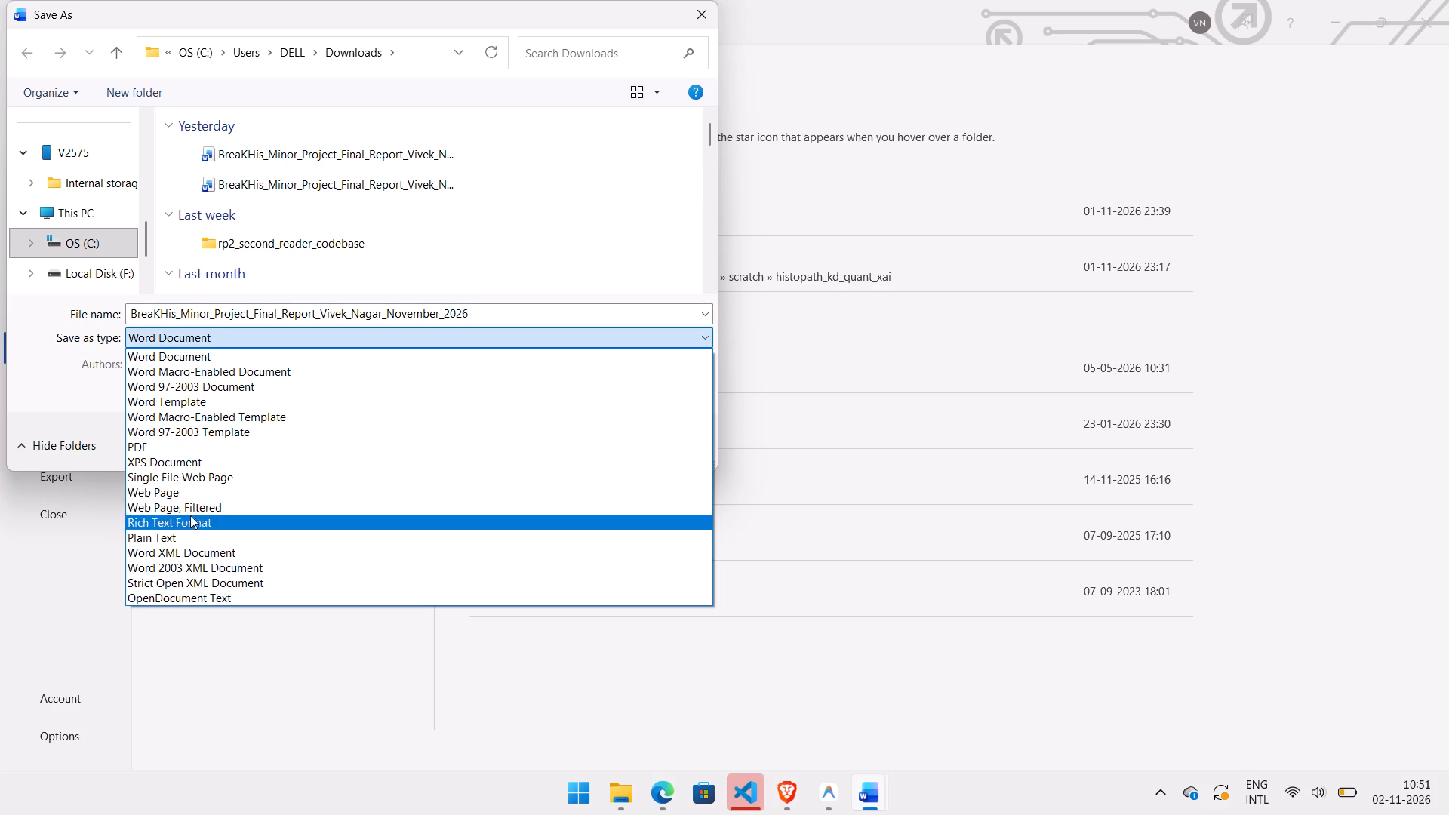
pyautogui.click(162, 448)
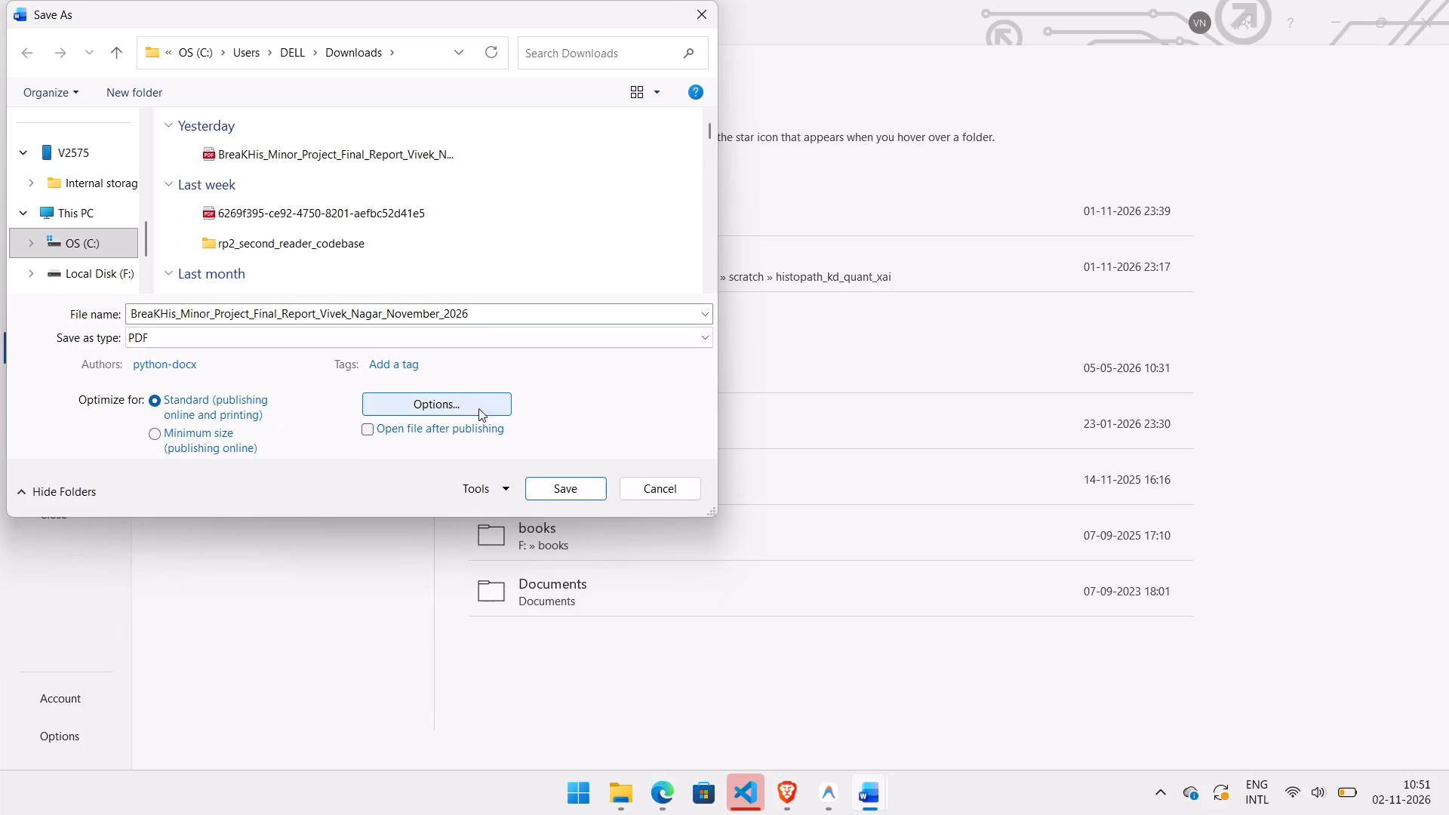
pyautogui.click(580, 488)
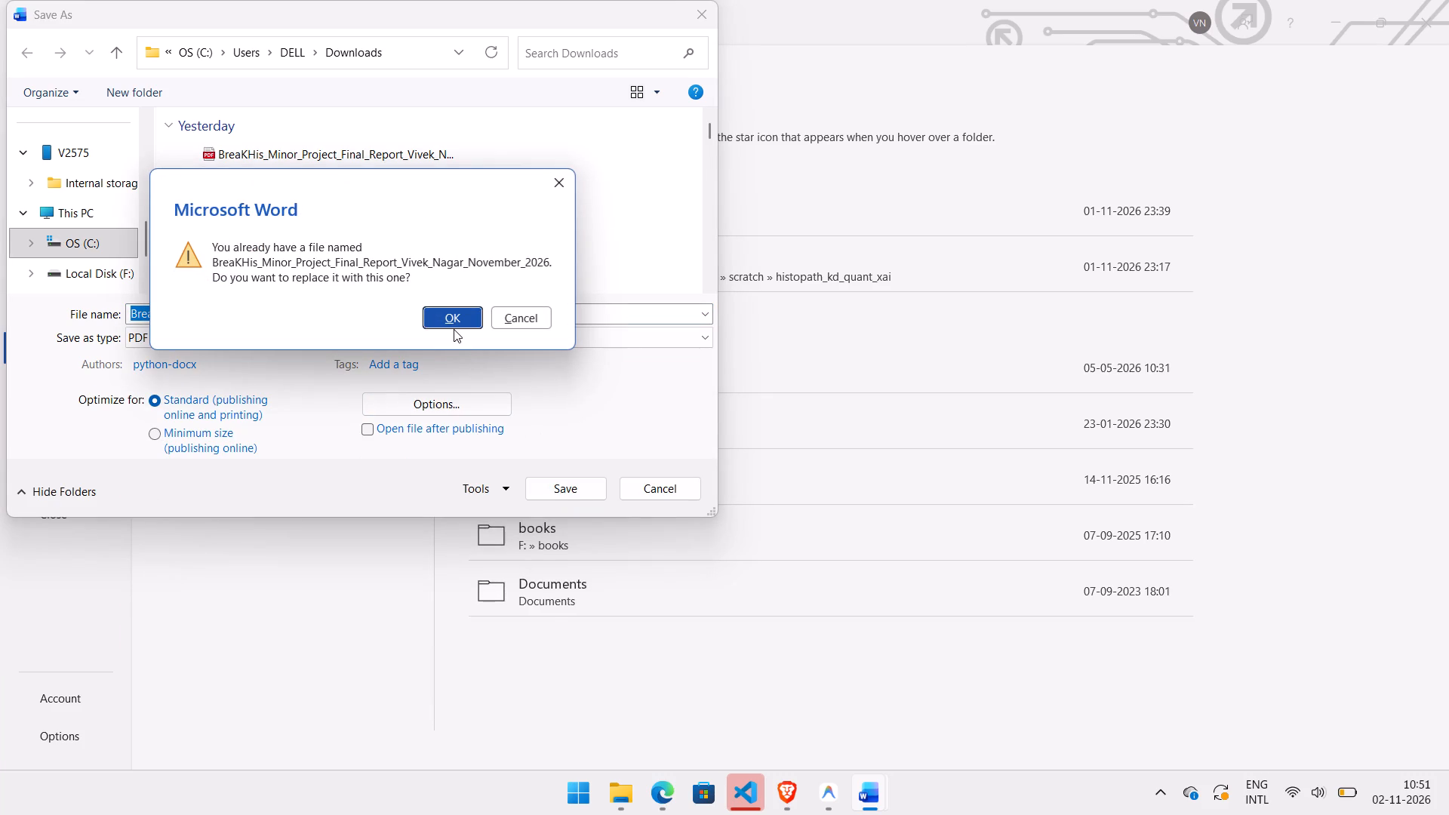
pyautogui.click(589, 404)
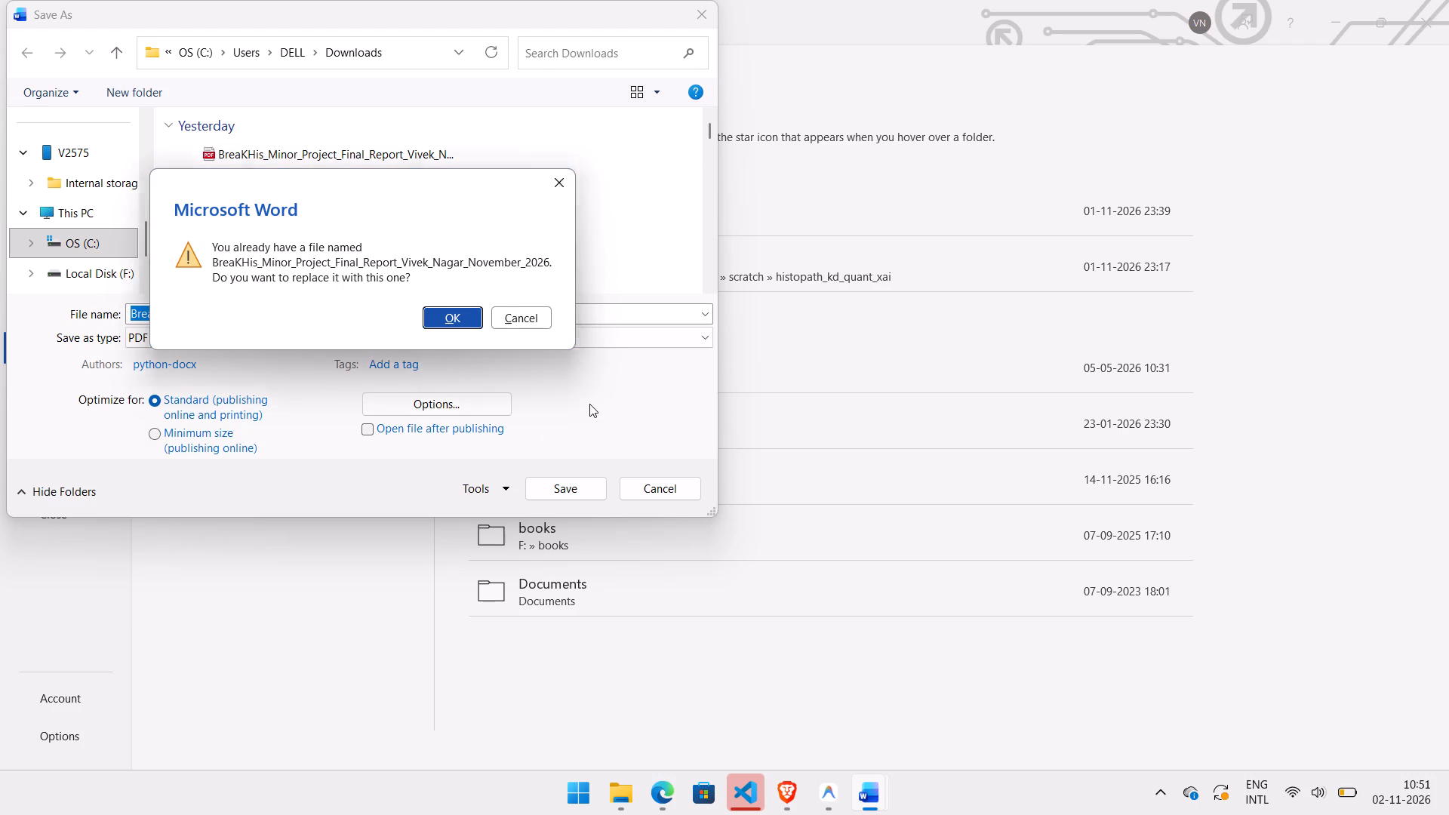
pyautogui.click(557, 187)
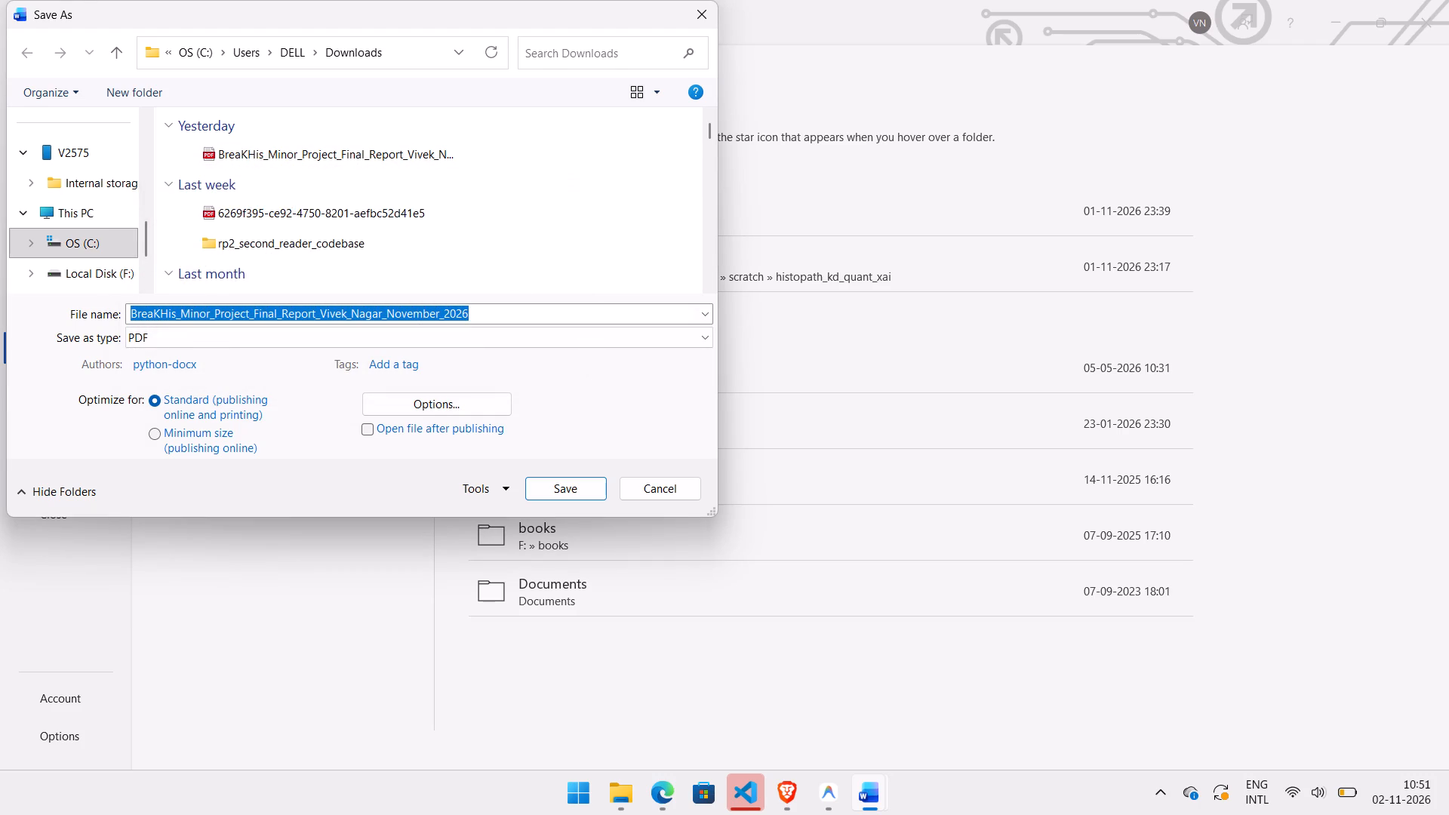
# Remove the BreaKHis_ prefix from the PDF's file name so that it starts with Minor_Project_Final_Report.
pyautogui.click(380, 313)
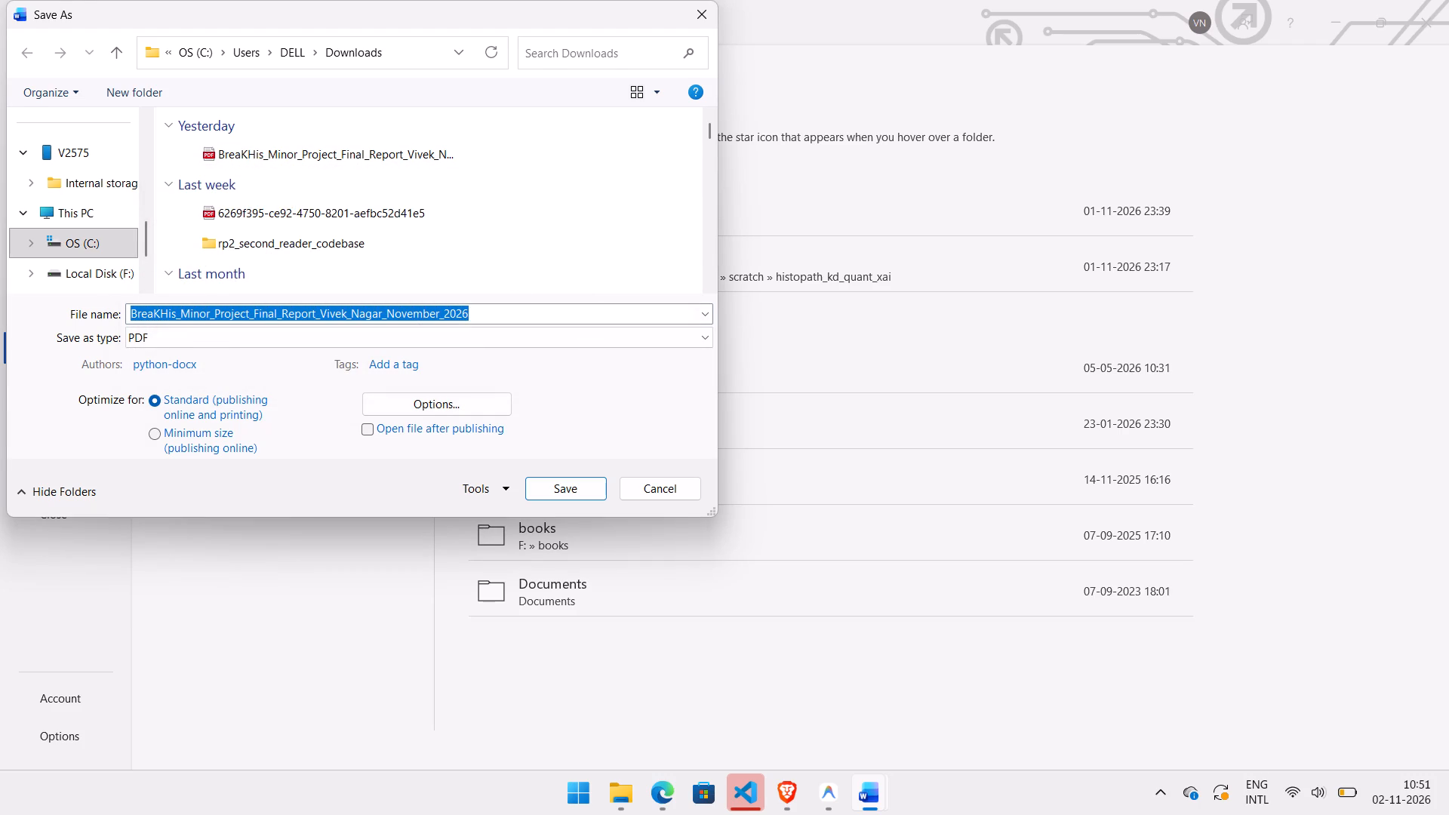
pyautogui.click(380, 313)
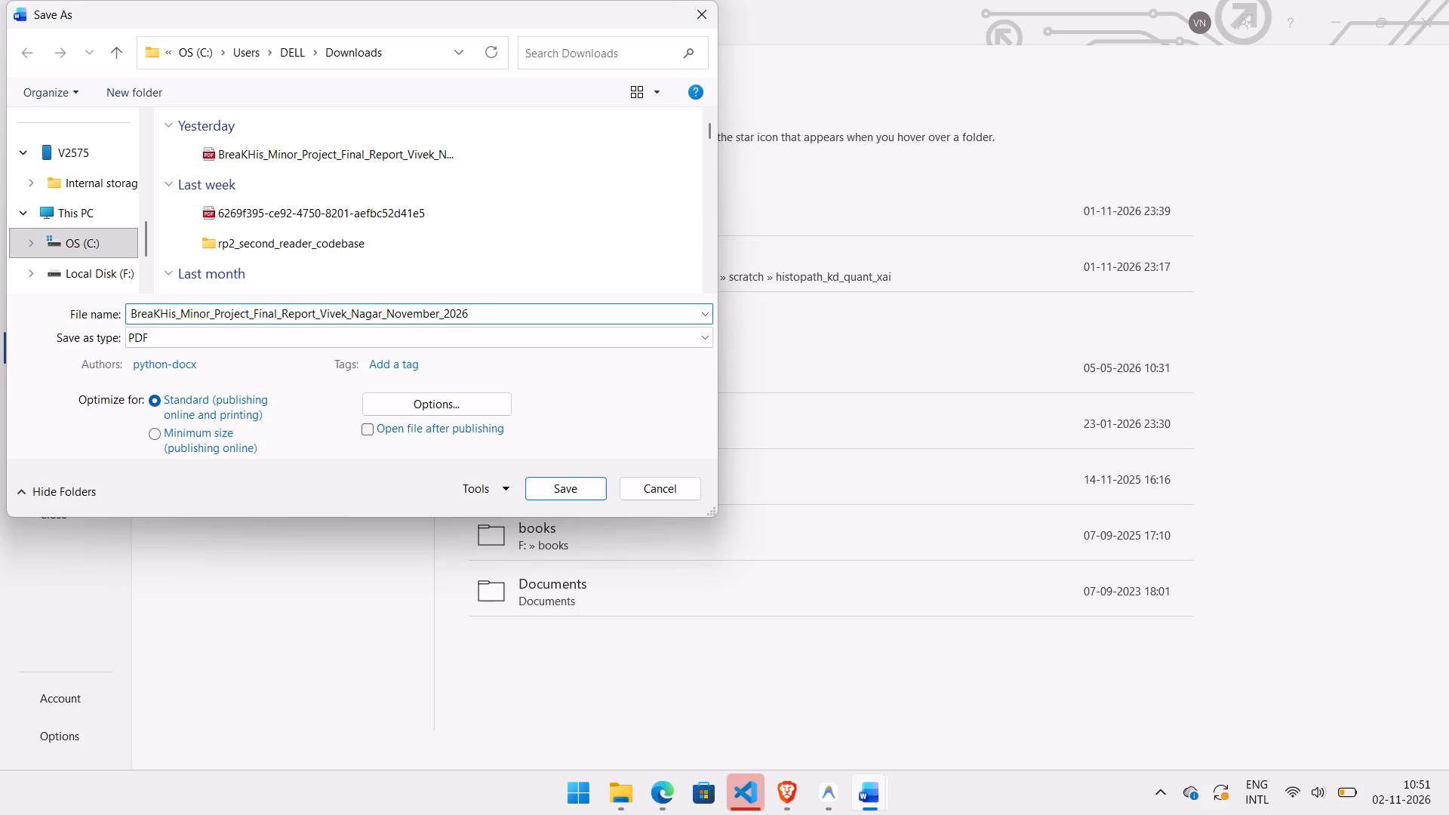
pyautogui.click(180, 315)
pyautogui.press('BackSpace')
pyautogui.press('BackSpace')
pyautogui.press('BackSpace')
pyautogui.press('BackSpace')
pyautogui.press('BackSpace')
pyautogui.press('BackSpace')
pyautogui.press('BackSpace')
pyautogui.press('BackSpace')
pyautogui.press('BackSpace')
pyautogui.press('BackSpace')
pyautogui.press('BackSpace')
pyautogui.press('BackSpace')
pyautogui.press('BackSpace')
pyautogui.press('BackSpace')
pyautogui.press('BackSpace')
pyautogui.press('BackSpace')
pyautogui.press('BackSpace')
pyautogui.press('BackSpace')
pyautogui.press('BackSpace')
pyautogui.press('BackSpace')
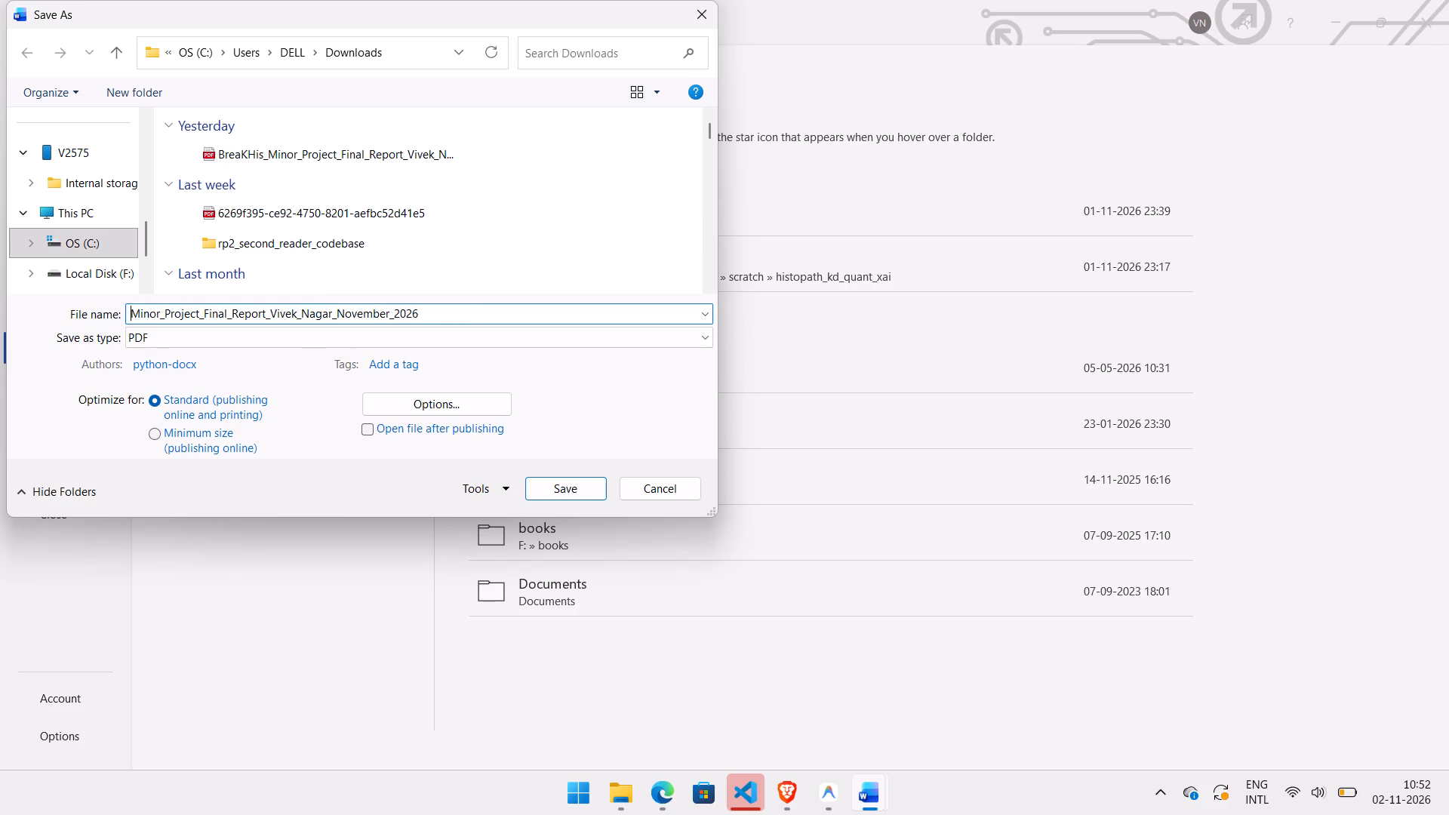
# Replace the _November_2026 ending of the file name with the student's roll number in parentheses, and save the PDF in Downloads.
pyautogui.click(434, 309)
pyautogui.press('BackSpace')
pyautogui.press('BackSpace')
pyautogui.press('BackSpace')
pyautogui.press('BackSpace')
pyautogui.press('BackSpace')
pyautogui.press('BackSpace')
pyautogui.press('BackSpace')
pyautogui.press('BackSpace')
pyautogui.press('BackSpace')
pyautogui.press('BackSpace')
pyautogui.press('BackSpace')
pyautogui.press('BackSpace')
pyautogui.press('BackSpace')
pyautogui.press('BackSpace')
pyautogui.hotkey('shift', '(')
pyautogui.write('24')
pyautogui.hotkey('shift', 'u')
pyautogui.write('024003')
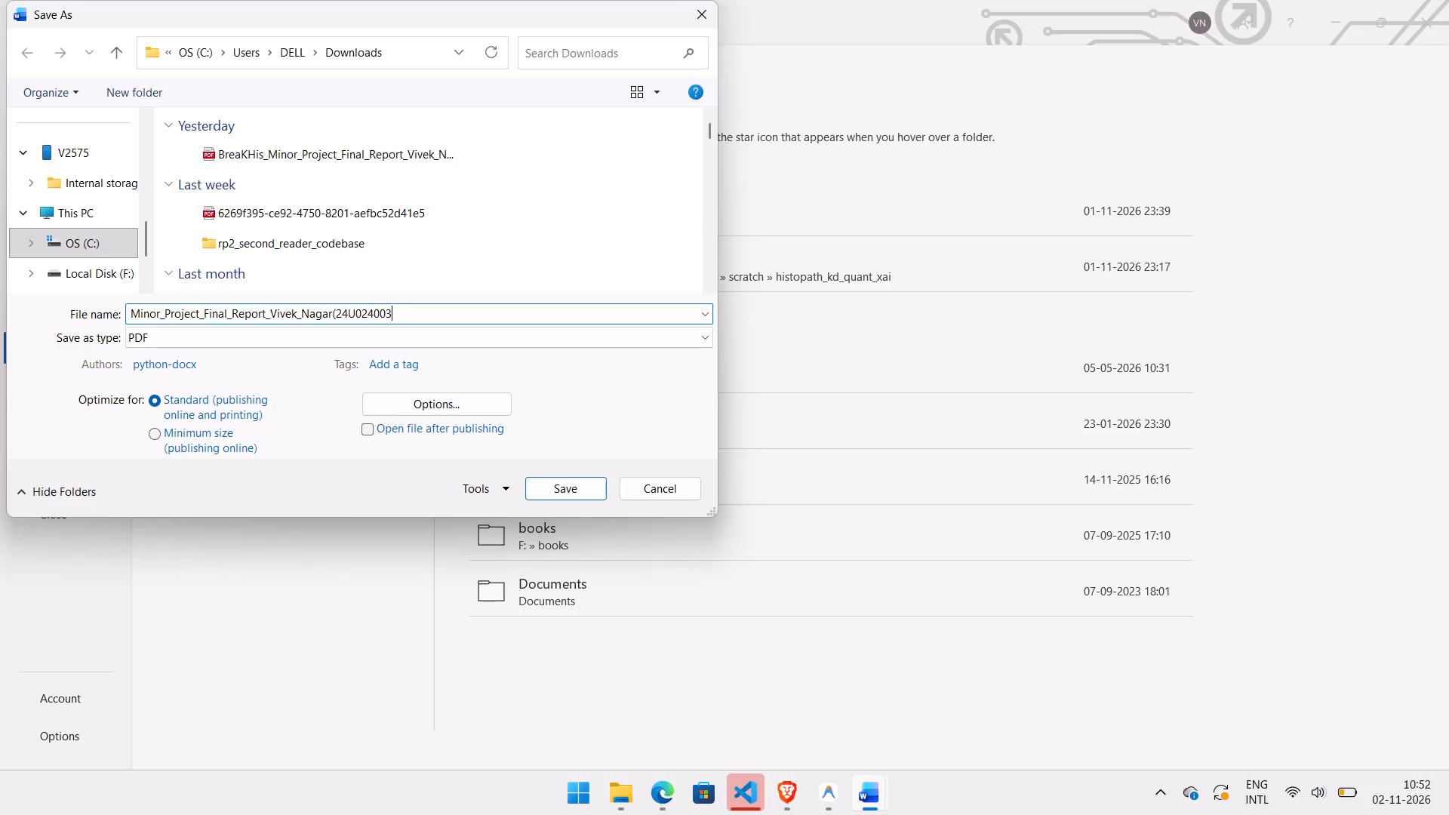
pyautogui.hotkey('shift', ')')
pyautogui.click(575, 487)
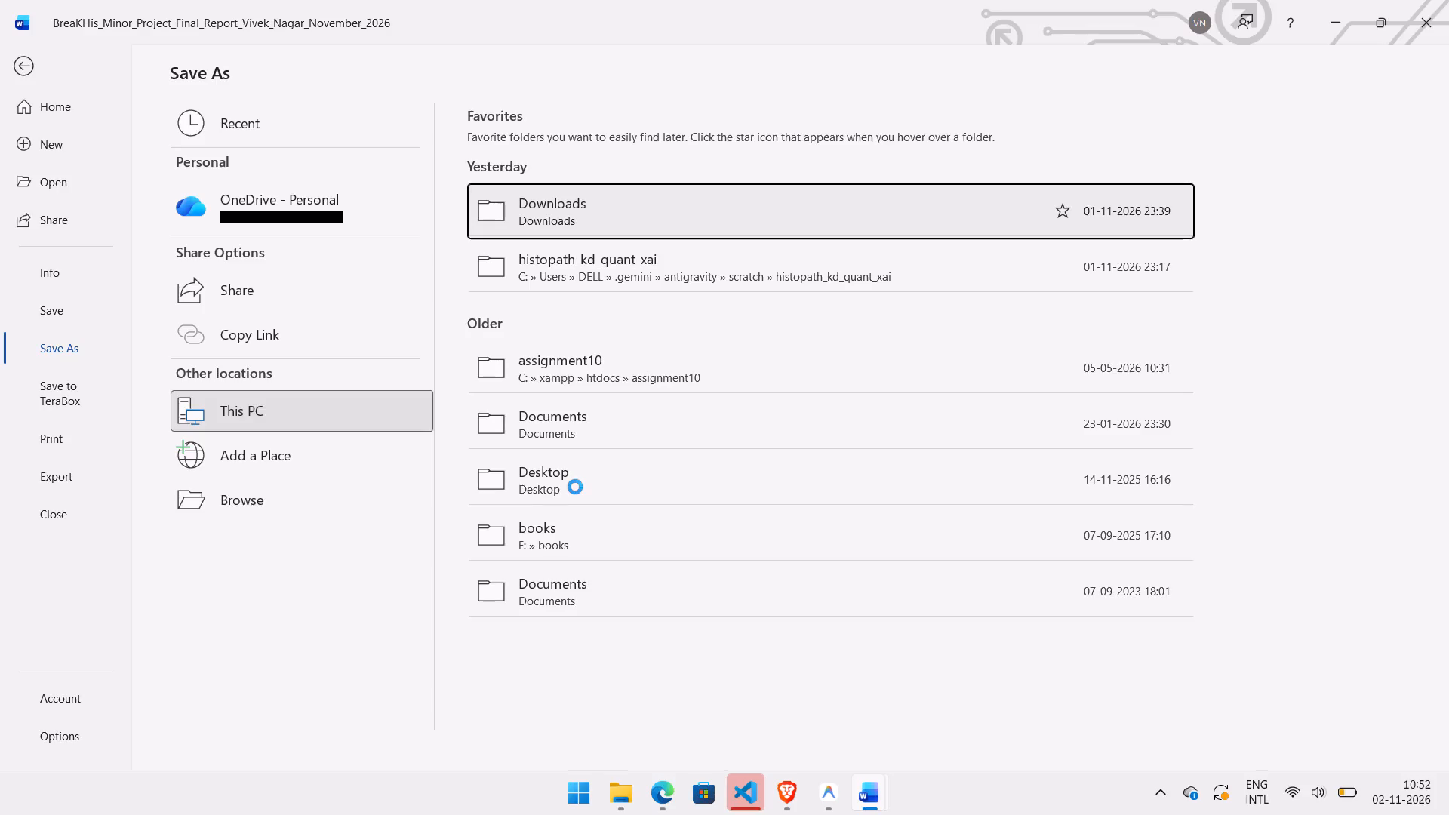
# Launch WhatsApp from the installed apps.
pyautogui.click(587, 801)
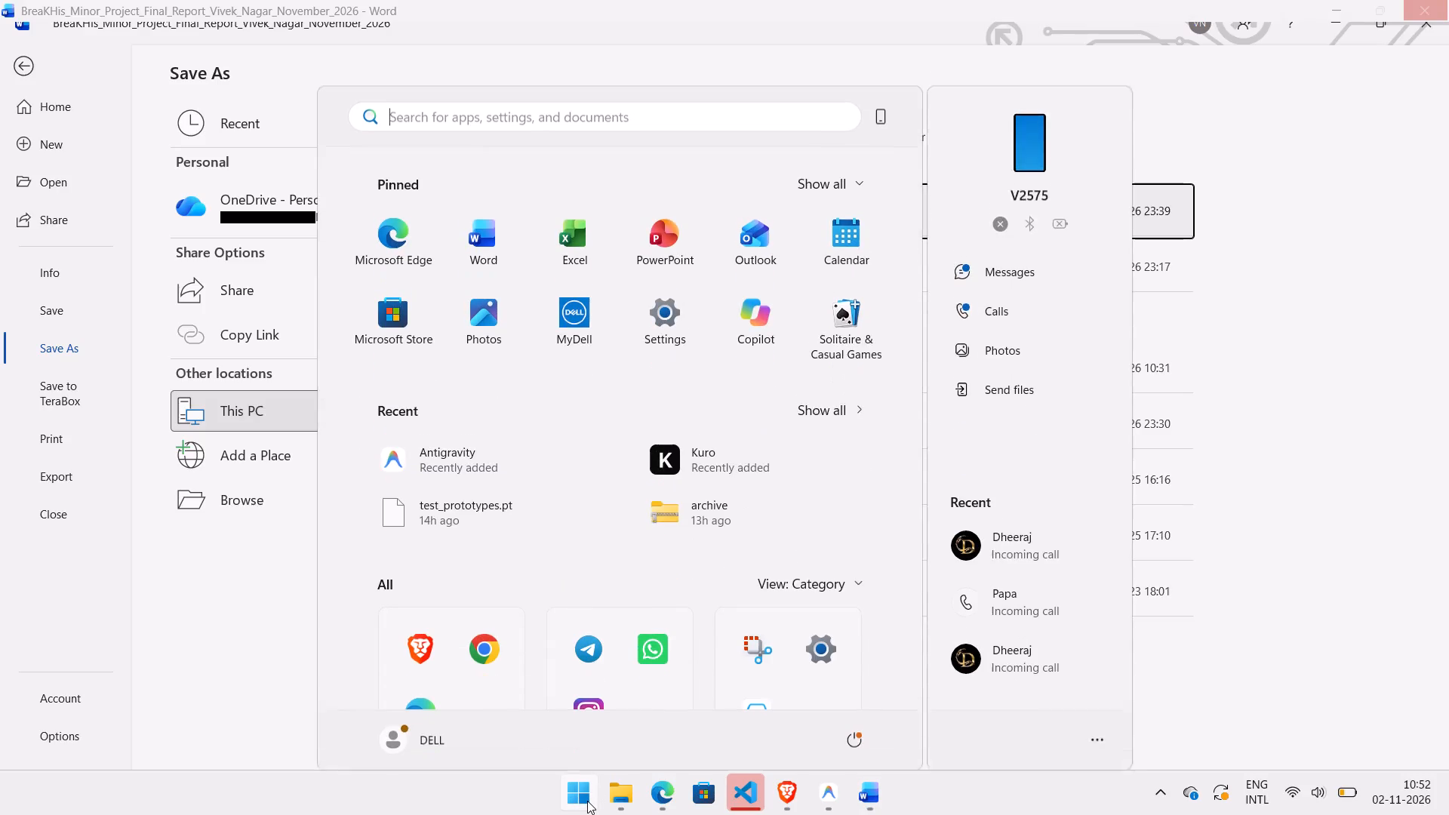
pyautogui.click(660, 619)
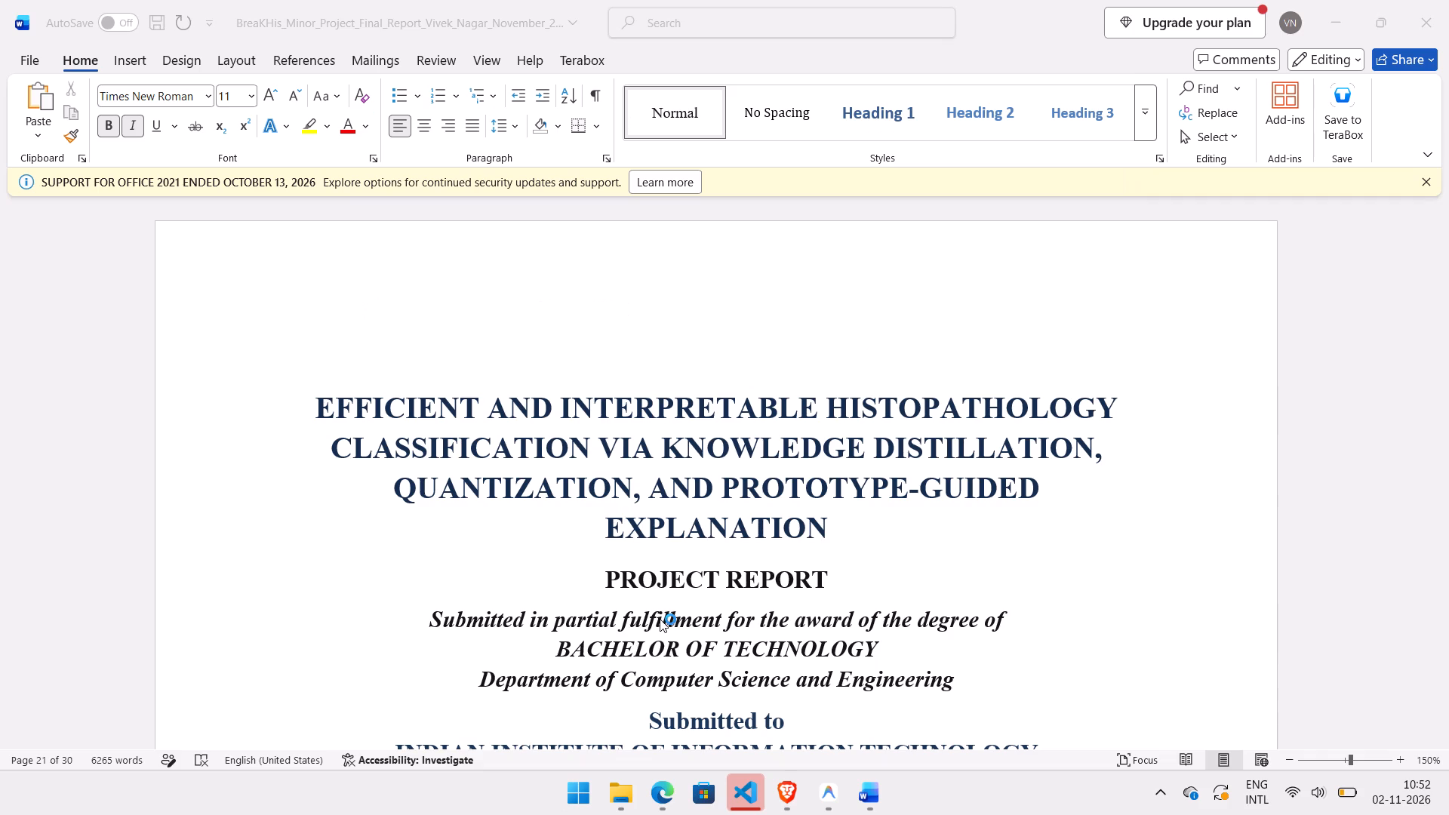